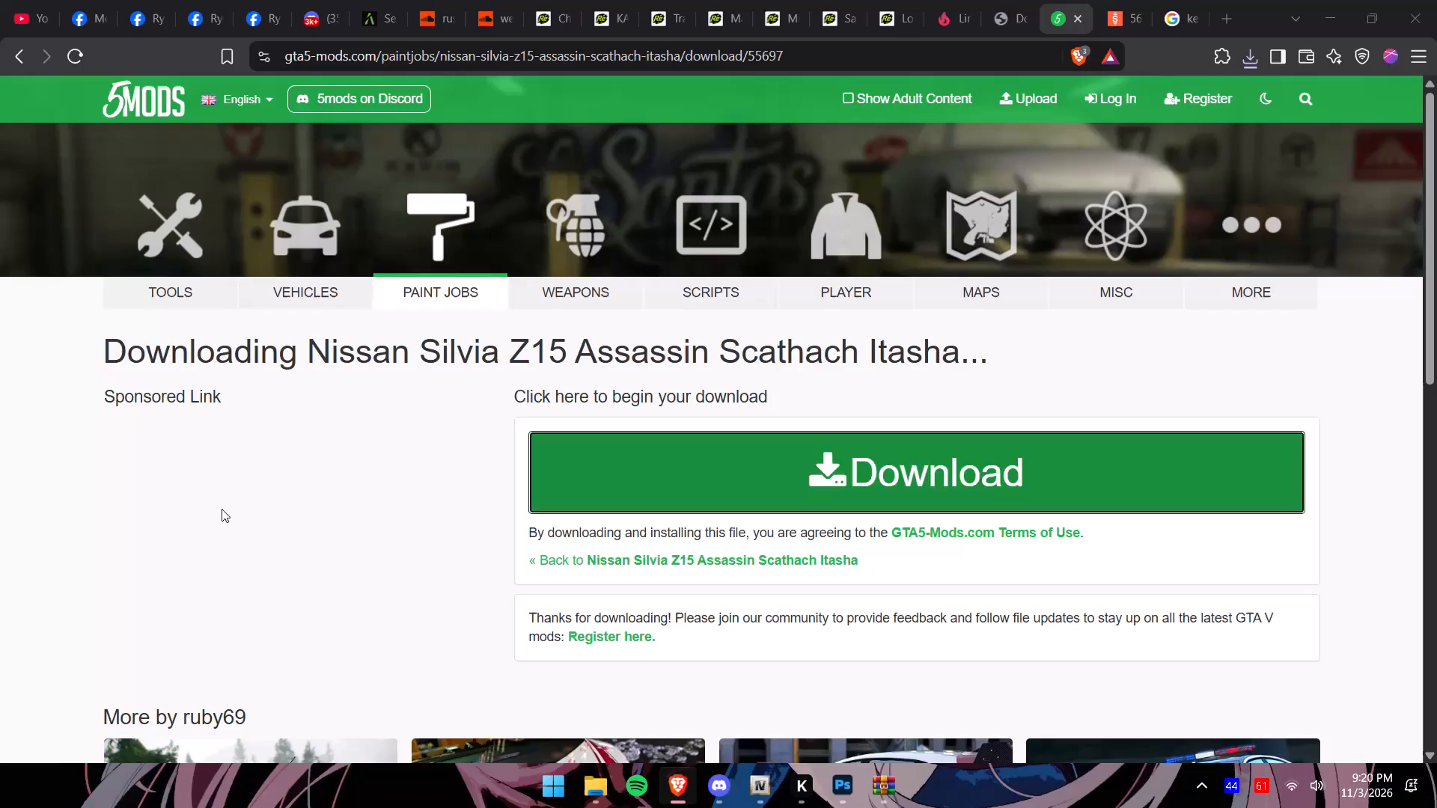
Close the two unneeded WinRAR archive windows, including fdc0a4-adgt86.zip, keeping the Scathach S15 Silvia archive.
click(894, 786)
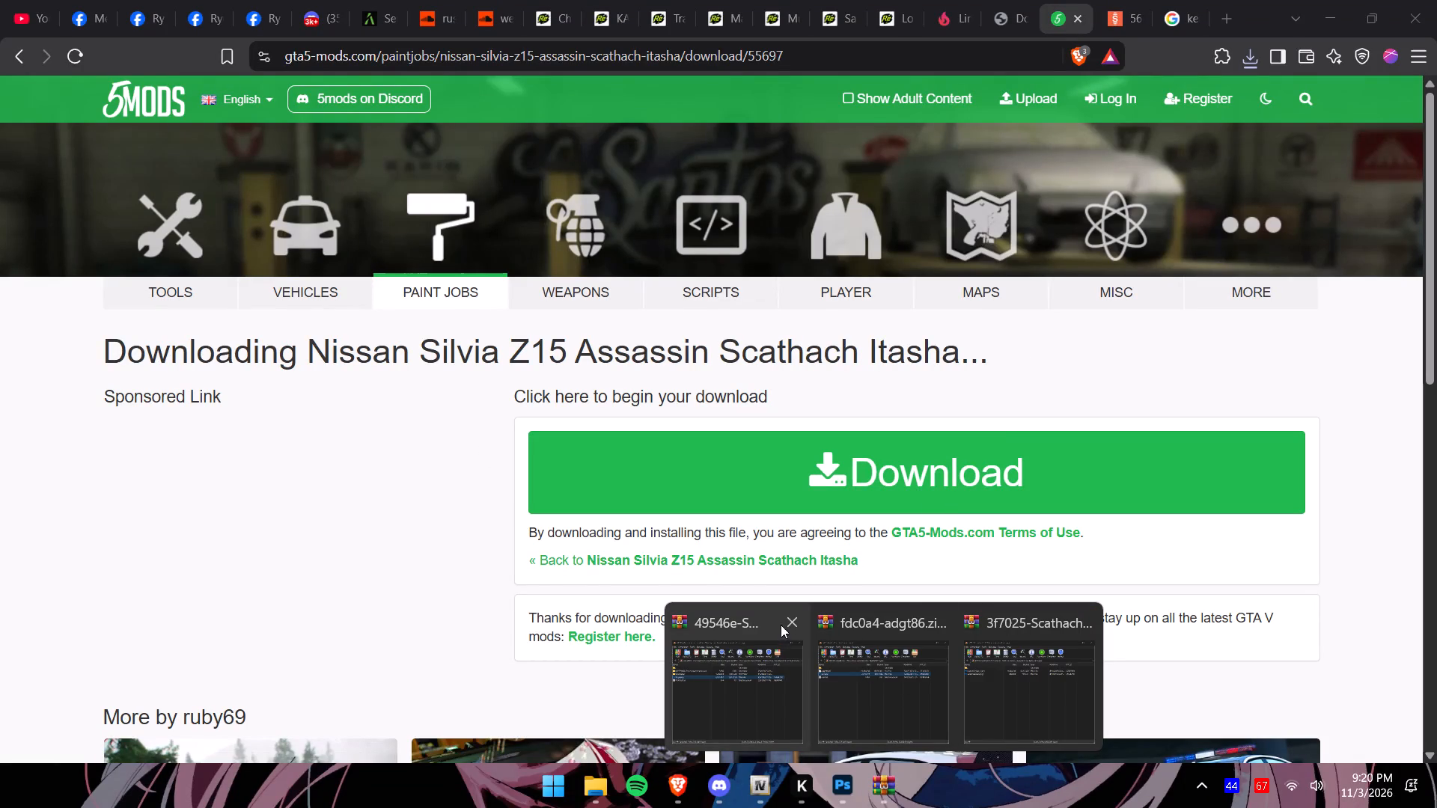
click(753, 681)
click(1340, 147)
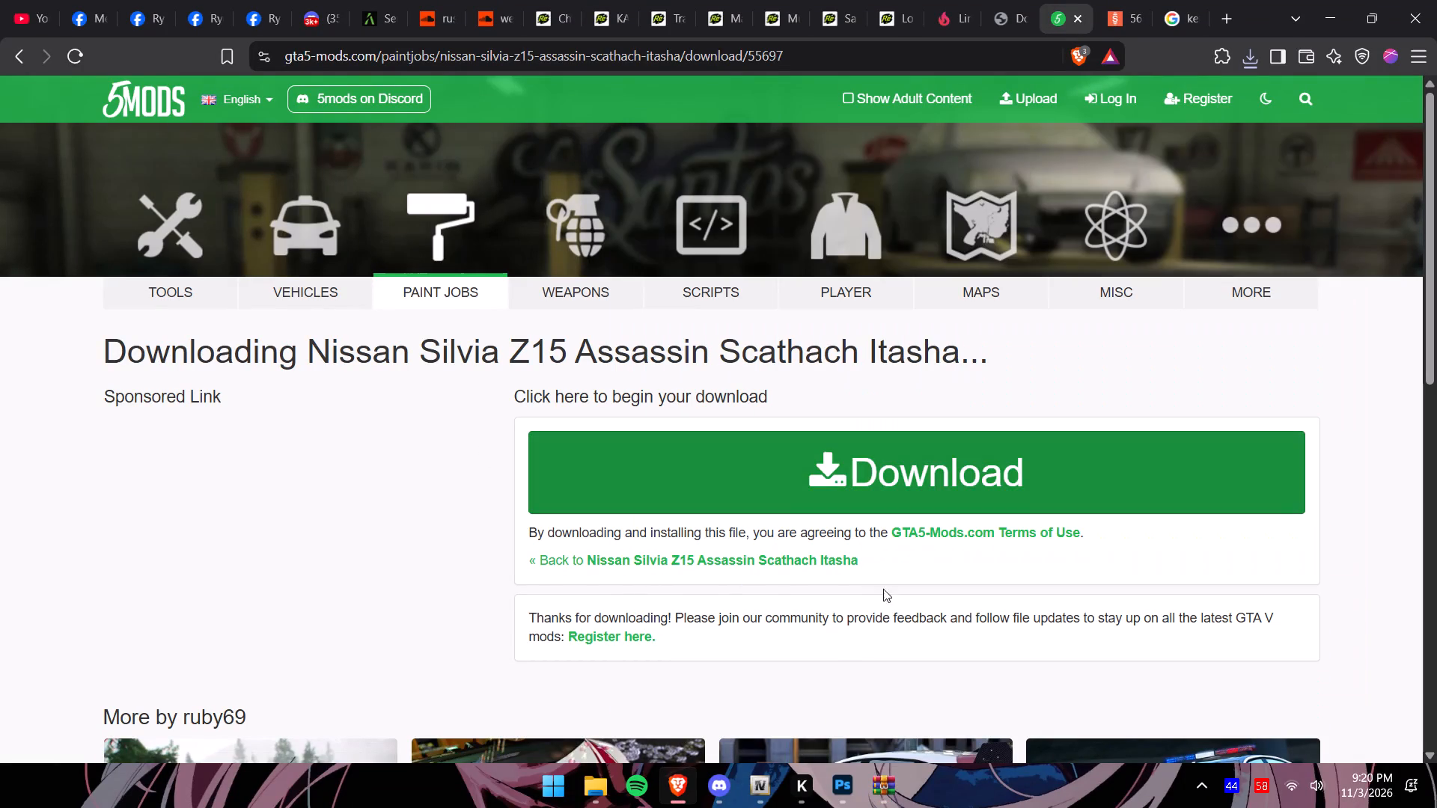
click(879, 773)
click(803, 703)
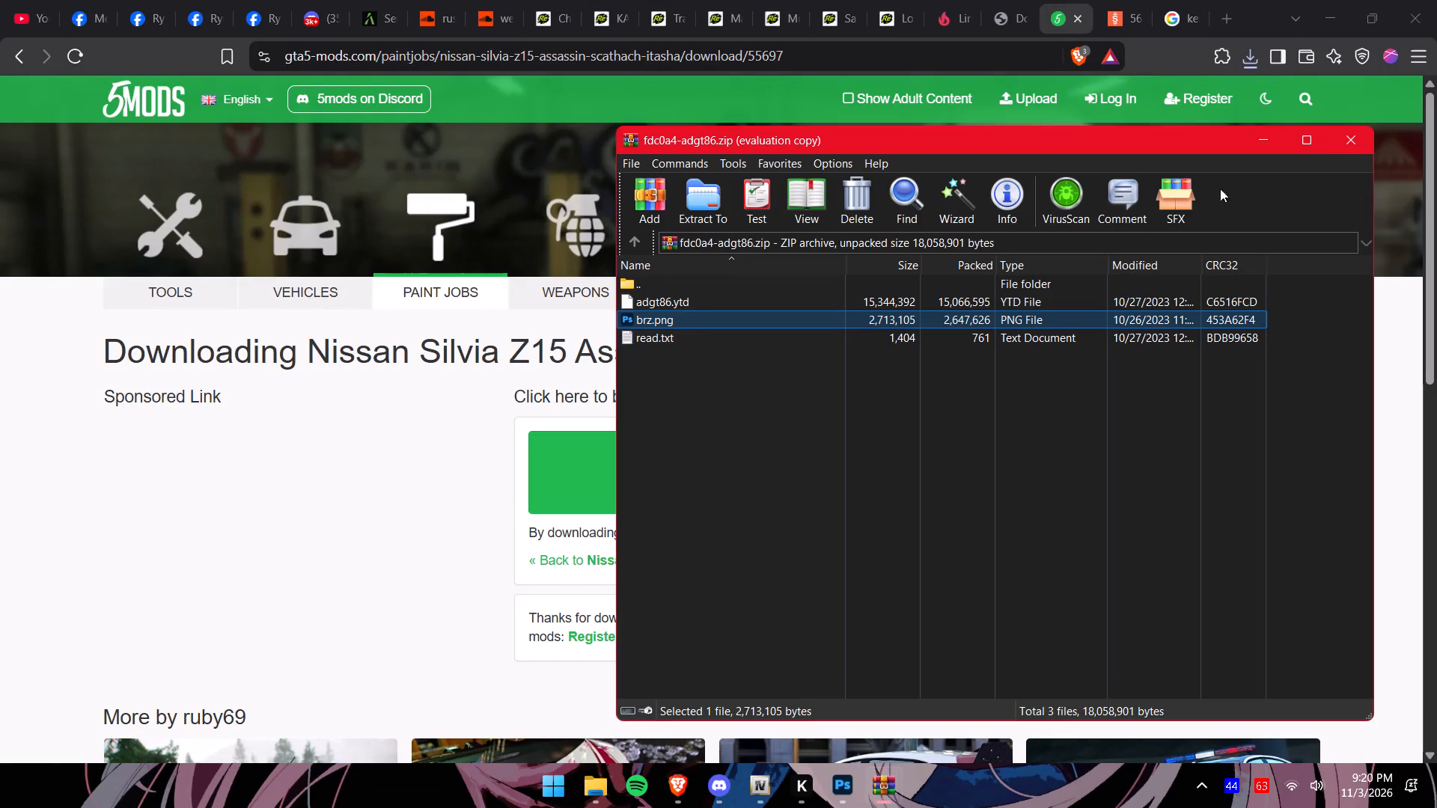
click(1340, 140)
Place buffalo2_sign_1.png from the Scathach S15 Silvia archive into the liveries.psd document in Photoshop.
click(890, 787)
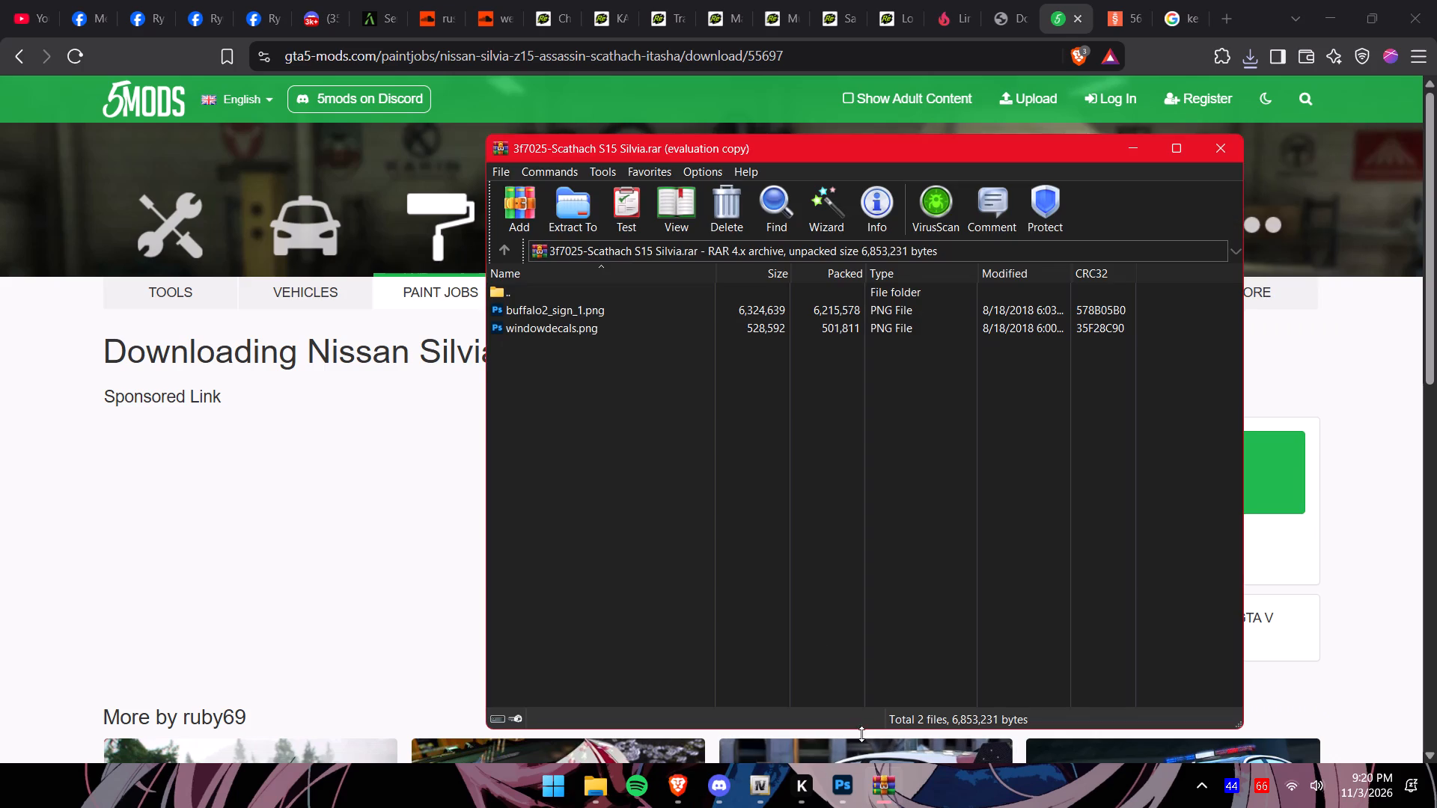
click(579, 307)
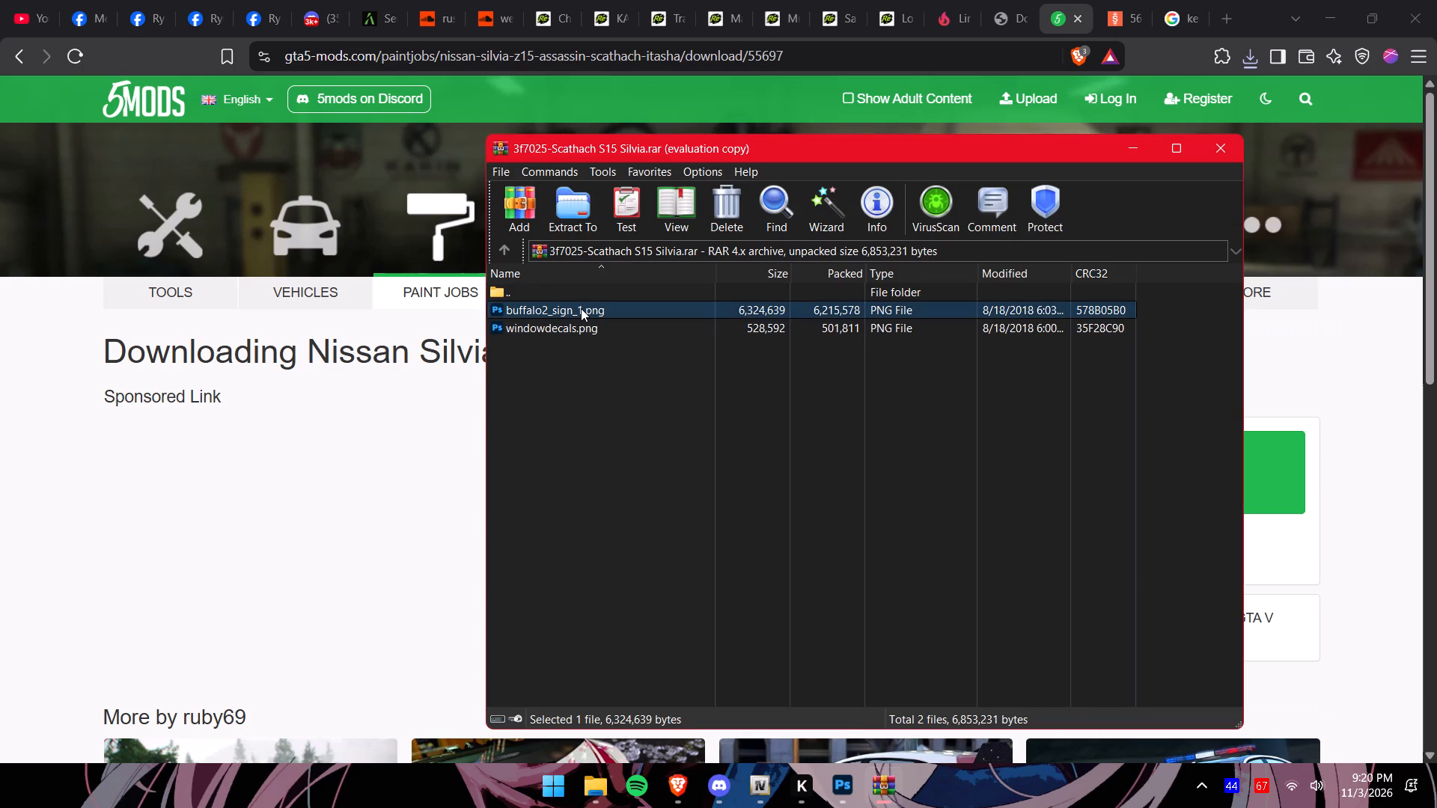
drag(581, 308, 840, 787)
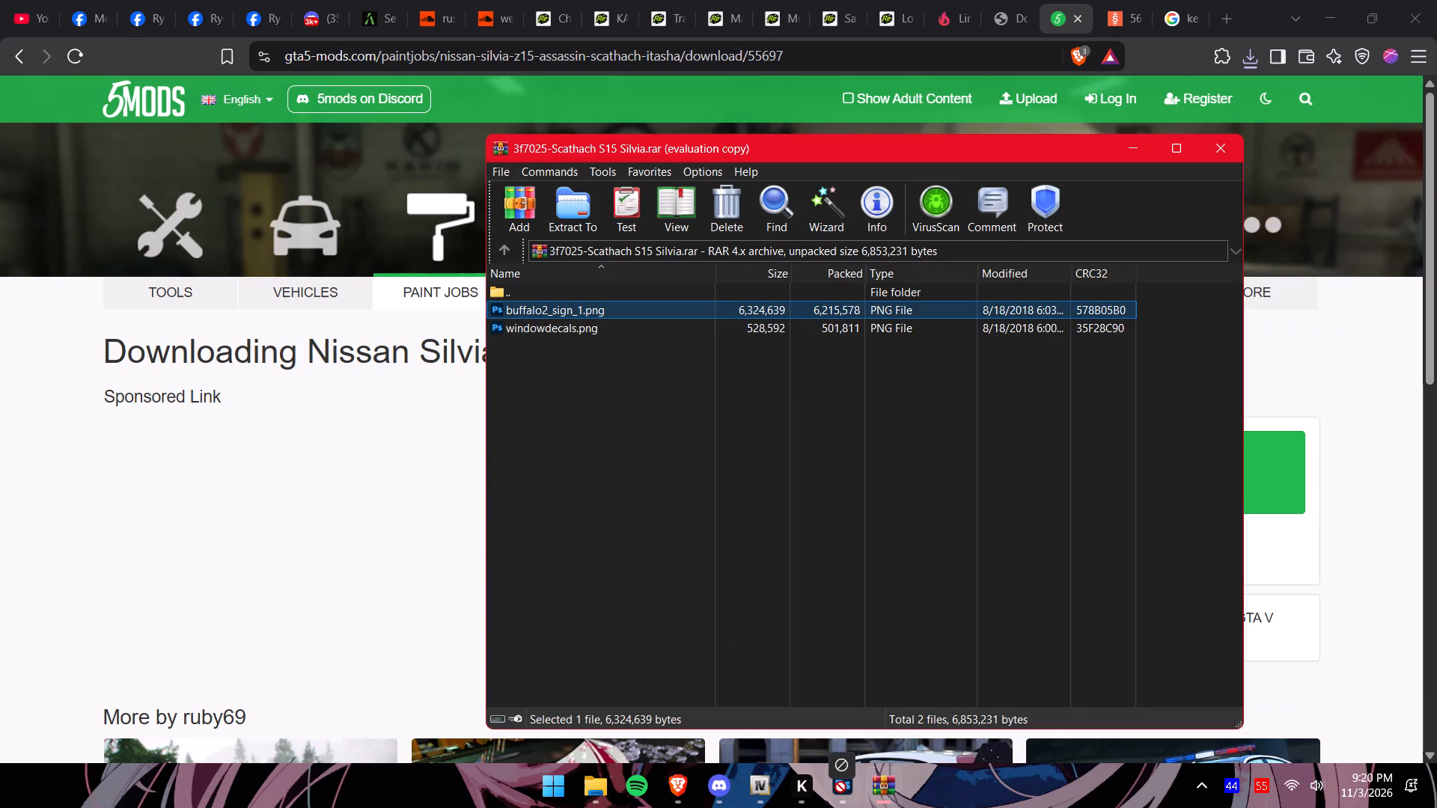
drag(840, 787, 721, 575)
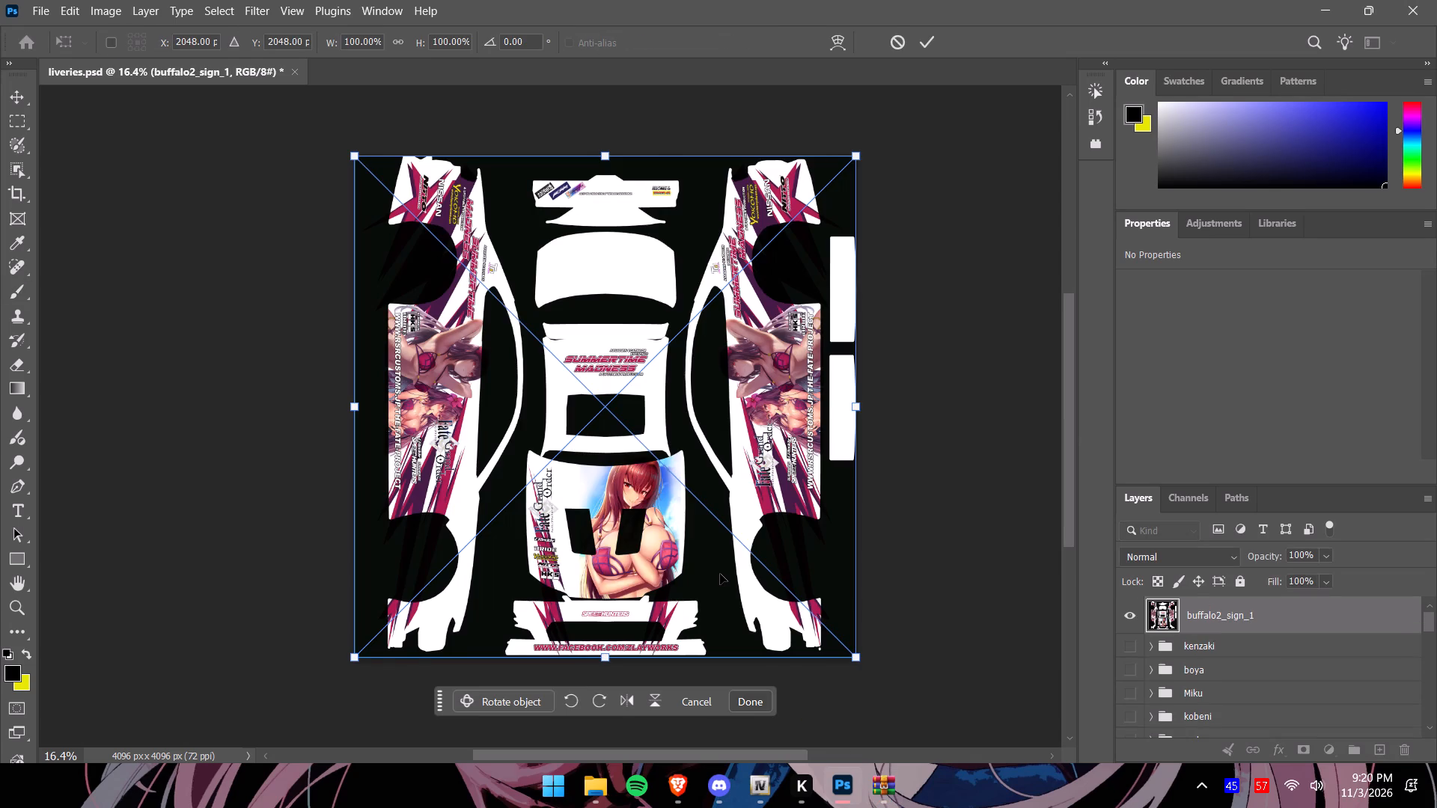
Rotate the placed livery image 90° clockwise and commit the placement.
click(577, 701)
click(597, 703)
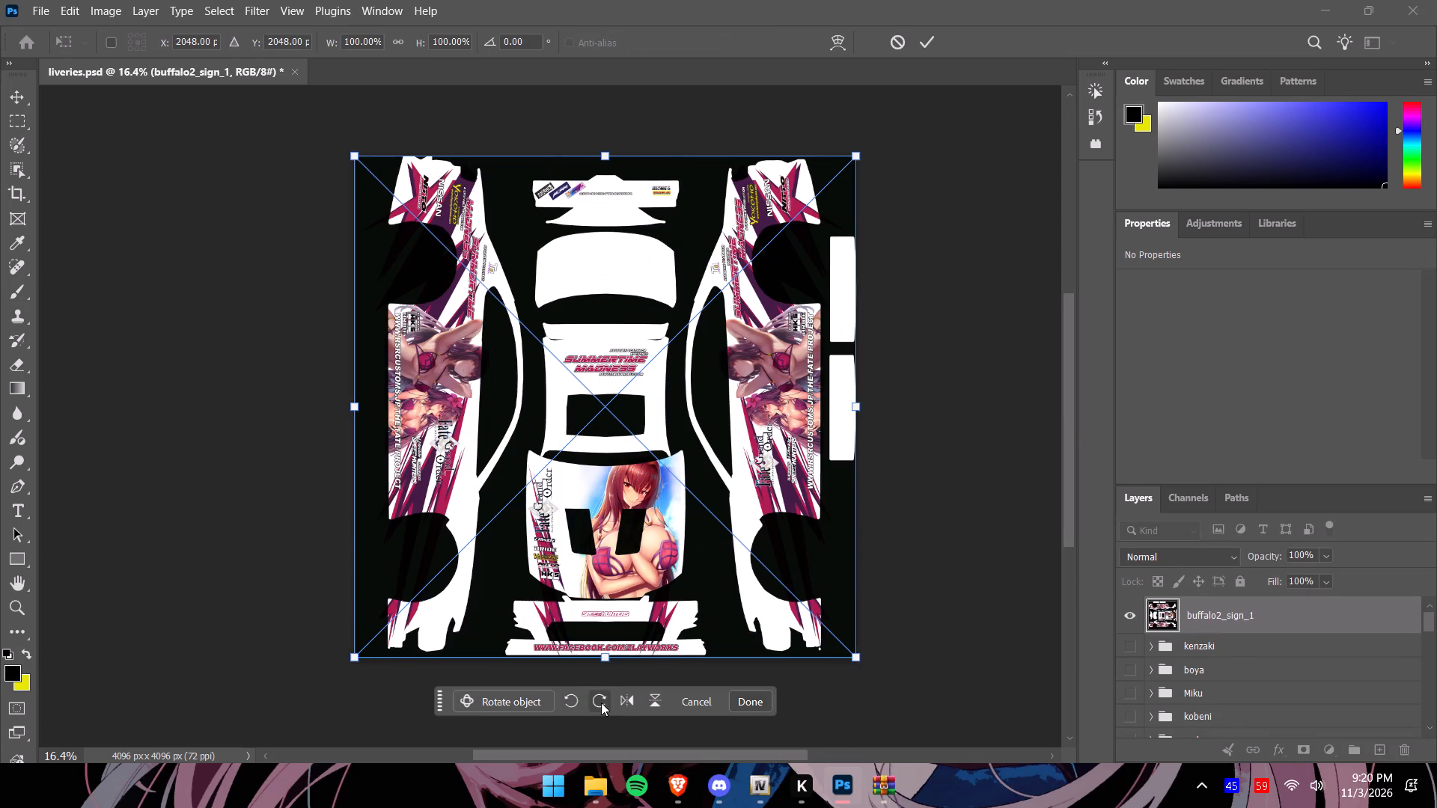
click(601, 703)
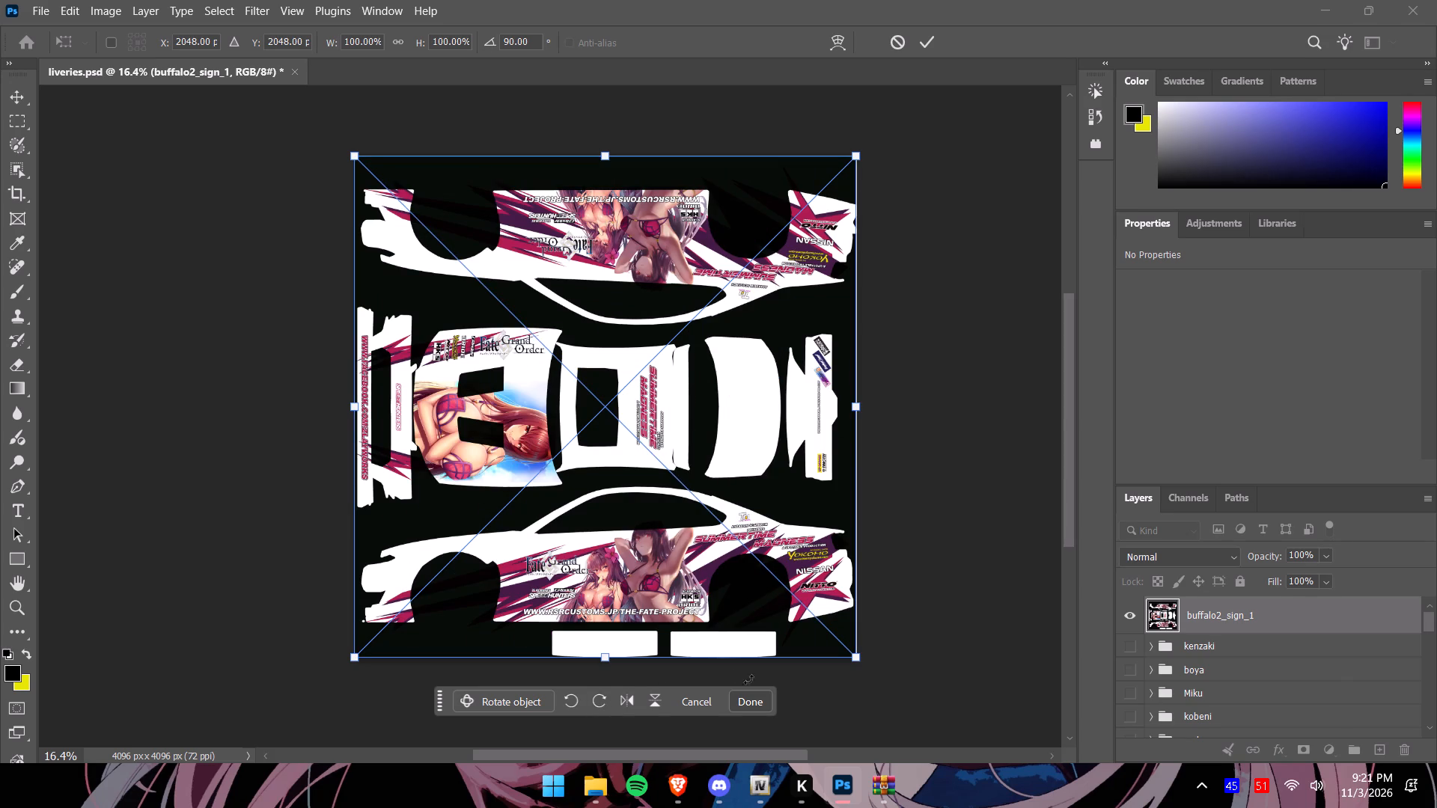
click(763, 703)
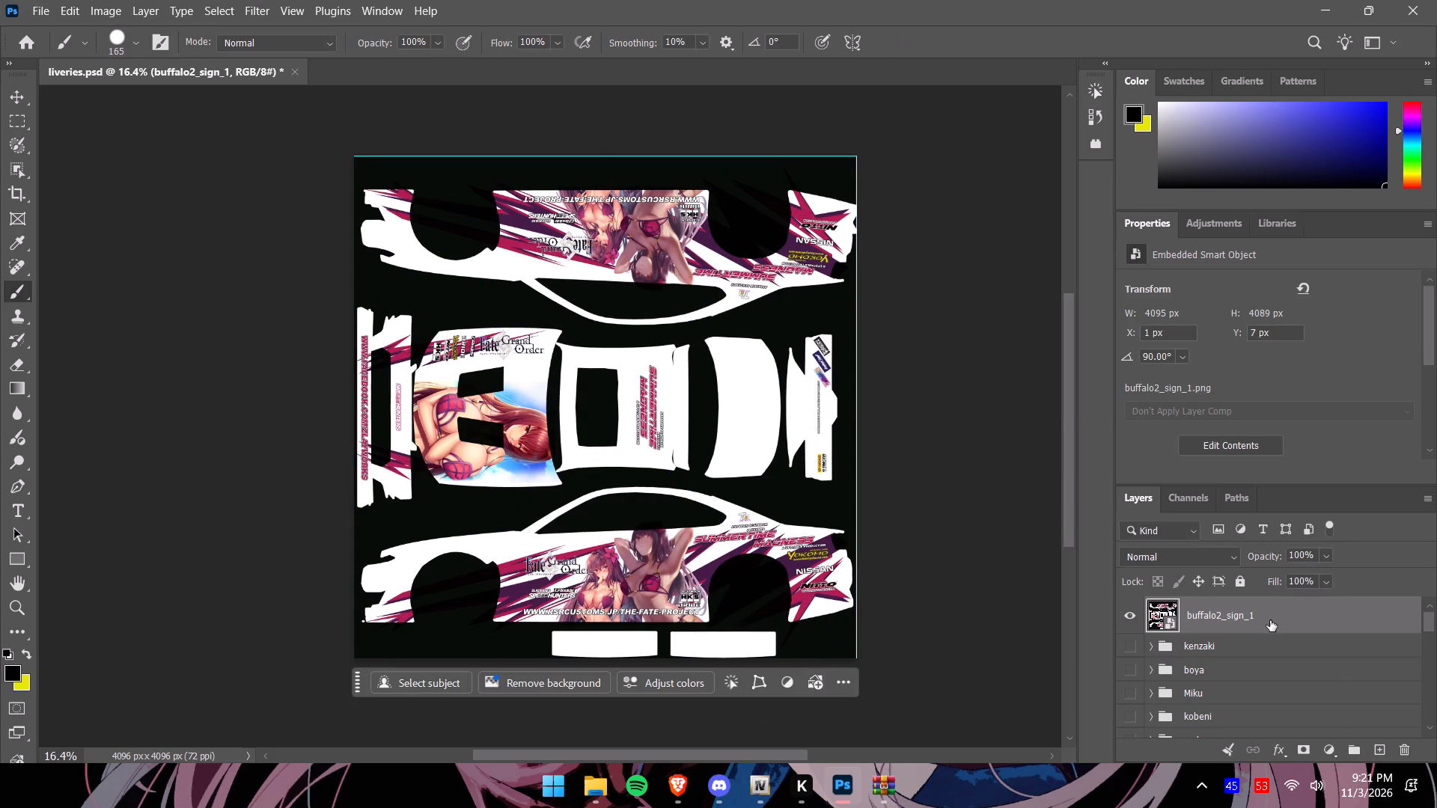
Create a layer group named fgo and move the buffalo2_sign_1 layer into it.
right_click(1270, 619)
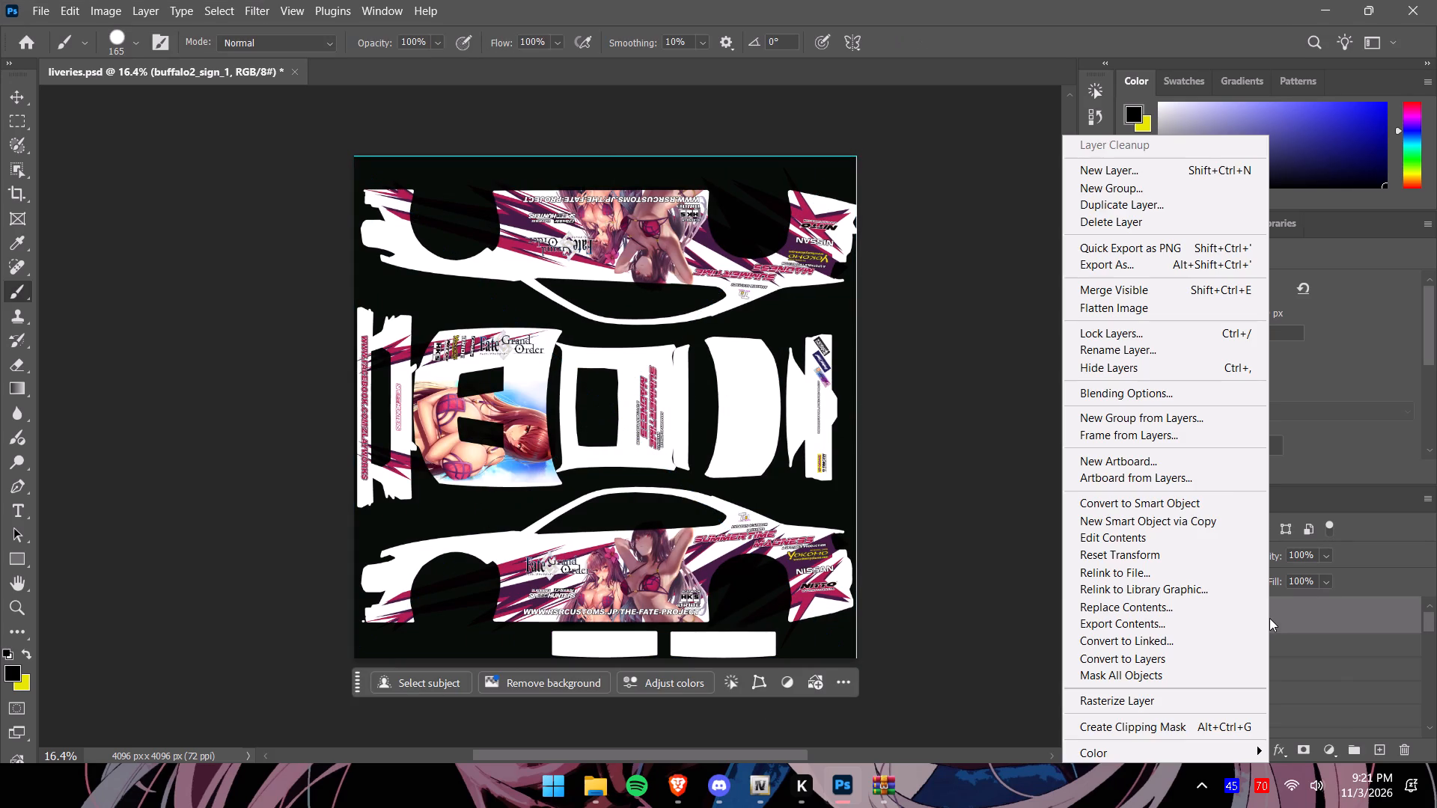
click(1128, 192)
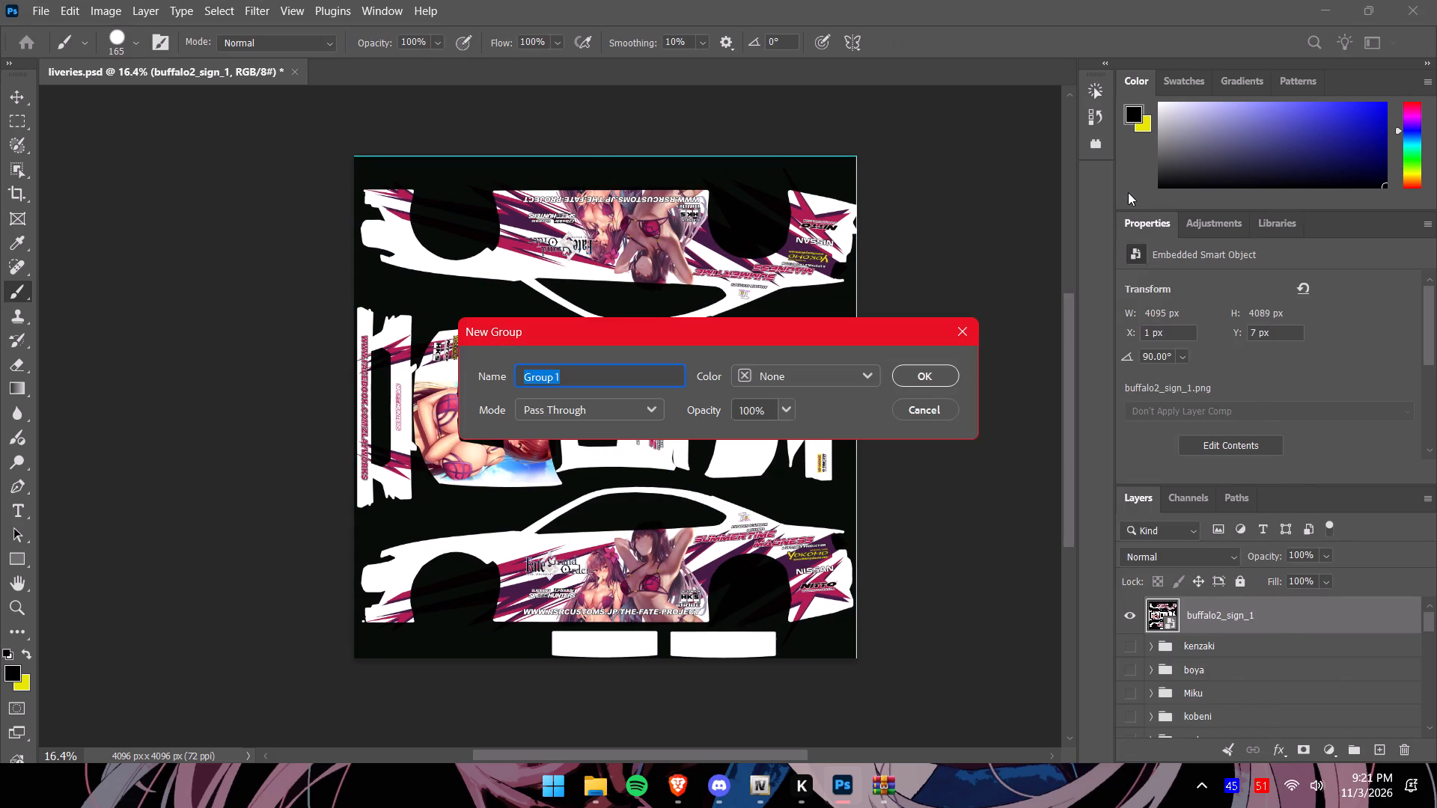
text(fgo)
key(Return)
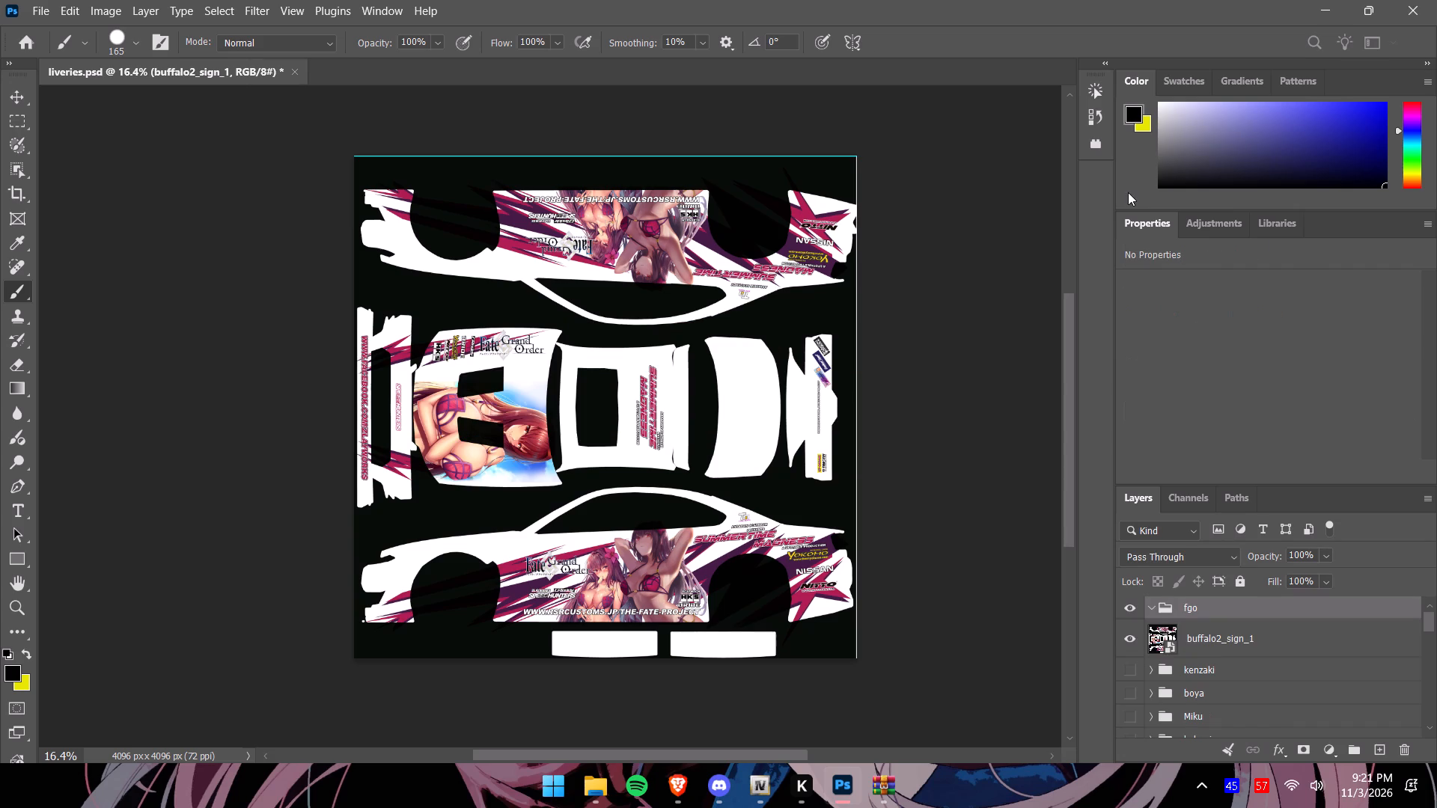
drag(1237, 646, 1236, 610)
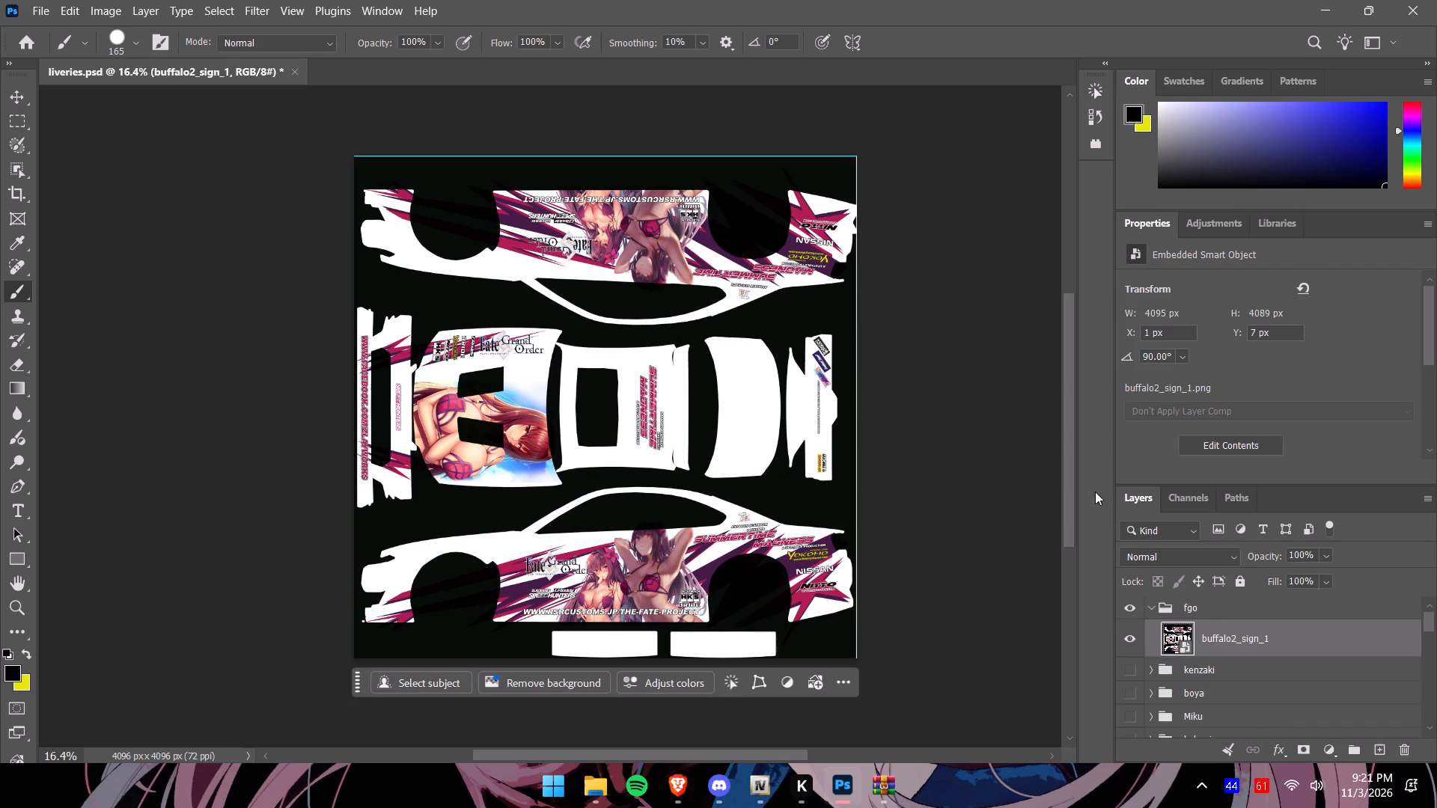
Lower the buffalo2_sign_1 layer's opacity to 82%.
click(1327, 556)
drag(1339, 576, 1331, 576)
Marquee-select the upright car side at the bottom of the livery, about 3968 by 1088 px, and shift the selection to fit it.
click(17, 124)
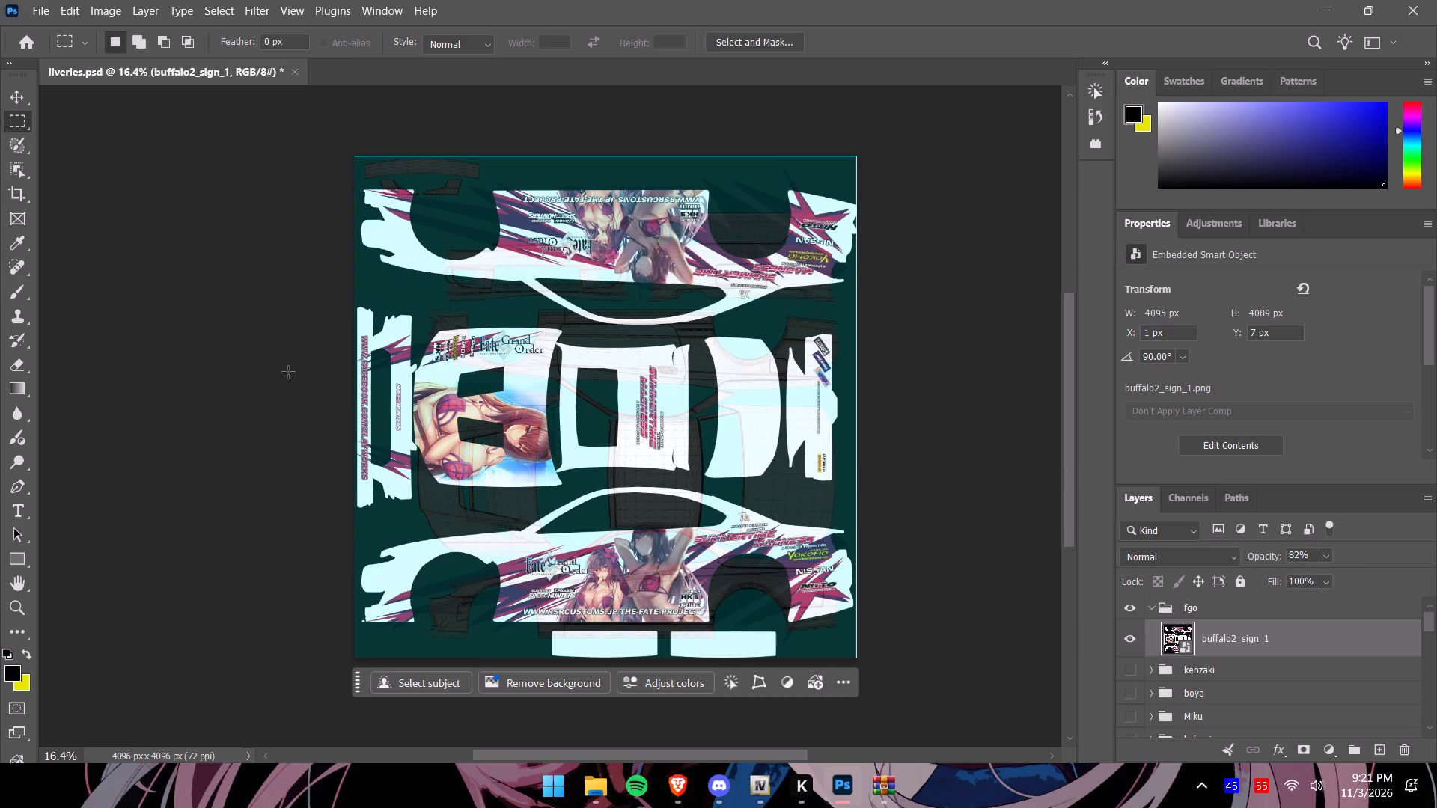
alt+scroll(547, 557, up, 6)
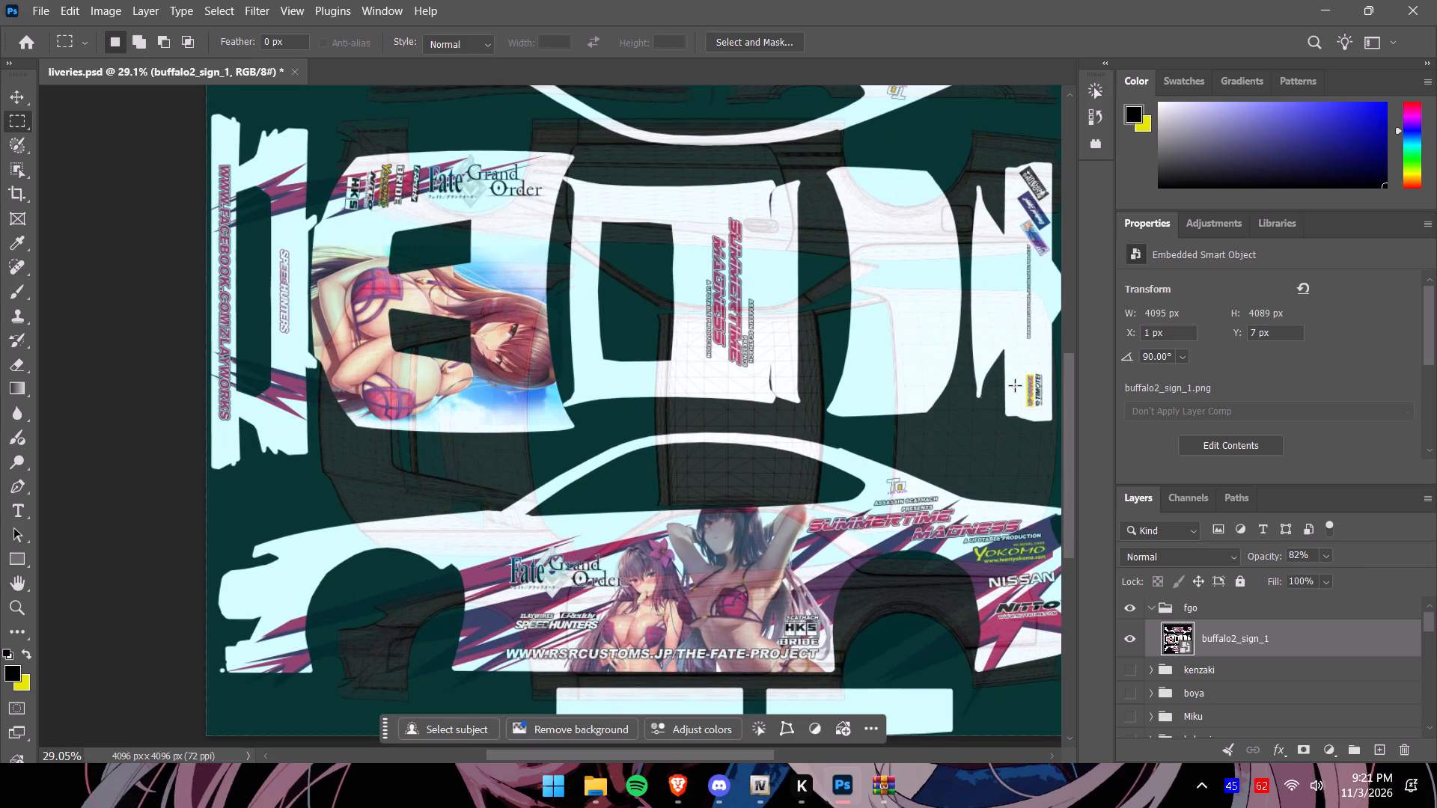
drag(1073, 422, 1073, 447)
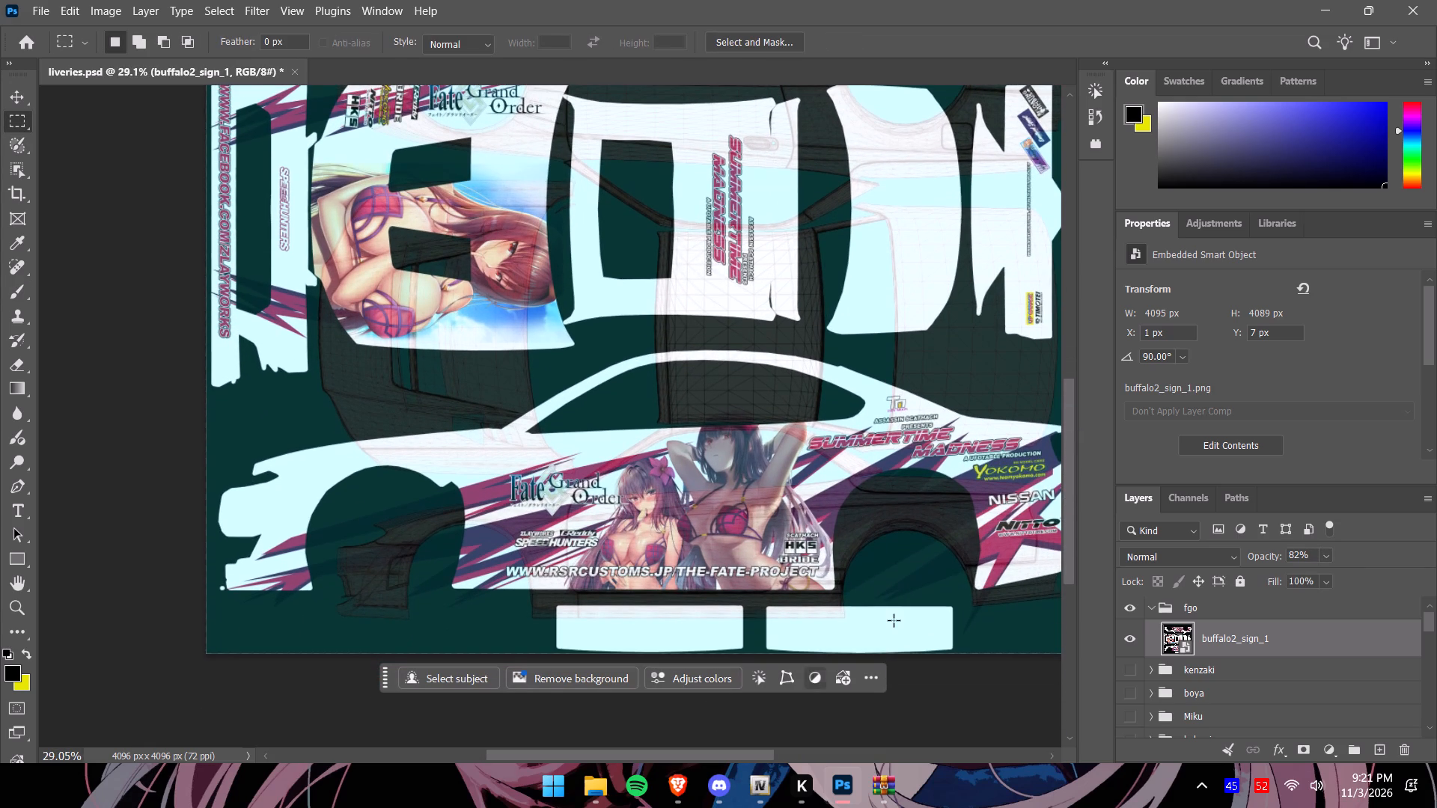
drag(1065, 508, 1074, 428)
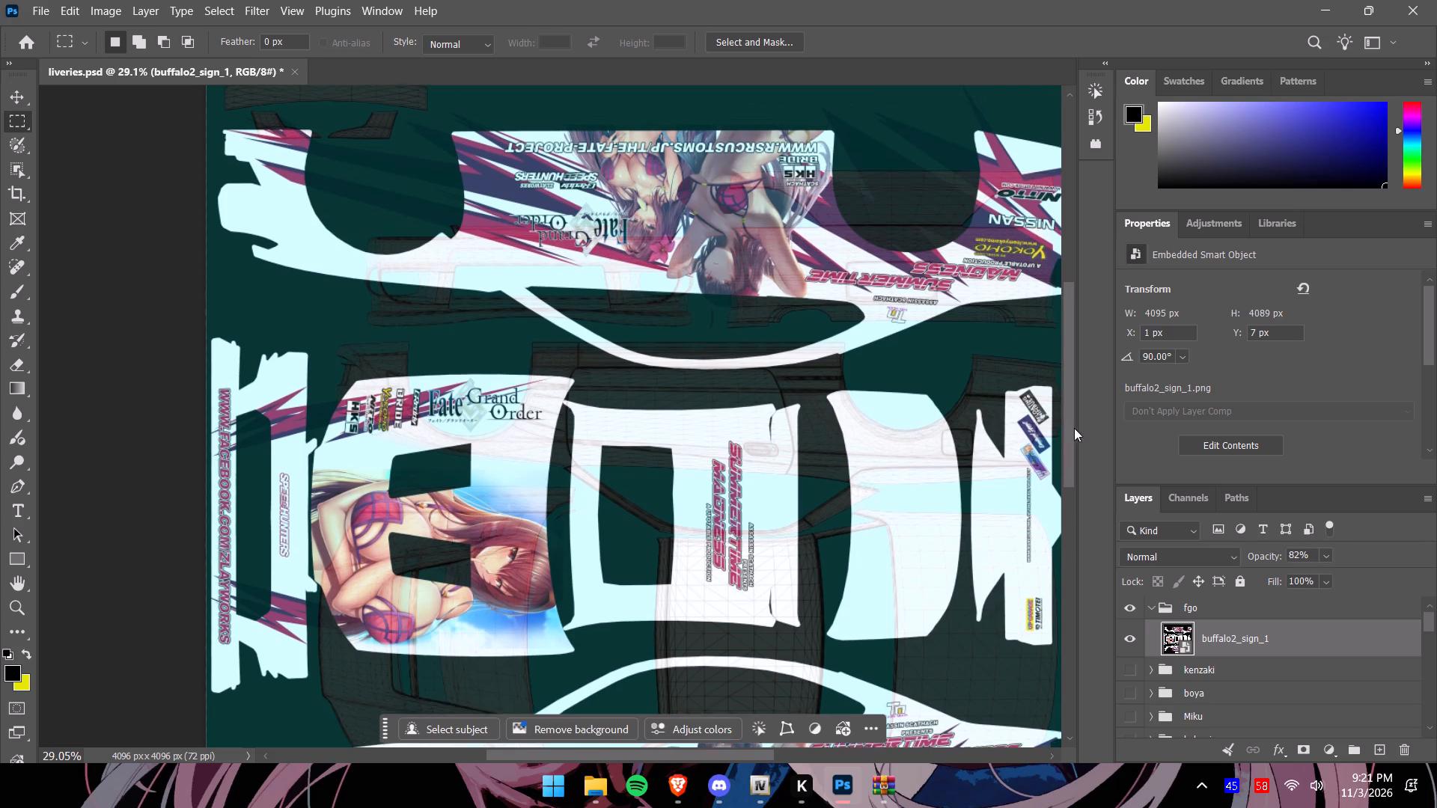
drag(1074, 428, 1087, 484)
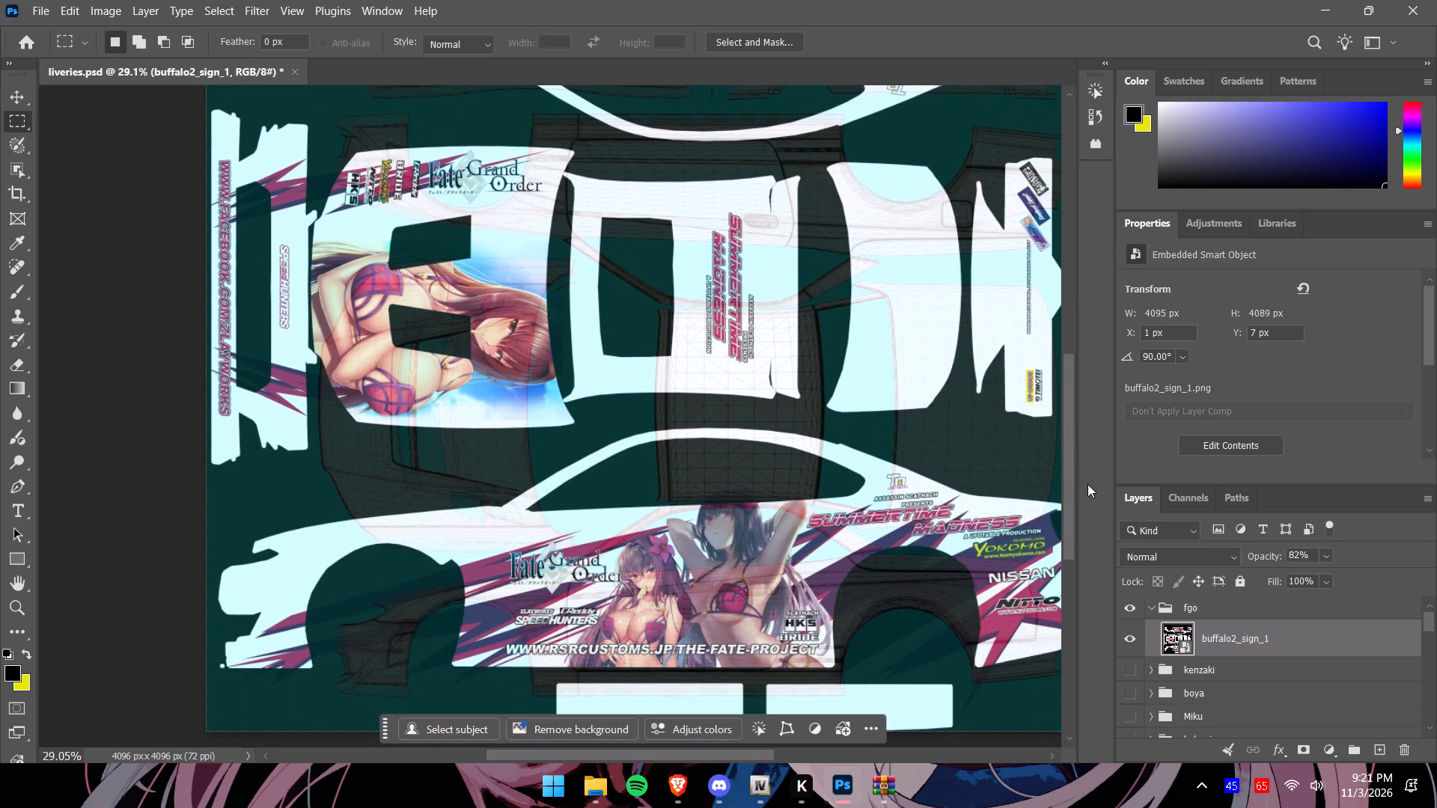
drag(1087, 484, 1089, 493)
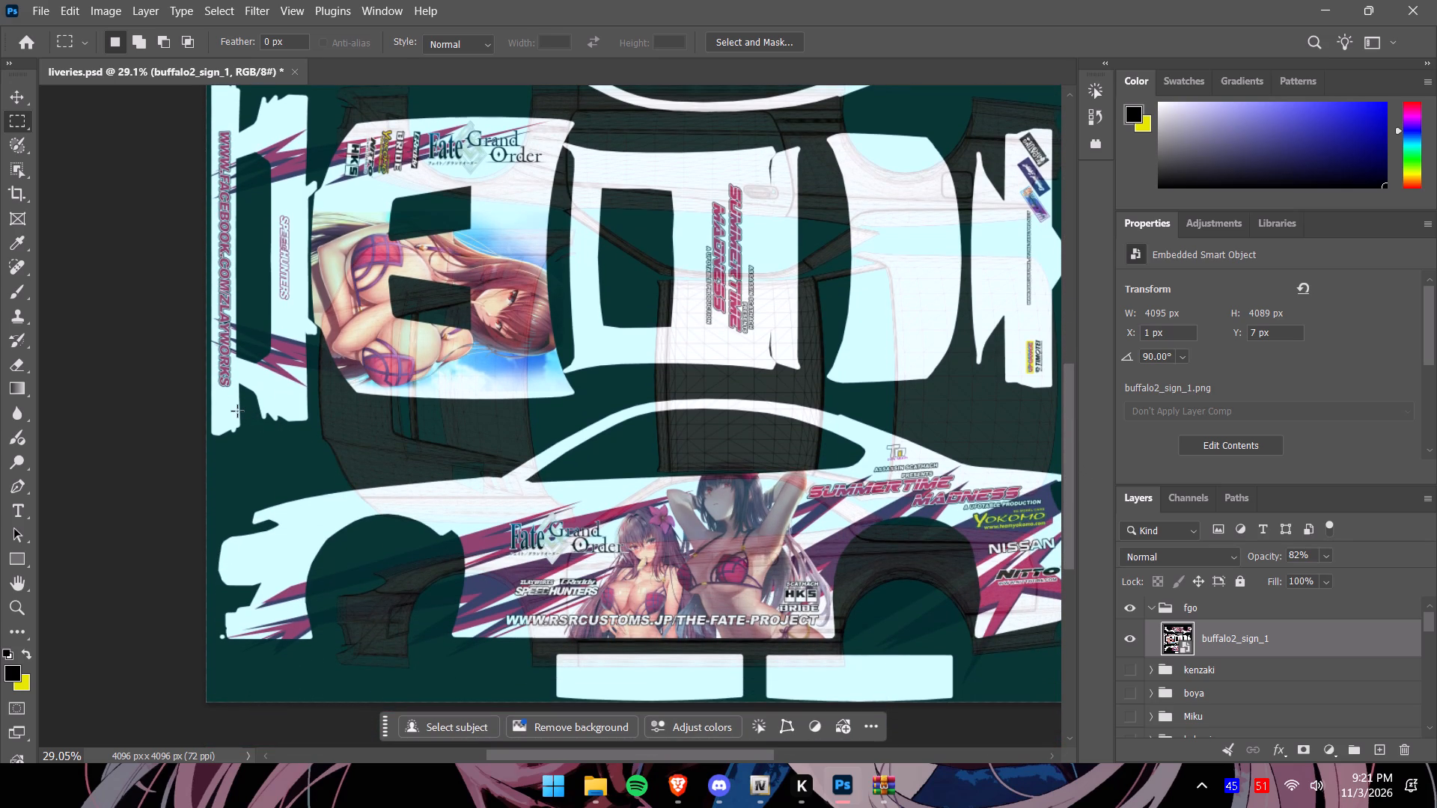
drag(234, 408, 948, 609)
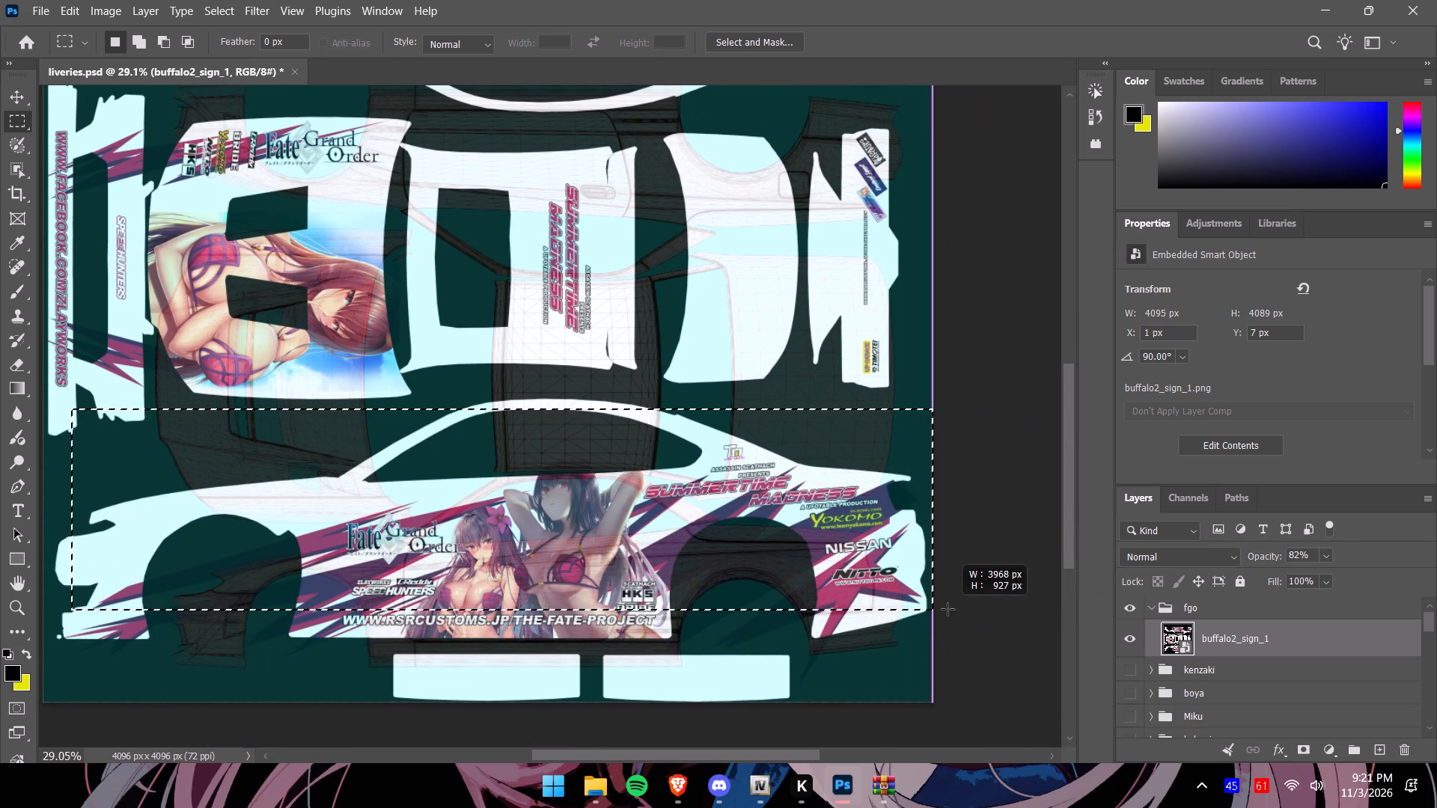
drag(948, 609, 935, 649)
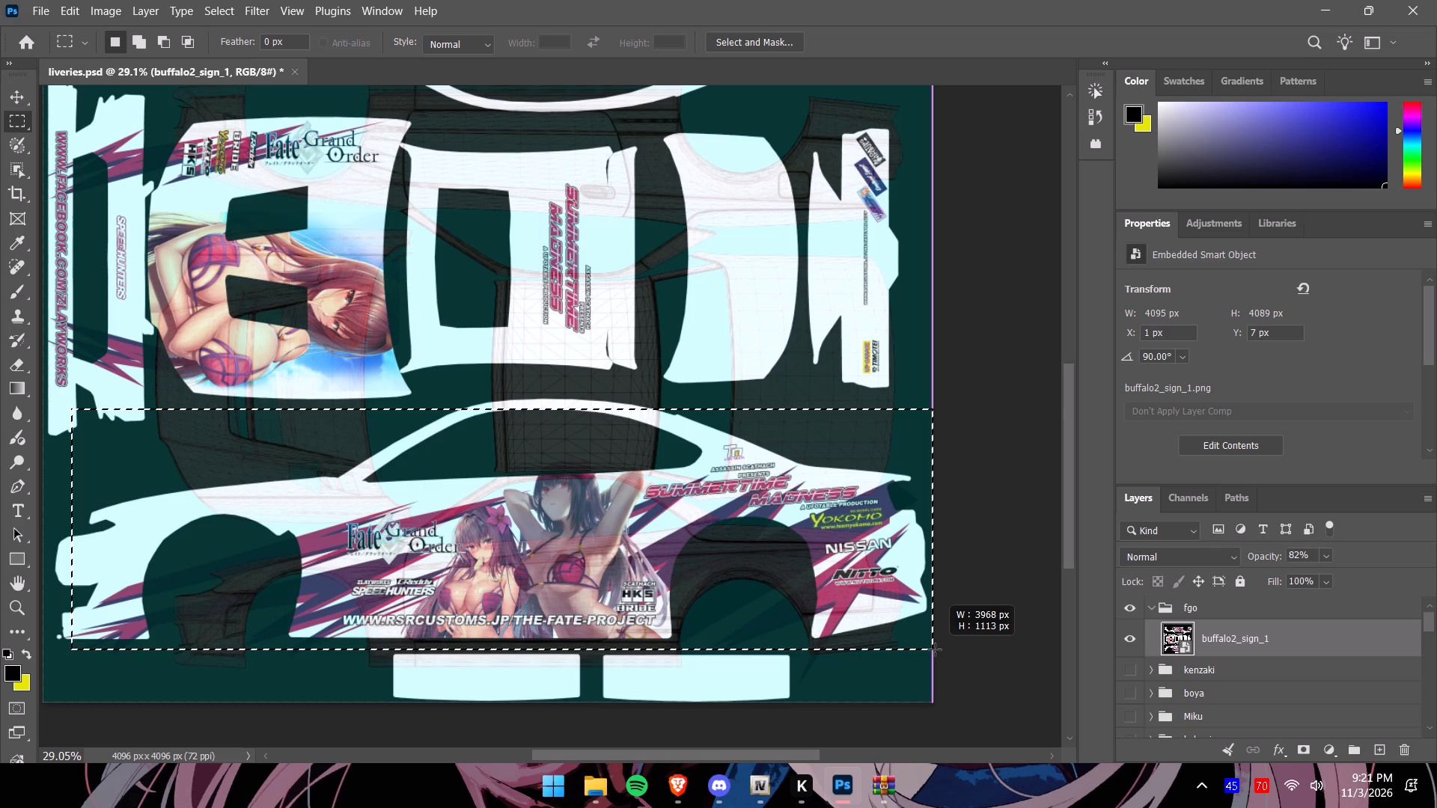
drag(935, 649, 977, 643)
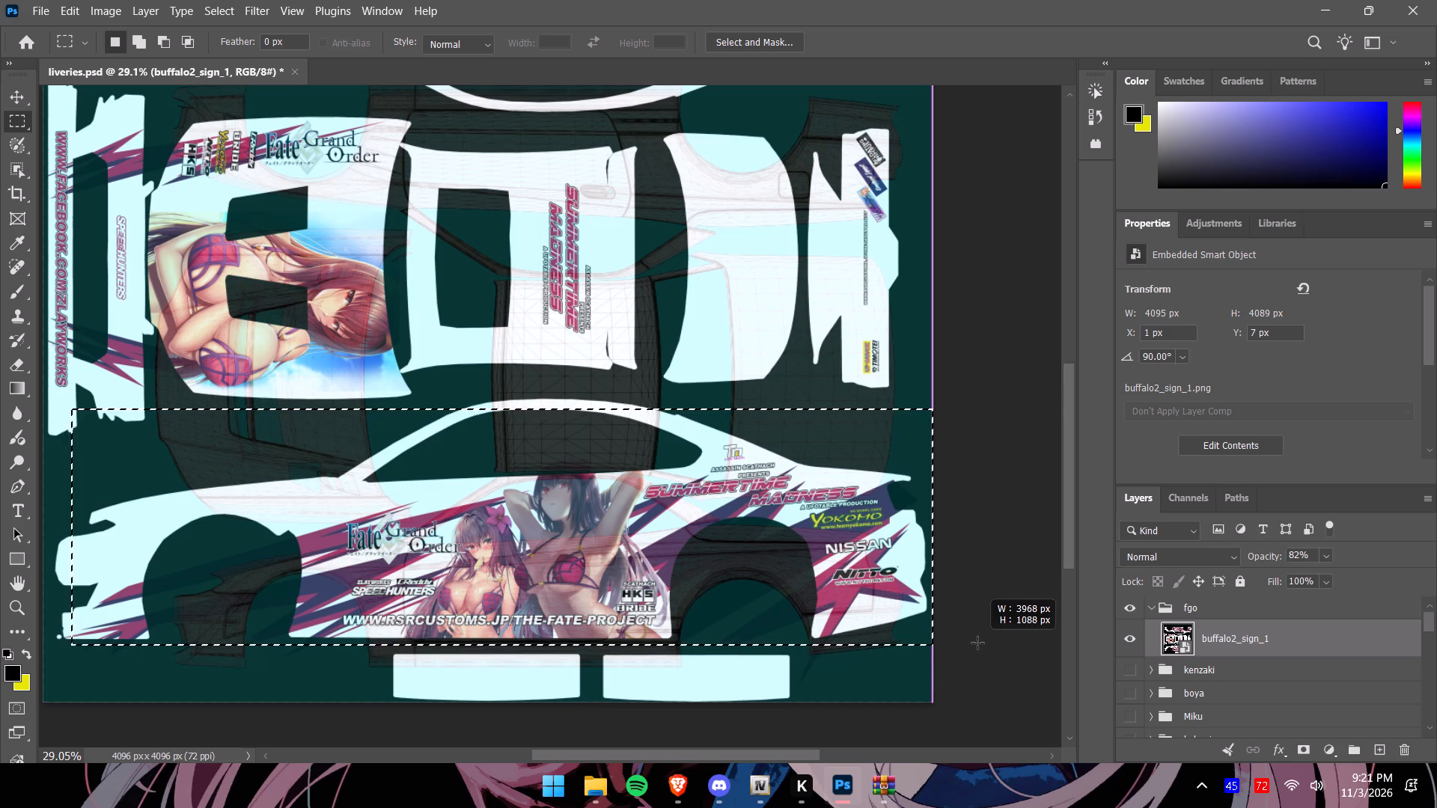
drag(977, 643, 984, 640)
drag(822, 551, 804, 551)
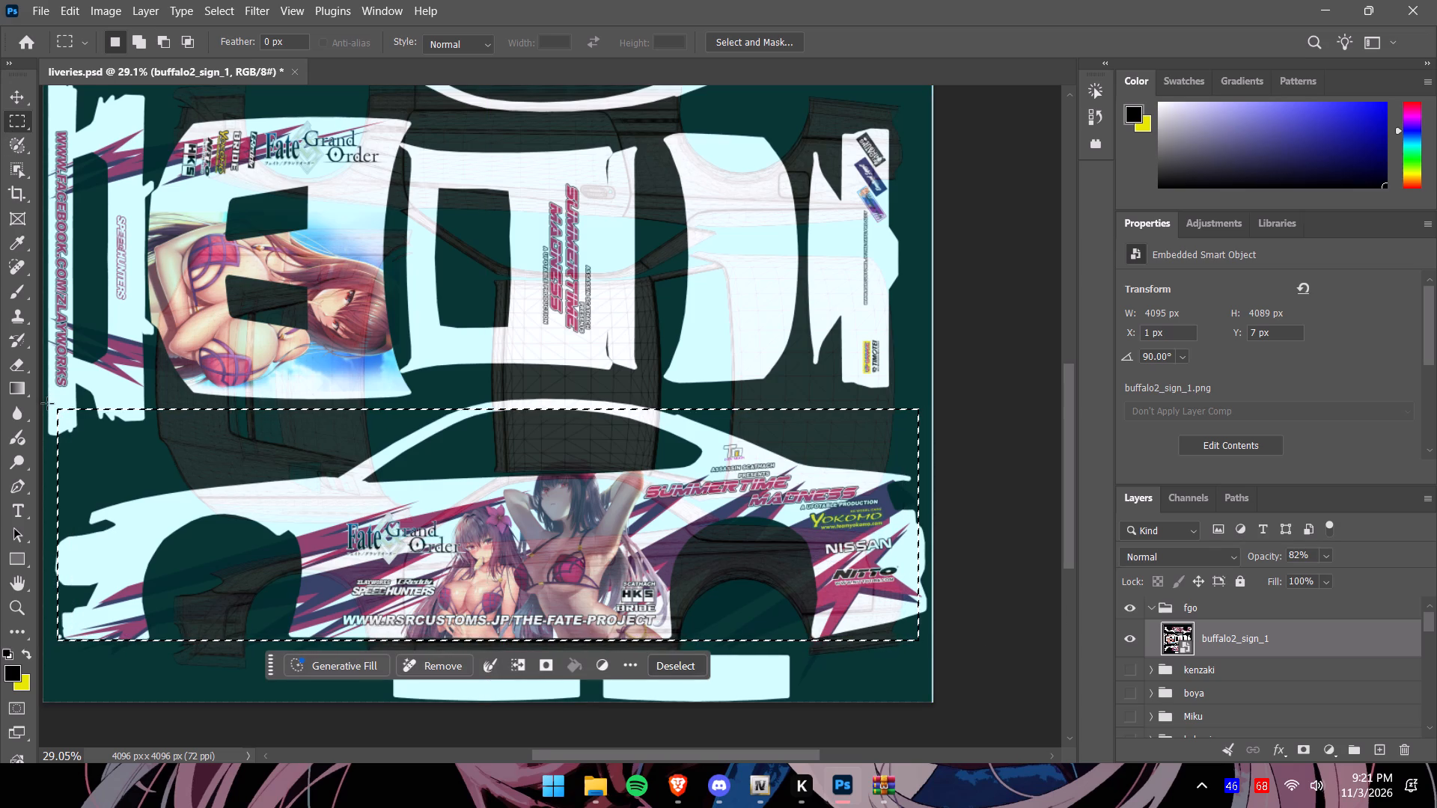
Copy a full-width marquee of the bottom car side, about 4095 by 1167 px, to a new layer and hide buffalo2_sign_1.
alt+scroll(49, 404, down, 2)
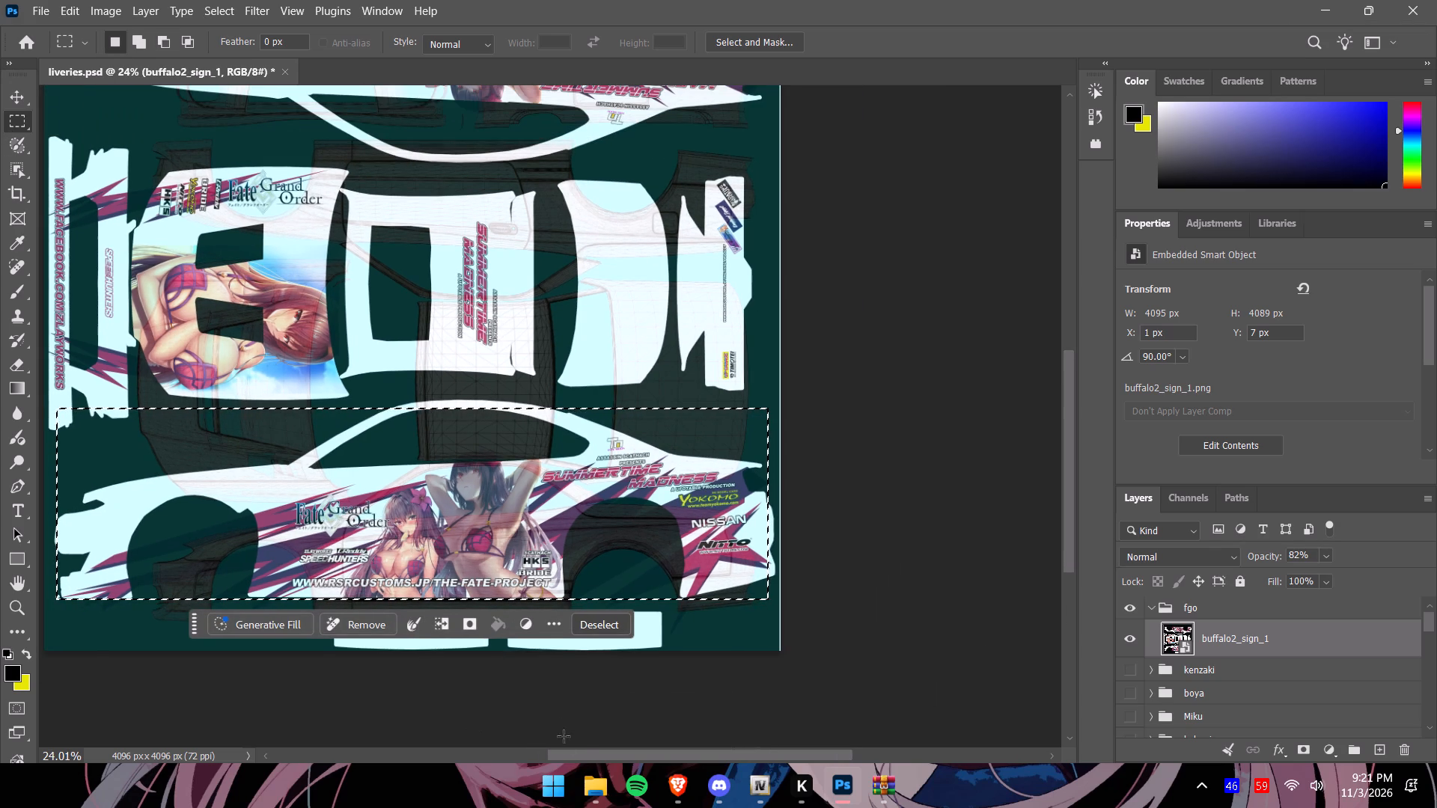
drag(585, 748, 570, 750)
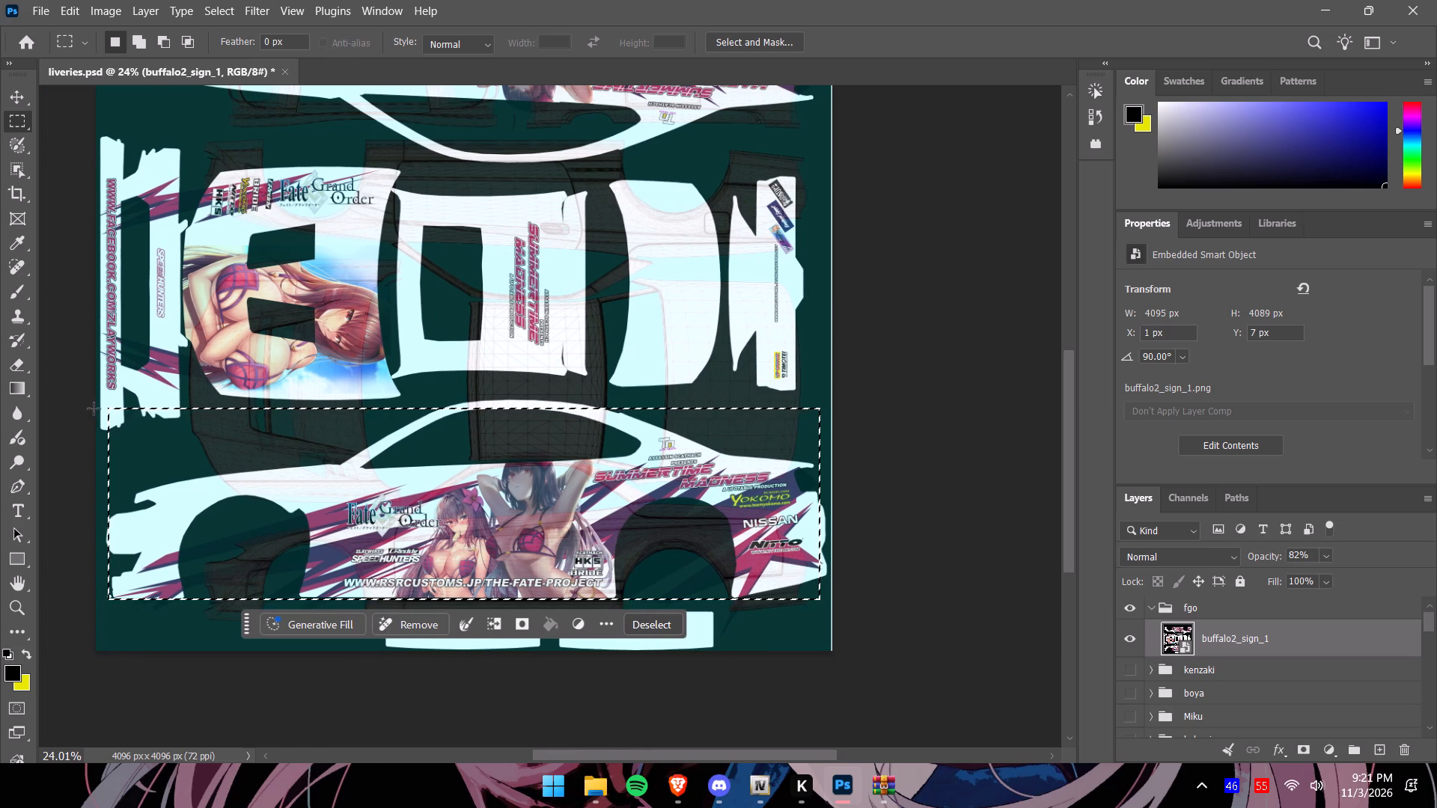
drag(94, 408, 832, 617)
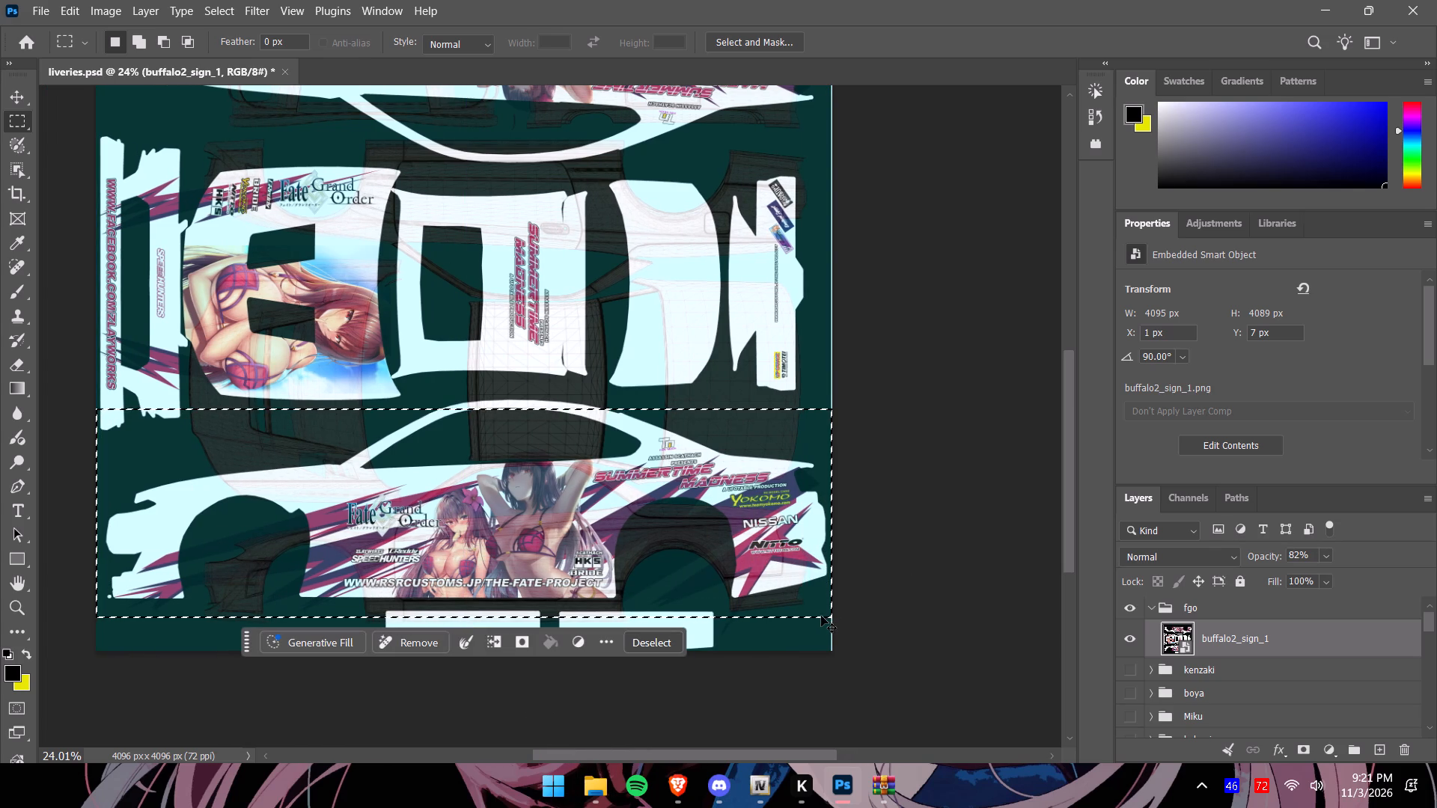
key(ctrl+c)
key(ctrl+v)
click(1135, 684)
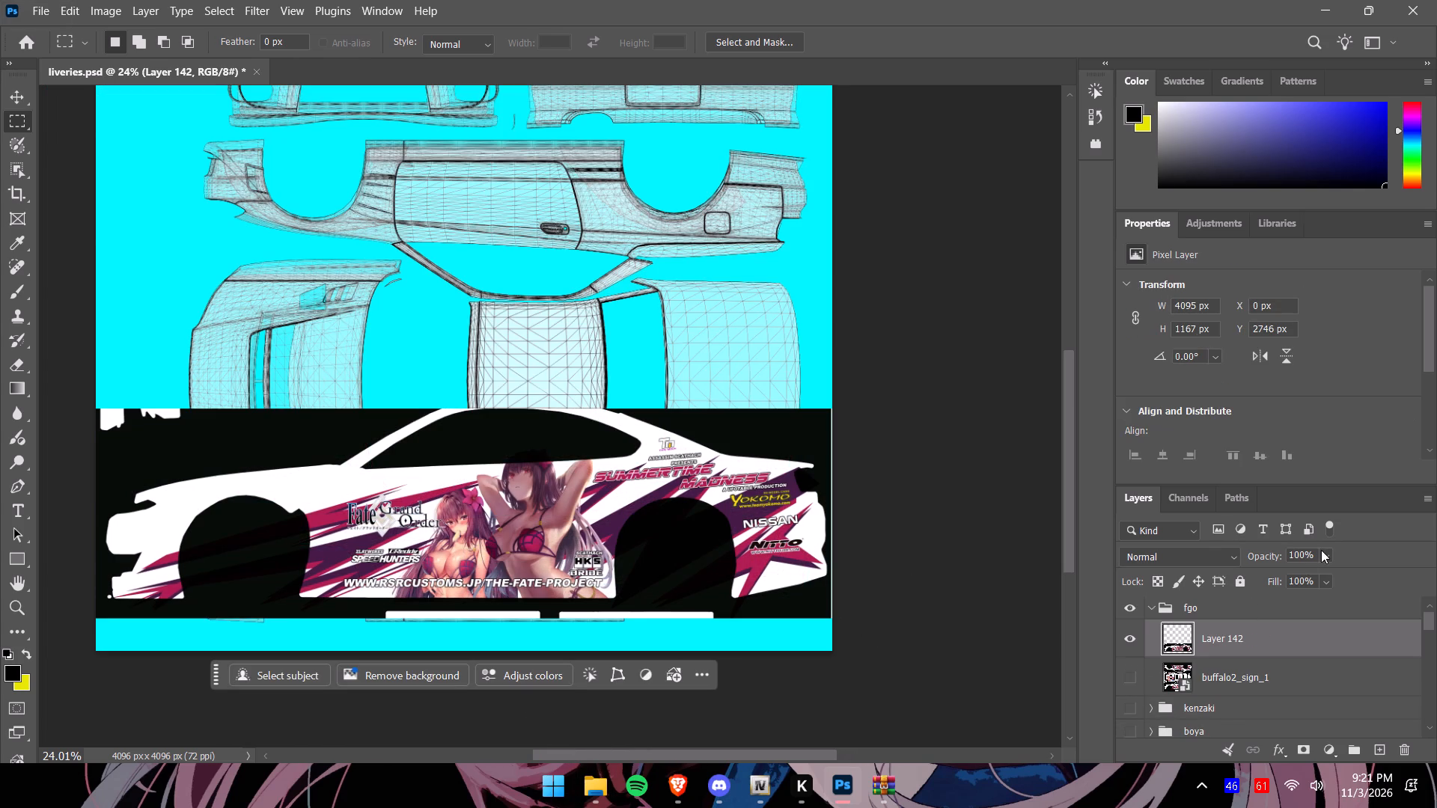
Lower the copied car side layer's opacity to 79%.
click(1329, 550)
drag(1342, 571, 1333, 571)
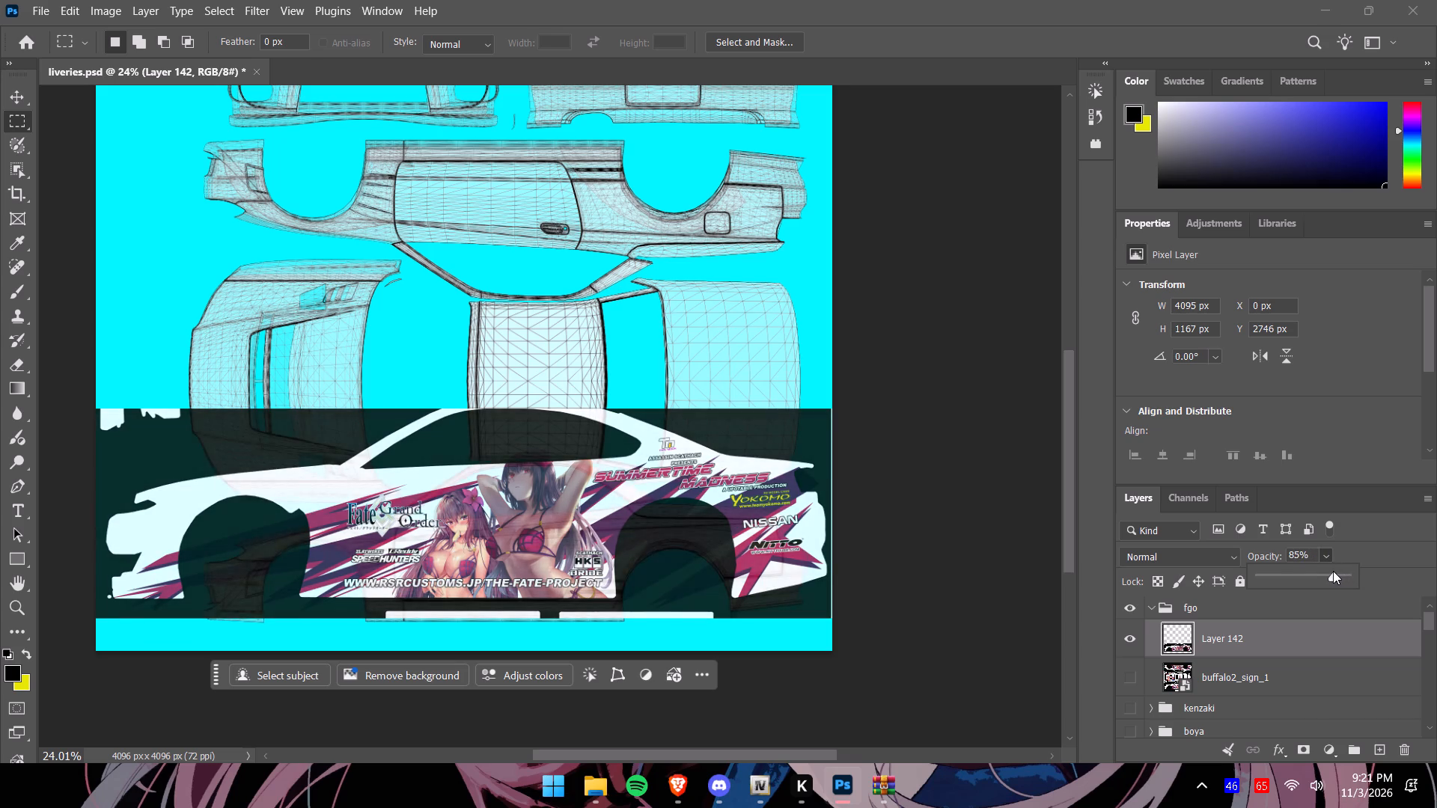
drag(1333, 571, 1328, 571)
Move the copied car side artwork down and right over the bottom template side, to about X 104, Y 2883 px.
drag(1064, 515, 1065, 535)
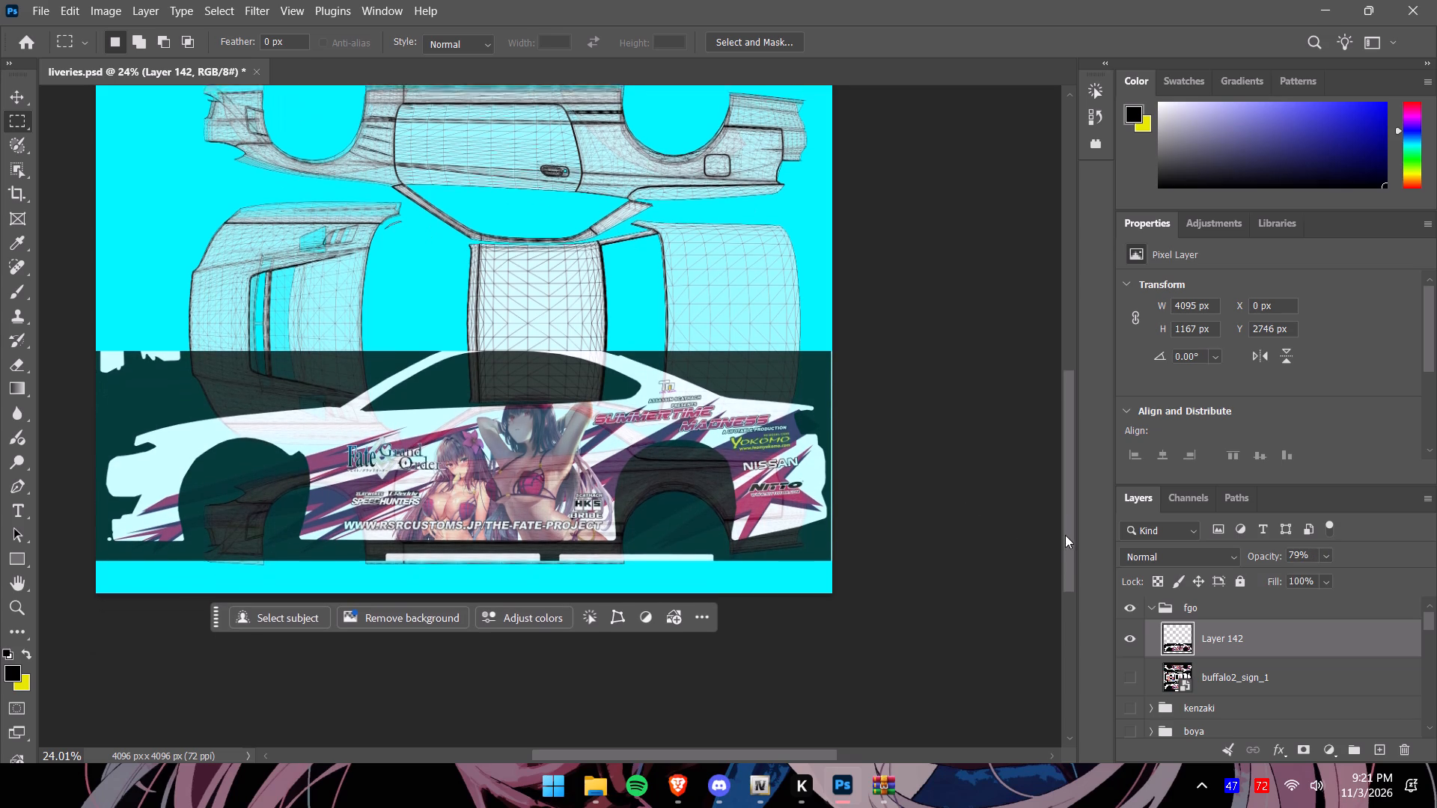
drag(1065, 535, 1065, 536)
click(16, 88)
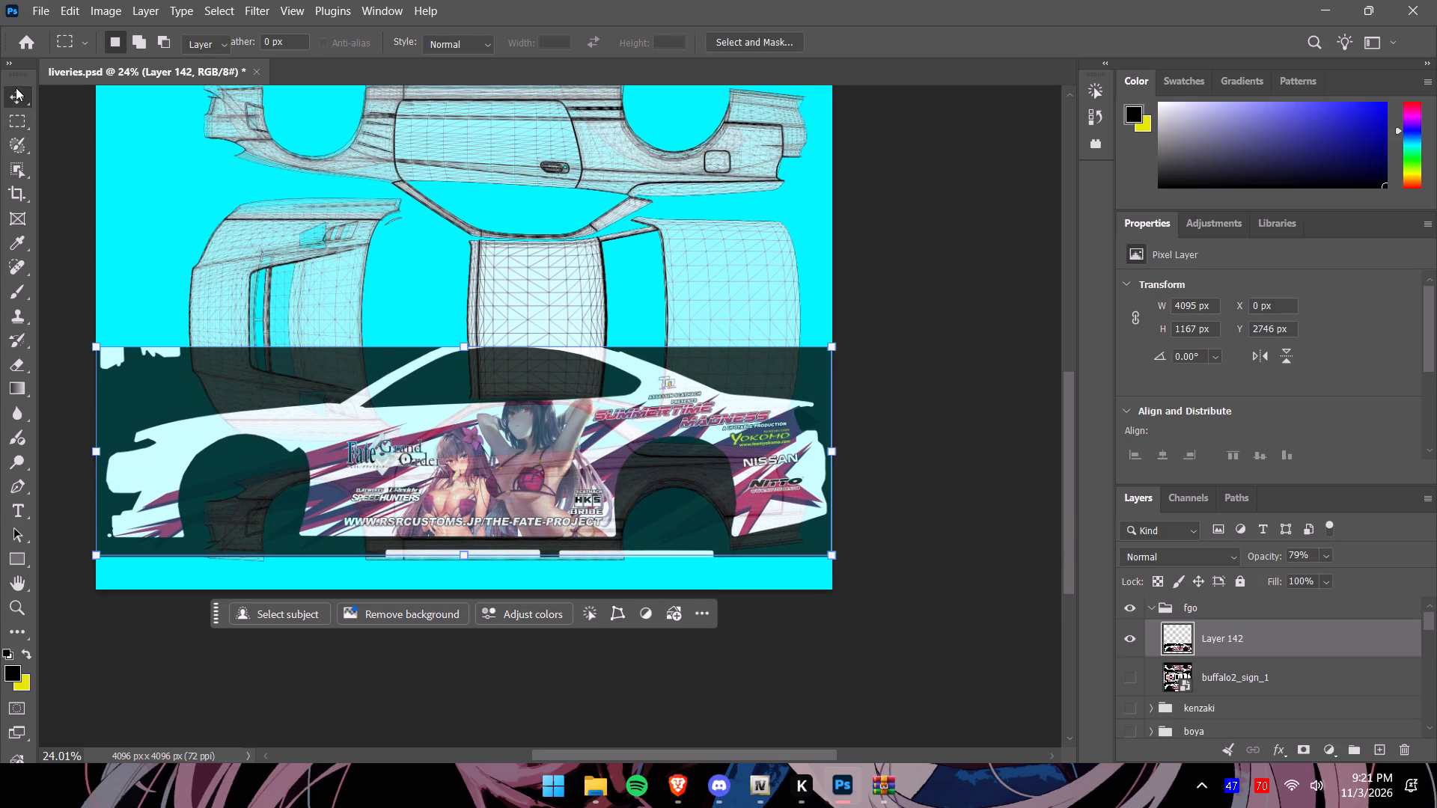
drag(531, 465, 550, 489)
Scale the car side artwork non-proportionally to about 3475 by 974 px to match the template's roofline, bumpers and wheel arches.
drag(116, 477, 178, 479)
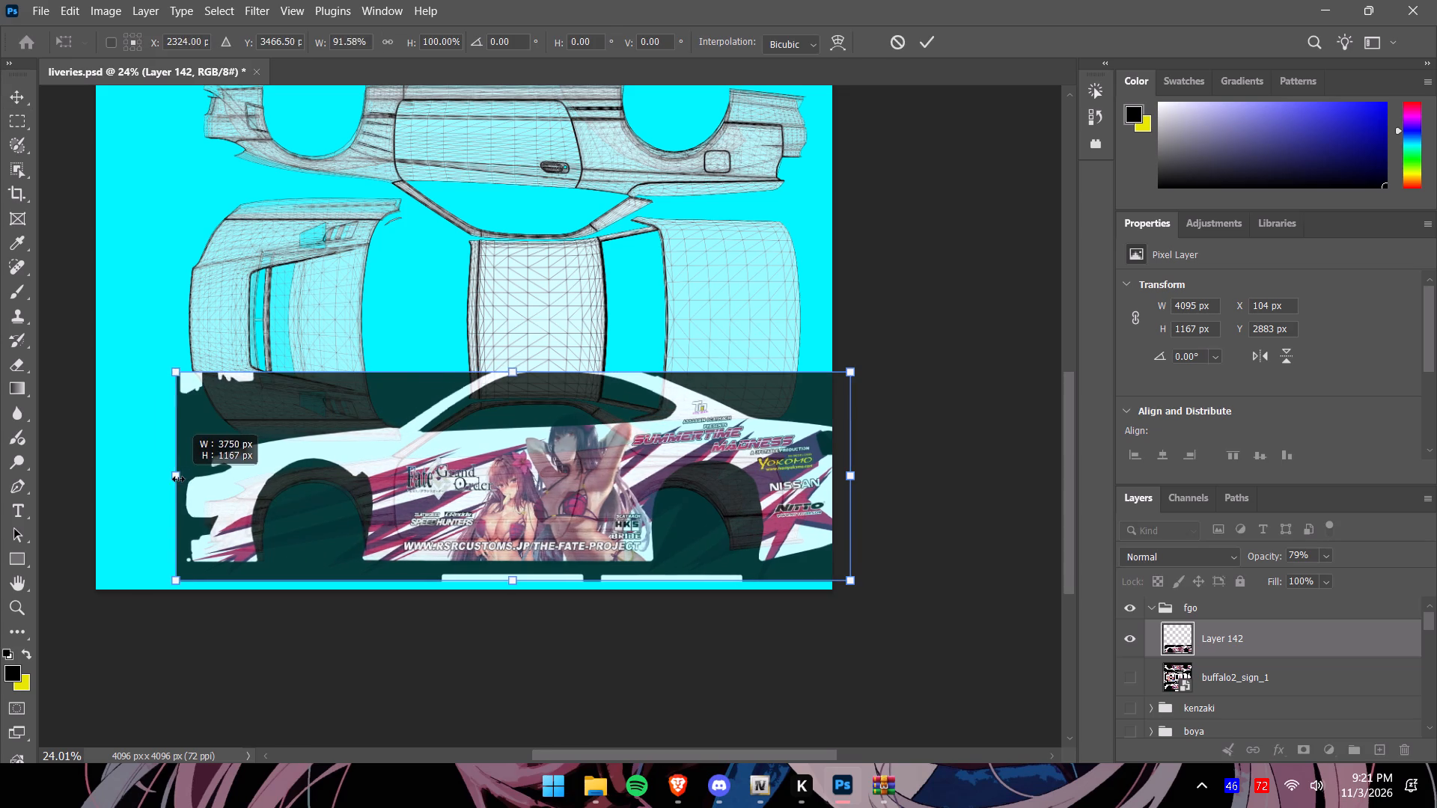
drag(178, 479, 183, 478)
drag(517, 372, 518, 396)
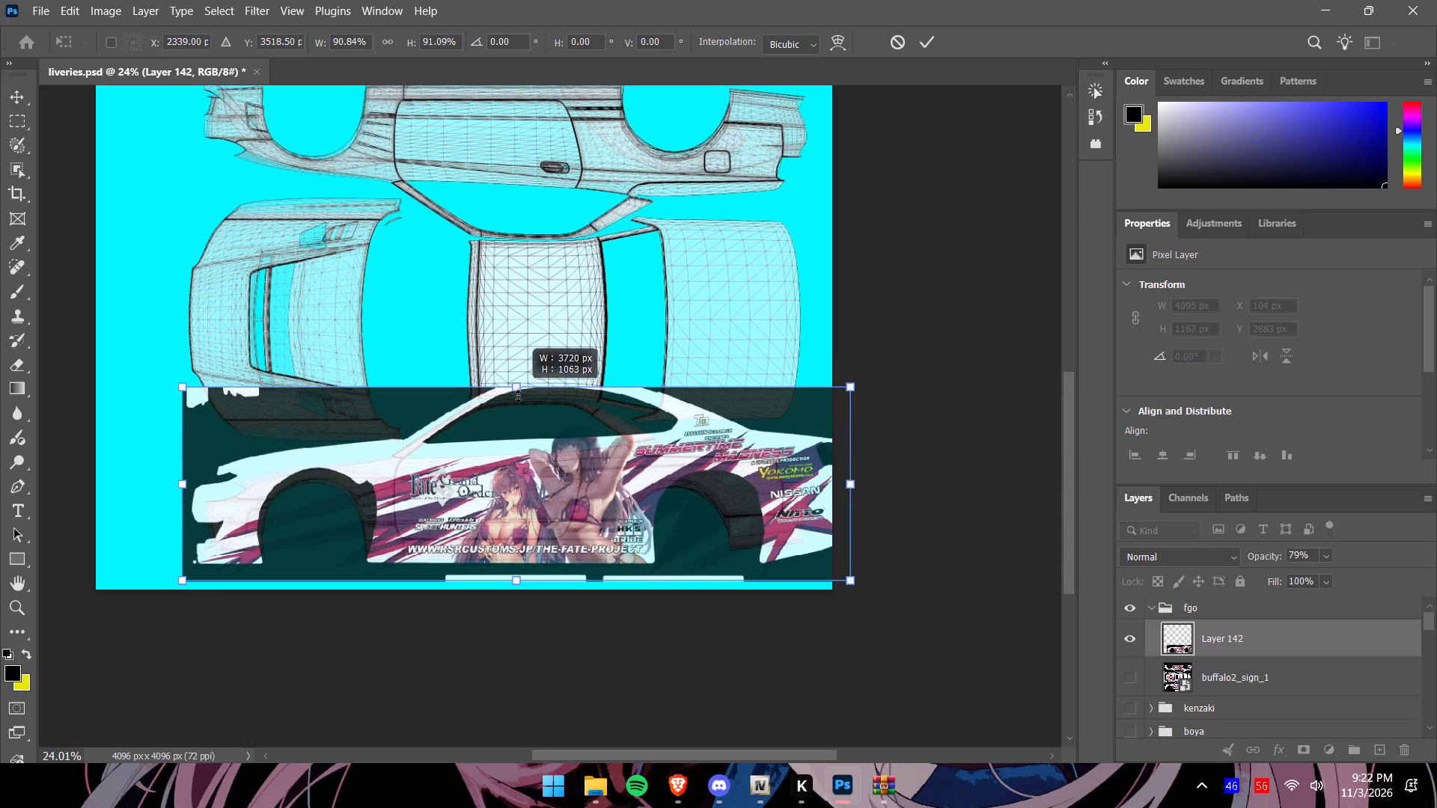
drag(518, 396, 518, 400)
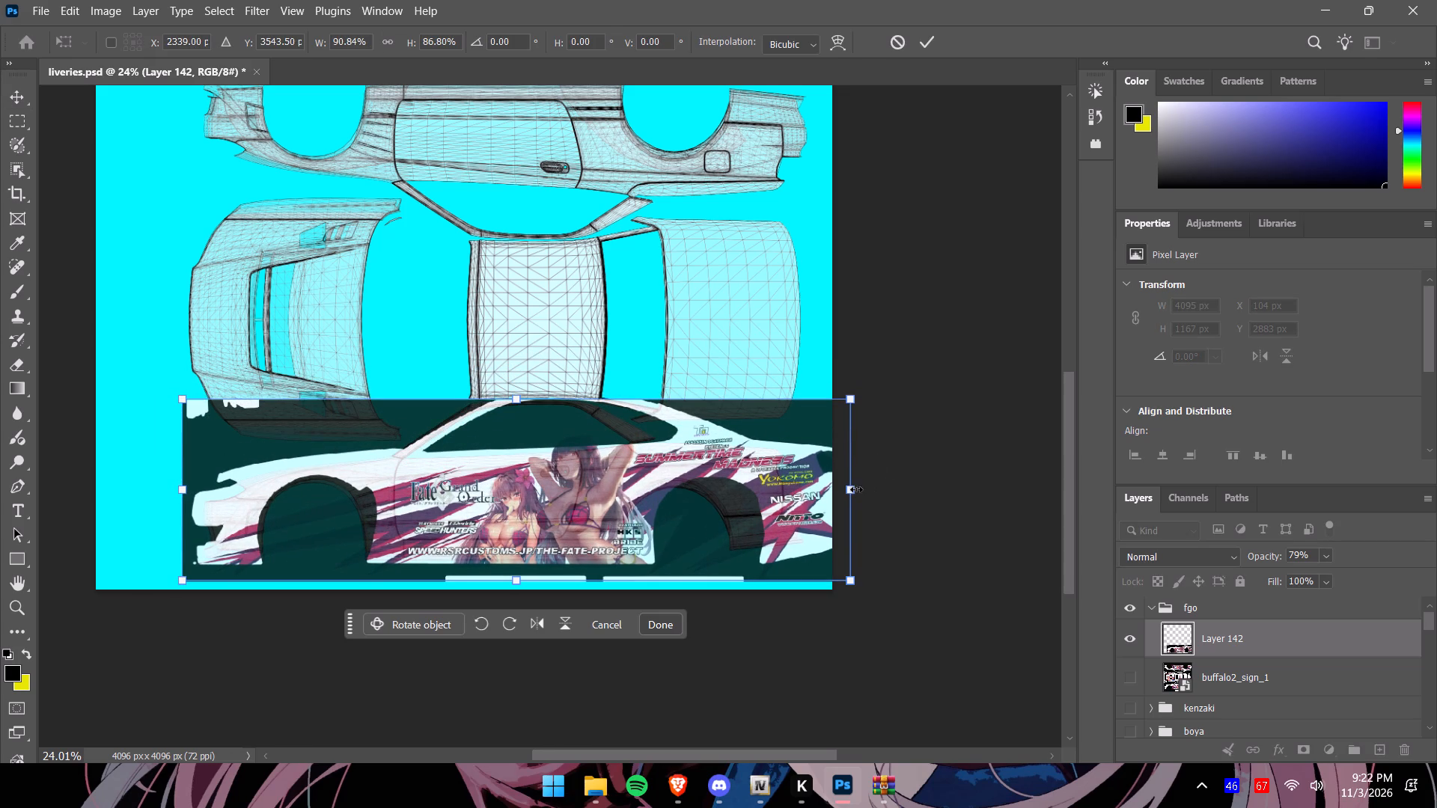
drag(853, 489, 814, 489)
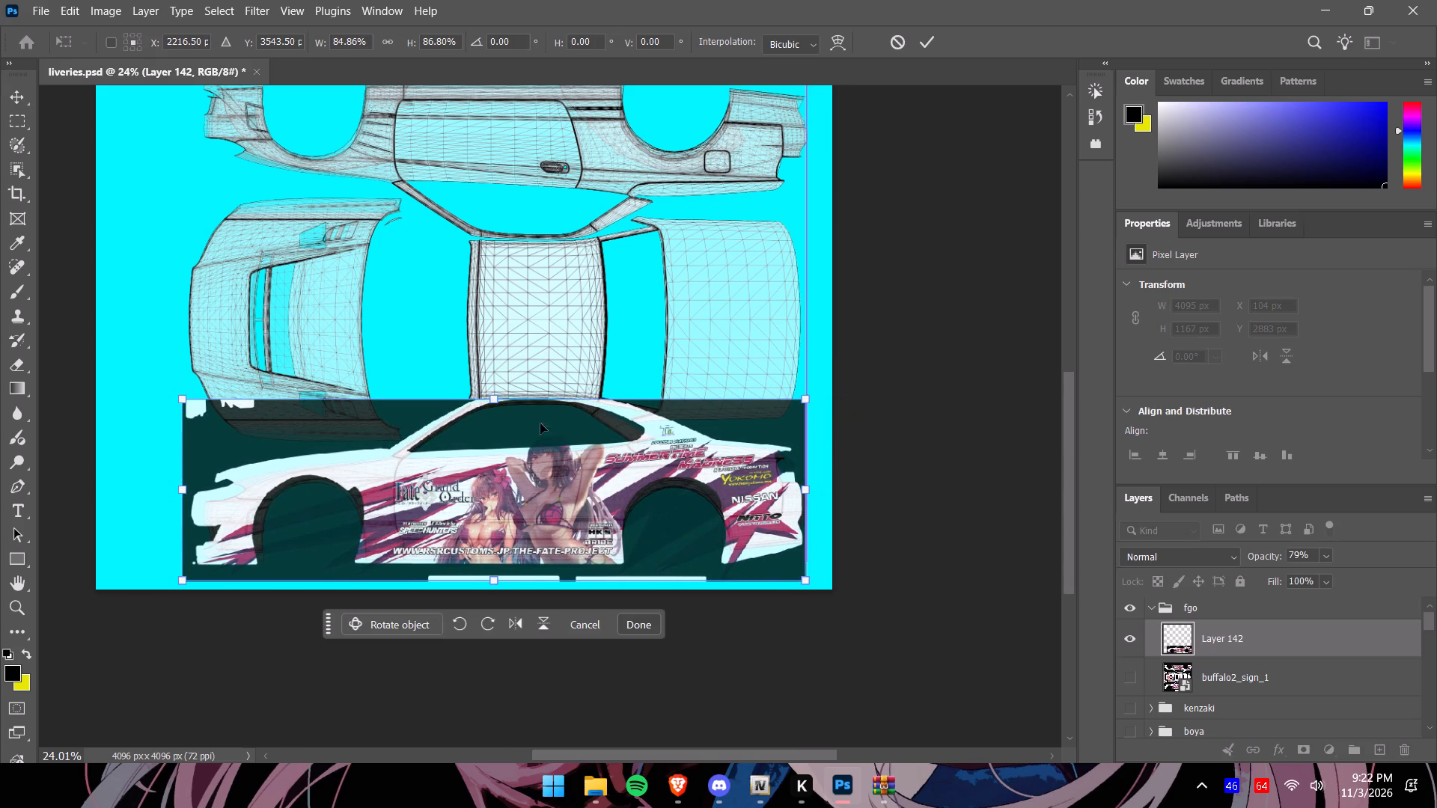
drag(492, 399, 498, 421)
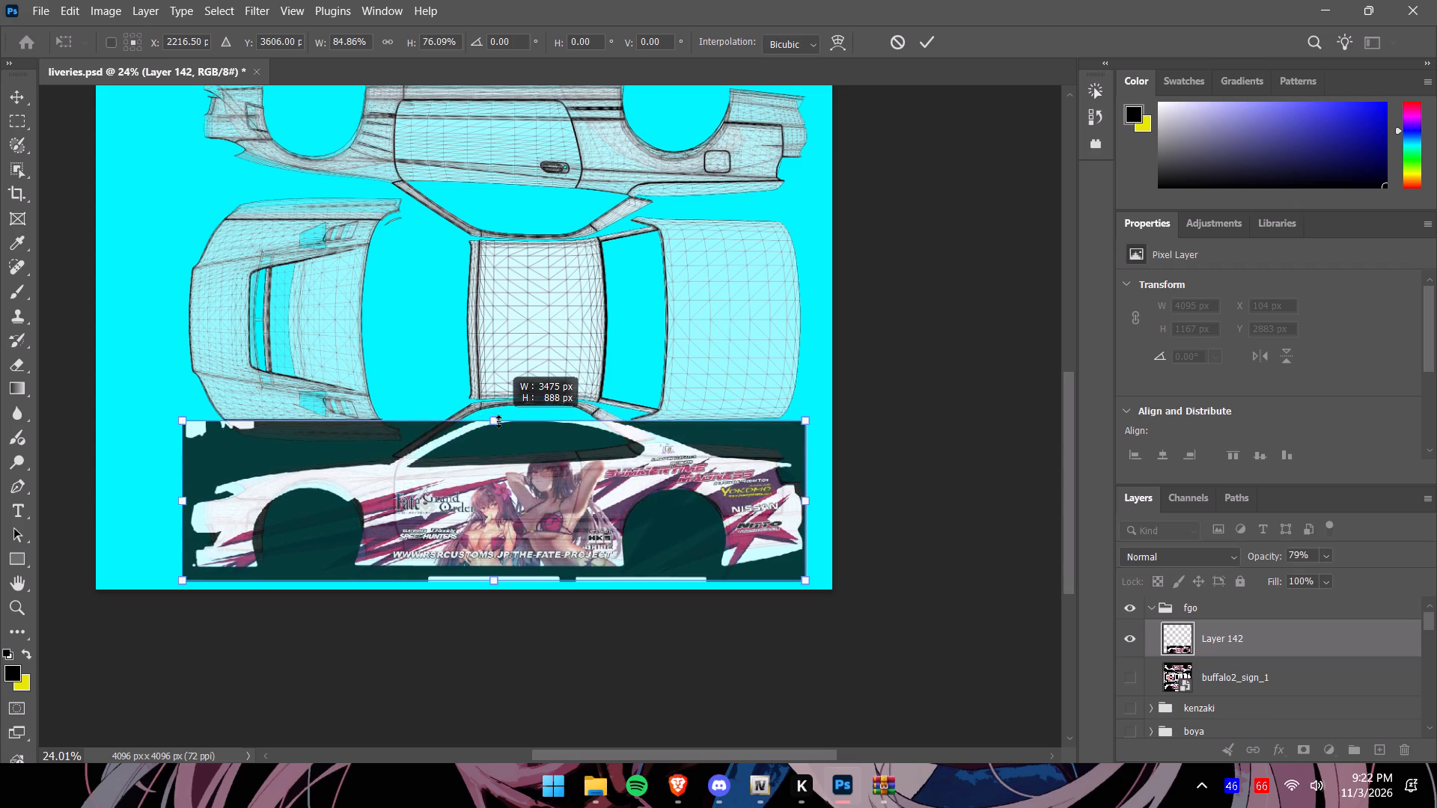
drag(498, 421, 497, 408)
alt+scroll(540, 479, up, 8)
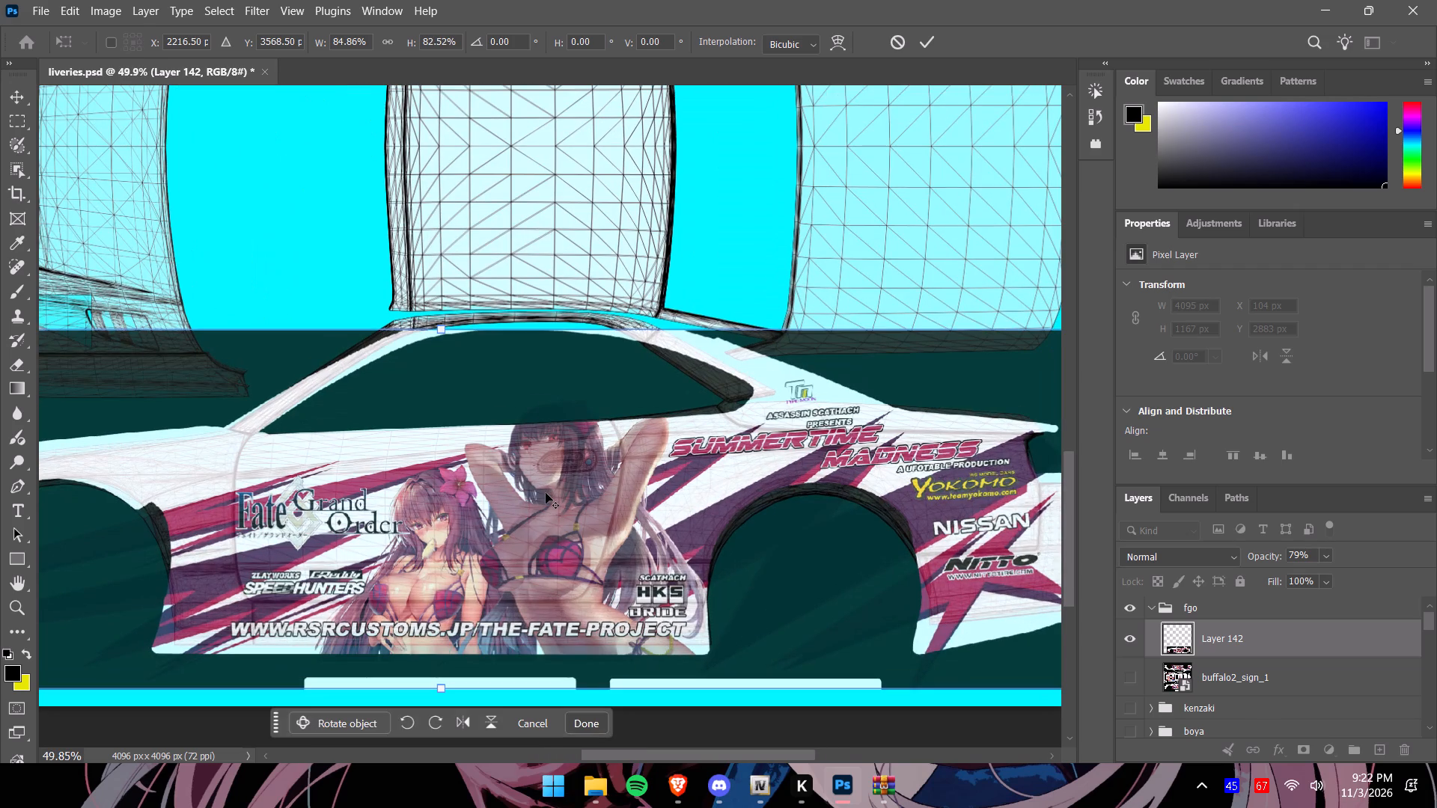
alt+scroll(543, 495, up, 1)
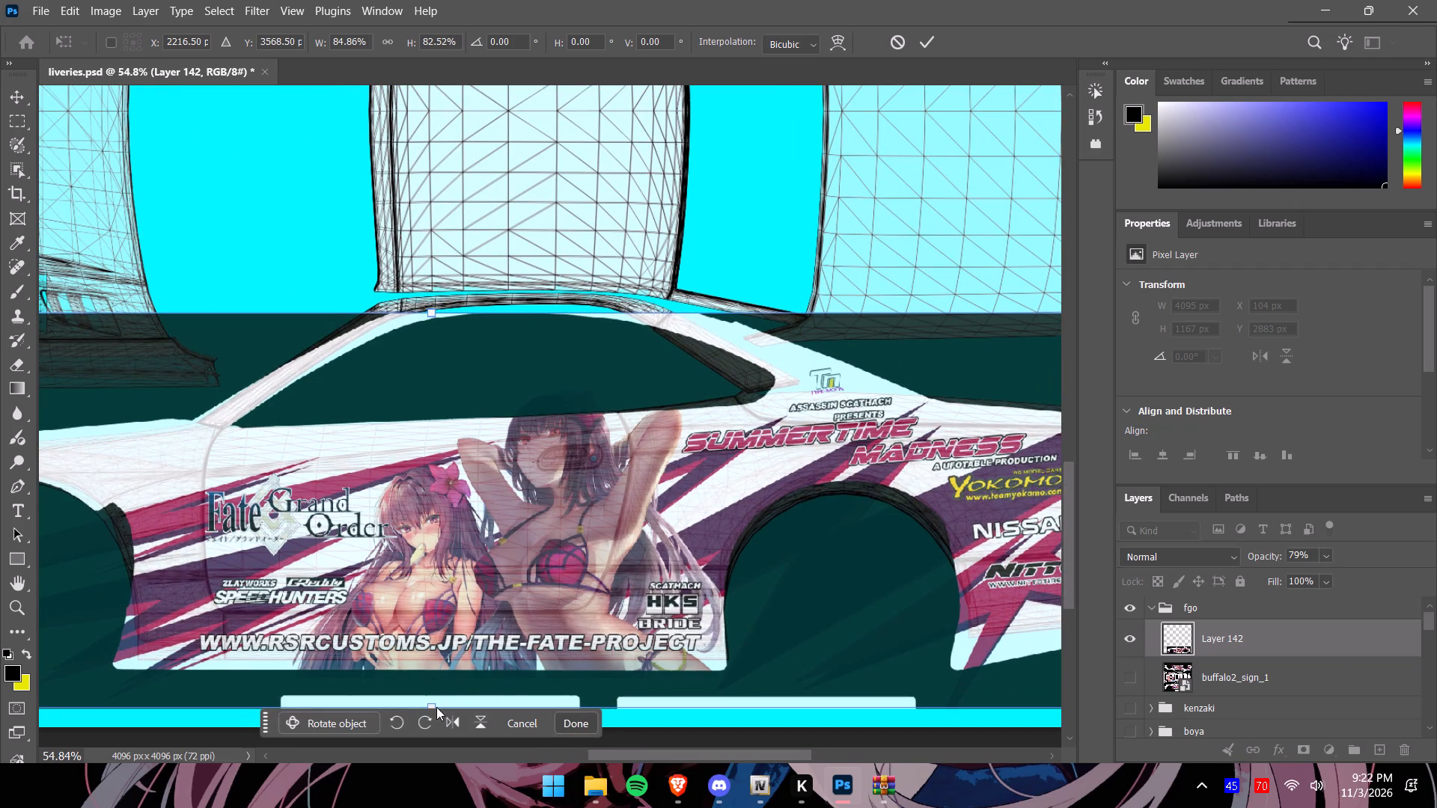
click(432, 315)
drag(432, 315, 432, 311)
drag(432, 311, 432, 300)
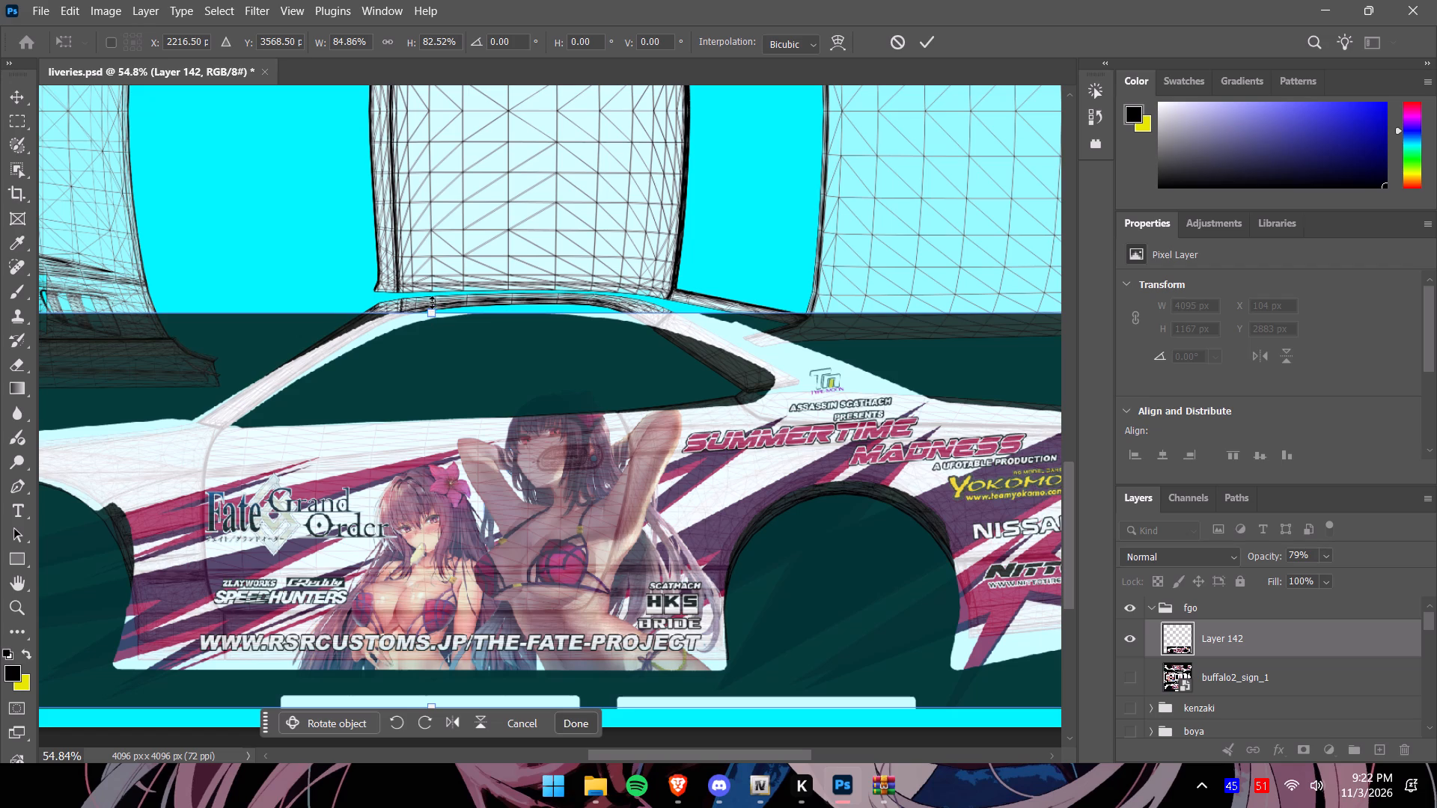
click(433, 309)
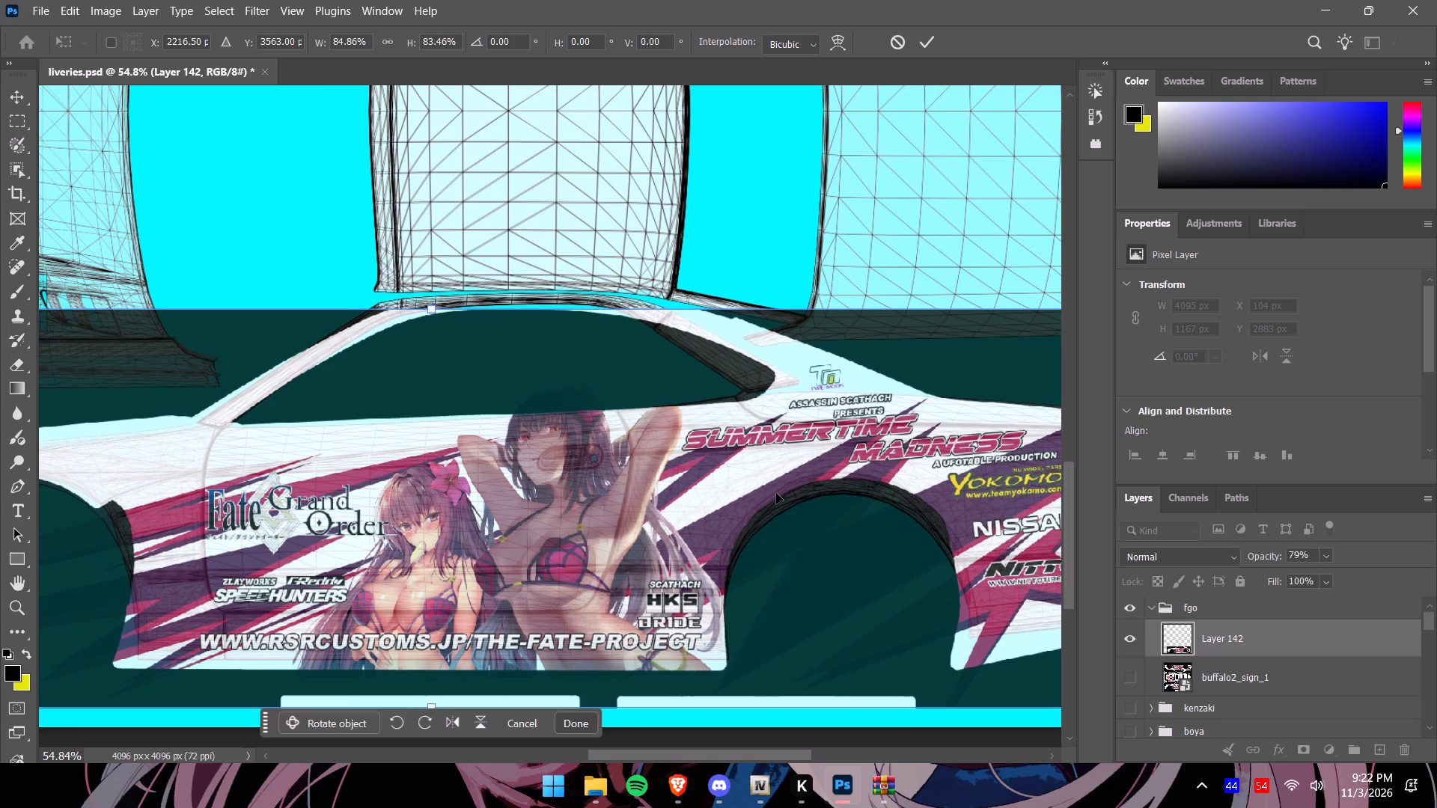
Examine the artwork's alignment with the wireframe from rear to front bumper, varying the layer's opacity and leaving it at 85%.
alt+scroll(885, 530, up, 4)
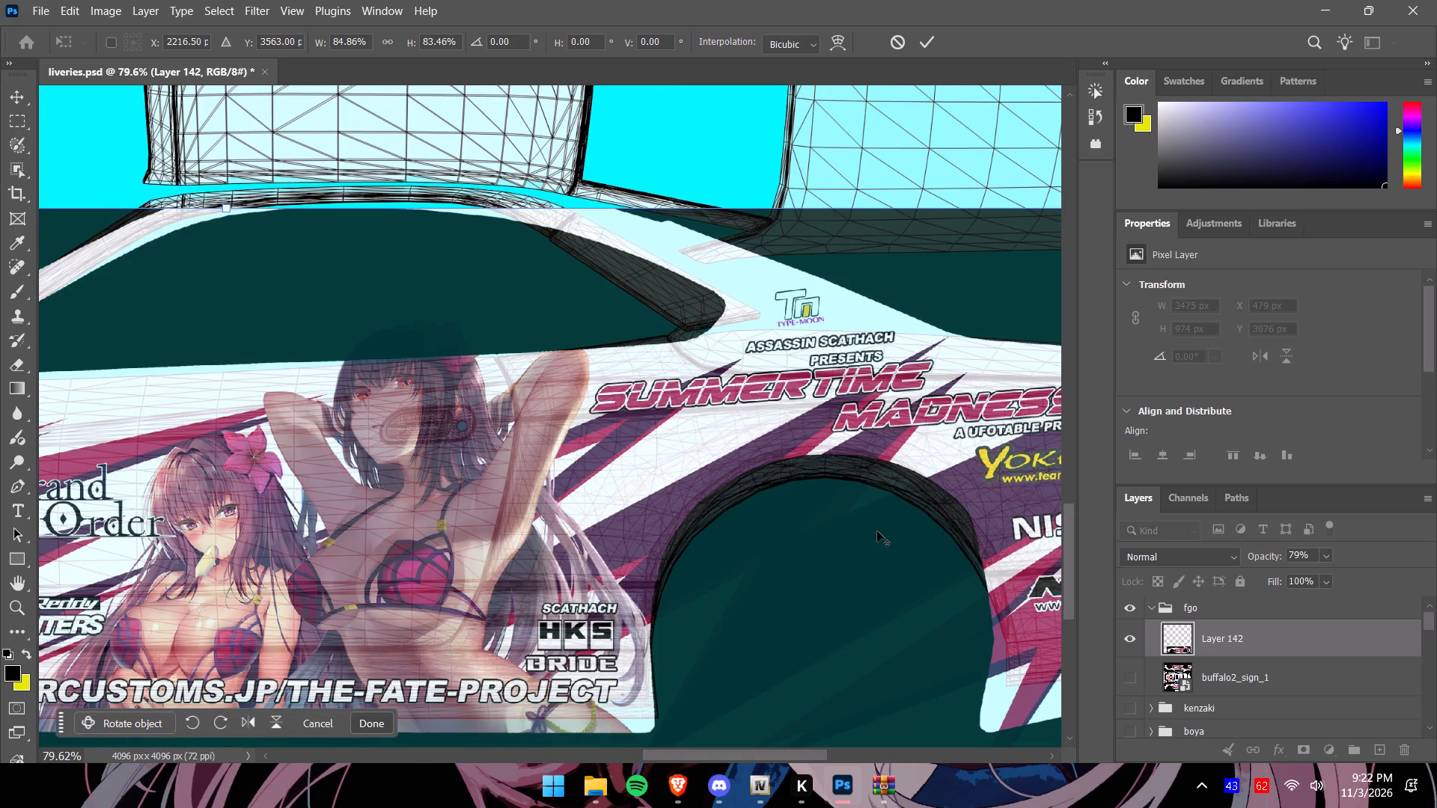
alt+scroll(876, 531, down, 5)
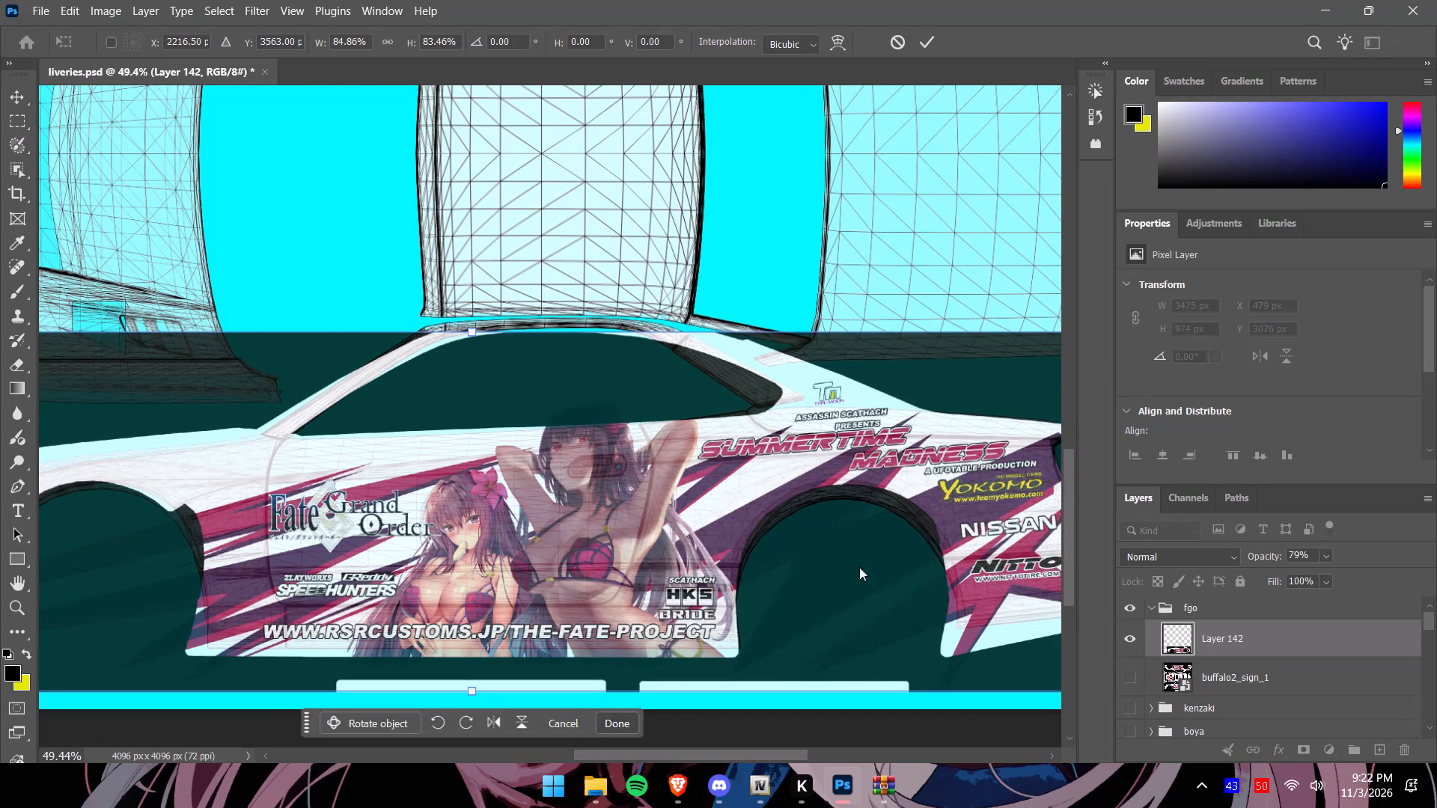
drag(604, 750, 629, 750)
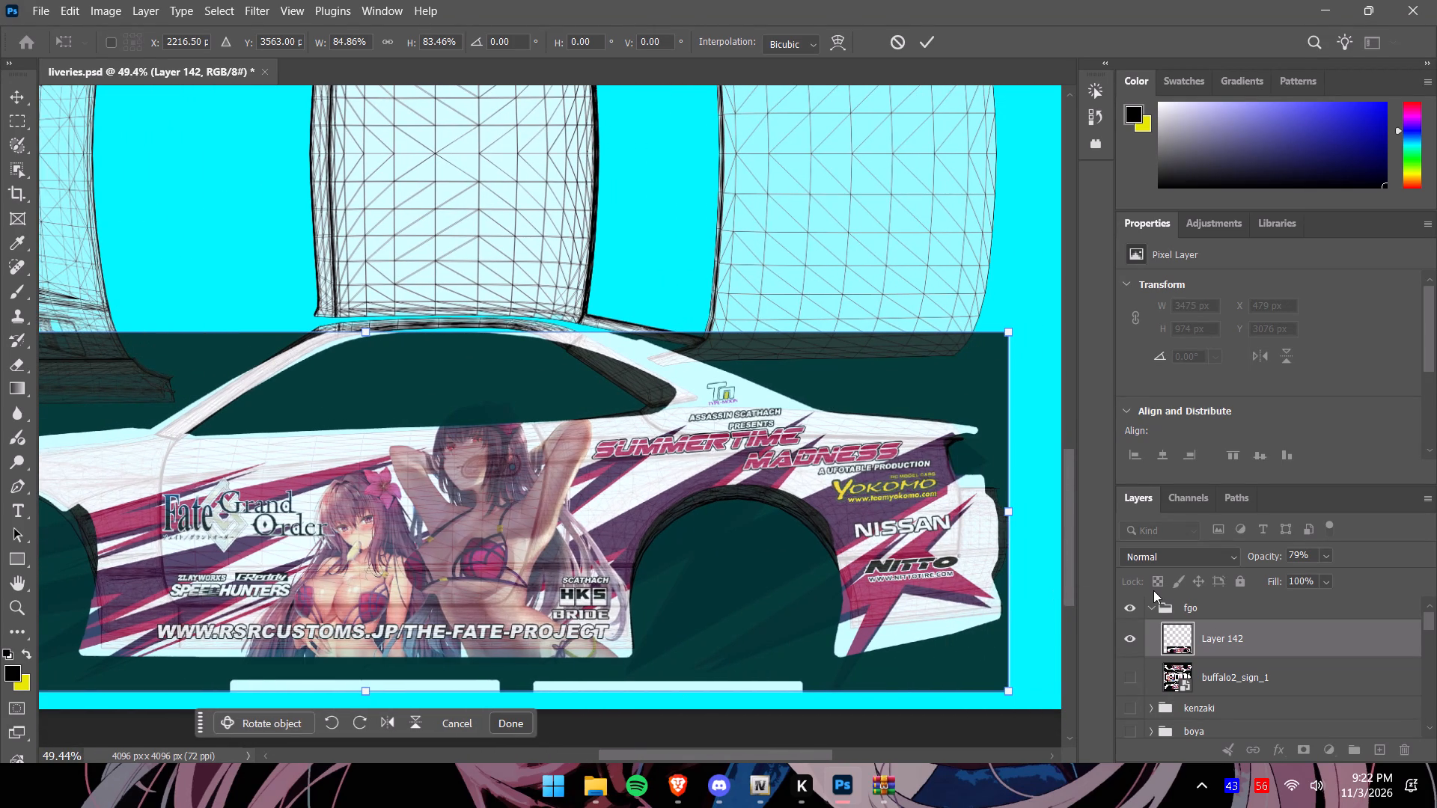
click(1323, 558)
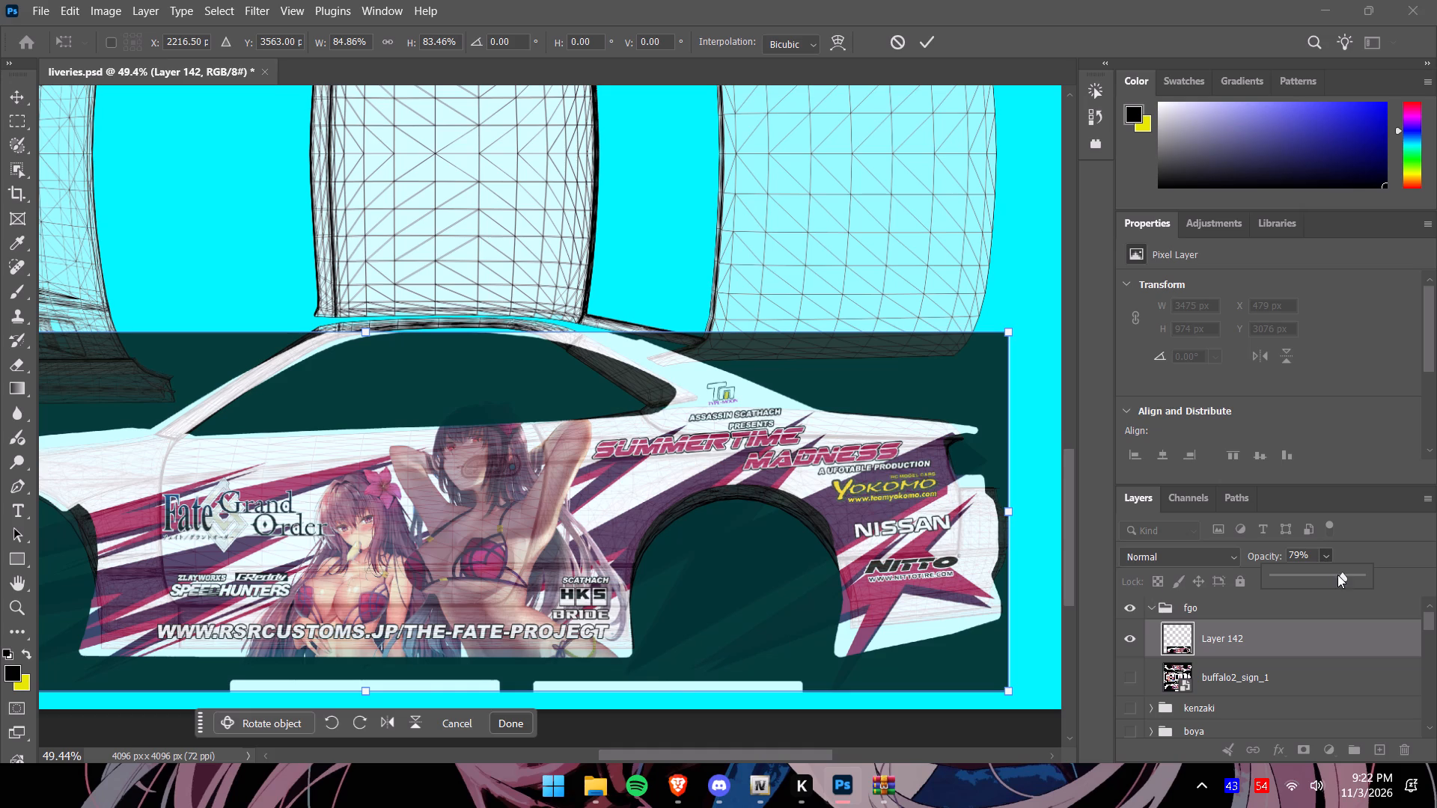
drag(1337, 575, 1331, 581)
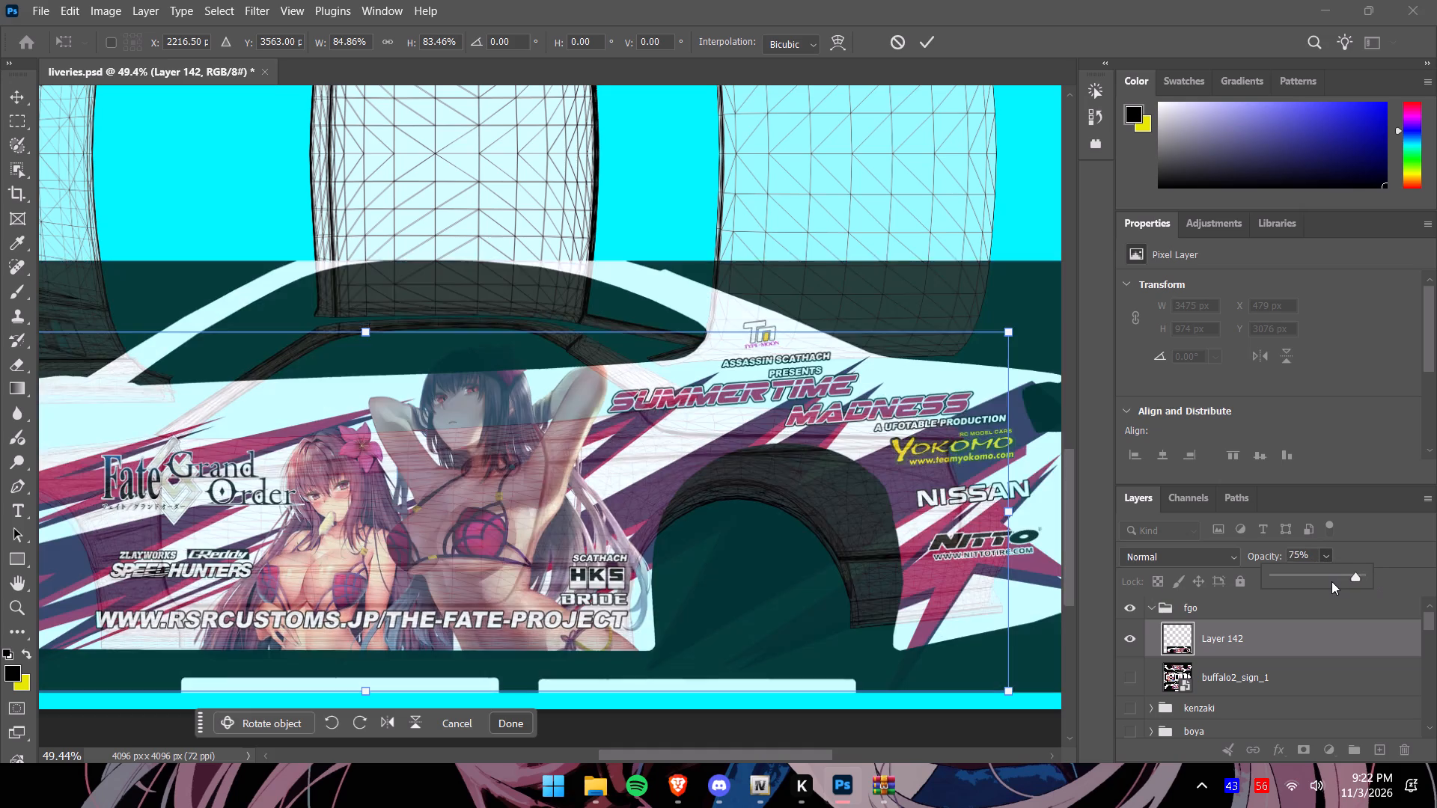
drag(1331, 581, 1385, 581)
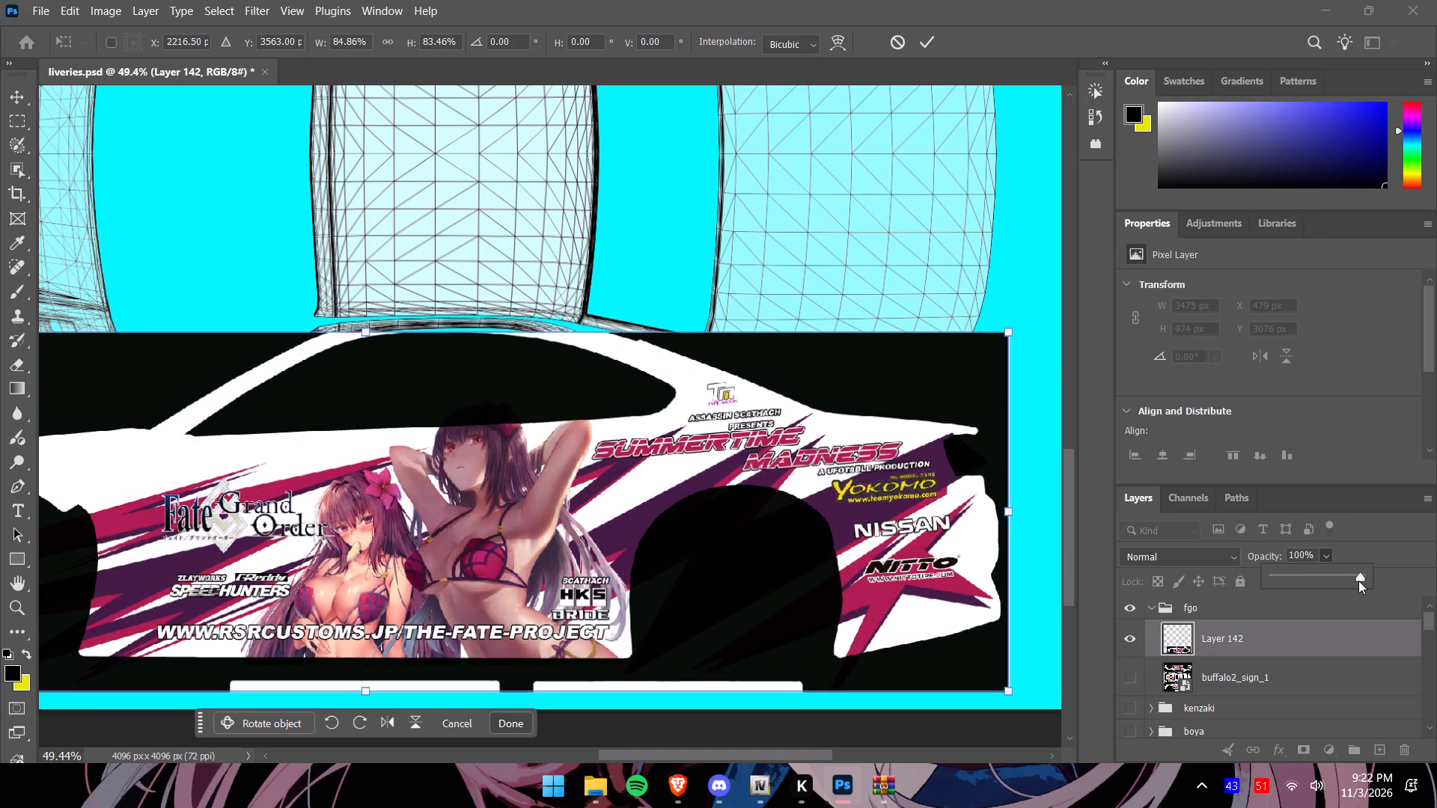
drag(1358, 581, 1347, 582)
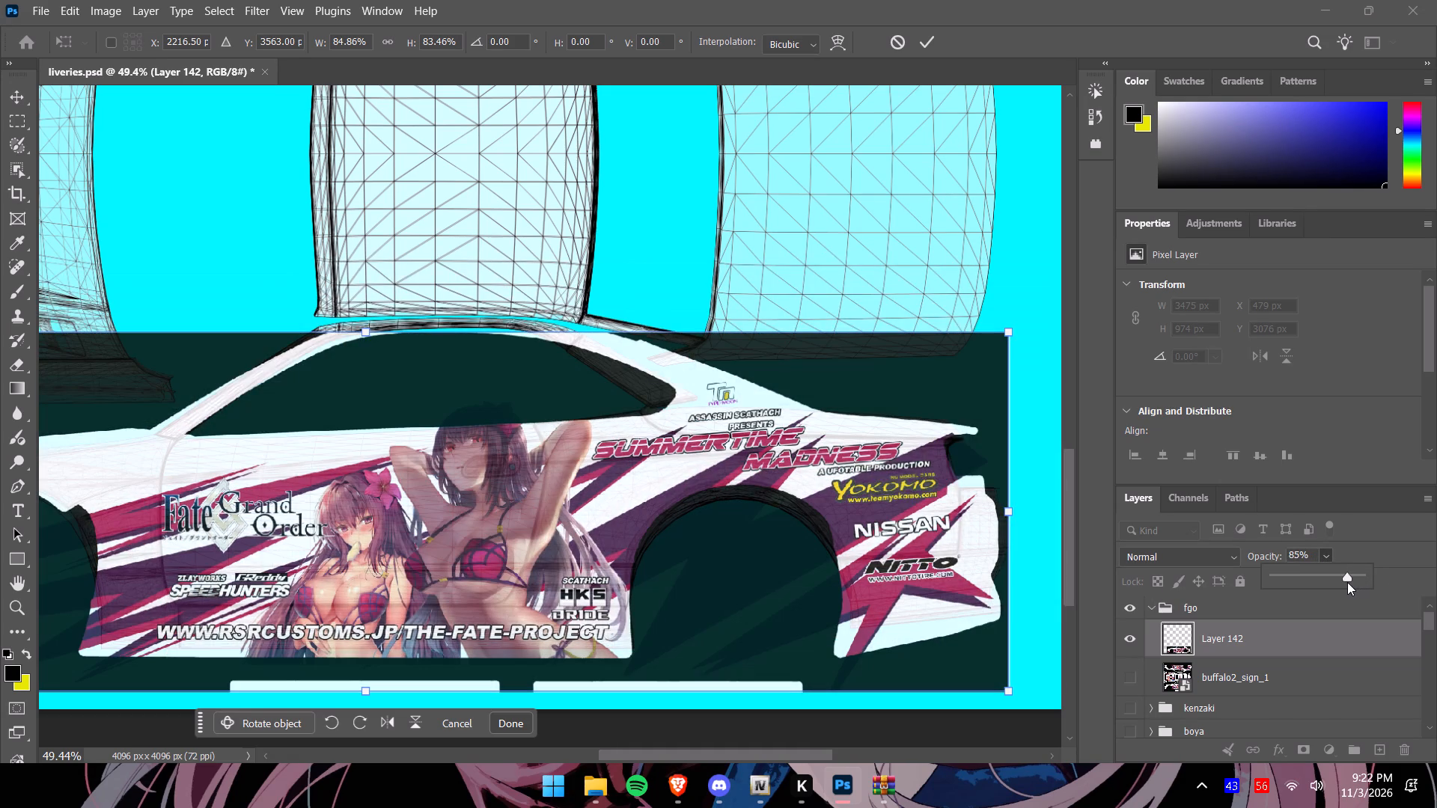
drag(656, 752, 655, 752)
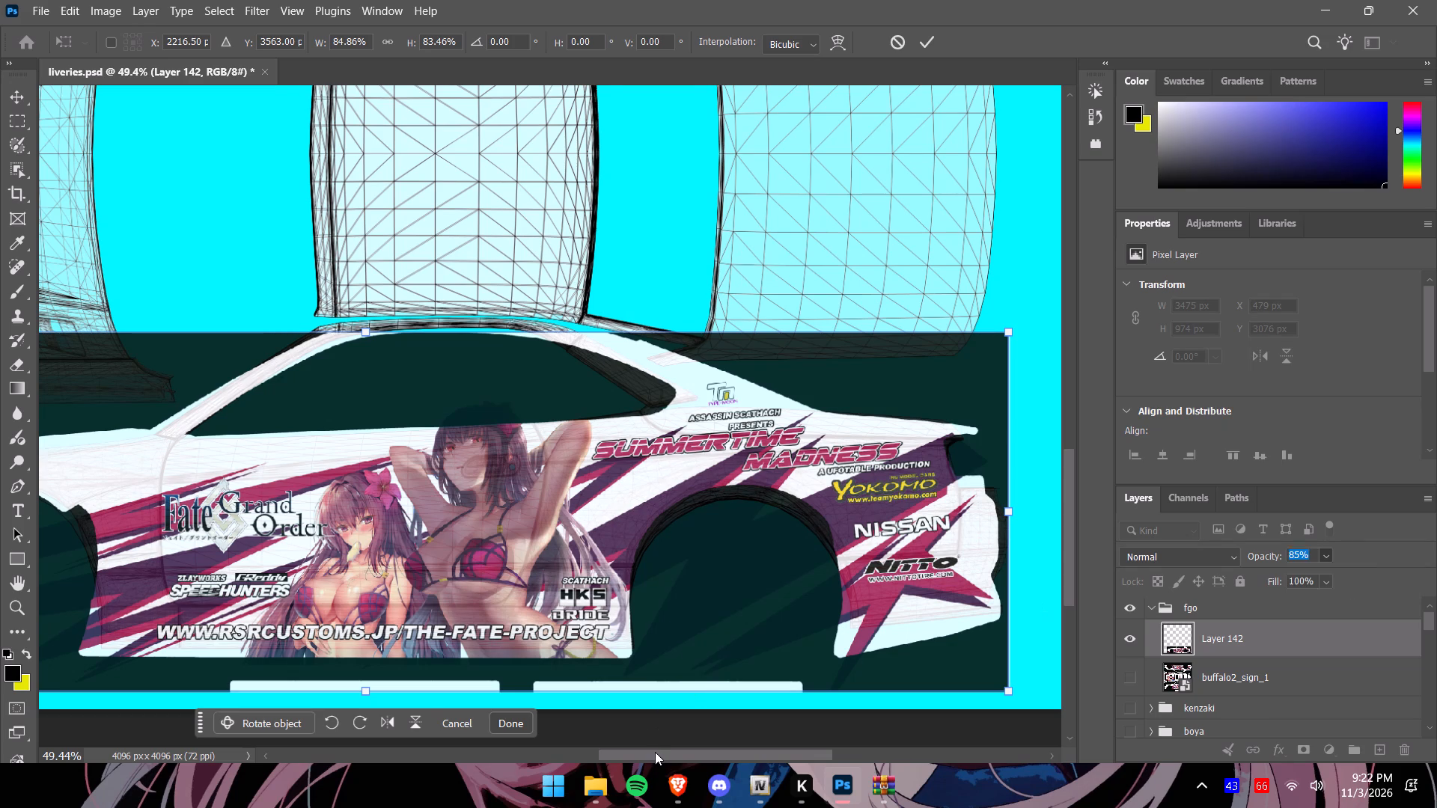
drag(655, 752, 593, 755)
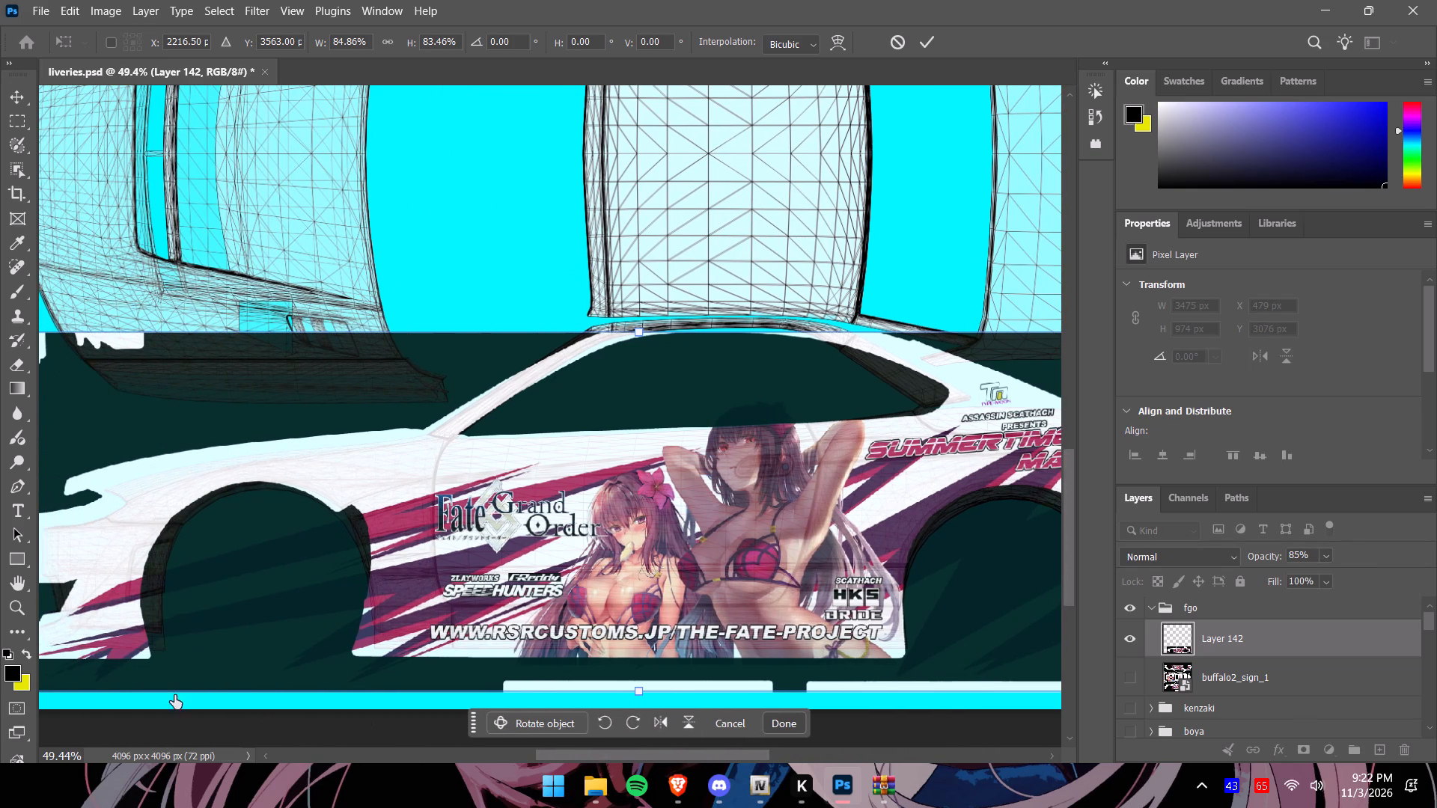
drag(684, 756, 620, 759)
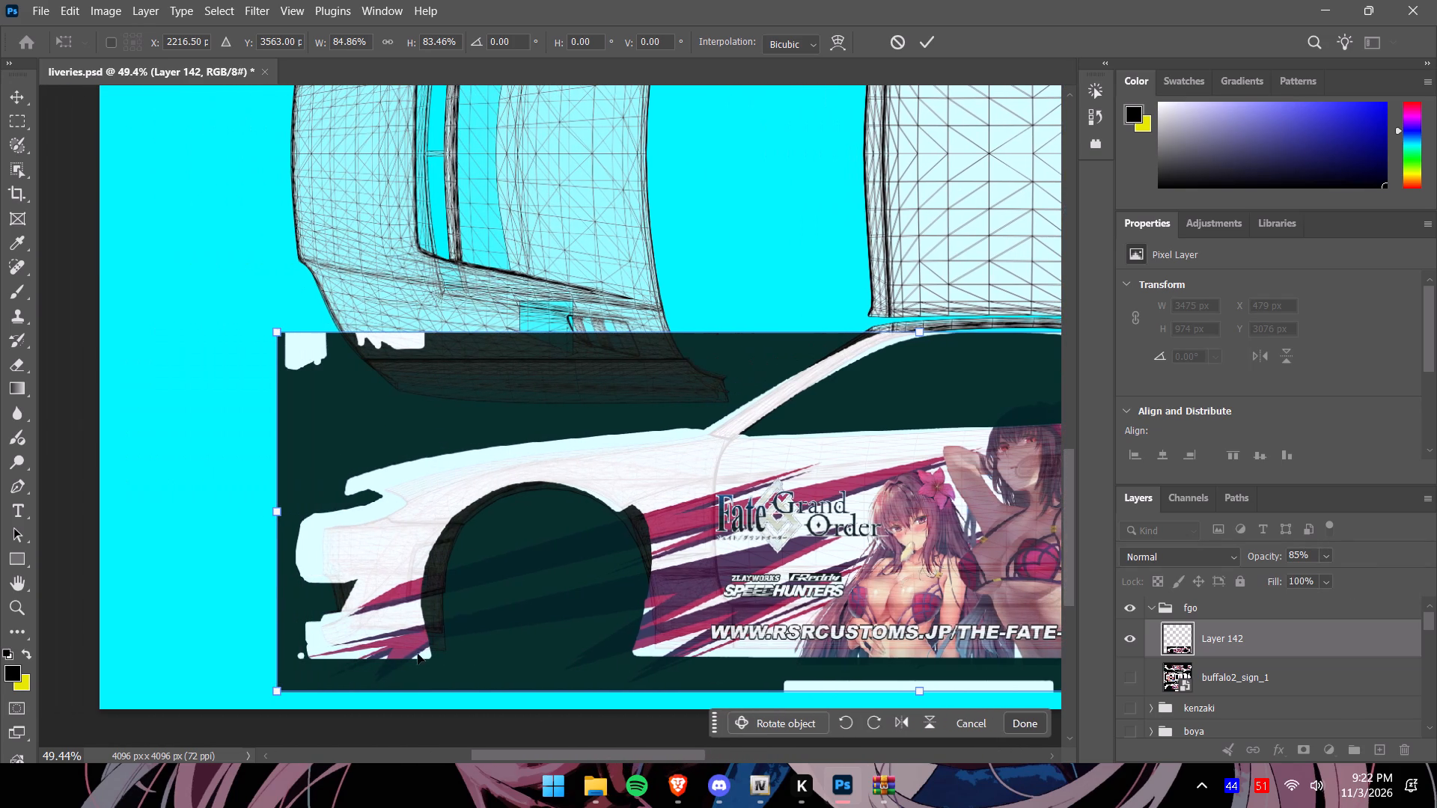
Apply the transform and raise the car side layer's opacity to 100%.
click(1317, 649)
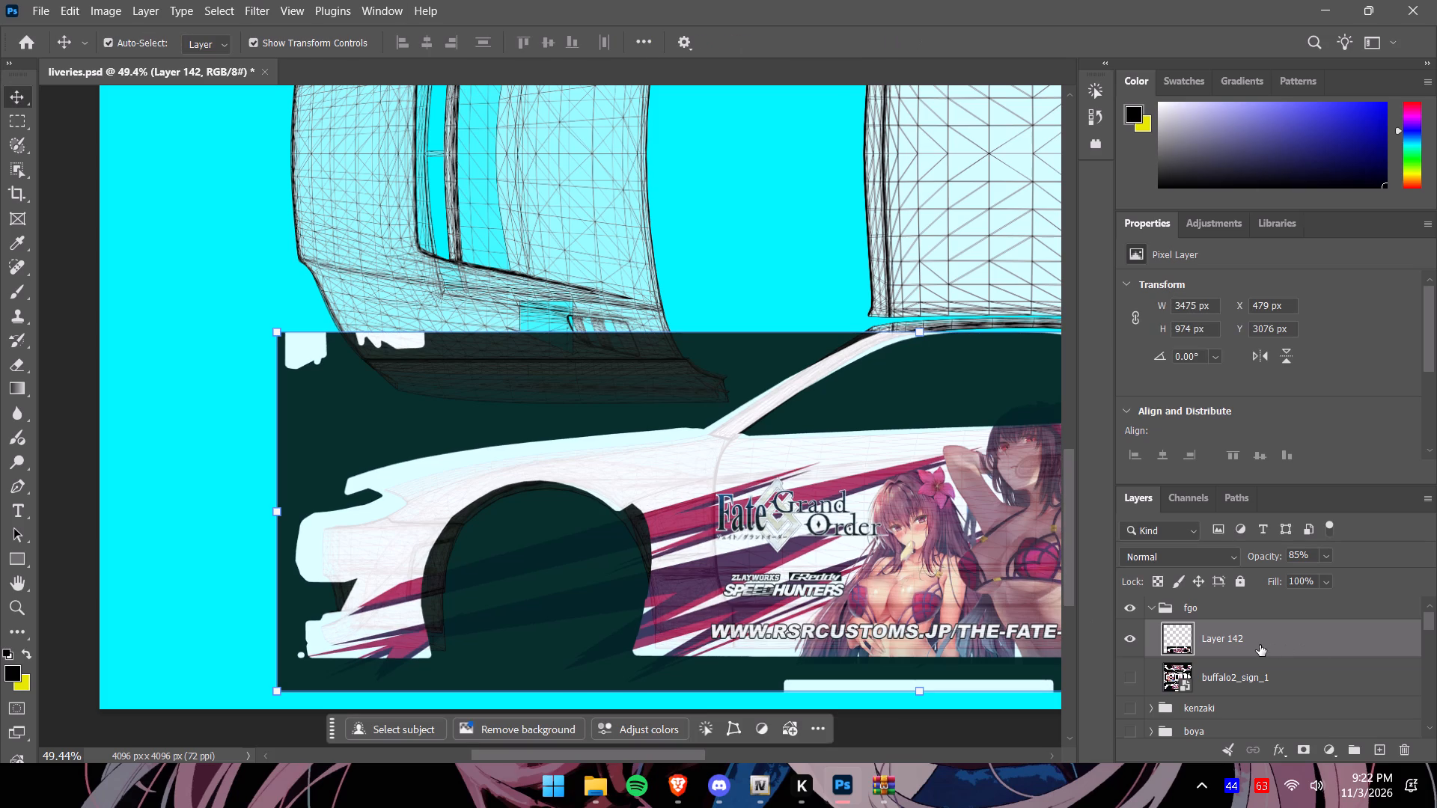
click(1322, 557)
drag(1341, 575, 1370, 576)
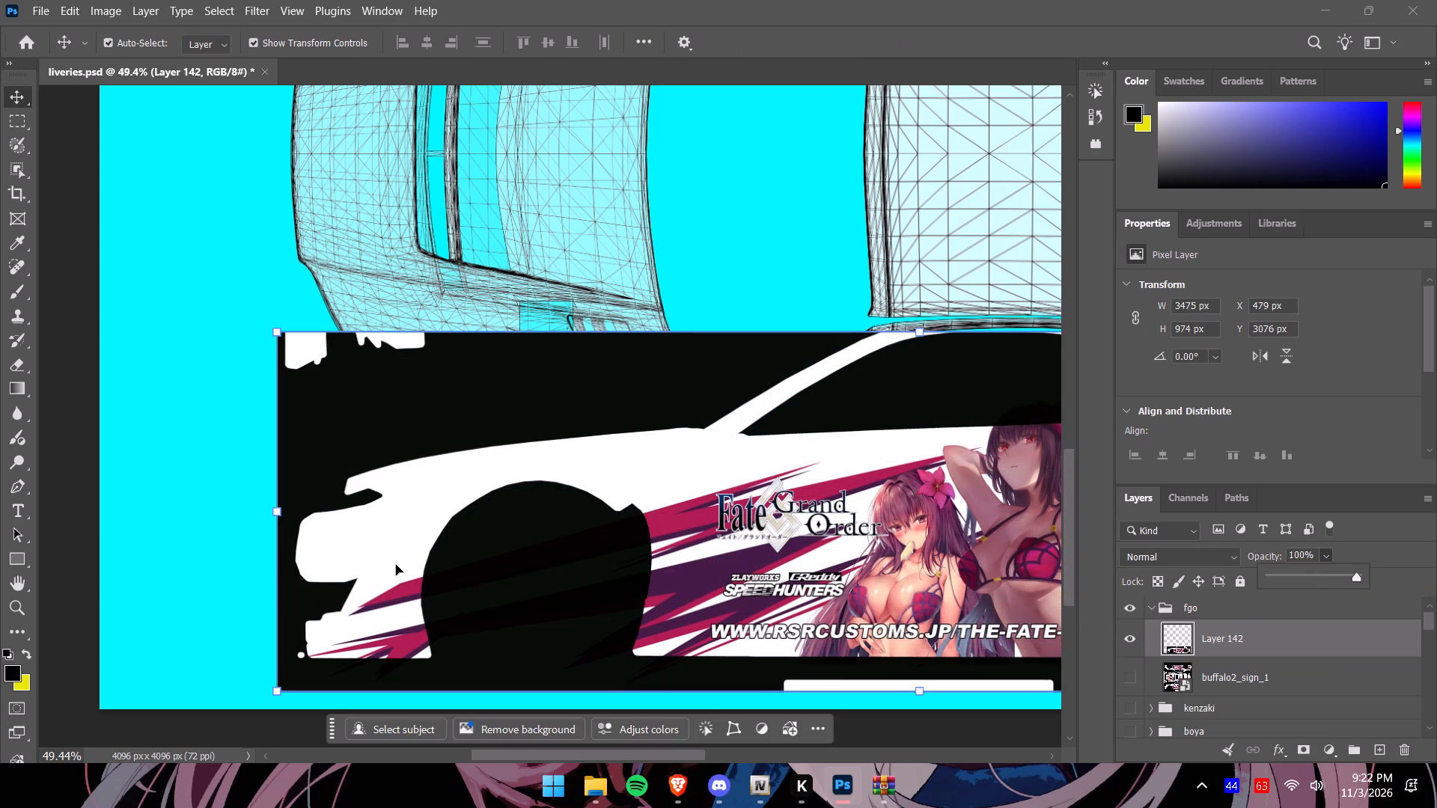
Using a 31 px hard round brush, sample the magenta stripe colour and extend the stripe slightly into the front wheel arch.
click(13, 296)
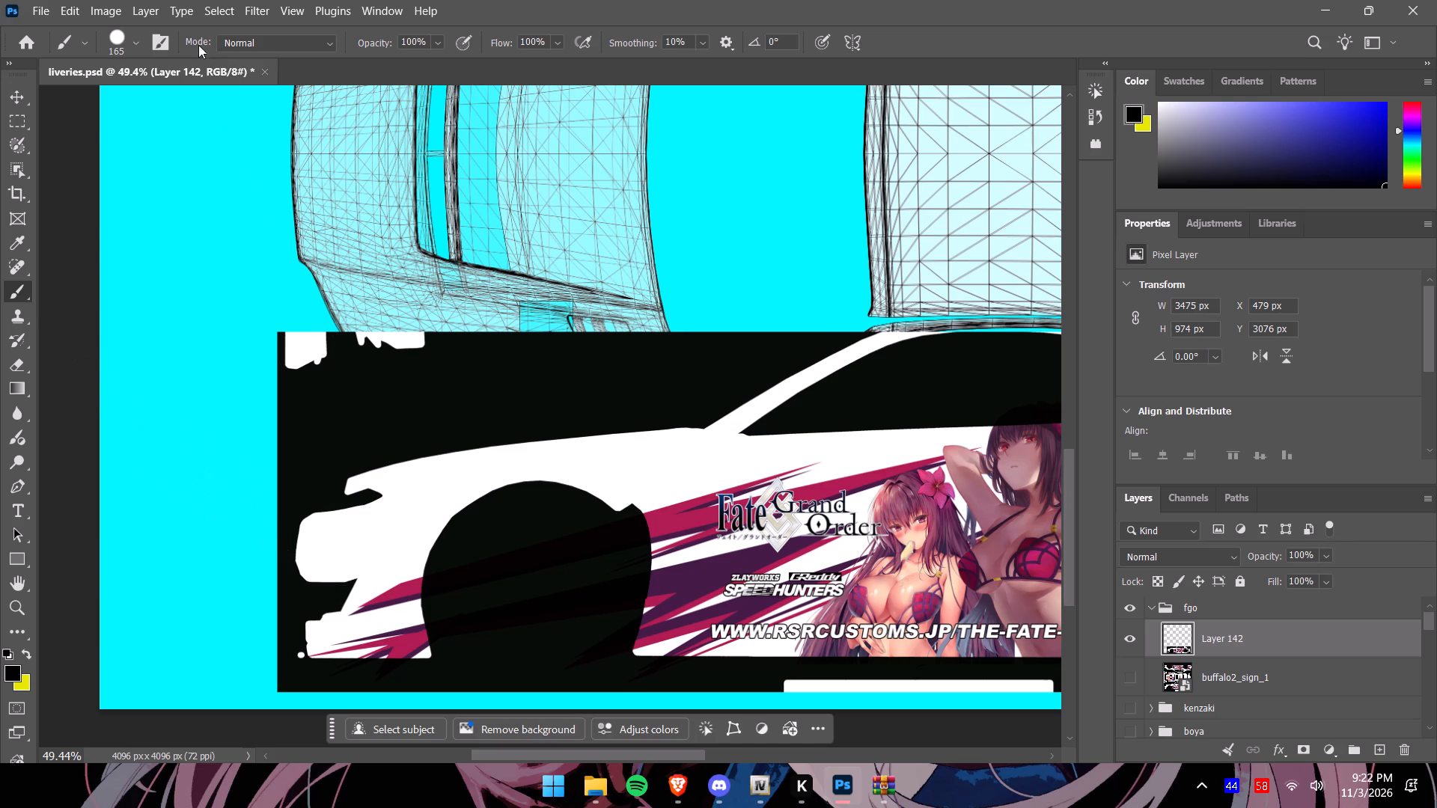
click(141, 31)
click(137, 40)
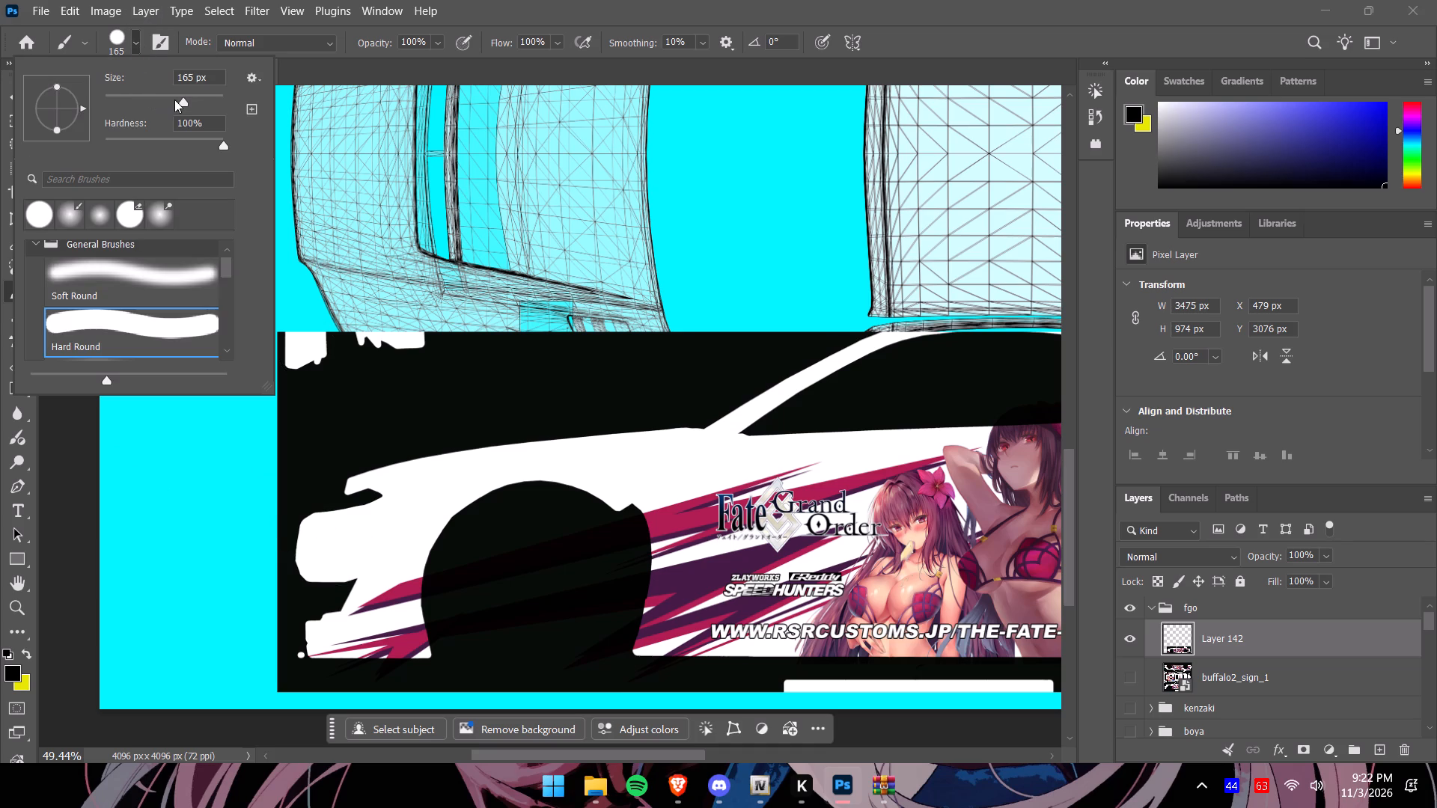
drag(174, 100, 138, 102)
drag(138, 102, 131, 104)
click(137, 50)
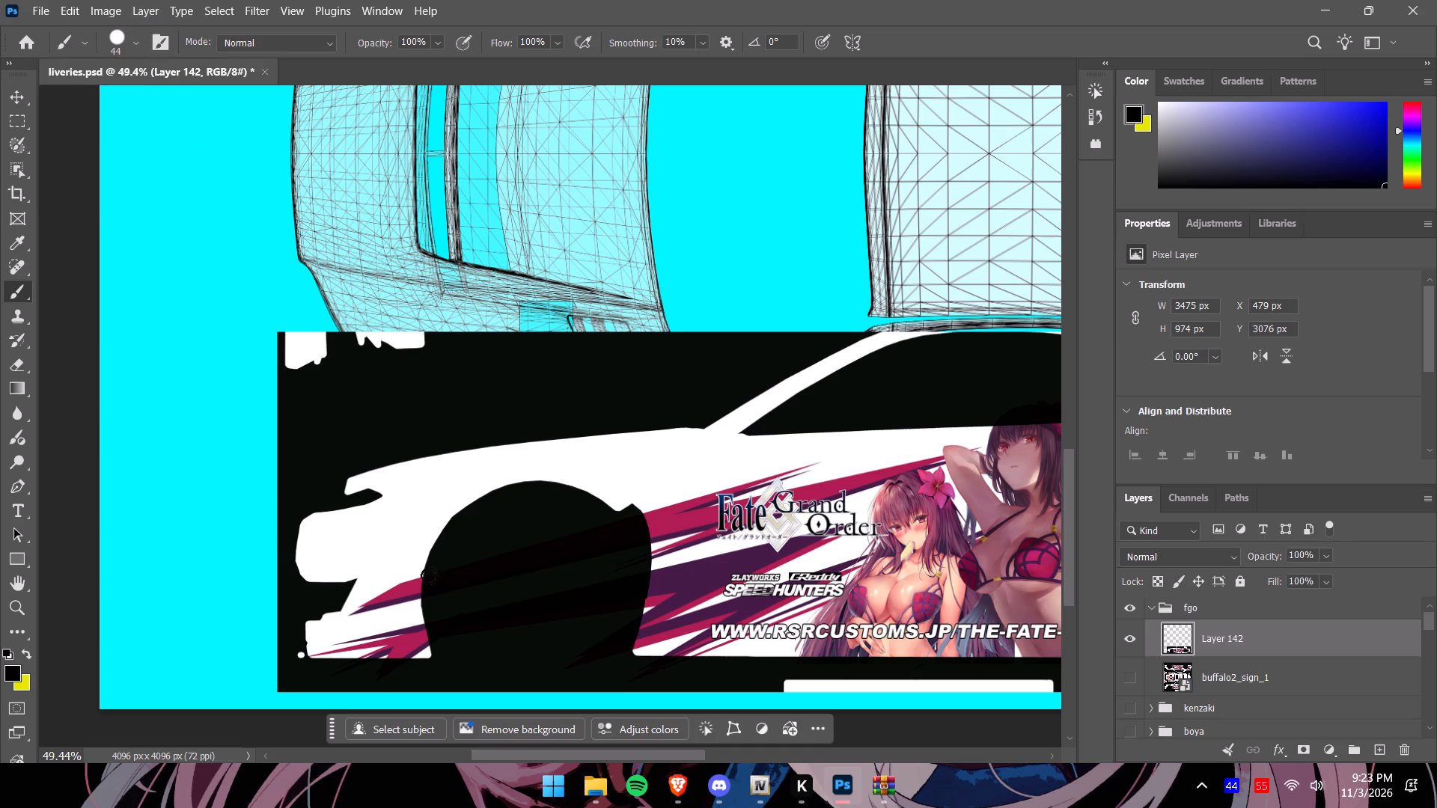
alt+scroll(443, 582, up, 17)
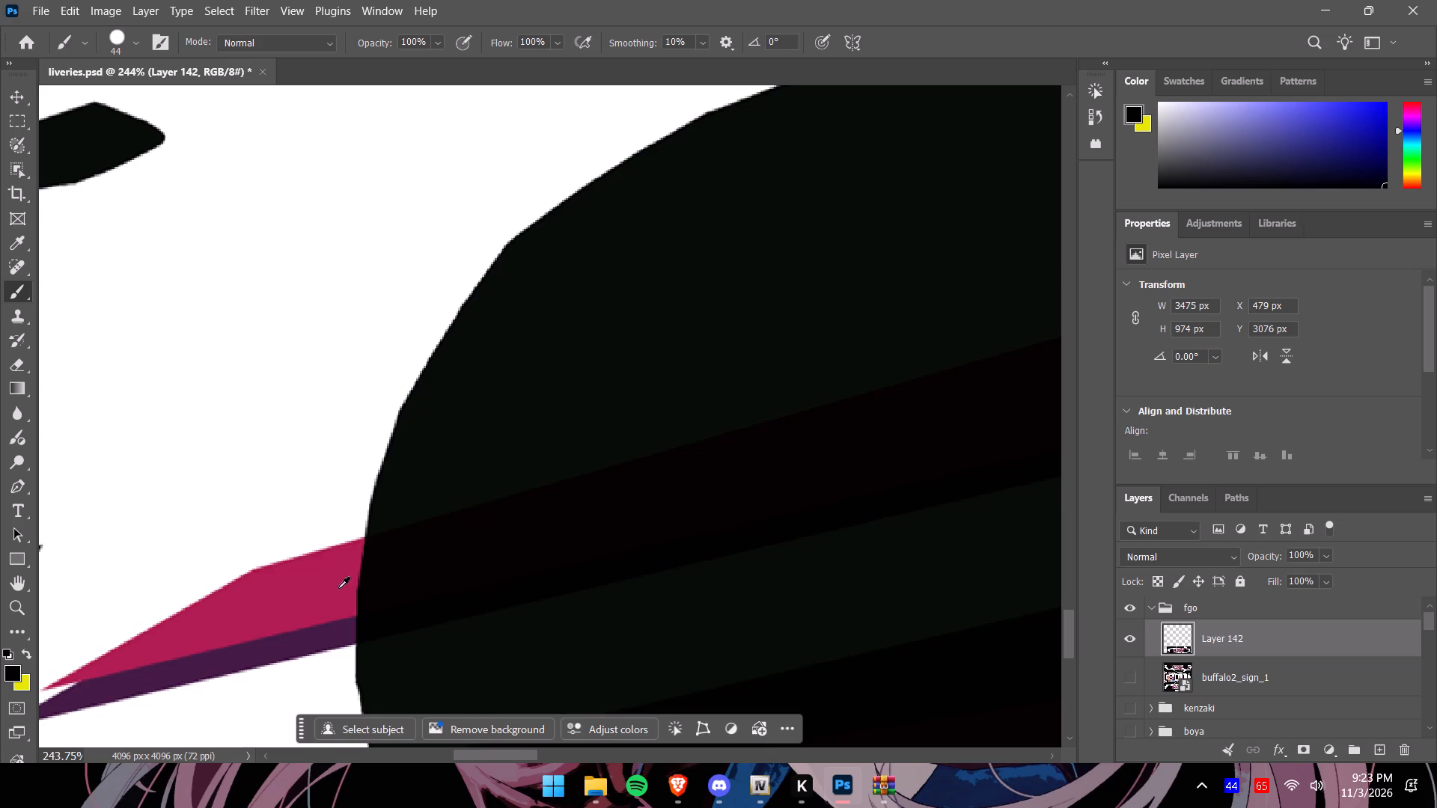
alt+click(327, 587)
click(129, 42)
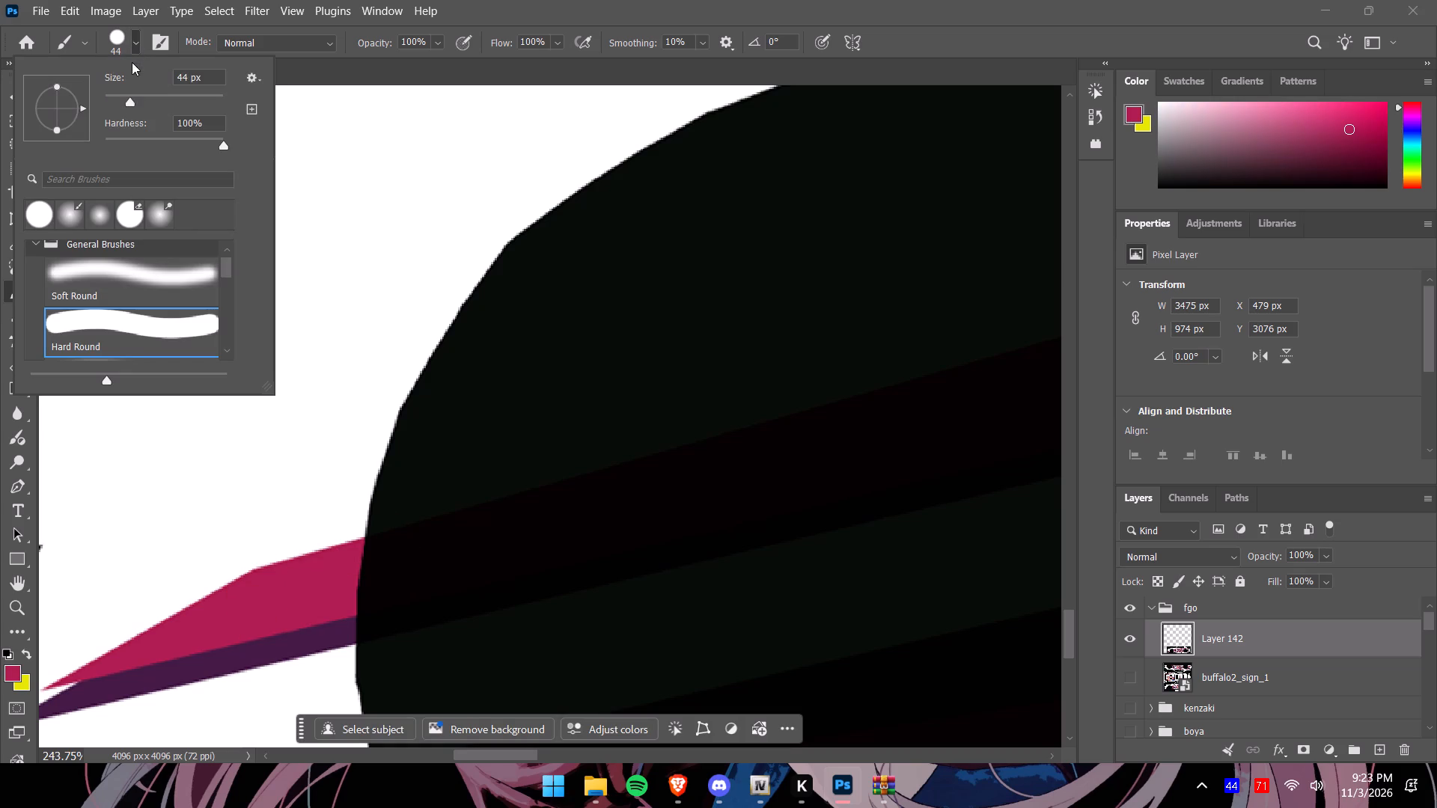
click(125, 99)
click(135, 48)
drag(349, 581, 367, 578)
Lower the car side layer's opacity to 86% to reveal the wireframe around the front wheel arch.
alt+scroll(367, 578, down, 5)
scroll(812, 462, down, 2)
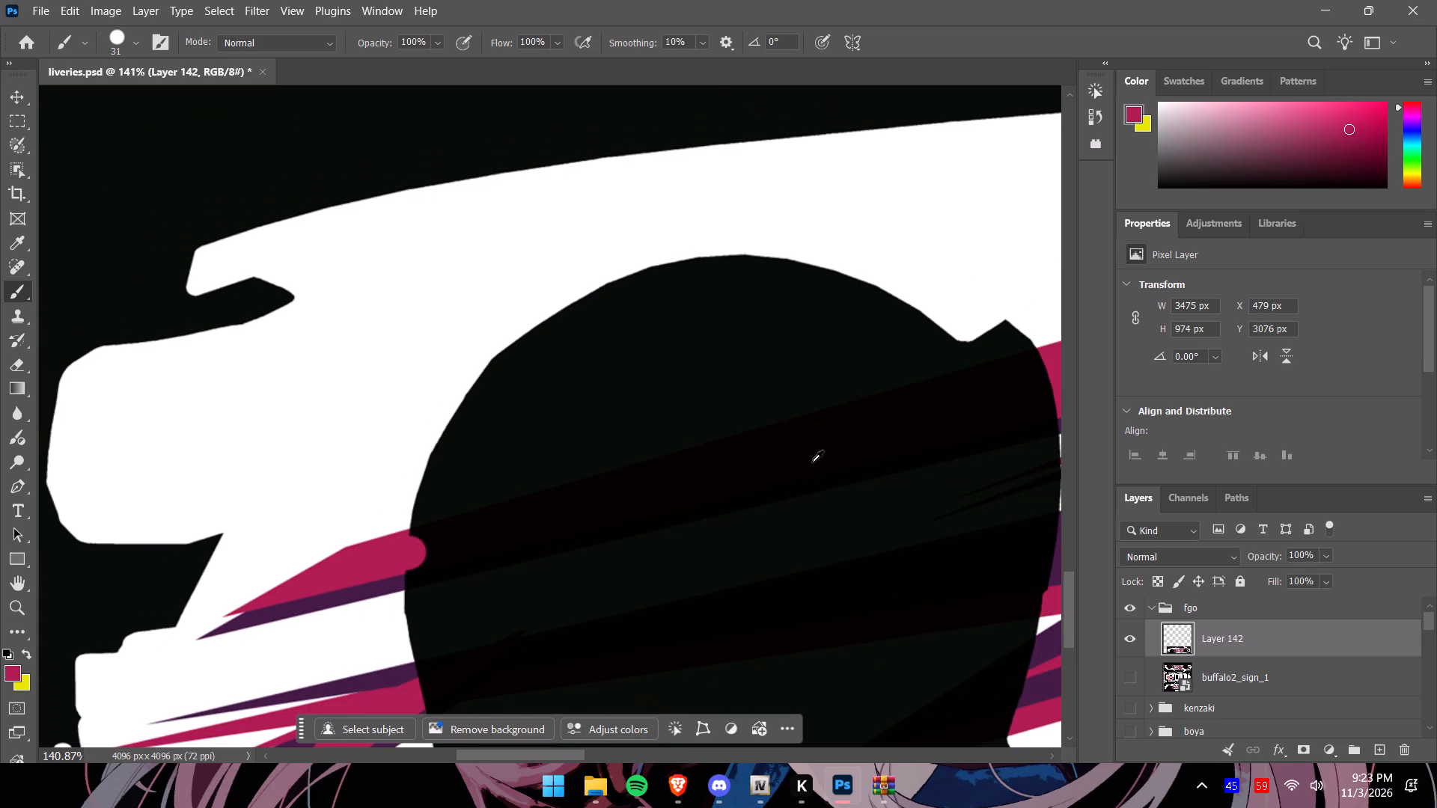
alt+scroll(811, 462, down, 2)
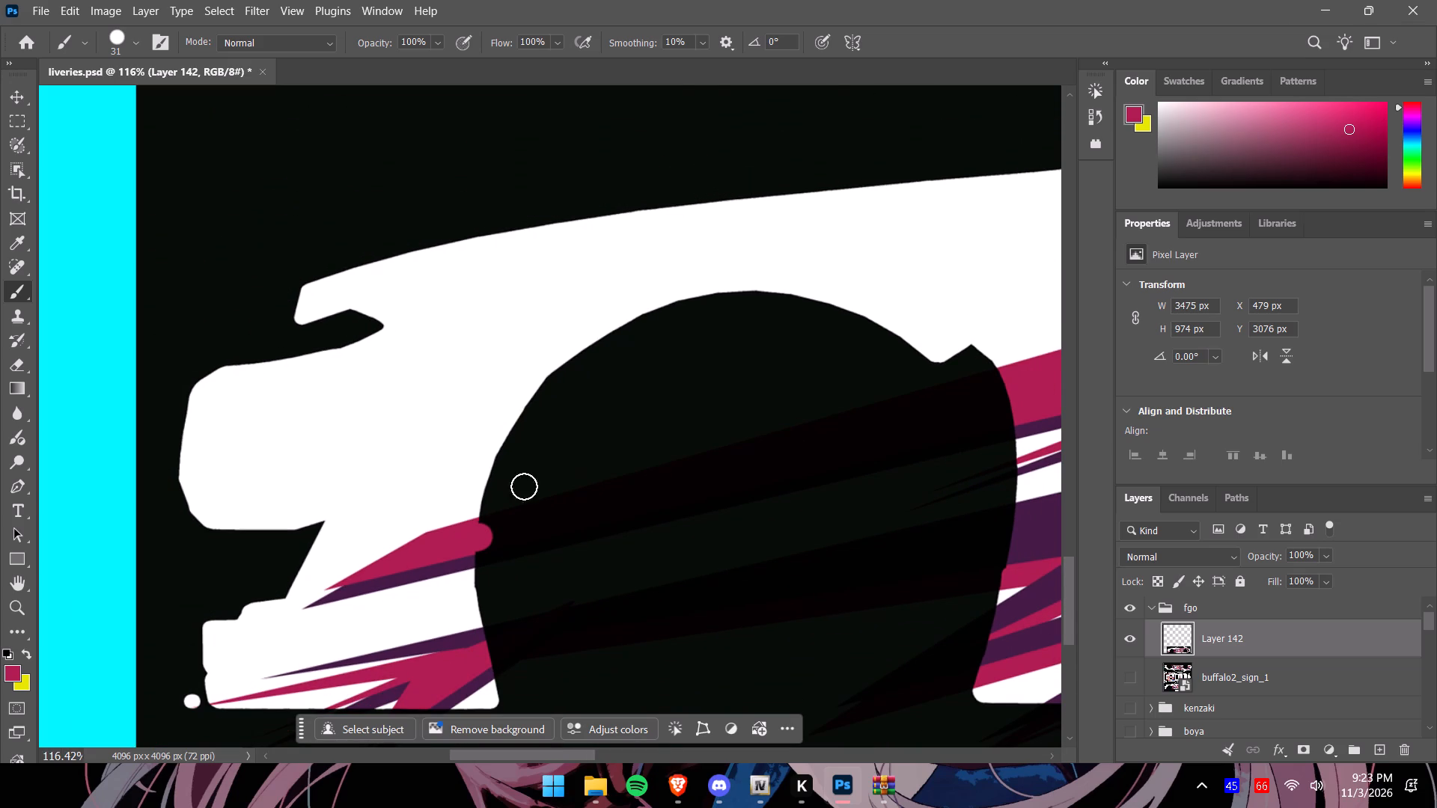
click(1331, 554)
drag(1345, 572, 1334, 574)
alt+scroll(586, 521, up, 5)
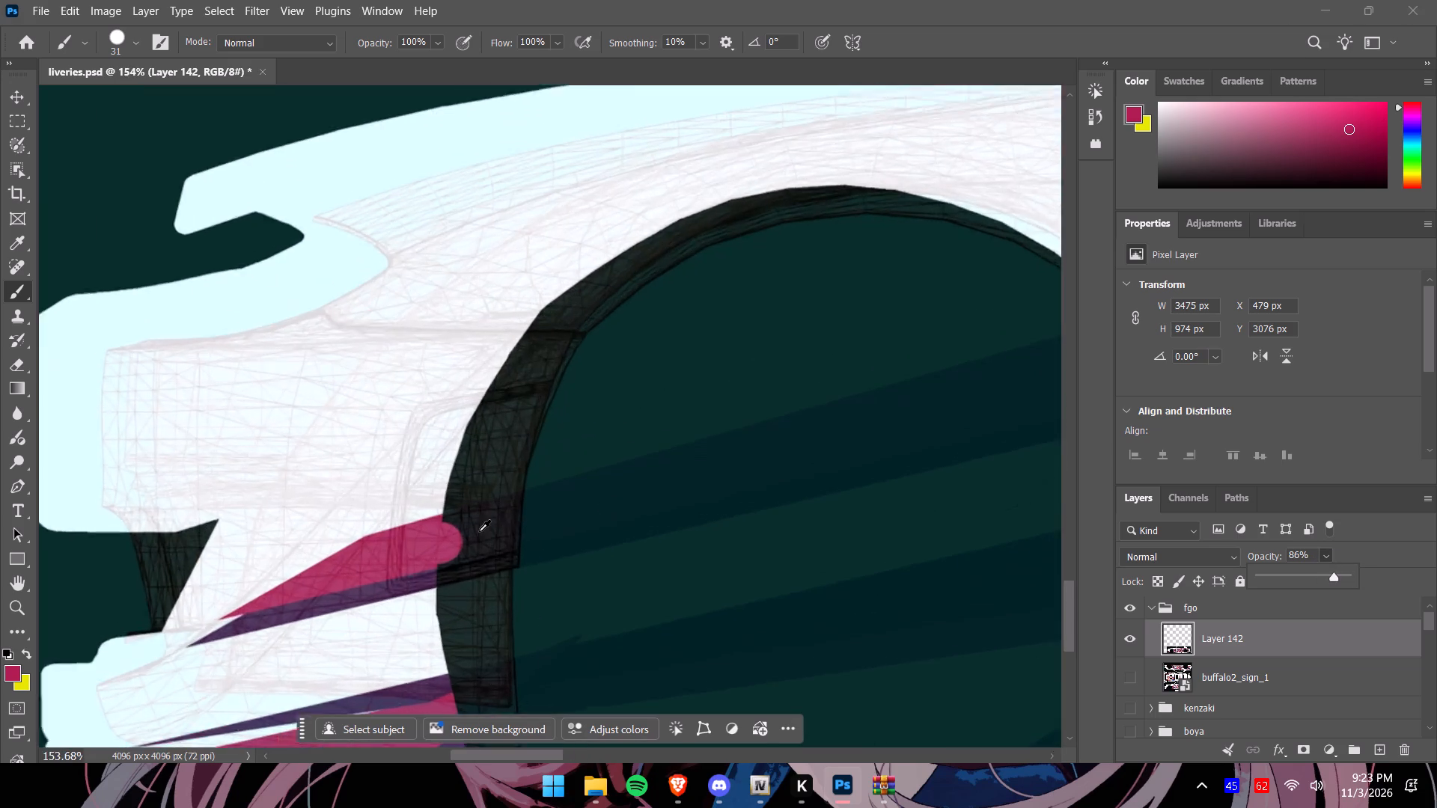
Paint the magenta stripe's extension across the uncovered front wheel-arch strip, slightly past its inner edge, evening out the upper edge.
alt+scroll(479, 531, up, 5)
drag(427, 540, 451, 539)
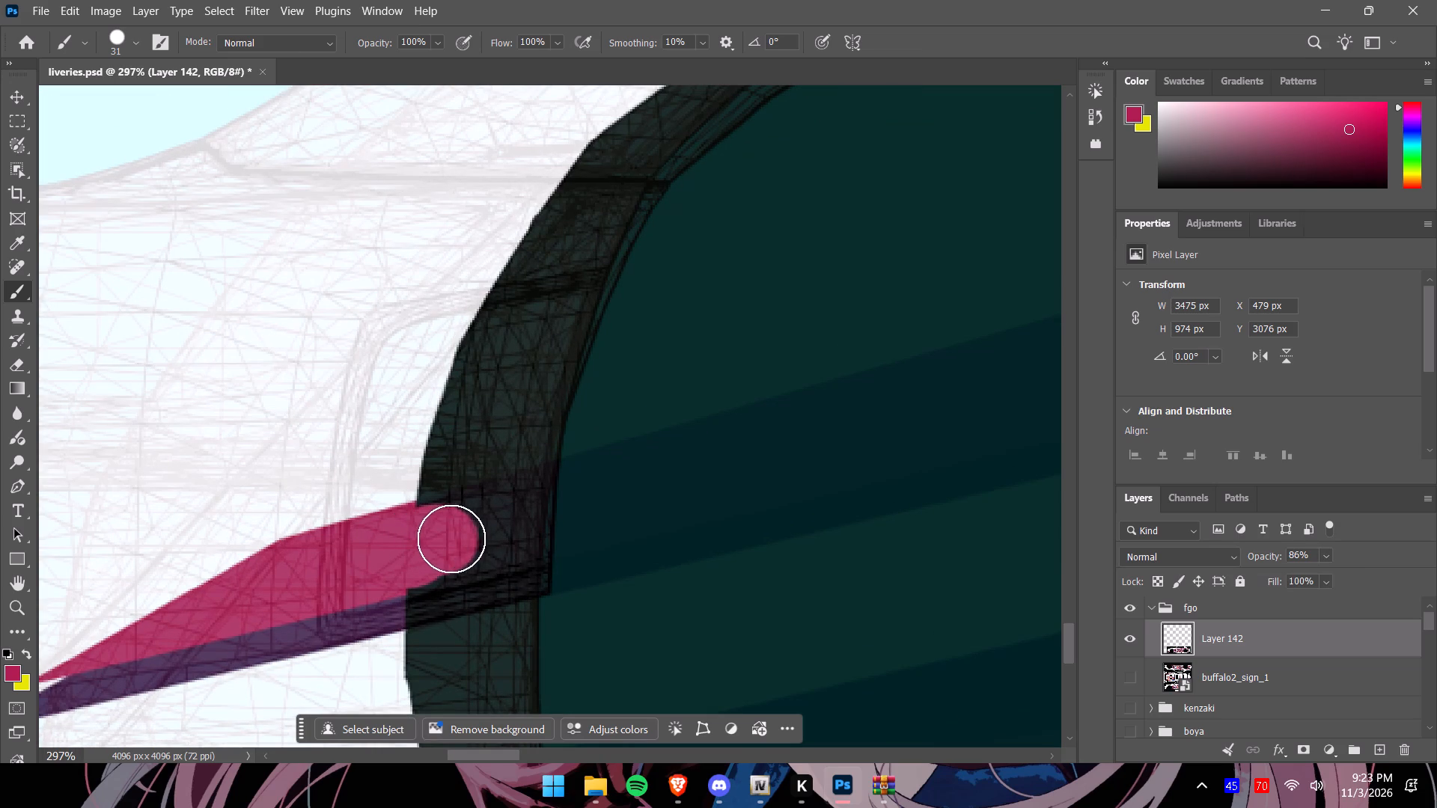
drag(451, 539, 578, 501)
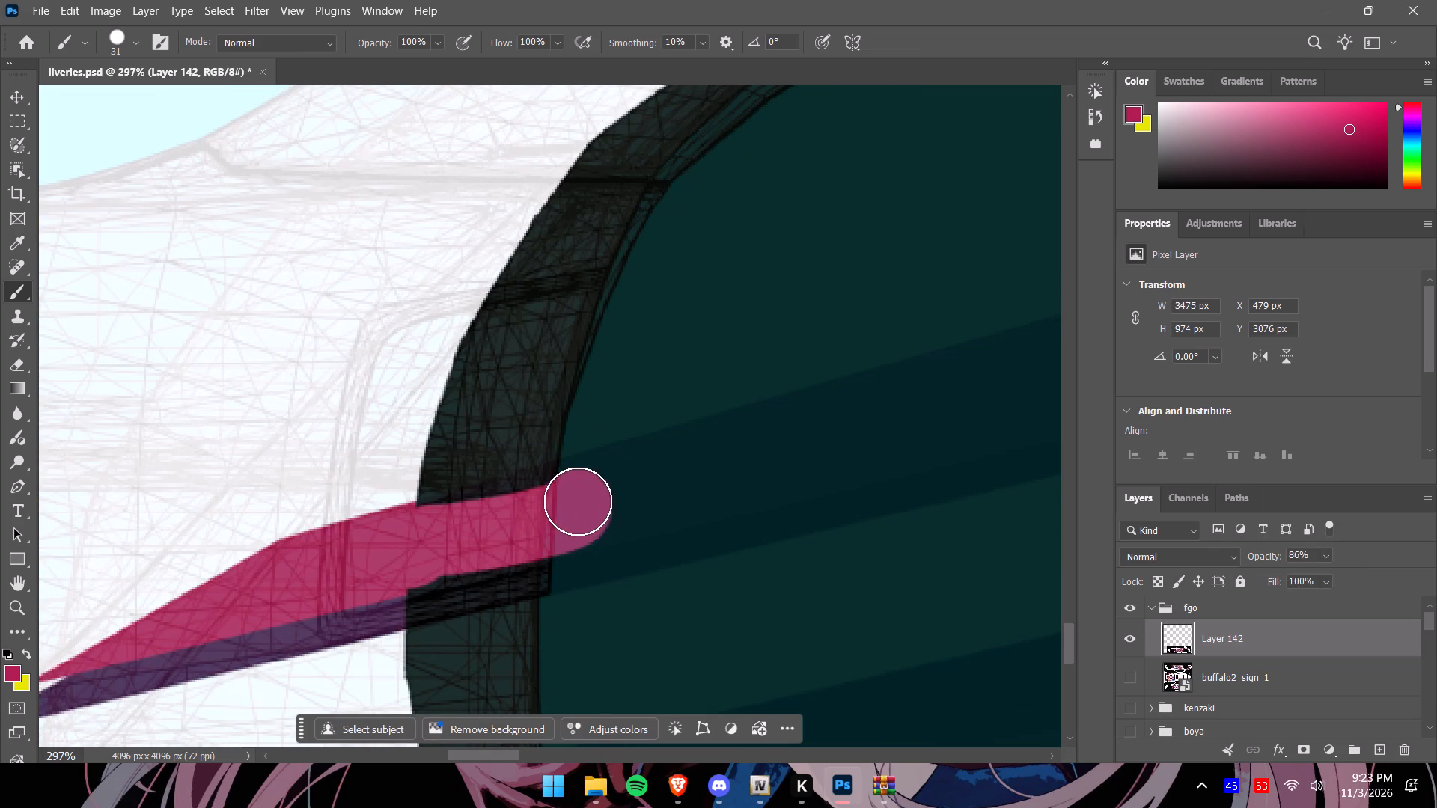
drag(578, 501, 453, 533)
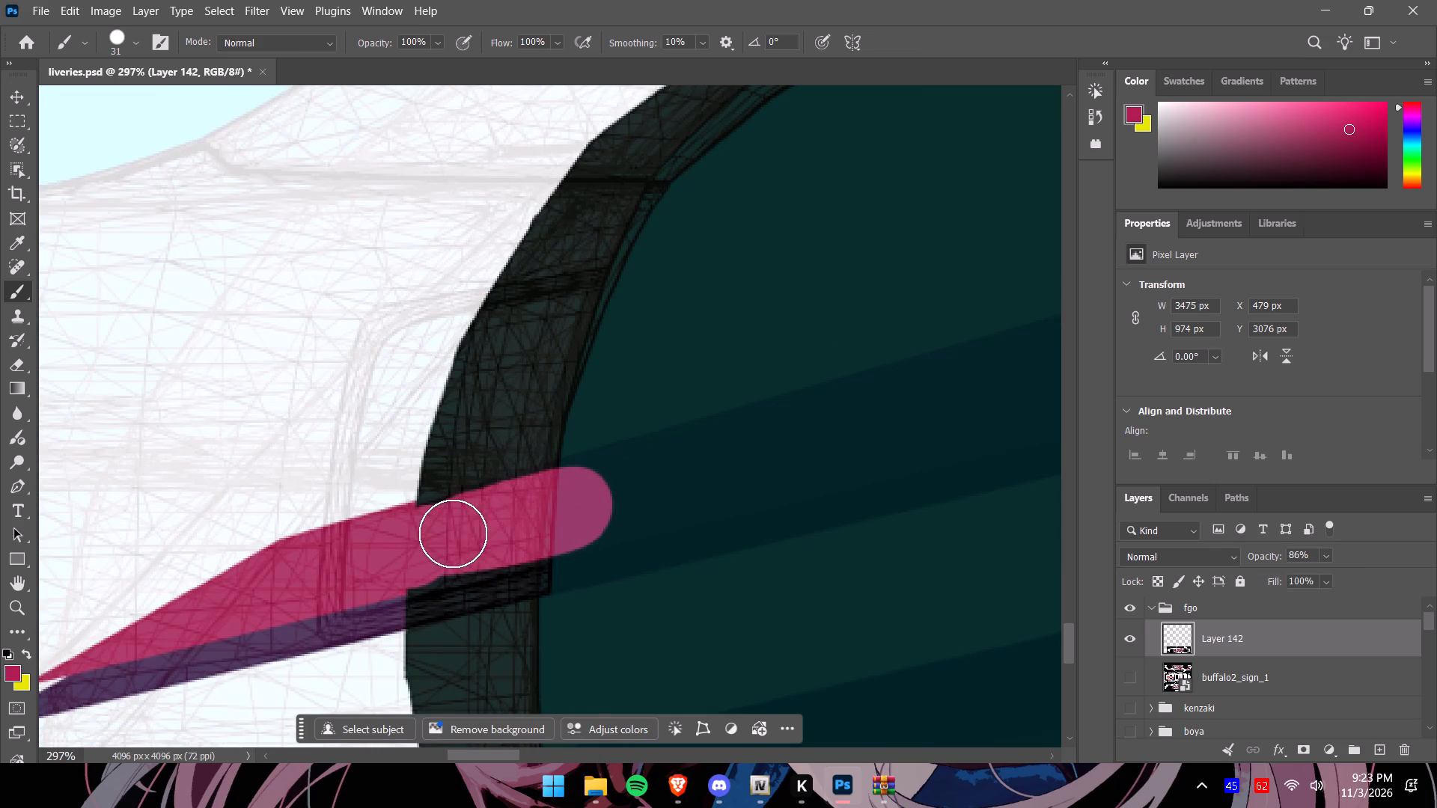
drag(453, 533, 424, 536)
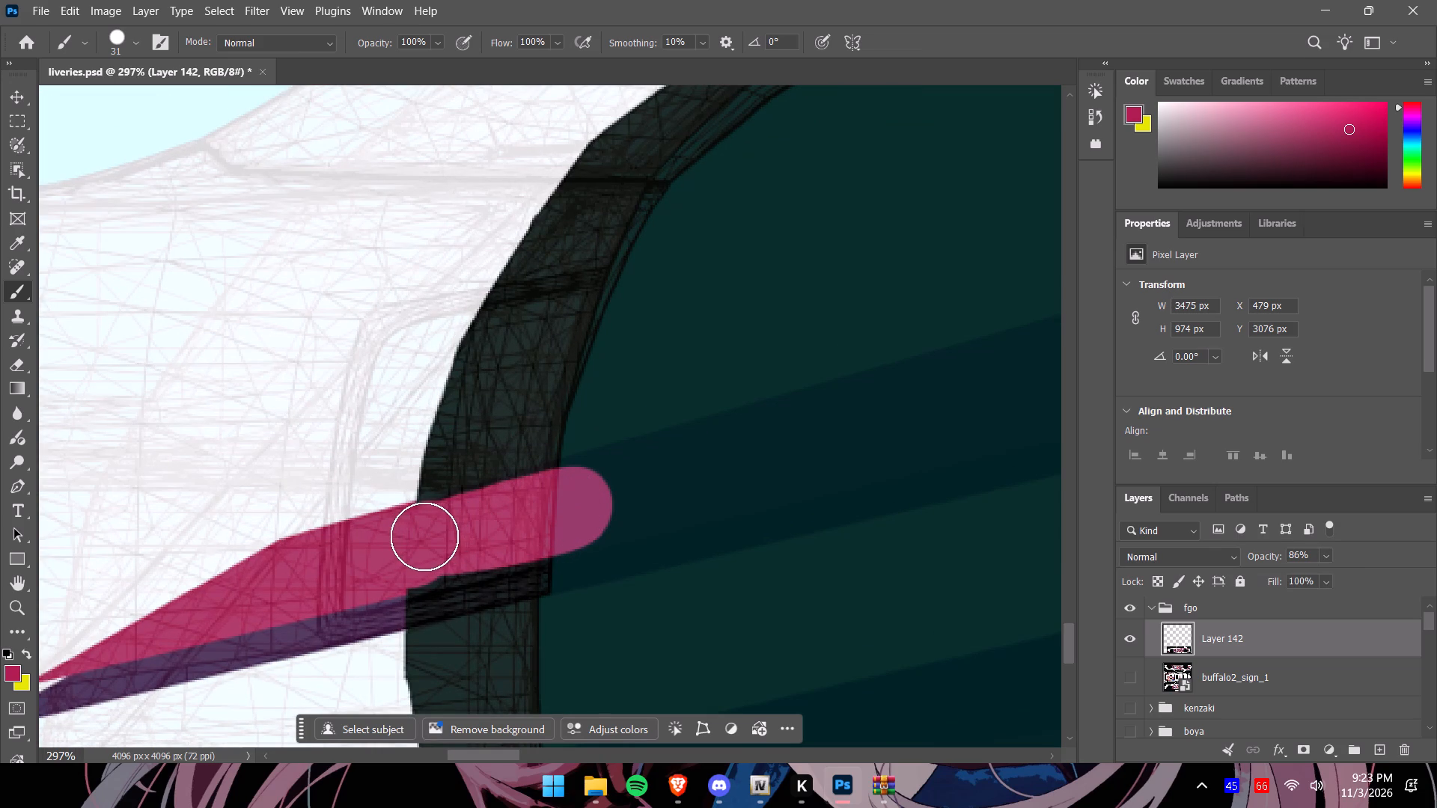
drag(424, 536, 483, 519)
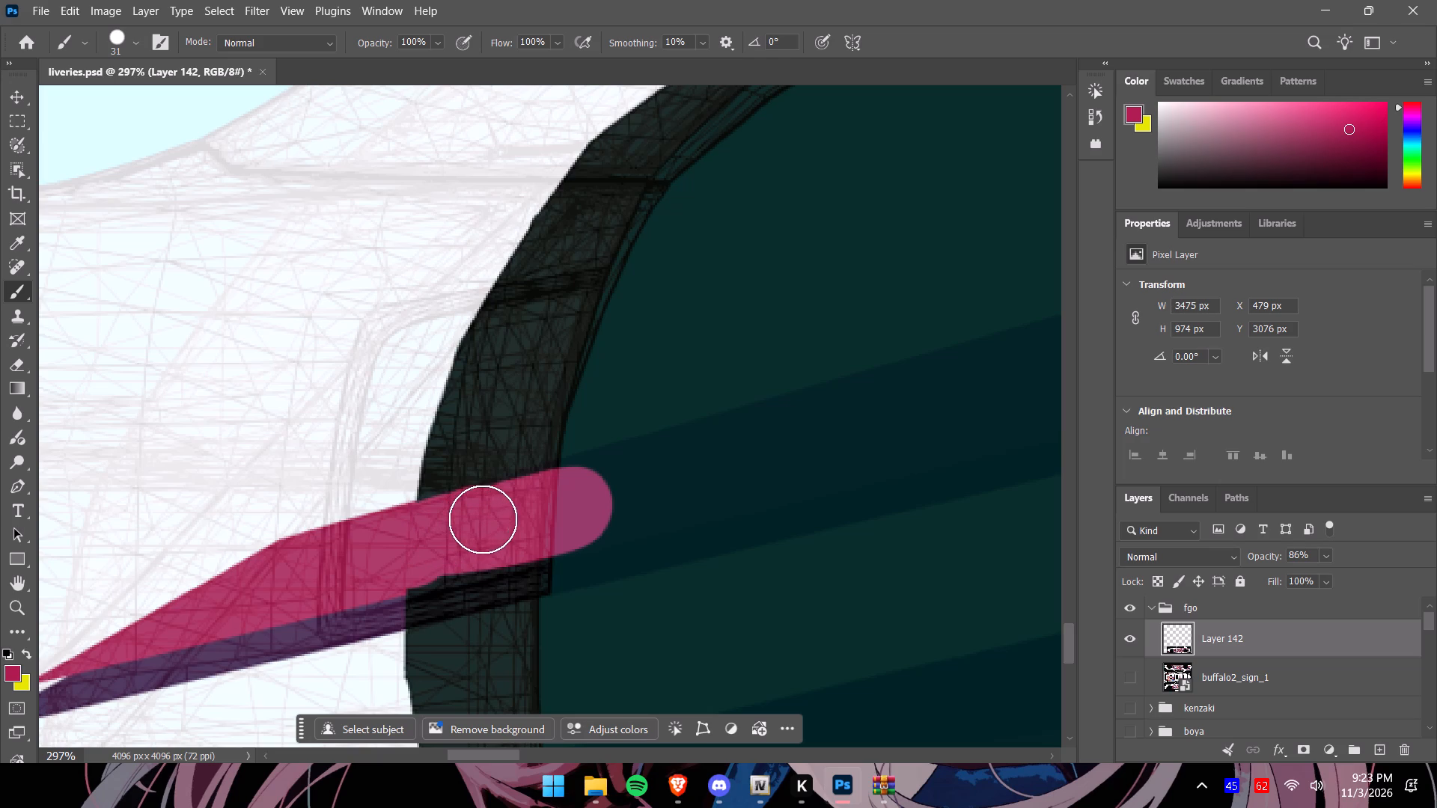
drag(483, 519, 546, 504)
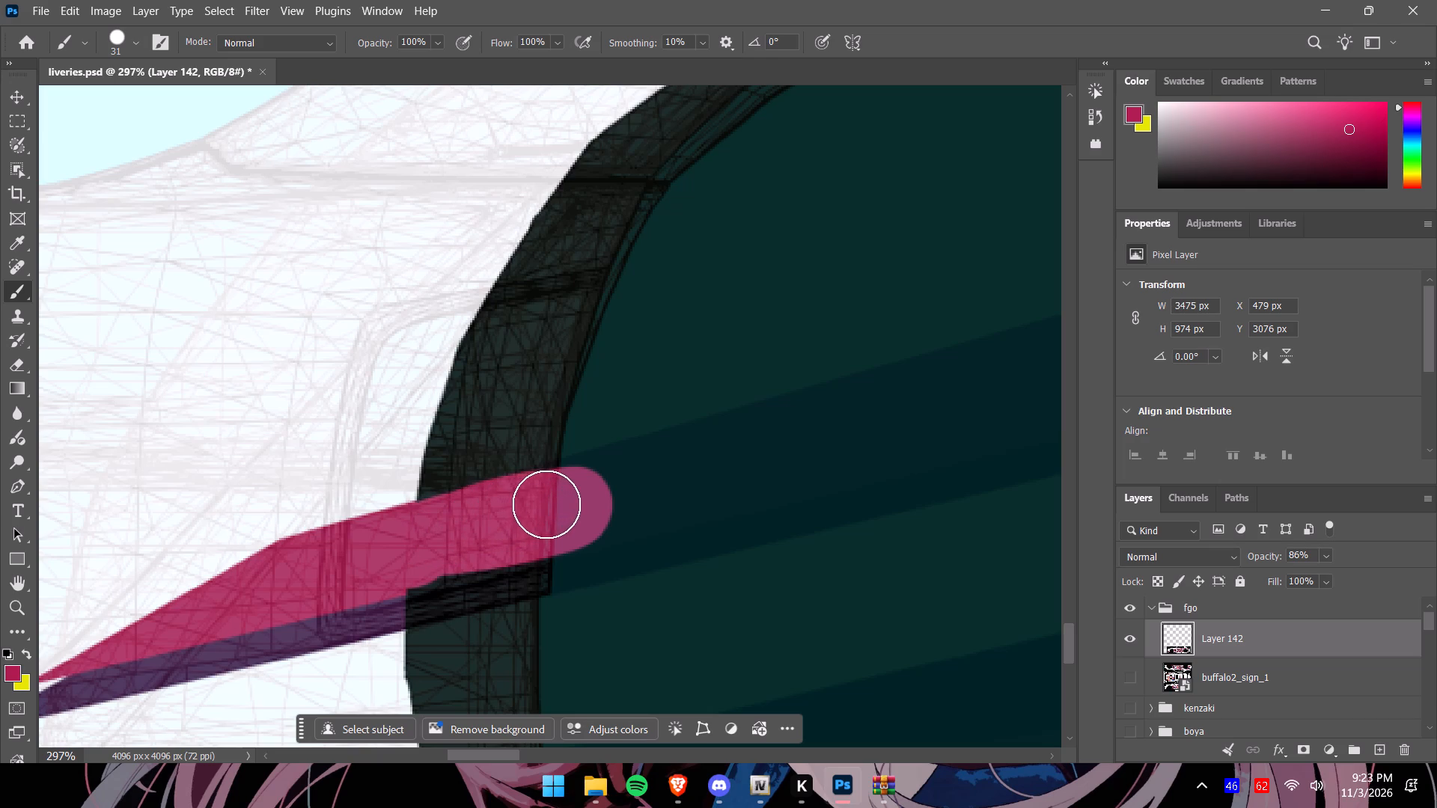
drag(546, 504, 535, 503)
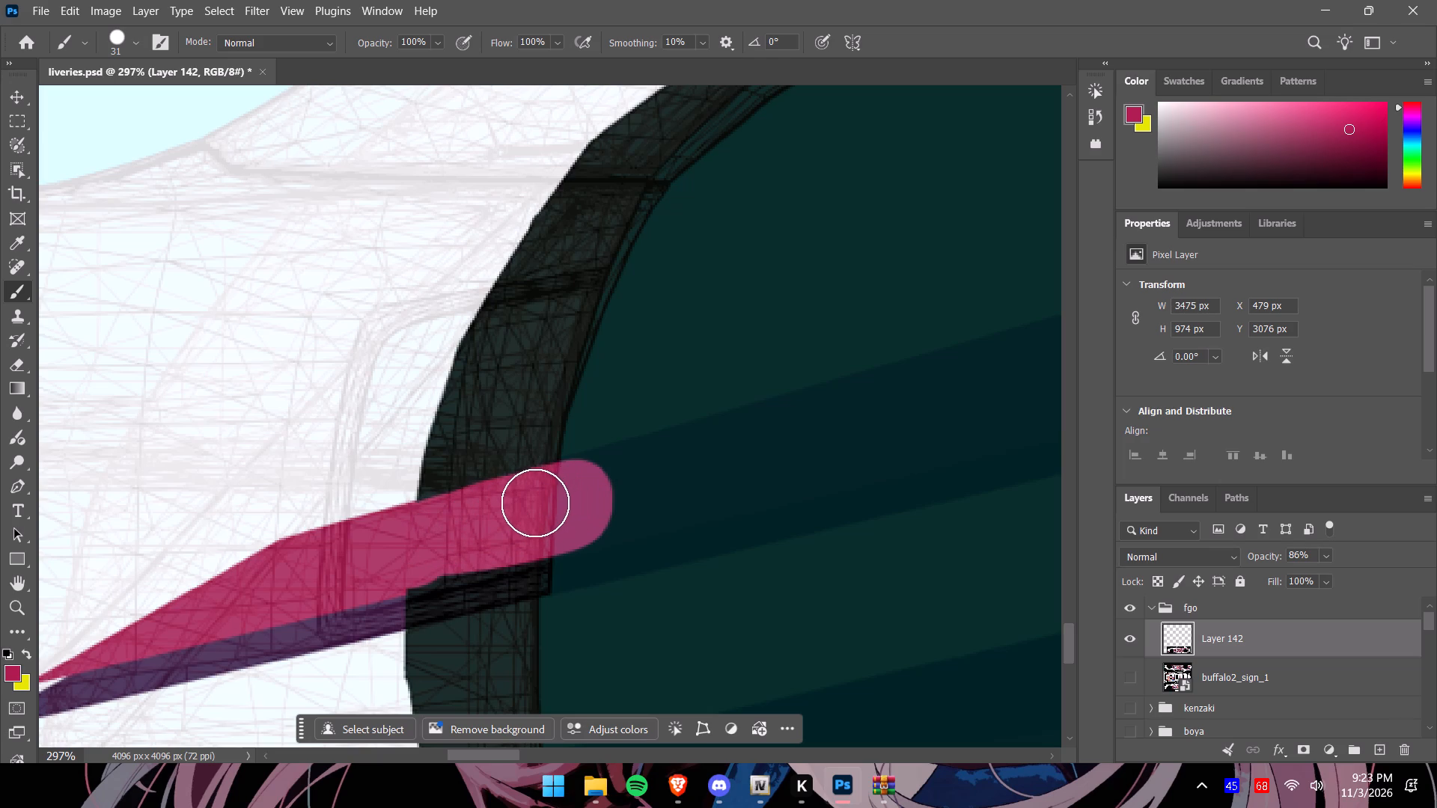
drag(535, 503, 452, 534)
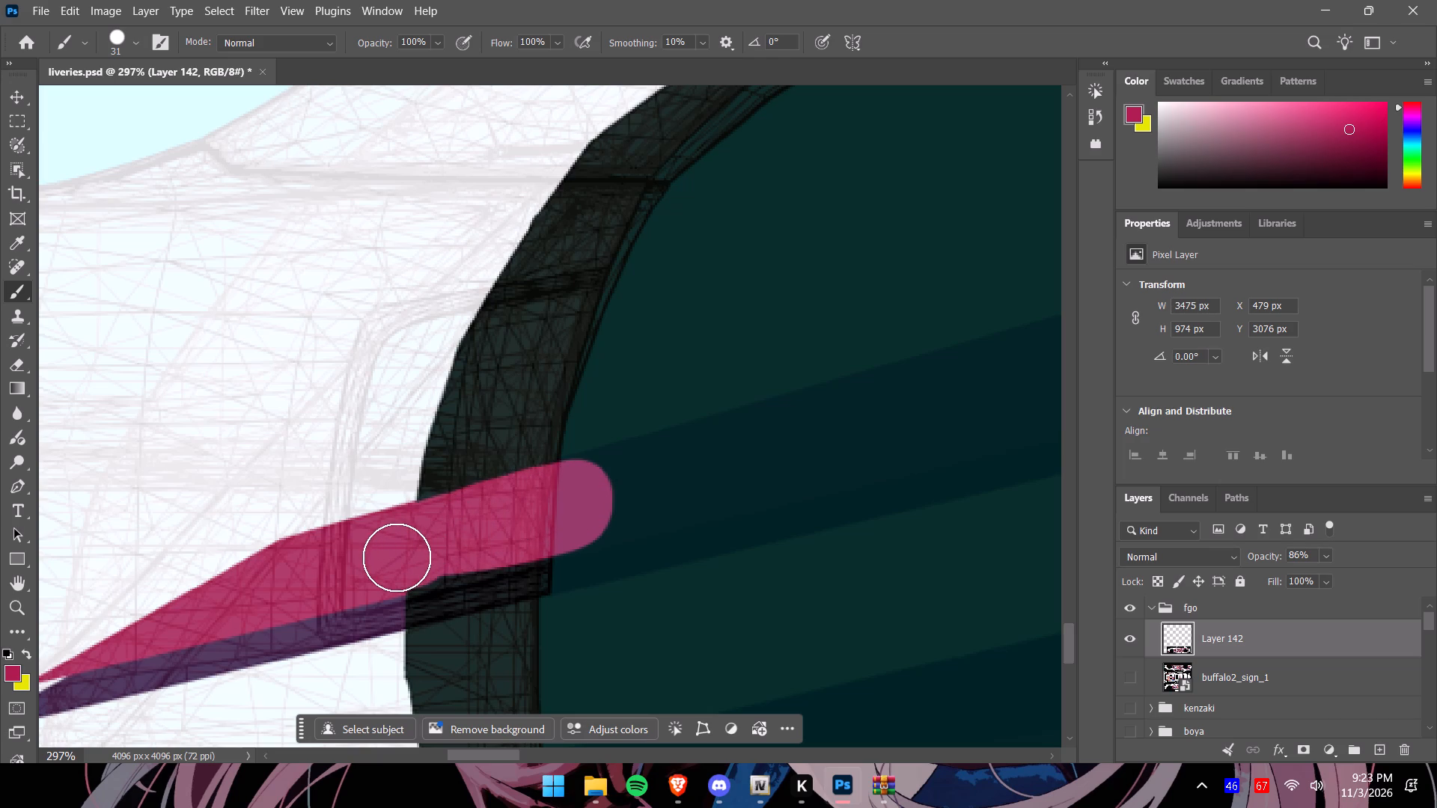
Fill in the lower edge of the magenta extension so it continues the boundary with the purple stripe below.
drag(397, 560, 404, 557)
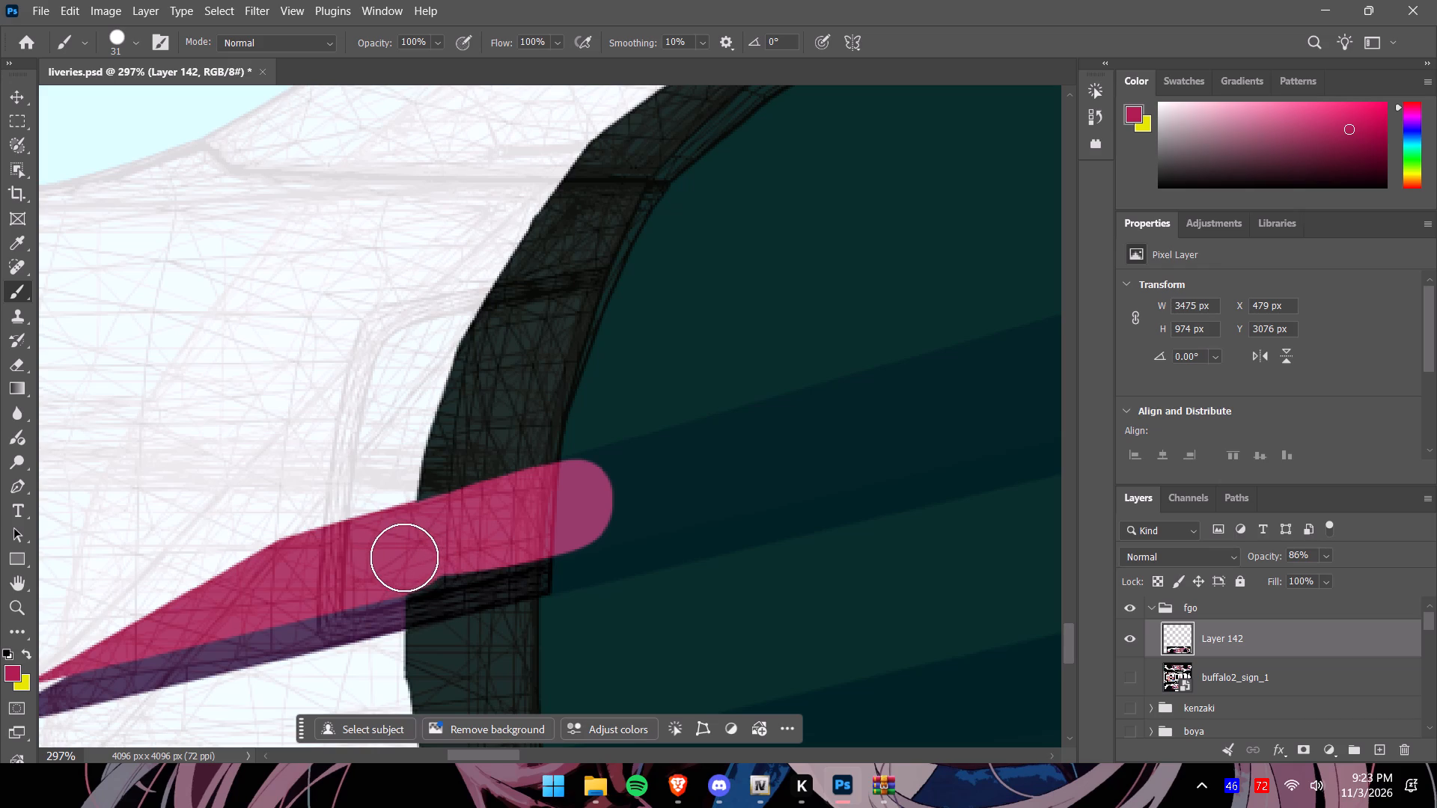
drag(404, 557, 480, 536)
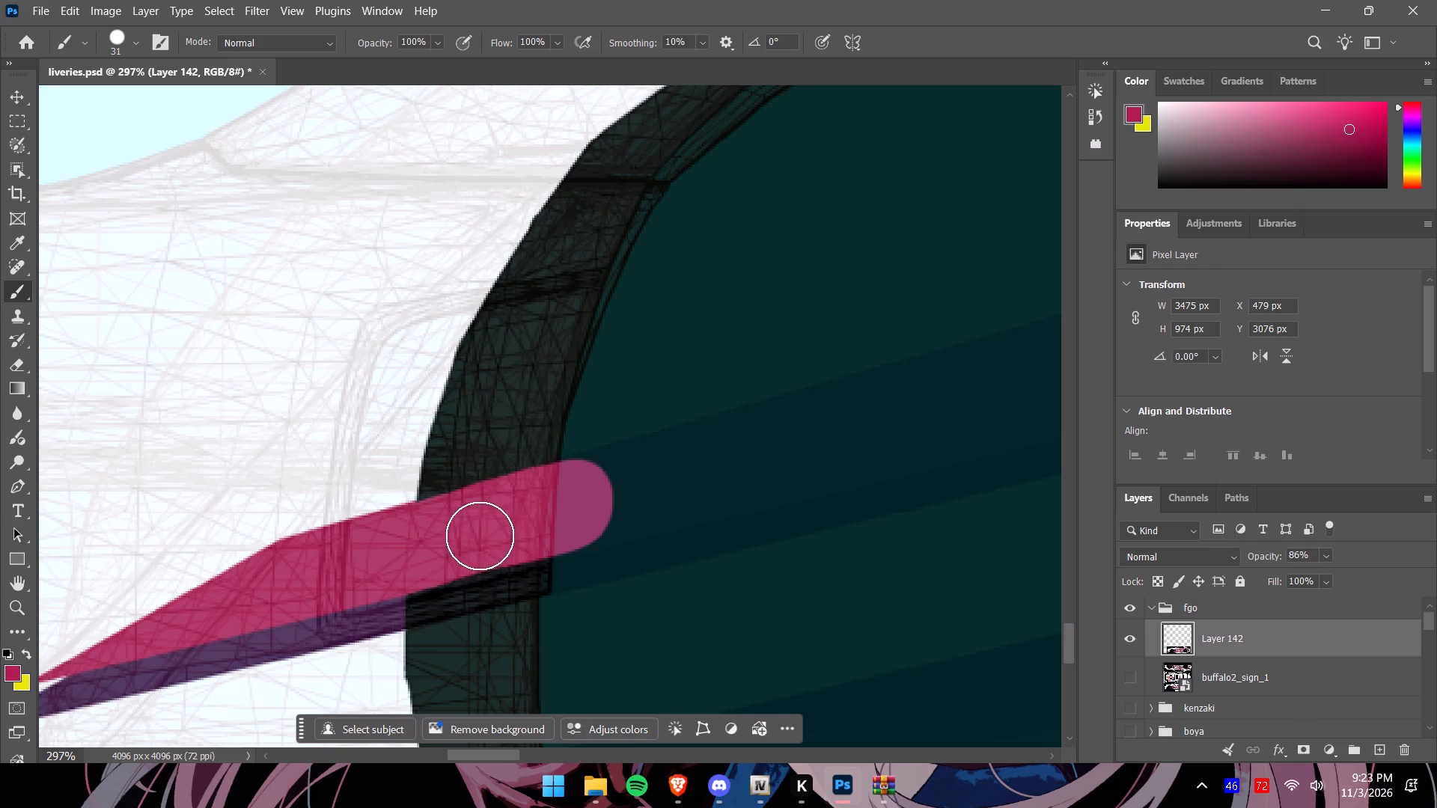
drag(480, 536, 582, 518)
alt+scroll(588, 538, up, 7)
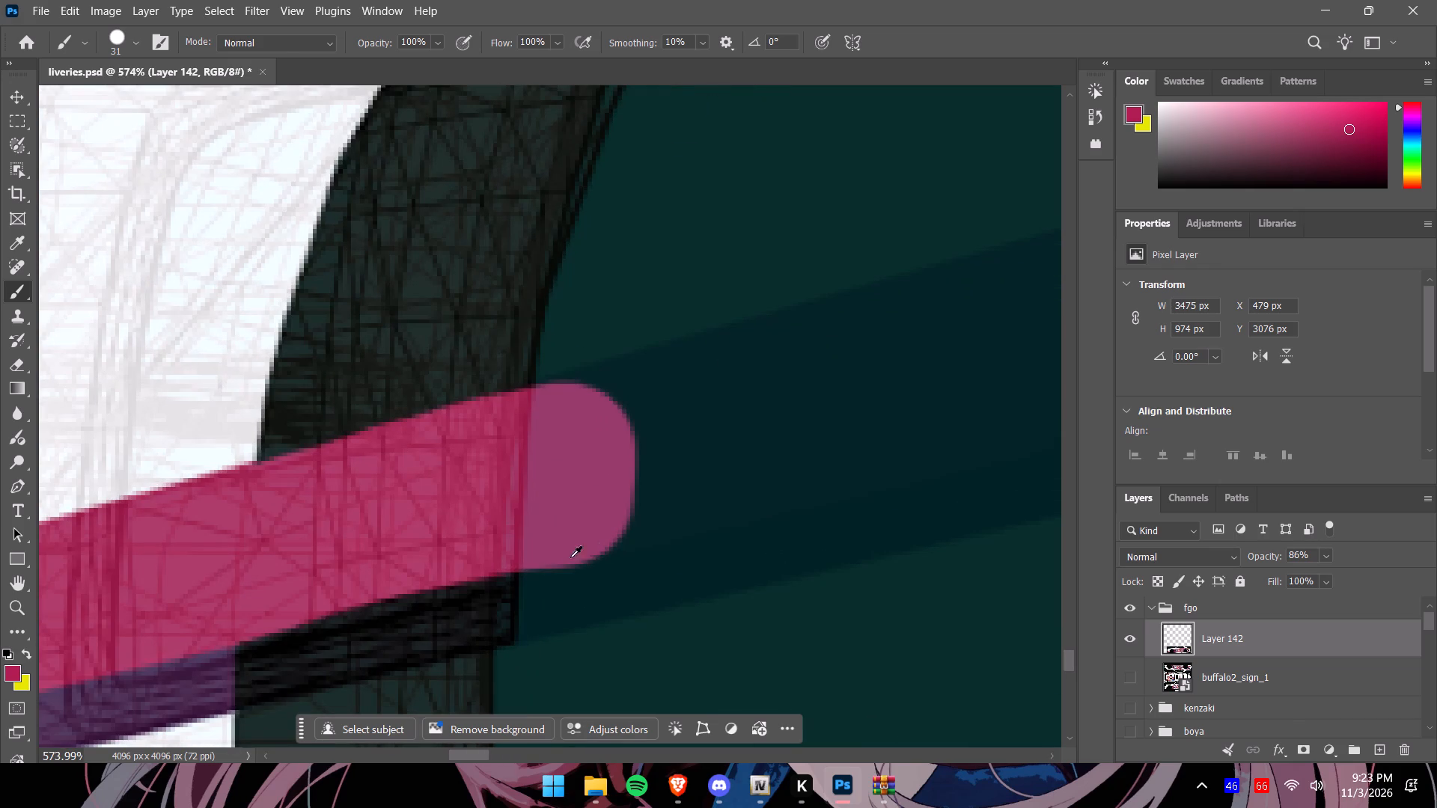
drag(510, 527, 492, 529)
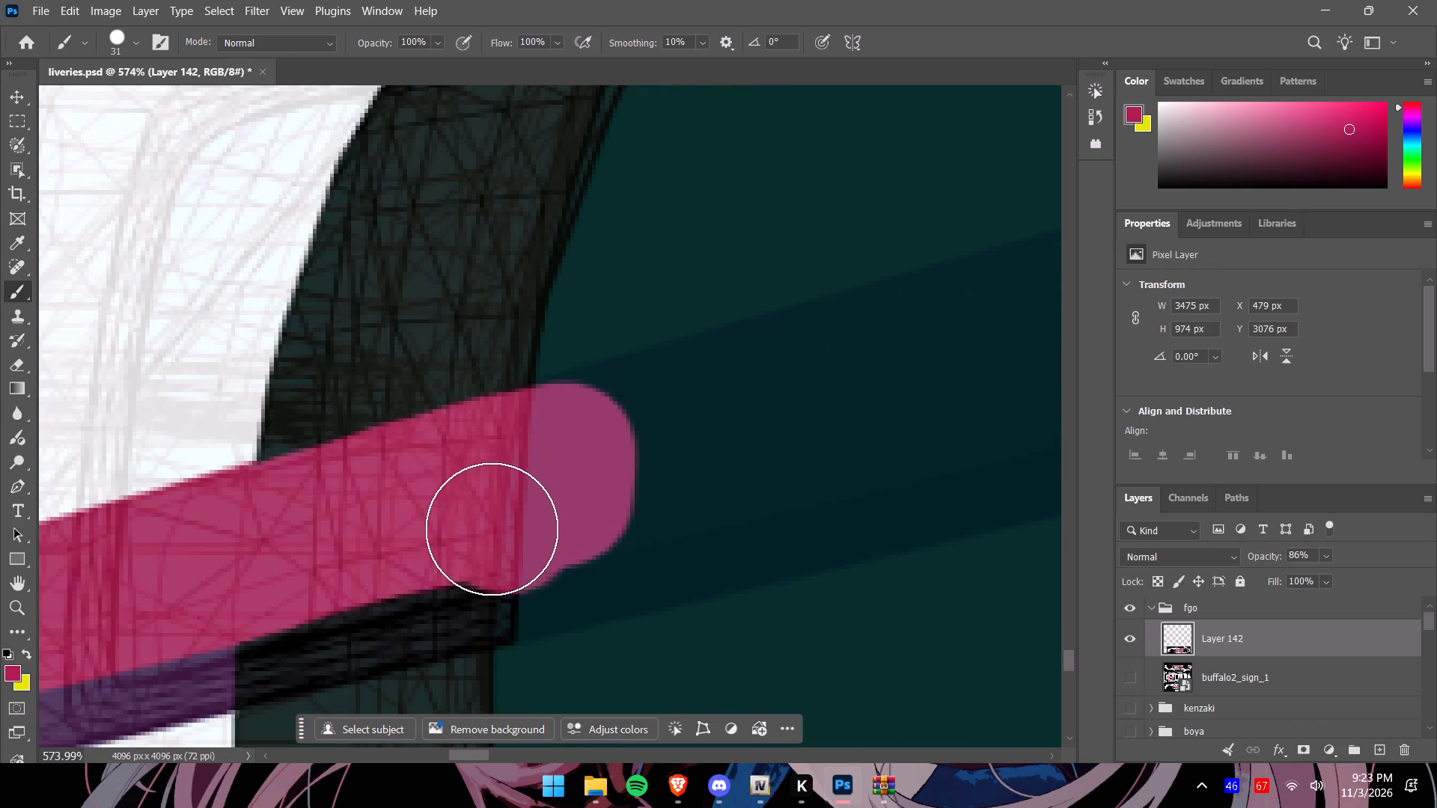
drag(492, 529, 242, 574)
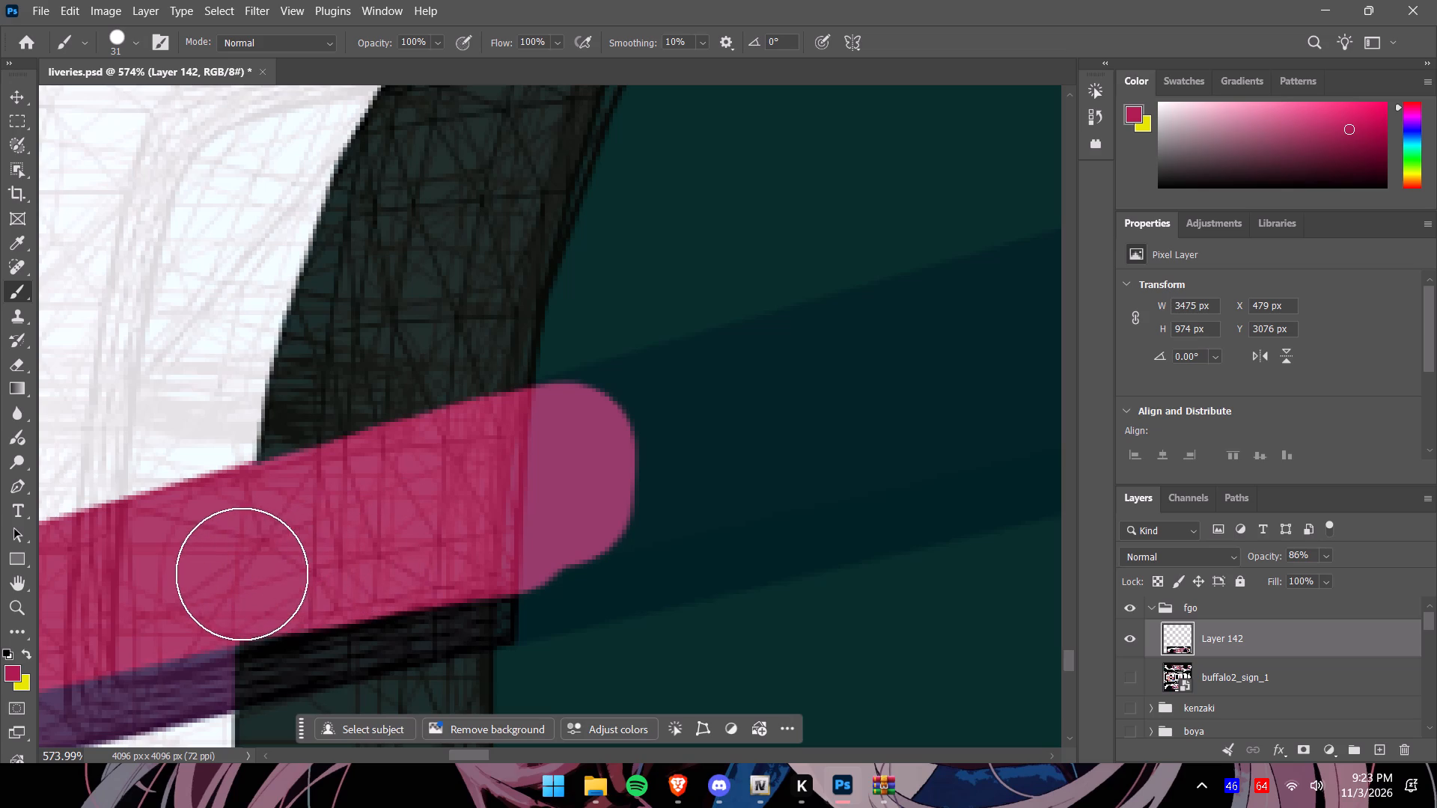
drag(242, 574, 182, 584)
Sample the dark purple stripe colour with Layer 142 at 100% opacity, and lower the layer's opacity to 82%.
alt+scroll(182, 585, down, 8)
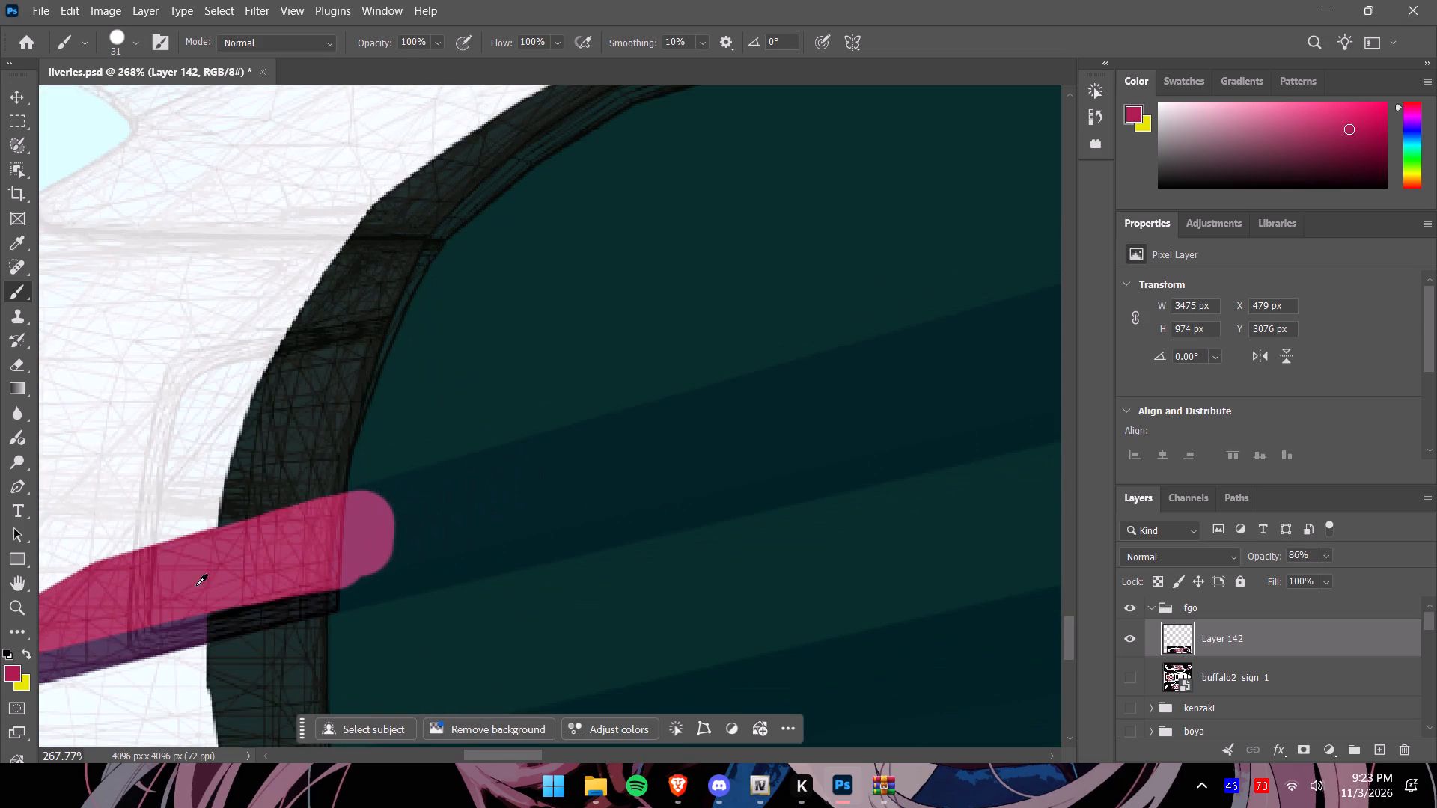
click(1324, 551)
drag(1342, 575, 1404, 590)
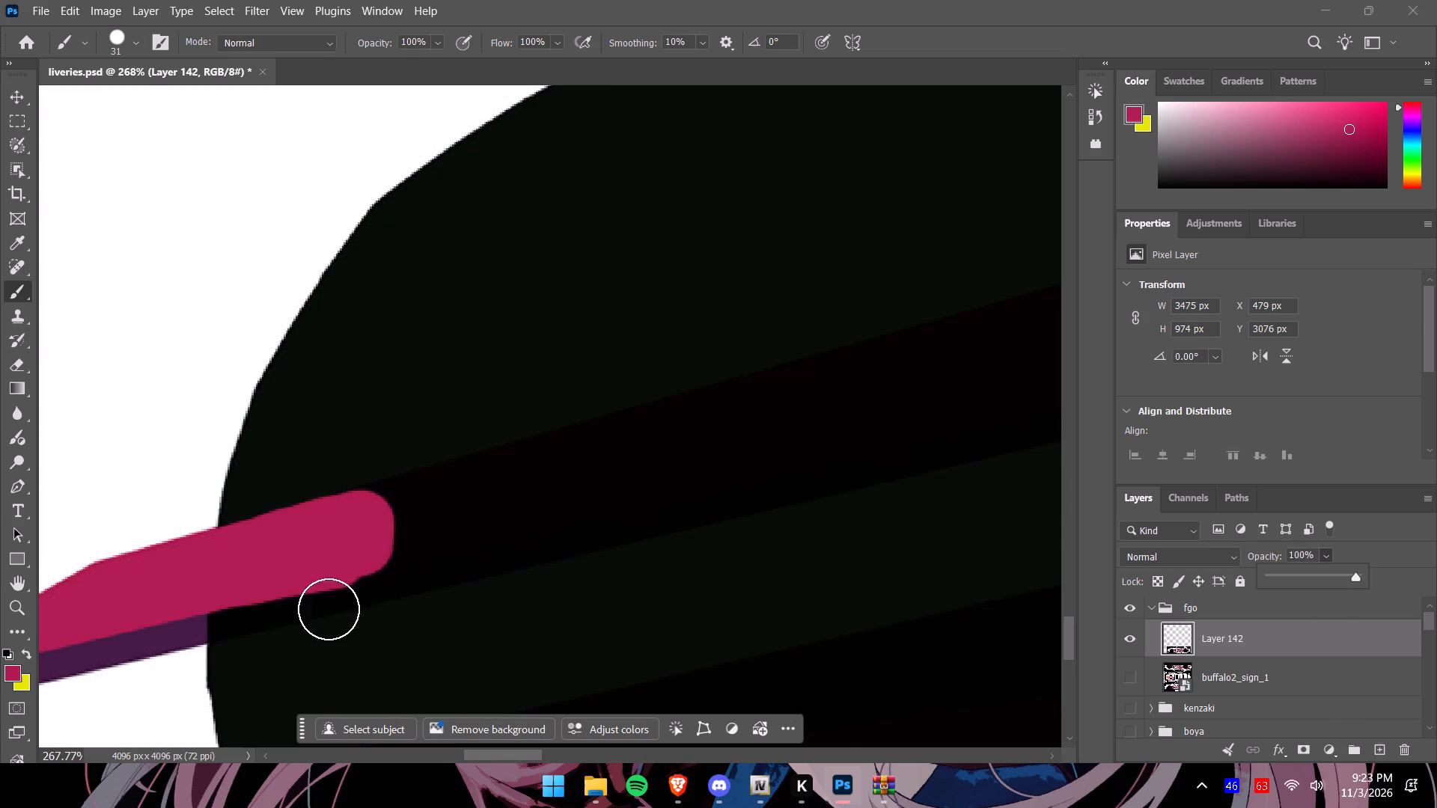
alt+click(194, 635)
click(1323, 557)
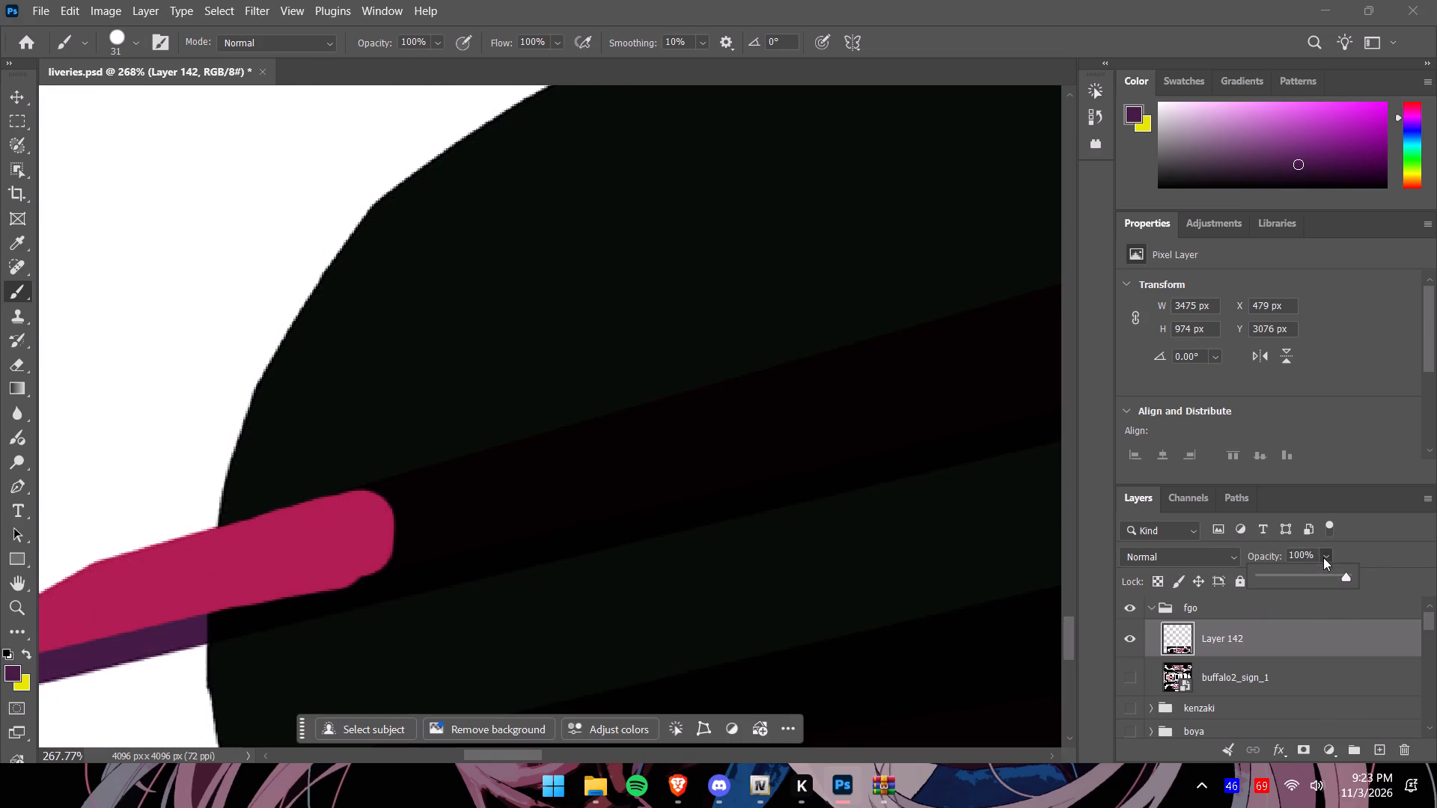
drag(1338, 575, 1330, 575)
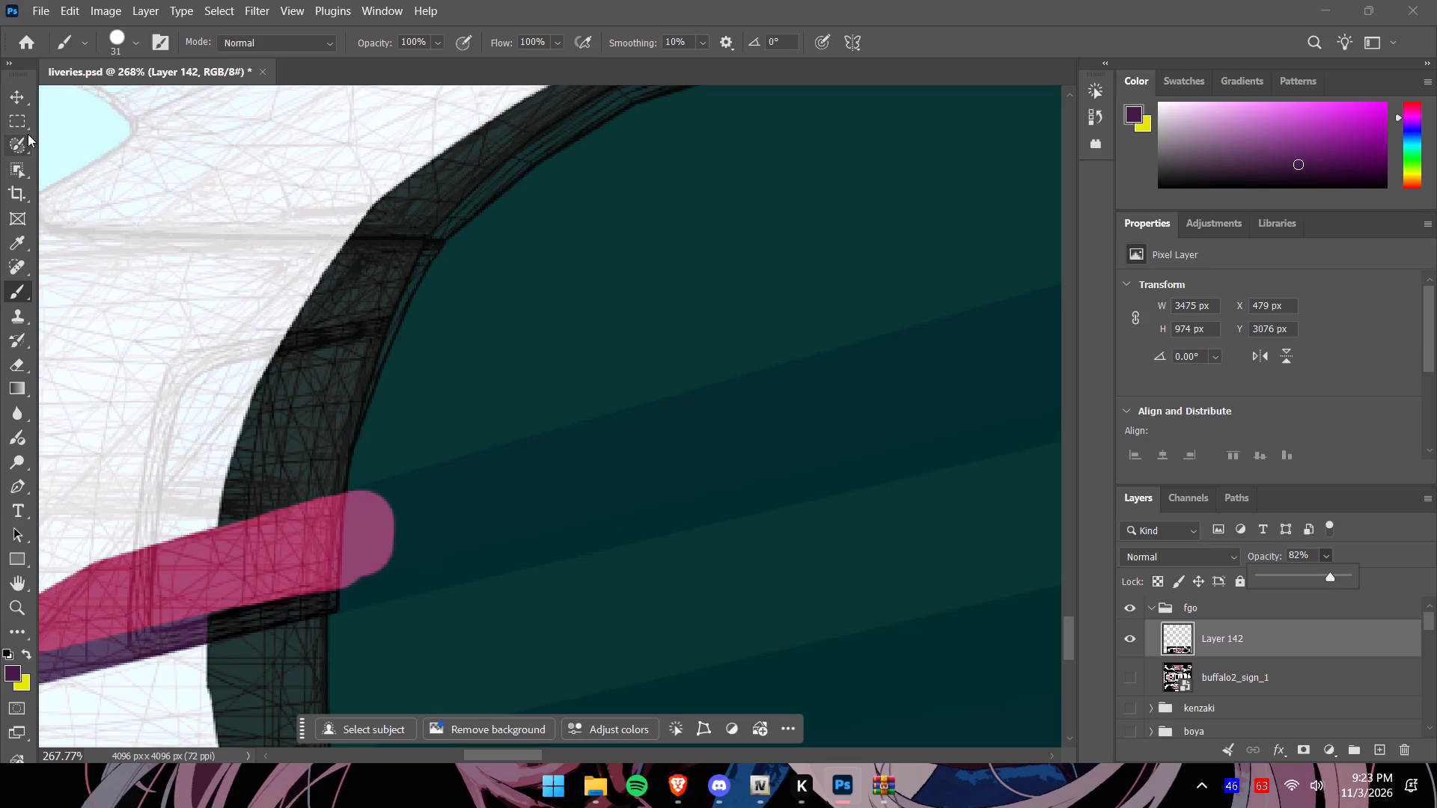
Reduce the hard round brush size to 10 px to suit the narrow purple stripe.
click(131, 41)
drag(125, 100, 118, 100)
click(135, 46)
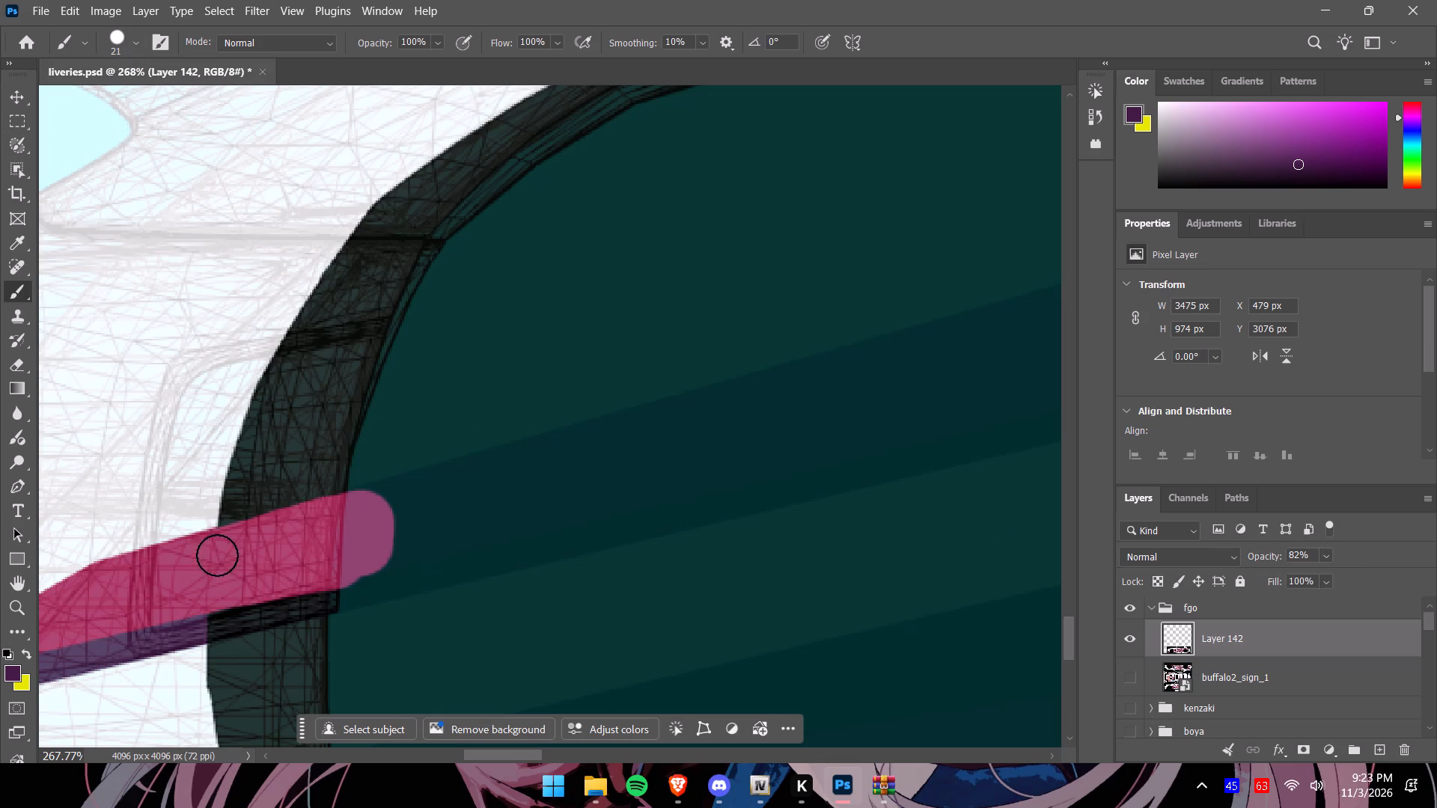
click(134, 43)
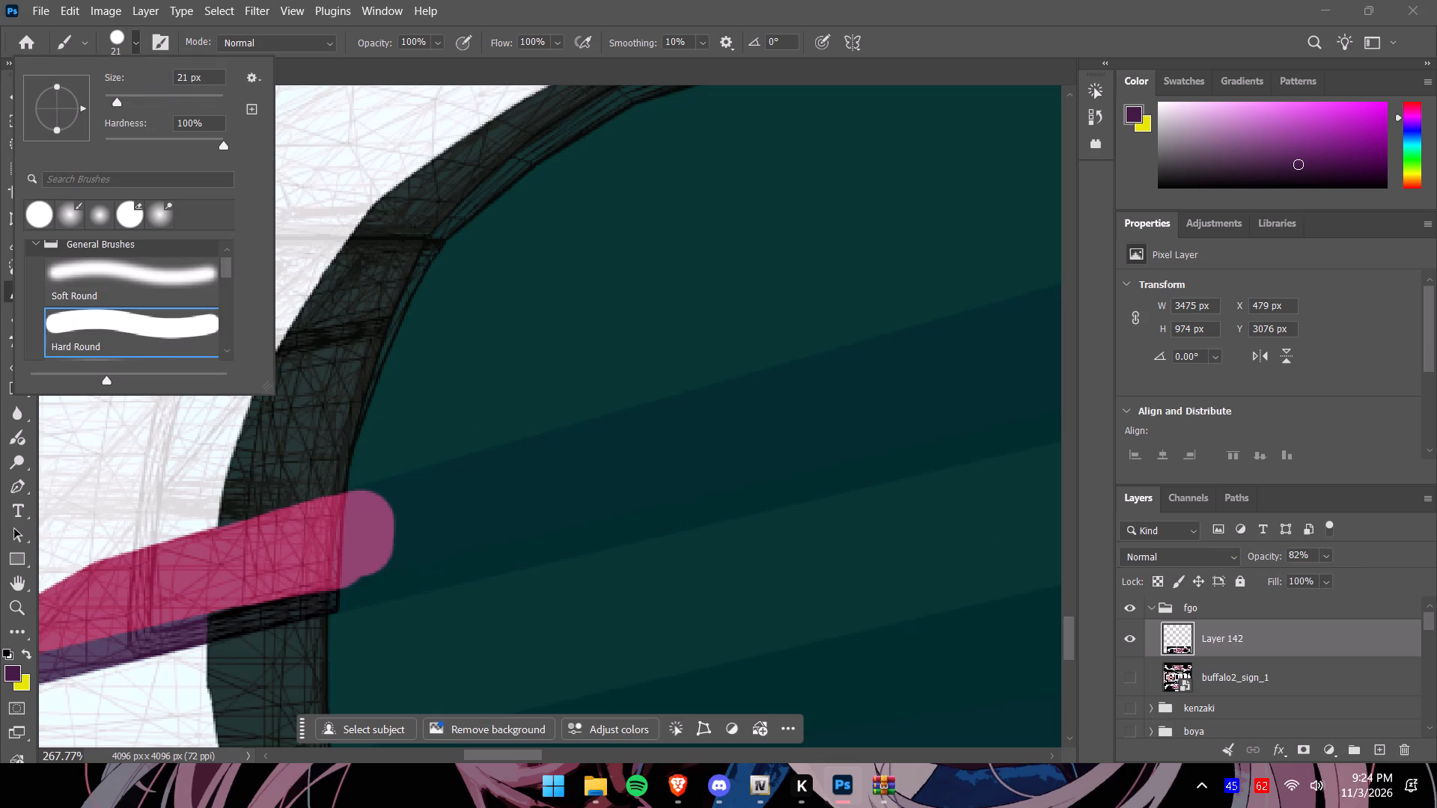
drag(204, 79, 153, 80)
text(14)
click(133, 46)
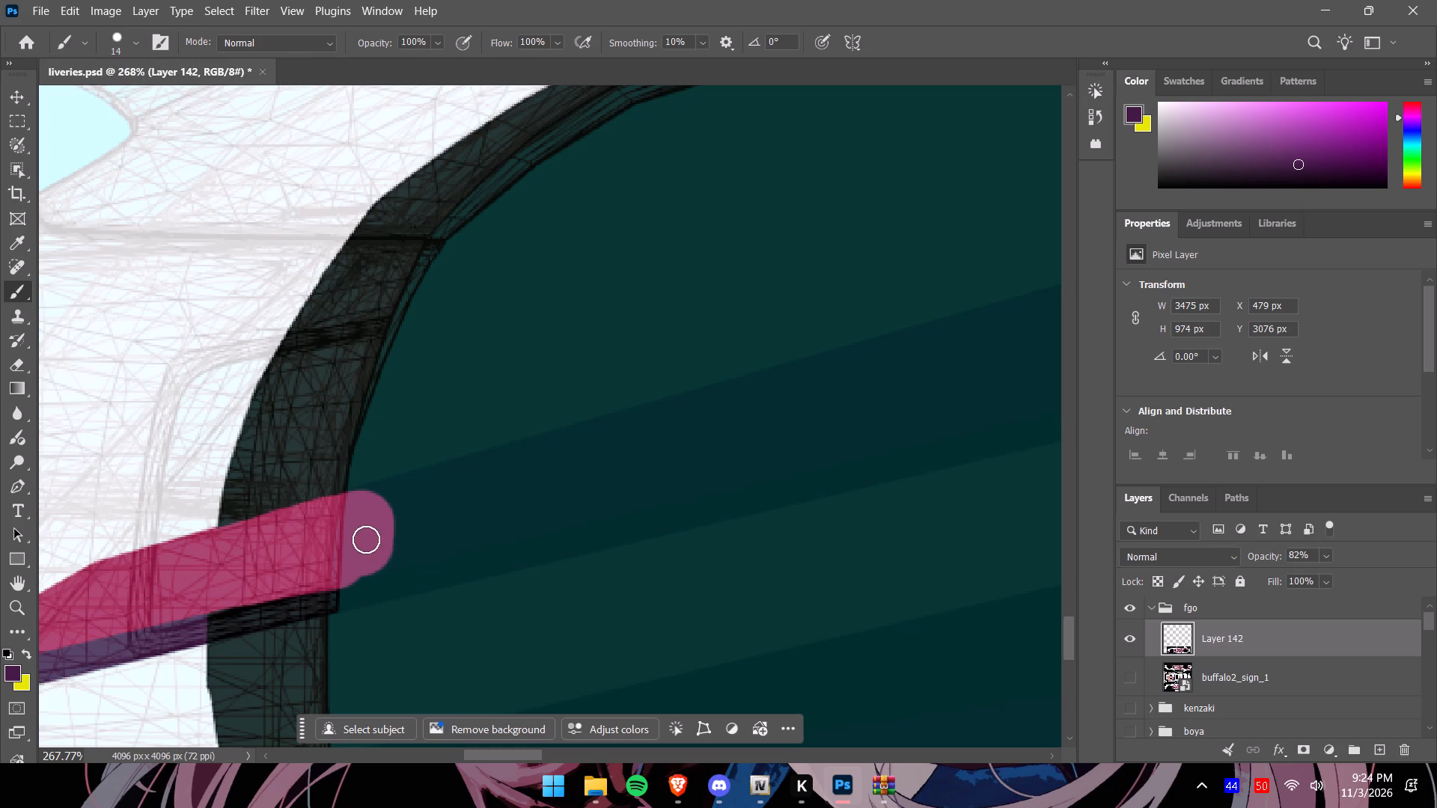
click(132, 49)
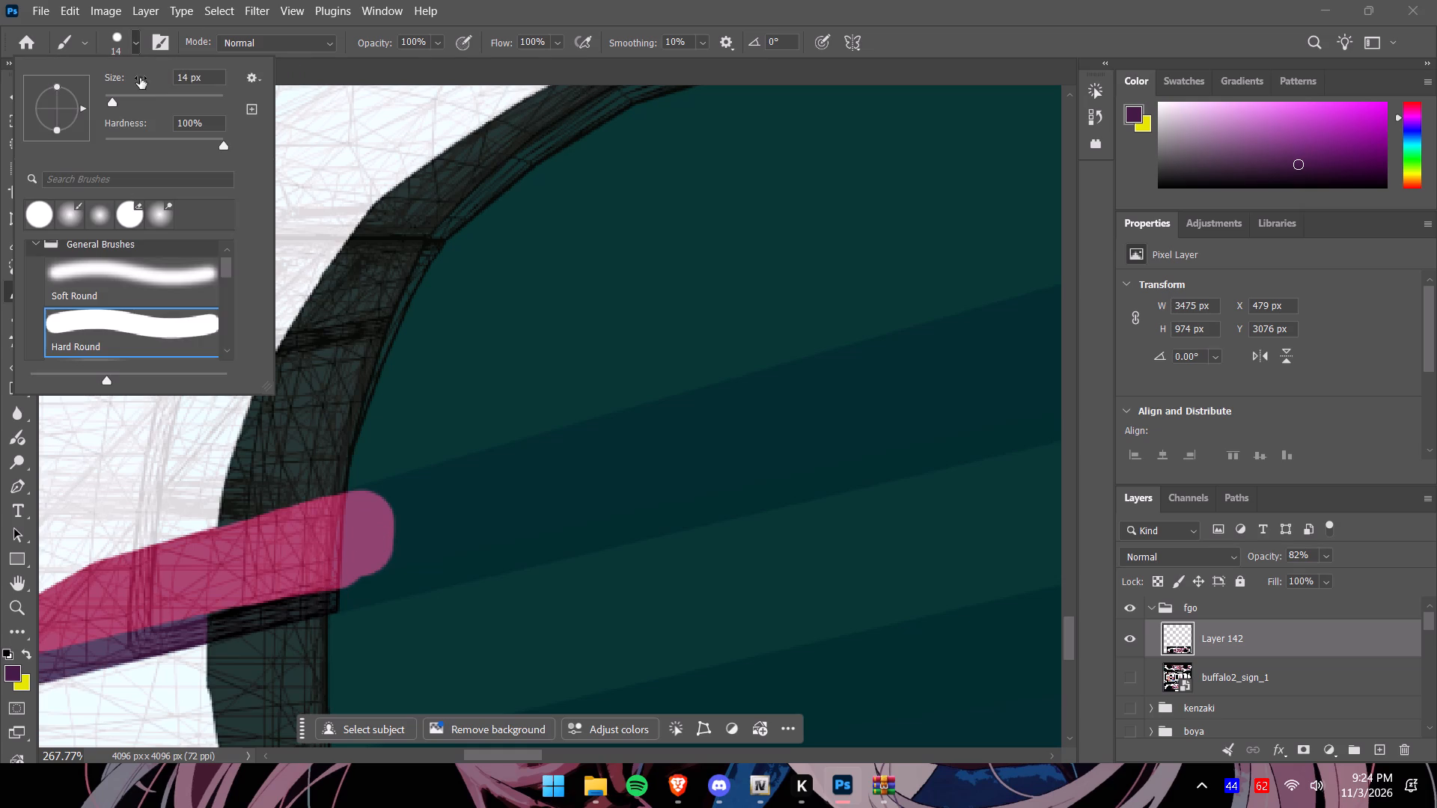
drag(200, 79, 144, 73)
key(1)
key(0)
click(133, 48)
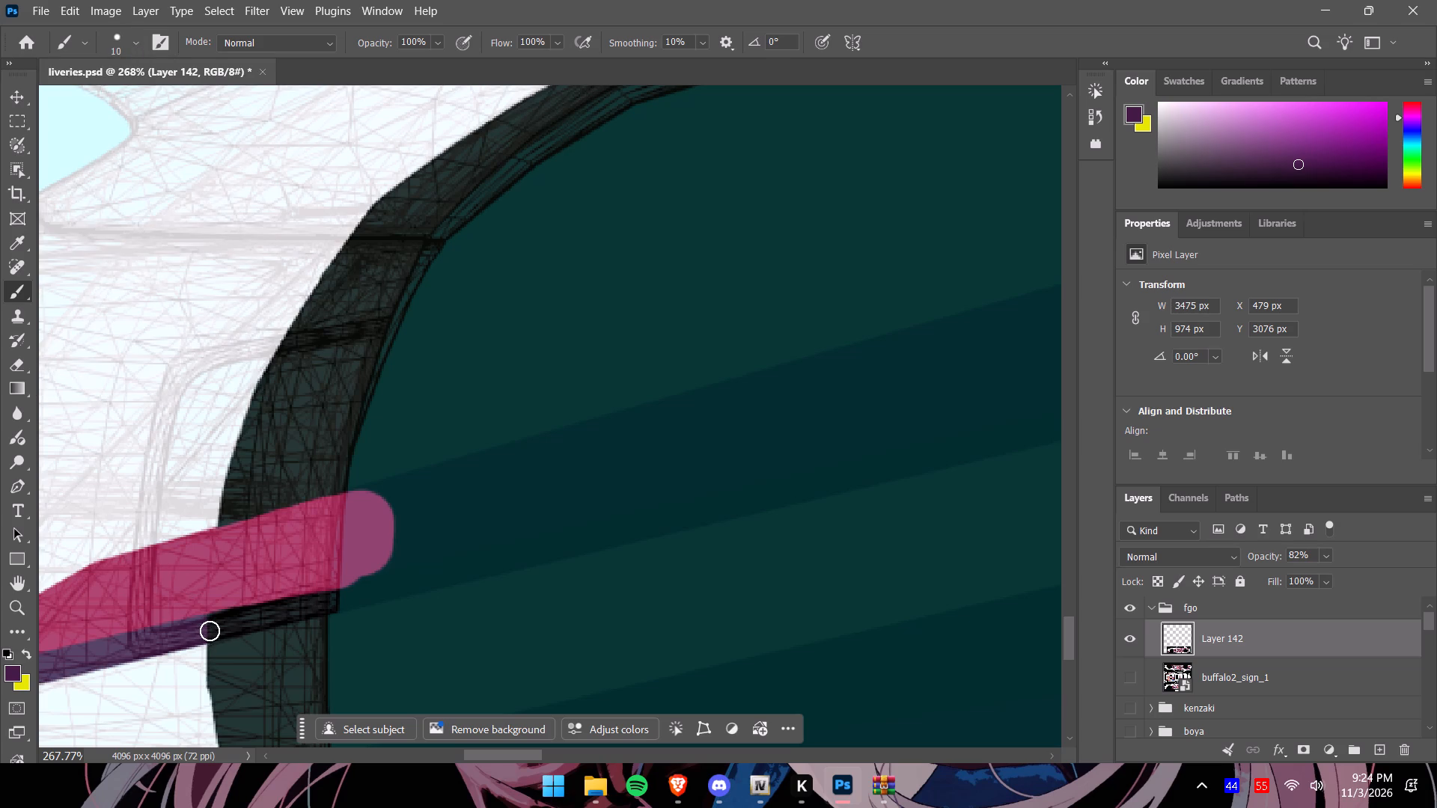
Extend the dark purple stripe beneath the magenta one across the wheel-arch strip, filling it to its full width.
alt+scroll(204, 620, up, 13)
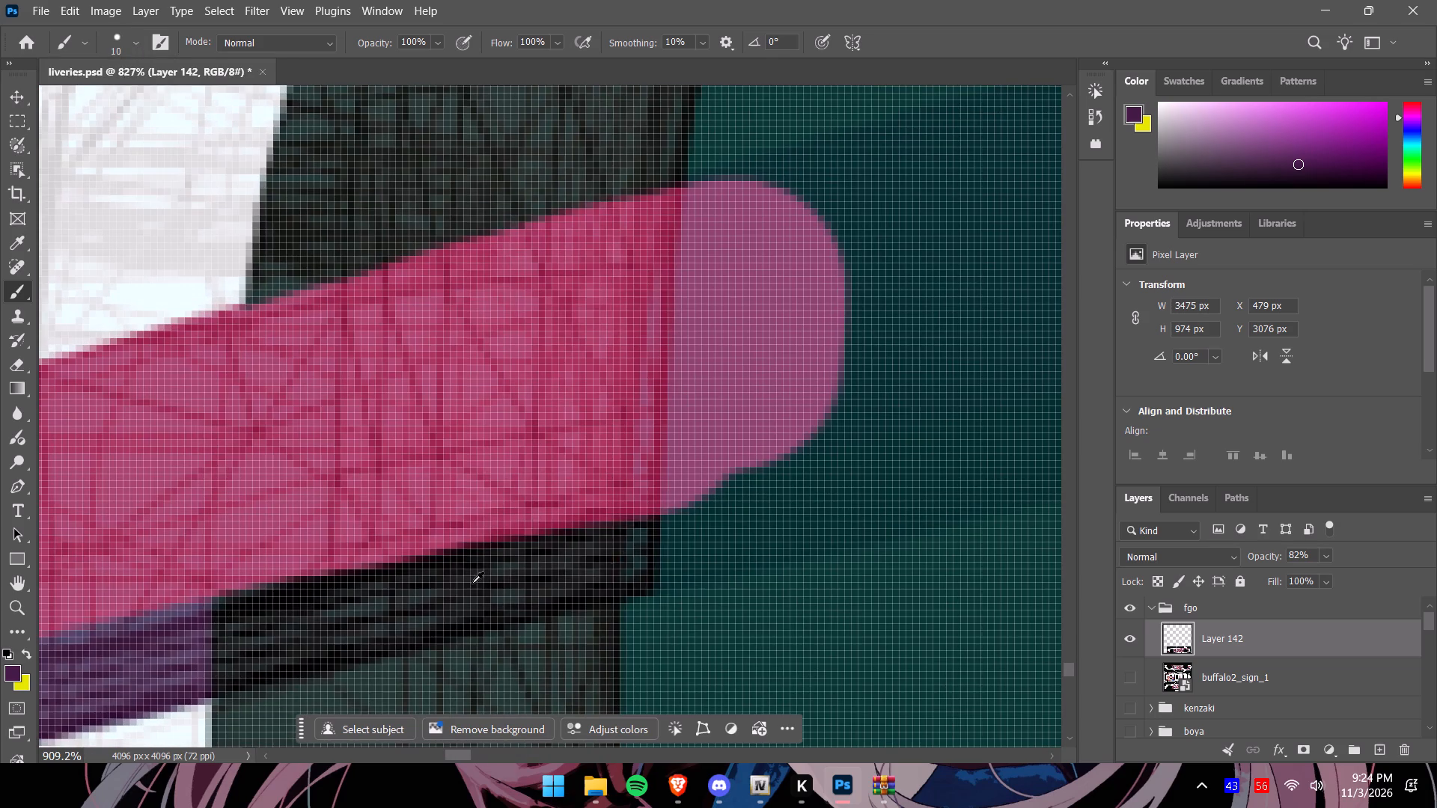
drag(671, 539, 580, 557)
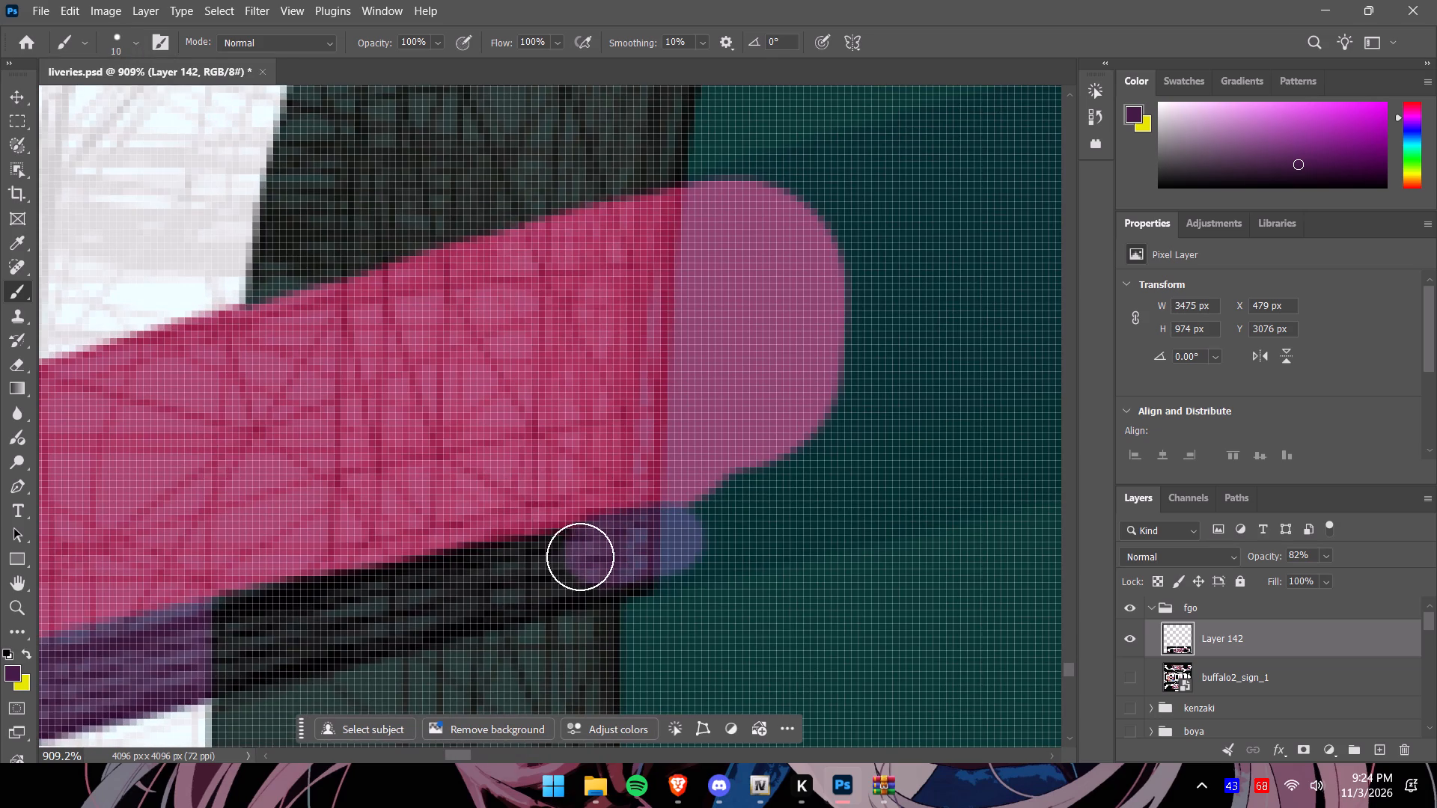
drag(580, 557, 165, 649)
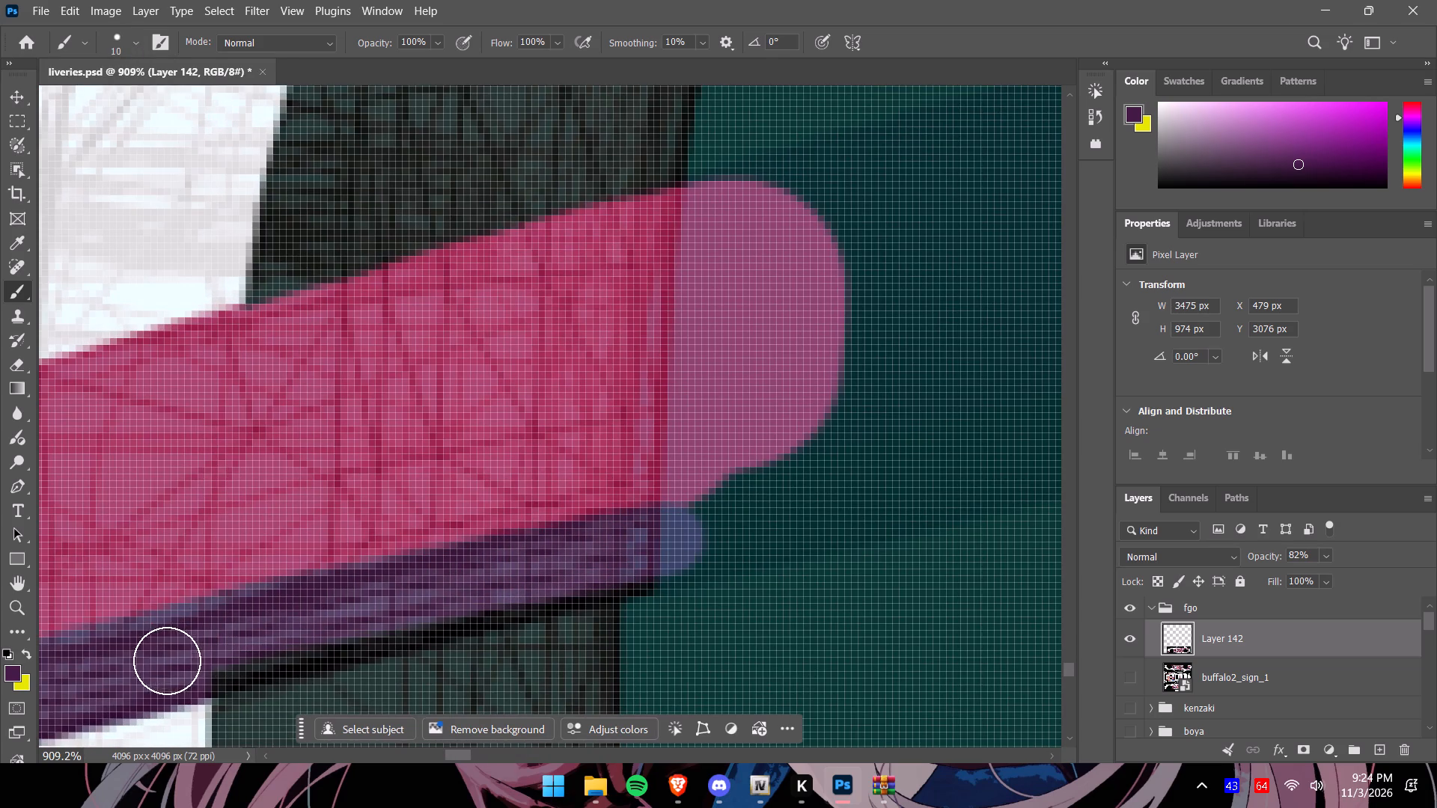
drag(169, 661, 214, 647)
drag(165, 660, 272, 634)
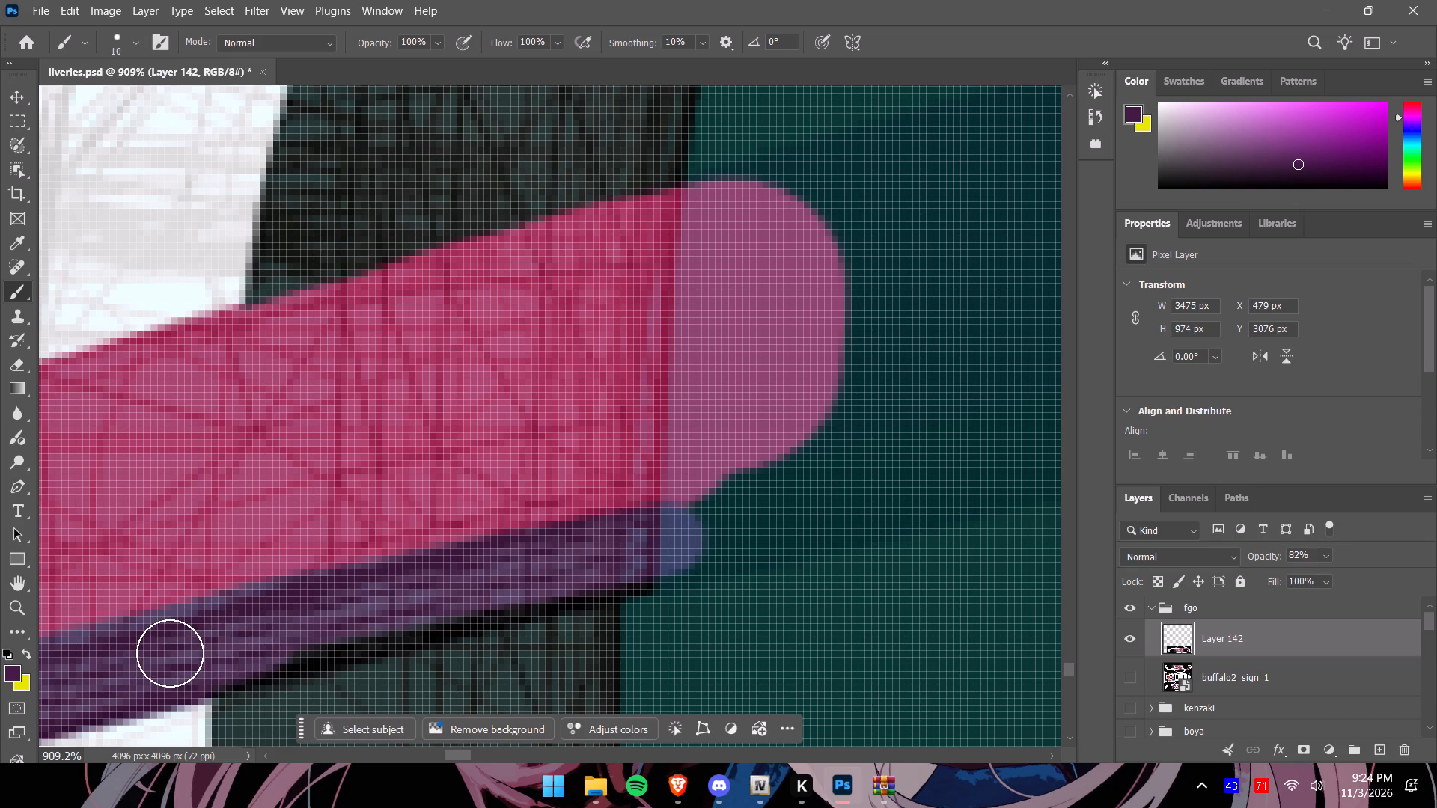
drag(170, 654, 537, 575)
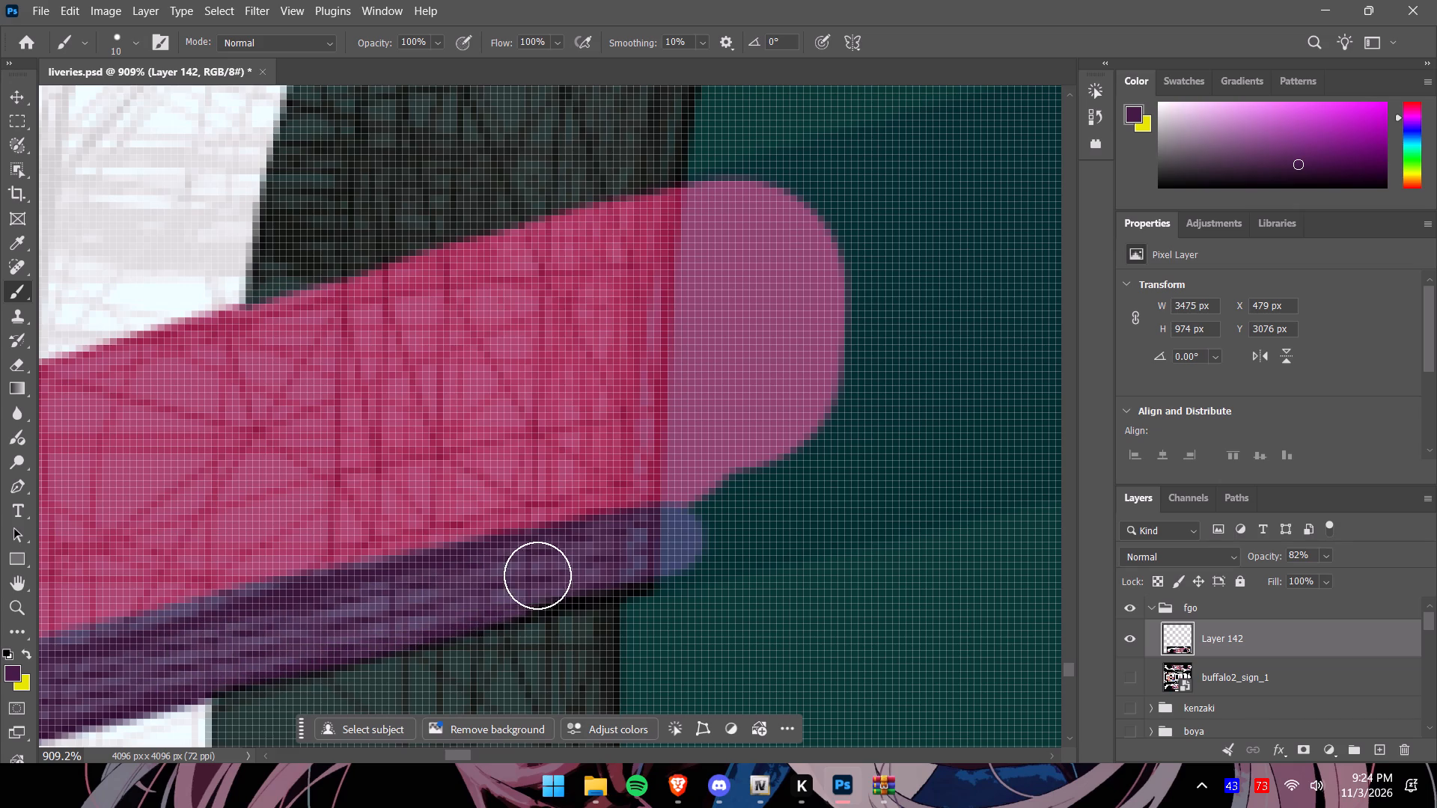
drag(537, 575, 407, 613)
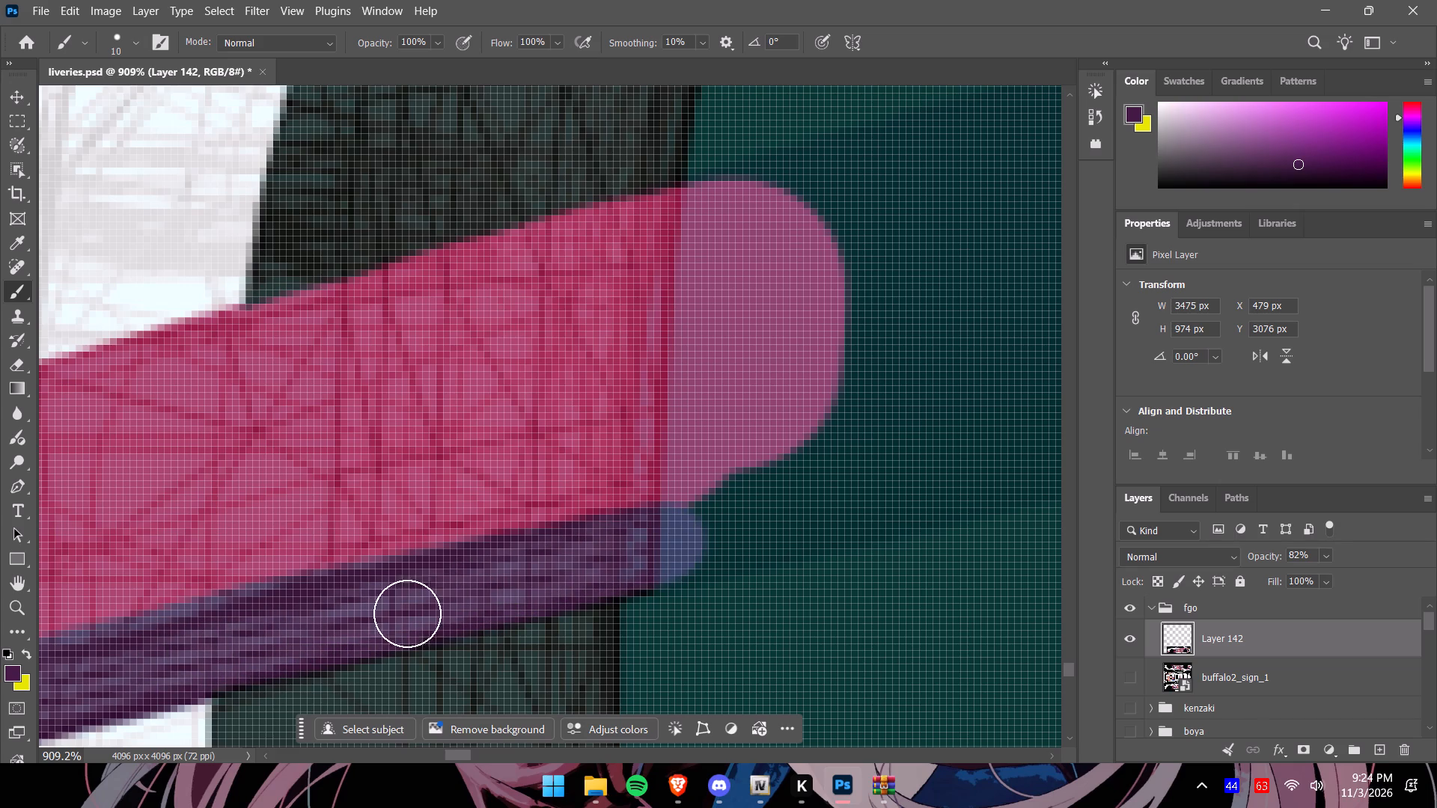
drag(407, 613, 590, 568)
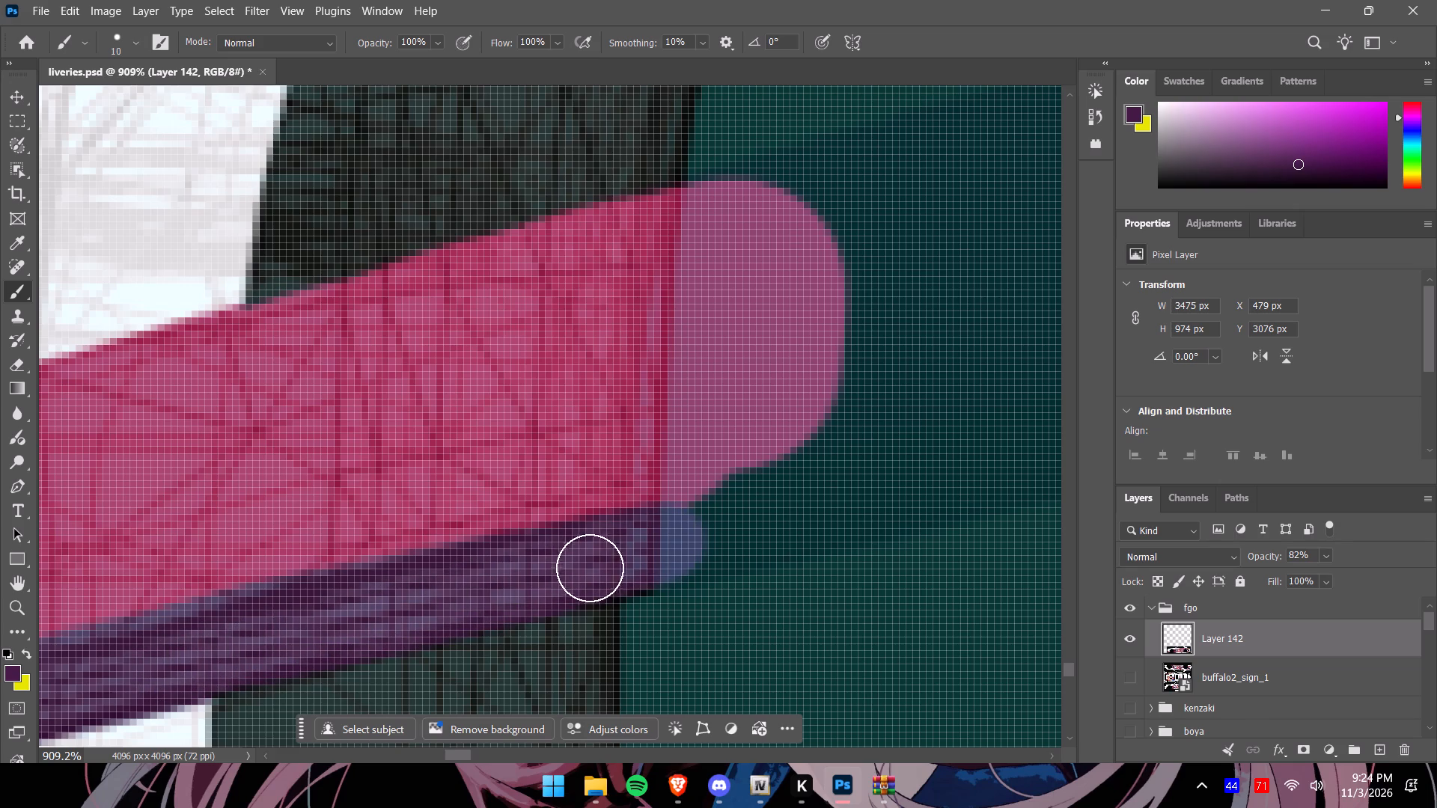
drag(590, 568, 267, 619)
Mark a dot beyond the wheel-arch strip as a guide and begin extending the second purple stripe past the white panel's edge.
alt+scroll(333, 559, down, 2)
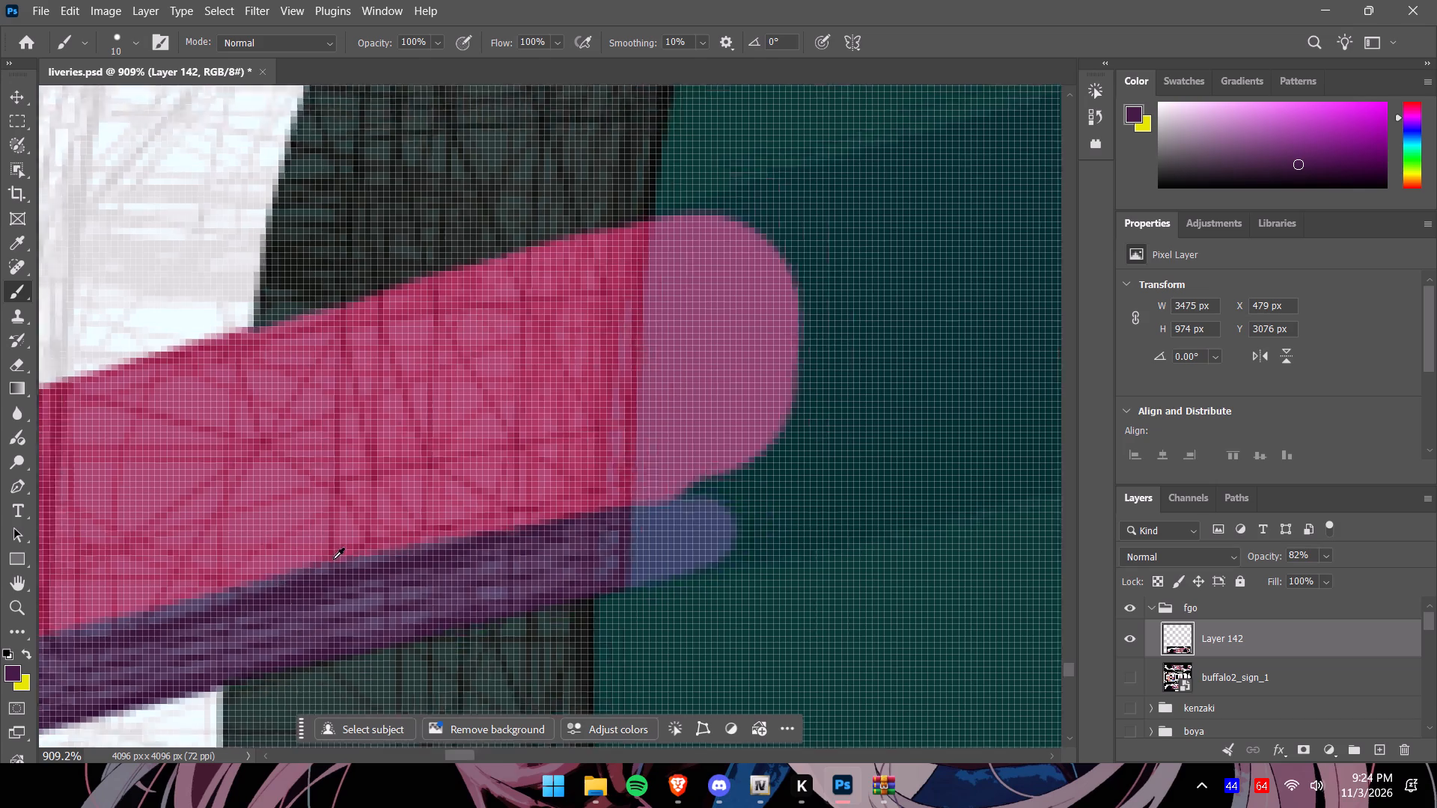
alt+scroll(333, 559, down, 14)
alt+scroll(827, 476, down, 4)
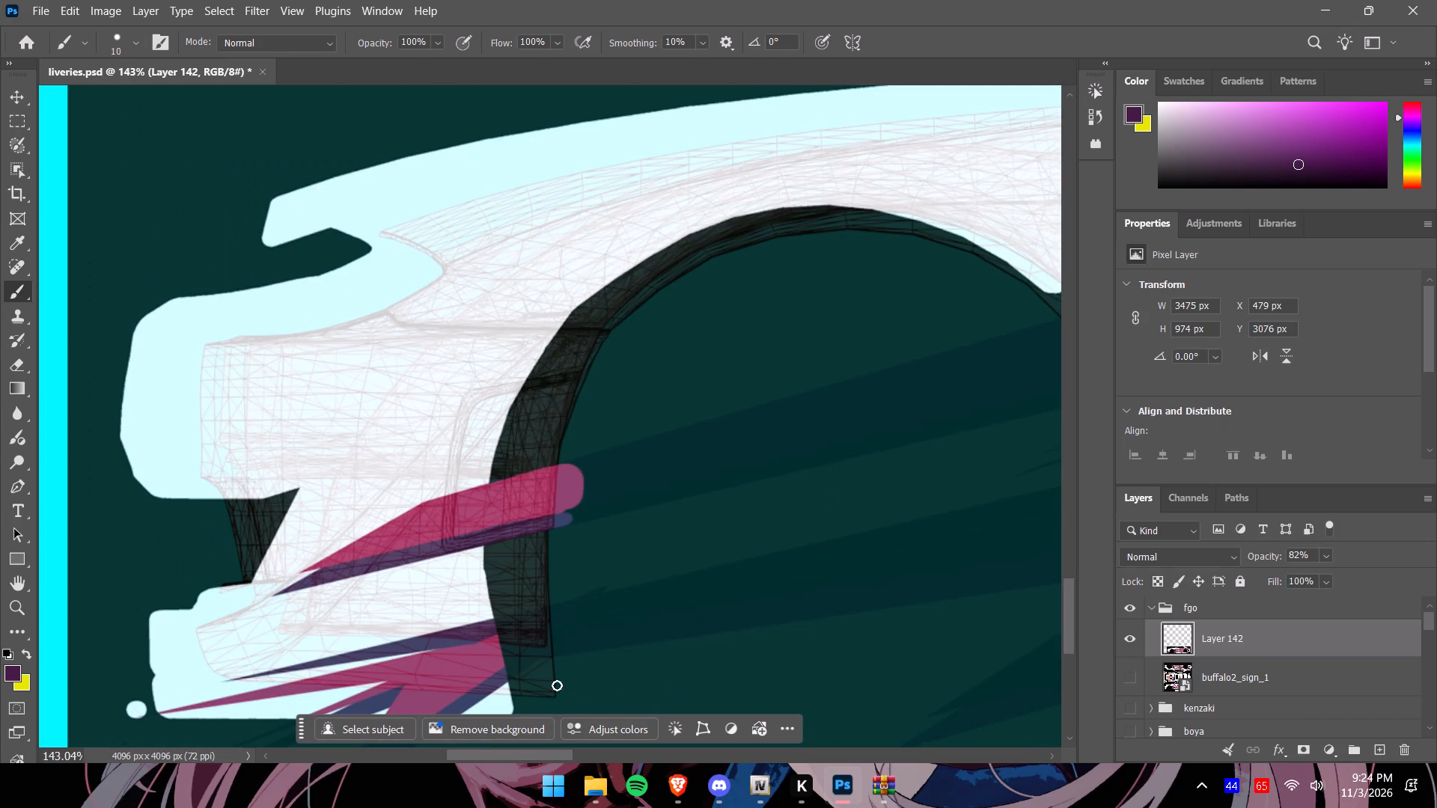
alt+scroll(488, 637, up, 11)
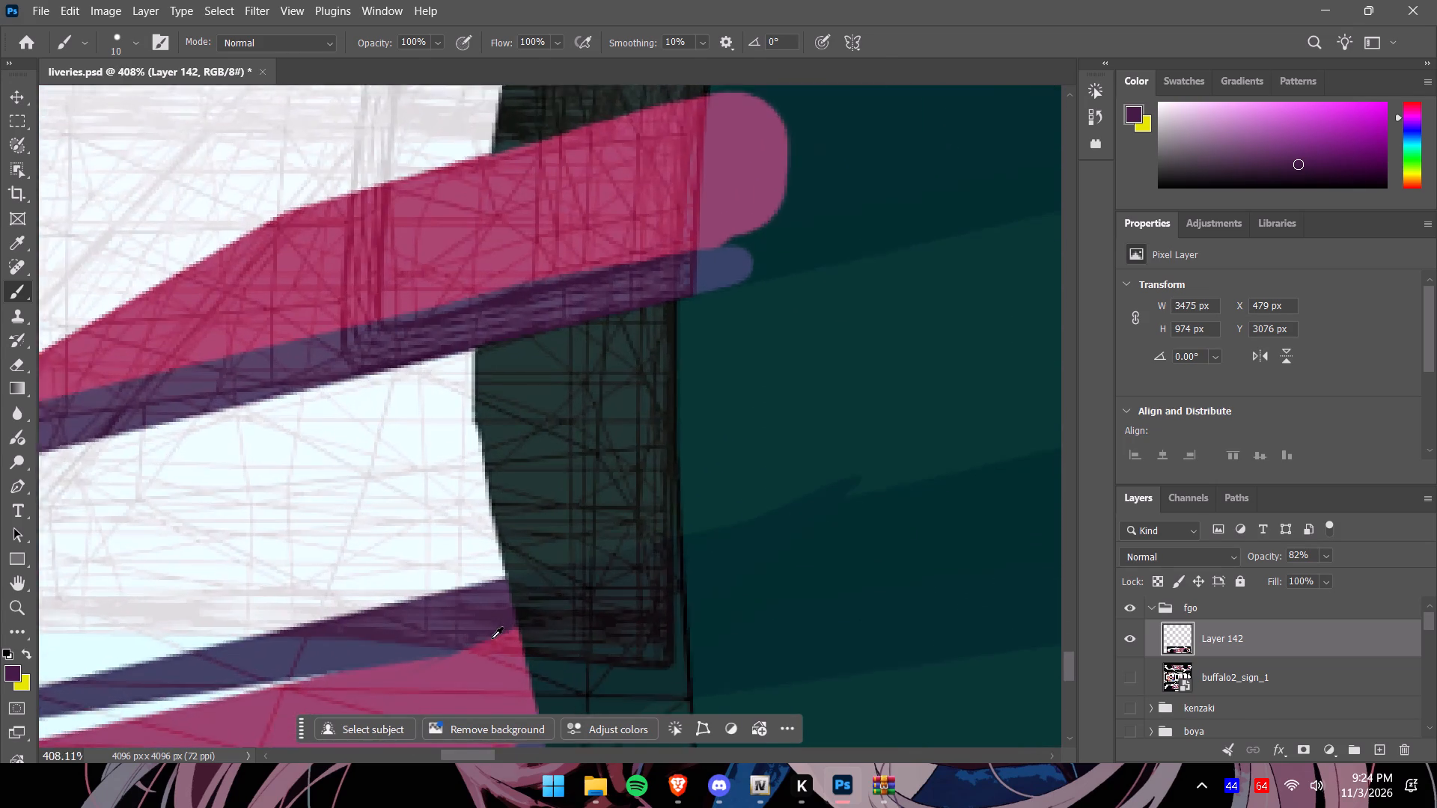
alt+scroll(492, 638, up, 5)
alt+scroll(767, 514, up, 3)
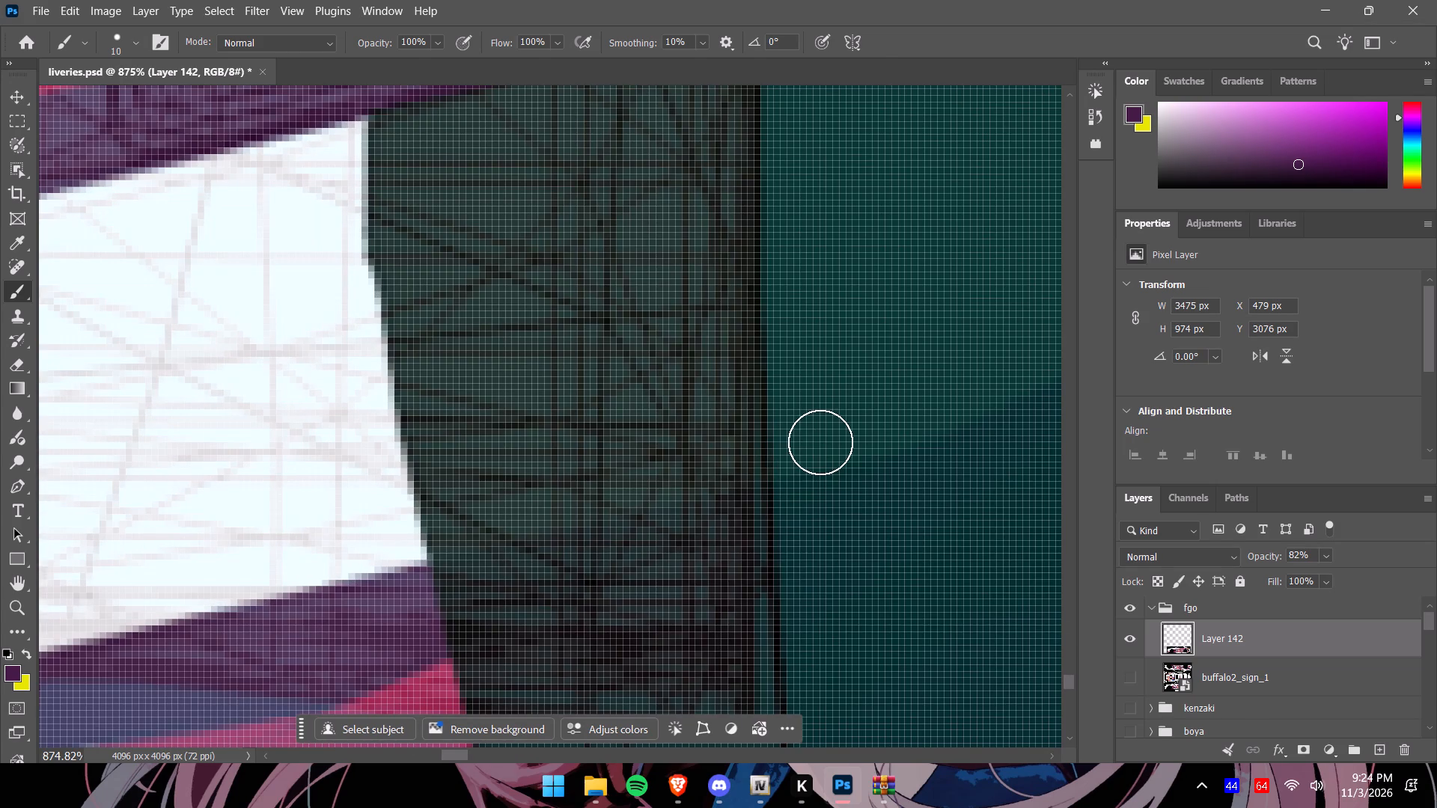
click(820, 442)
drag(434, 594, 436, 594)
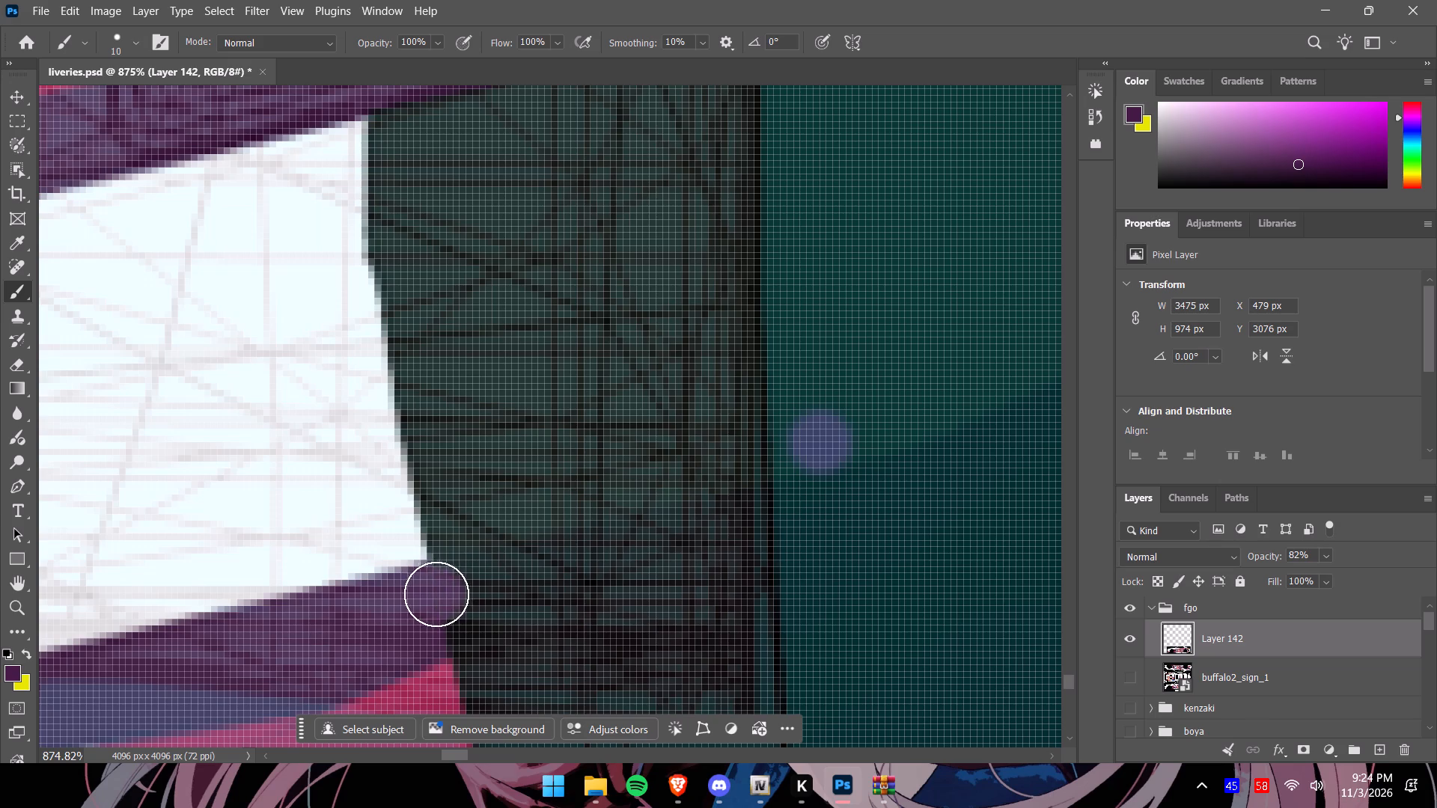
drag(436, 594, 453, 590)
drag(421, 622, 451, 616)
drag(427, 628, 442, 622)
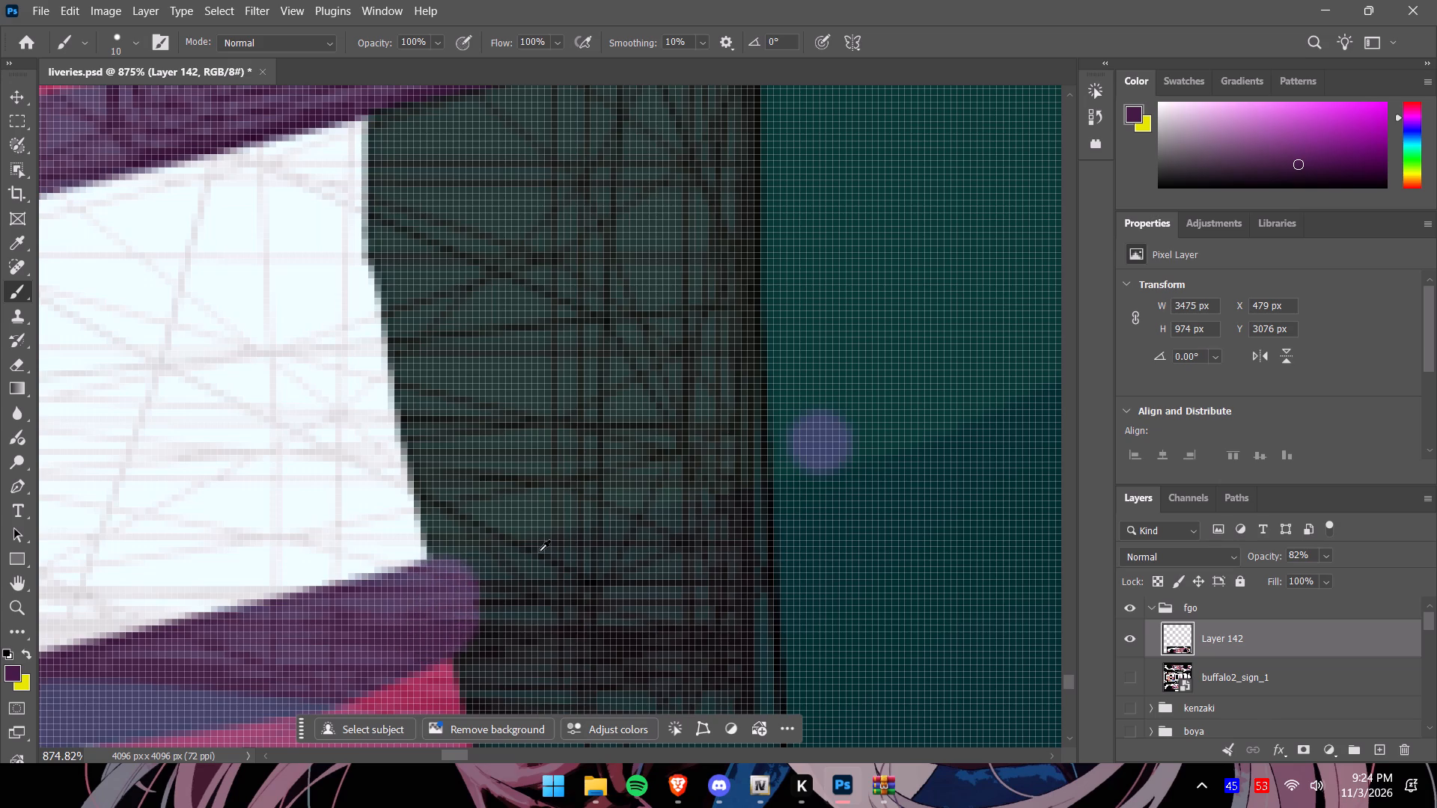
With the brush size at 2 px, draw the second purple stripe's lower edge across the wheel-arch strip to a point below the guide dot.
alt+scroll(558, 543, down, 4)
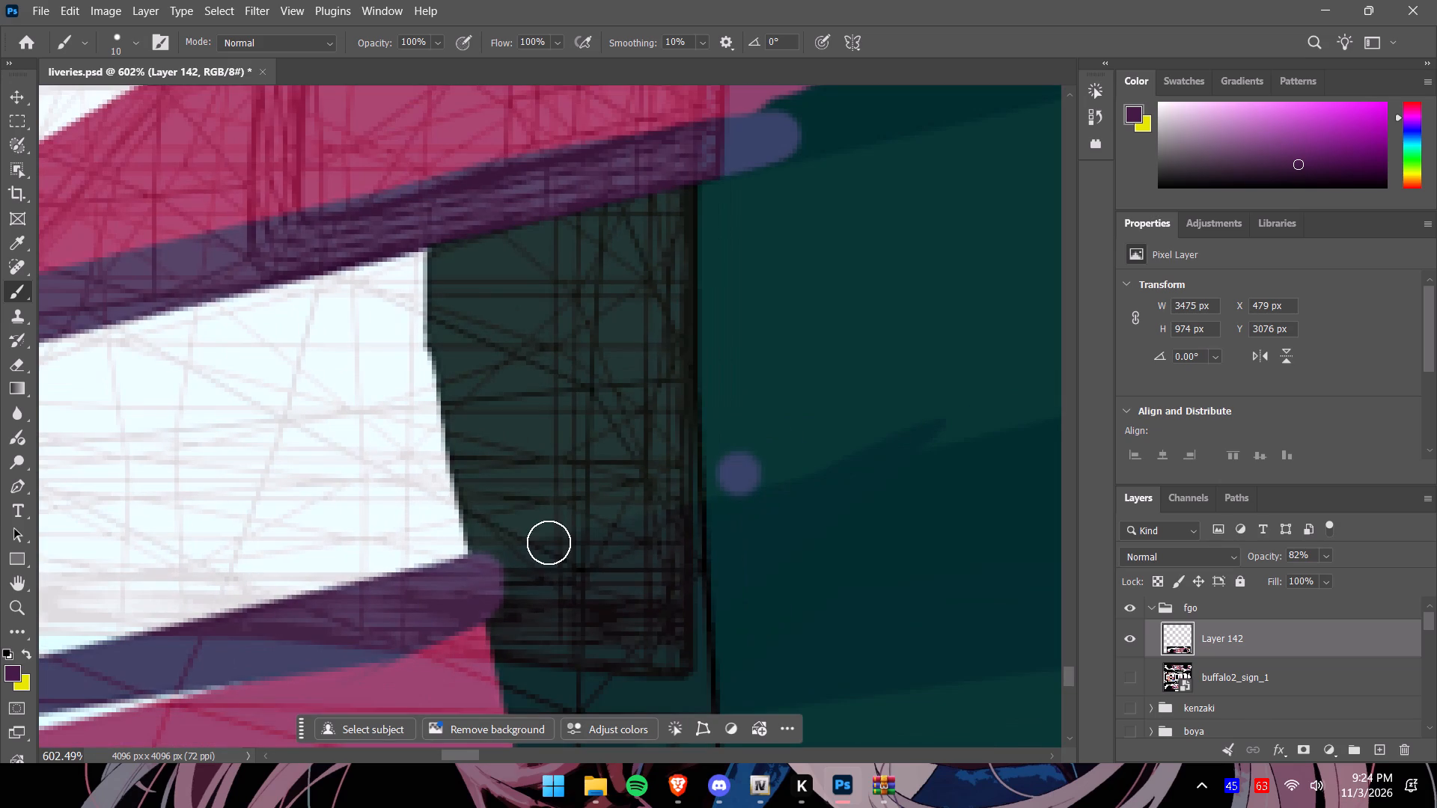
click(133, 44)
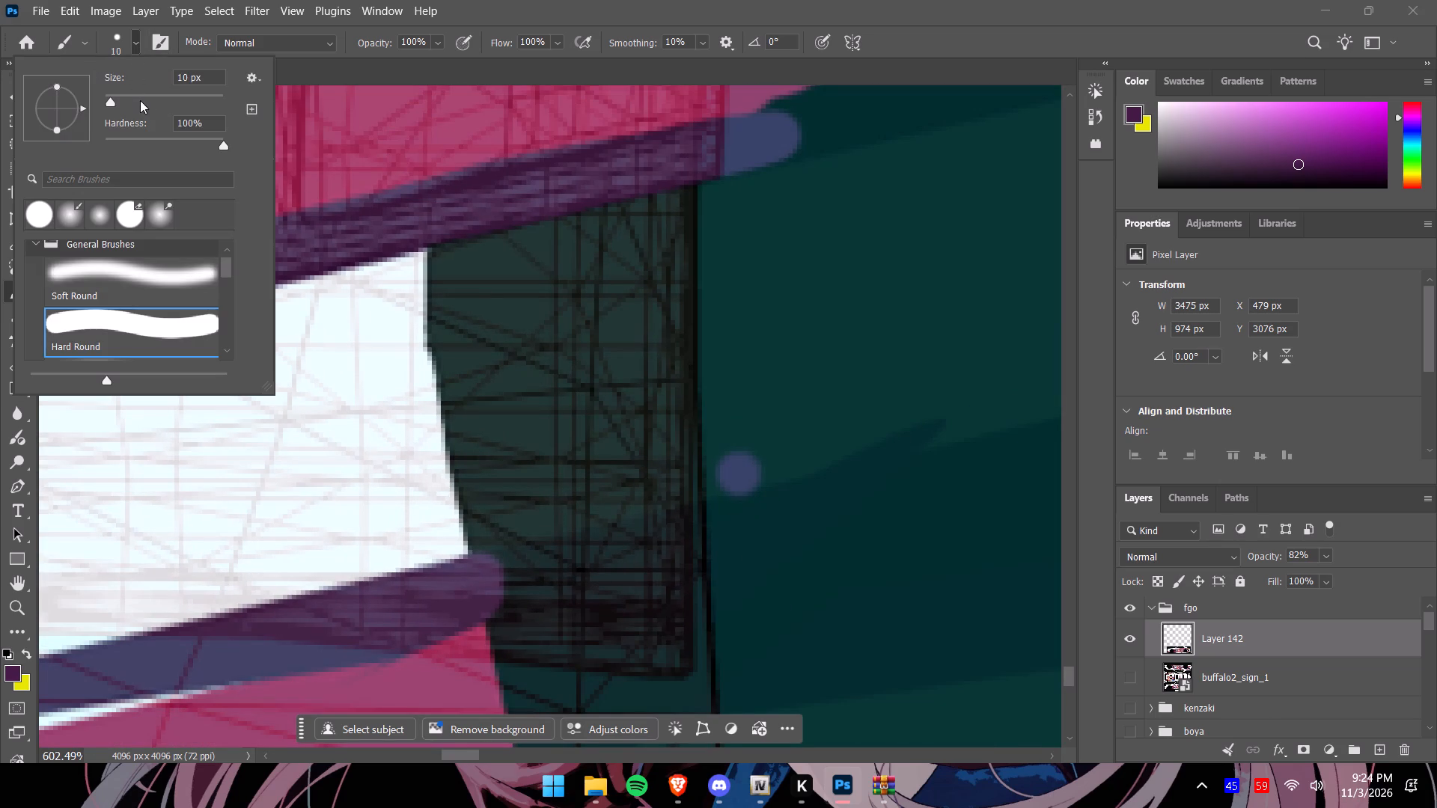
drag(204, 79, 148, 82)
key(2)
click(133, 39)
alt+scroll(724, 572, up, 1)
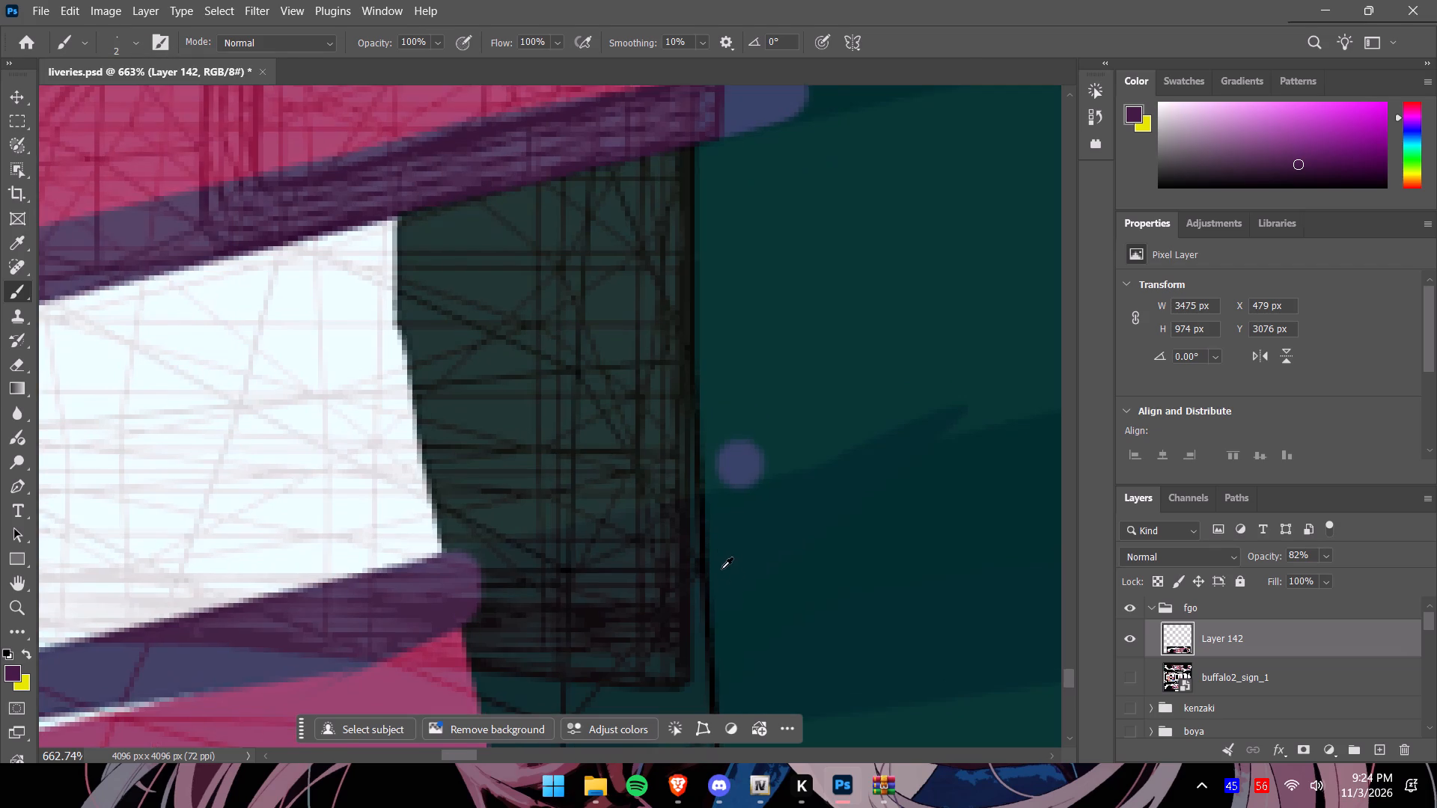
alt+scroll(721, 566, up, 2)
alt+scroll(771, 477, down, 1)
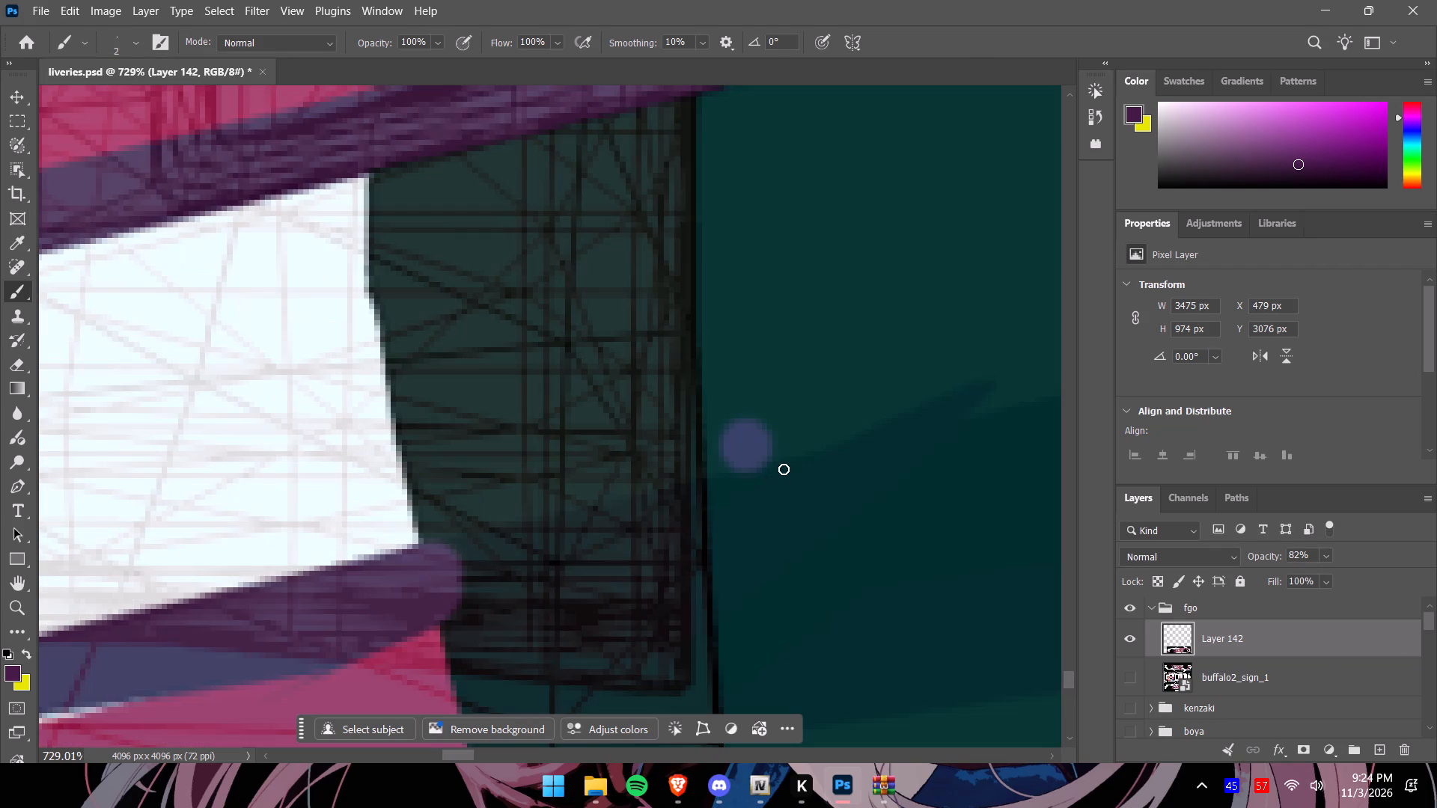
drag(781, 466, 769, 474)
drag(786, 467, 748, 486)
drag(748, 486, 475, 597)
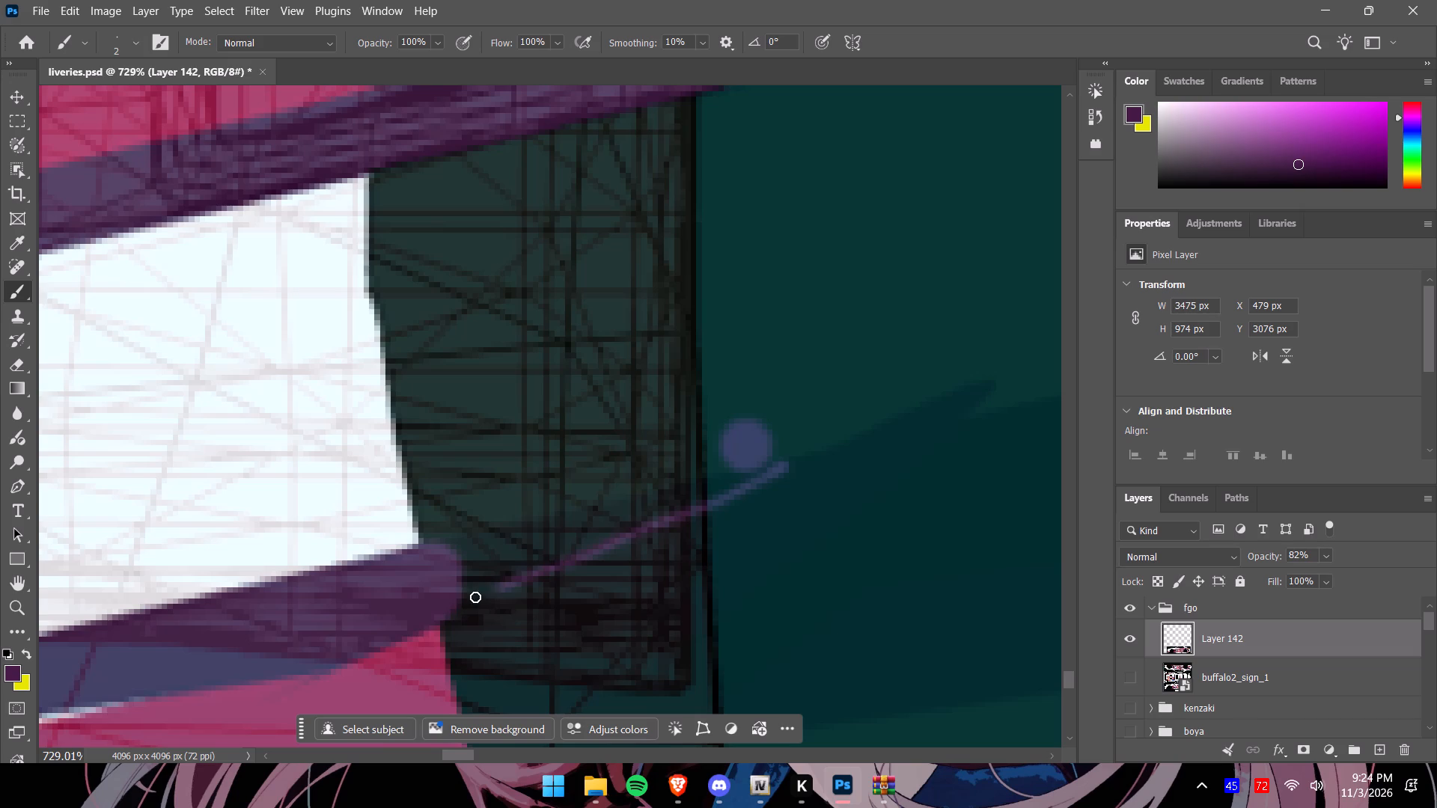
drag(475, 597, 539, 577)
drag(455, 613, 713, 498)
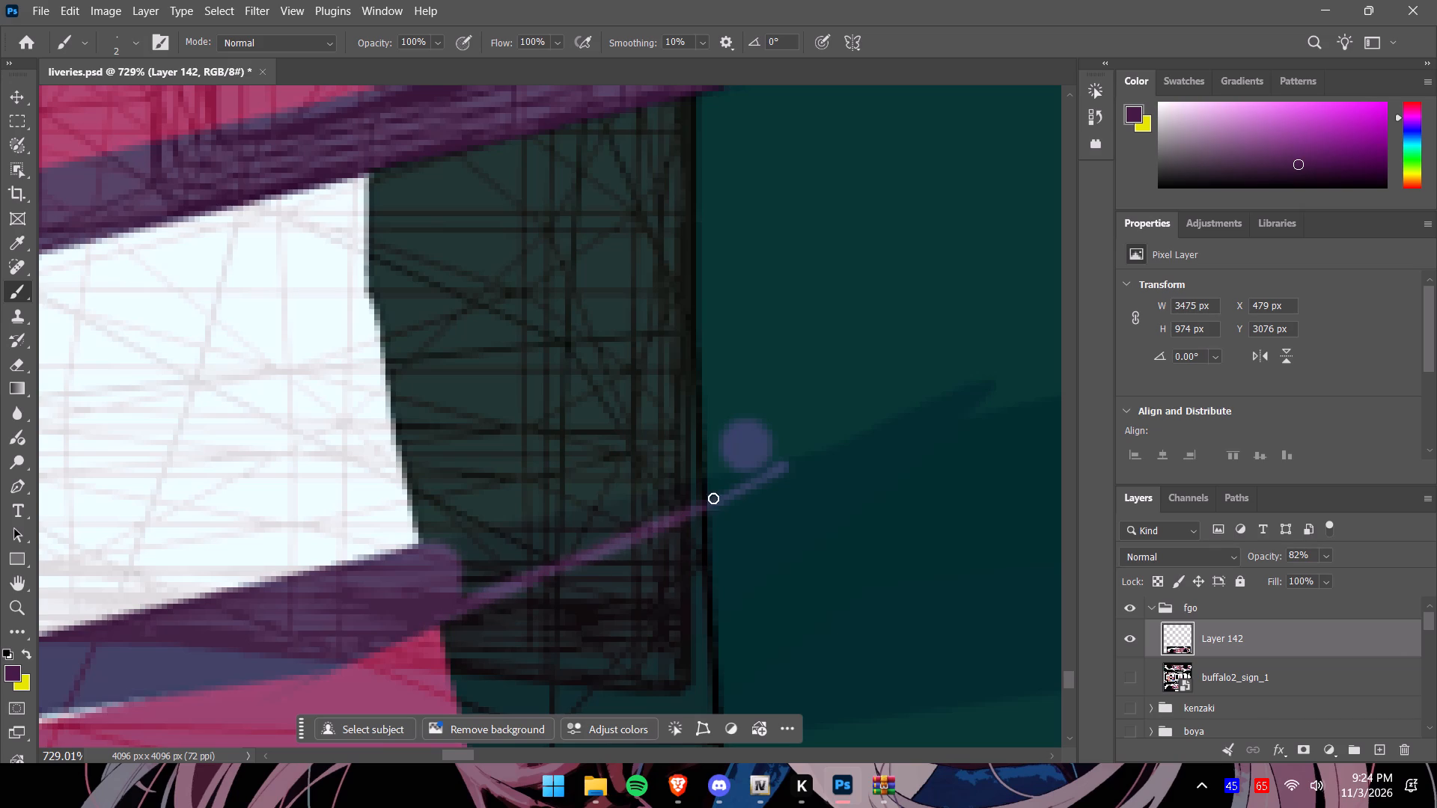
drag(713, 498, 769, 471)
Draw the second purple stripe's upper edge from the white panel's corner across the strip to meet the lower edge in a point.
drag(425, 550, 509, 533)
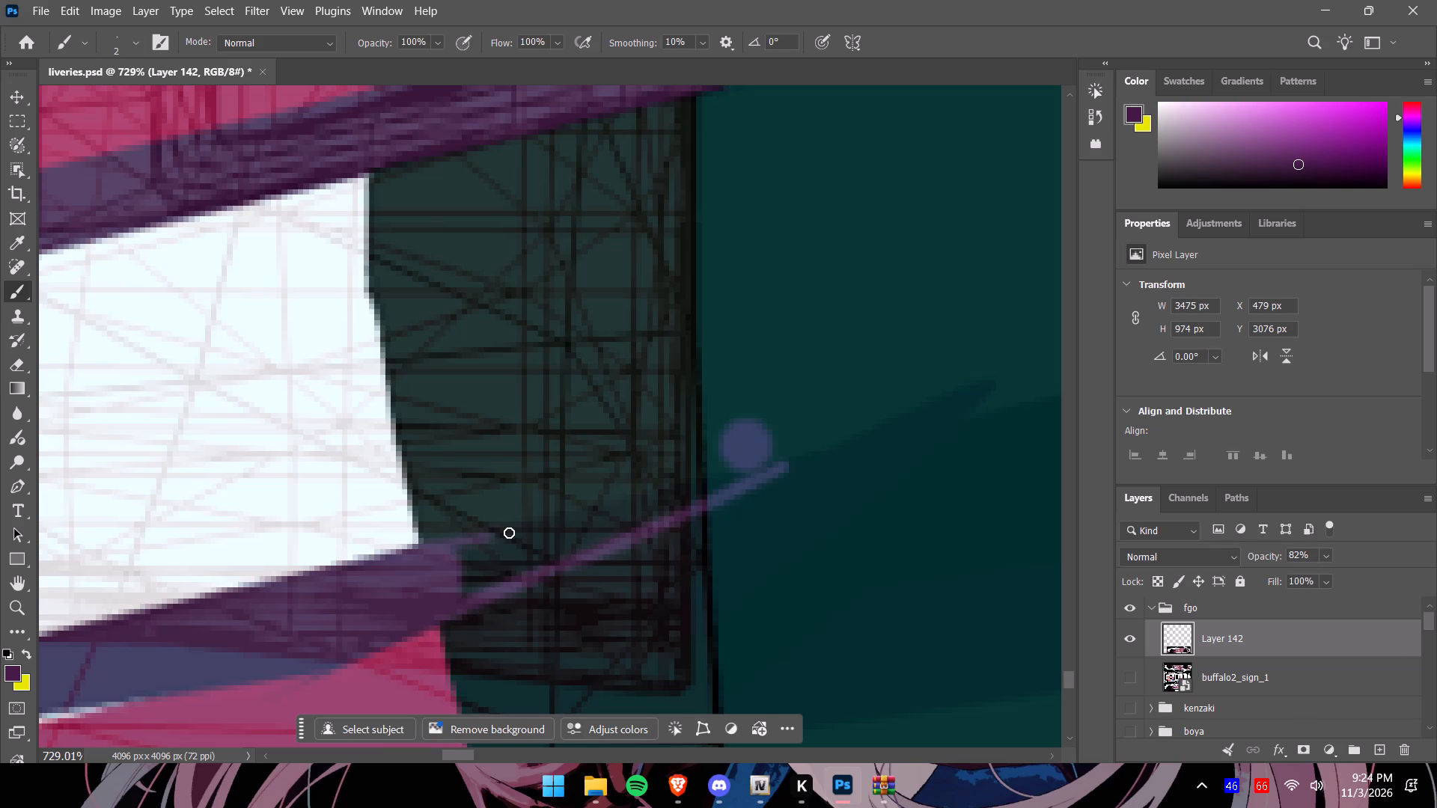
drag(509, 533, 757, 477)
drag(756, 477, 664, 499)
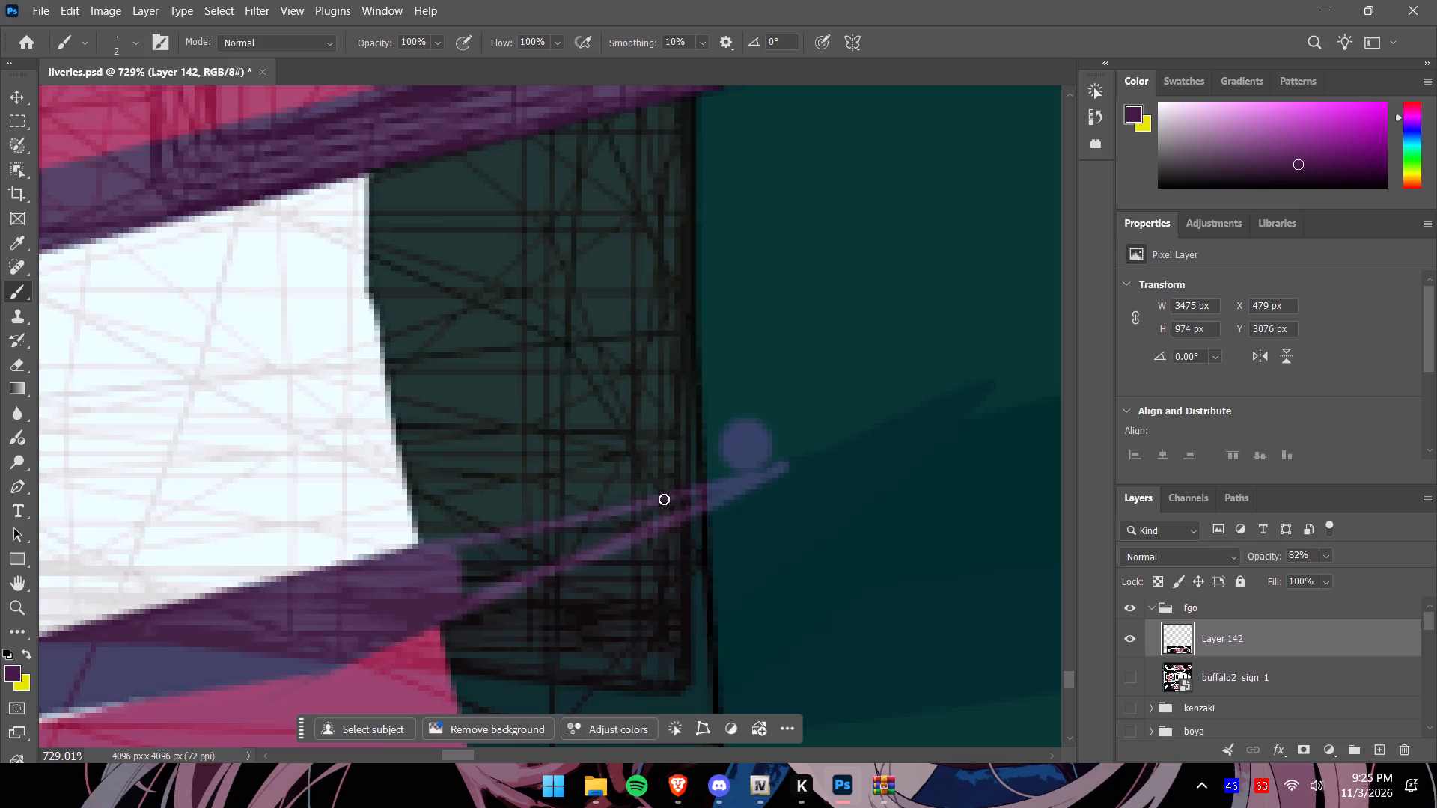
drag(664, 499, 492, 535)
Fill the area between the two edge lines with dark purple to complete the tapered stripe extension.
drag(492, 535, 516, 542)
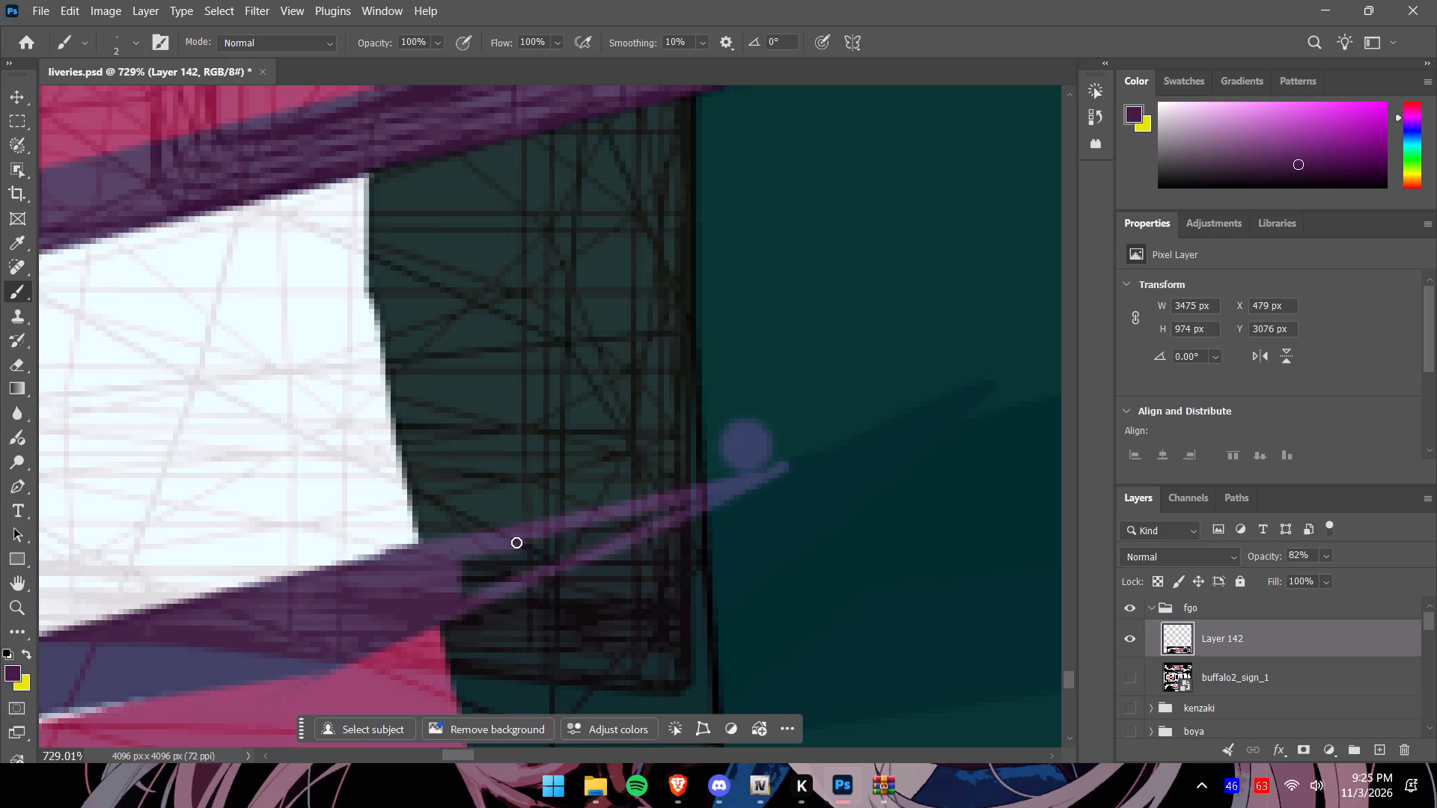
drag(516, 542, 483, 576)
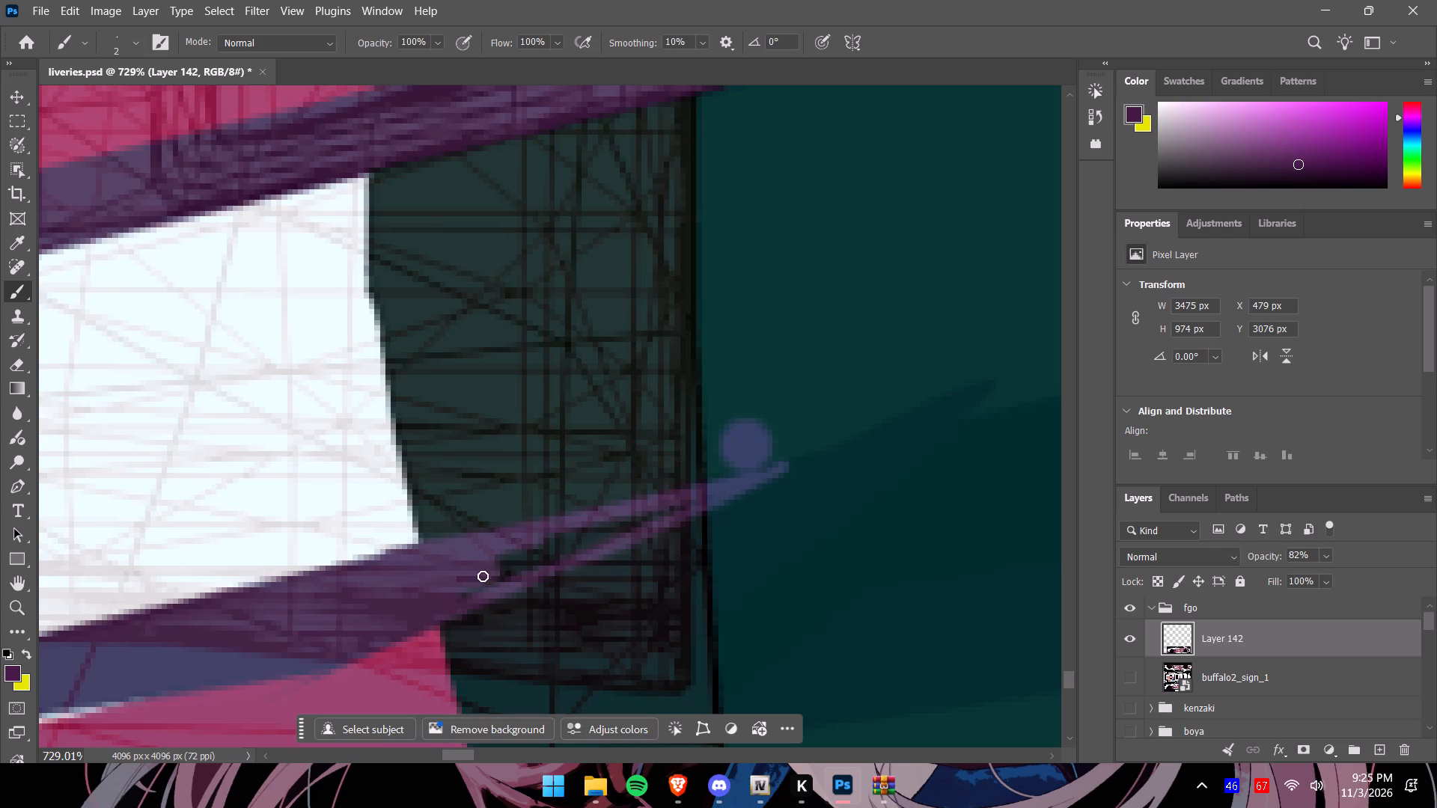
drag(483, 576, 443, 593)
drag(443, 593, 645, 521)
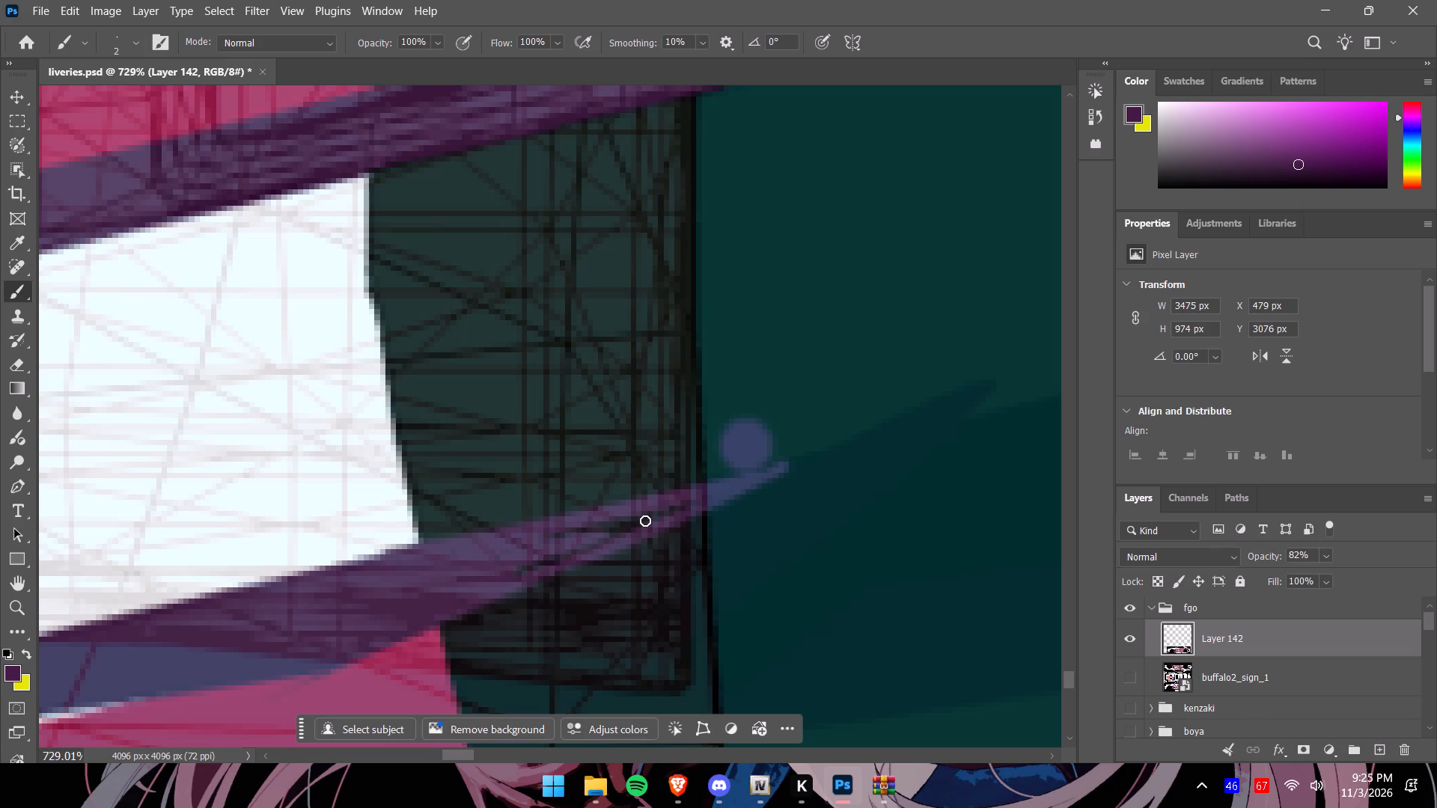
drag(645, 521, 518, 562)
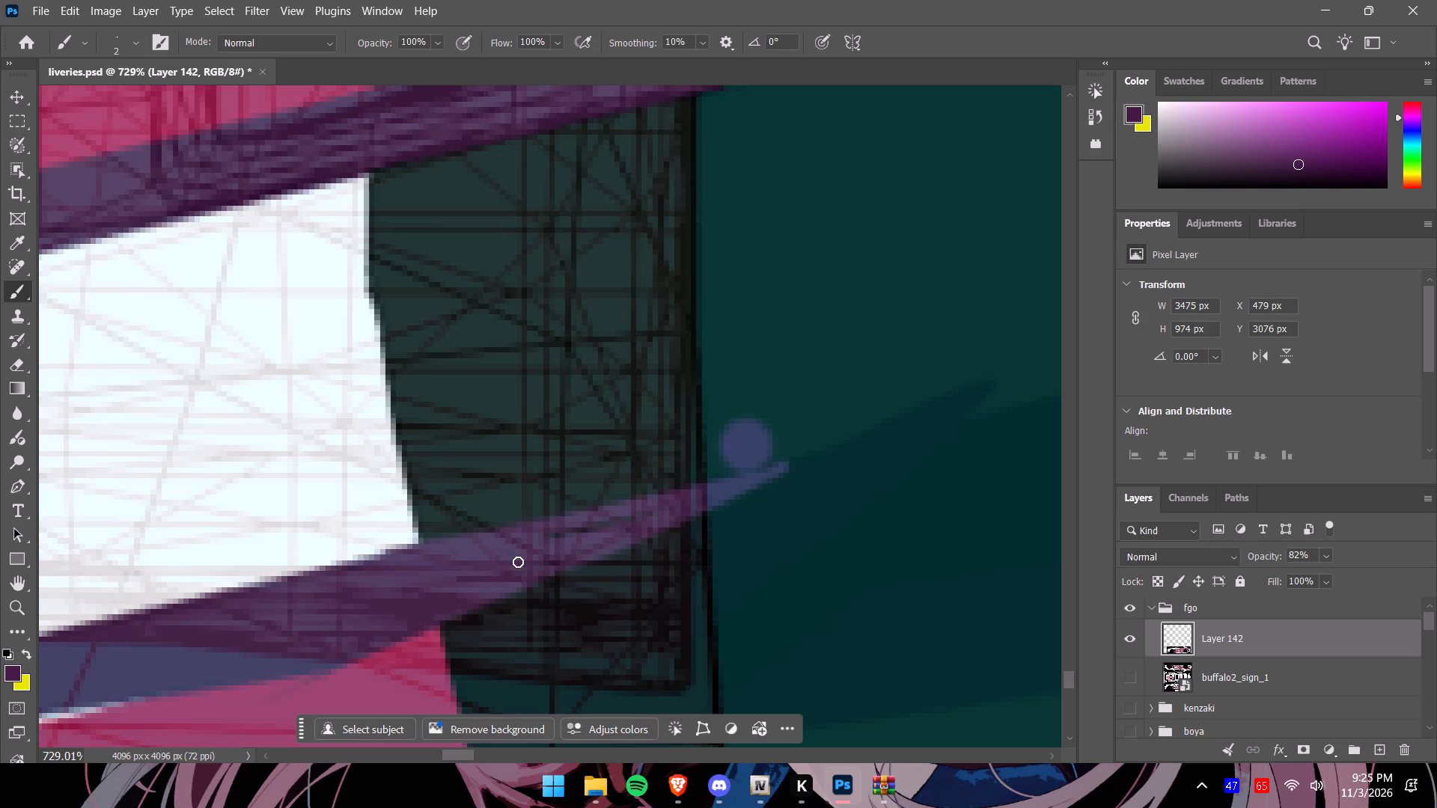
drag(518, 562, 608, 533)
drag(608, 533, 672, 509)
drag(672, 509, 441, 555)
Draw the upper edge of the lowest purple stripe diagonally between the tapered stripe's tip and the stripe's end at the panel edge.
scroll(770, 495, down, 14)
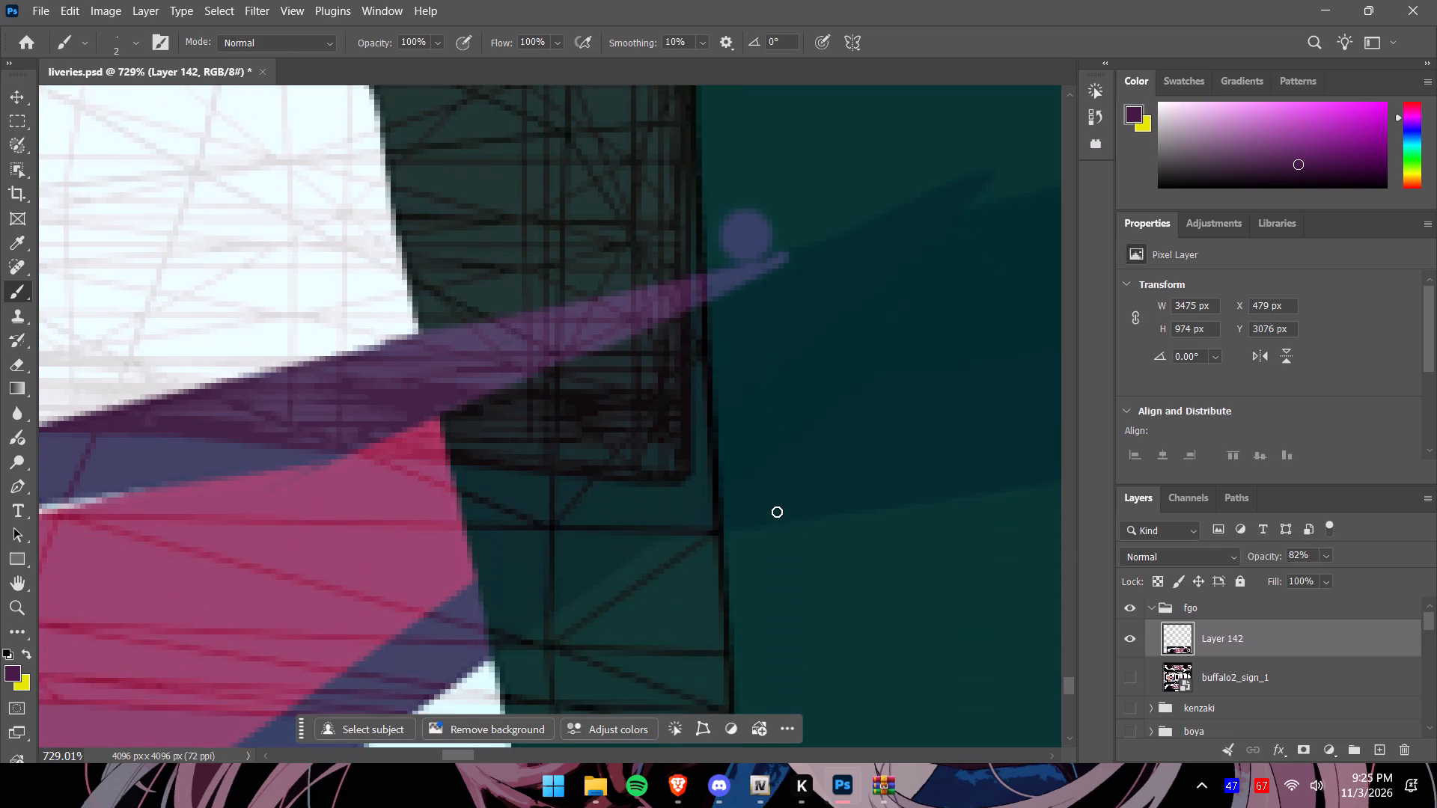
scroll(777, 512, down, 5)
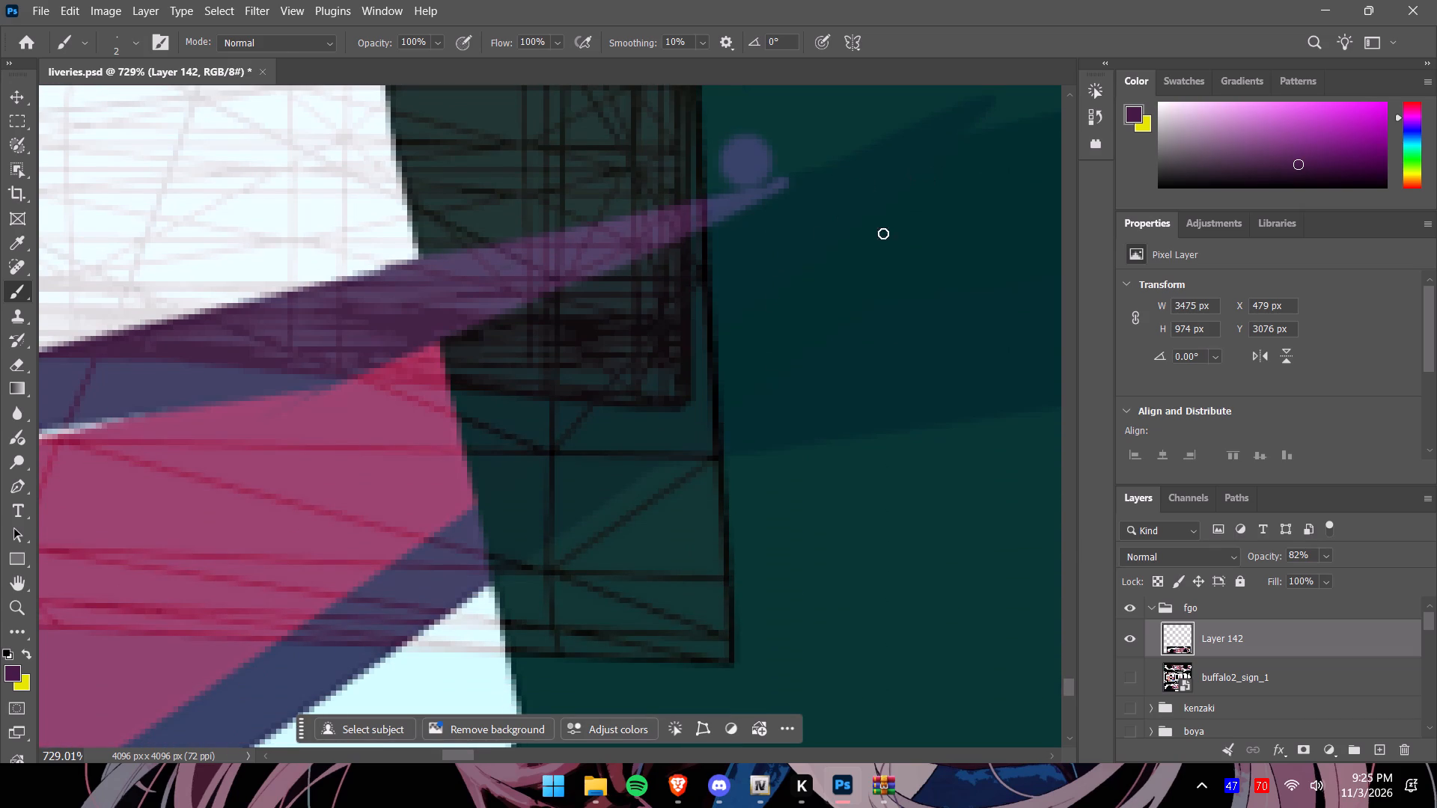
drag(470, 517, 480, 511)
drag(475, 515, 485, 510)
drag(793, 185, 711, 273)
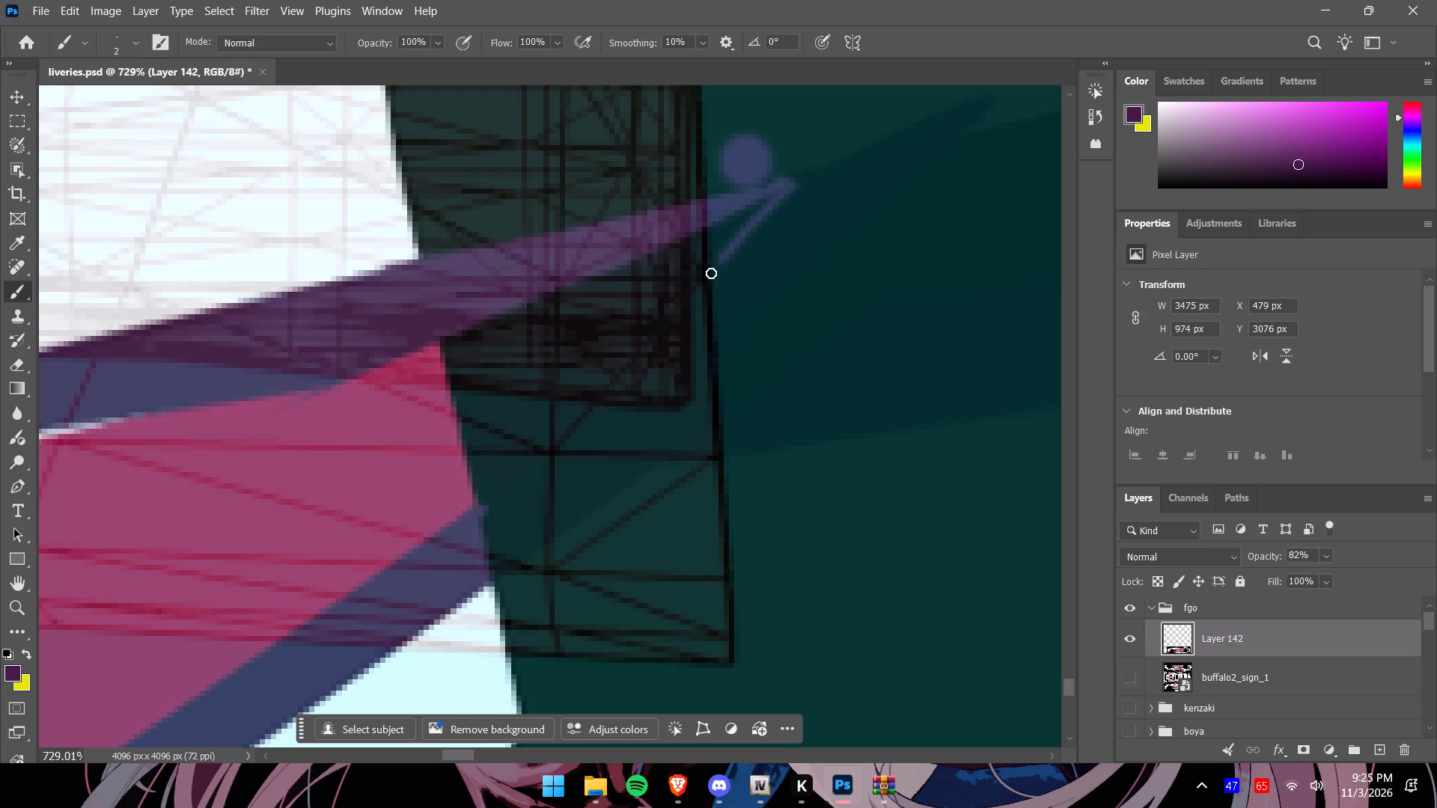
drag(711, 273, 557, 429)
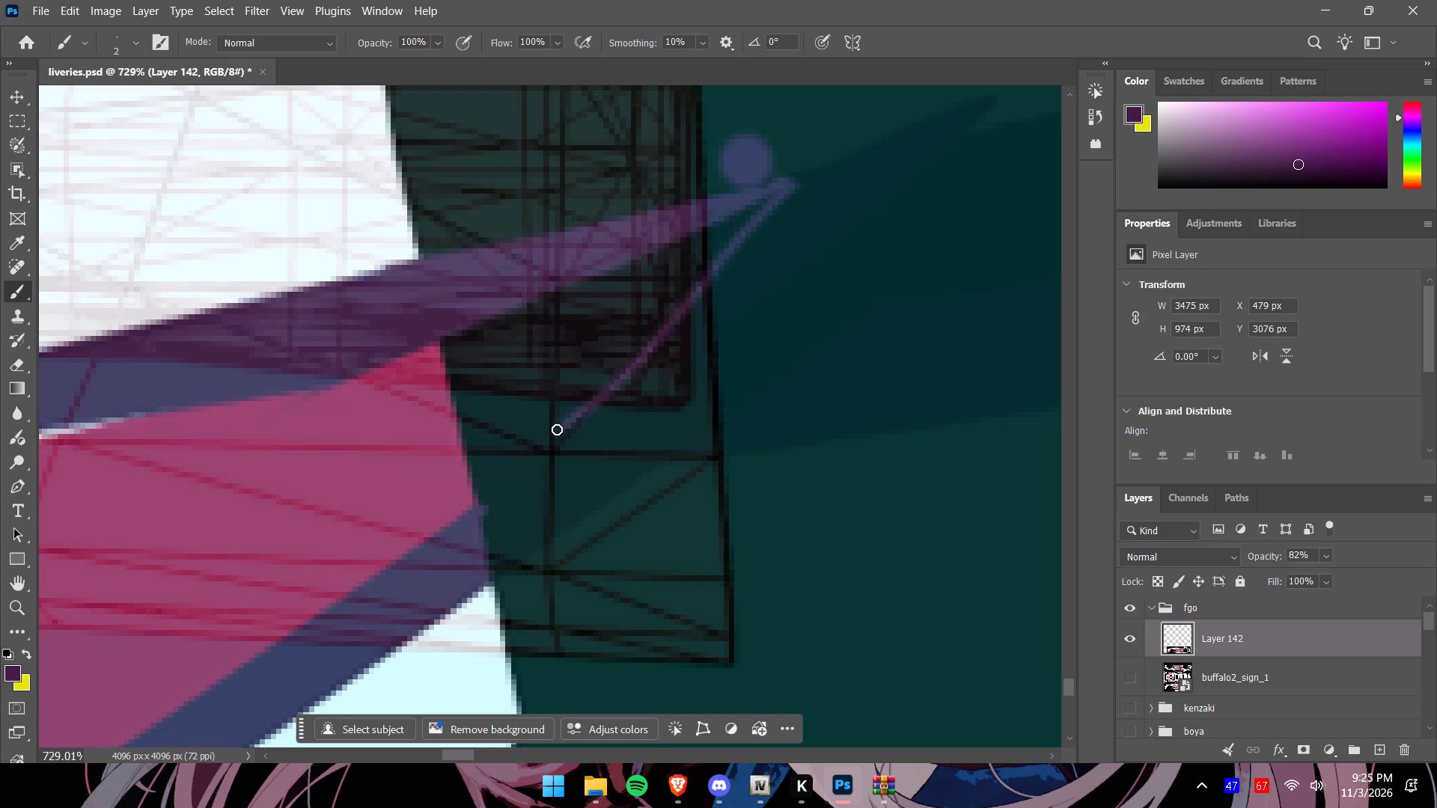
drag(557, 429, 468, 512)
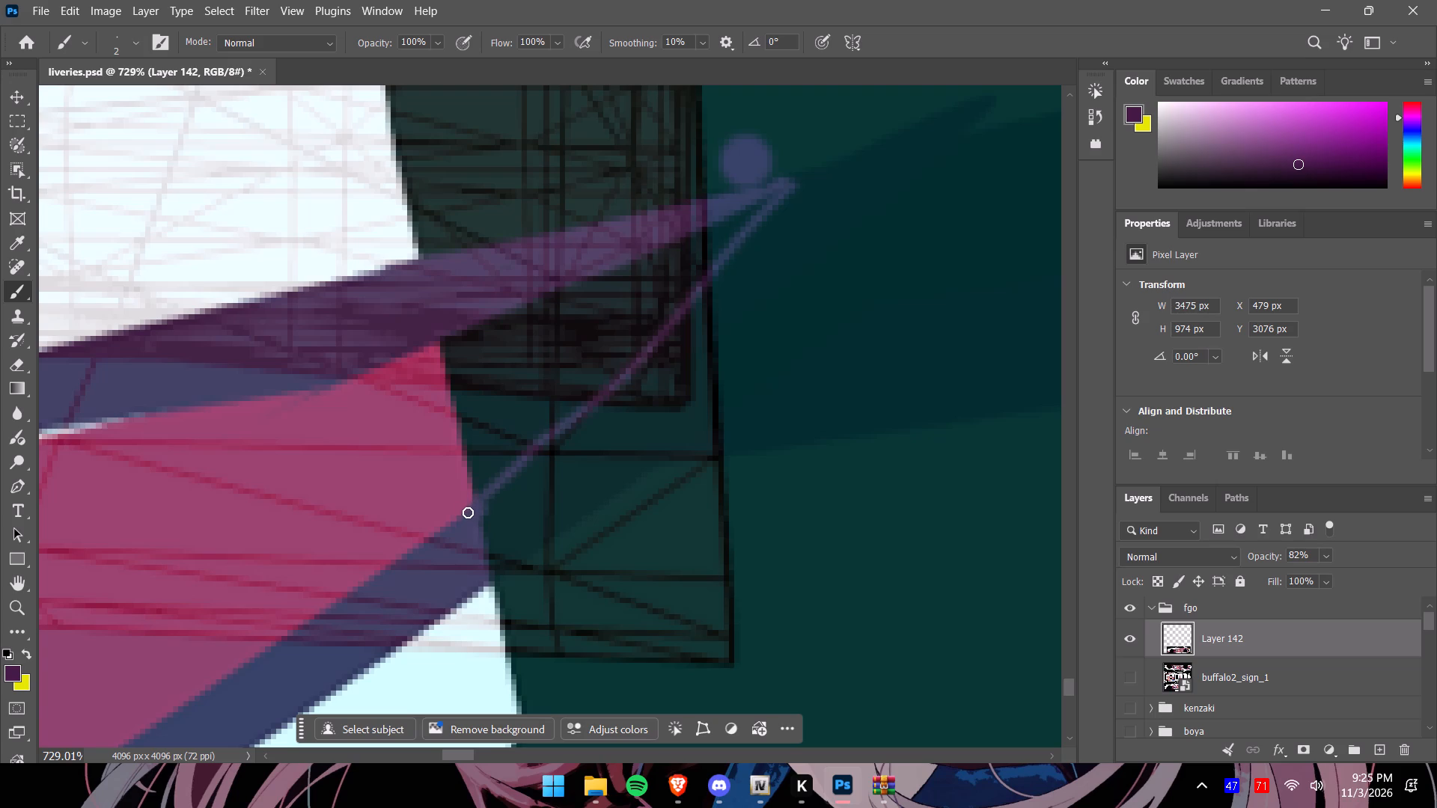
drag(468, 512, 463, 518)
Draw the lowest purple stripe's lower edge from the white panel's corner diagonally across the wheel-arch strip and past its outer border.
click(626, 479)
drag(484, 584, 602, 501)
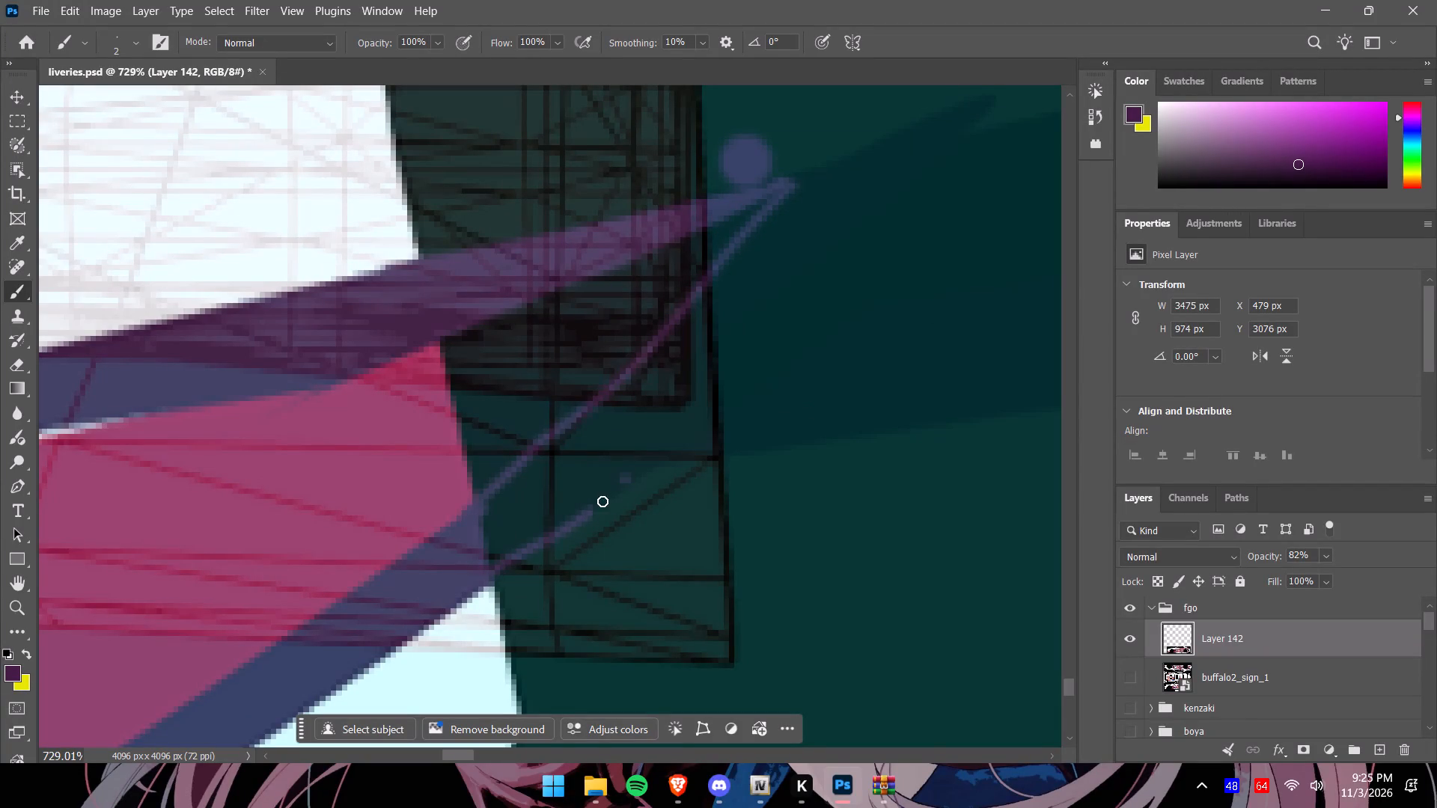
drag(602, 501, 817, 321)
drag(733, 397, 715, 414)
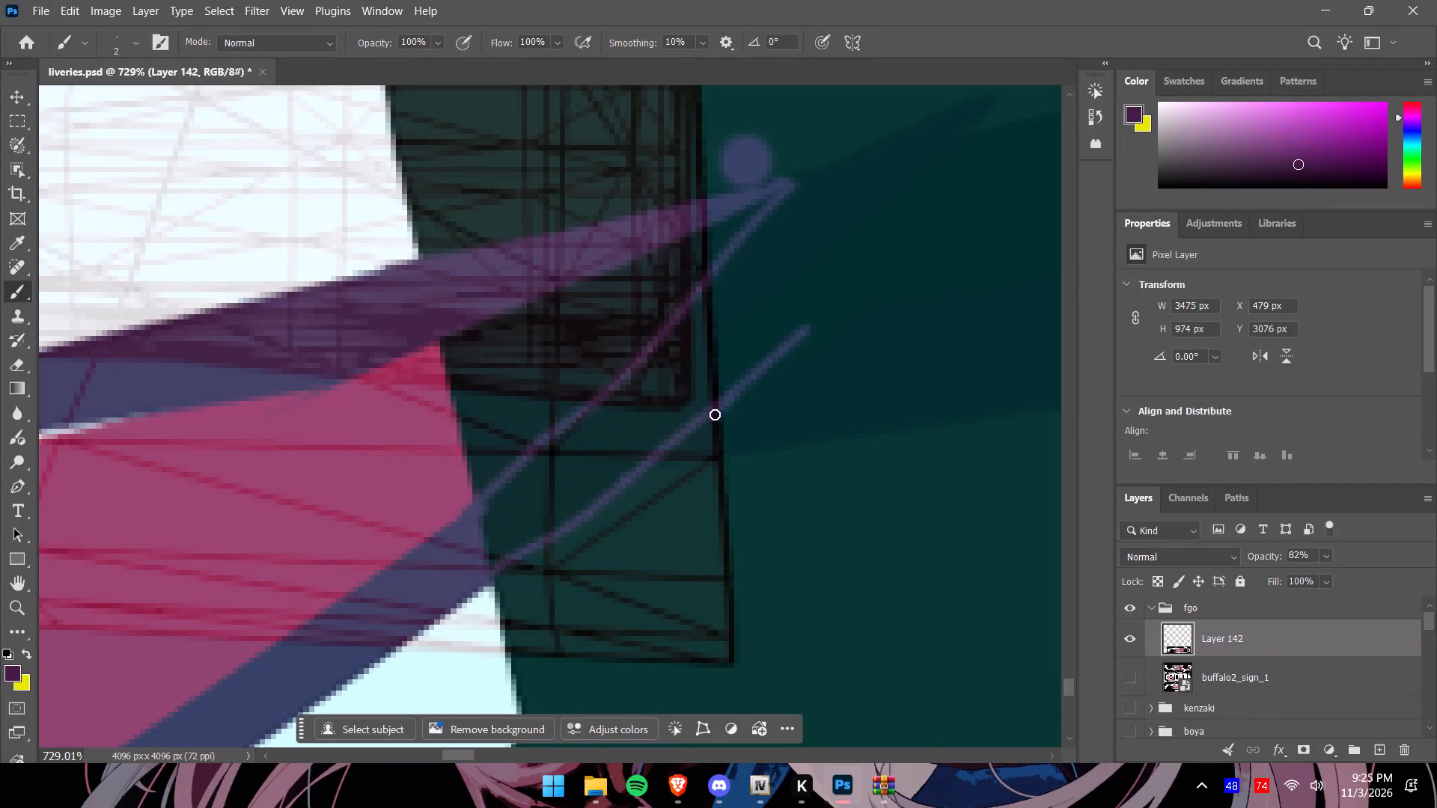
drag(715, 414, 483, 575)
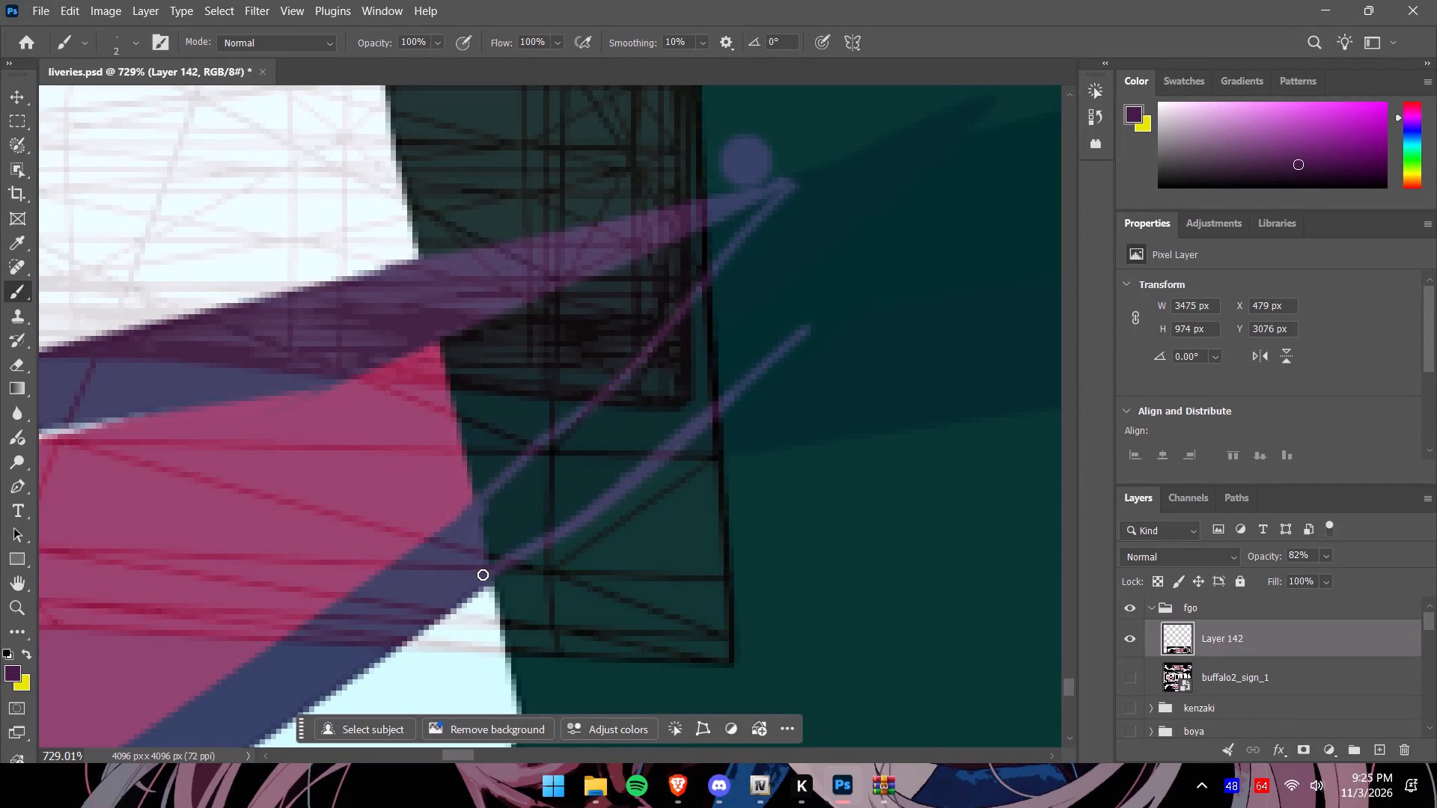
drag(483, 575, 467, 584)
drag(472, 581, 492, 570)
drag(486, 580, 507, 565)
drag(488, 580, 552, 536)
drag(520, 557, 602, 506)
drag(602, 506, 858, 336)
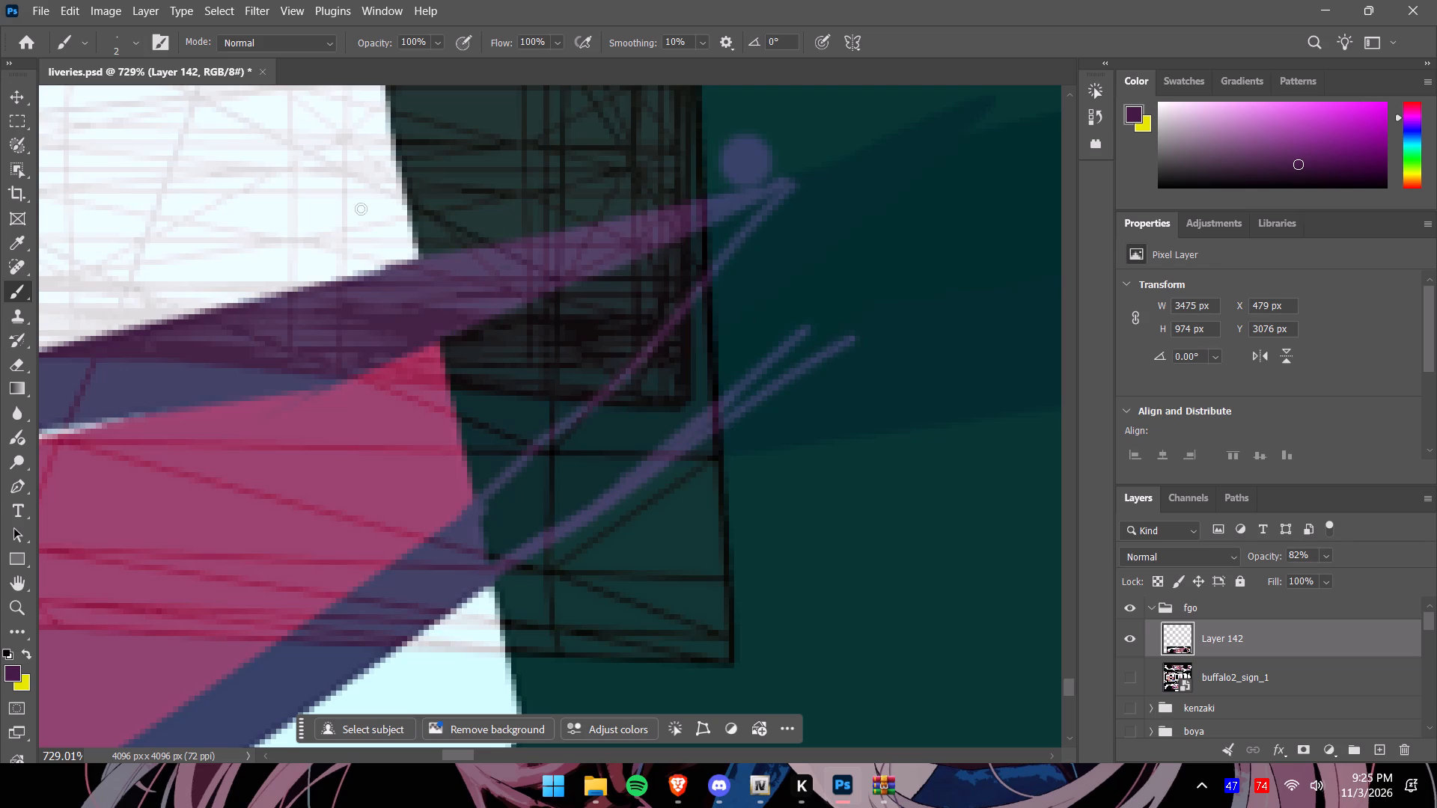
With the brush size at 9 px, fill the area between the lowest stripe's two edge lines with dark purple past the strip's border.
click(133, 36)
drag(107, 98, 121, 99)
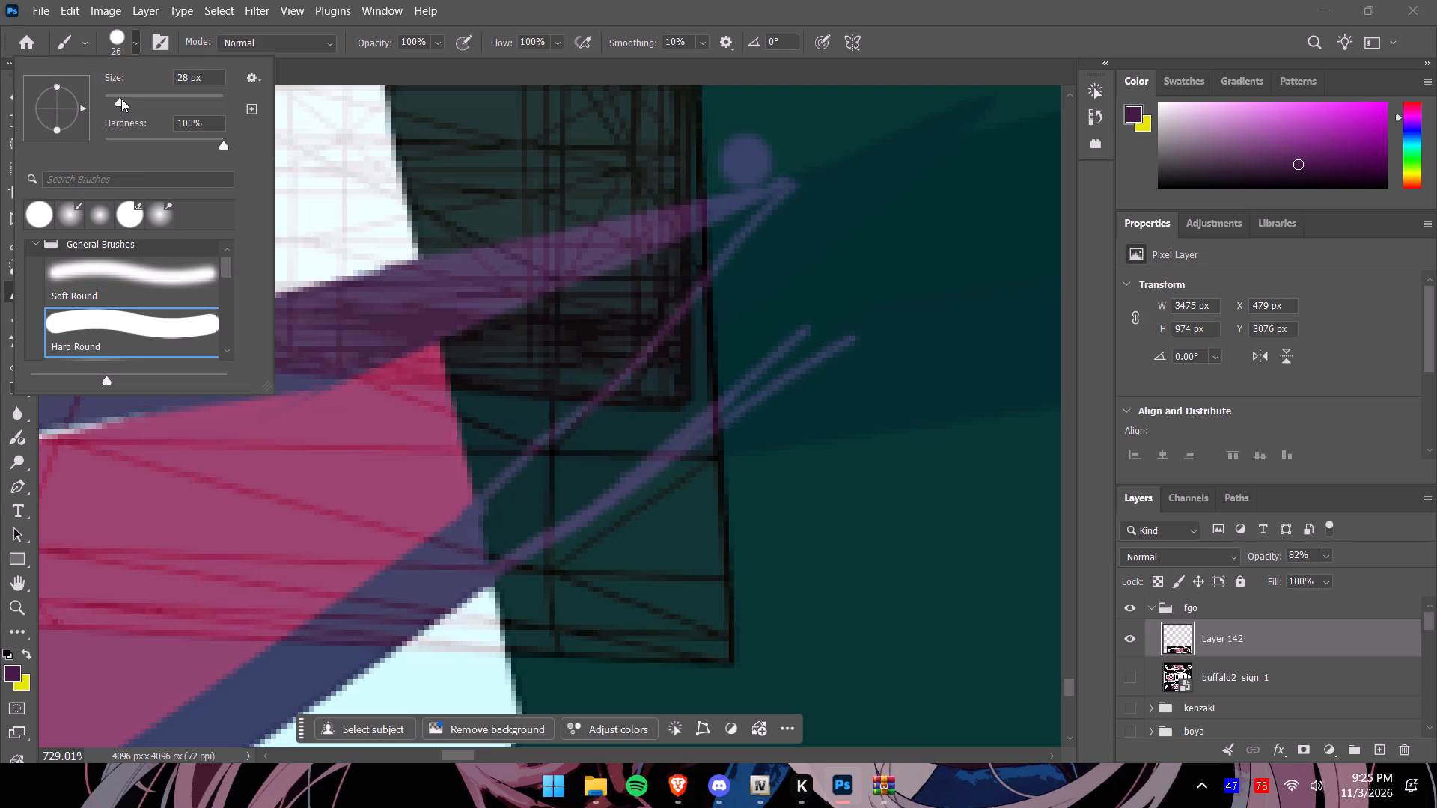
drag(121, 99, 122, 98)
click(137, 46)
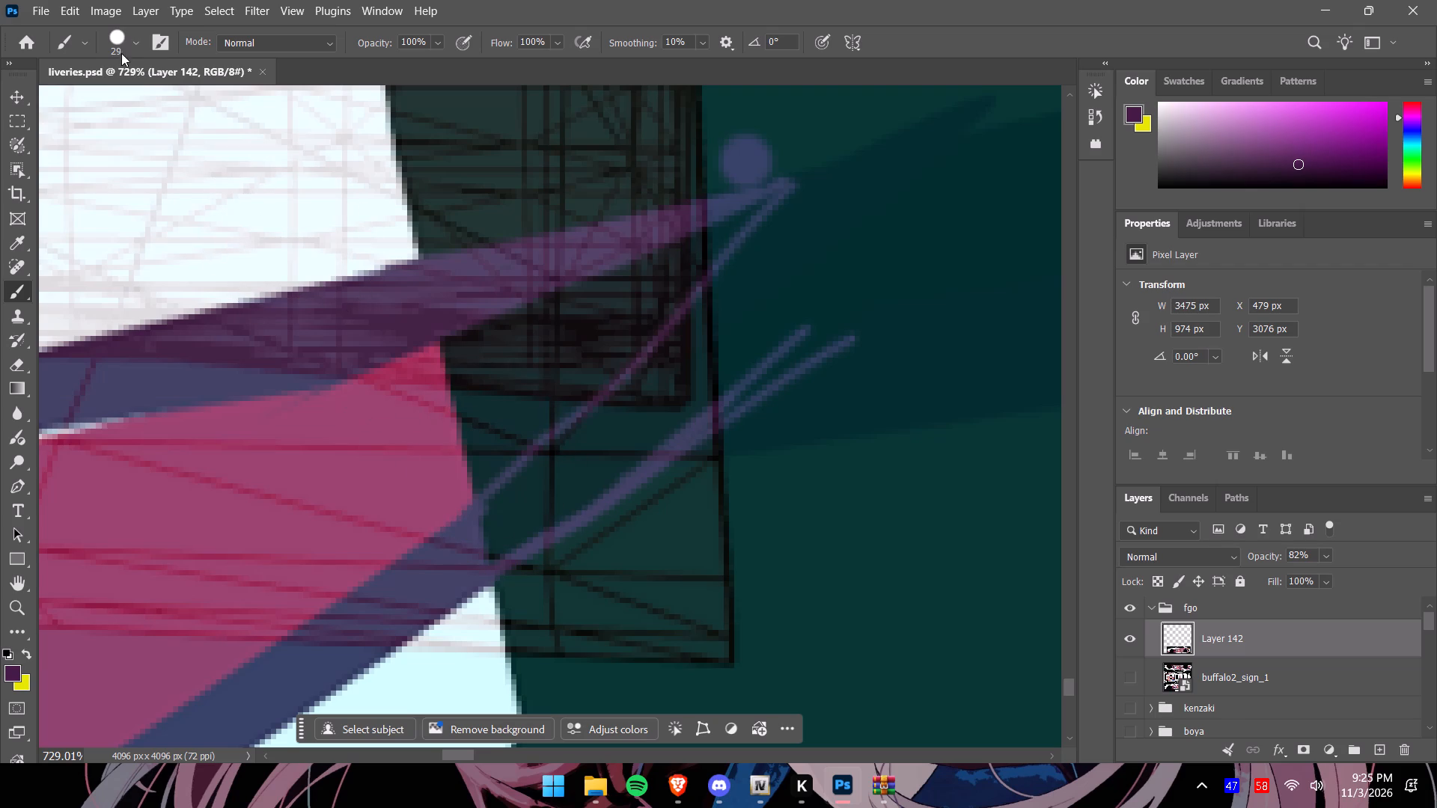
click(135, 39)
drag(213, 78, 123, 67)
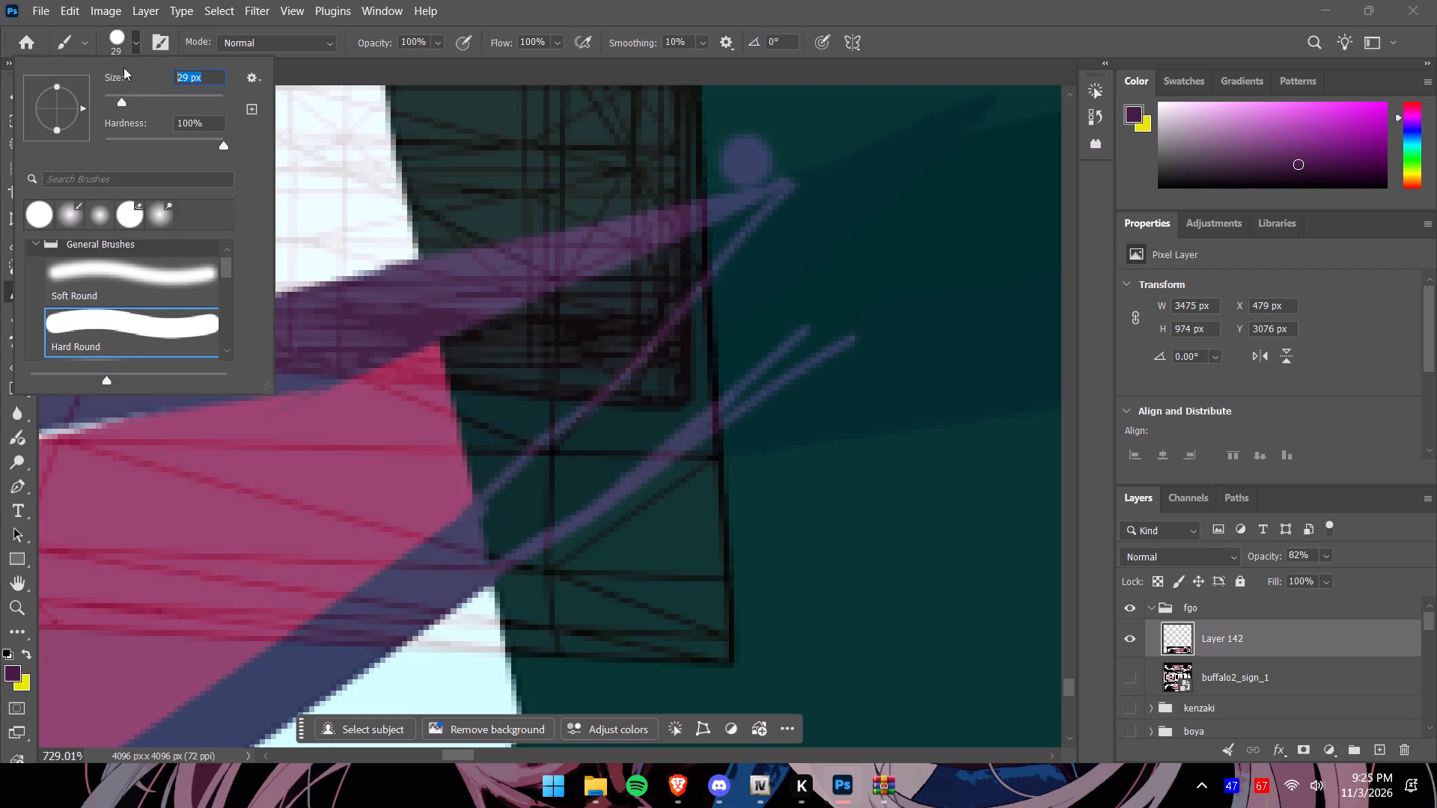
key(9)
click(129, 45)
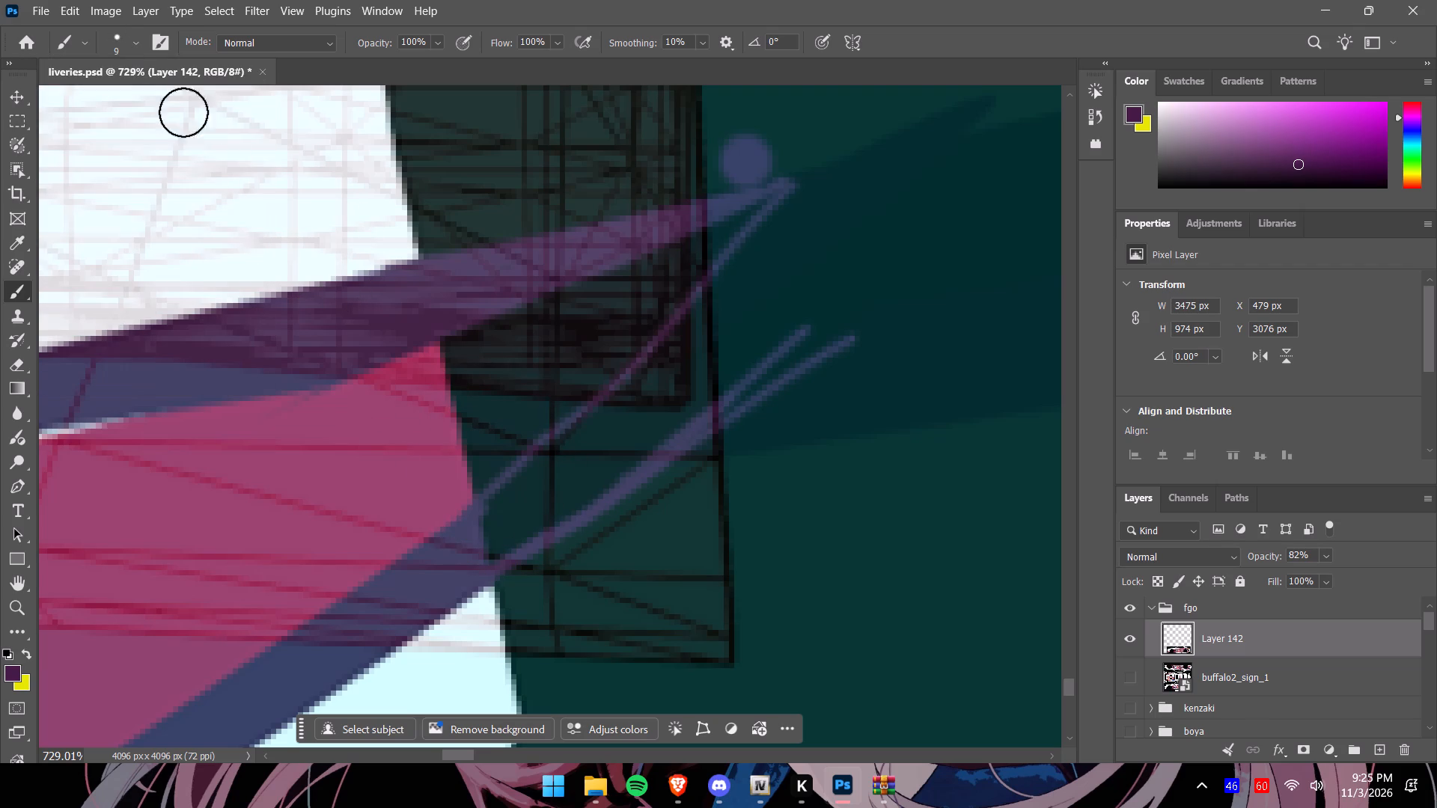
drag(483, 545, 525, 524)
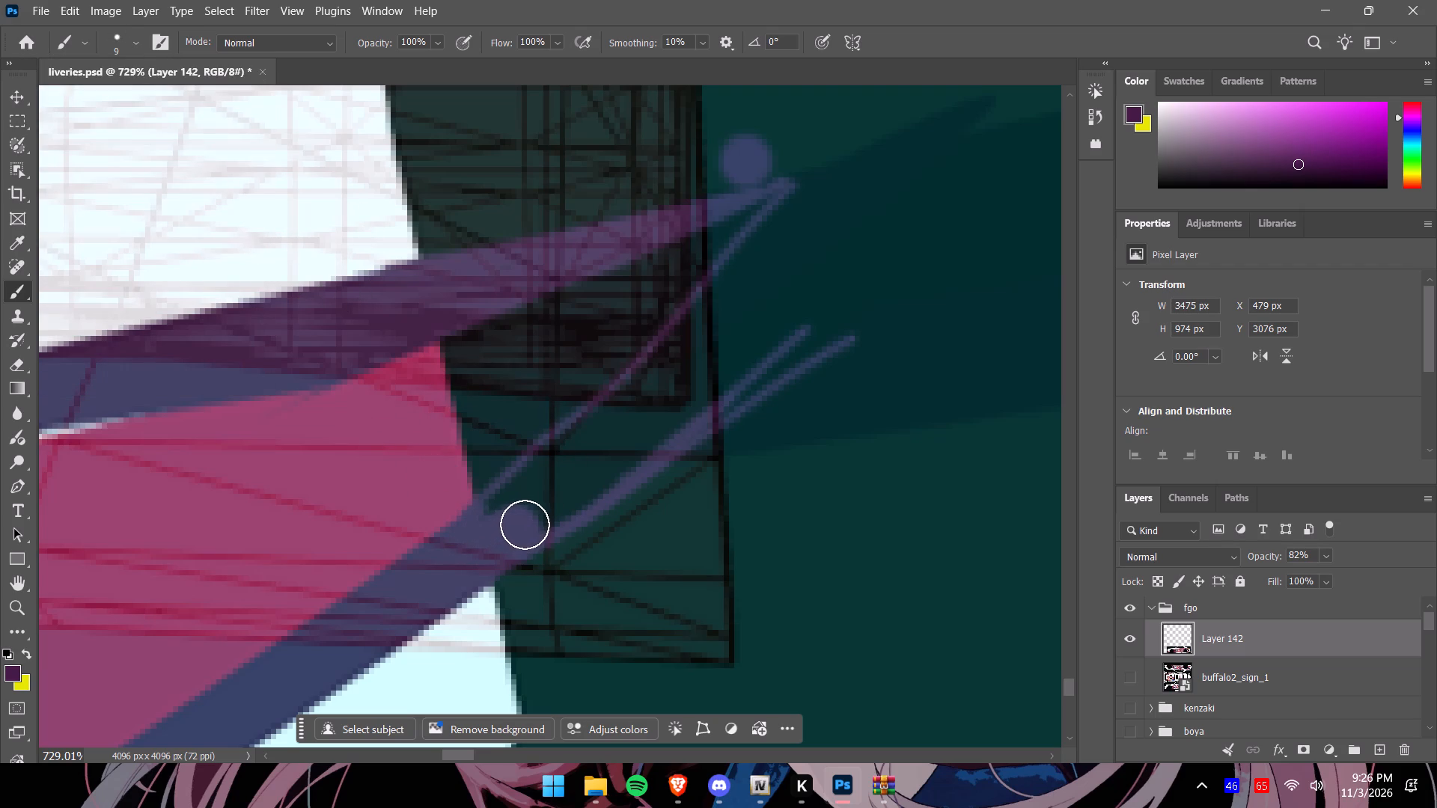
drag(525, 524, 501, 530)
drag(494, 533, 549, 480)
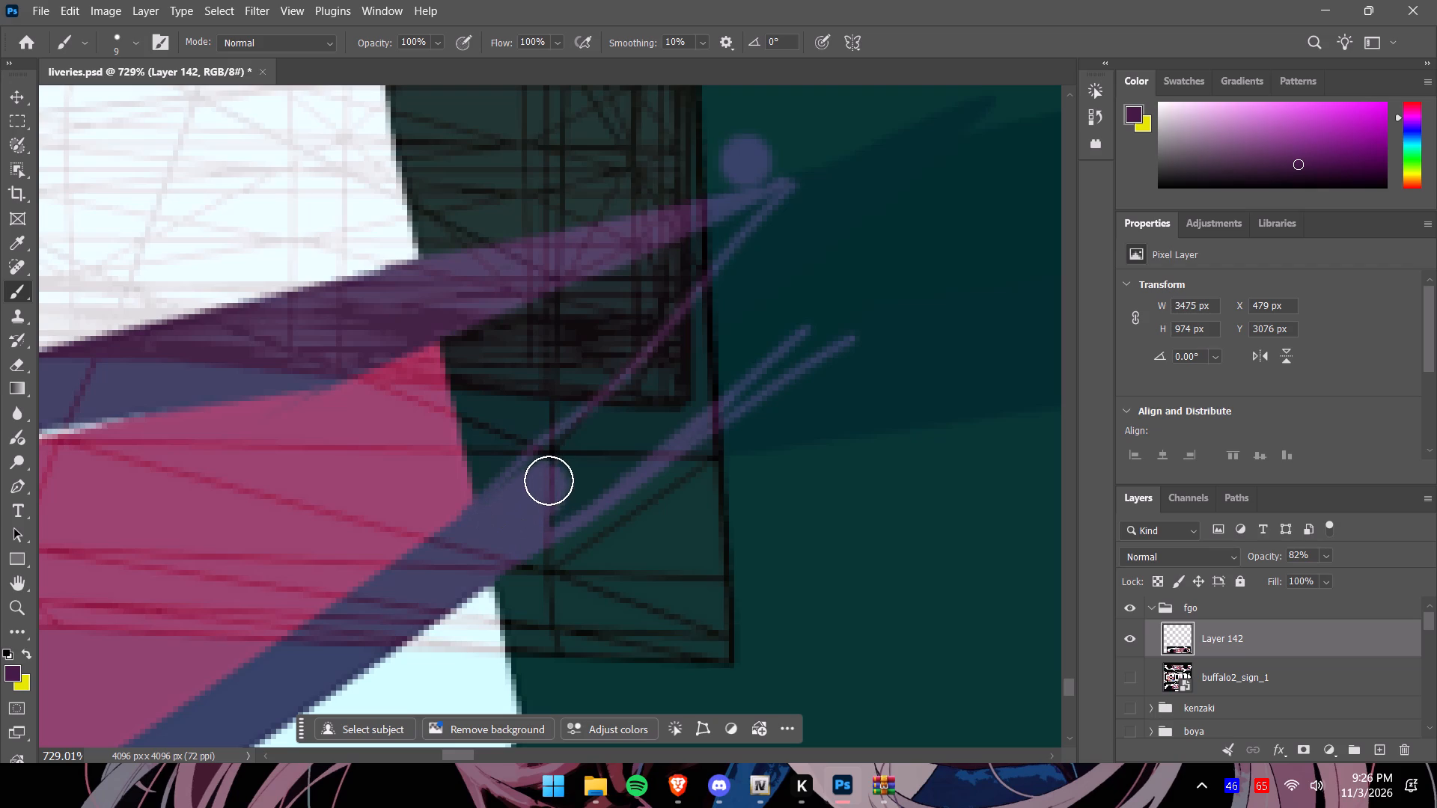
drag(549, 480, 780, 222)
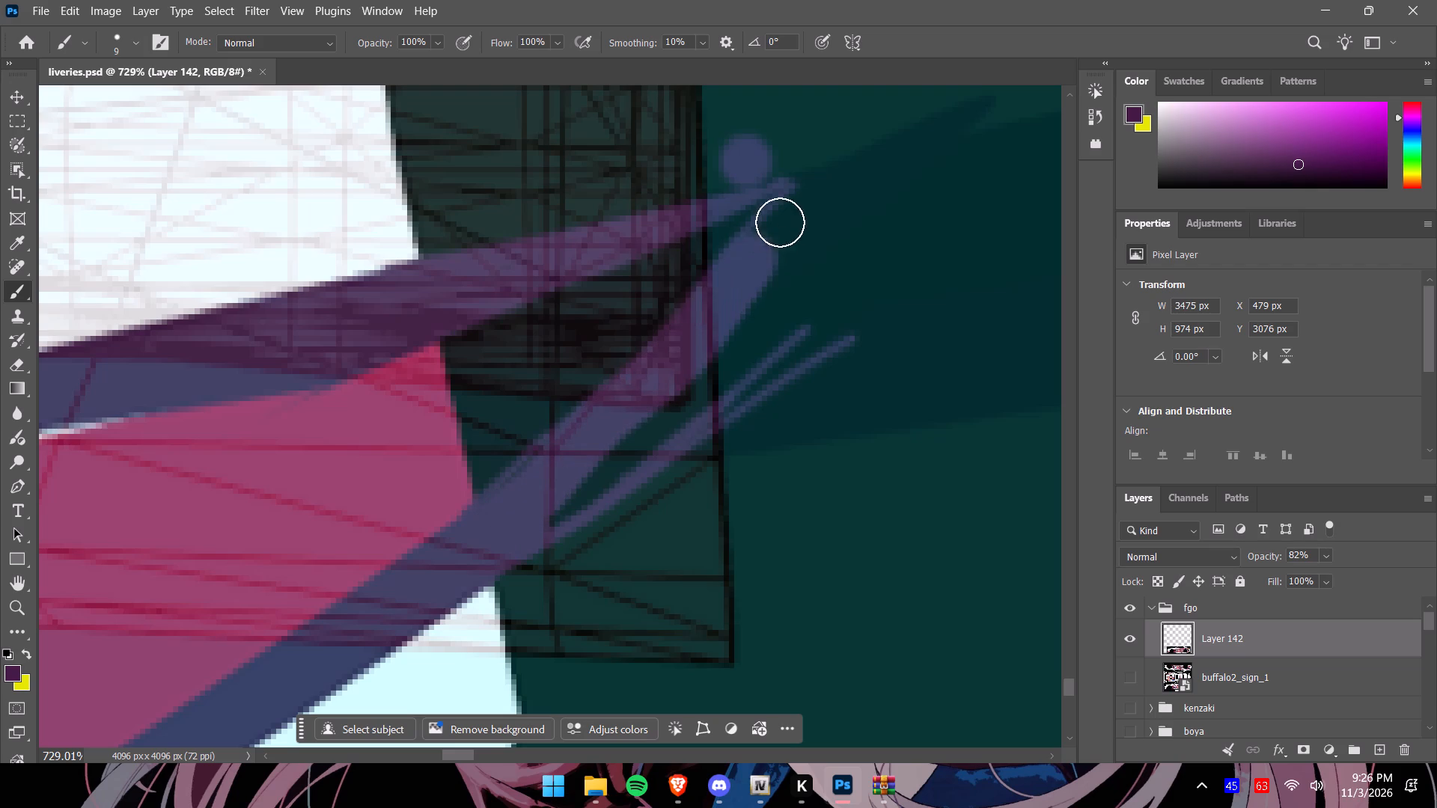
drag(780, 222, 837, 174)
drag(780, 267, 556, 458)
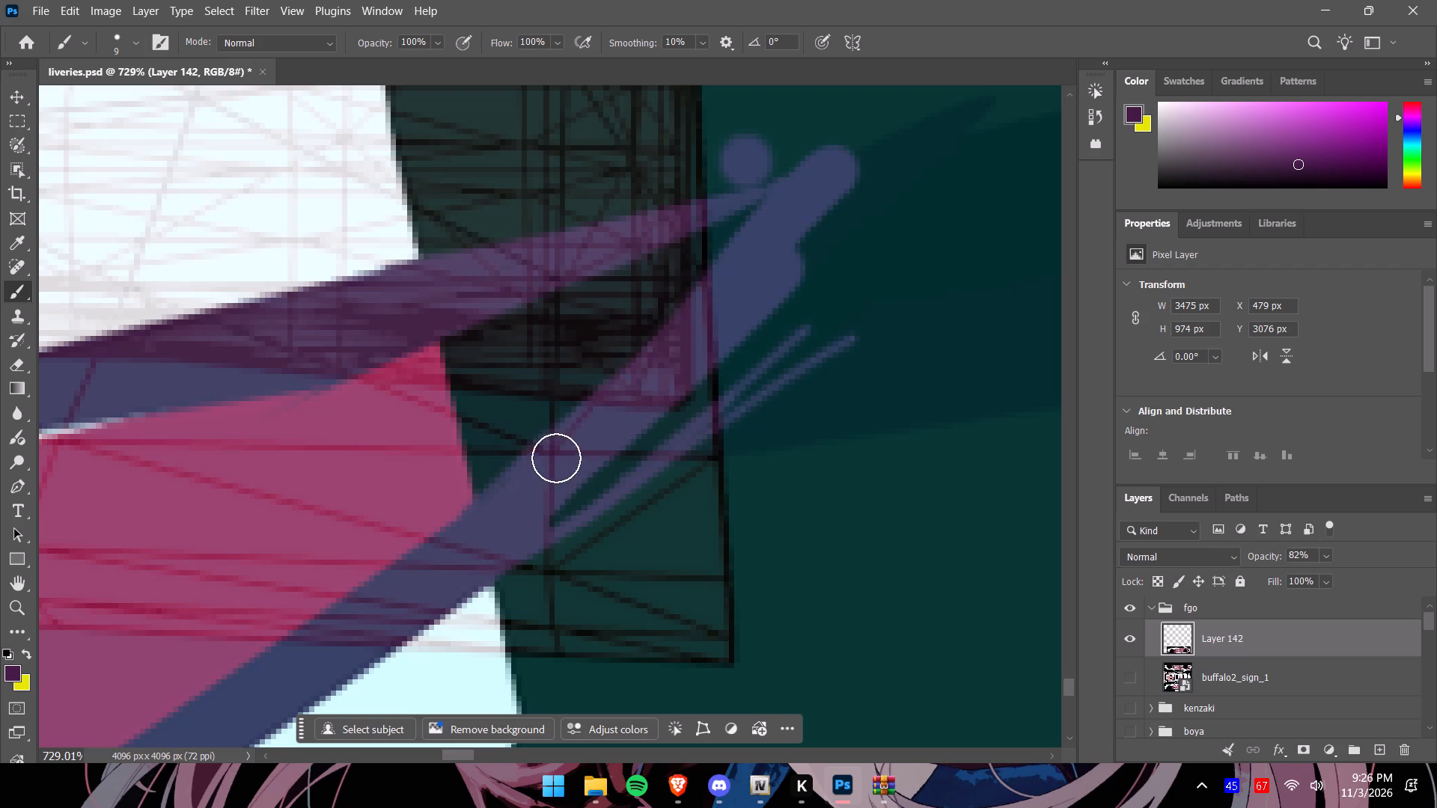
drag(556, 458, 594, 479)
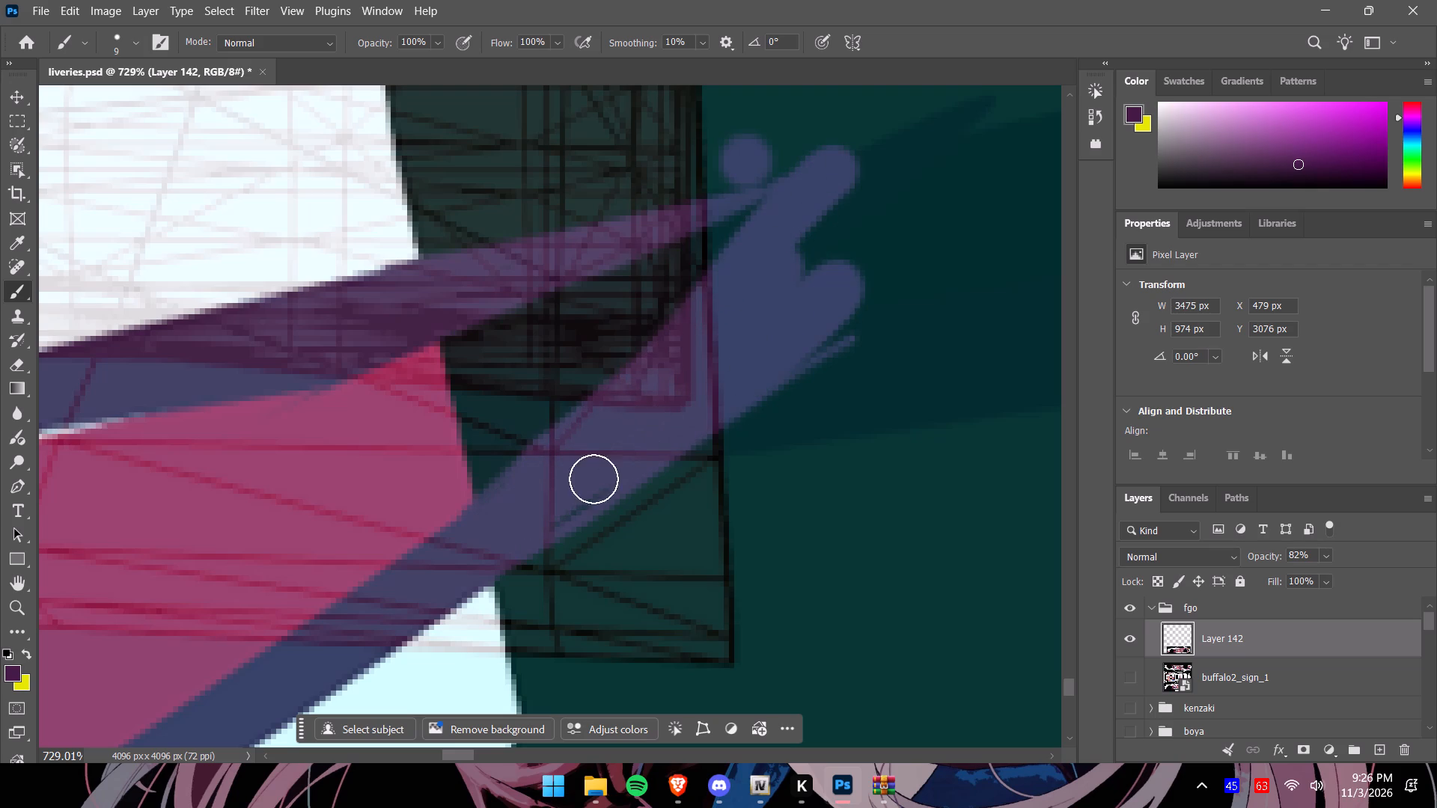
drag(594, 479, 895, 258)
drag(799, 284, 872, 206)
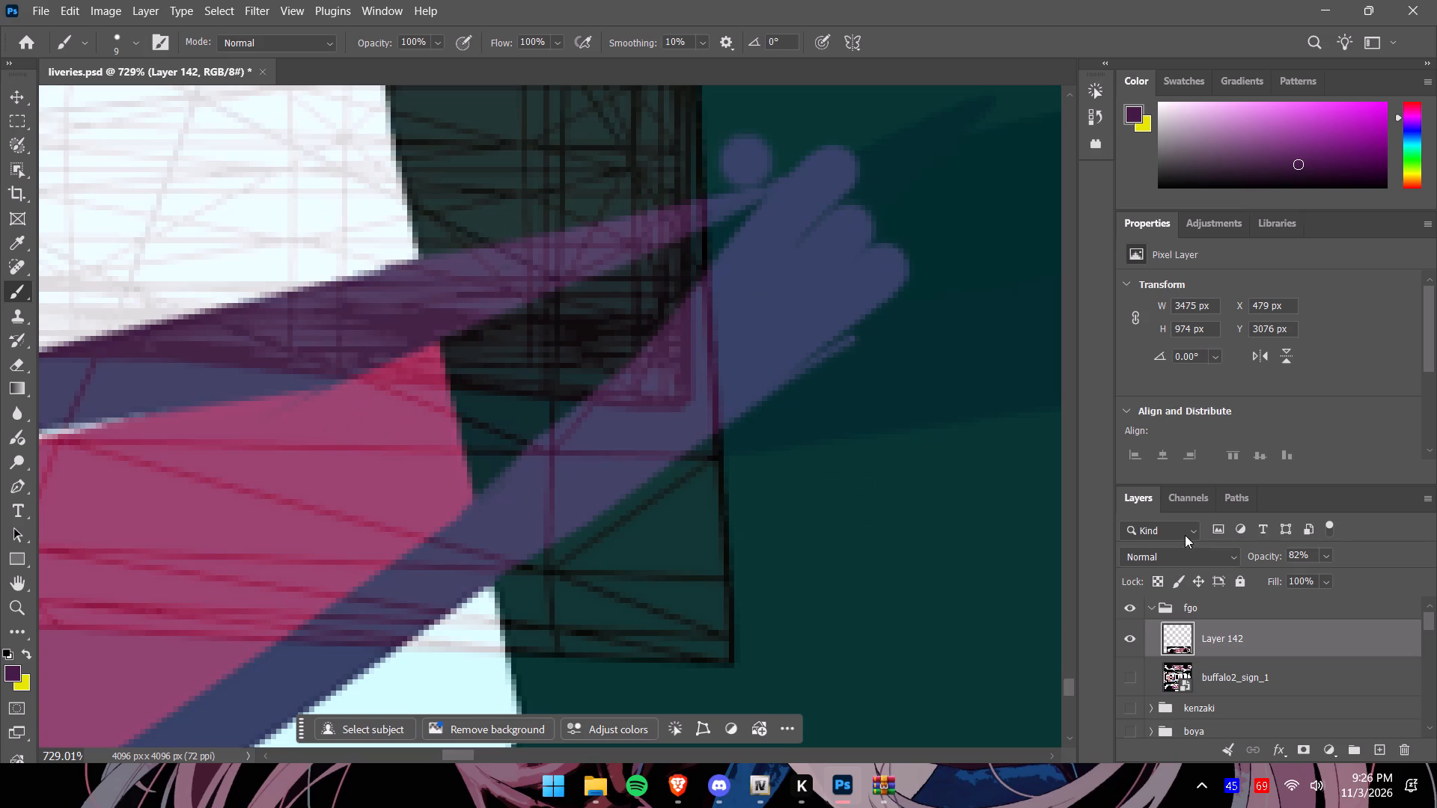
Set Layer 142's opacity to 100%, sample the magenta, and fill most of the wedge between the two purple stripe extensions.
click(1328, 558)
drag(1338, 577, 1331, 577)
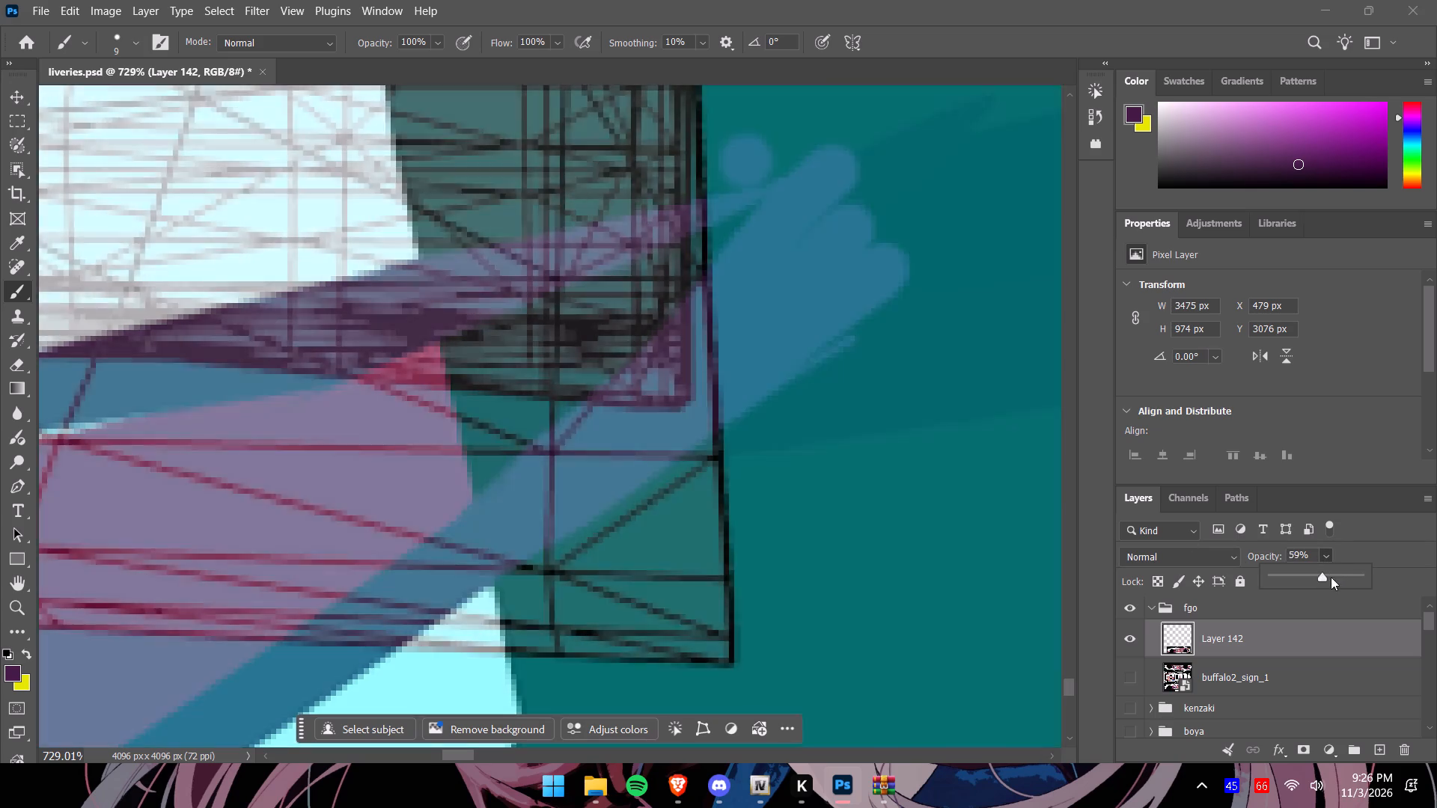
drag(1331, 577, 1382, 578)
alt+click(387, 471)
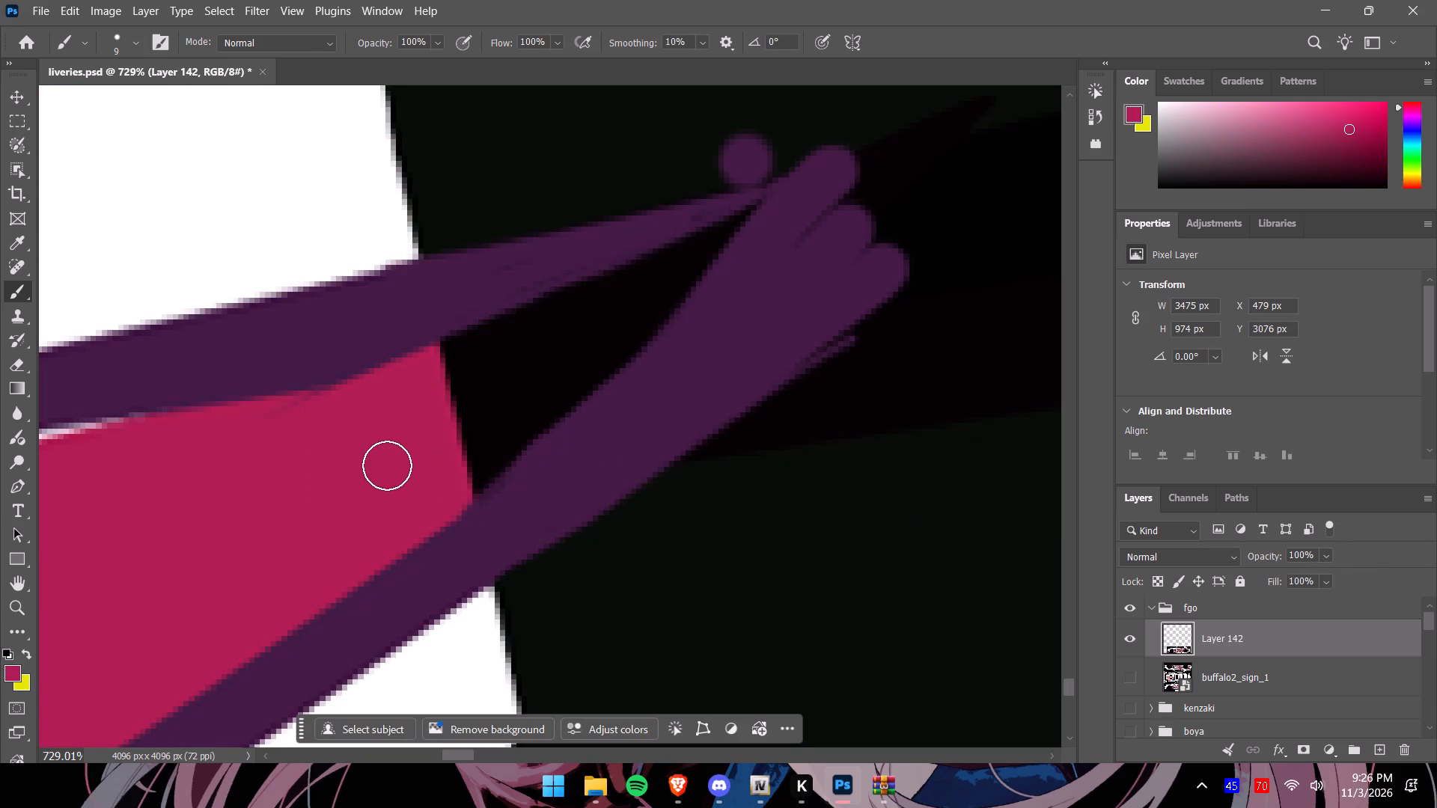
drag(424, 382, 481, 352)
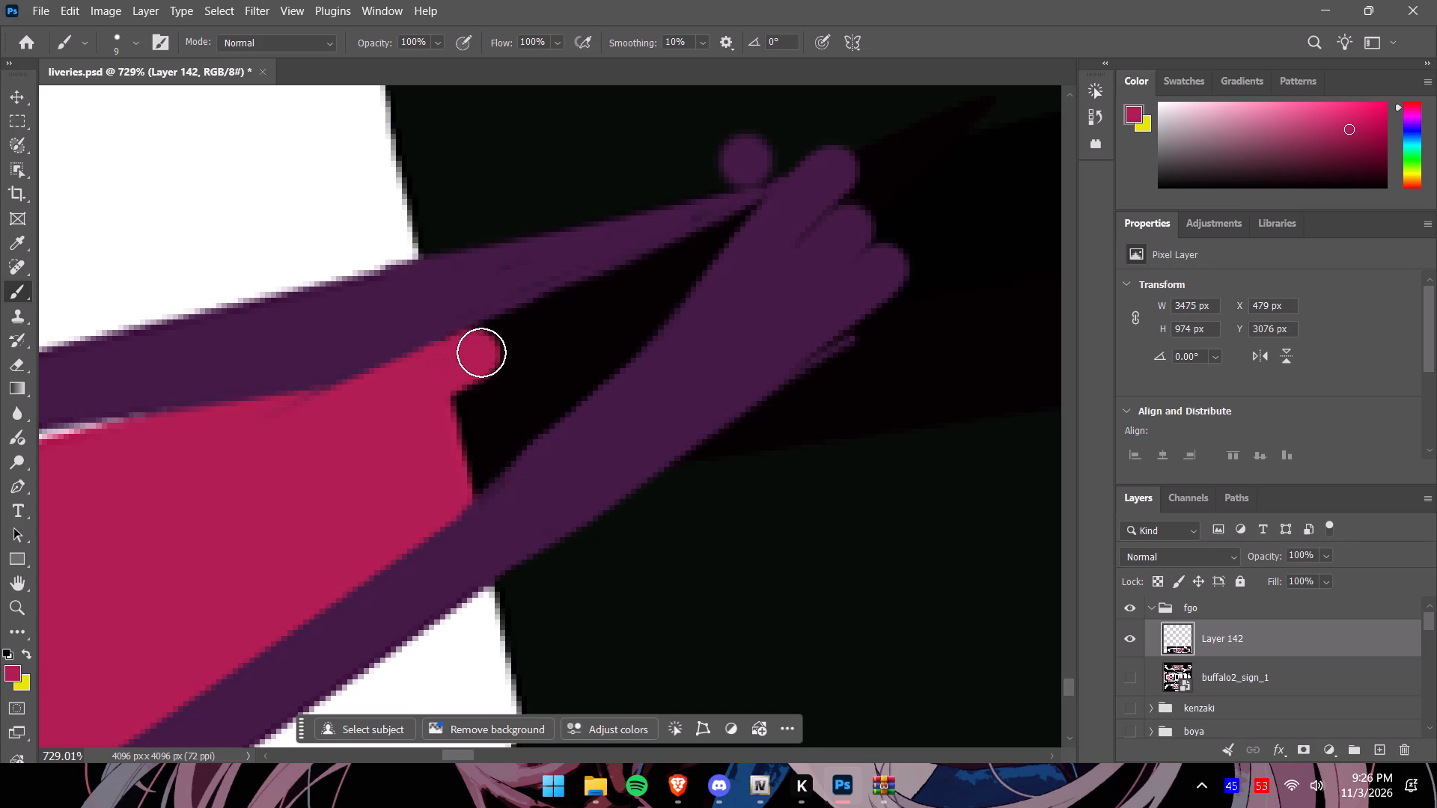
drag(481, 352, 637, 287)
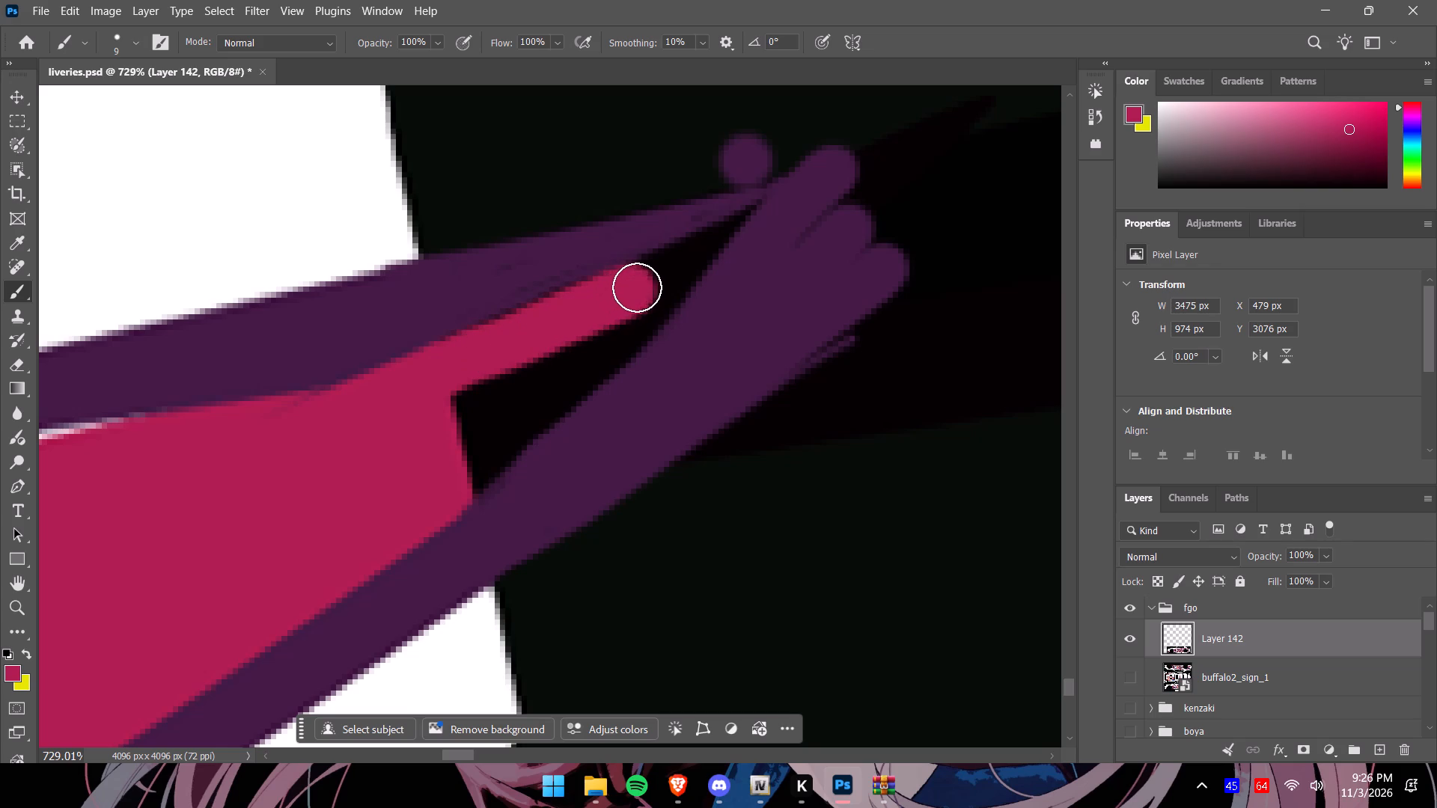
drag(637, 287, 646, 302)
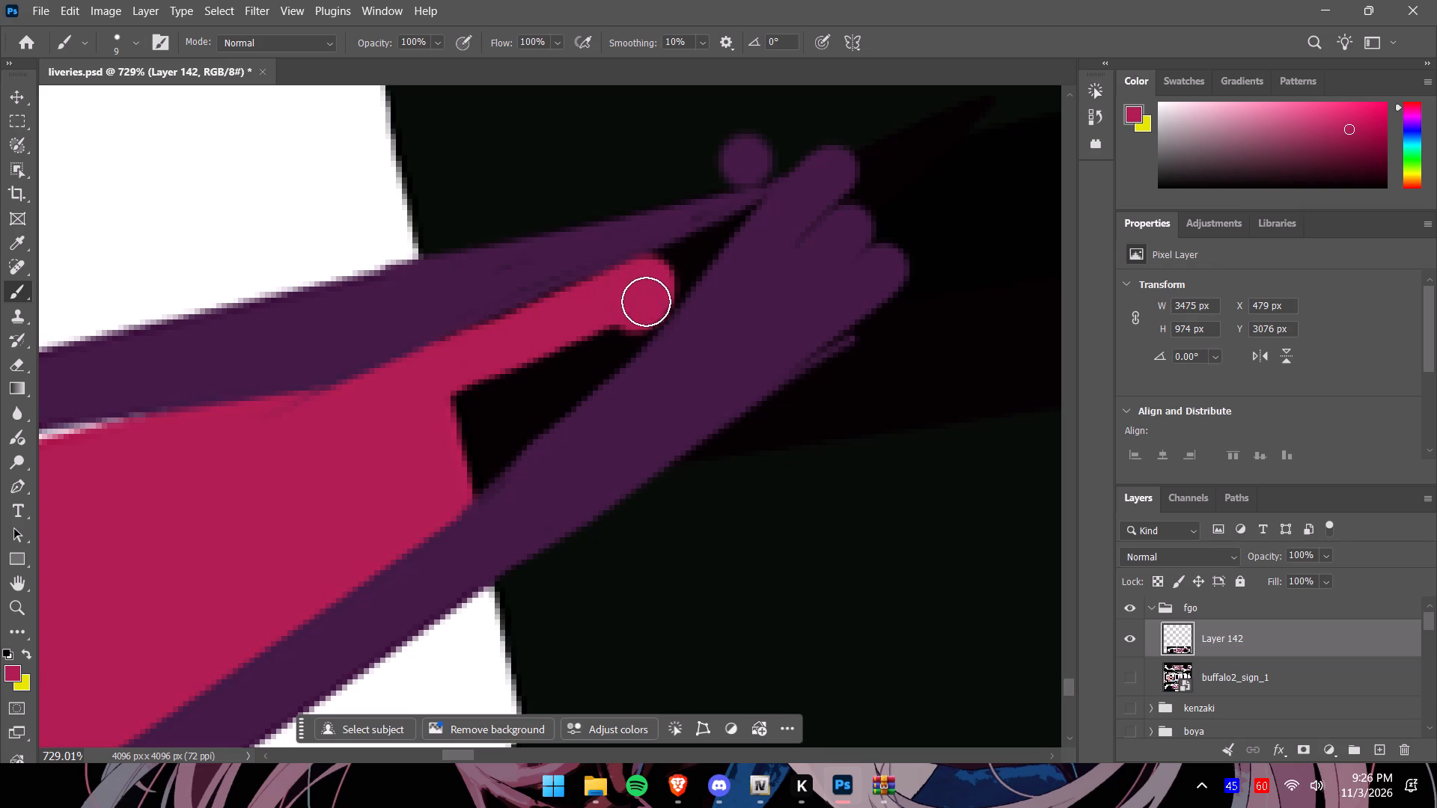
drag(646, 302, 507, 433)
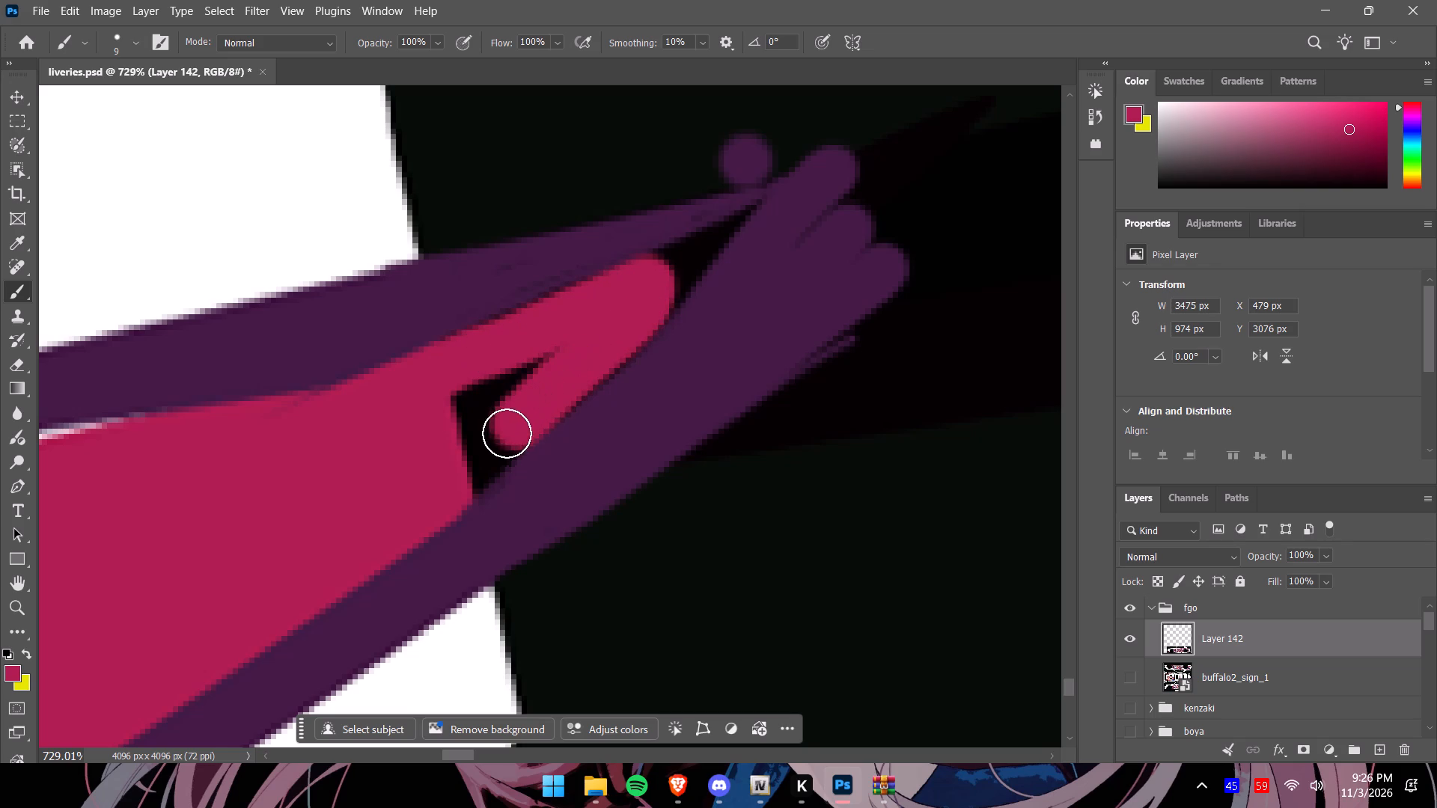
drag(507, 433, 396, 454)
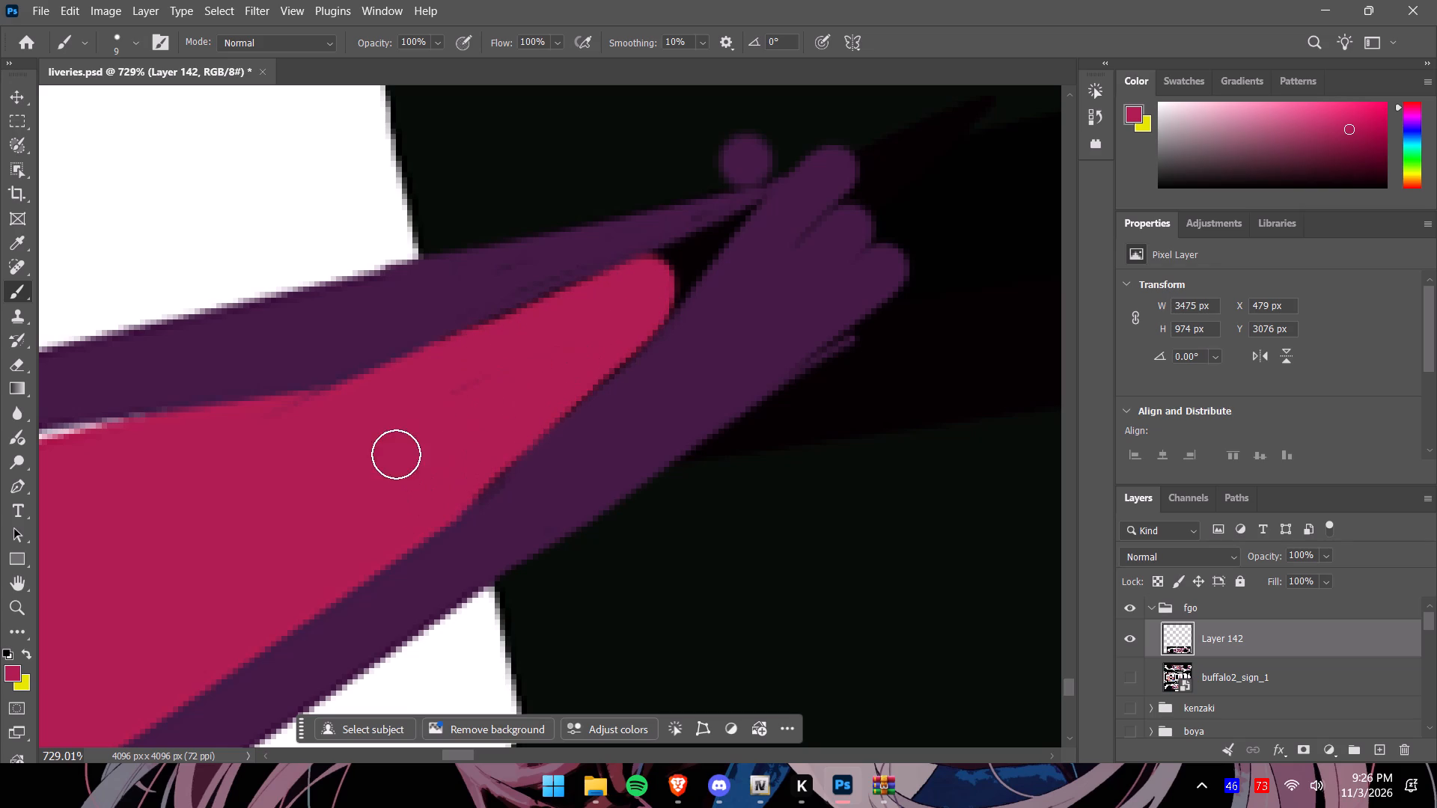
drag(396, 454, 616, 299)
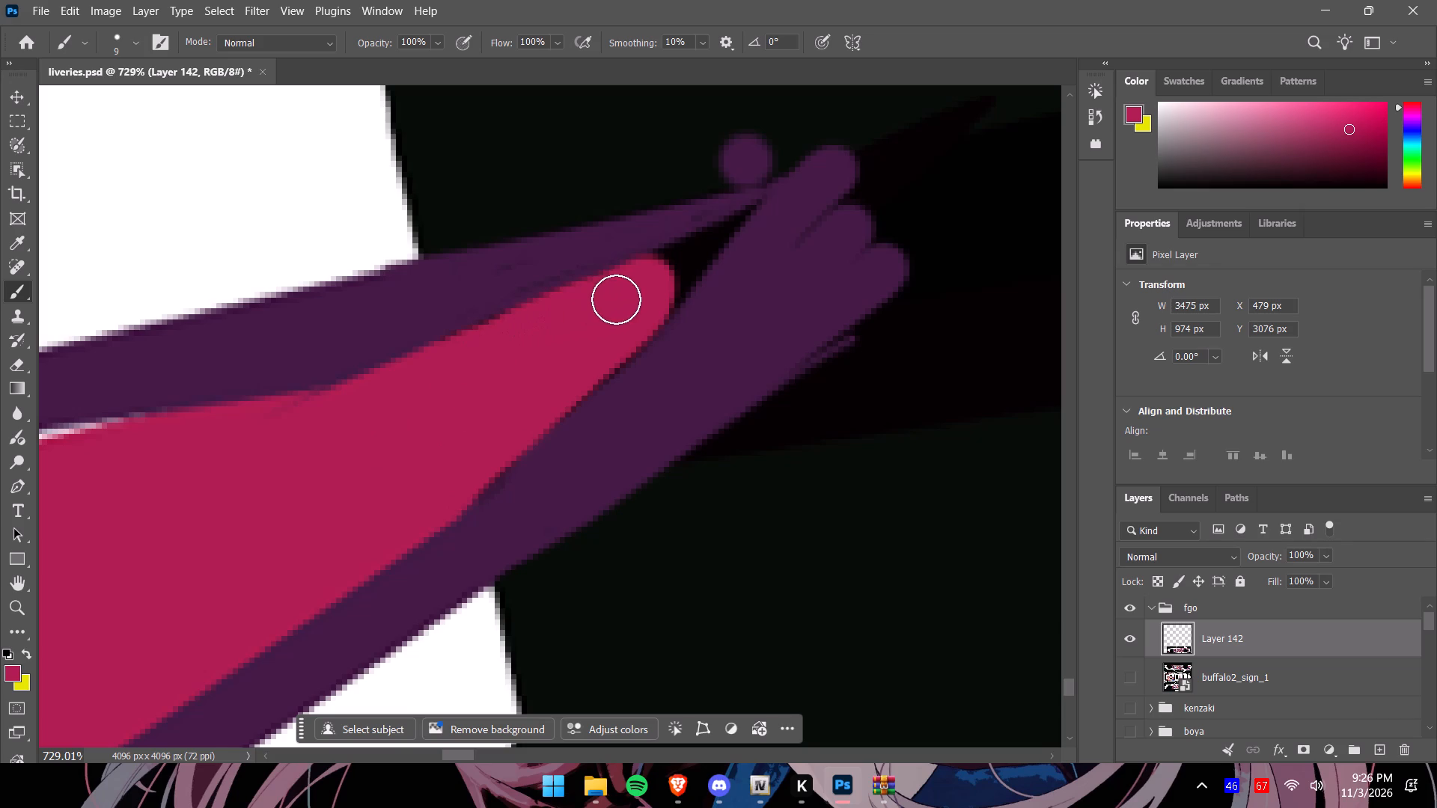
drag(616, 299, 627, 297)
With the brush size at 4 px, extend the magenta toward the wedge's narrow tip and clean up its edges against the purple stripes.
click(140, 34)
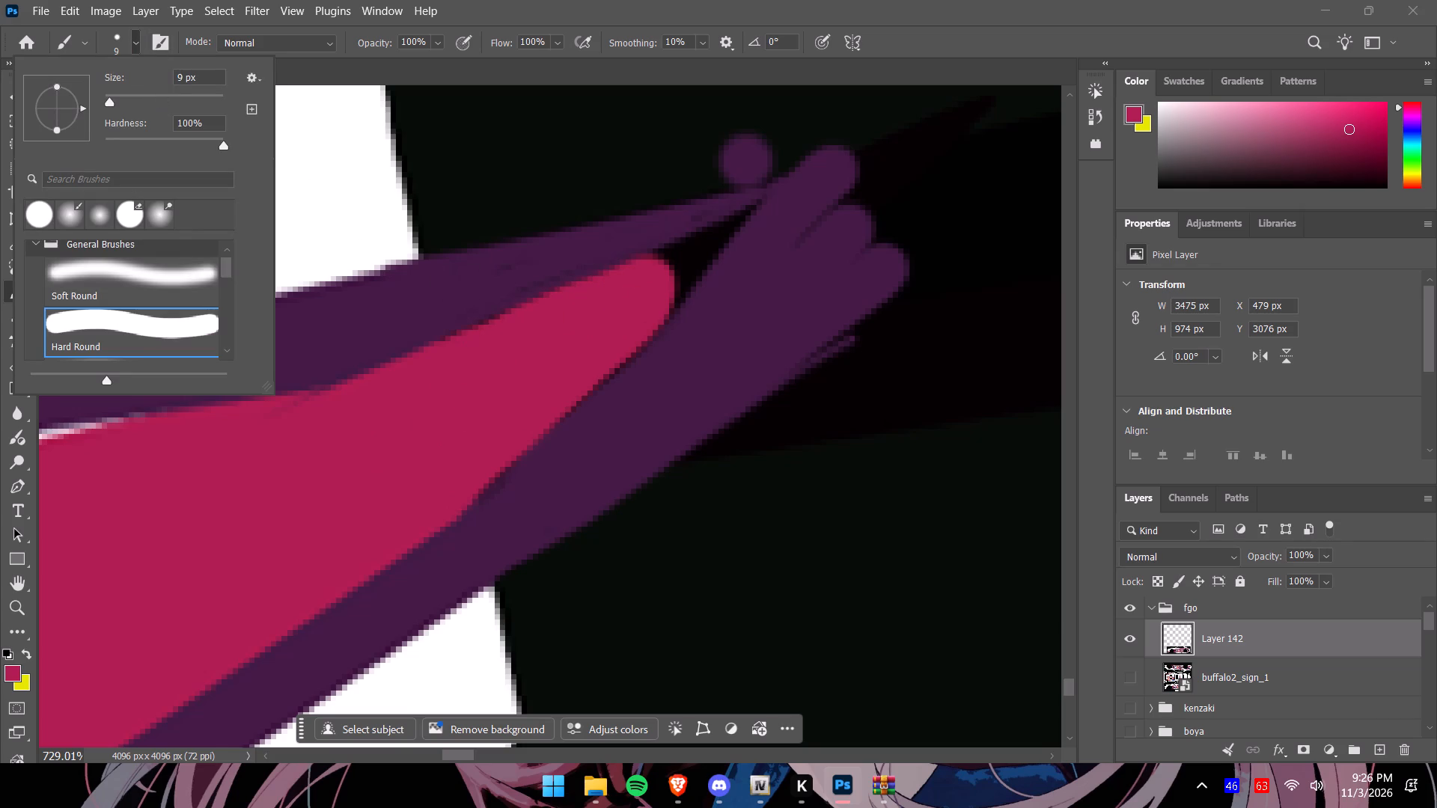
drag(199, 79, 145, 86)
key(2)
drag(193, 82, 182, 82)
drag(182, 82, 146, 79)
key(4)
click(132, 49)
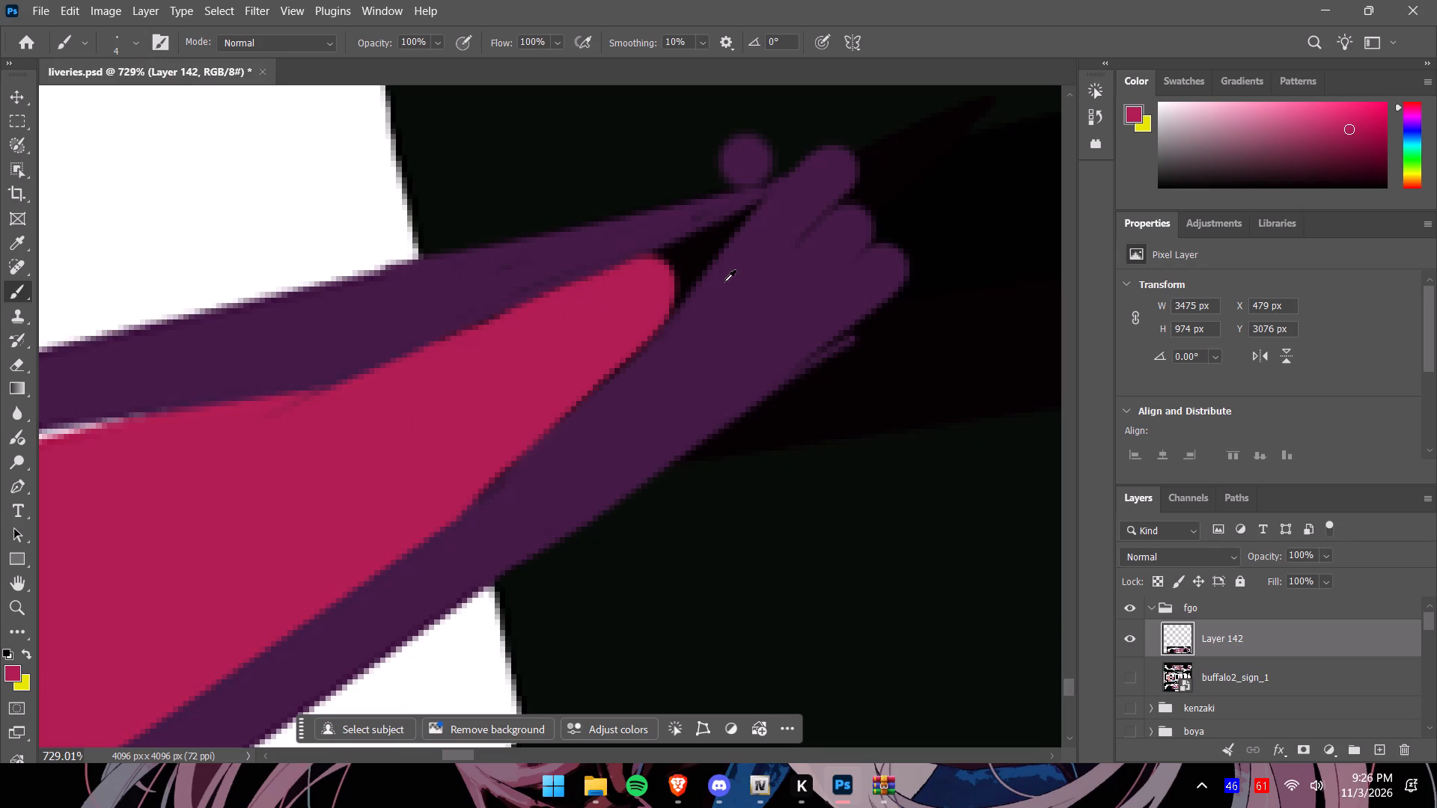
alt+scroll(716, 255, up, 8)
drag(588, 288, 630, 267)
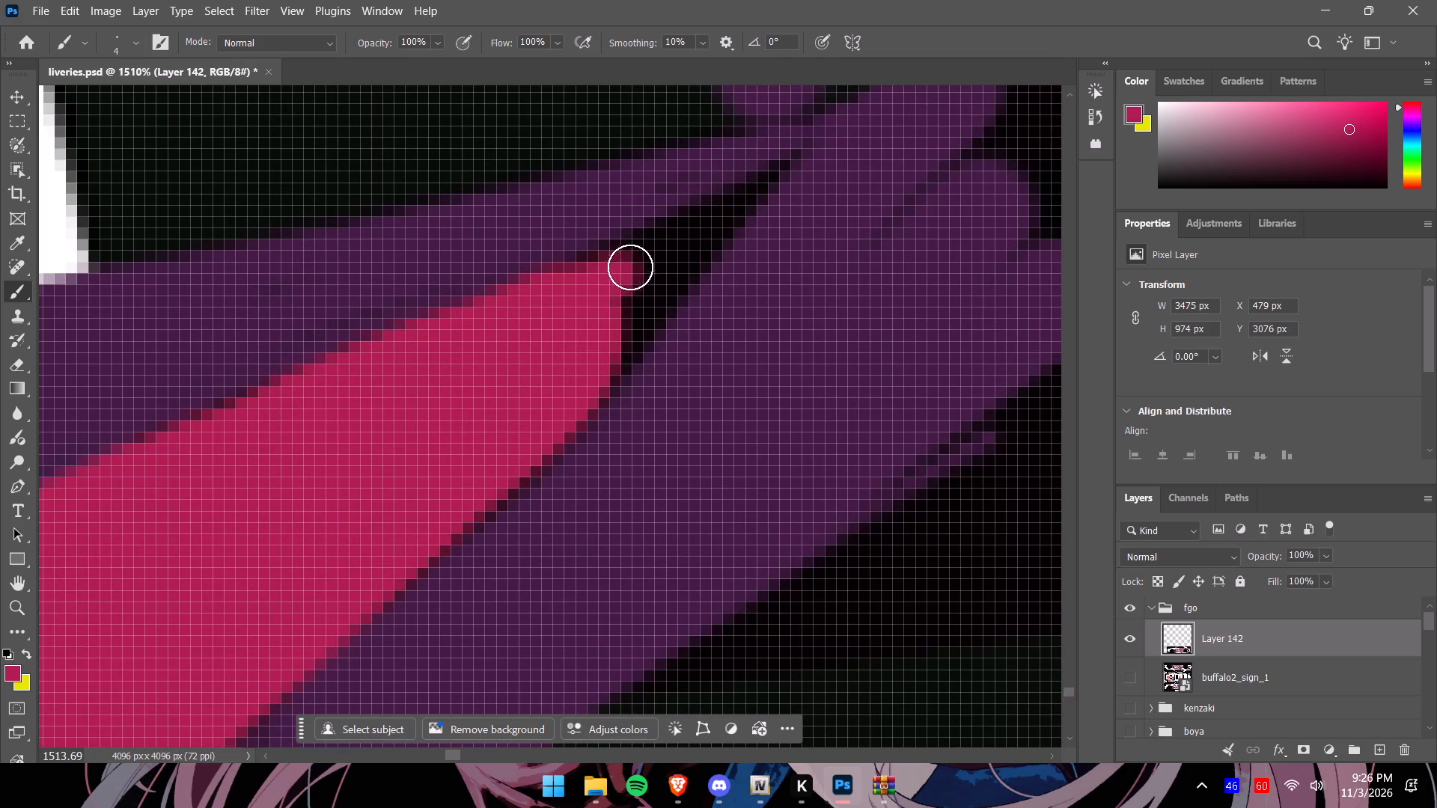
drag(630, 267, 612, 322)
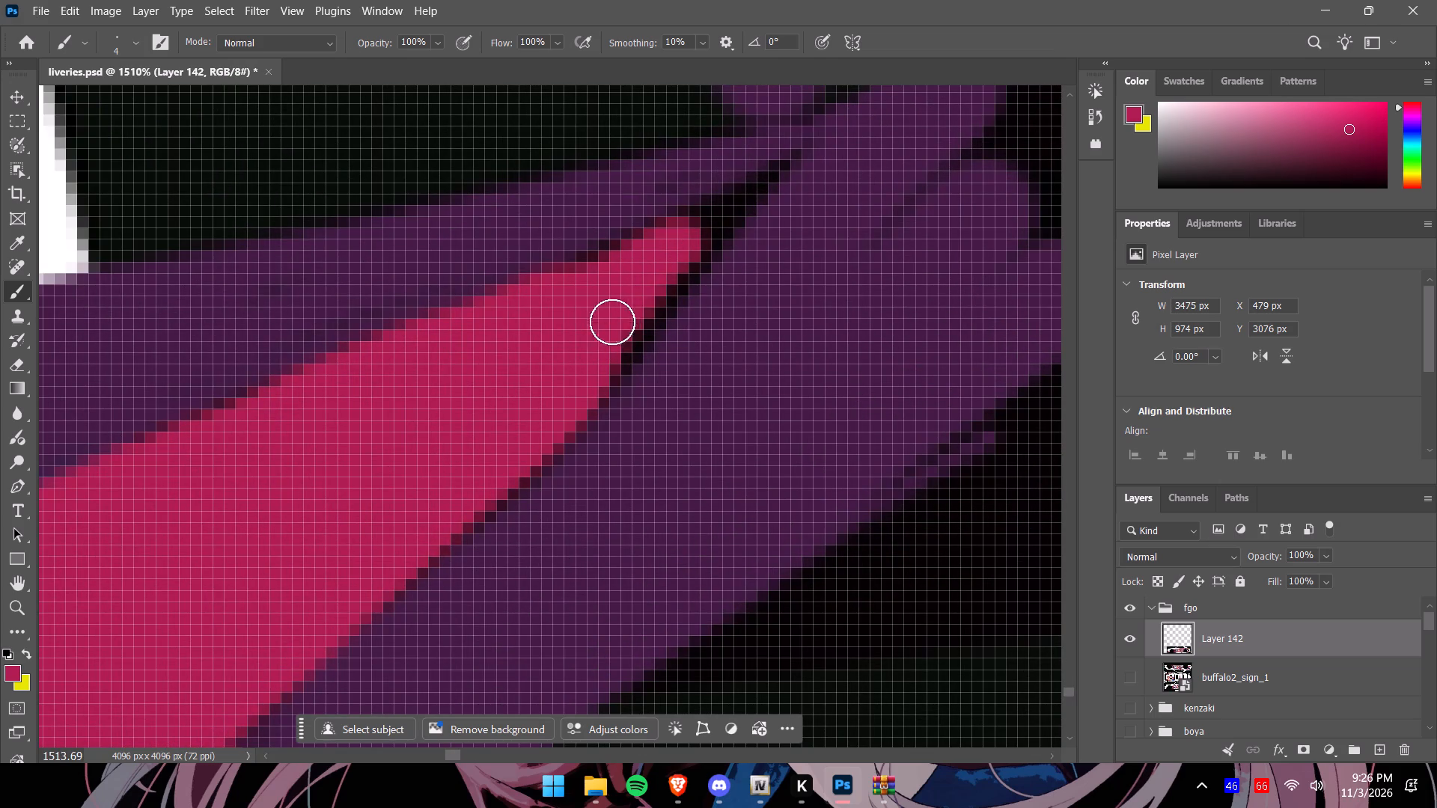
drag(612, 322, 558, 391)
drag(558, 297, 570, 291)
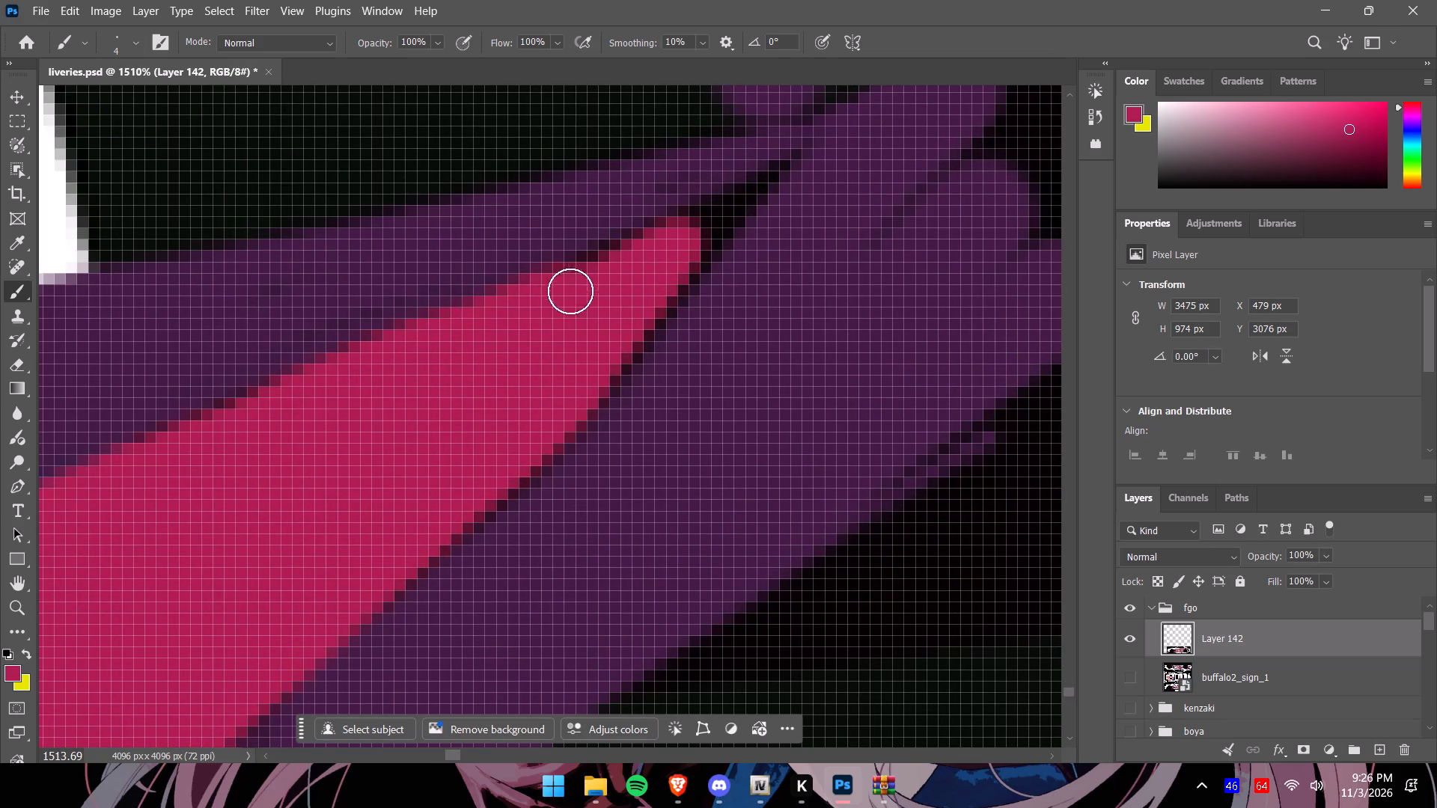
drag(570, 291, 665, 241)
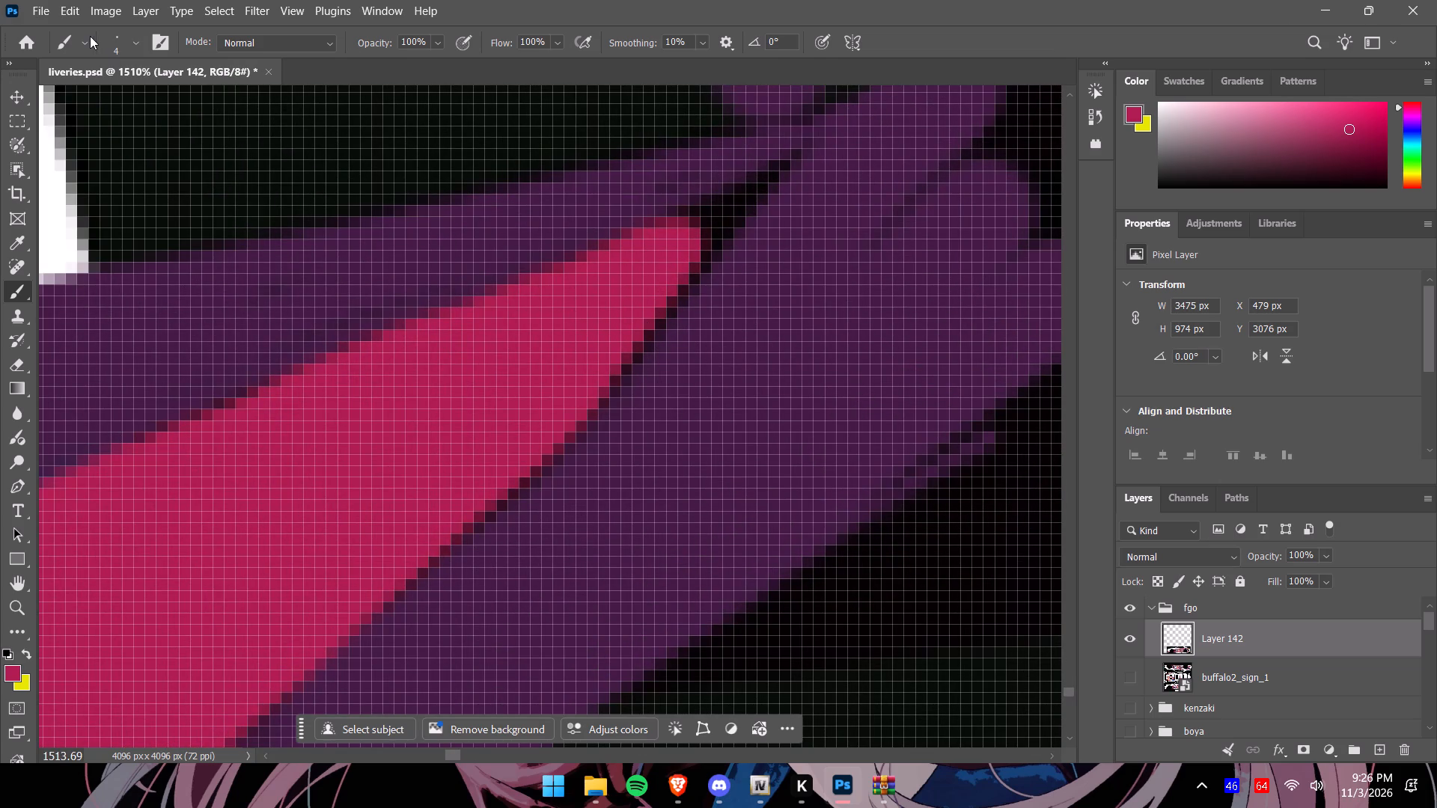
Set Layer 142's opacity to 88% and extend the magenta wedge's tip past the strip's outer border, closing gaps against the lower purple stripe.
click(1325, 549)
click(1342, 574)
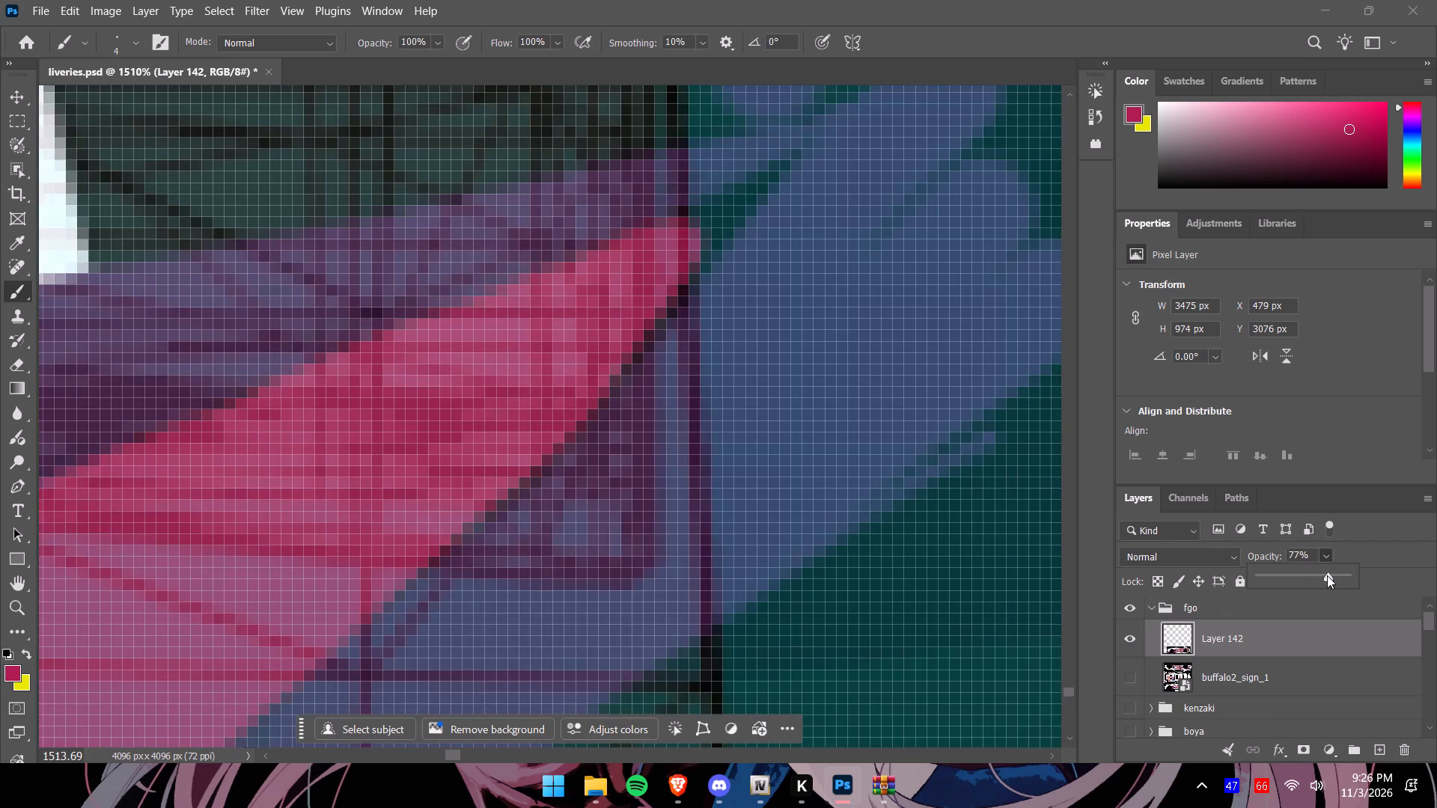
drag(1343, 575, 1336, 575)
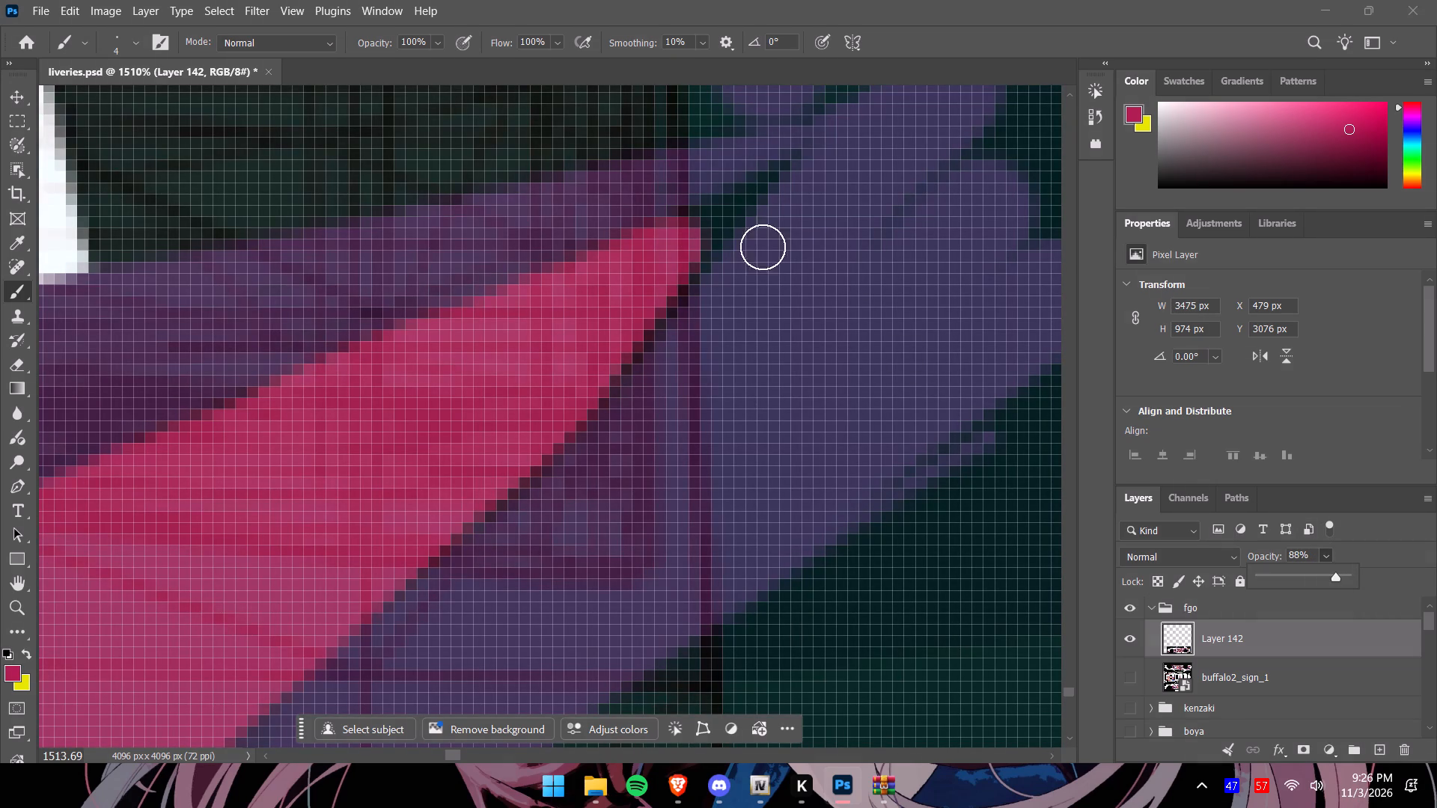
click(700, 227)
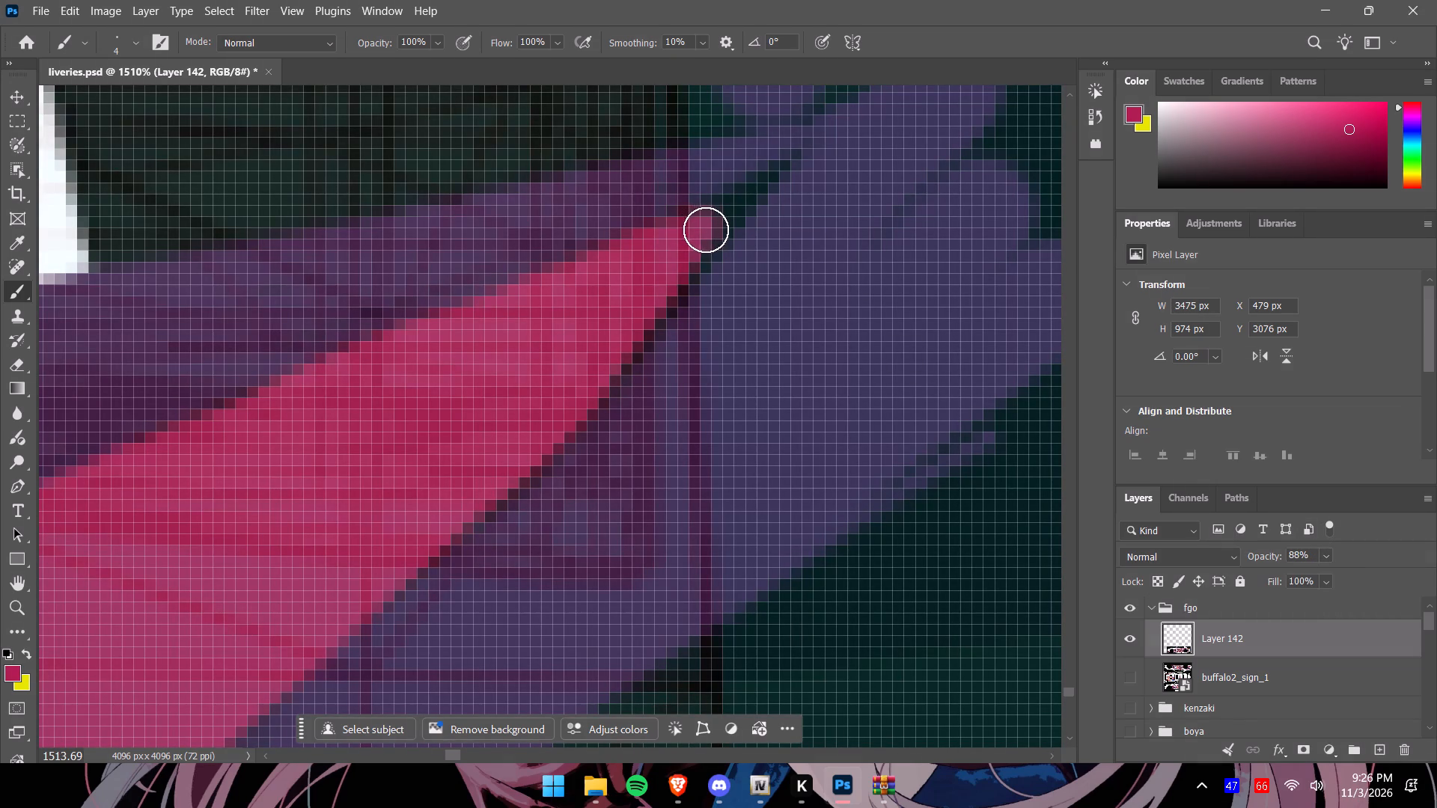
click(706, 229)
click(690, 249)
click(671, 268)
click(656, 286)
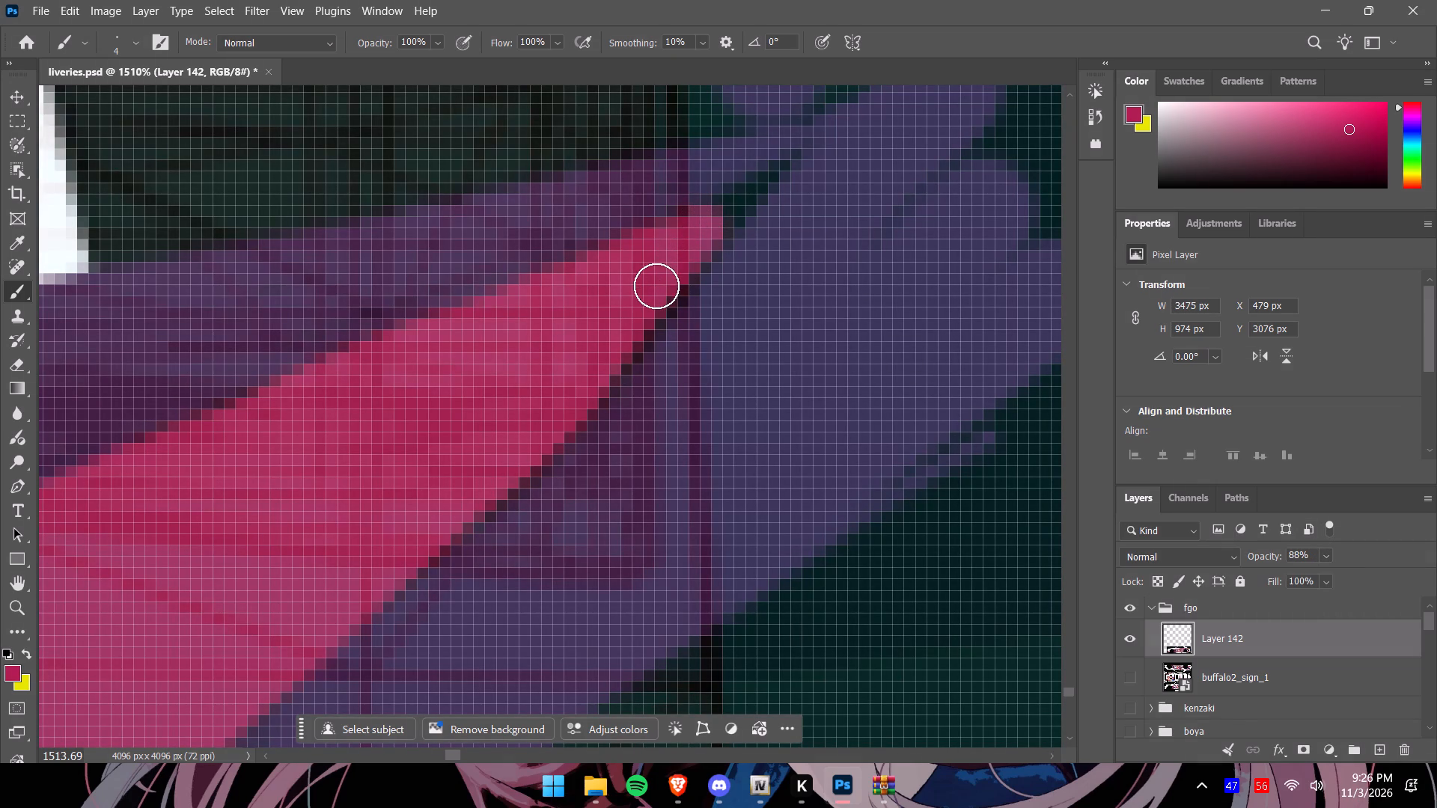
Sample white at 100% layer opacity, set it to 95%, and draw a white lower border across the wheel-arch strip below the lowest purple stripe.
alt+scroll(653, 281, down, 9)
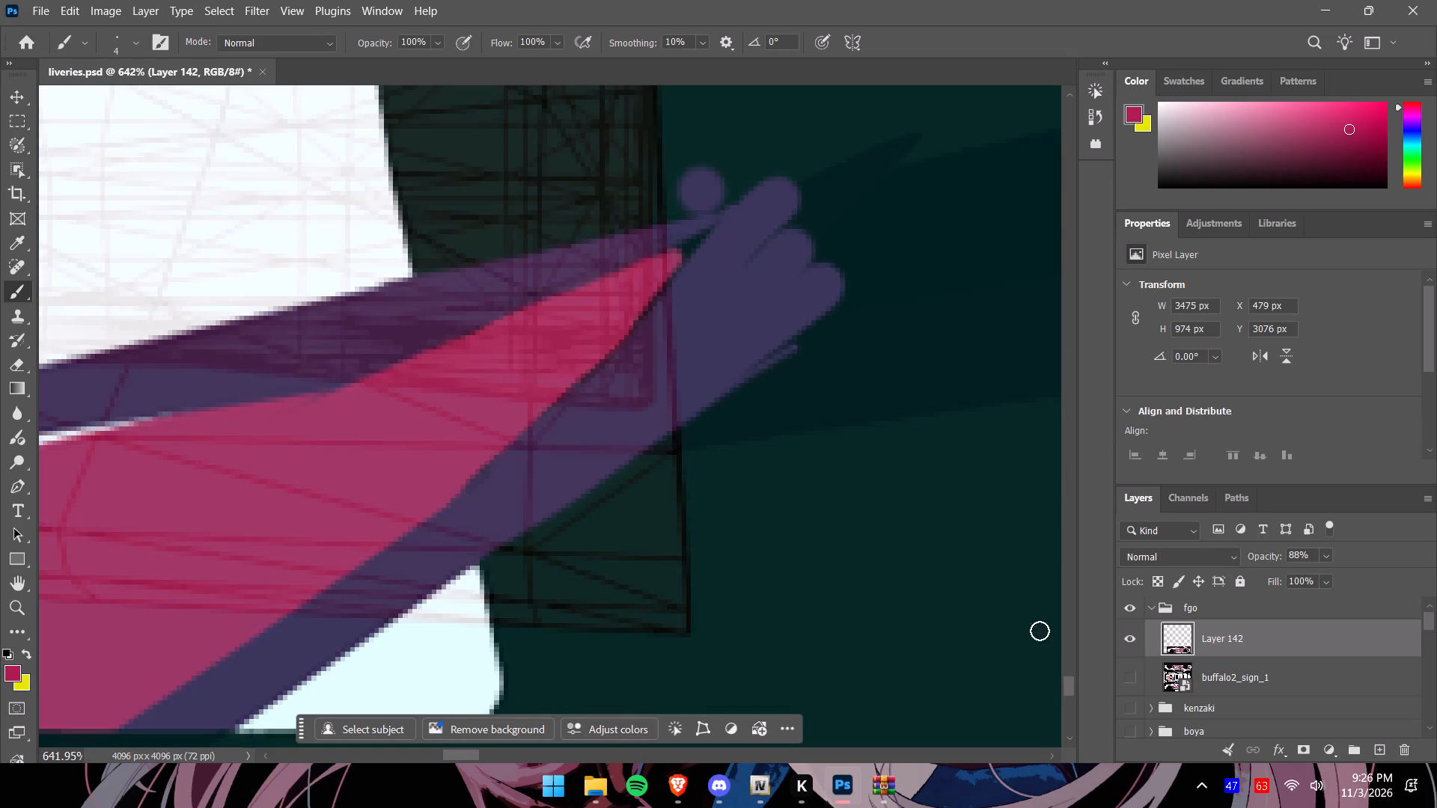
click(1326, 562)
drag(1340, 572, 1379, 586)
alt+click(464, 642)
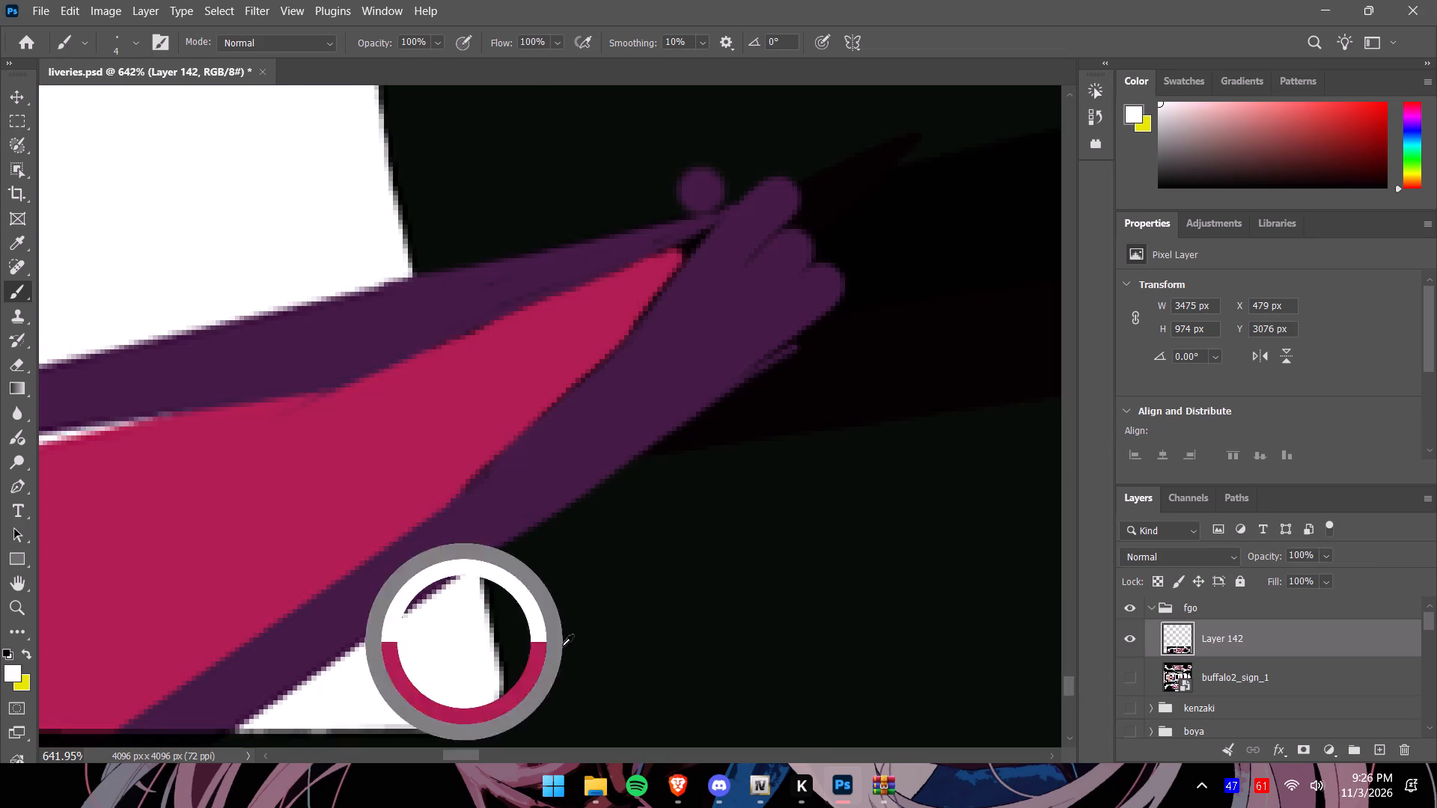
click(1328, 552)
drag(1350, 576, 1345, 576)
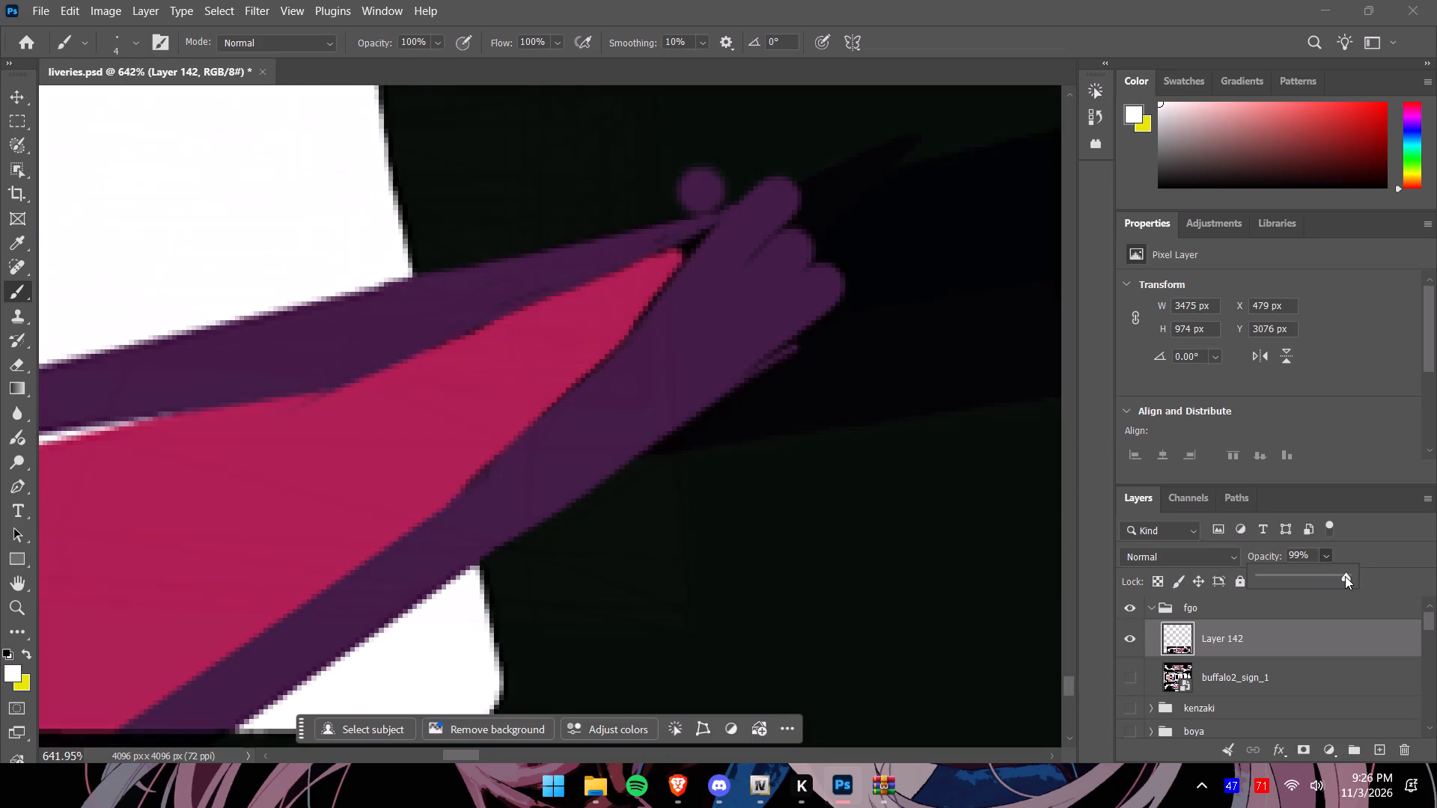
drag(1345, 576, 1341, 576)
drag(480, 634, 585, 622)
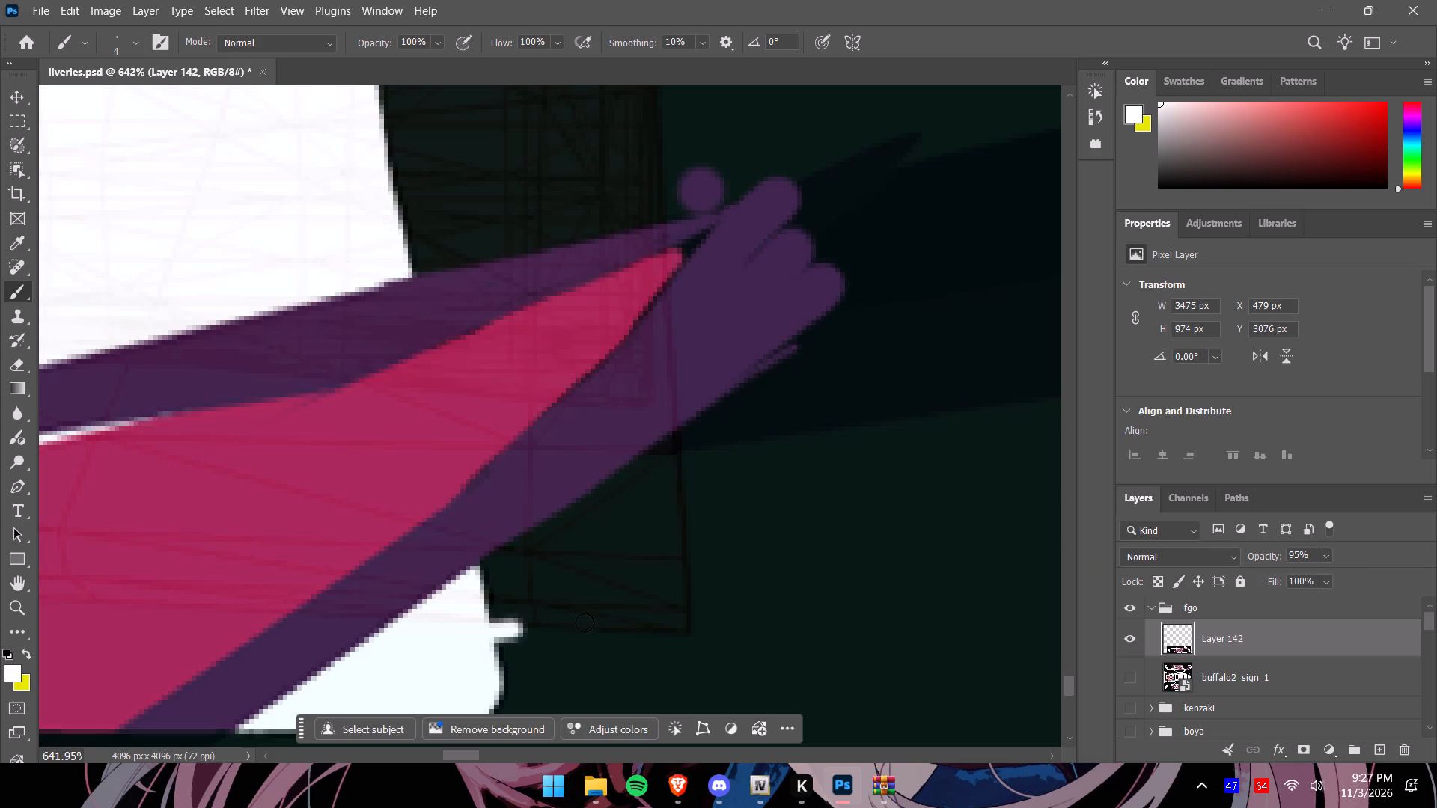
drag(585, 622, 694, 619)
Paint a white edge along the underside of the lowest purple stripe, from the strip's outer border back to the white panel.
drag(695, 441, 671, 453)
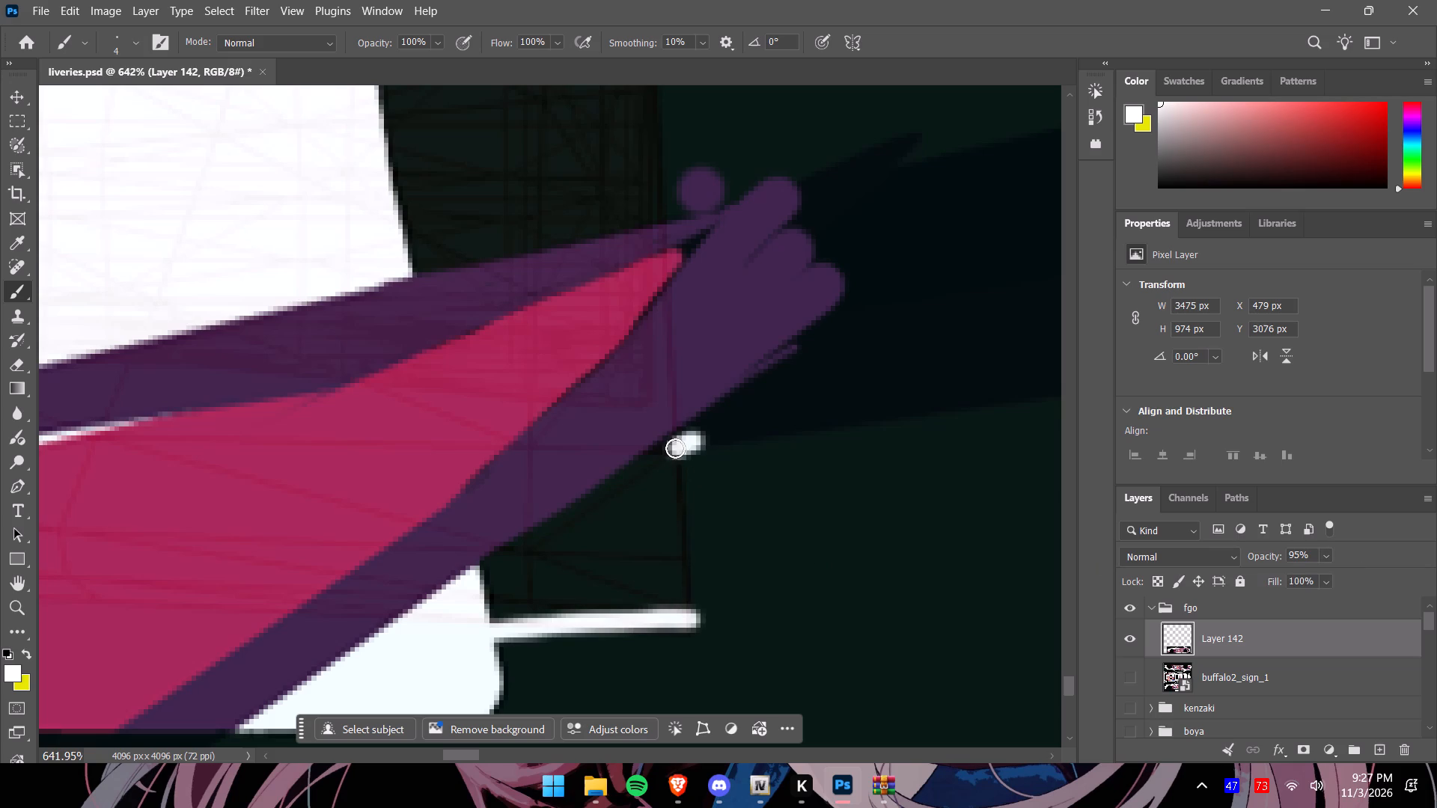
drag(688, 436, 530, 542)
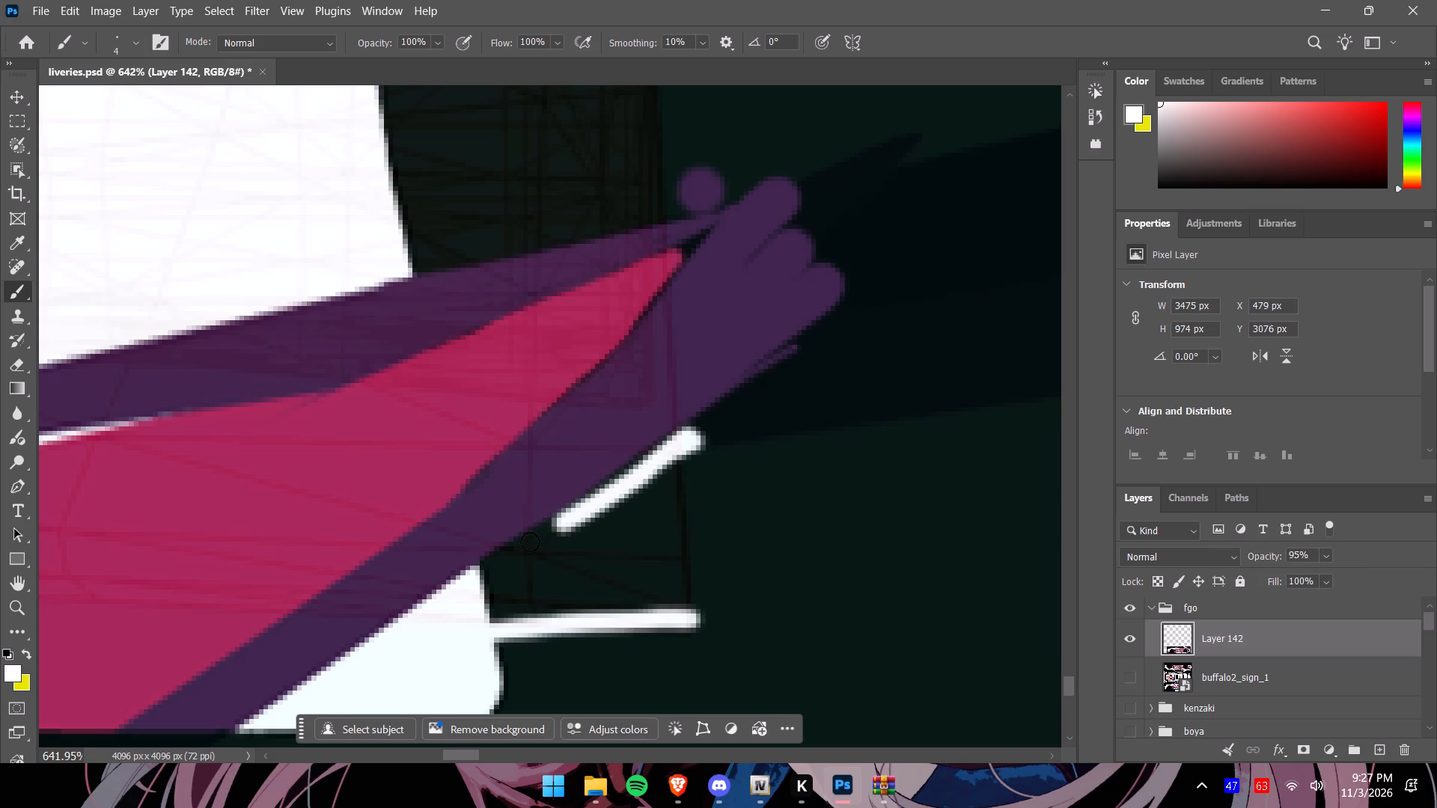
drag(530, 542, 478, 578)
drag(516, 561, 626, 487)
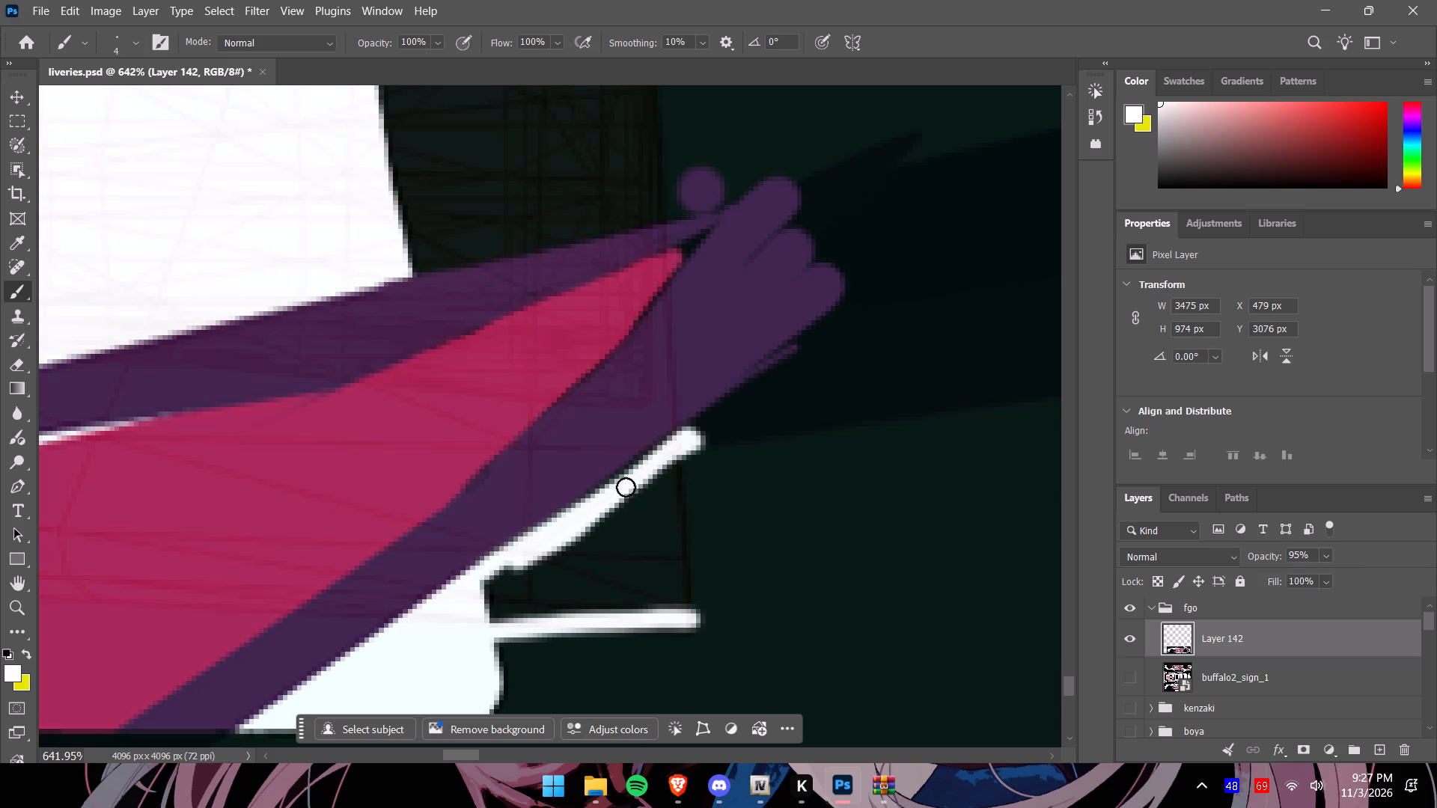
drag(626, 487, 541, 545)
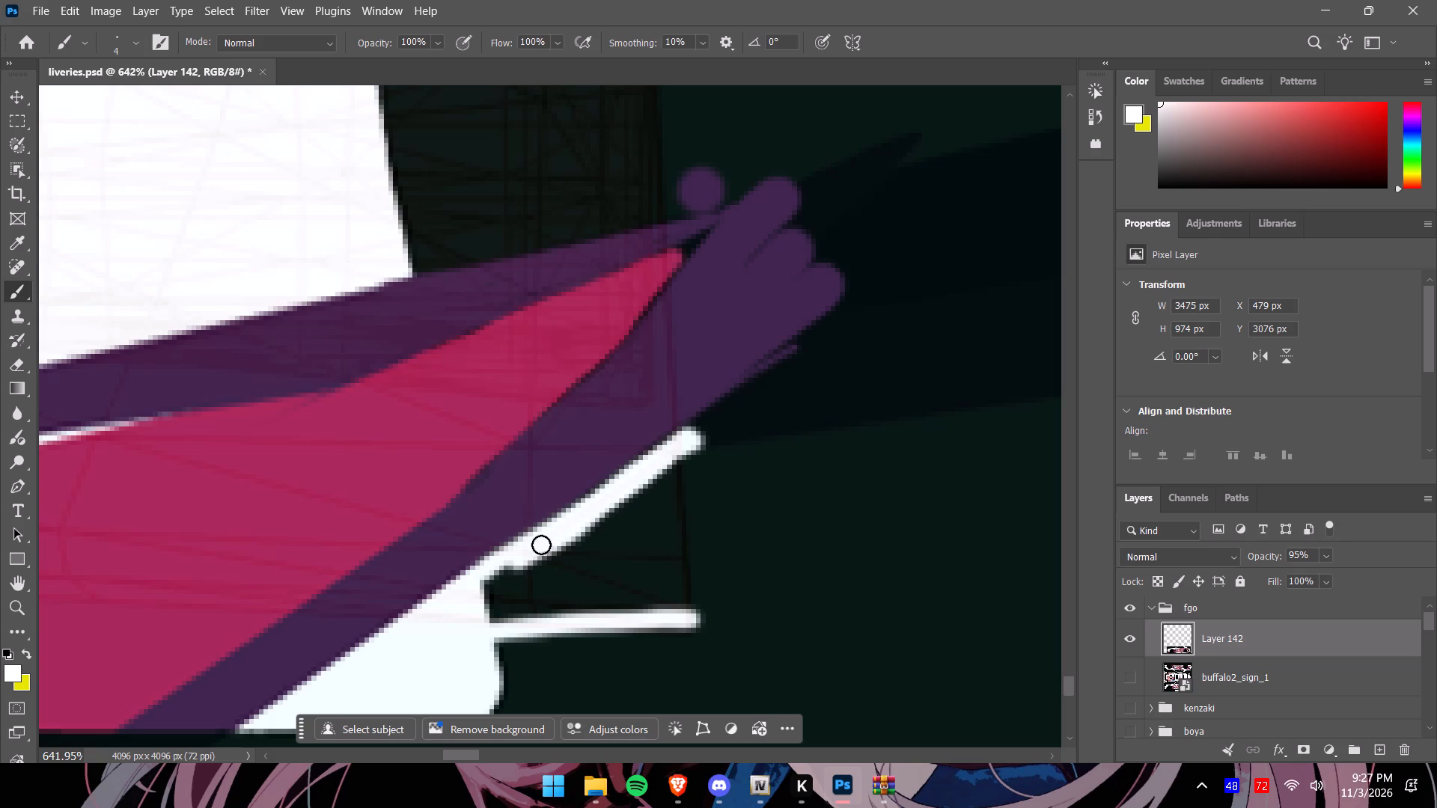
drag(541, 545, 505, 576)
Outline the dark gap between the upper and lower stripe groups in white, along both purple edges and the strip's outer border.
drag(1067, 688, 1069, 680)
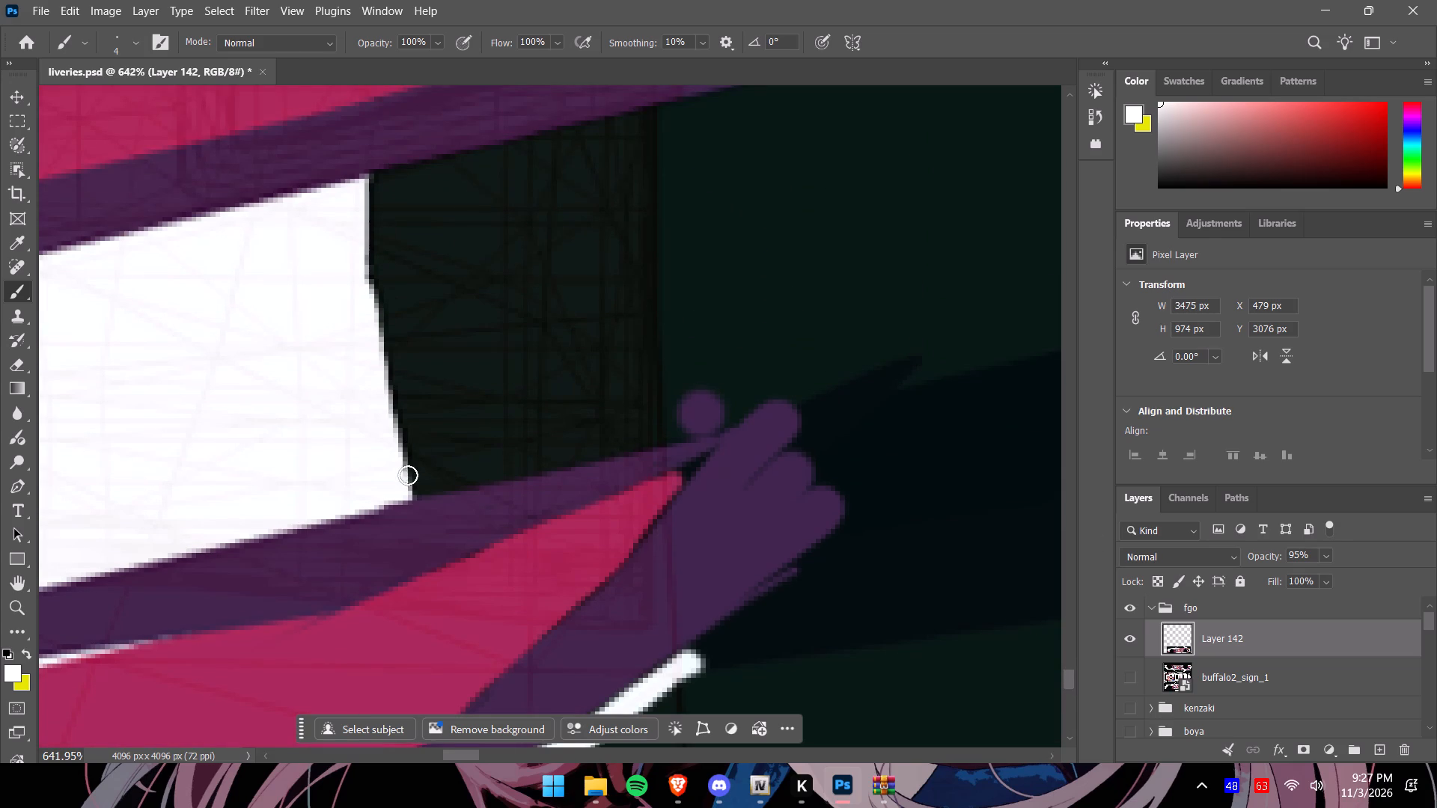
drag(410, 488, 455, 478)
drag(455, 478, 620, 443)
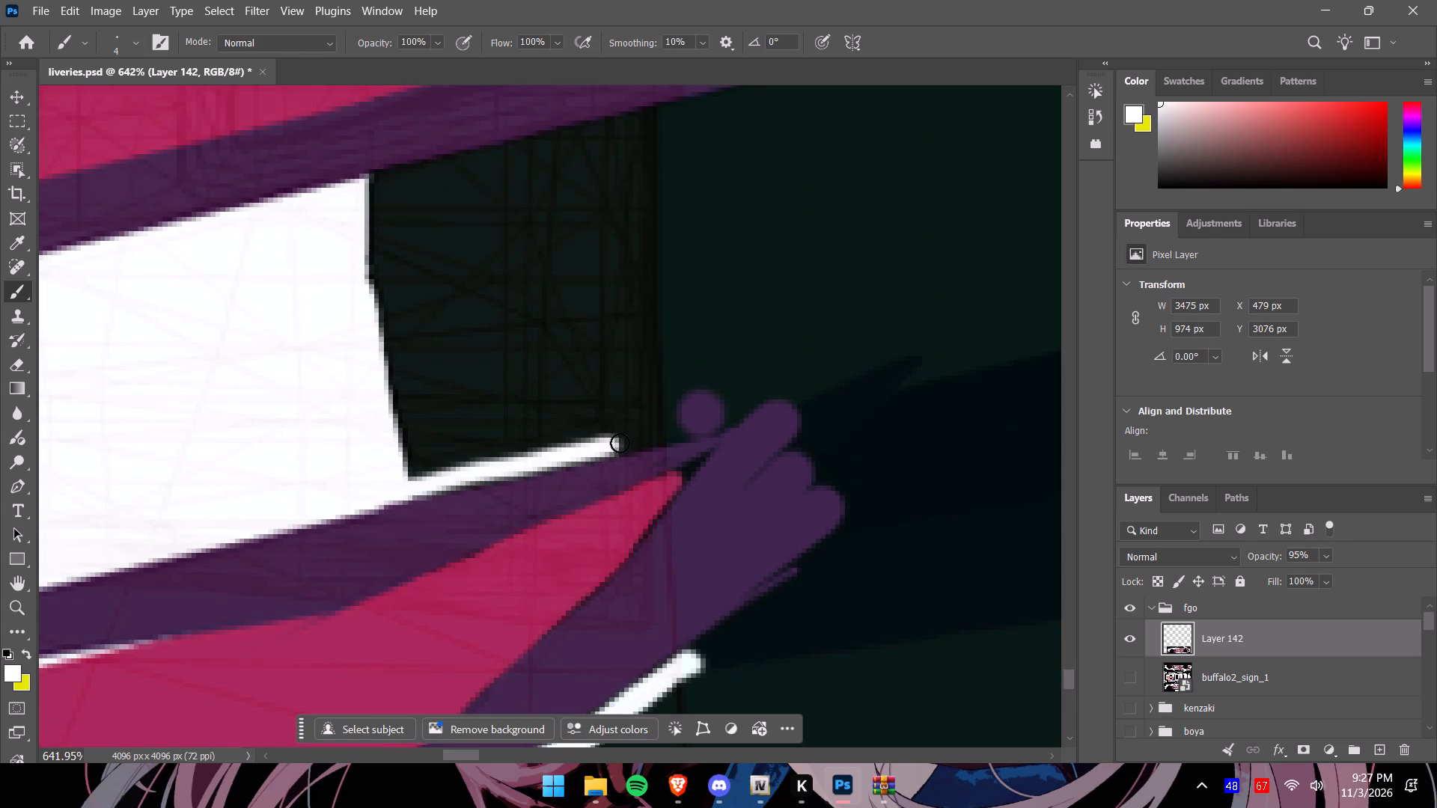
drag(620, 443, 670, 430)
drag(672, 107, 661, 111)
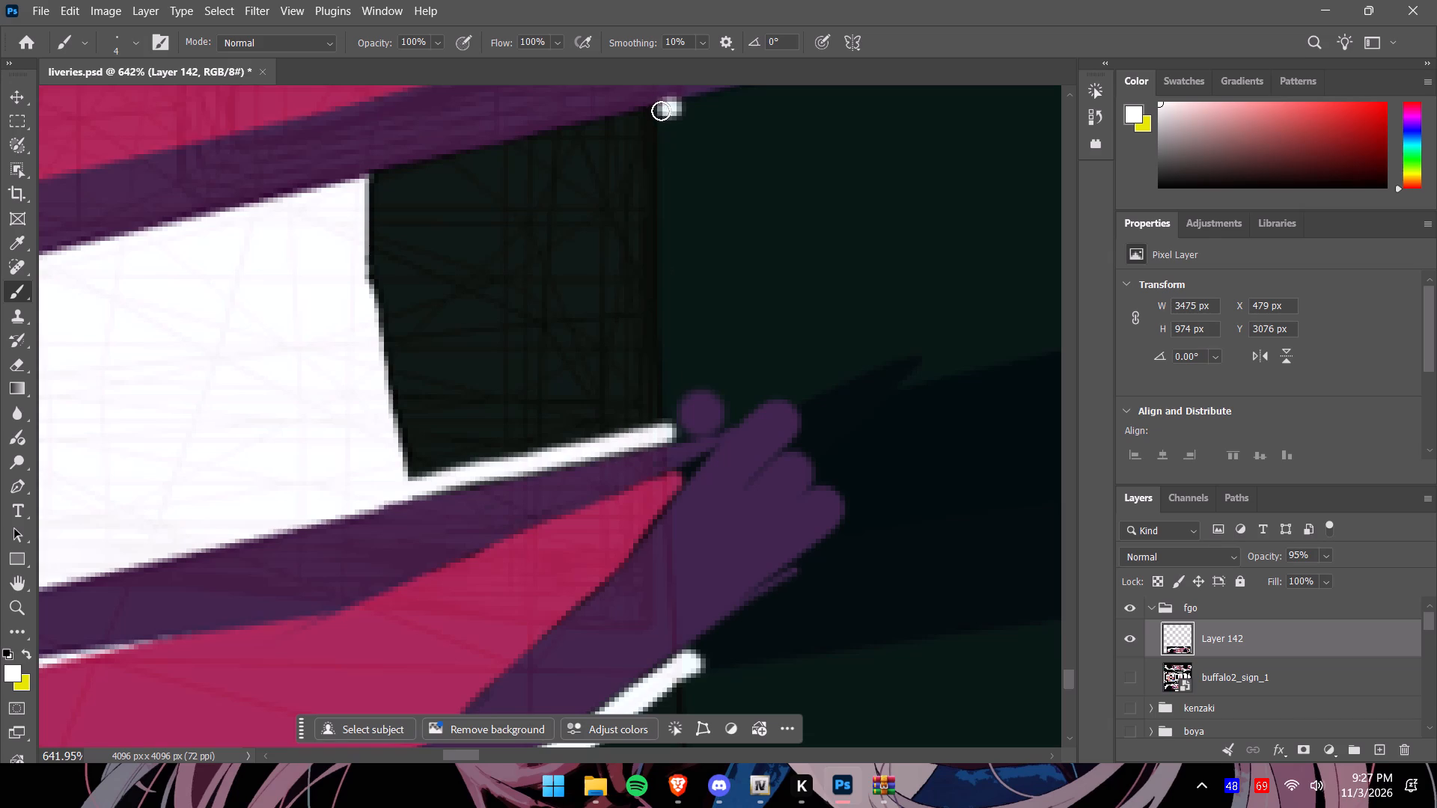
drag(661, 111, 448, 160)
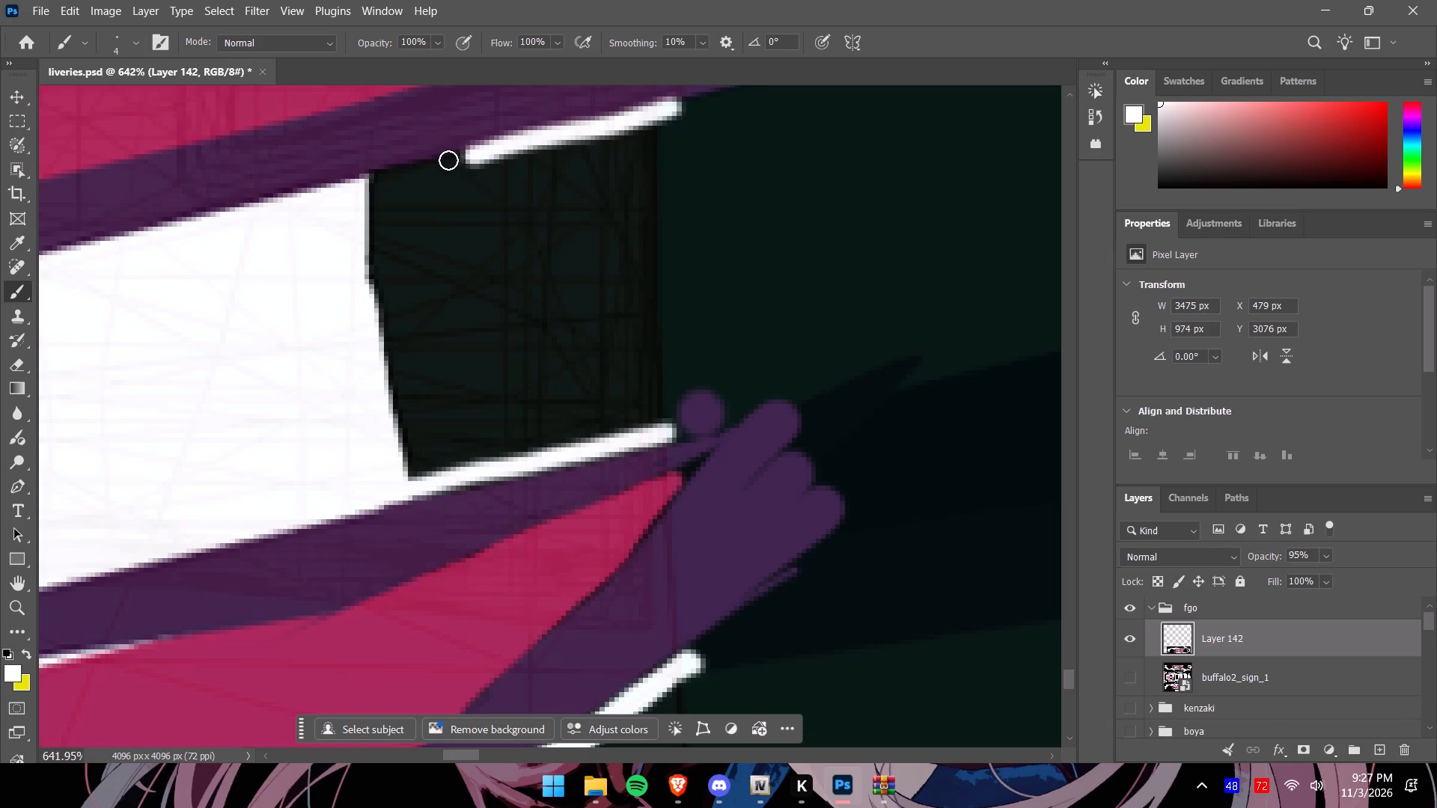
drag(448, 160, 356, 187)
drag(435, 179, 443, 177)
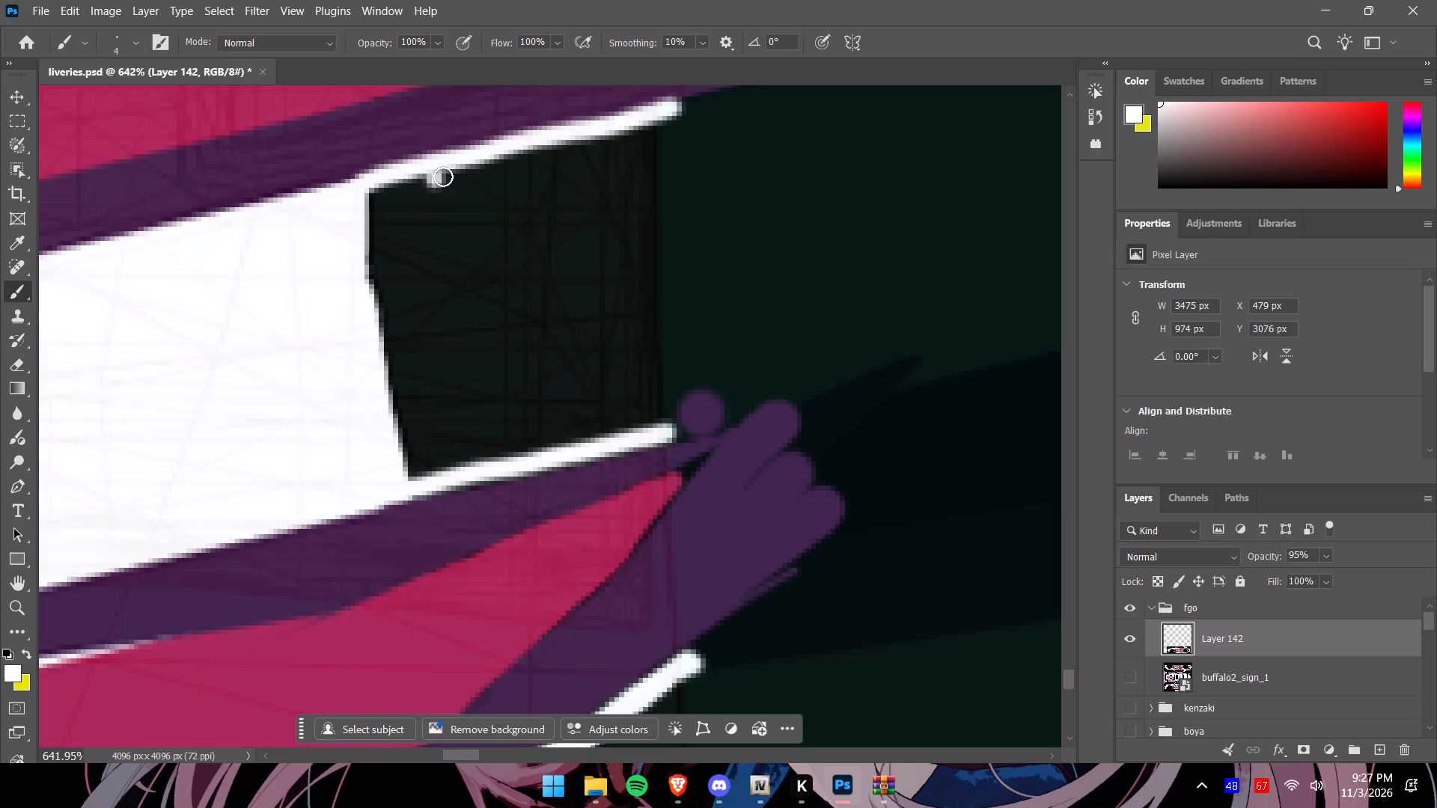
drag(443, 177, 662, 284)
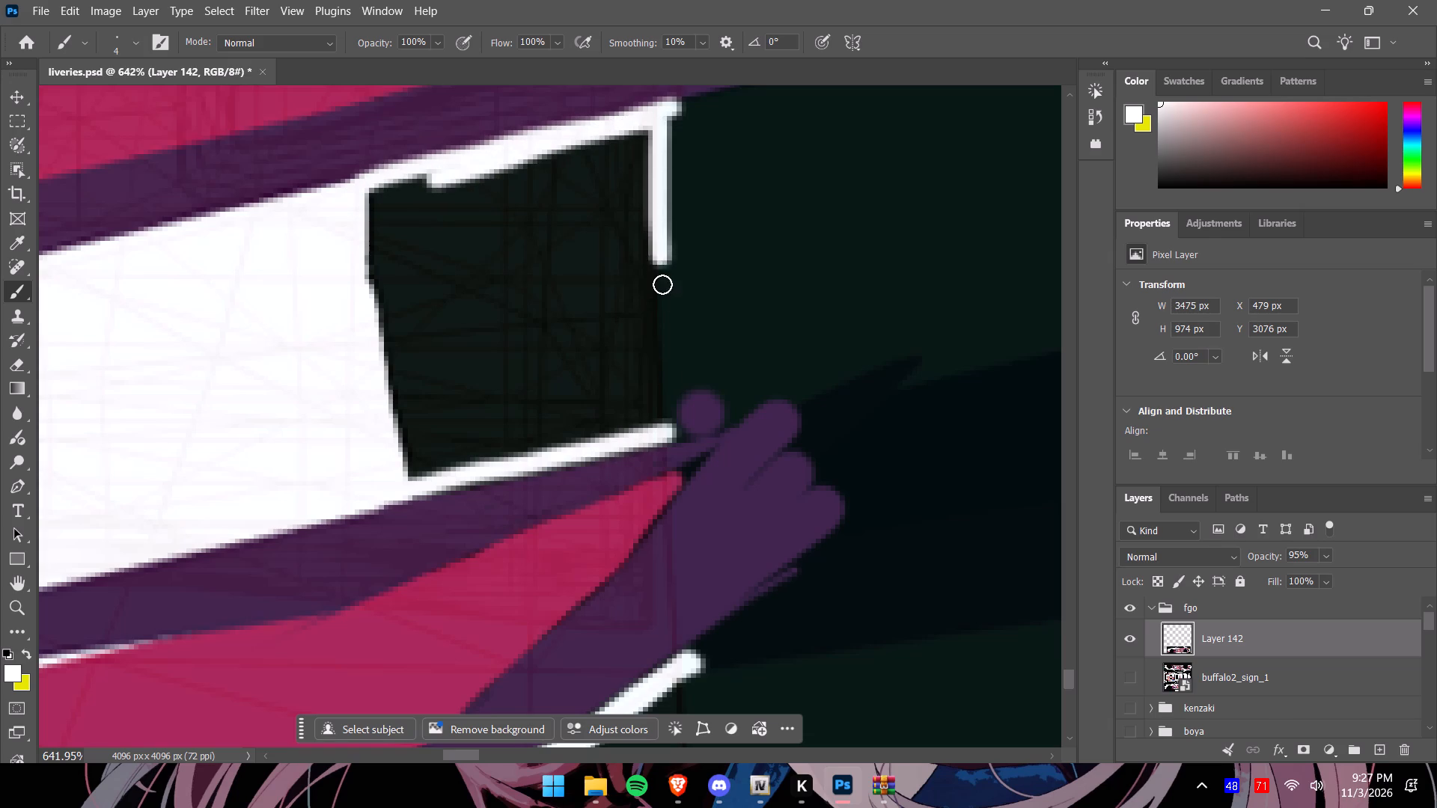
drag(662, 284, 662, 424)
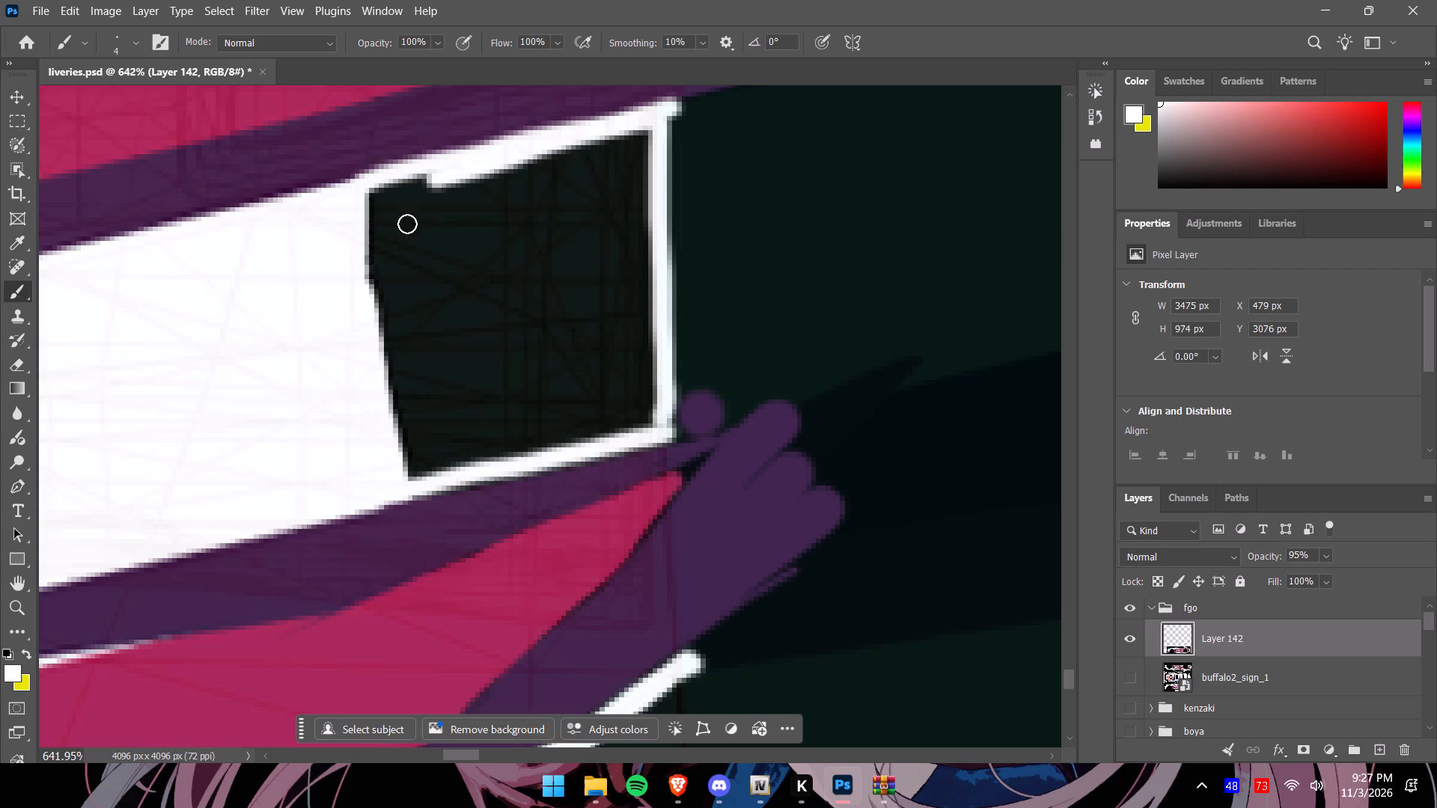
Set the brush size to 10 px and fill the outlined gap between the upper and lower stripe groups with white.
click(137, 39)
drag(200, 79, 155, 78)
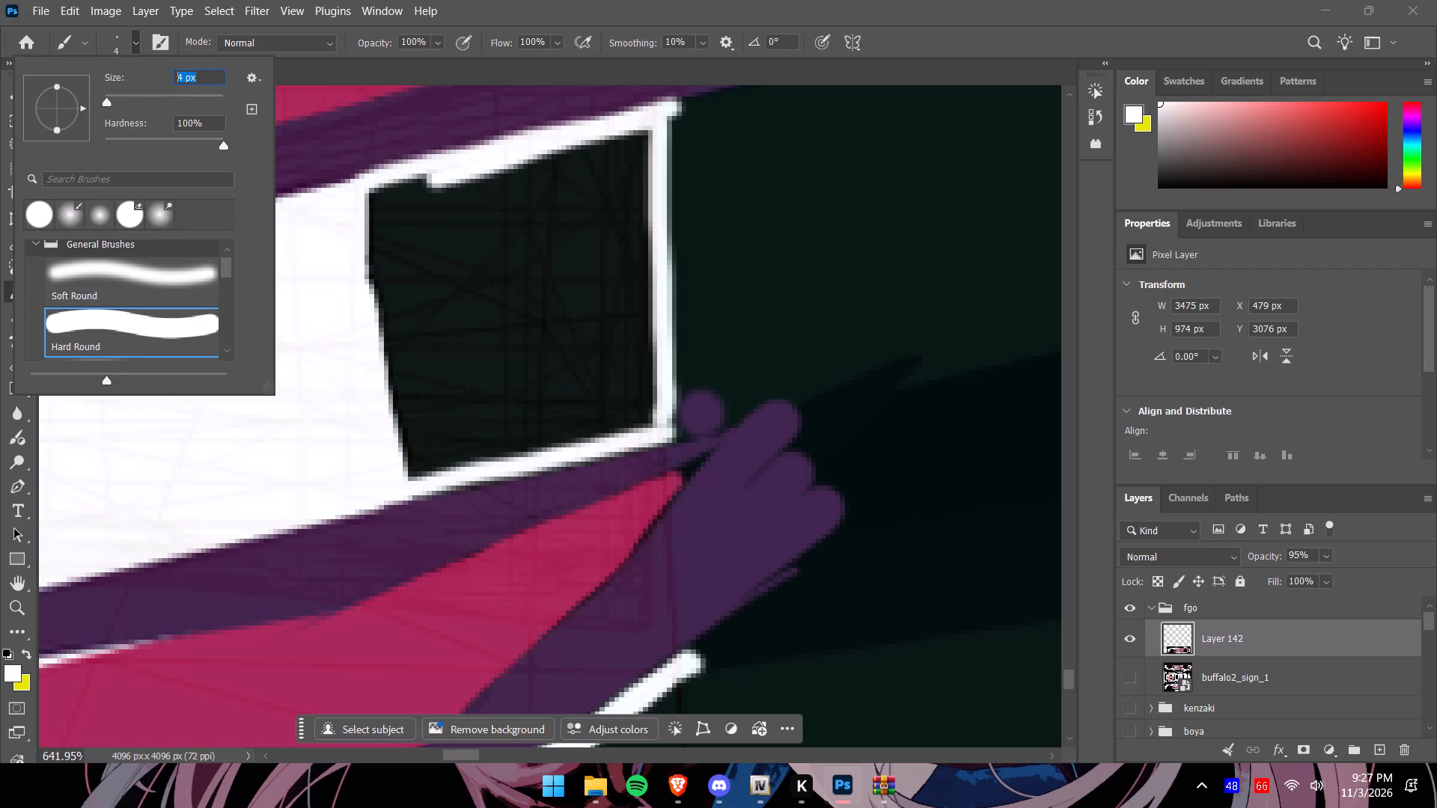
drag(155, 78, 149, 80)
key(1)
key(0)
click(134, 39)
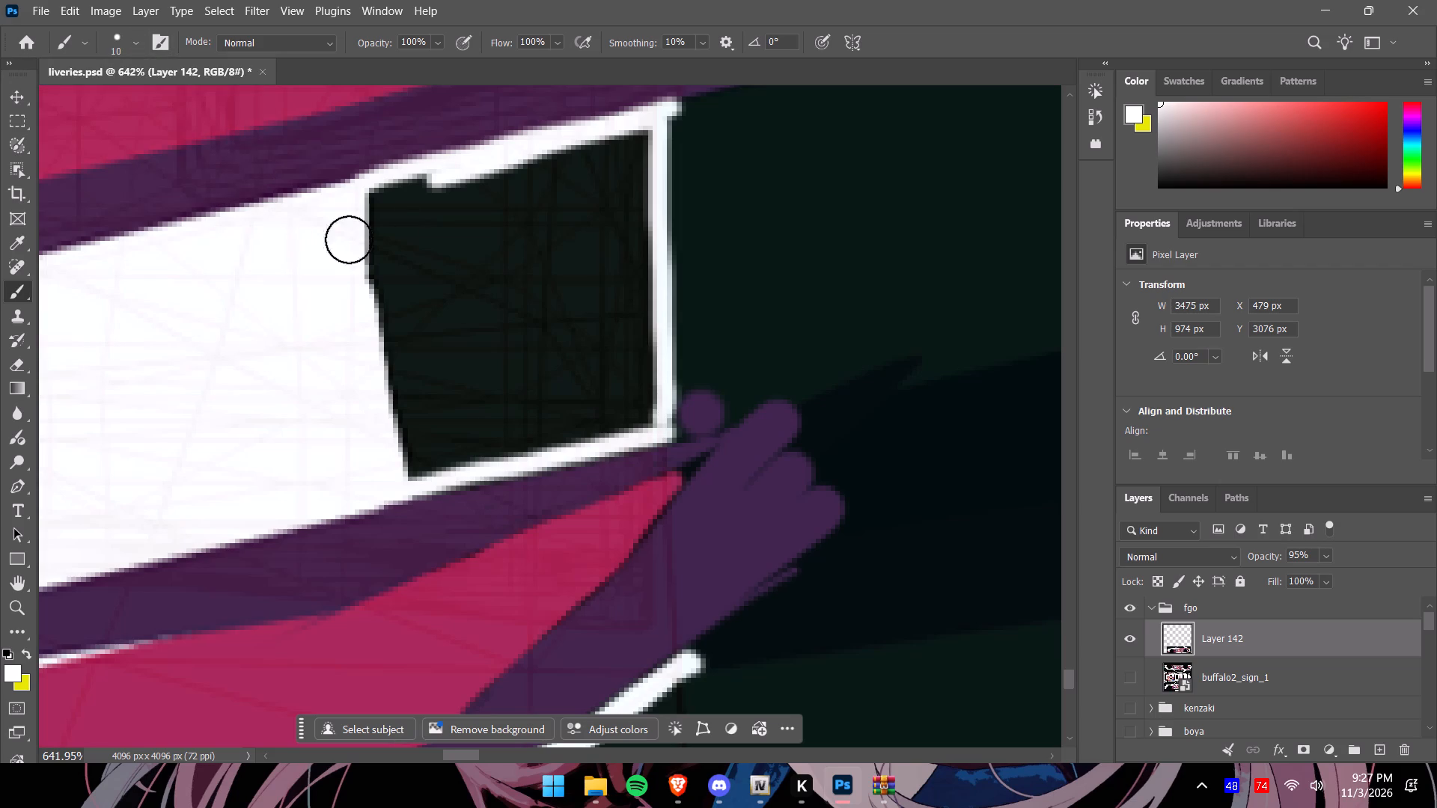
drag(364, 212, 663, 135)
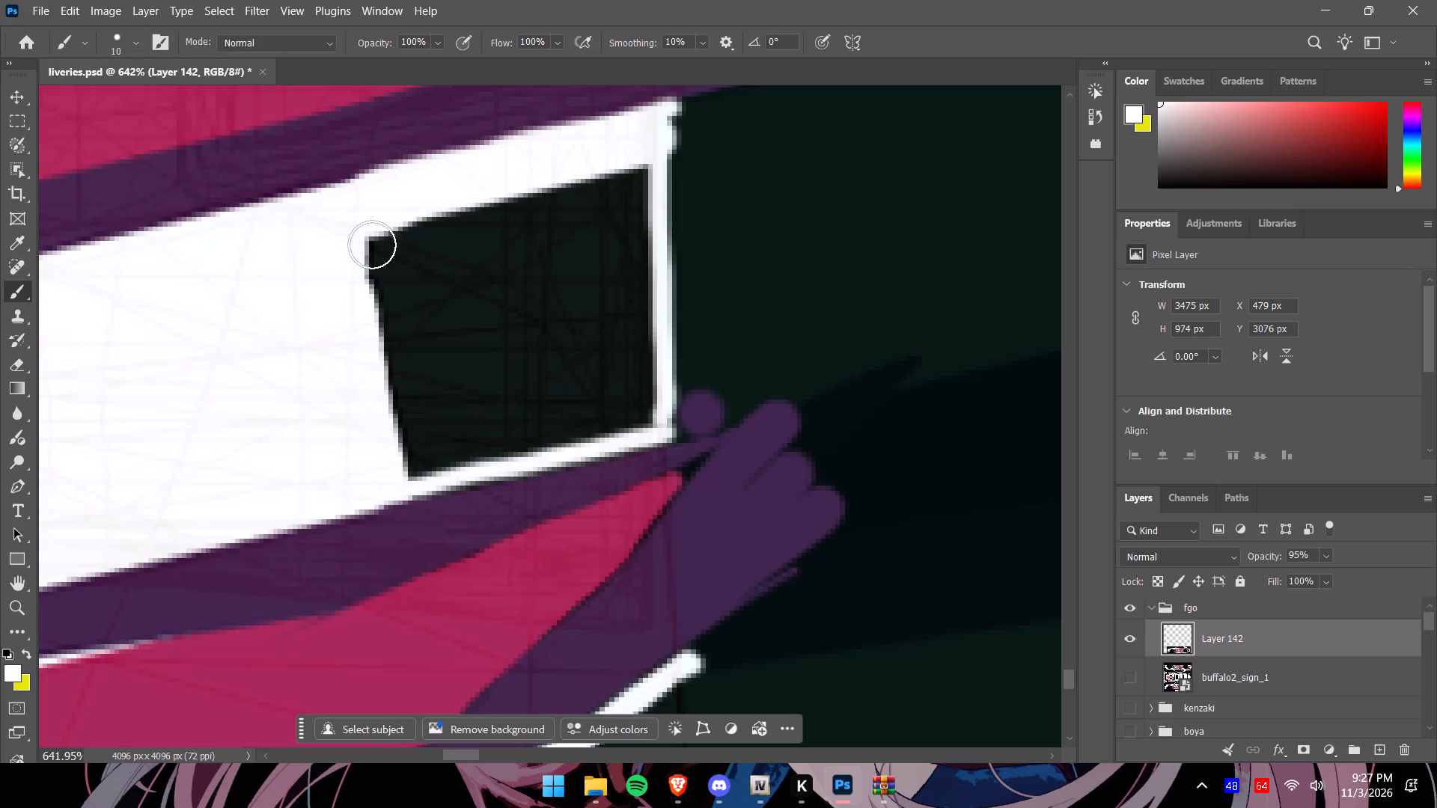
drag(372, 245, 731, 169)
drag(365, 272, 762, 201)
drag(361, 309, 785, 230)
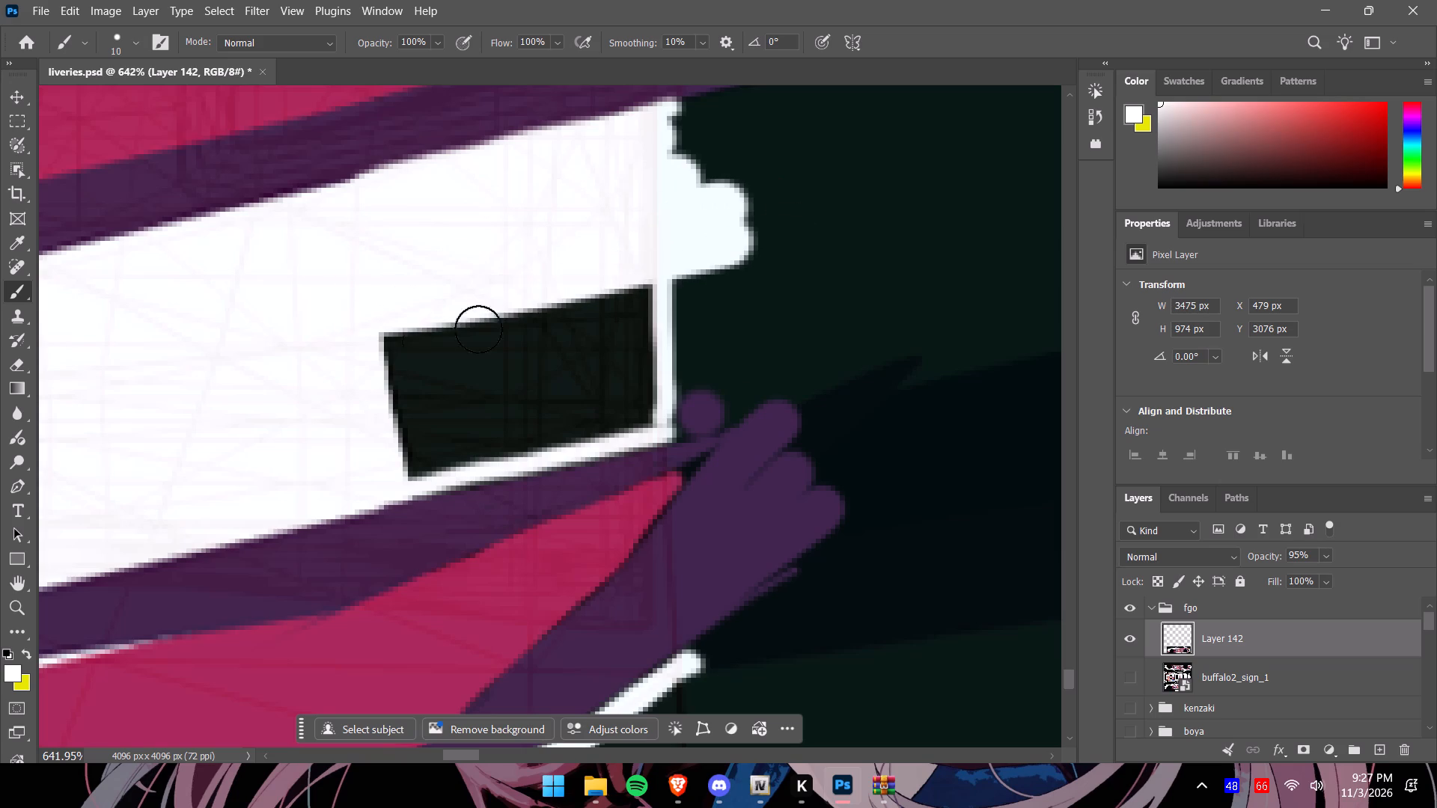
drag(410, 347, 703, 284)
drag(365, 353, 778, 271)
drag(394, 394, 747, 307)
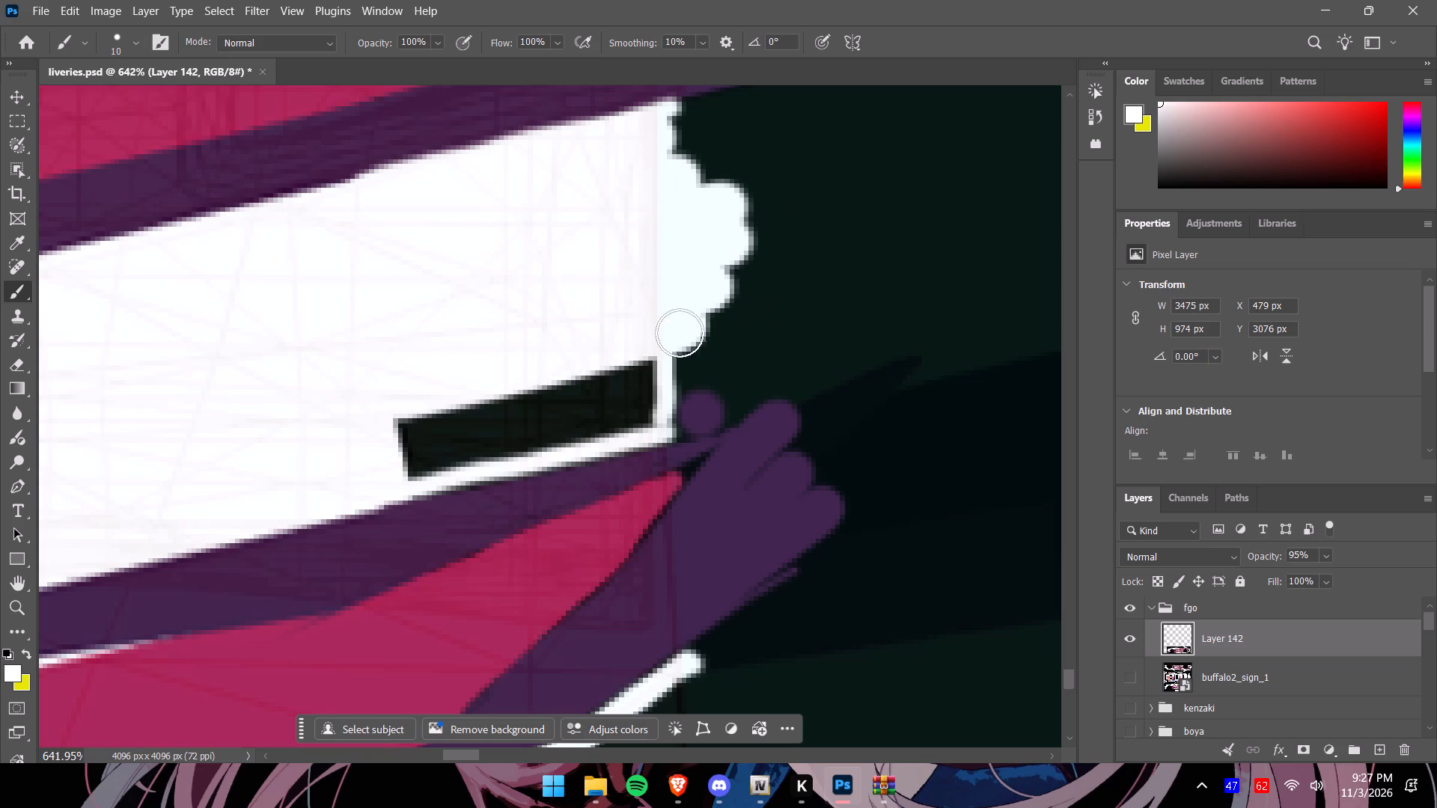
drag(403, 417, 724, 346)
drag(412, 443, 671, 381)
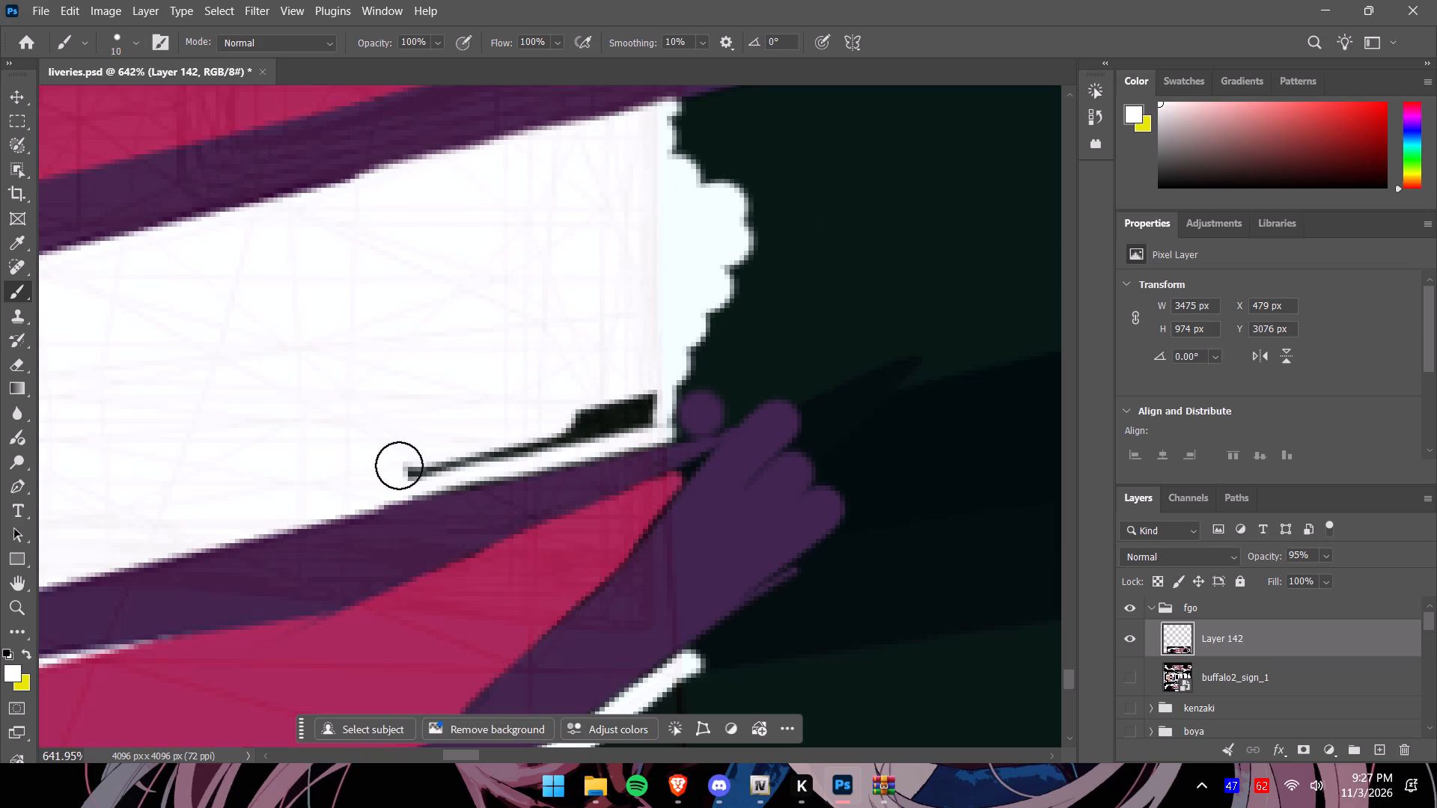
drag(400, 464, 652, 392)
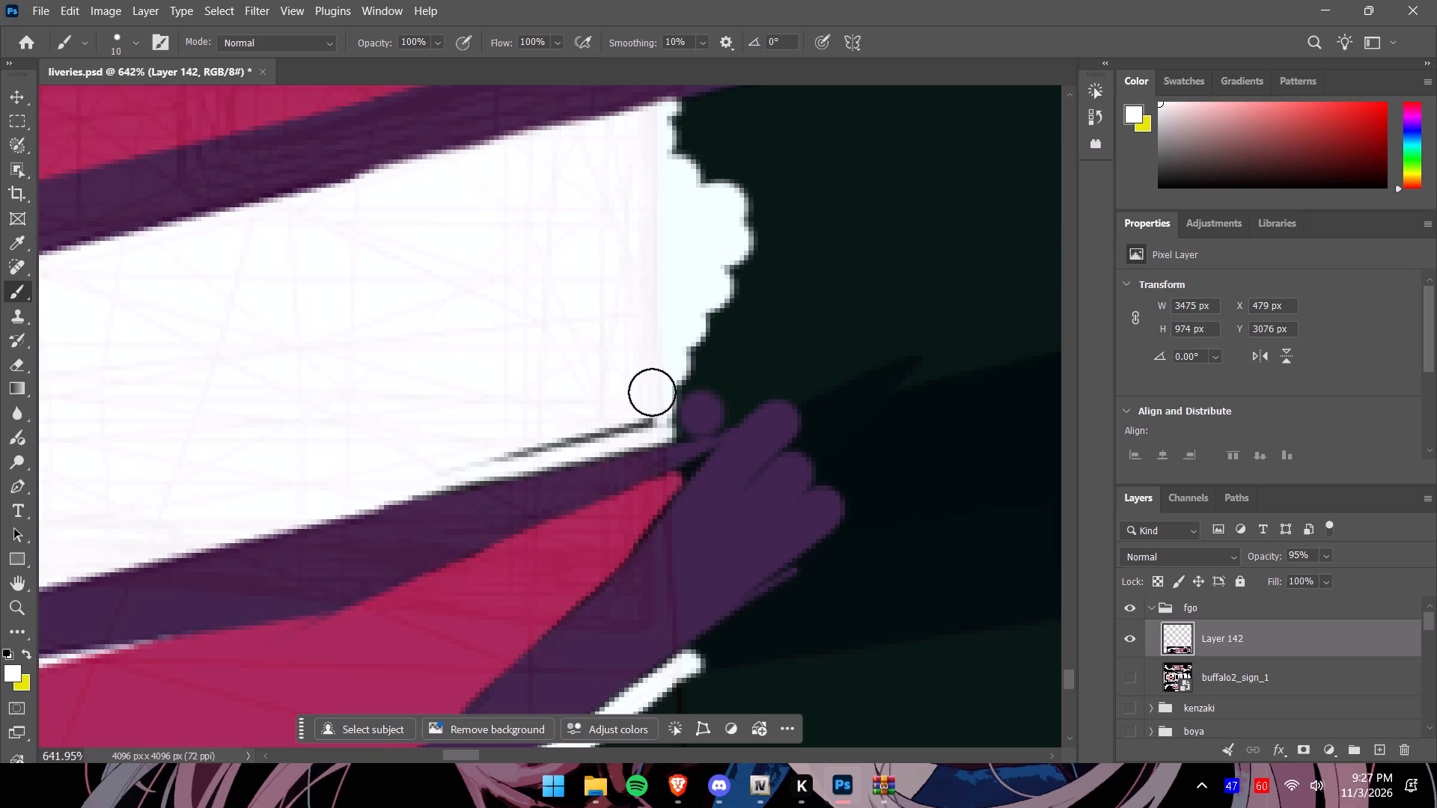
drag(652, 392, 459, 444)
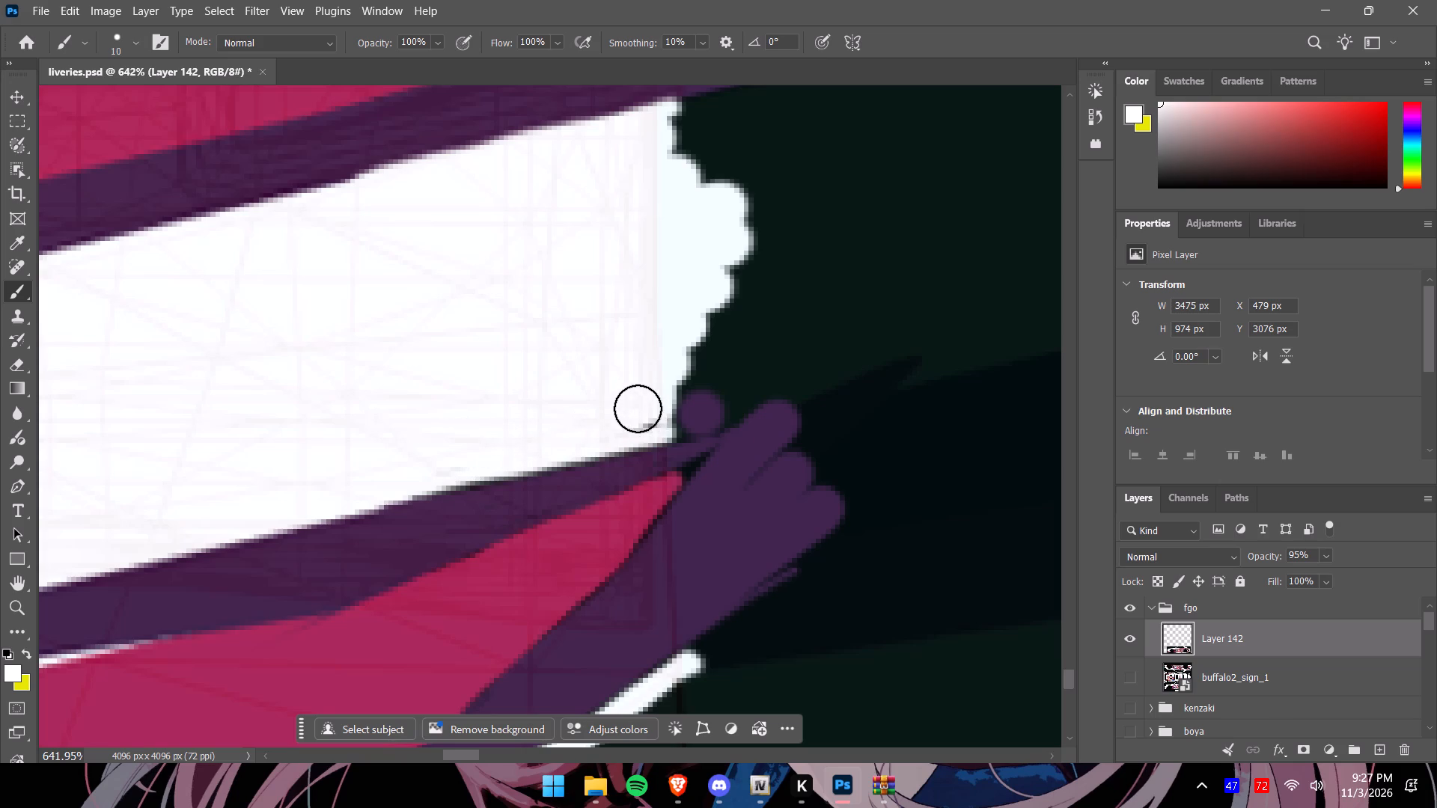
click(638, 408)
Fill the outlined area below the lowest purple stripe with white, extending it slightly past the strip's outer and lower borders.
click(1064, 679)
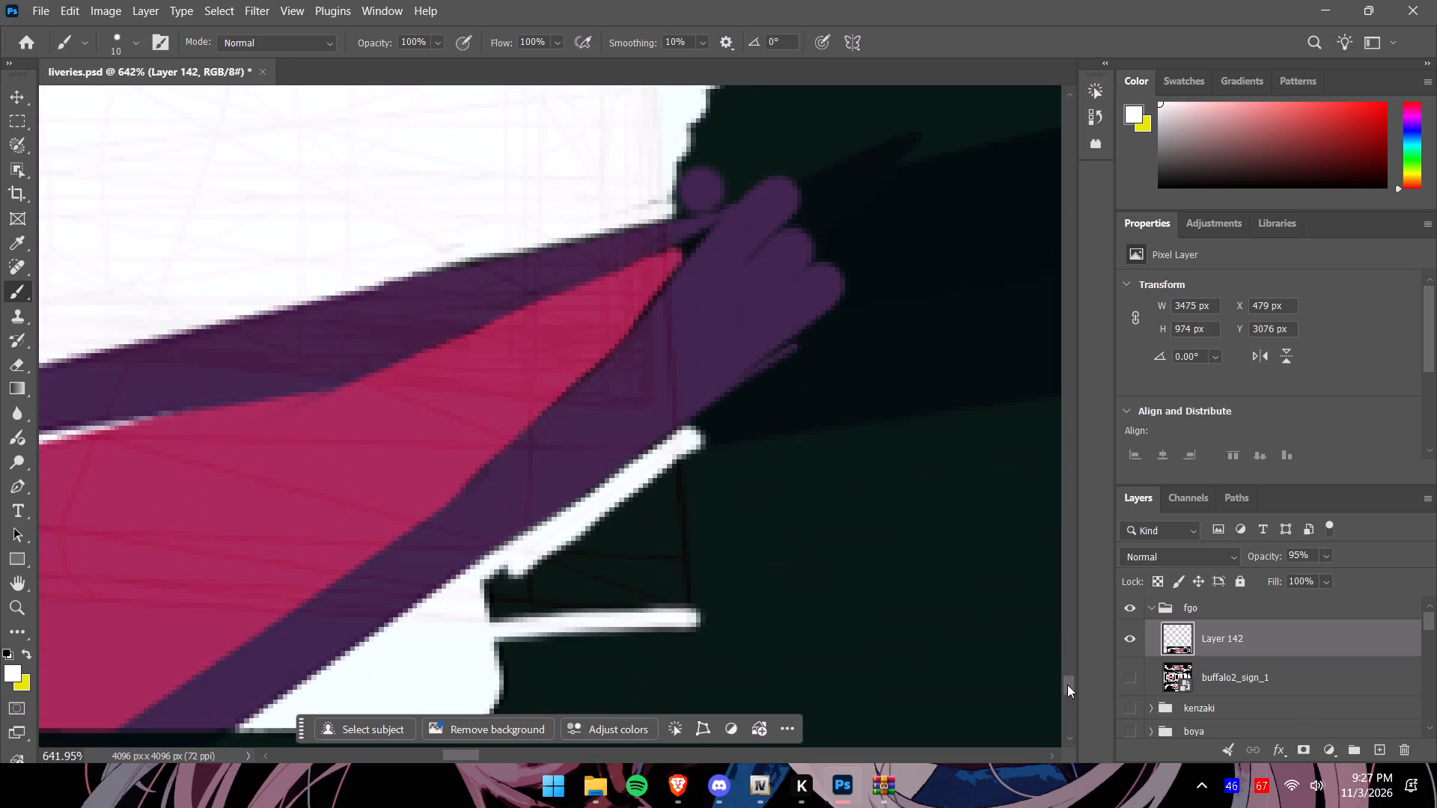
drag(491, 620, 677, 495)
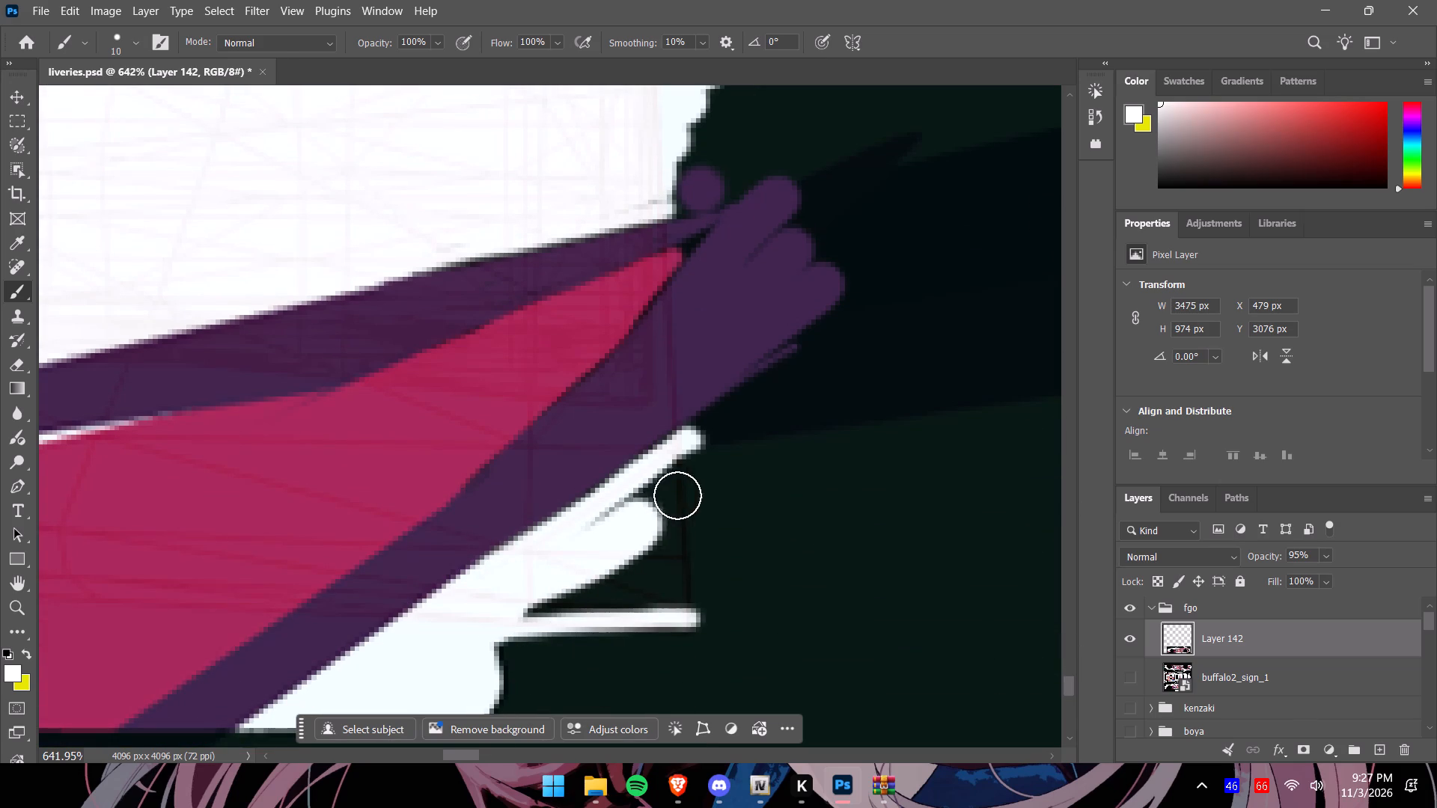
drag(677, 495, 646, 562)
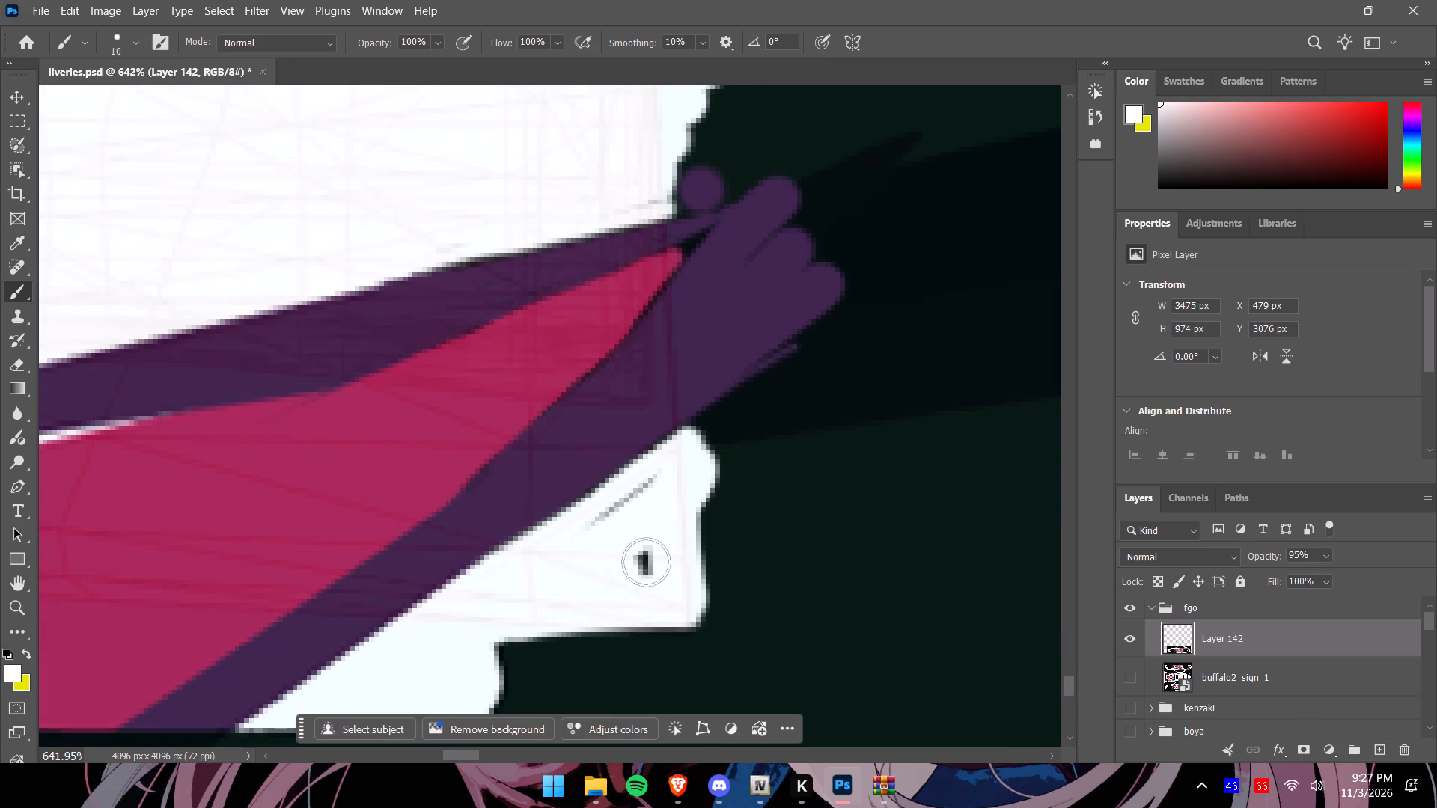
drag(646, 562, 702, 450)
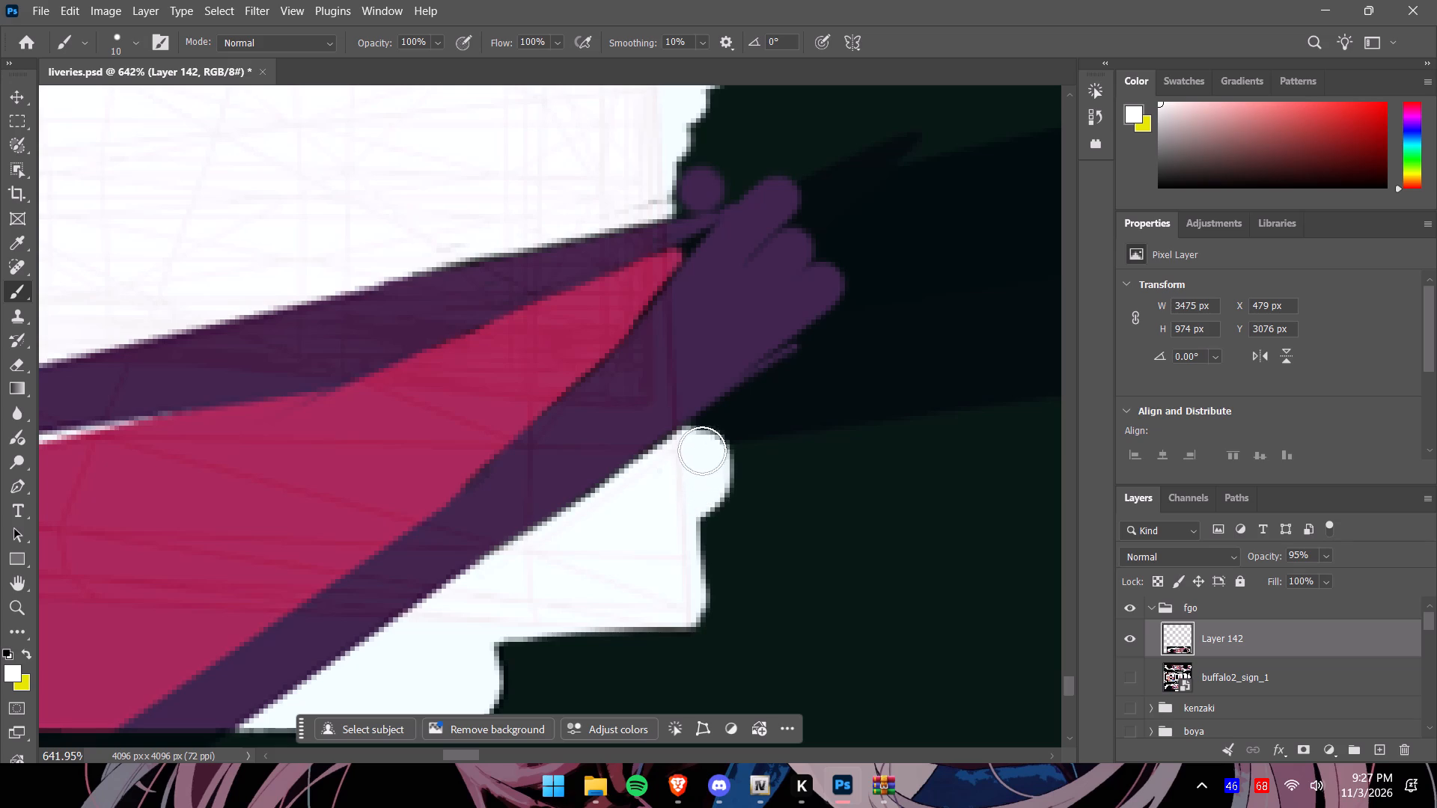
drag(702, 450, 676, 638)
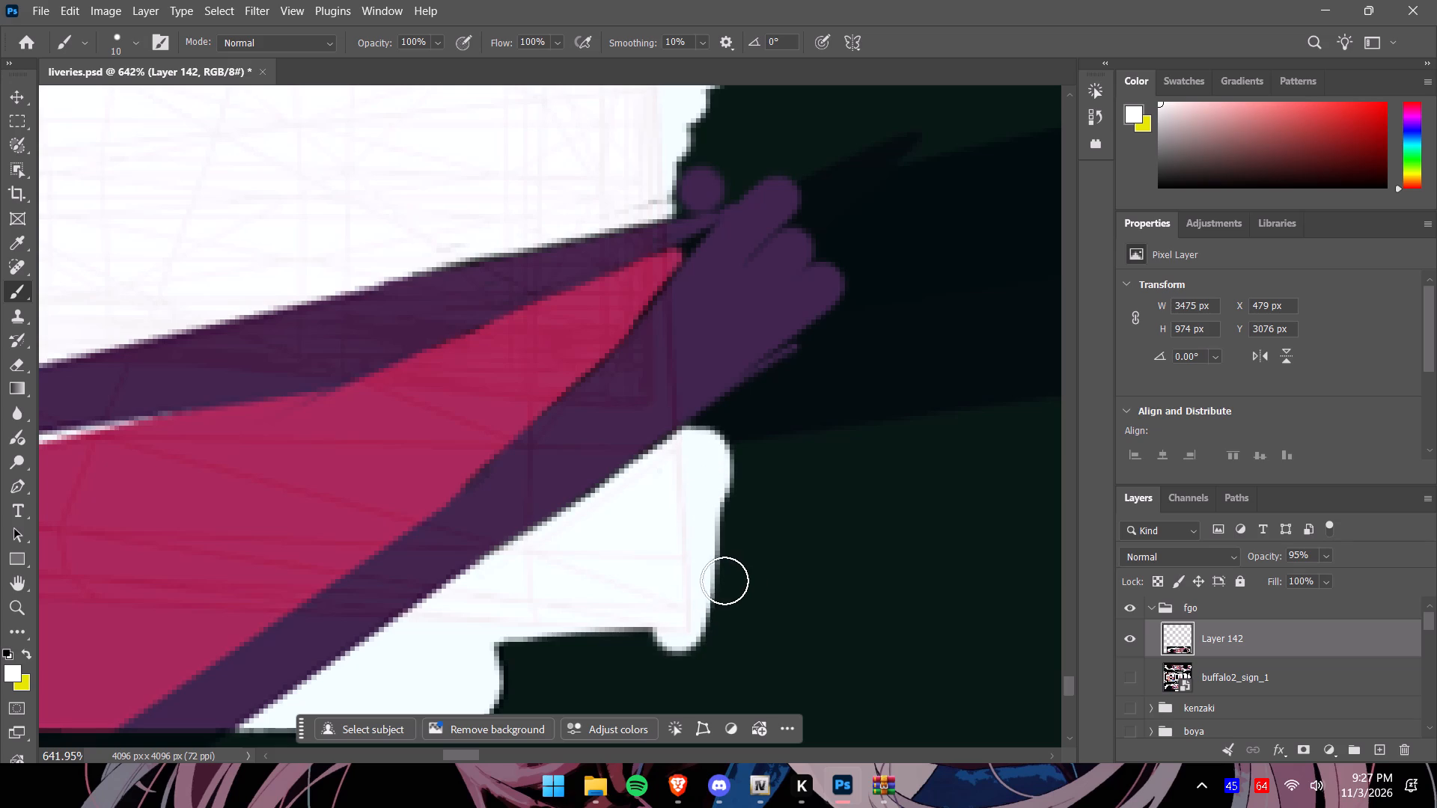
alt+scroll(702, 530, down, 13)
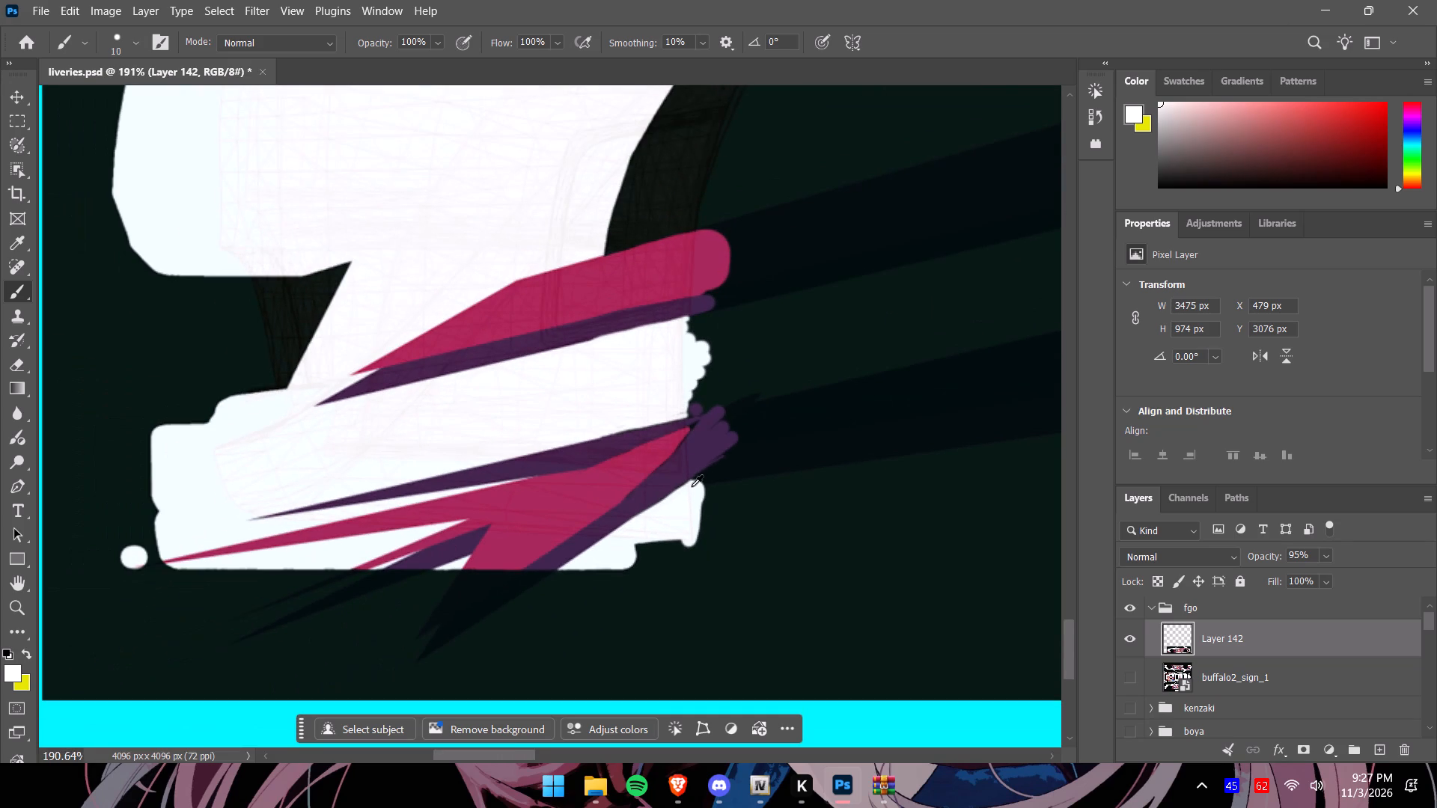
Fill the dark notch between the large white panel and the lower striped area with white, following the template part's curved outer edge.
alt+scroll(238, 263, up, 7)
drag(257, 286, 272, 321)
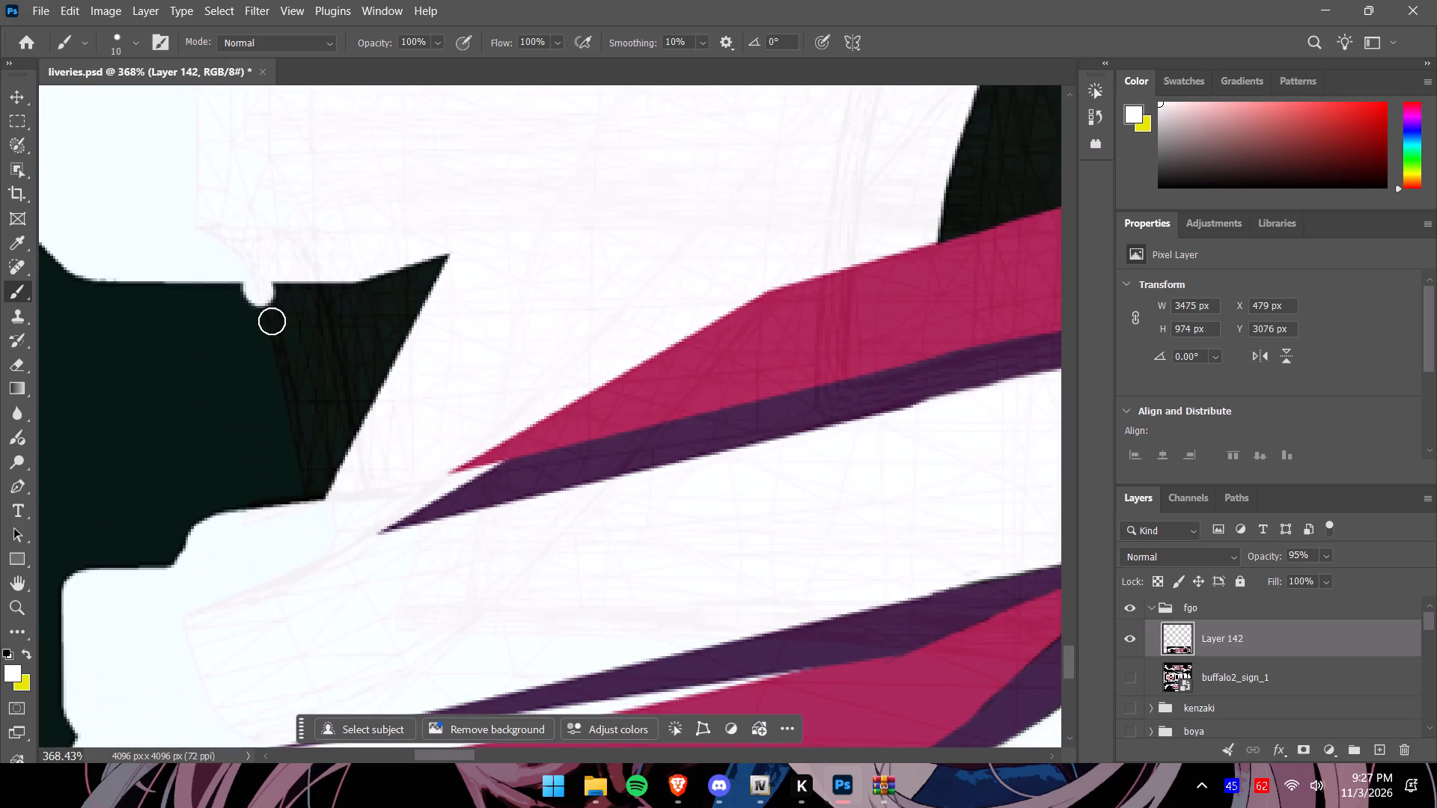
drag(272, 321, 339, 438)
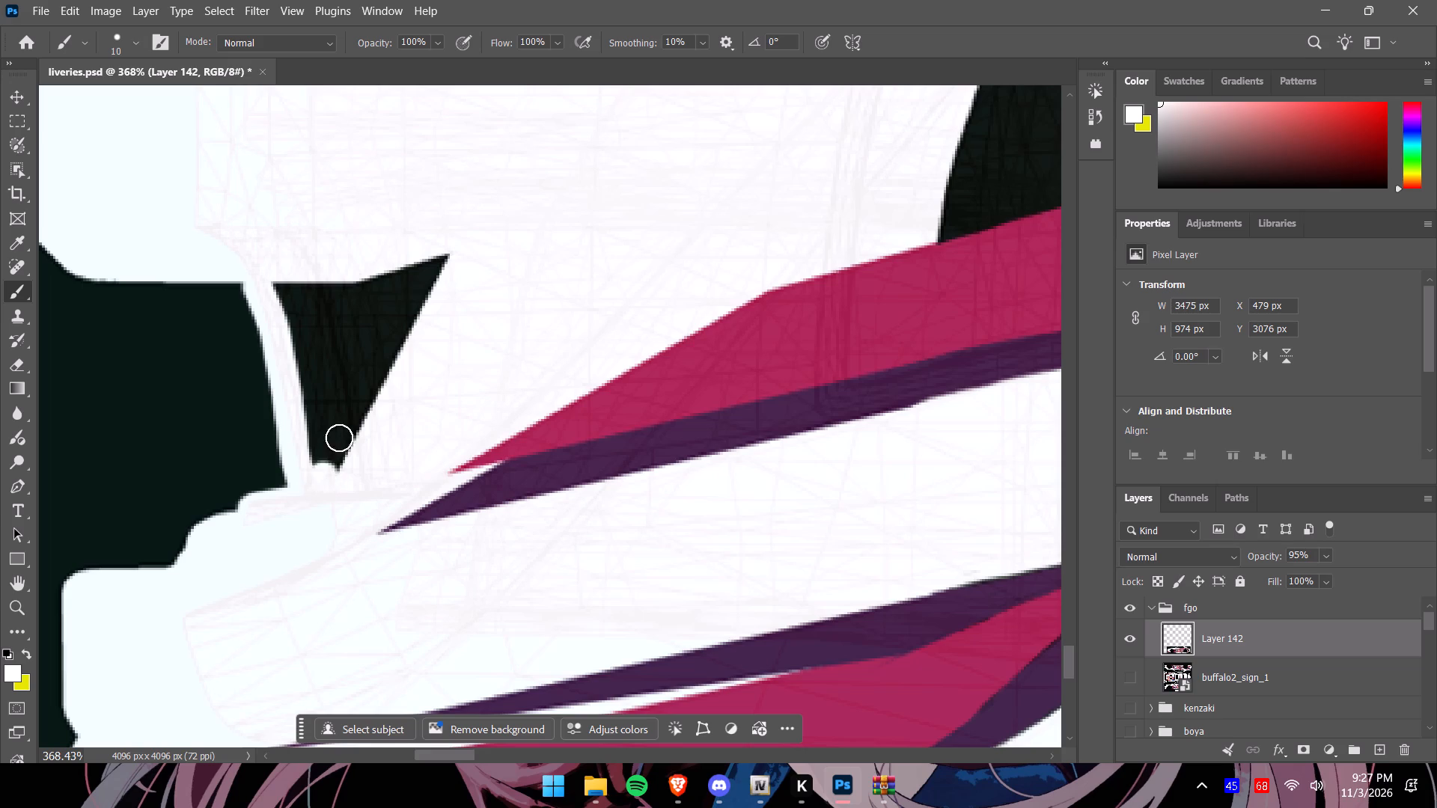
drag(339, 438, 303, 458)
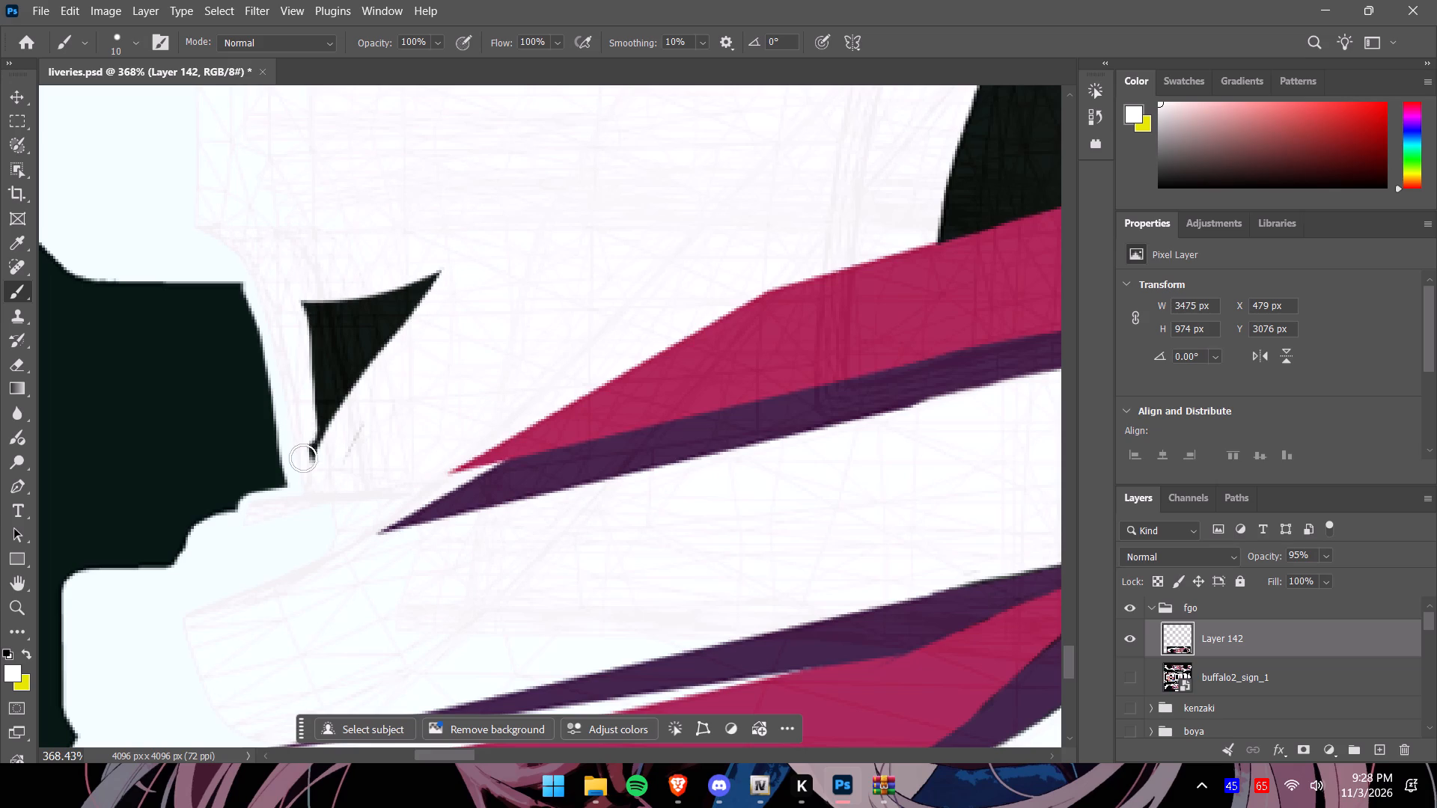
drag(303, 458, 346, 378)
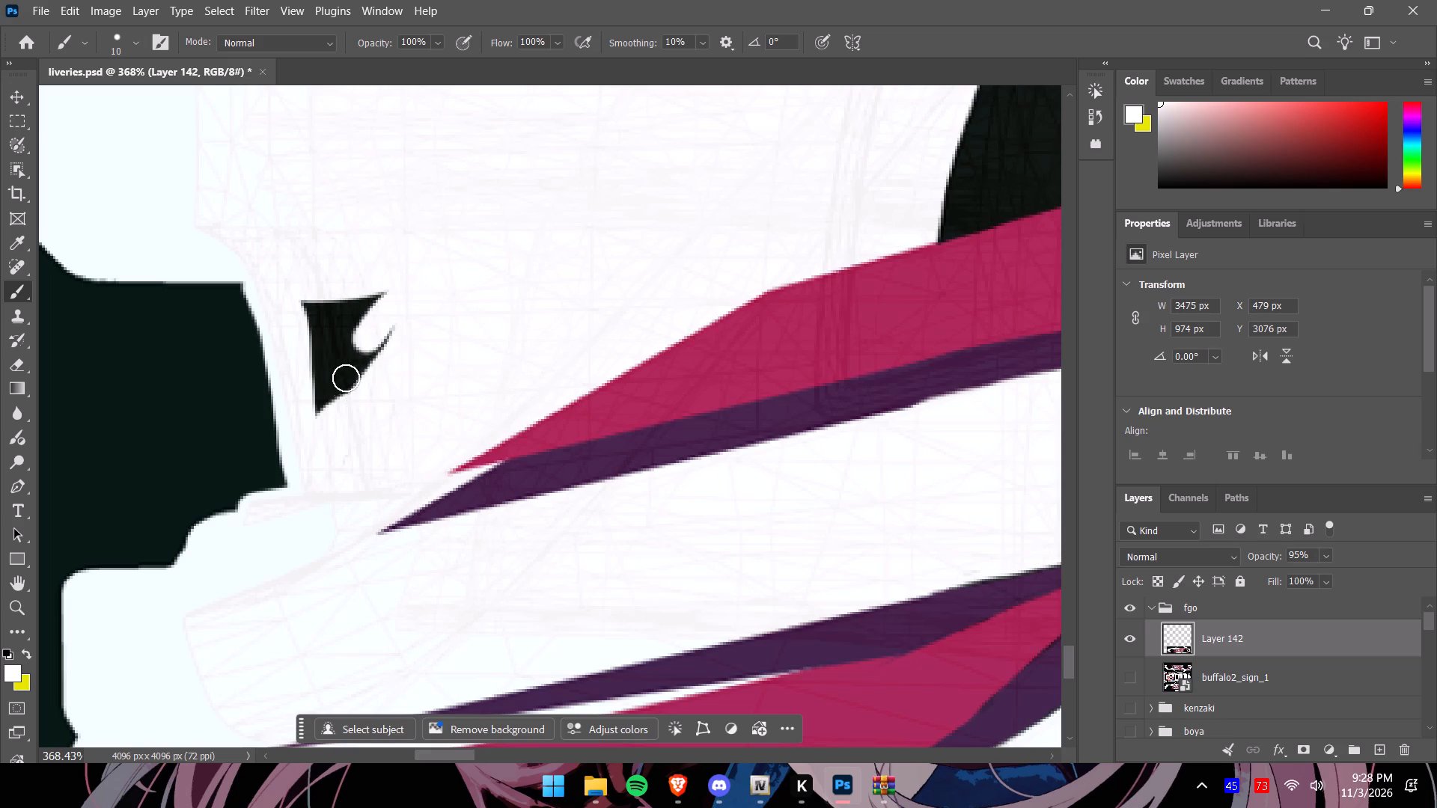
drag(346, 378, 406, 296)
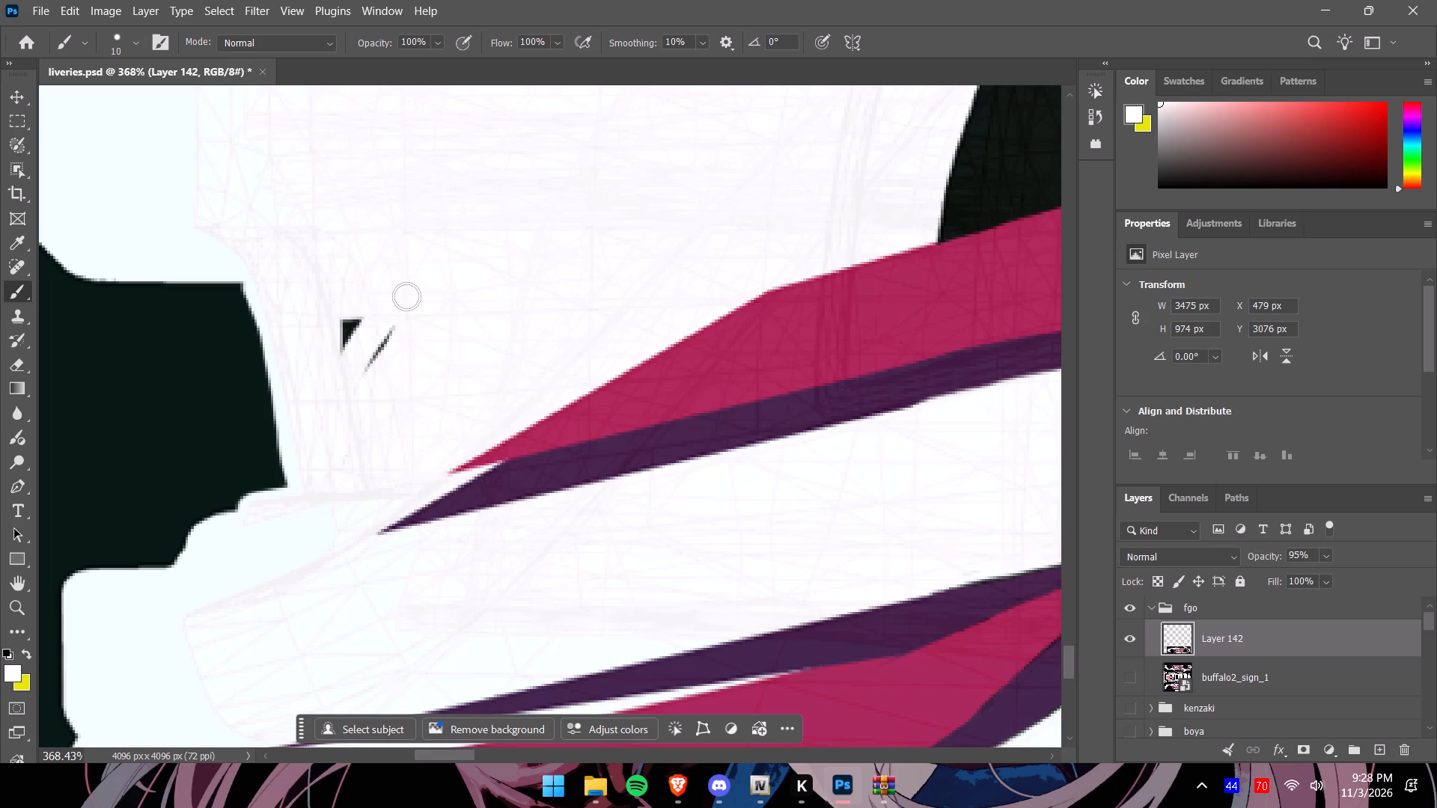
drag(406, 296, 370, 392)
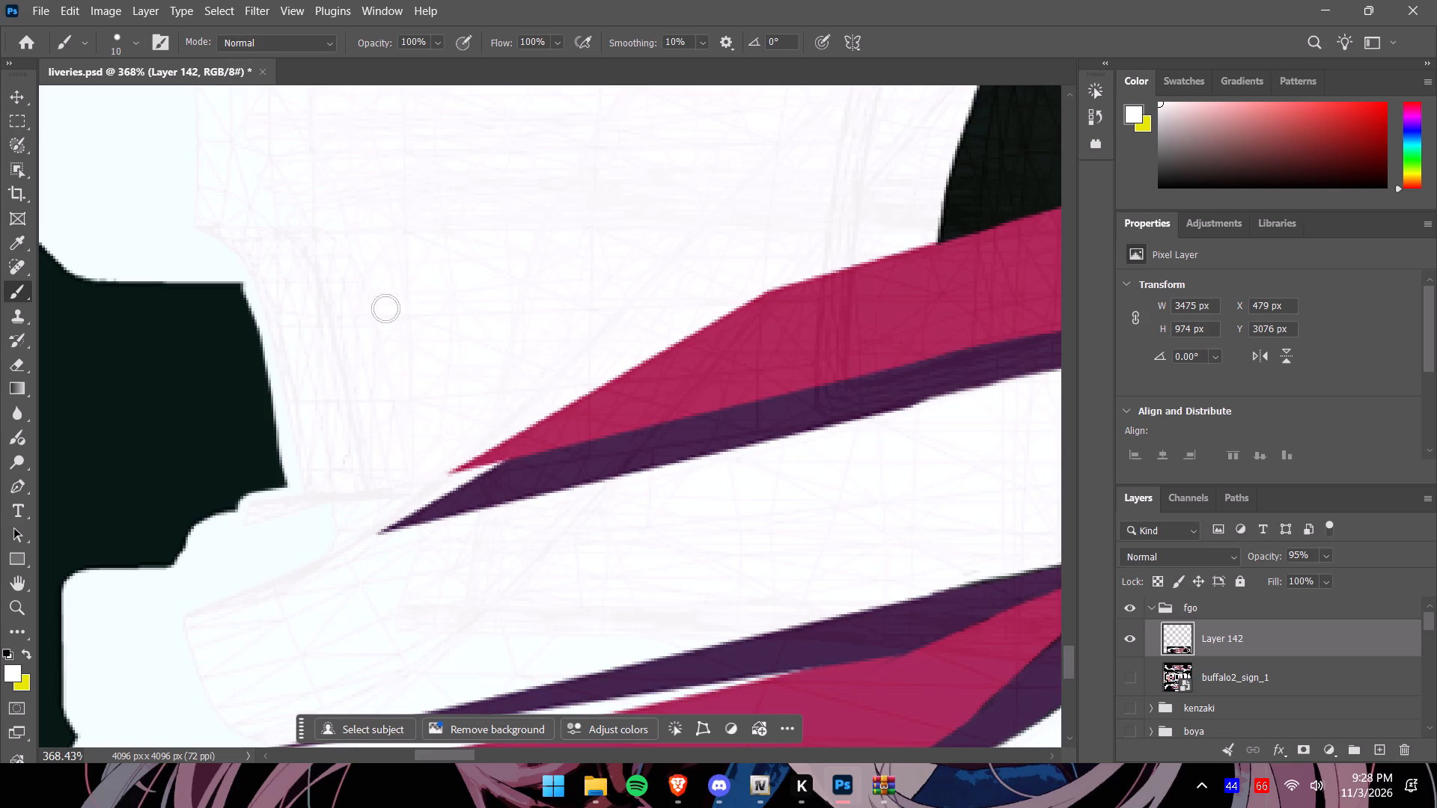
Paint white along the top edge of the upper magenta stripe and fill the wheel-arch strip just above it, slightly past its border.
alt+scroll(381, 287, down, 9)
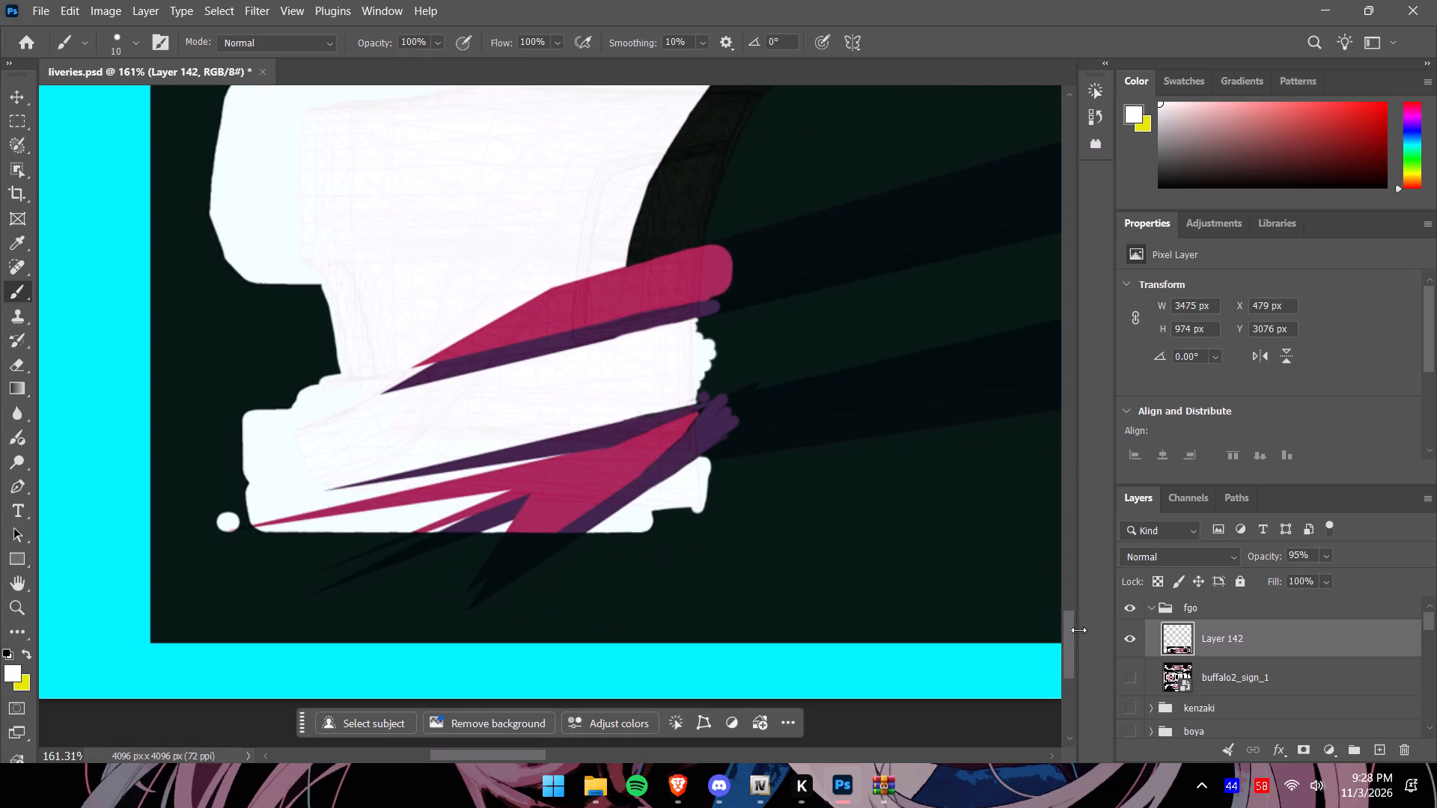
drag(1066, 629, 1067, 602)
alt+scroll(817, 373, up, 8)
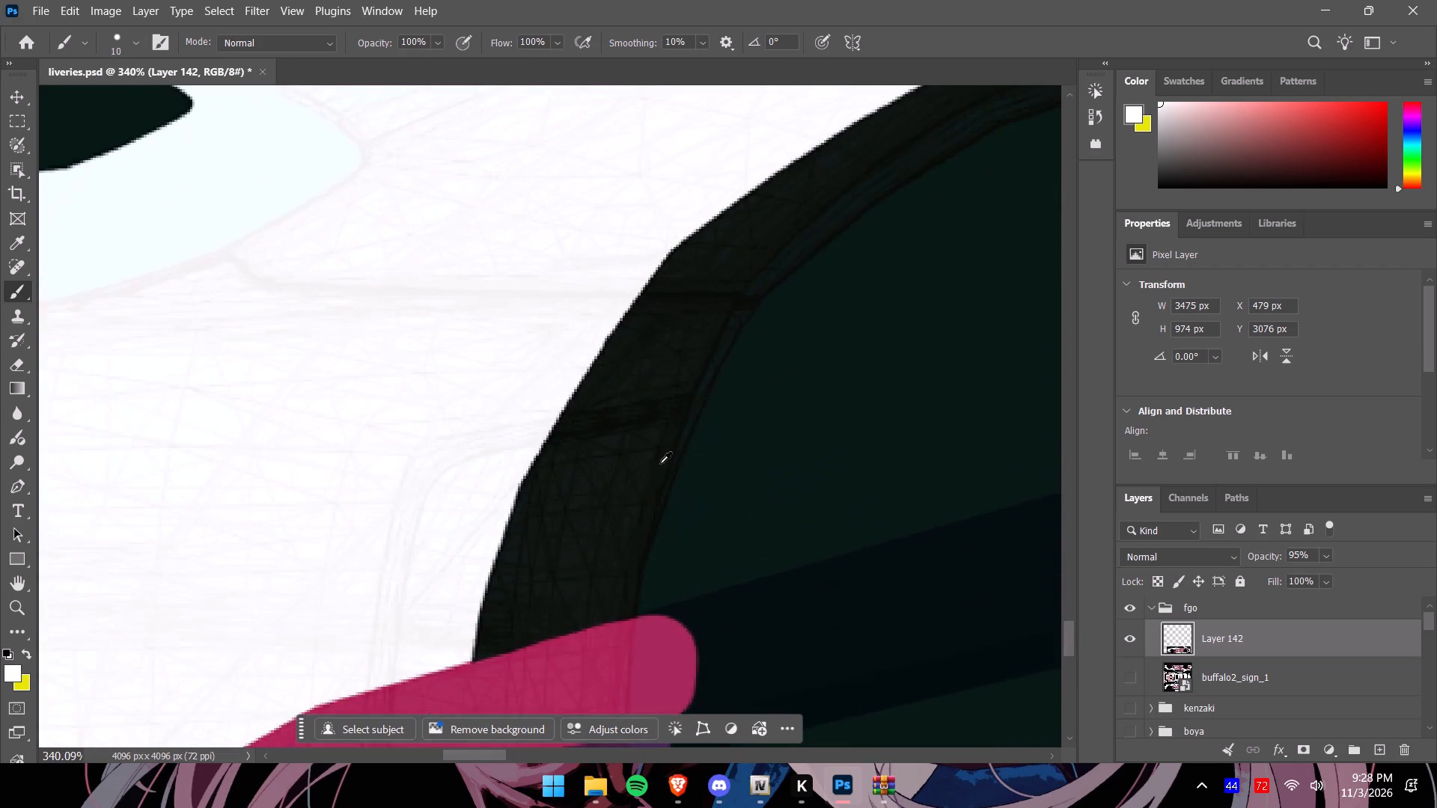
alt+scroll(660, 463, up, 3)
alt+scroll(715, 476, down, 3)
click(1070, 643)
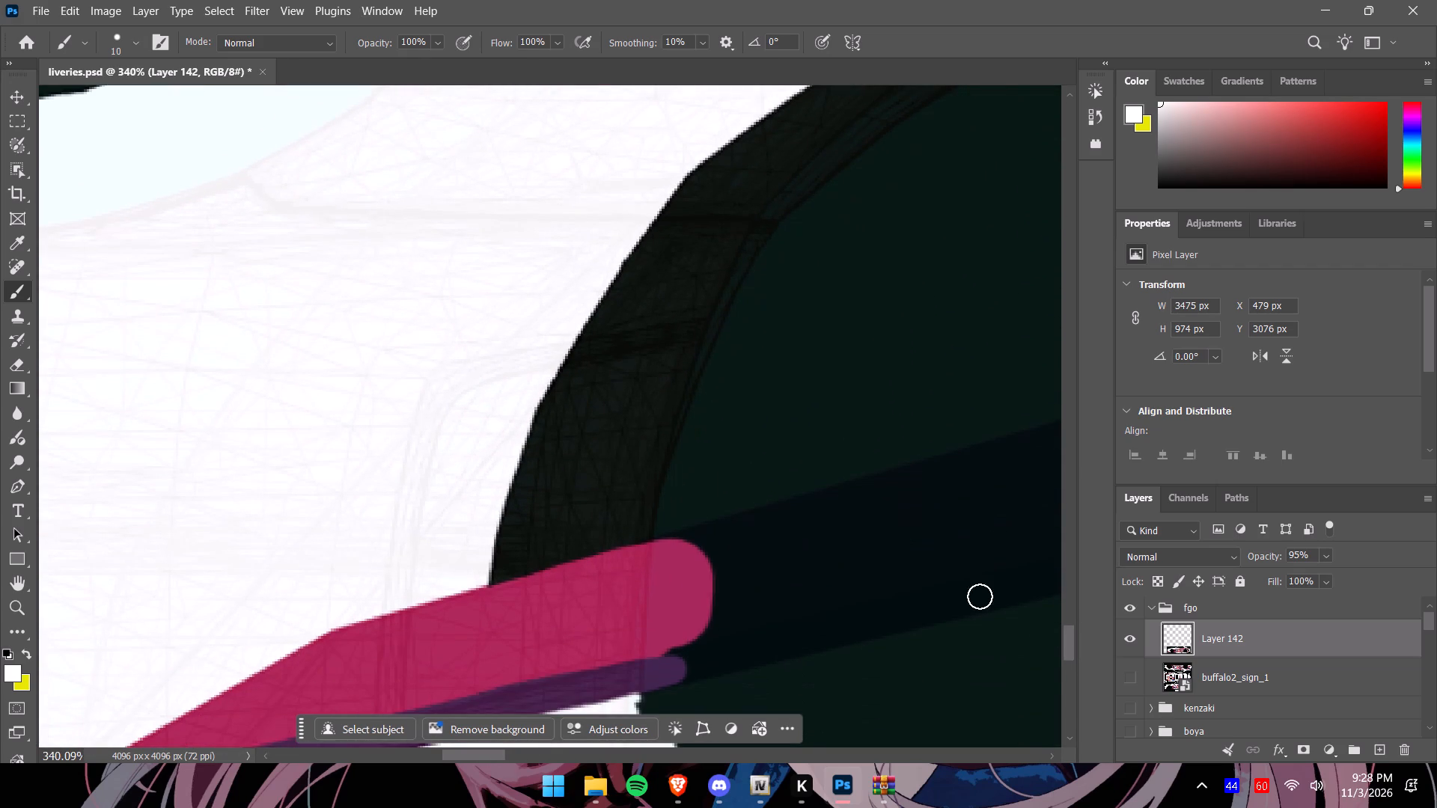
alt+scroll(490, 551, up, 8)
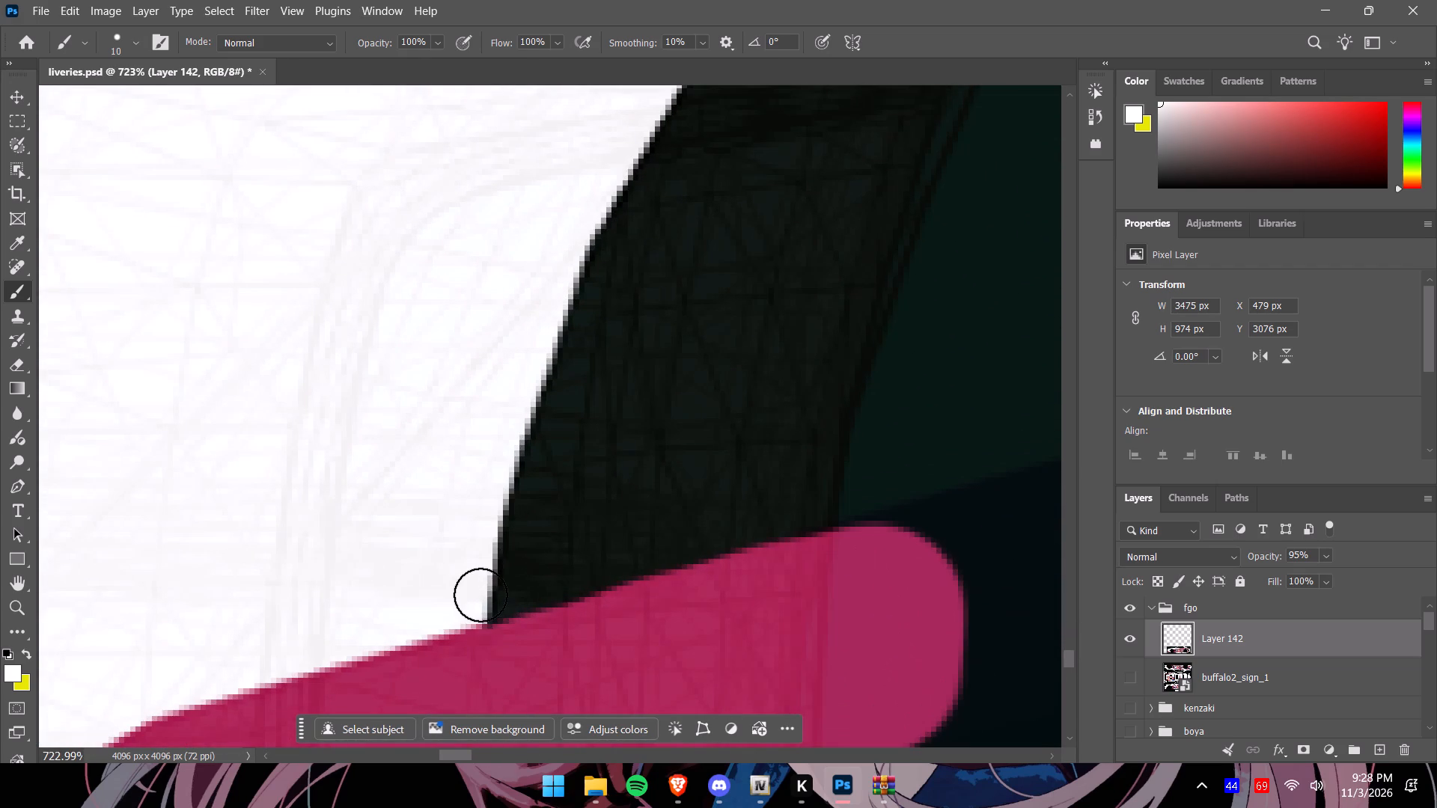
drag(480, 597, 599, 557)
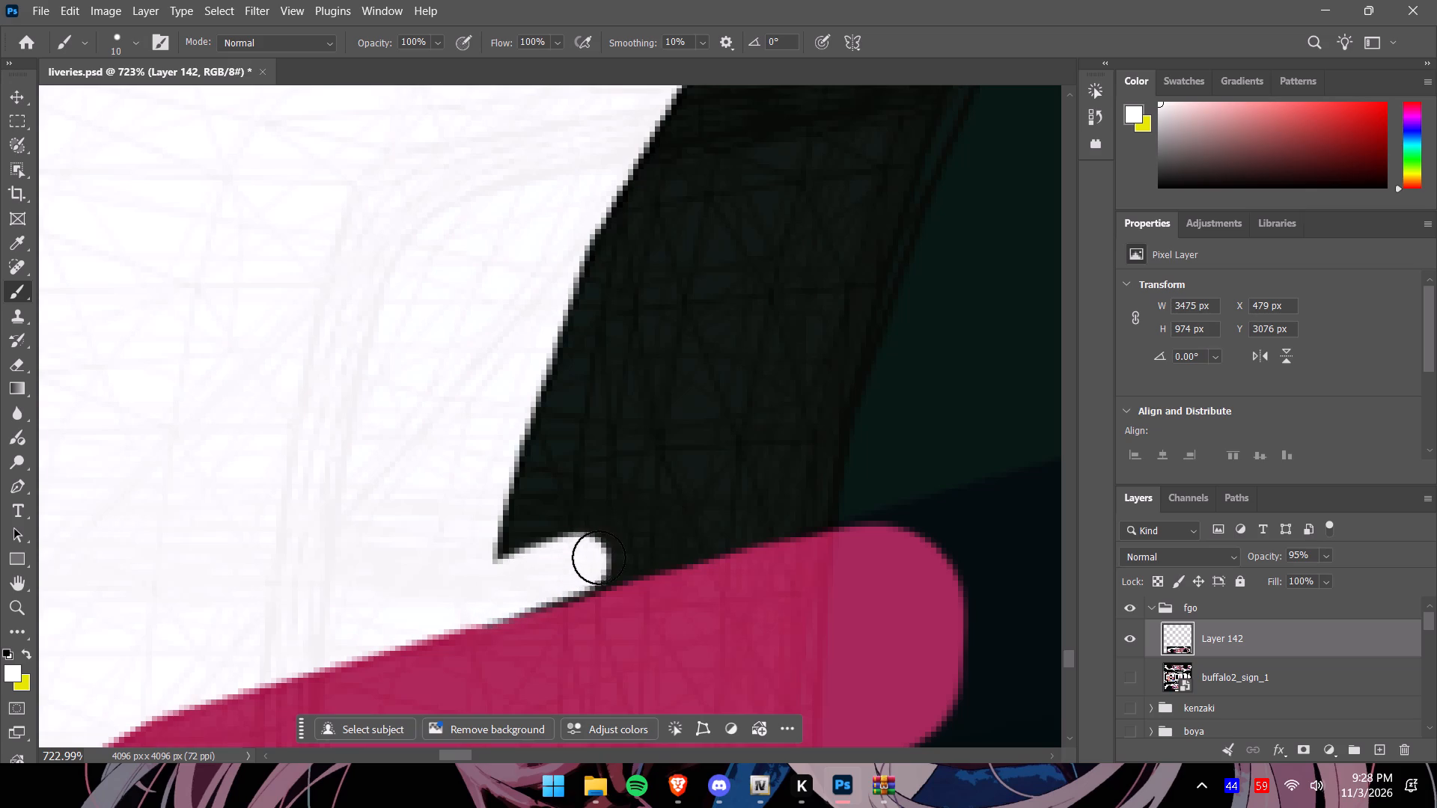
drag(599, 557, 873, 480)
drag(861, 477, 695, 527)
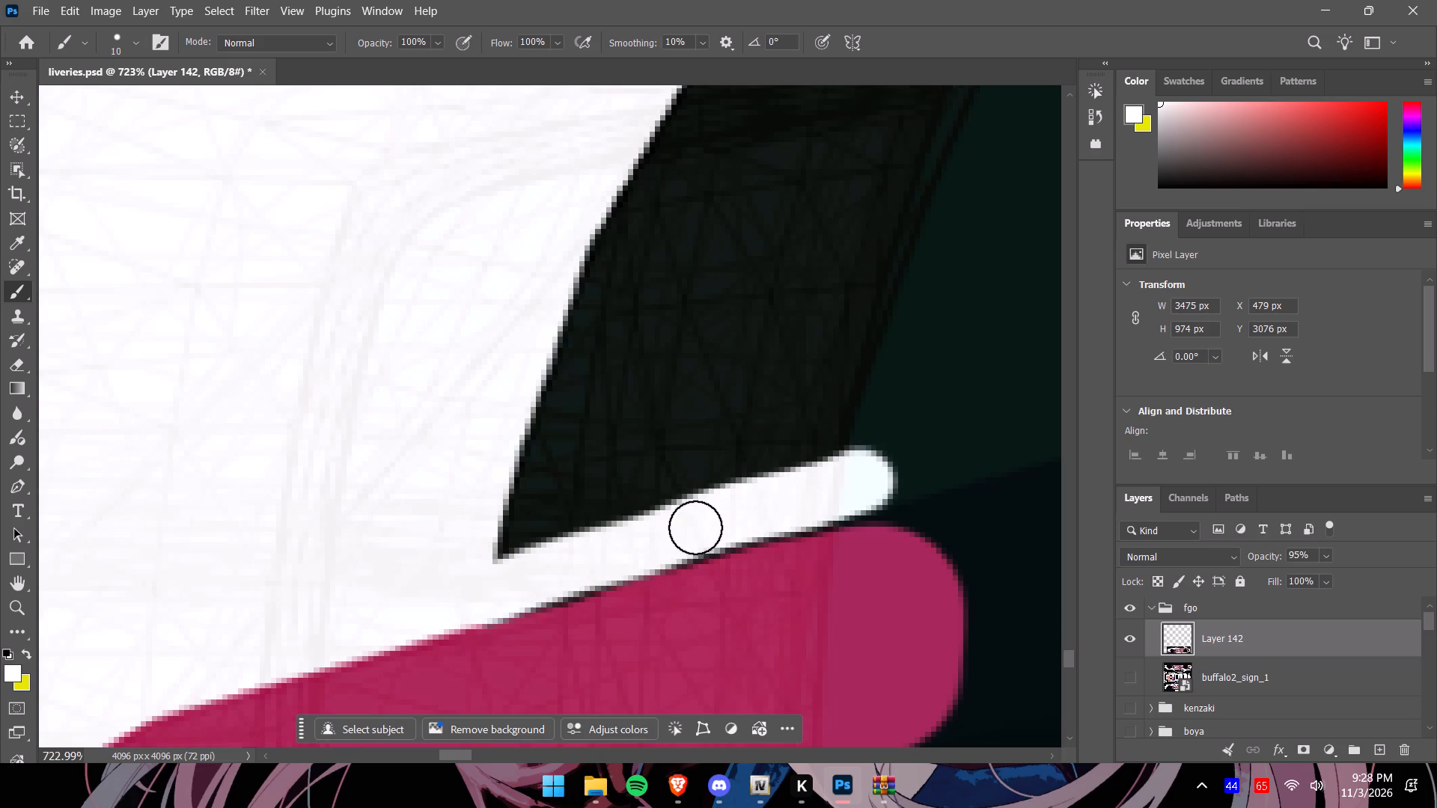
drag(695, 527, 604, 558)
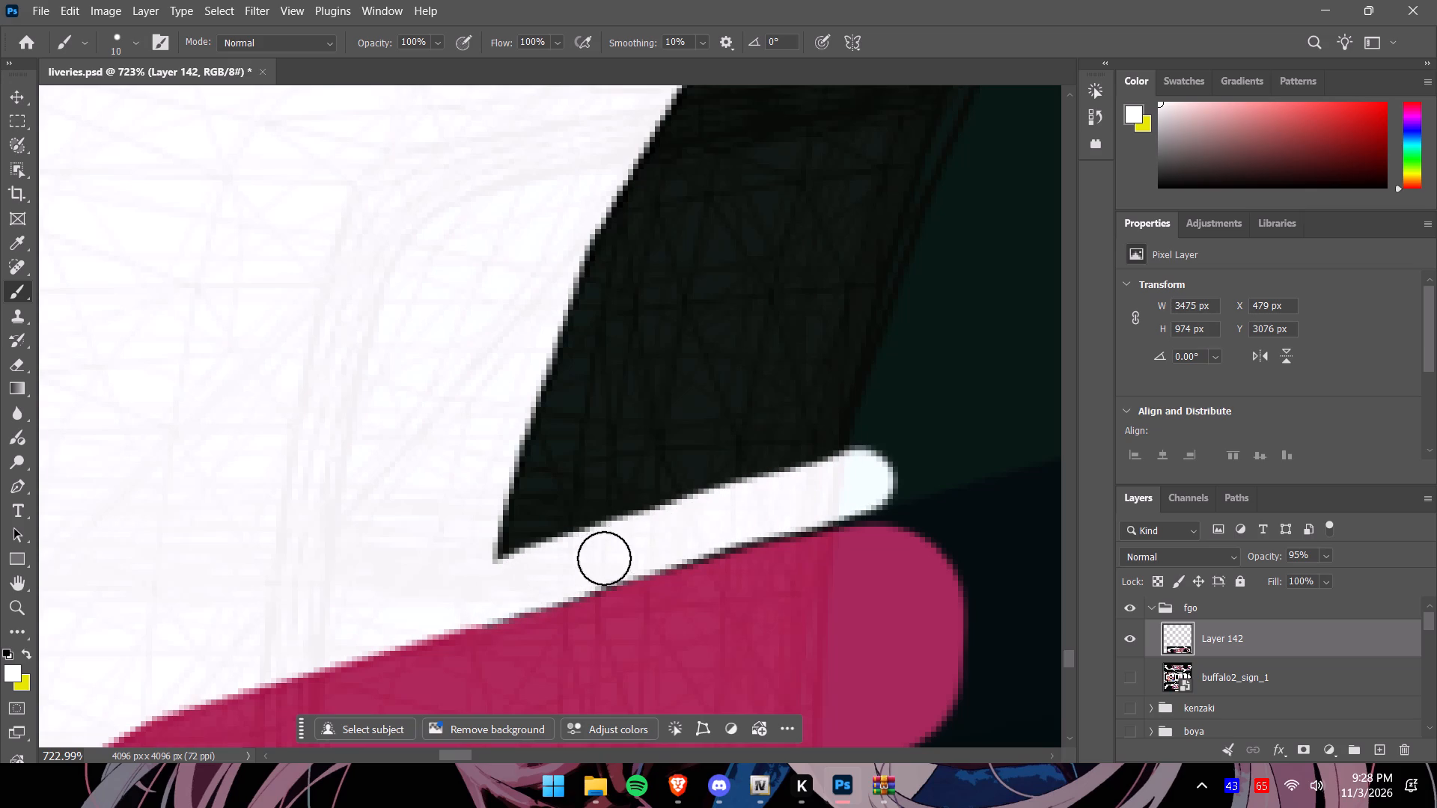
drag(604, 558, 856, 464)
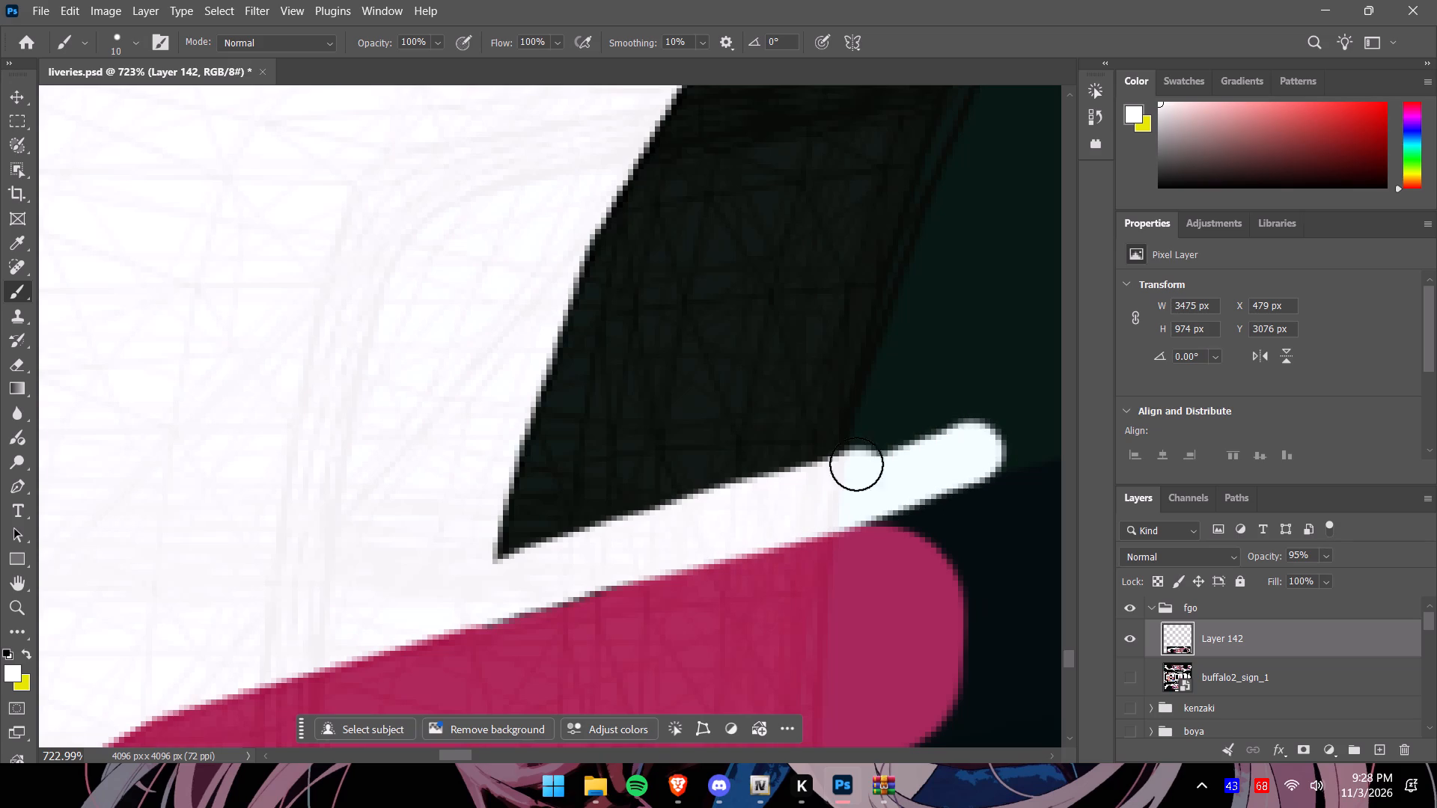
drag(856, 464, 501, 349)
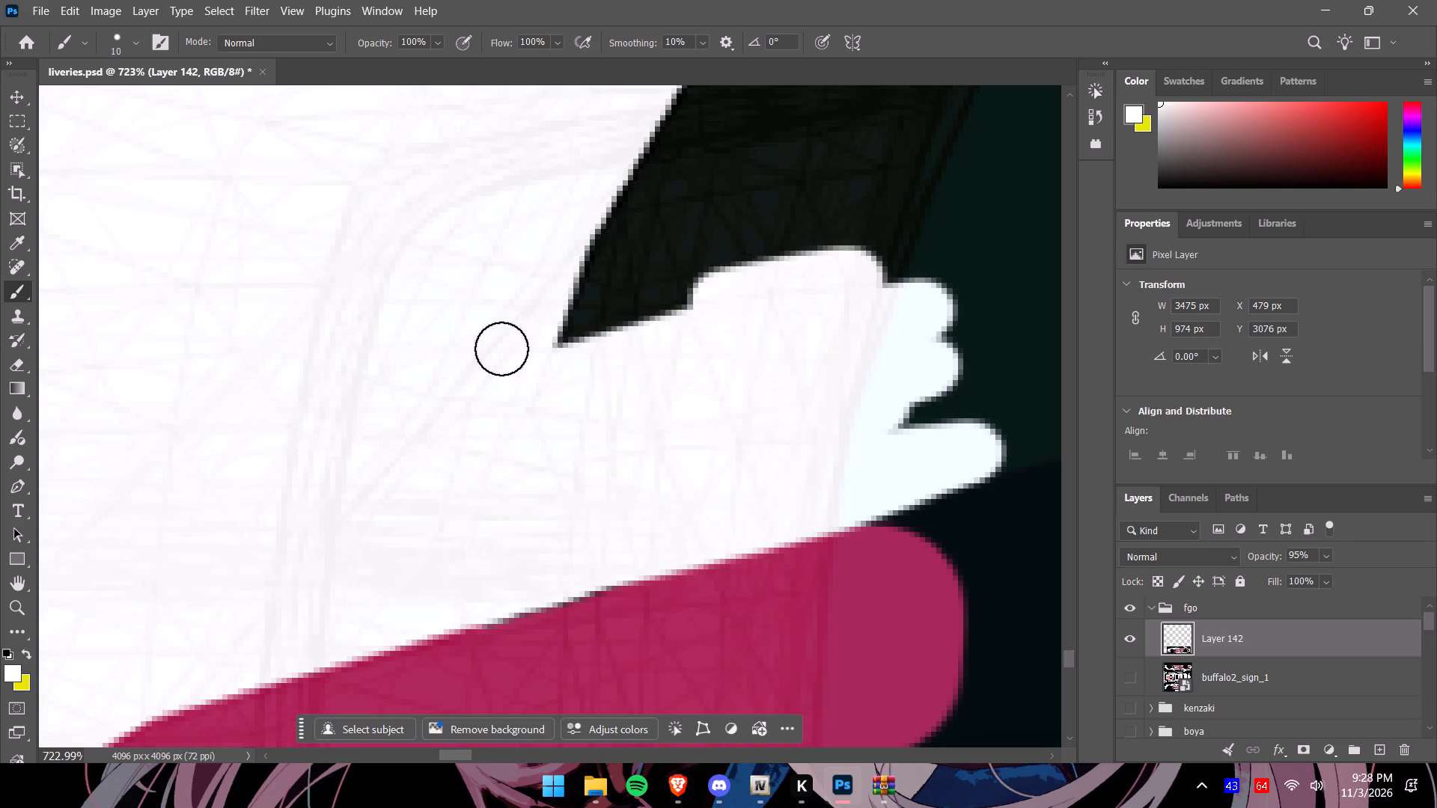
drag(501, 349, 925, 272)
Set the brush size to 20 px and fill the dark strip up the left curve of the wheel arch with white.
alt+scroll(961, 282, down, 9)
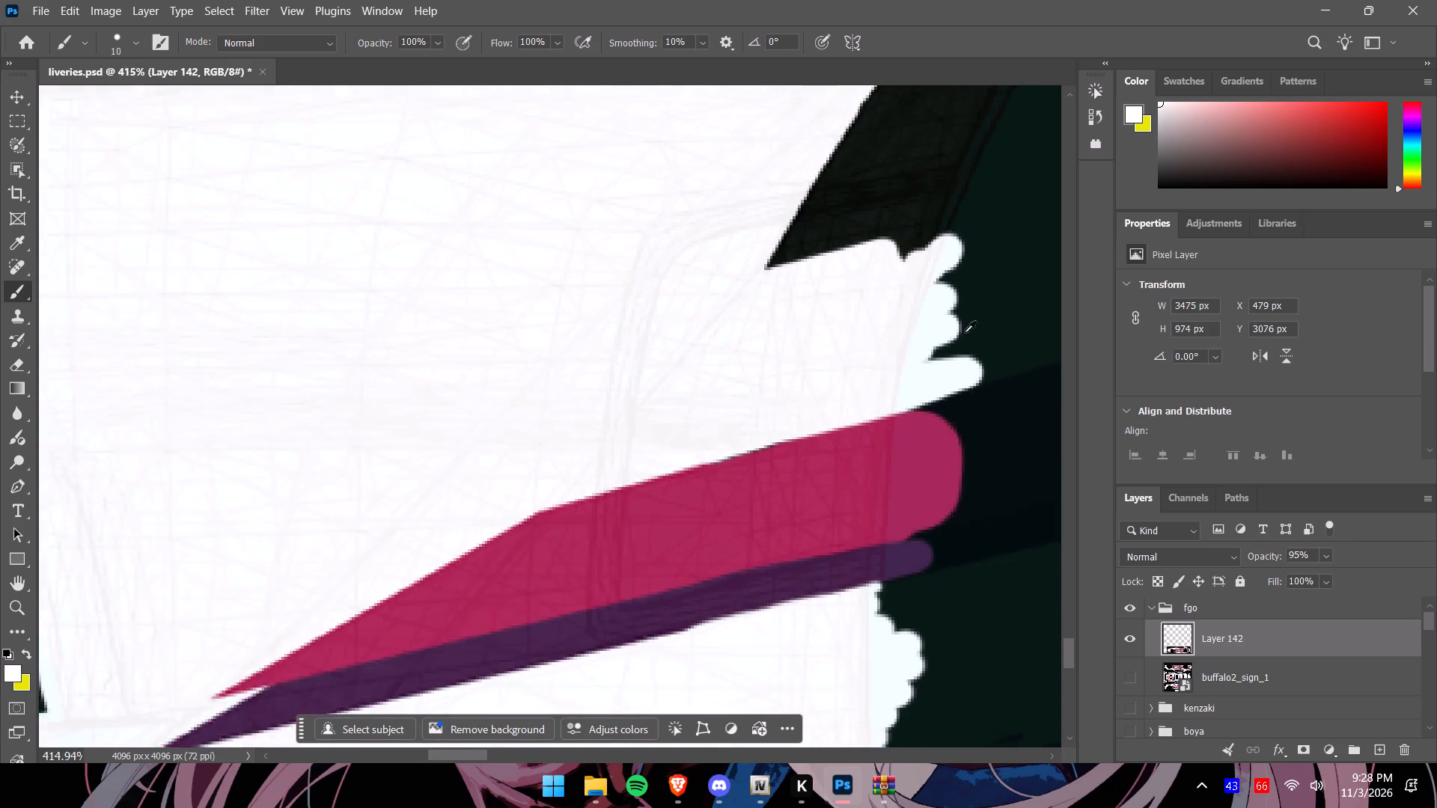
drag(1066, 640, 1077, 613)
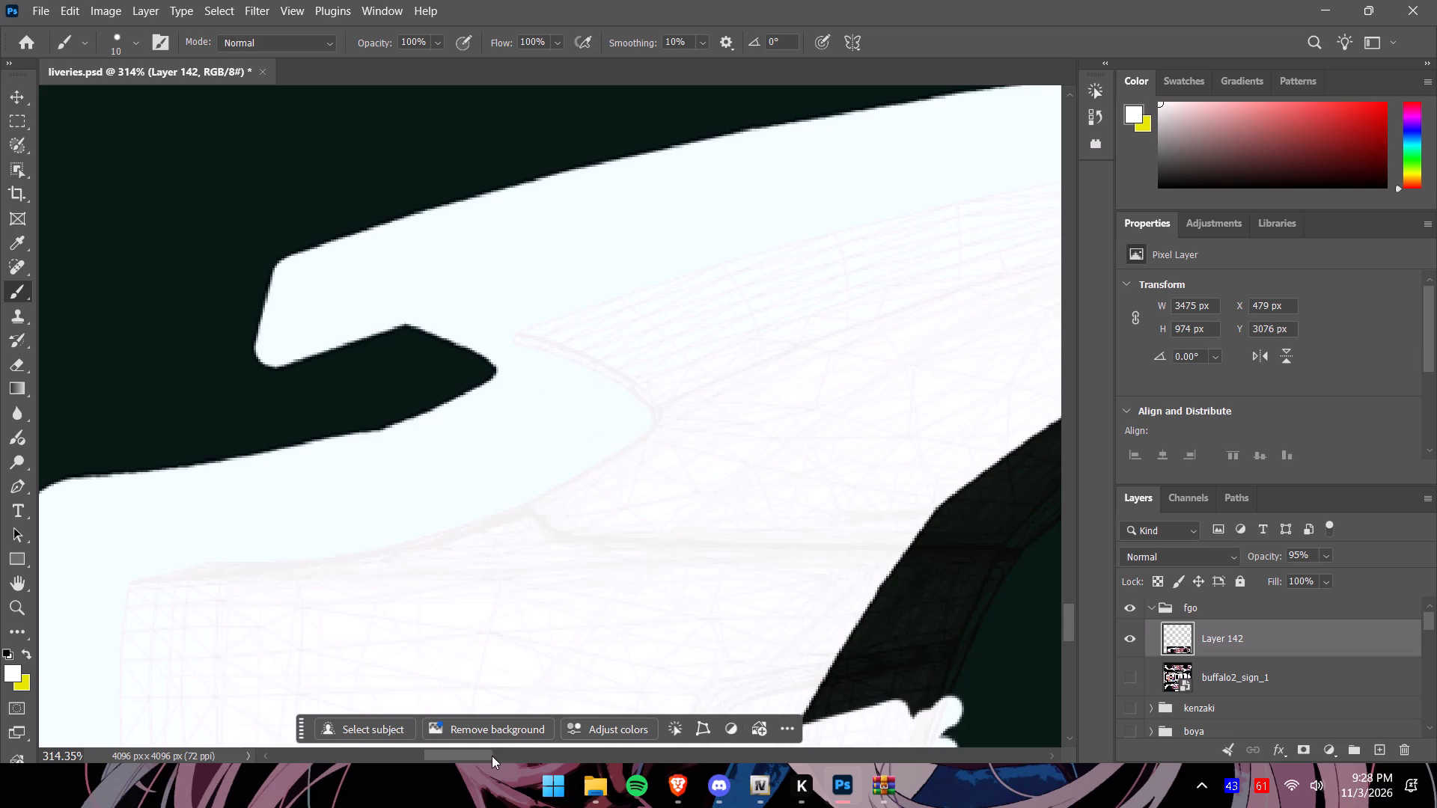
drag(489, 756, 518, 756)
drag(1067, 620, 1069, 630)
click(138, 43)
drag(204, 79, 129, 73)
key(2)
key(0)
drag(397, 535, 419, 529)
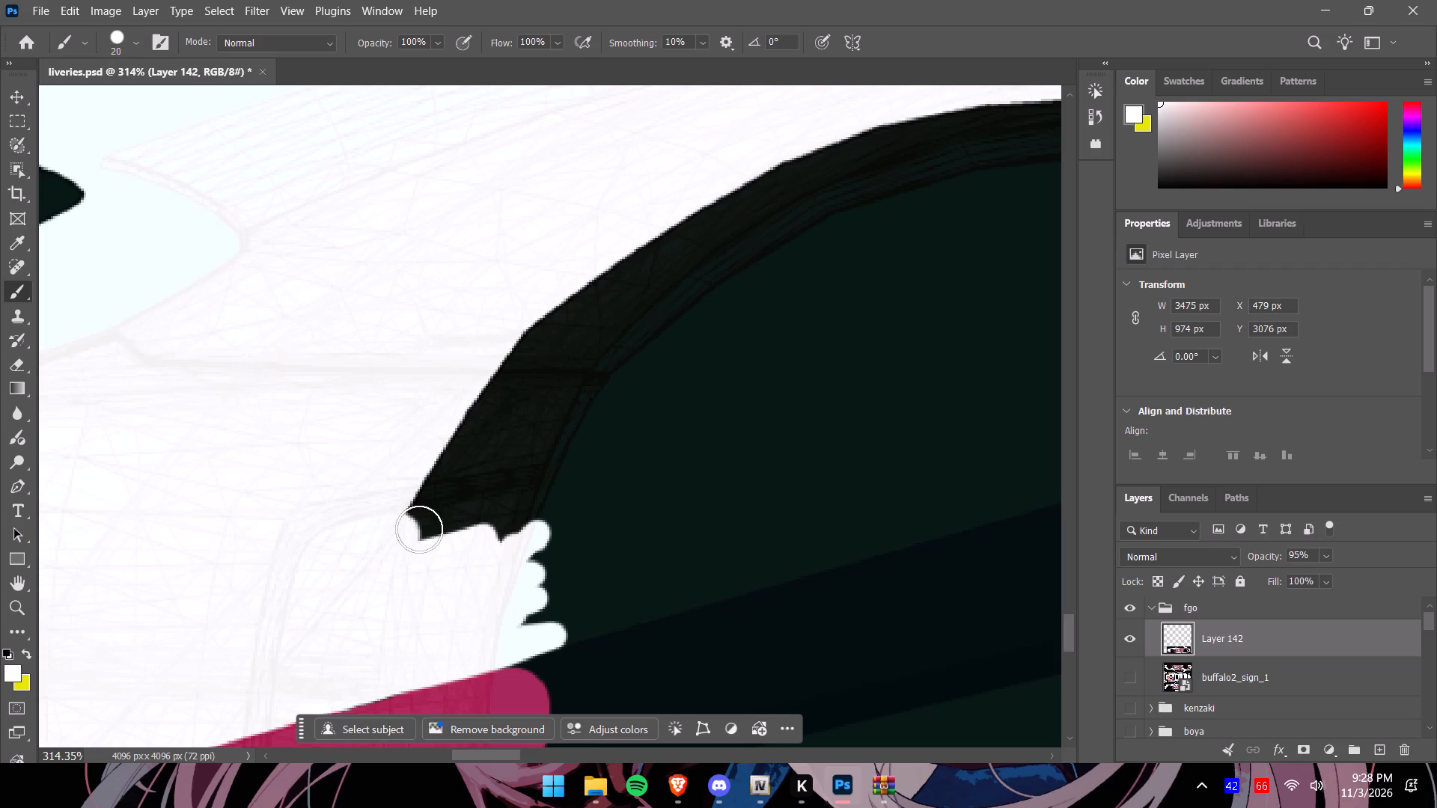
drag(419, 529, 533, 514)
drag(483, 530, 587, 348)
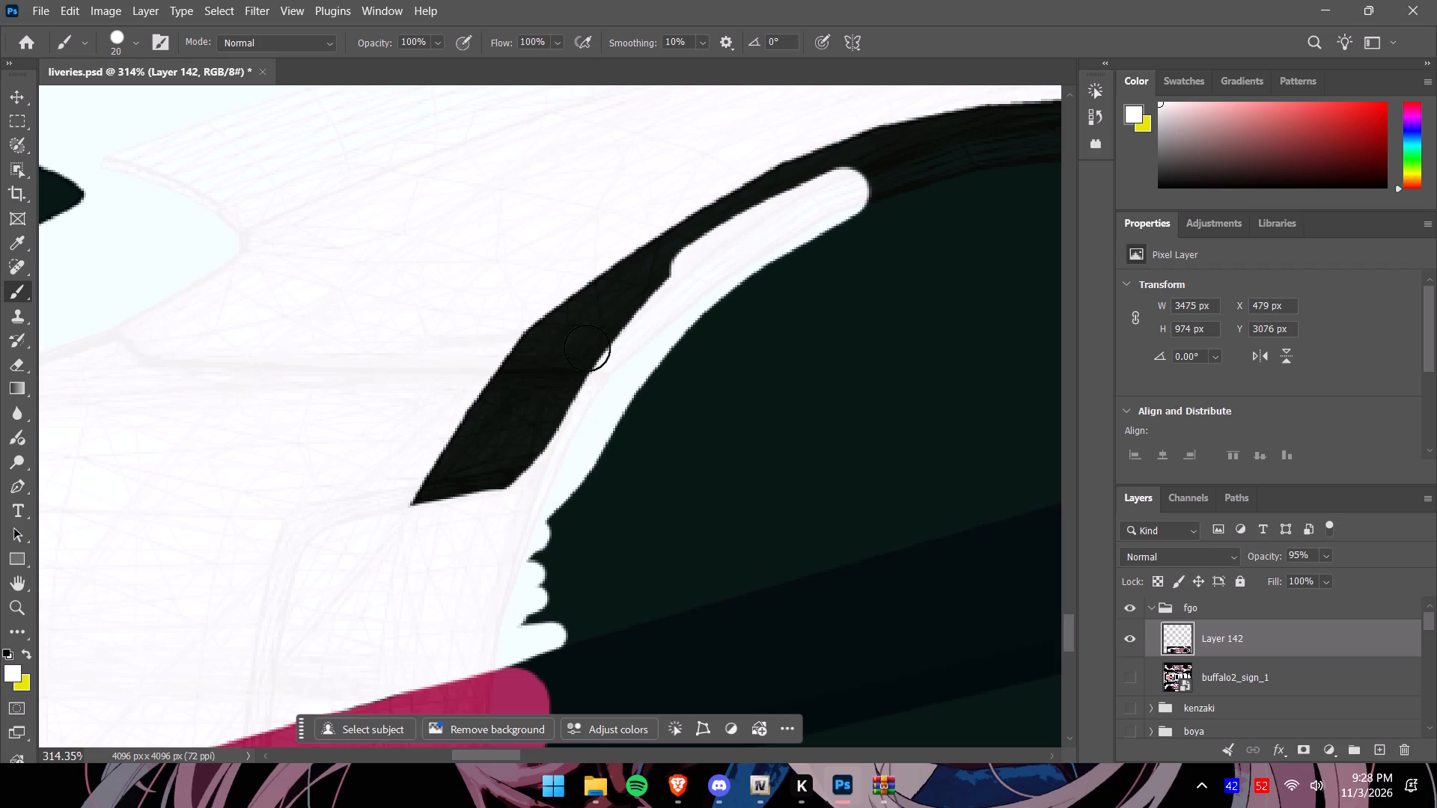
drag(587, 348, 498, 362)
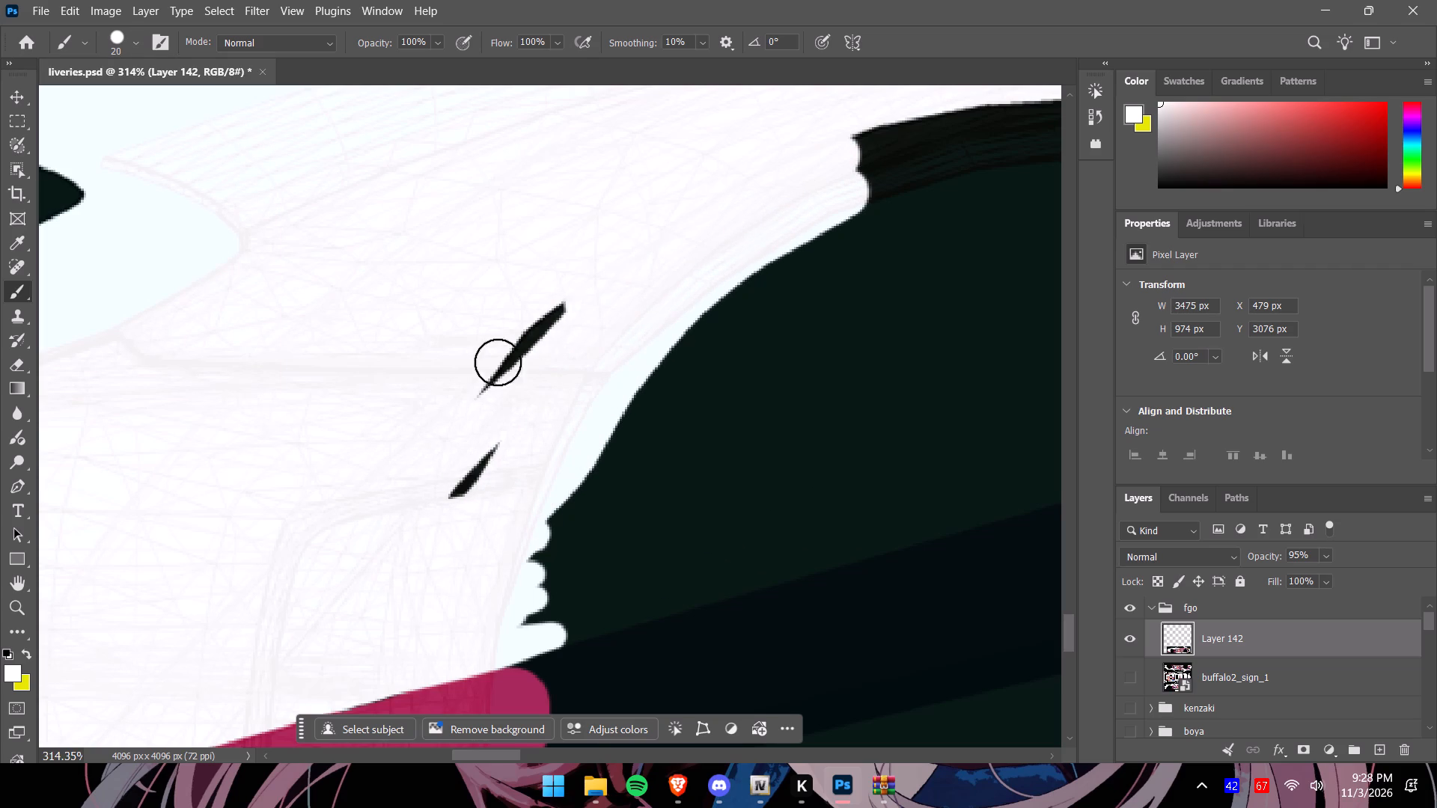
drag(498, 362, 653, 306)
drag(668, 292, 911, 176)
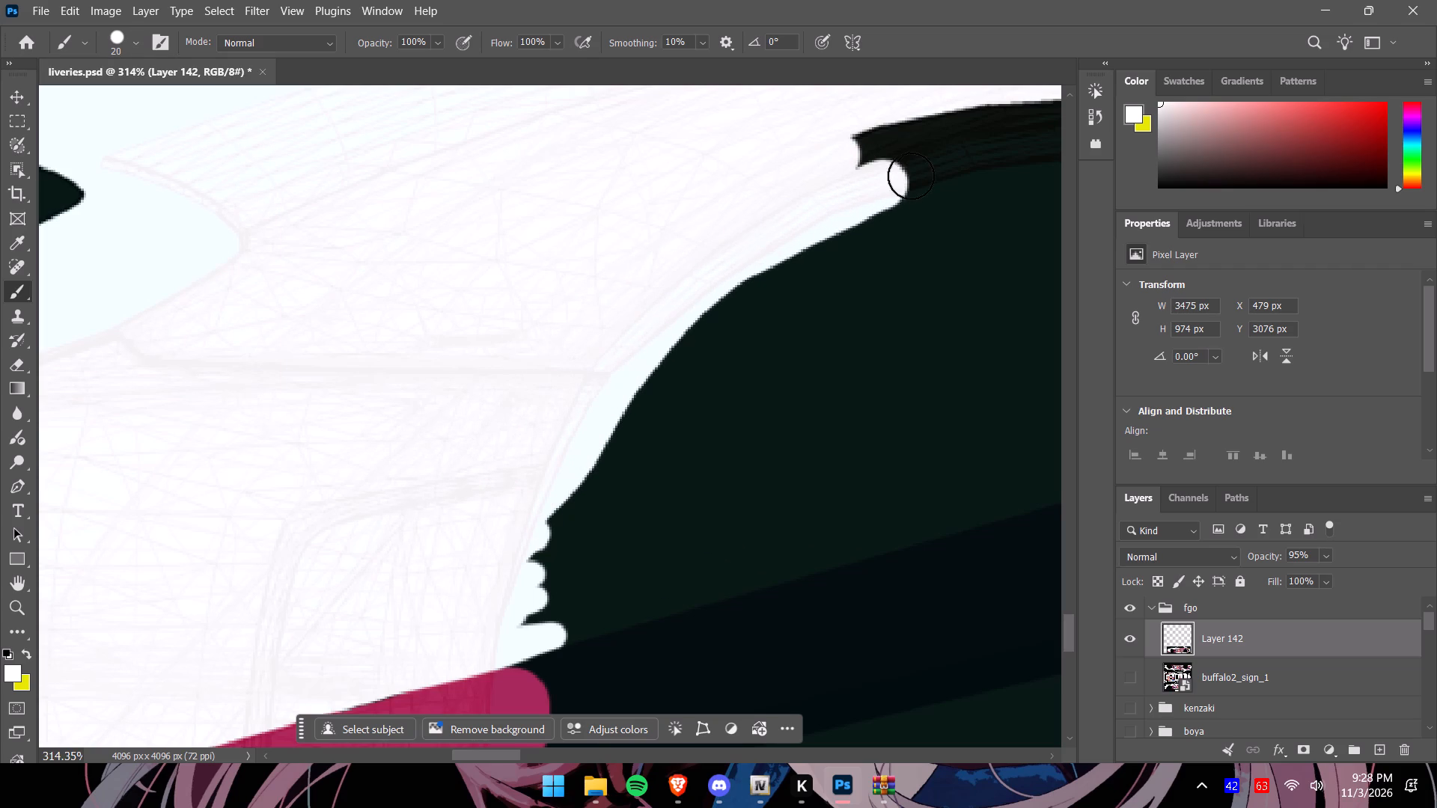
drag(911, 176, 918, 174)
Continue the white fill over the crown of the wheel arch and down its right side, covering the remaining dark strip.
drag(507, 753, 534, 753)
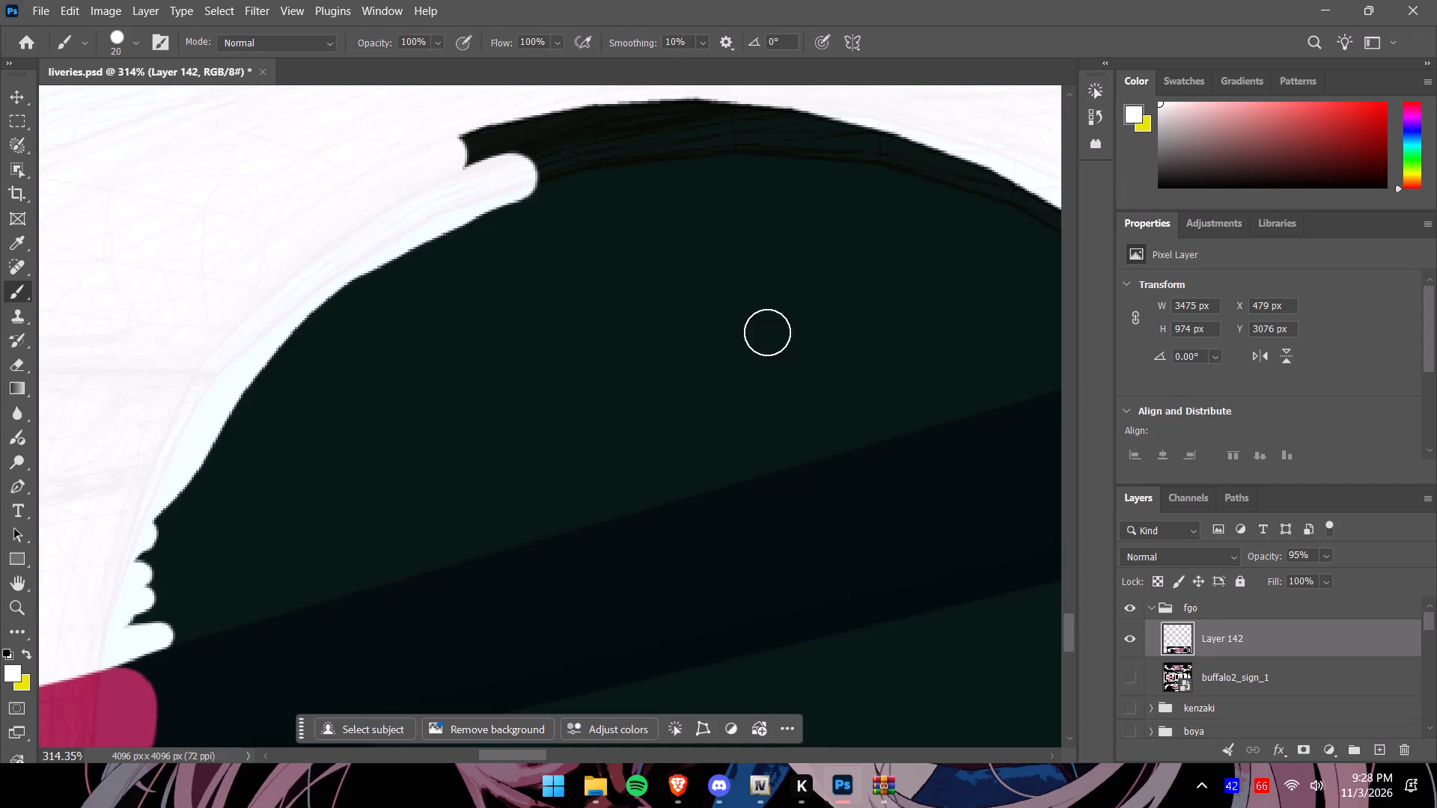
alt+scroll(821, 302, up, 3)
alt+scroll(820, 312, down, 8)
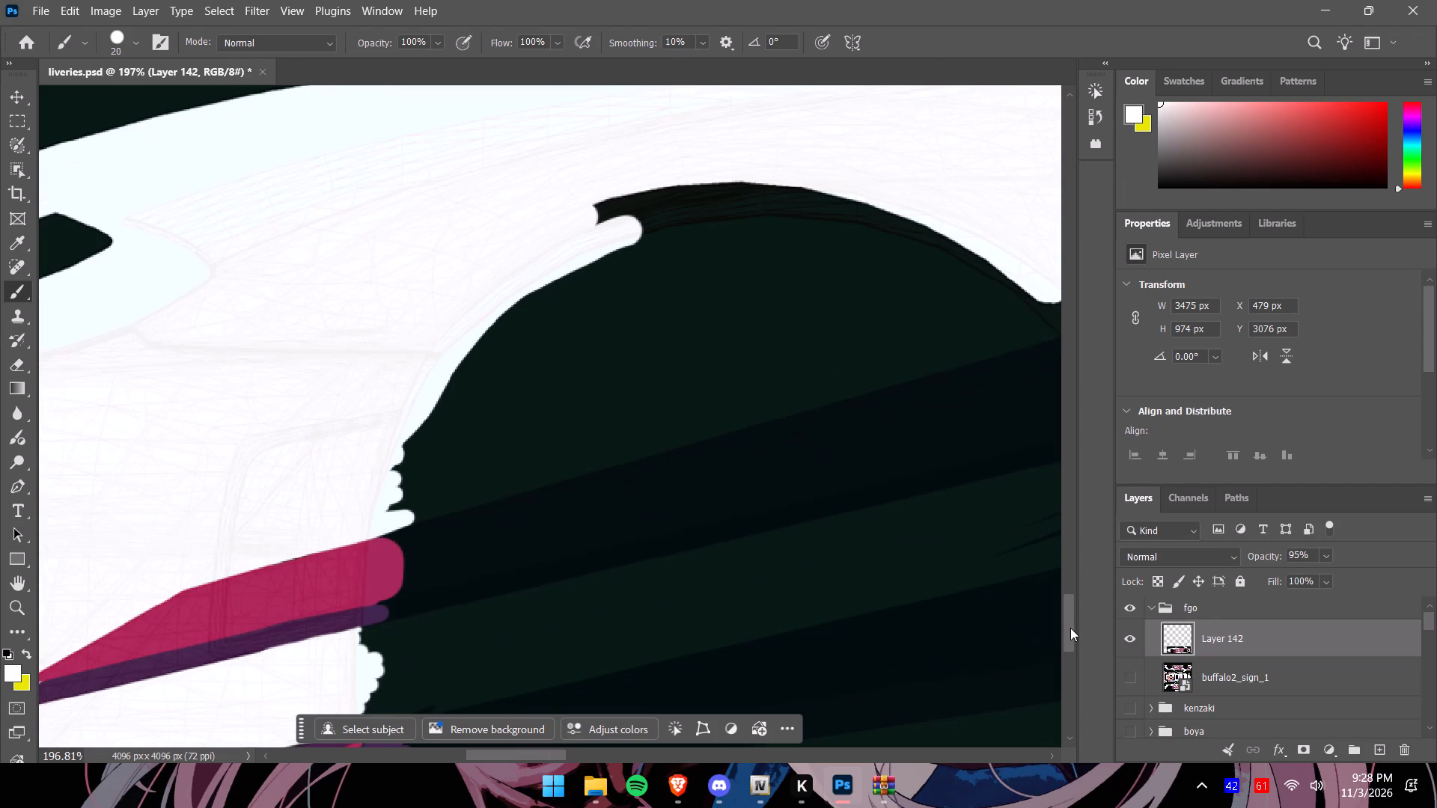
drag(1070, 626, 1076, 611)
drag(610, 405, 936, 417)
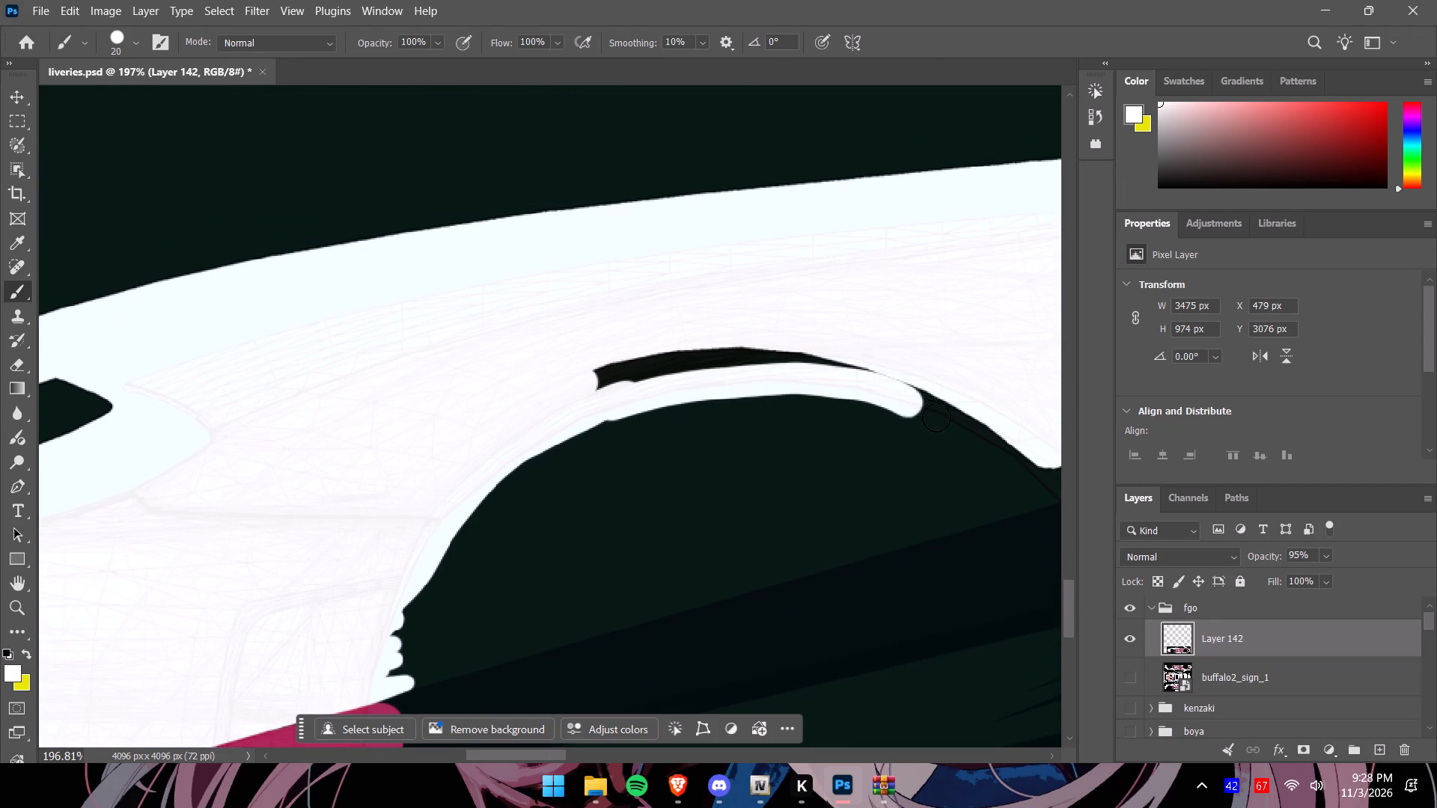
drag(936, 417, 724, 359)
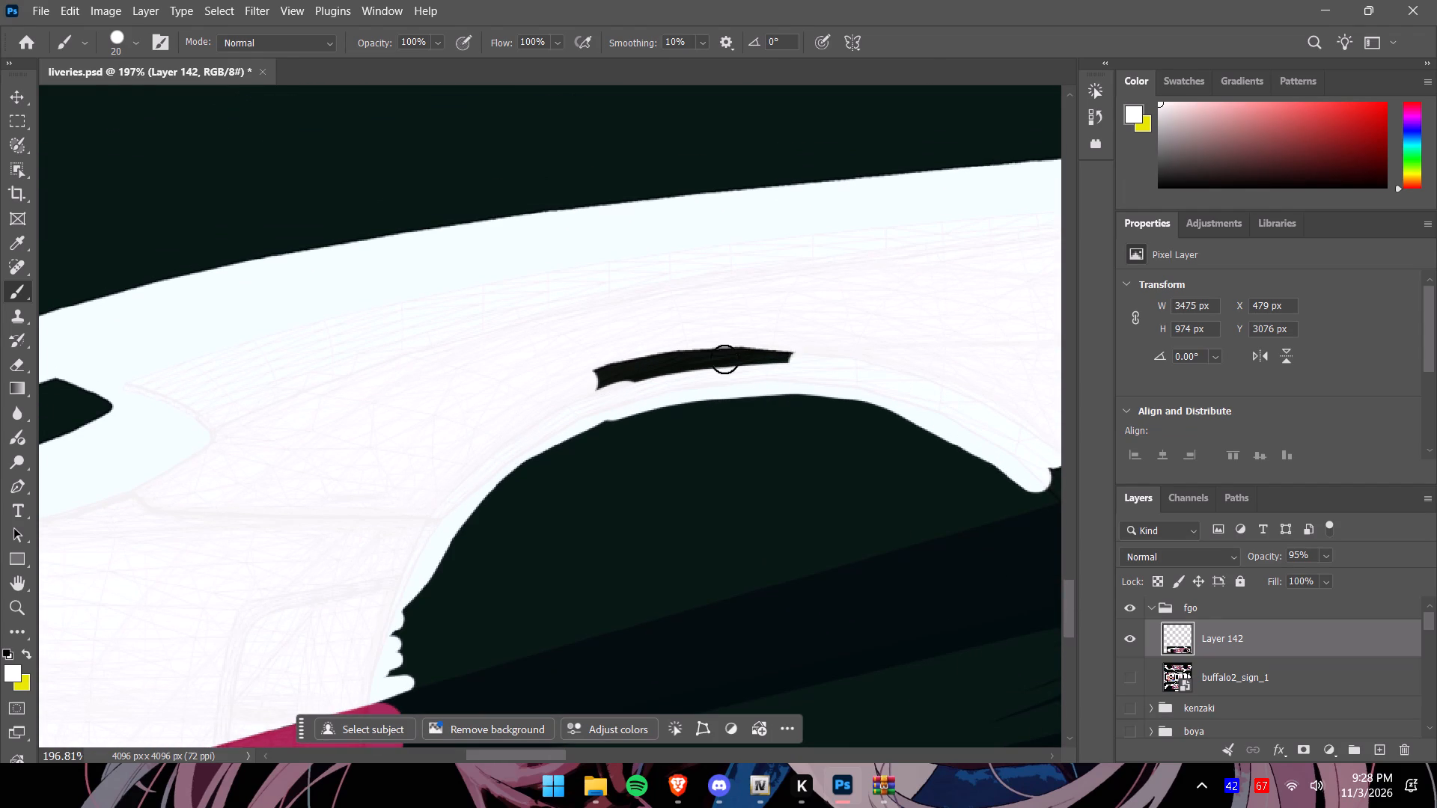
drag(724, 359, 562, 391)
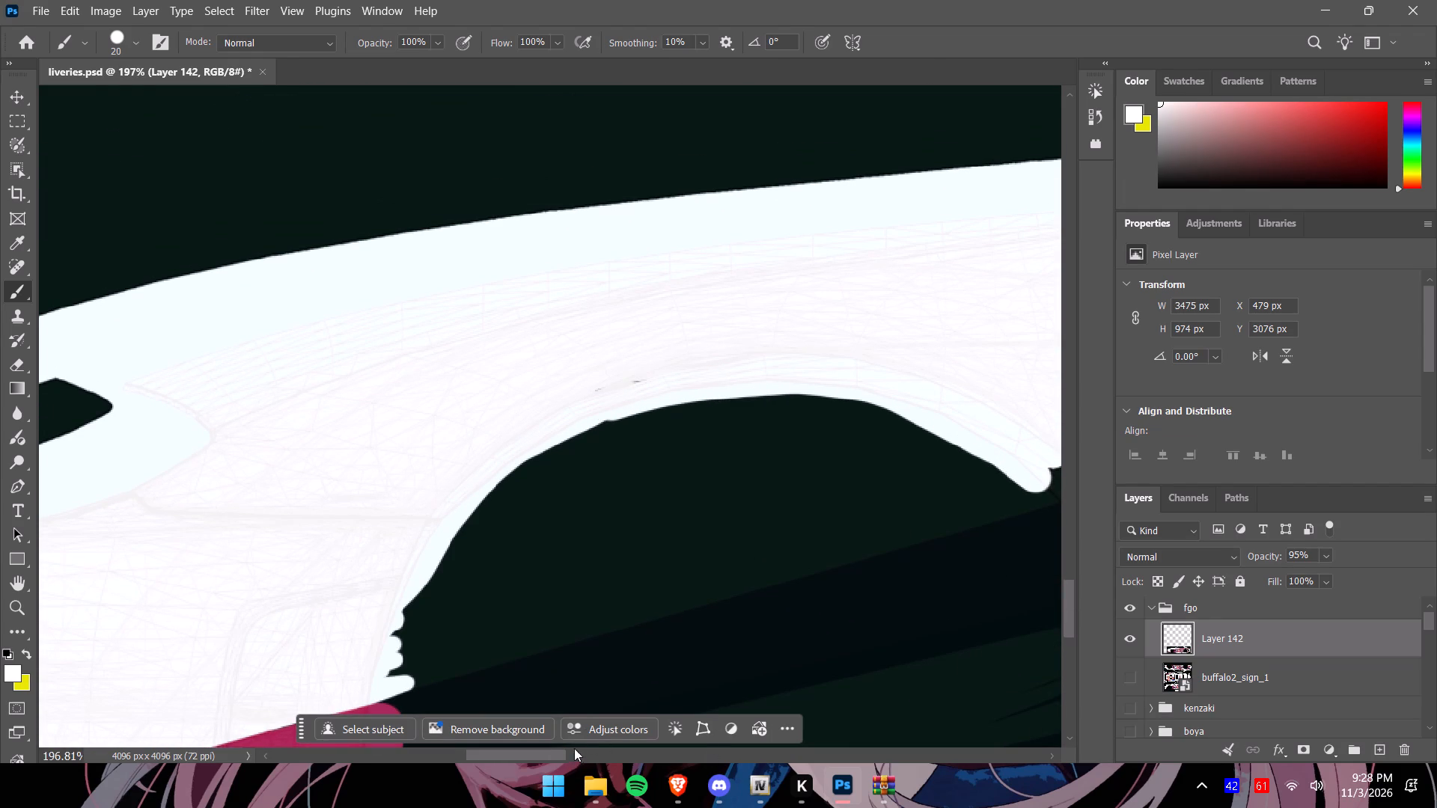
Fill the dark corner at the wheel arch's right side with white, ending in line with the magenta stripe's top edge.
drag(556, 759, 588, 757)
alt+scroll(814, 409, up, 2)
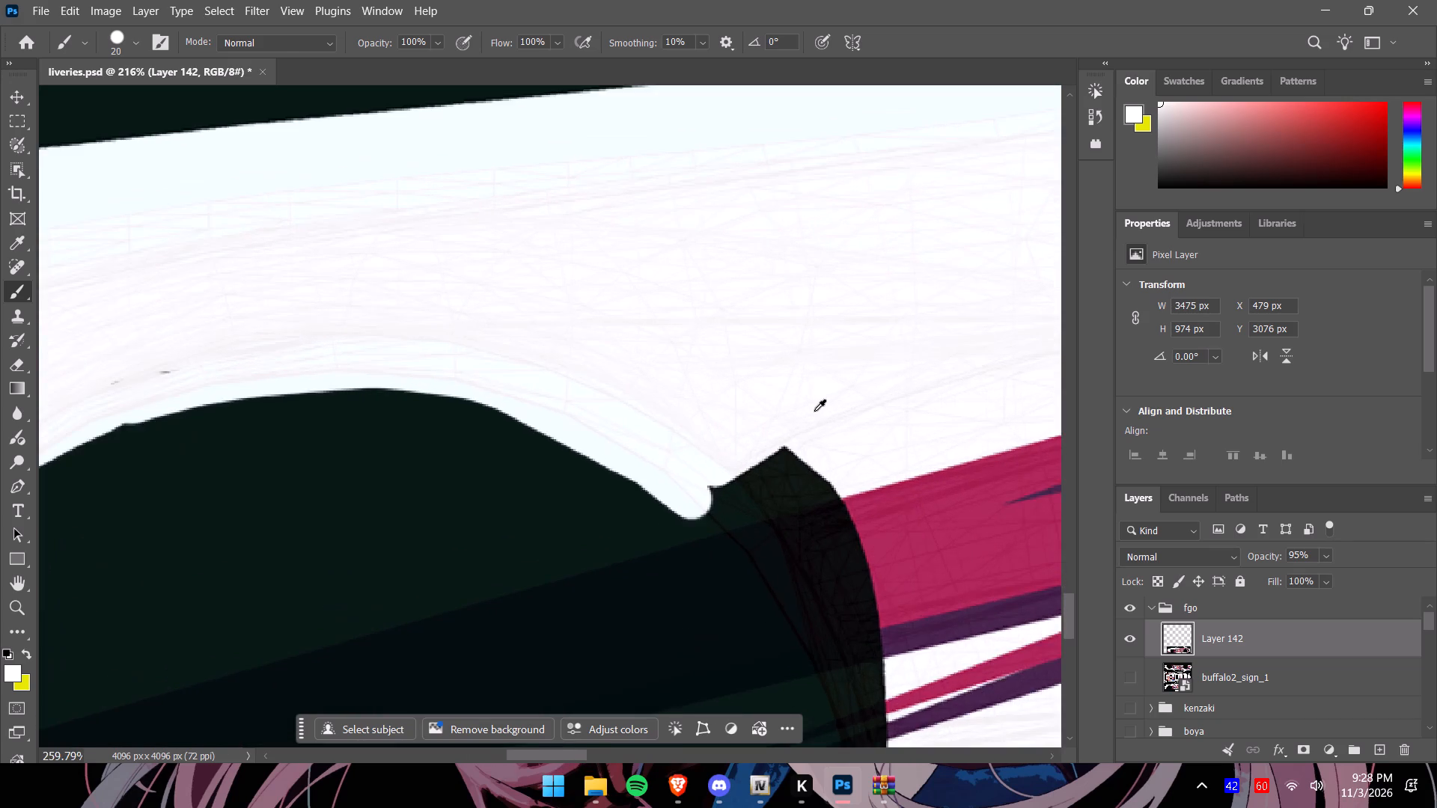
alt+scroll(814, 411, up, 5)
drag(831, 503, 814, 511)
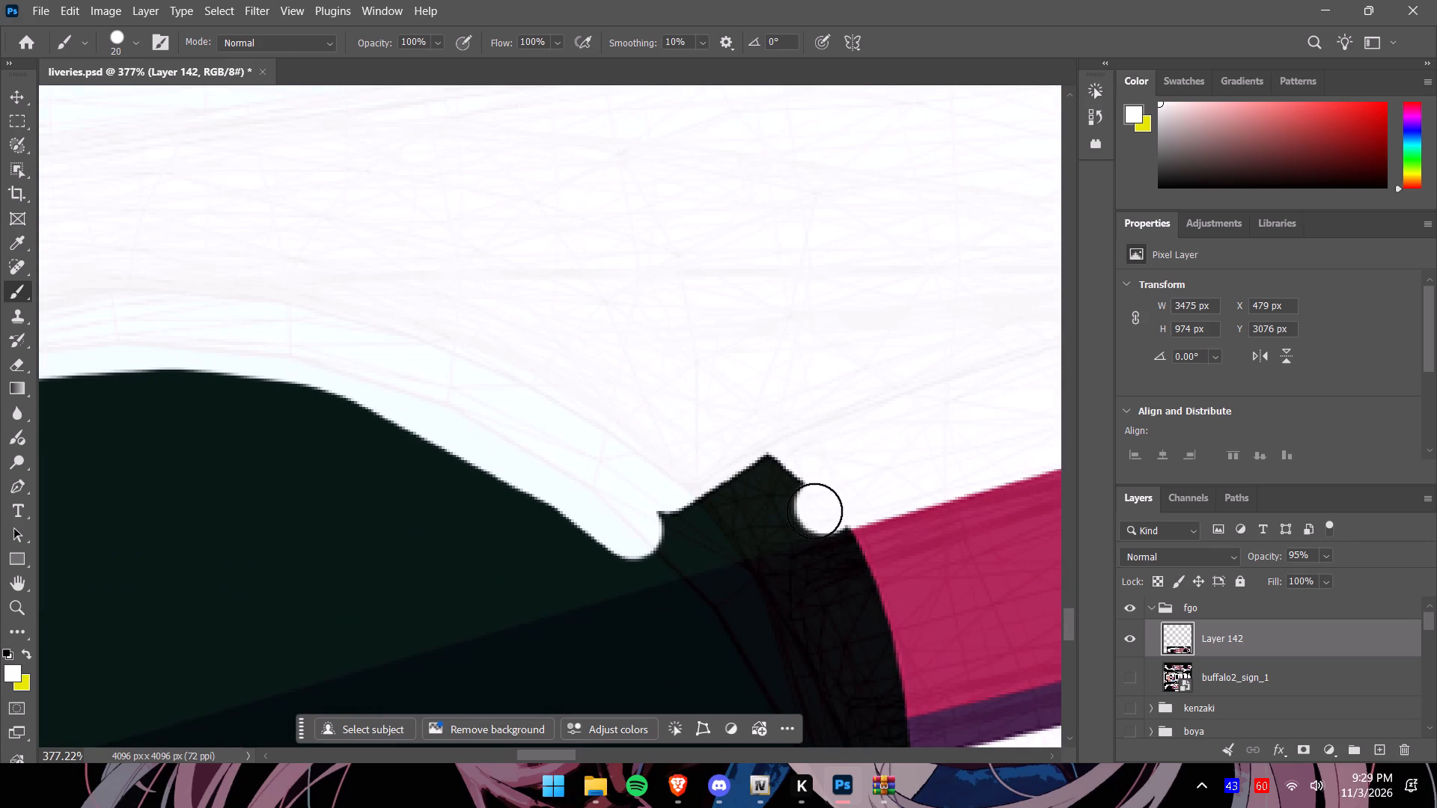
drag(814, 511, 650, 558)
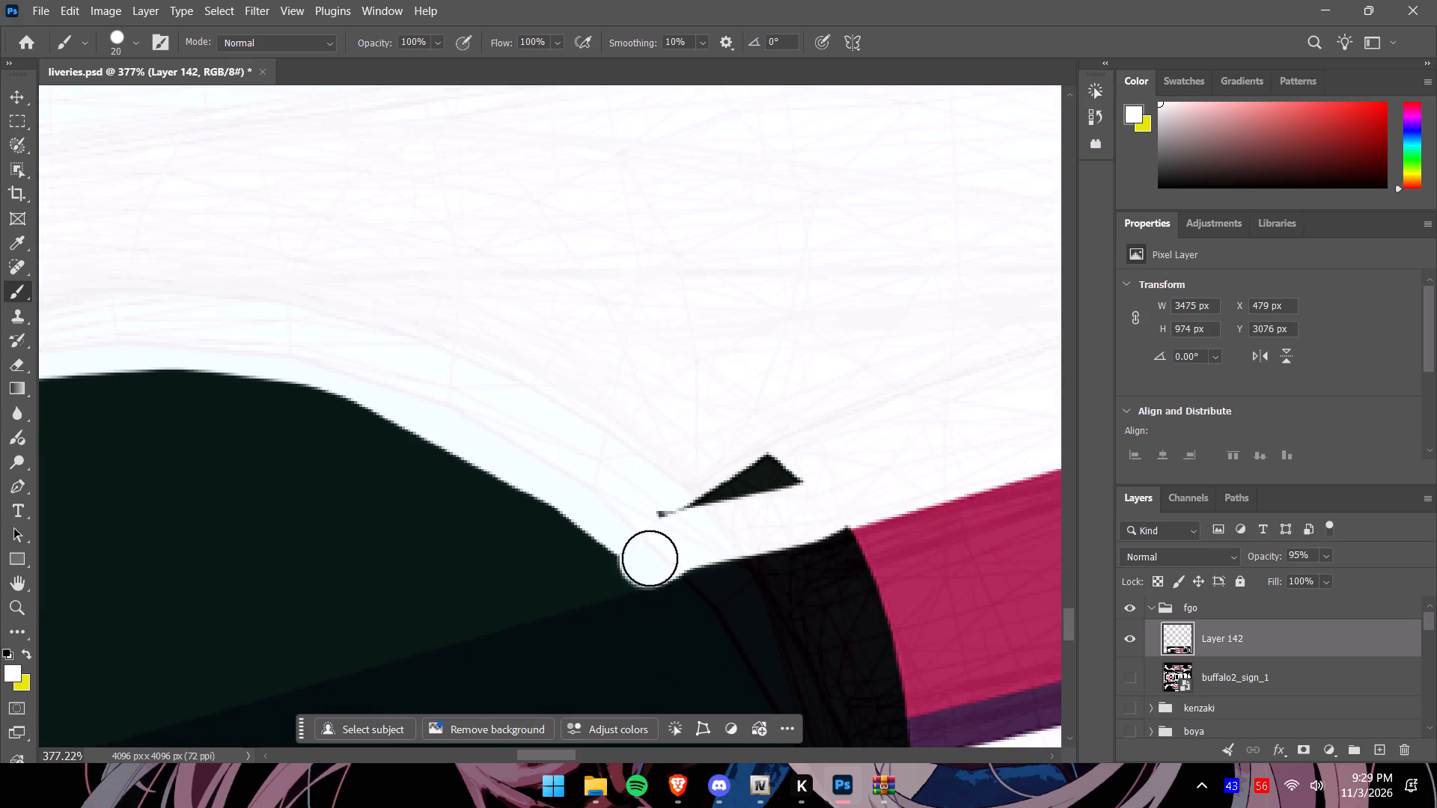
drag(650, 558, 635, 512)
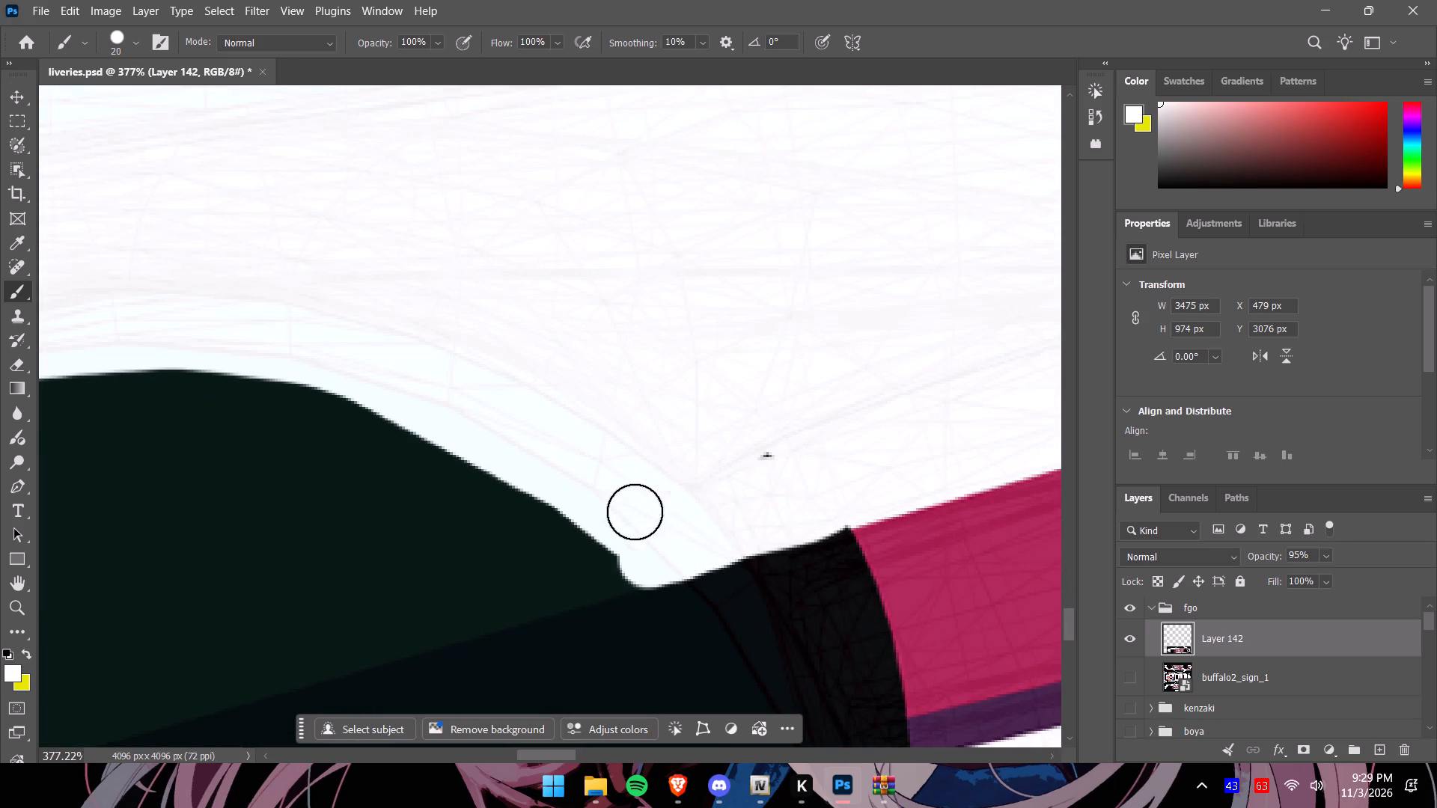
drag(635, 512, 915, 416)
drag(871, 475, 855, 498)
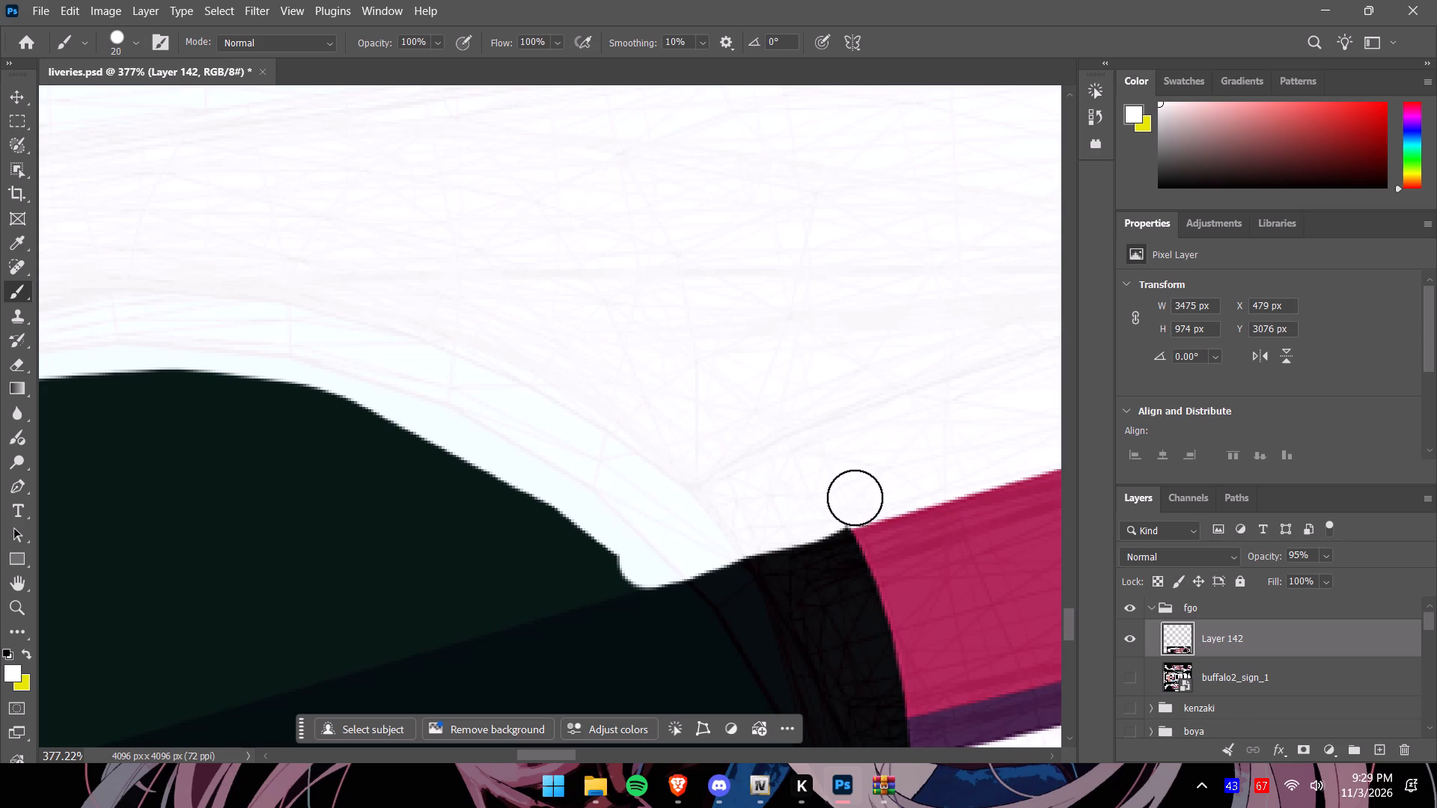
drag(855, 498, 845, 504)
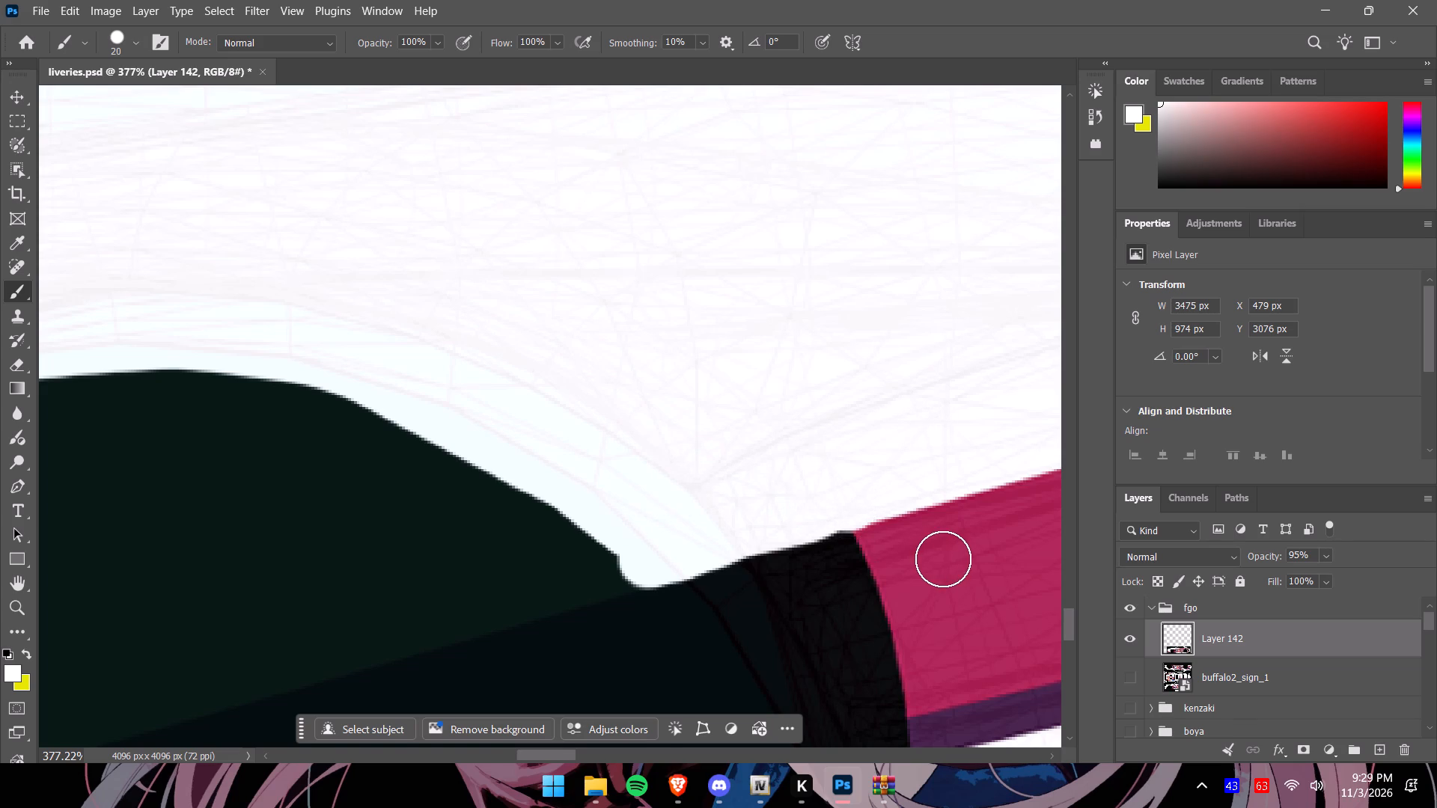
Sample the upper stripe's magenta at 100% layer opacity, set Layer 142 to 89%, and extend the stripe's top edge across the right wheel-arch strip.
alt+scroll(943, 559, down, 9)
drag(1069, 608, 1075, 631)
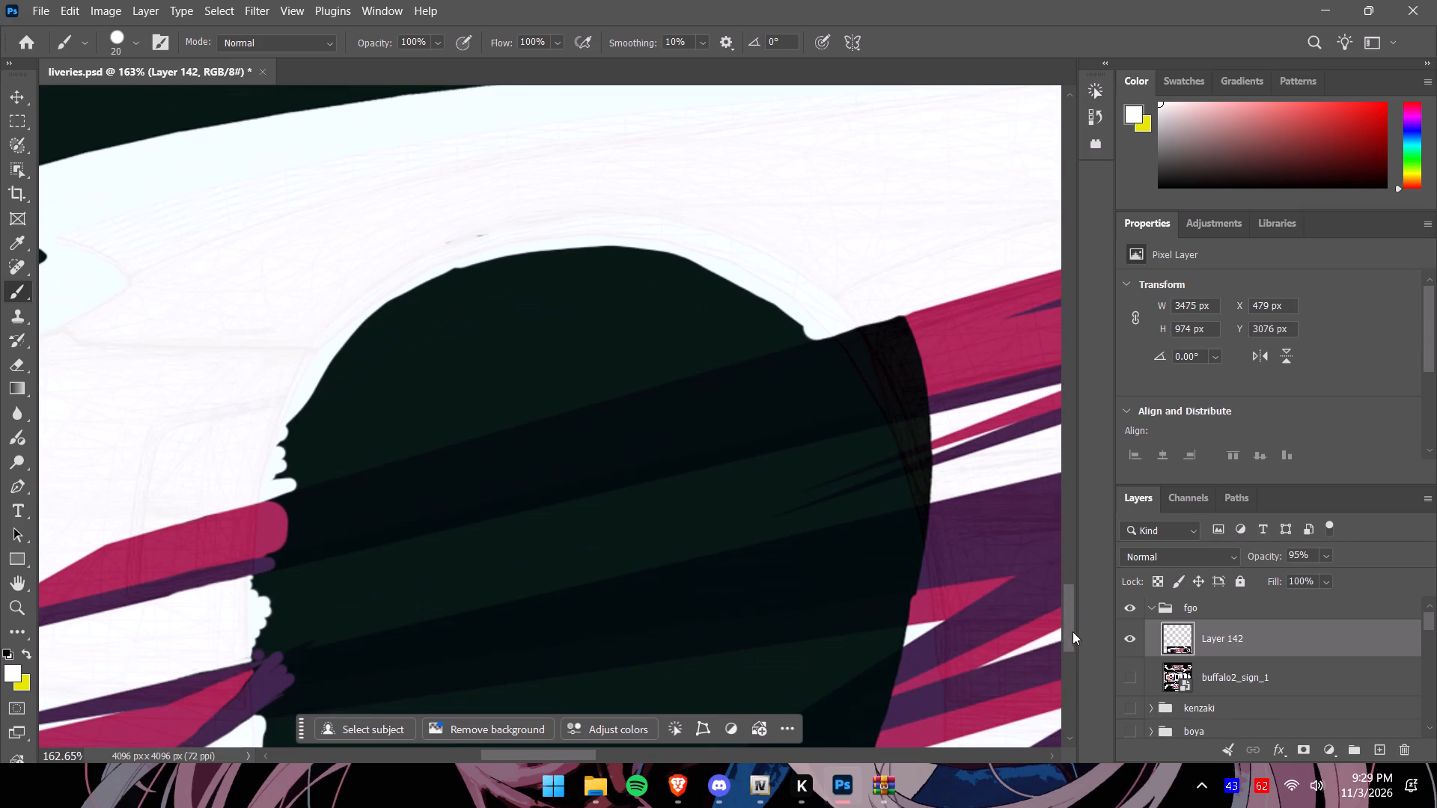
drag(588, 750, 623, 749)
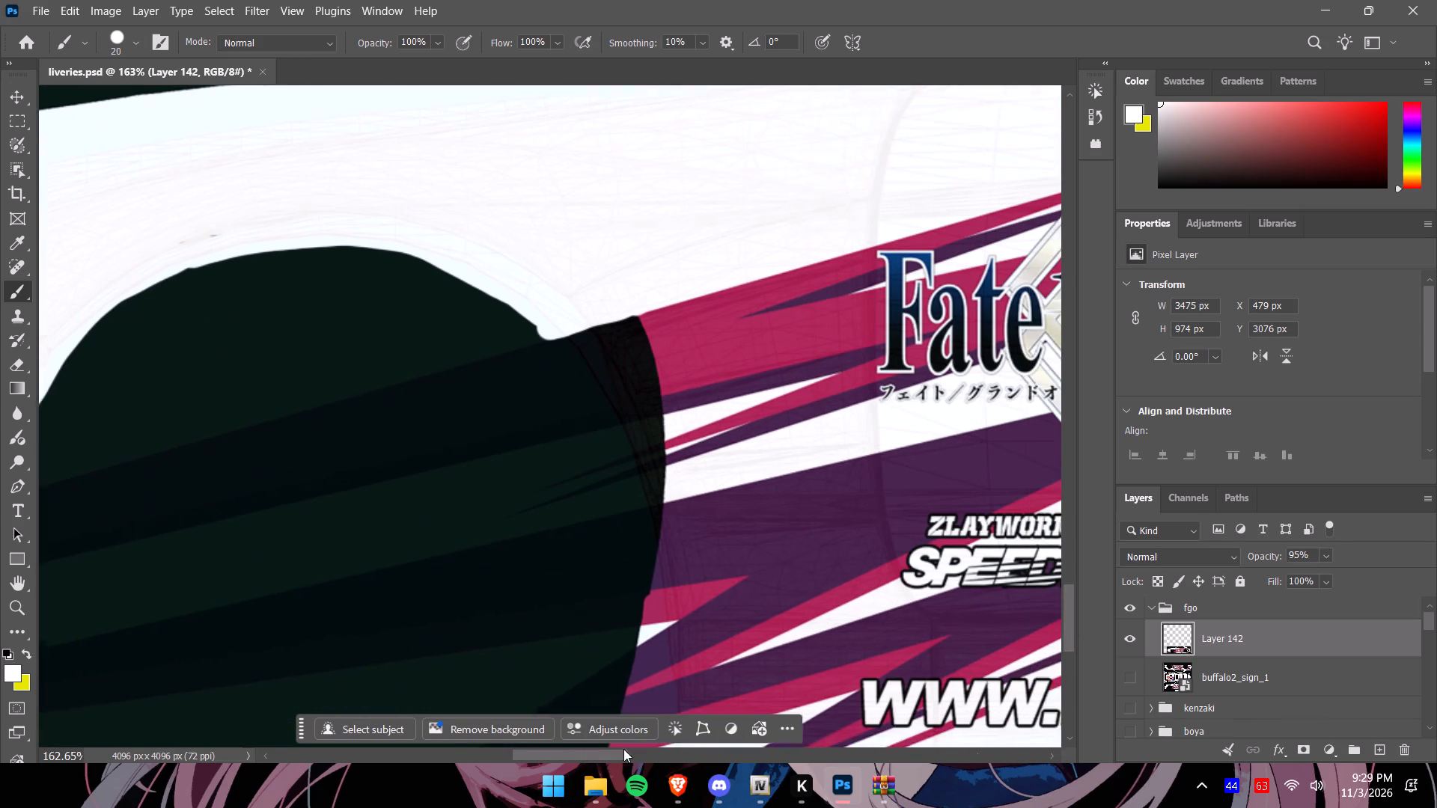
drag(623, 749, 634, 749)
alt+scroll(584, 332, up, 7)
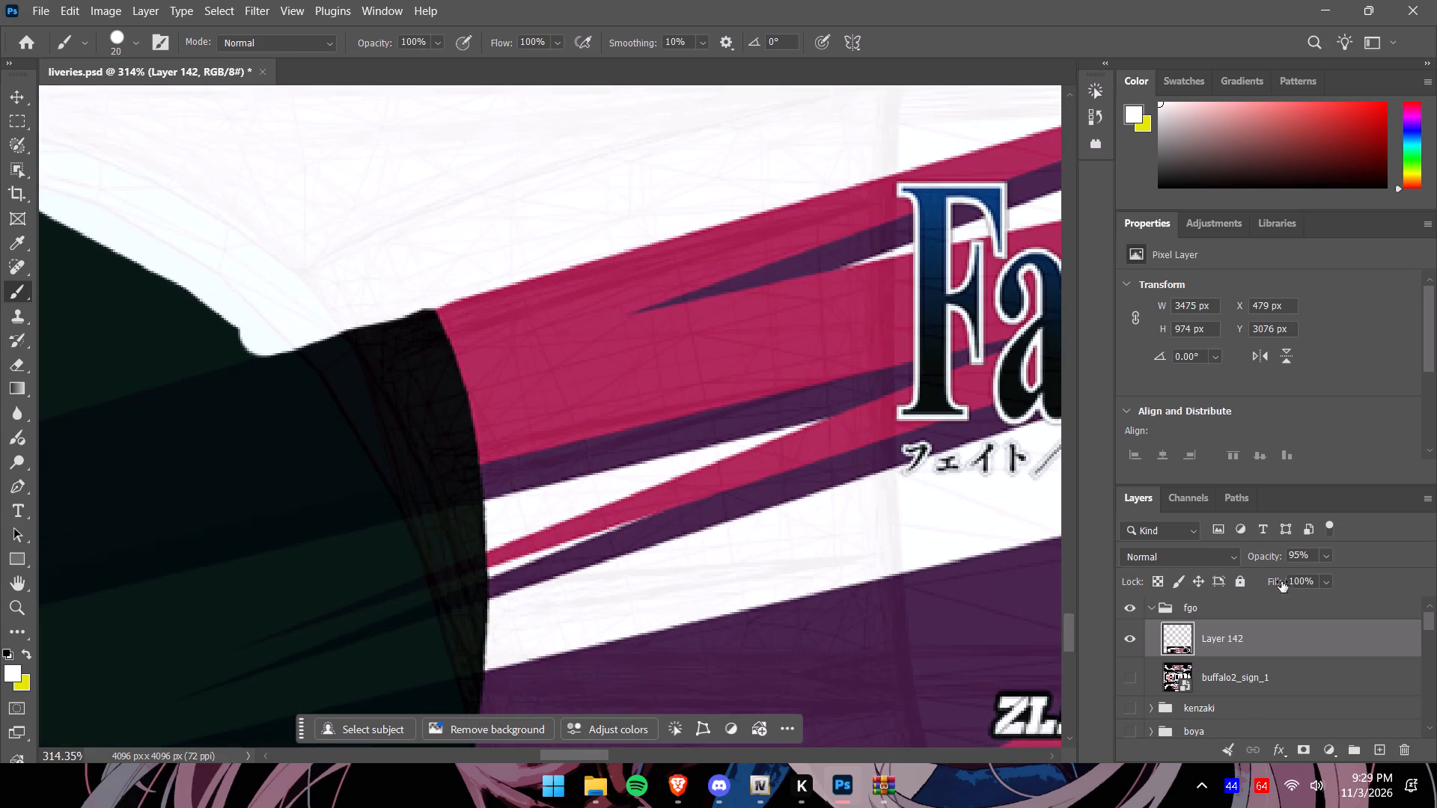
click(1322, 557)
drag(1342, 574, 1363, 578)
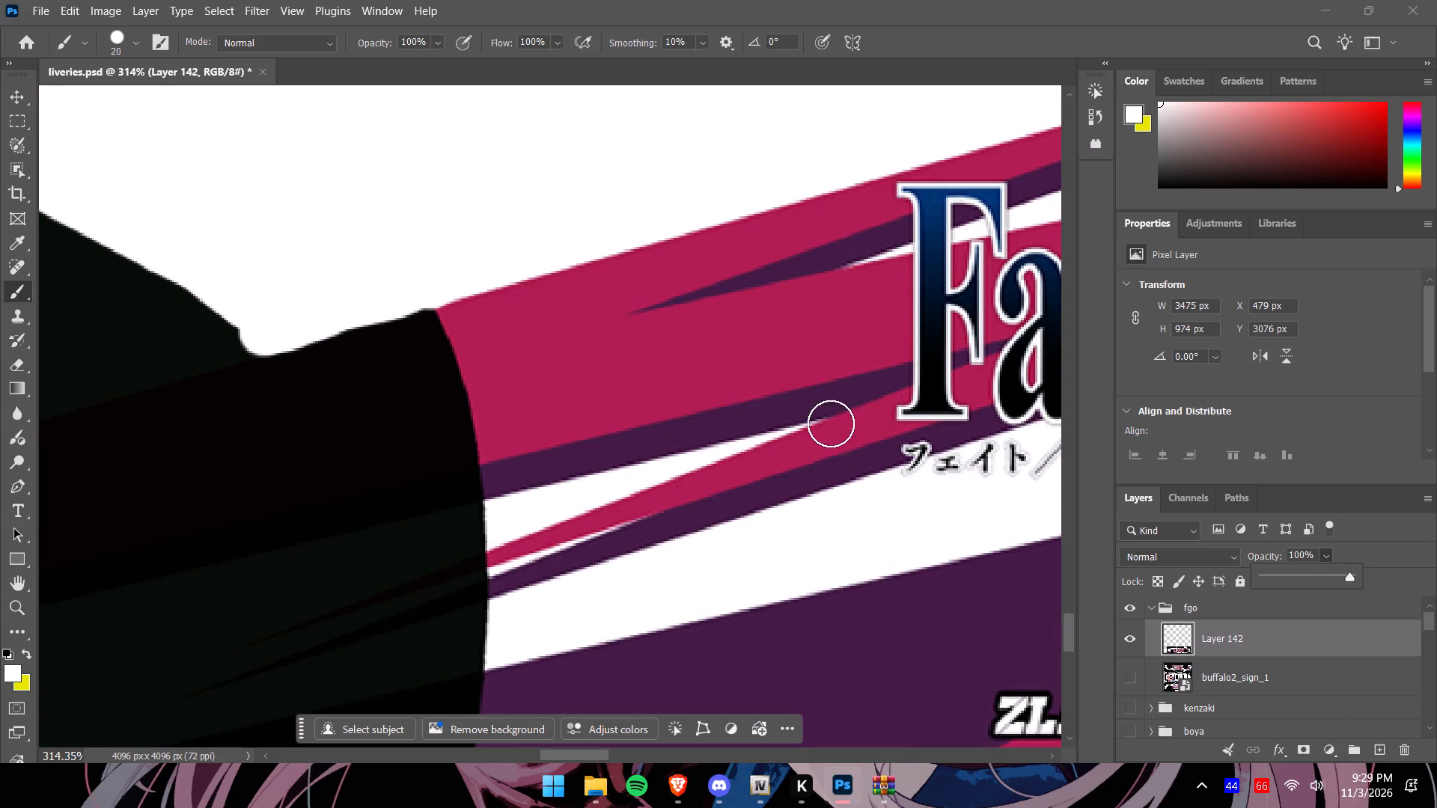
alt+click(530, 331)
click(1325, 551)
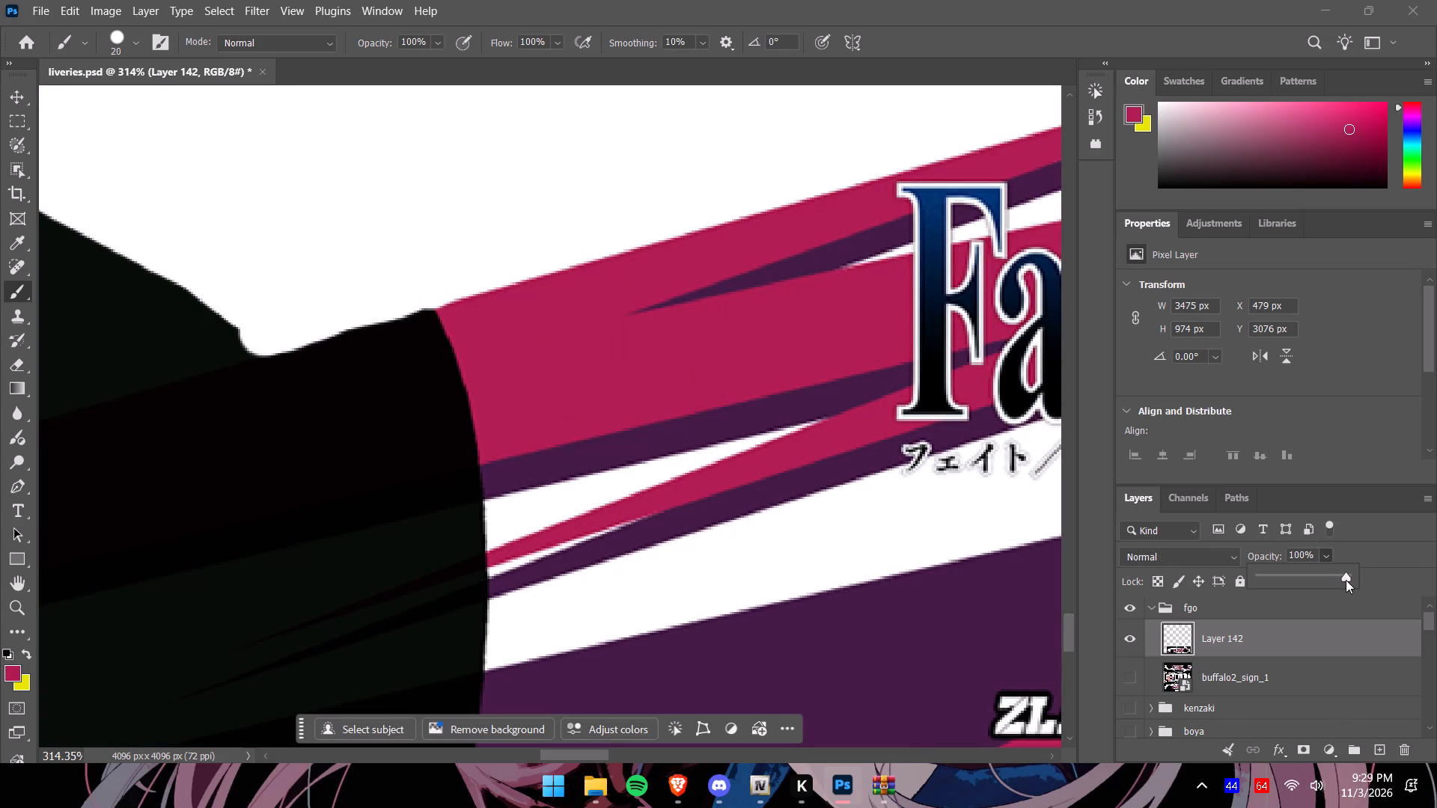
drag(1346, 577, 1337, 578)
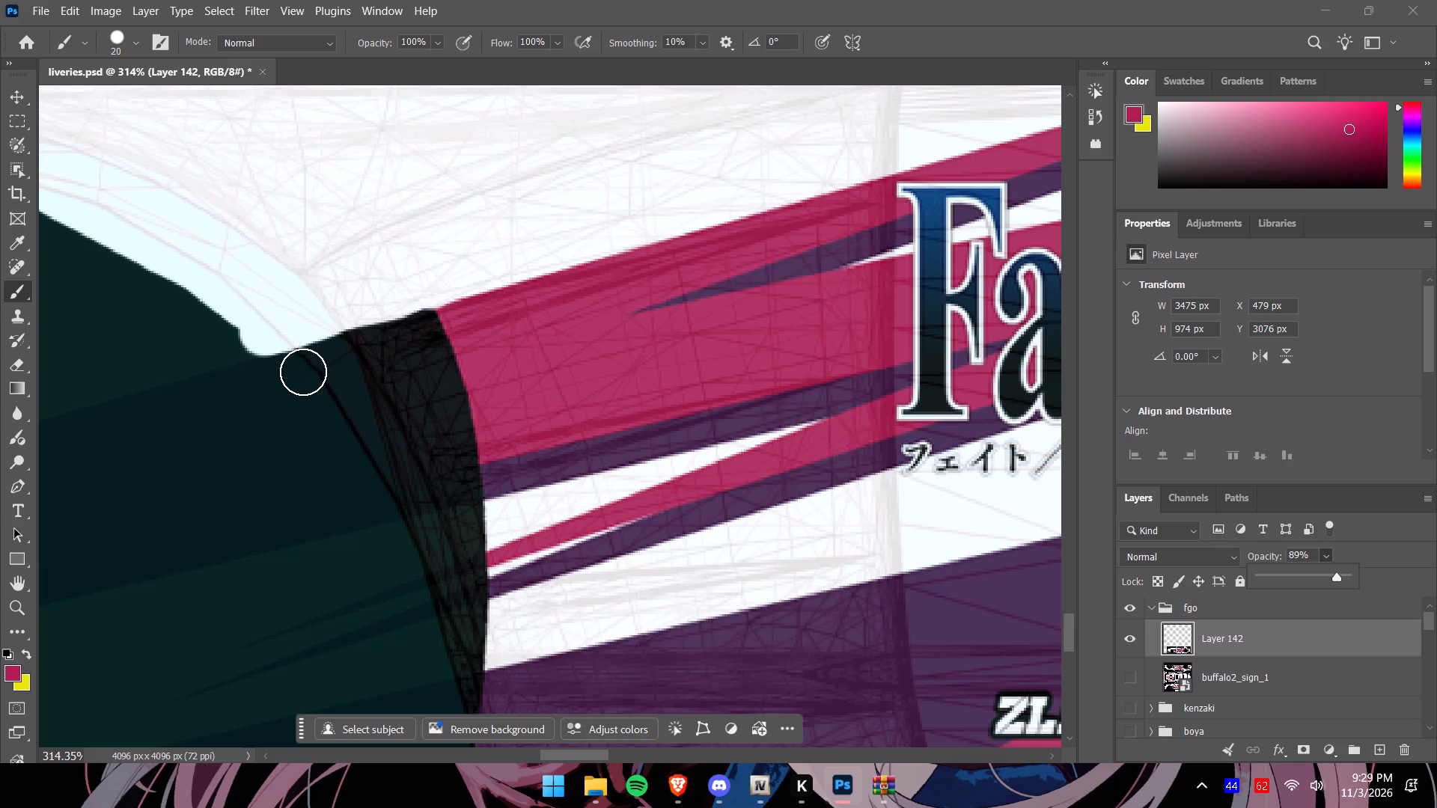
drag(302, 373, 419, 342)
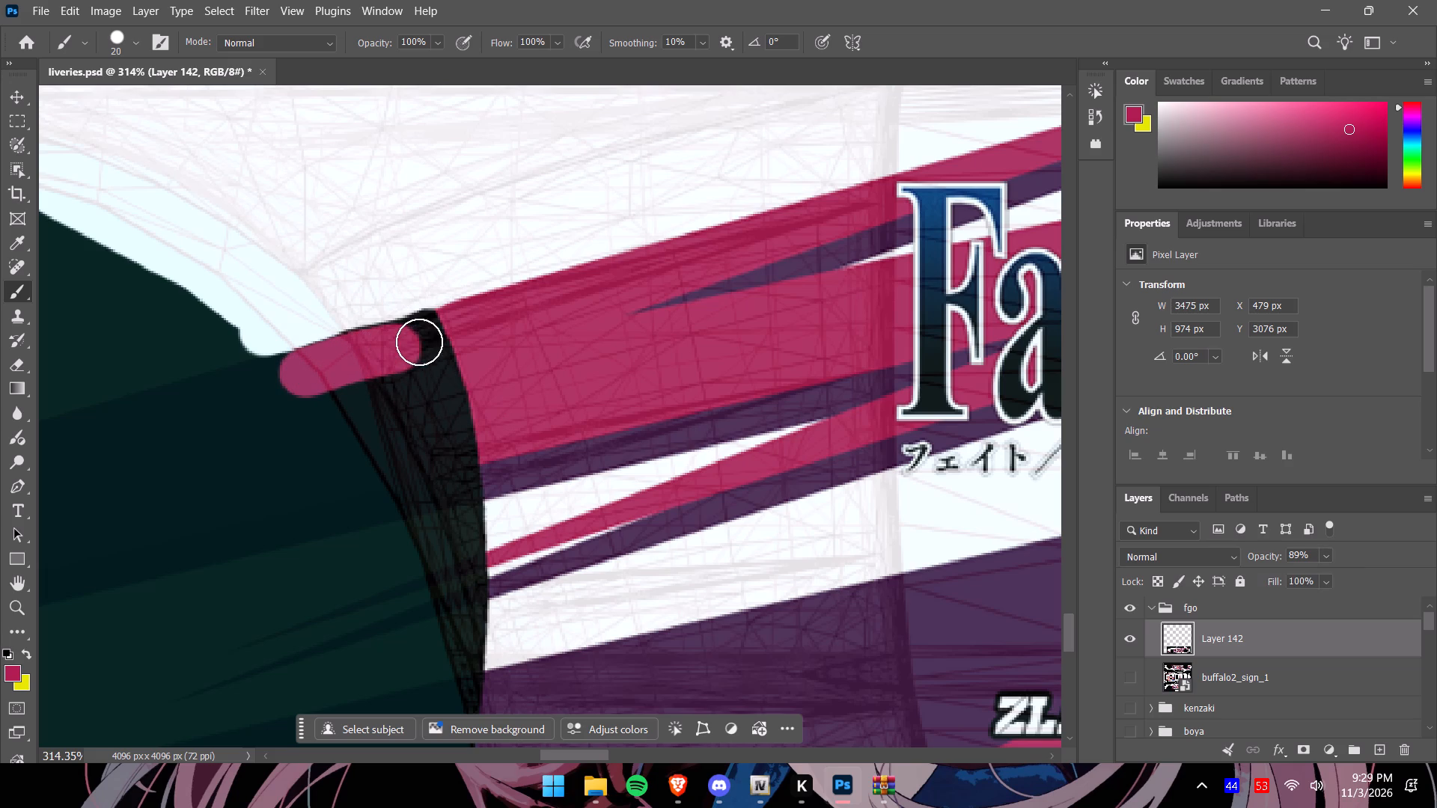
drag(419, 342, 443, 336)
click(444, 336)
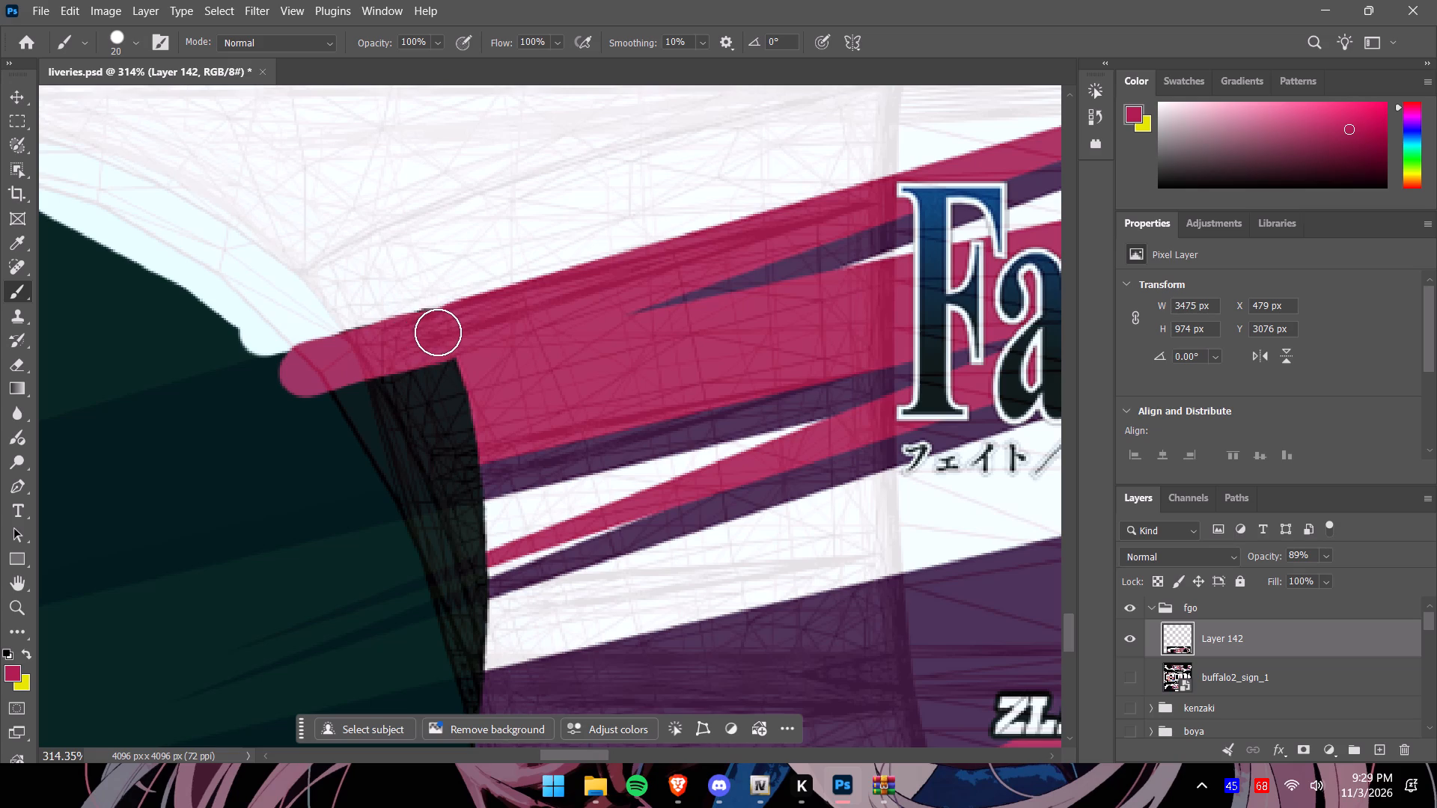
Fill the rest of the magenta stripe's extension across the dark wheel-arch strip down to the purple band, slightly past the strip's border.
drag(481, 361, 272, 413)
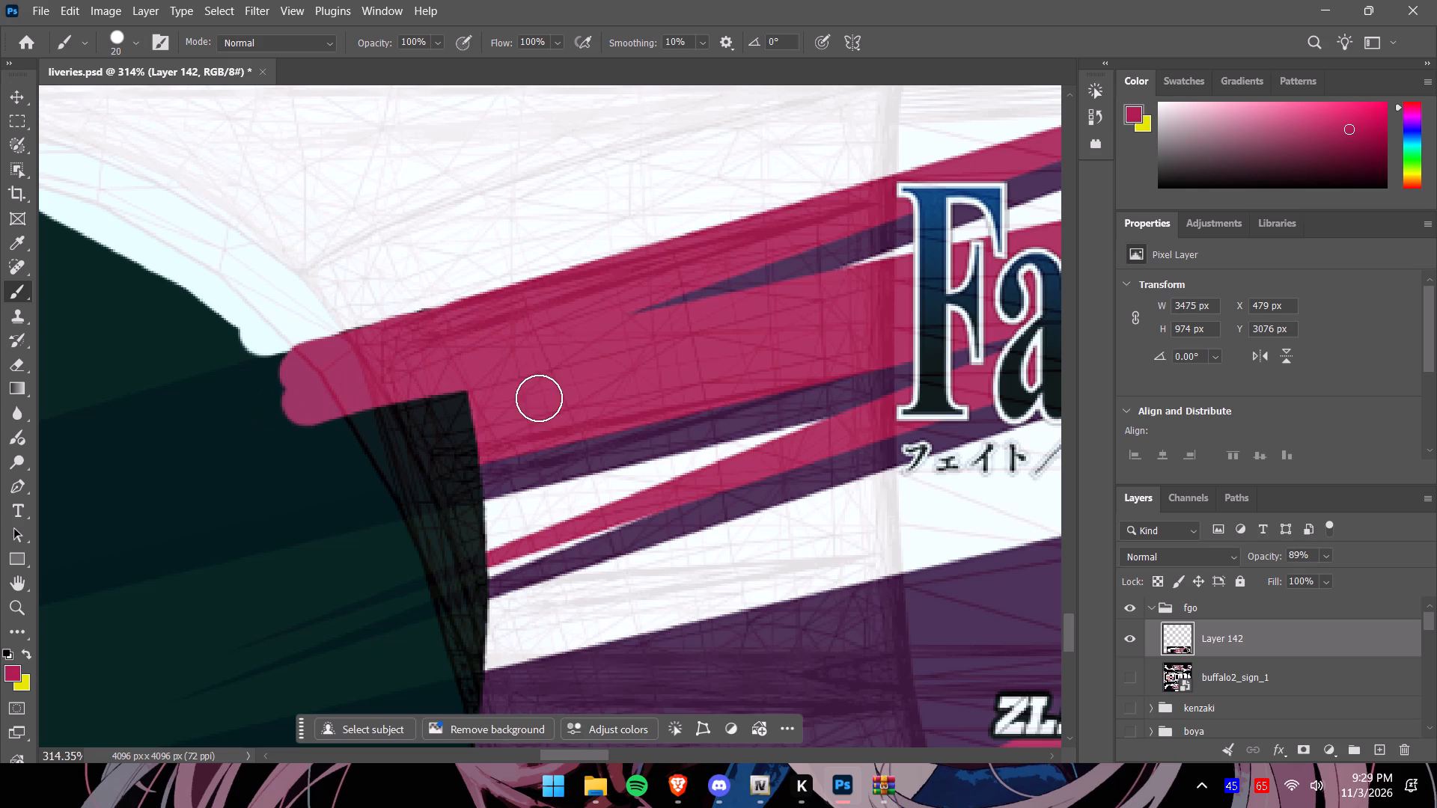
drag(529, 400, 478, 423)
drag(490, 431, 478, 436)
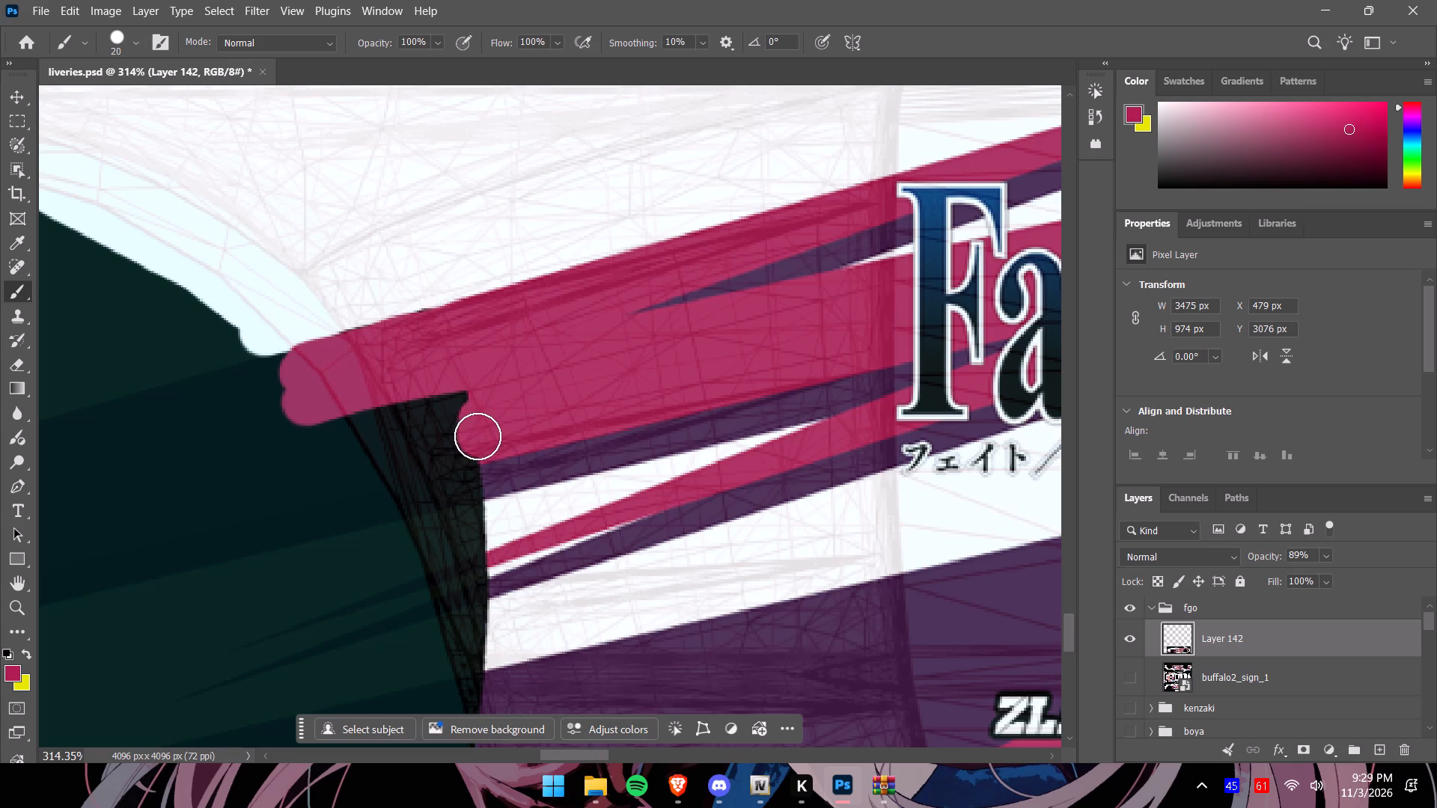
drag(478, 436, 418, 459)
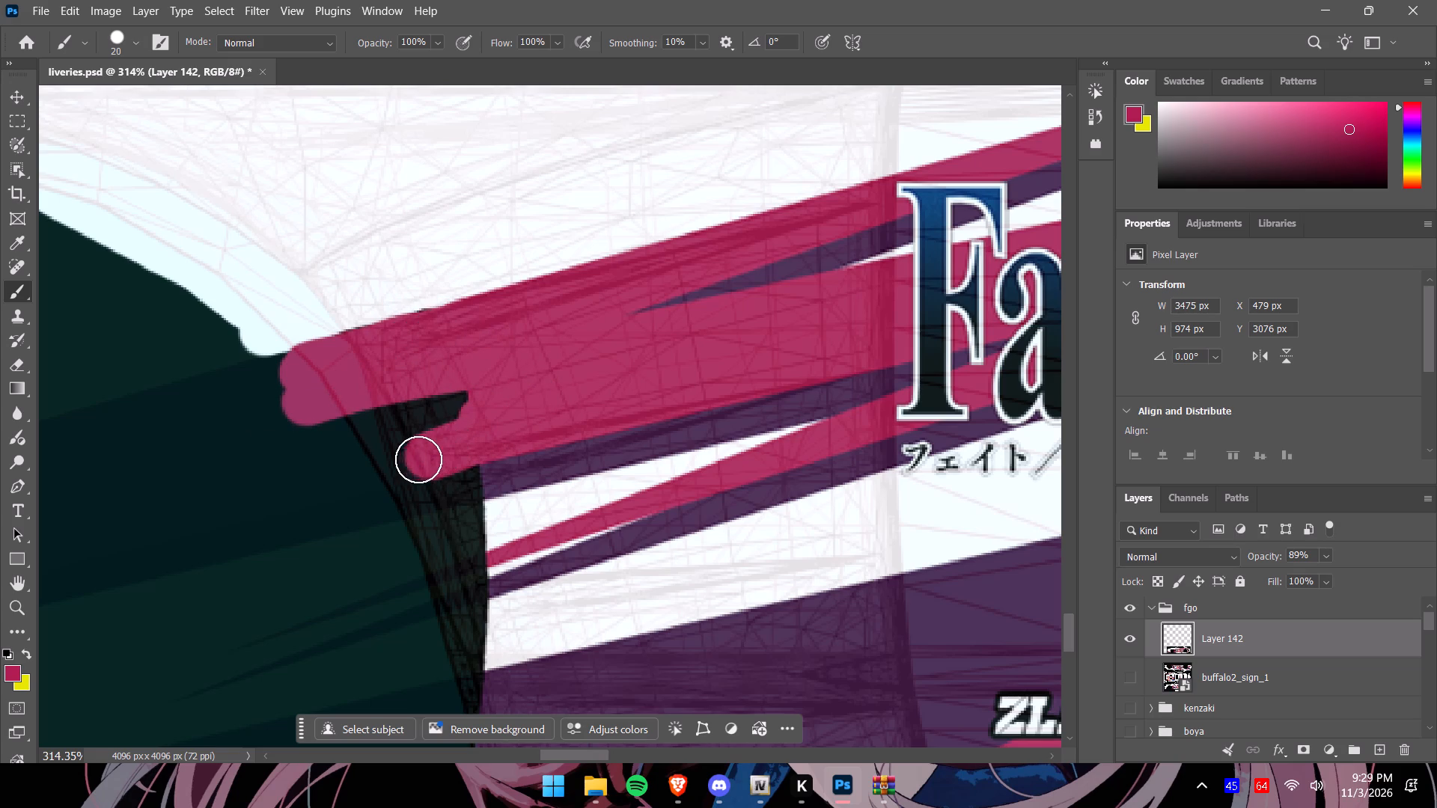
drag(418, 459, 302, 504)
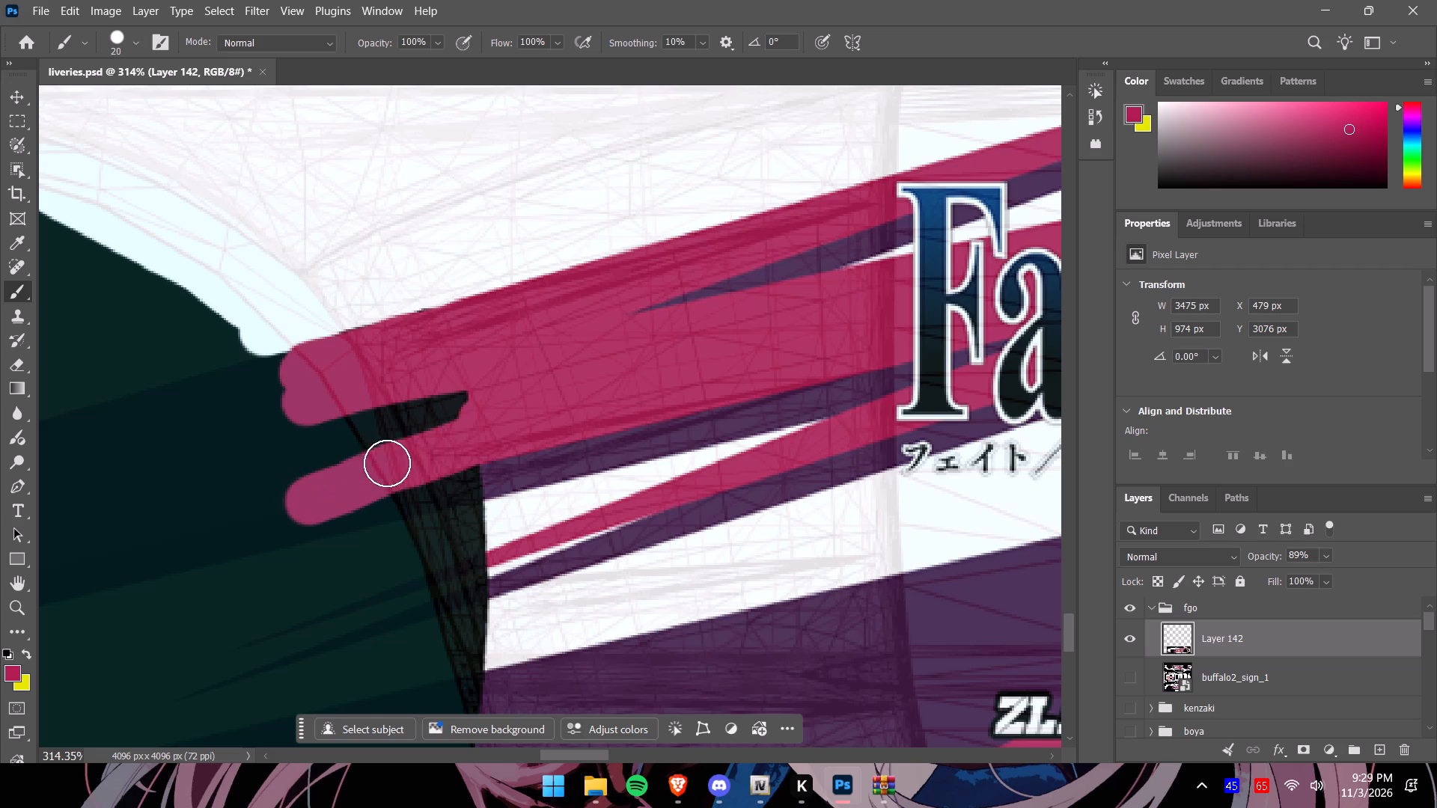
drag(398, 462, 293, 502)
drag(467, 410, 281, 468)
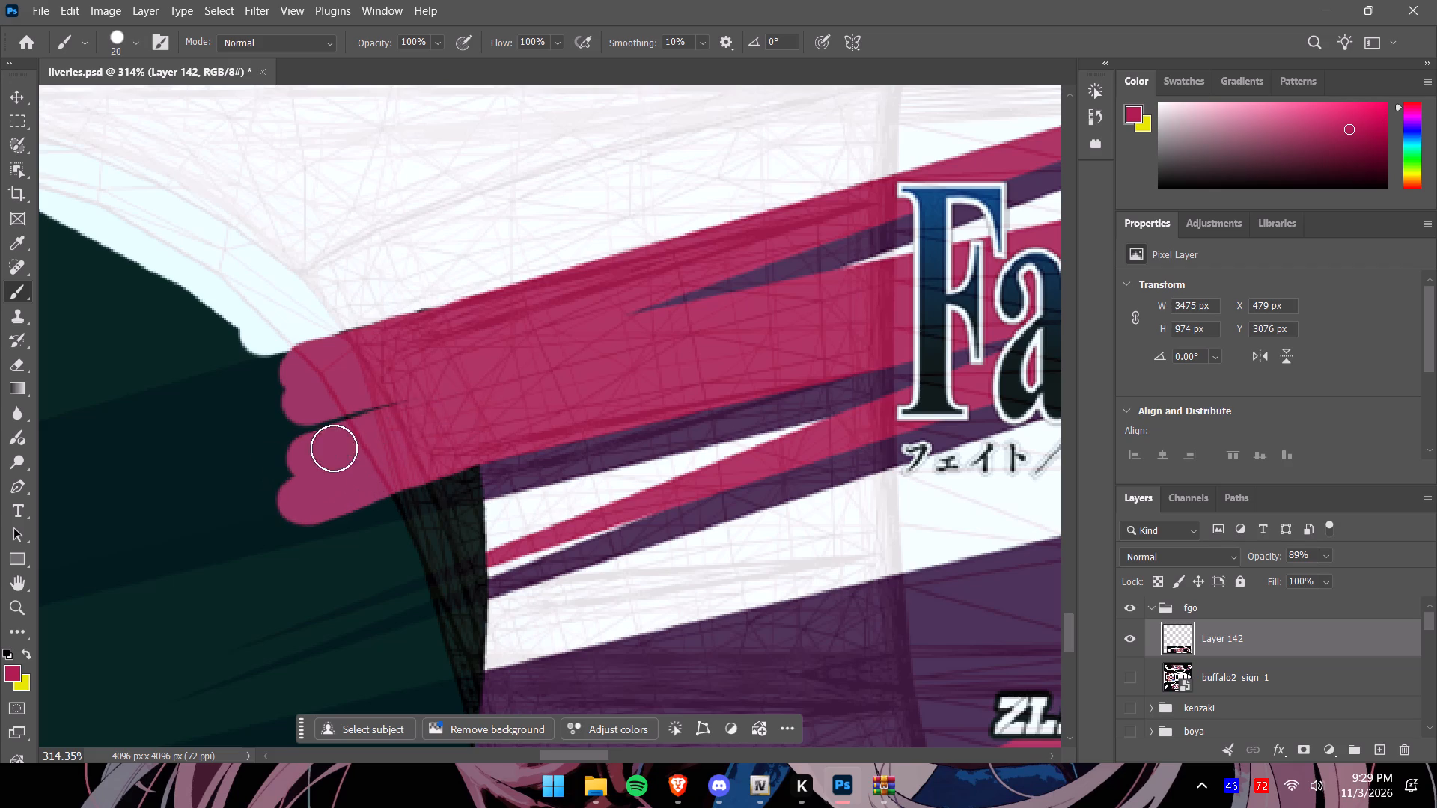
drag(395, 415, 316, 434)
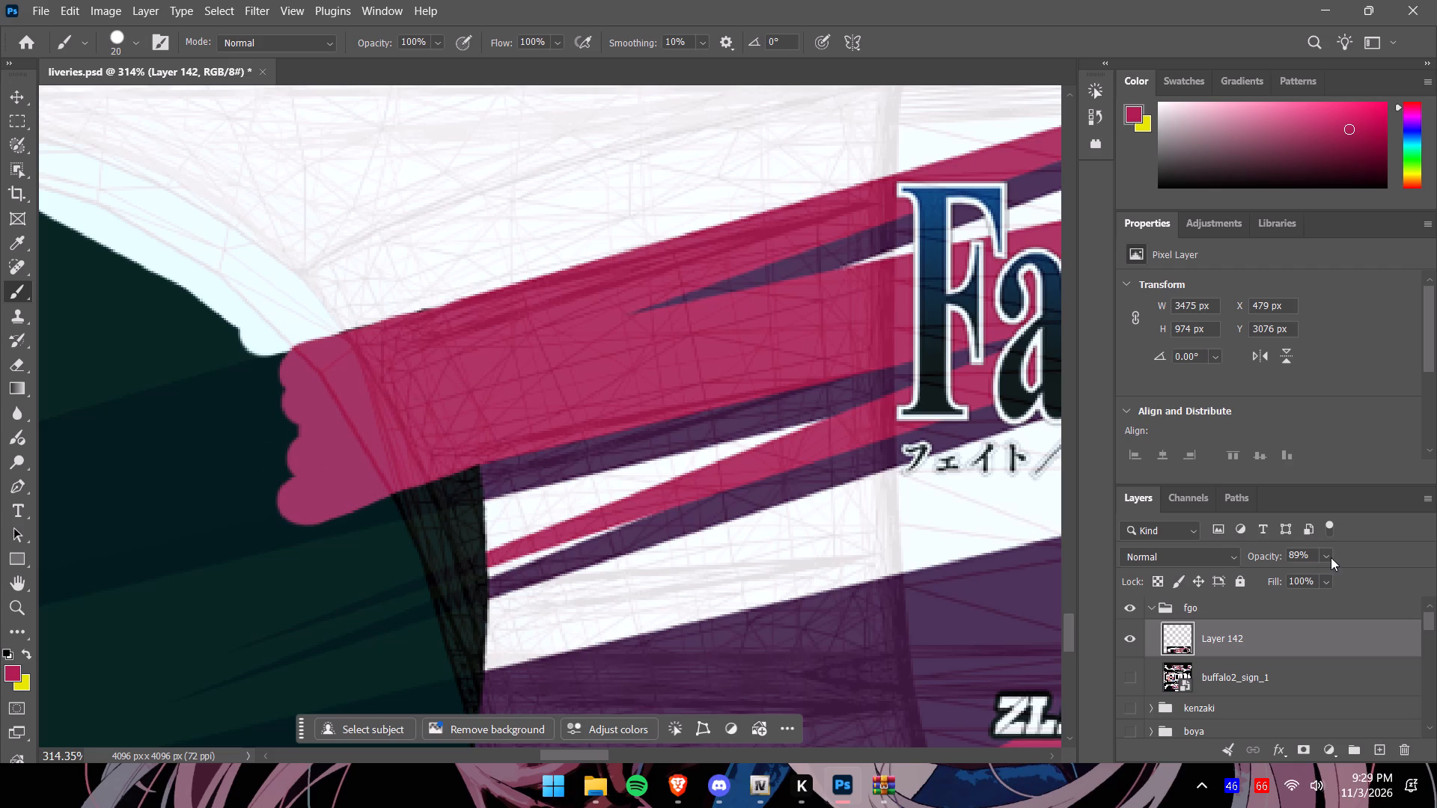
Sample the purple band at 100% layer opacity, set opacity to 88% and brush size to 4 px, and extend the band's upper edge across the strip.
click(1331, 557)
drag(1342, 576, 1386, 582)
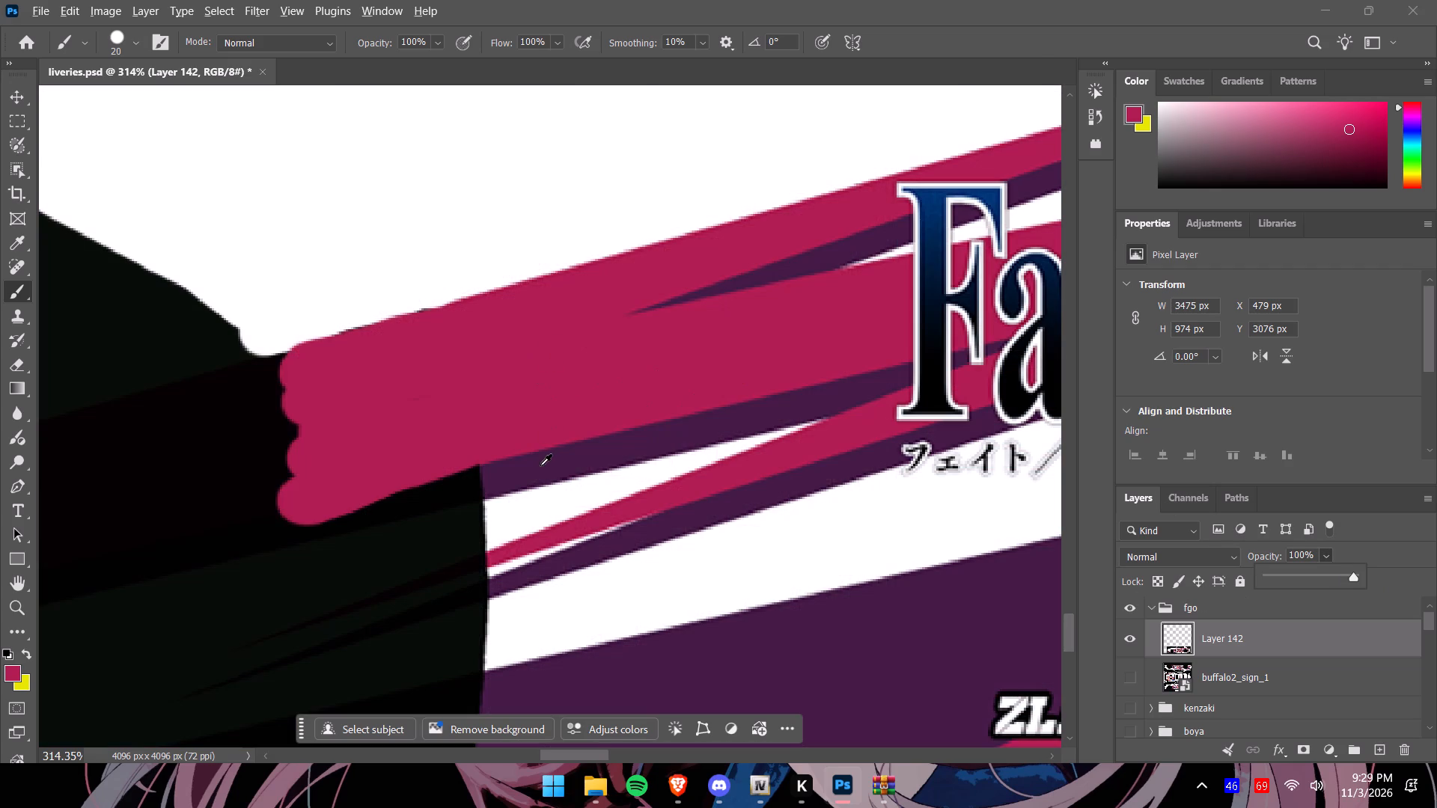
alt+click(540, 466)
click(1331, 553)
drag(1337, 575, 1331, 575)
click(1331, 575)
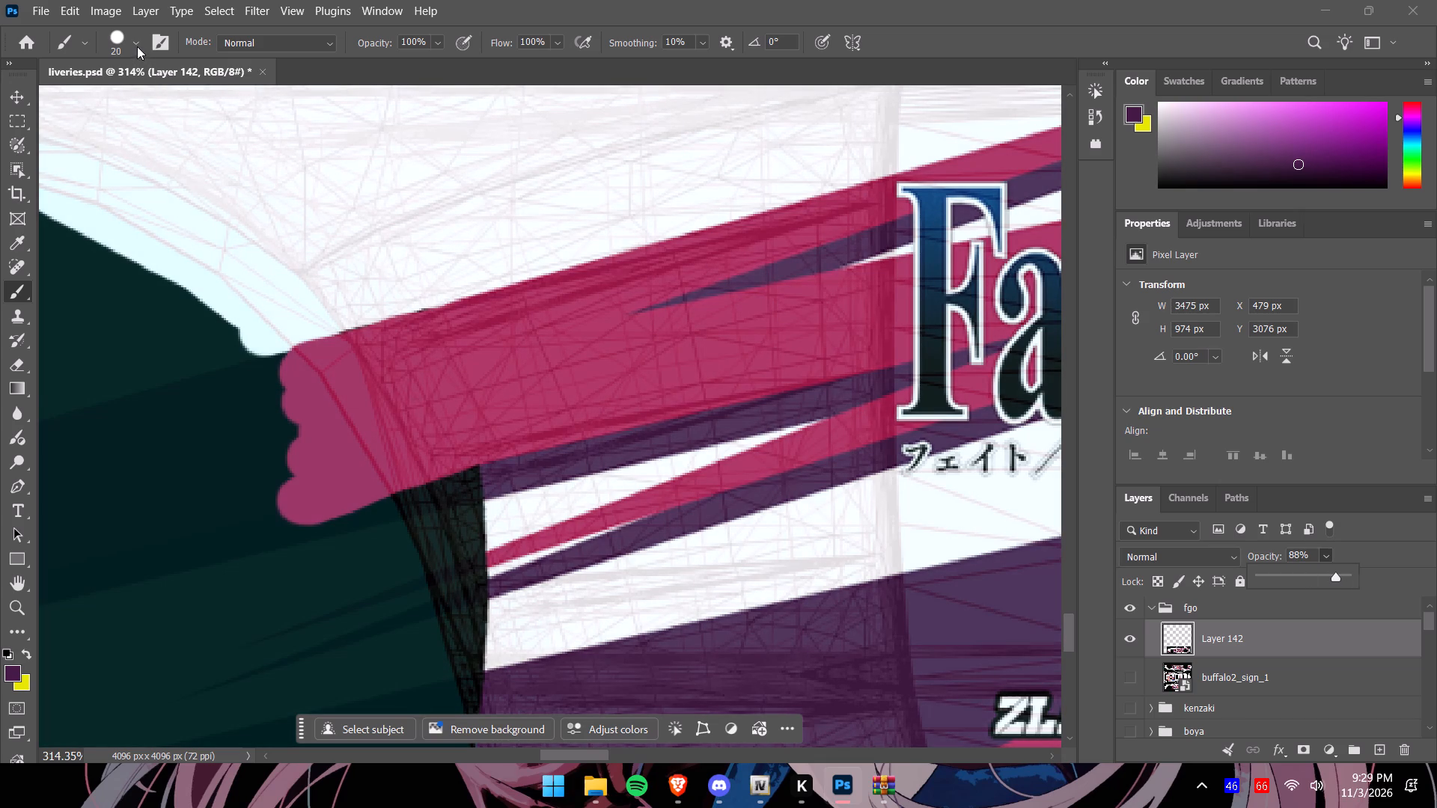
click(137, 46)
drag(212, 82, 127, 76)
key(1)
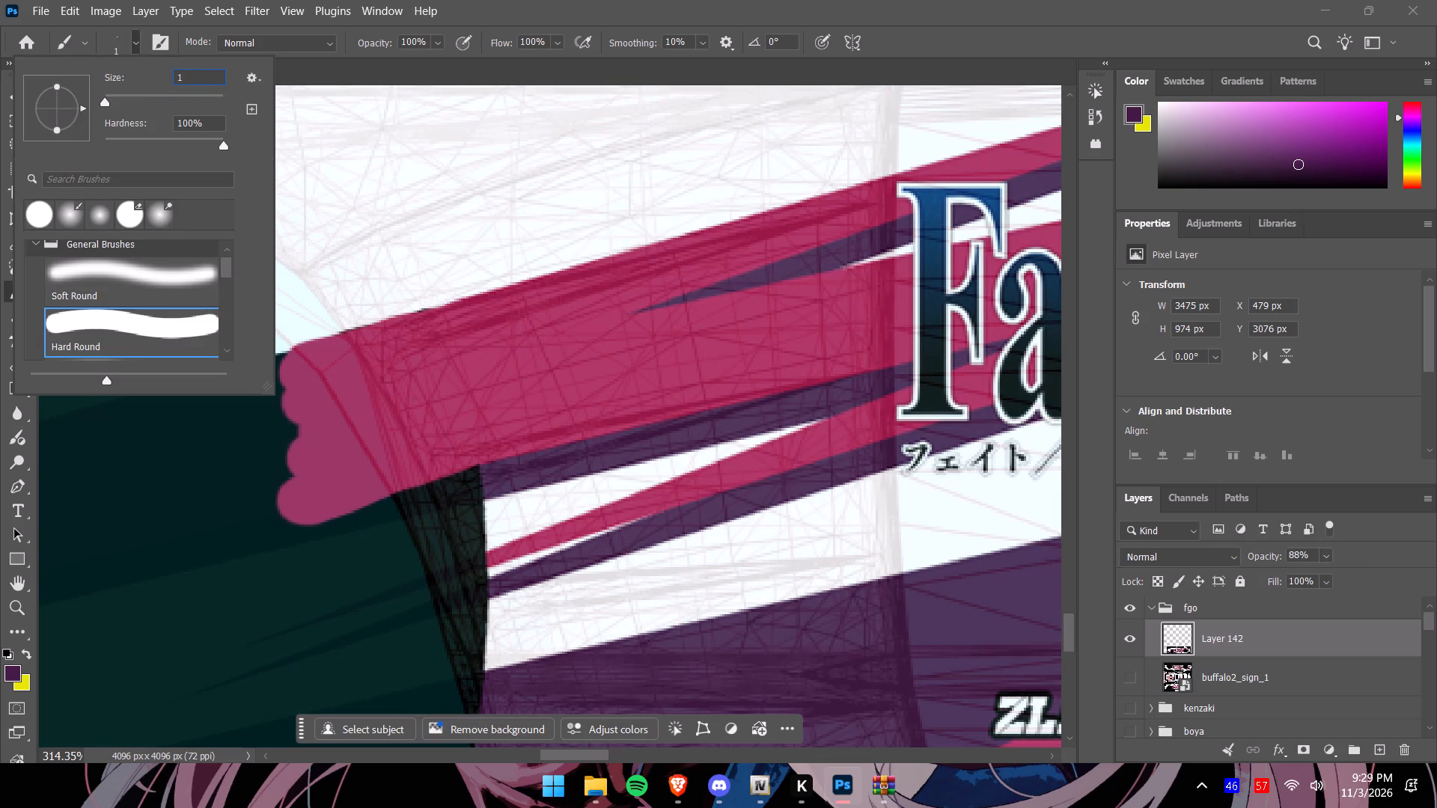
drag(189, 76, 159, 79)
key(4)
click(135, 43)
alt+scroll(361, 503, up, 8)
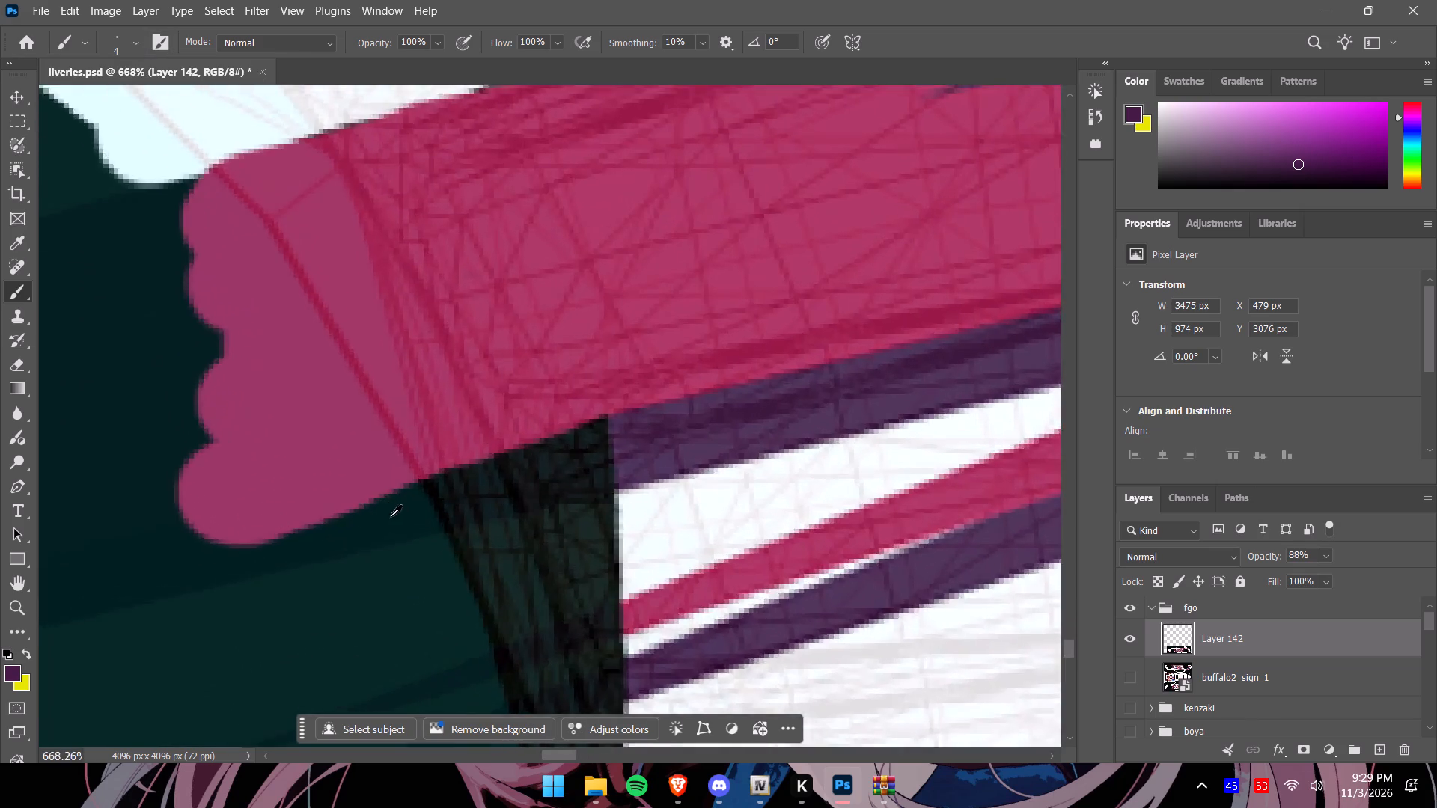
alt+scroll(391, 516, up, 5)
drag(734, 373, 699, 388)
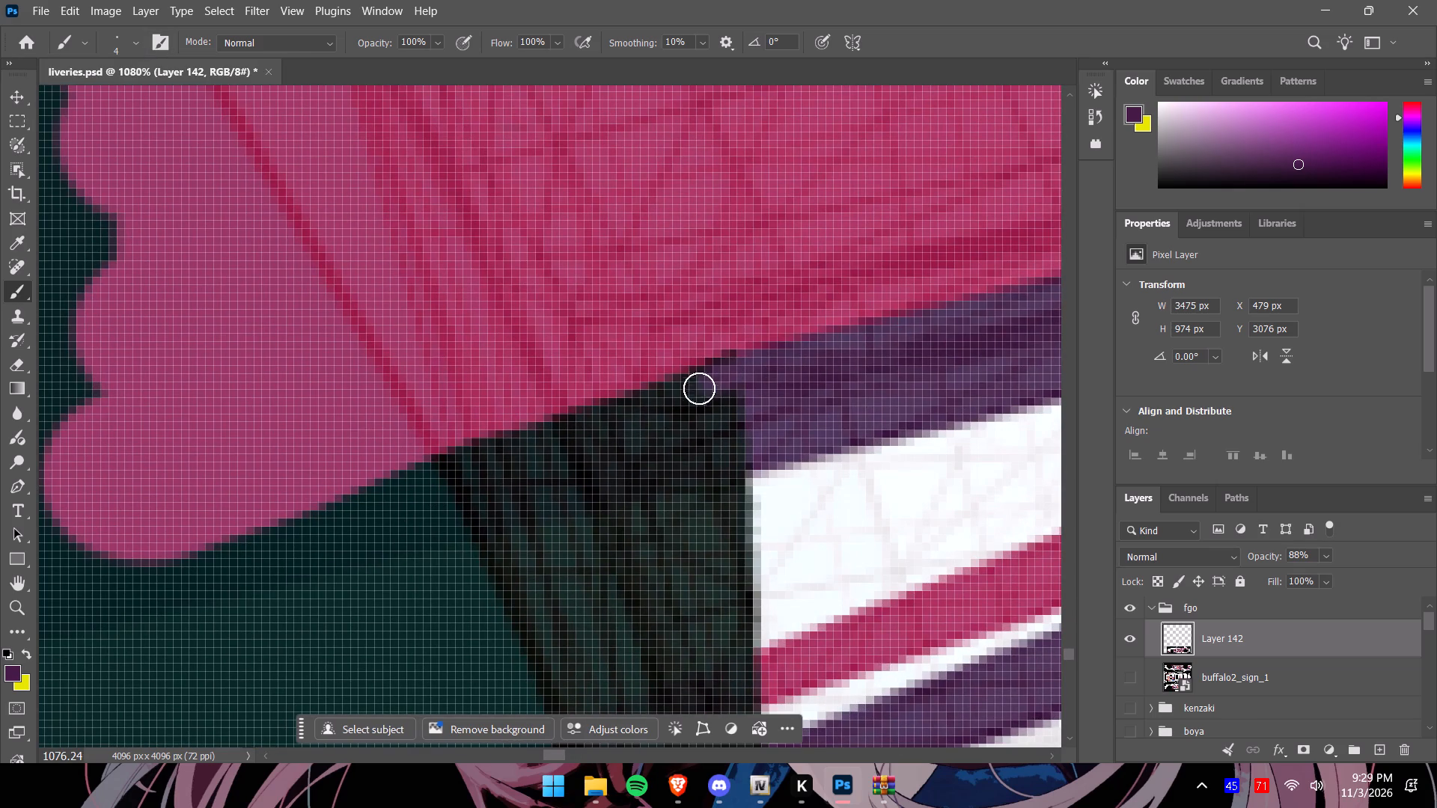
drag(699, 388, 551, 428)
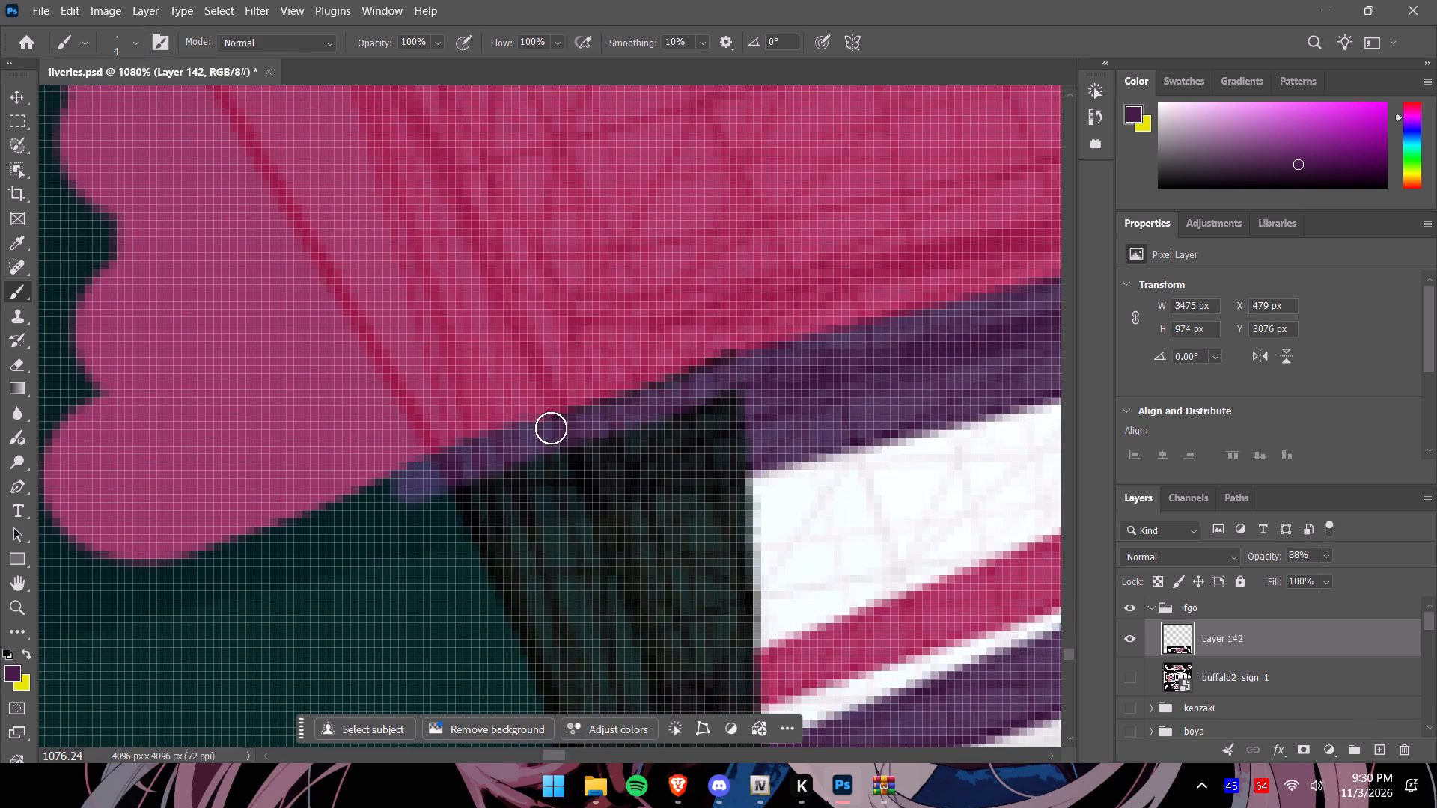
drag(551, 428, 756, 364)
Paint the purple band's lower edge across the wheel-arch strip and fill the dark gap between its two edges.
drag(818, 438, 709, 463)
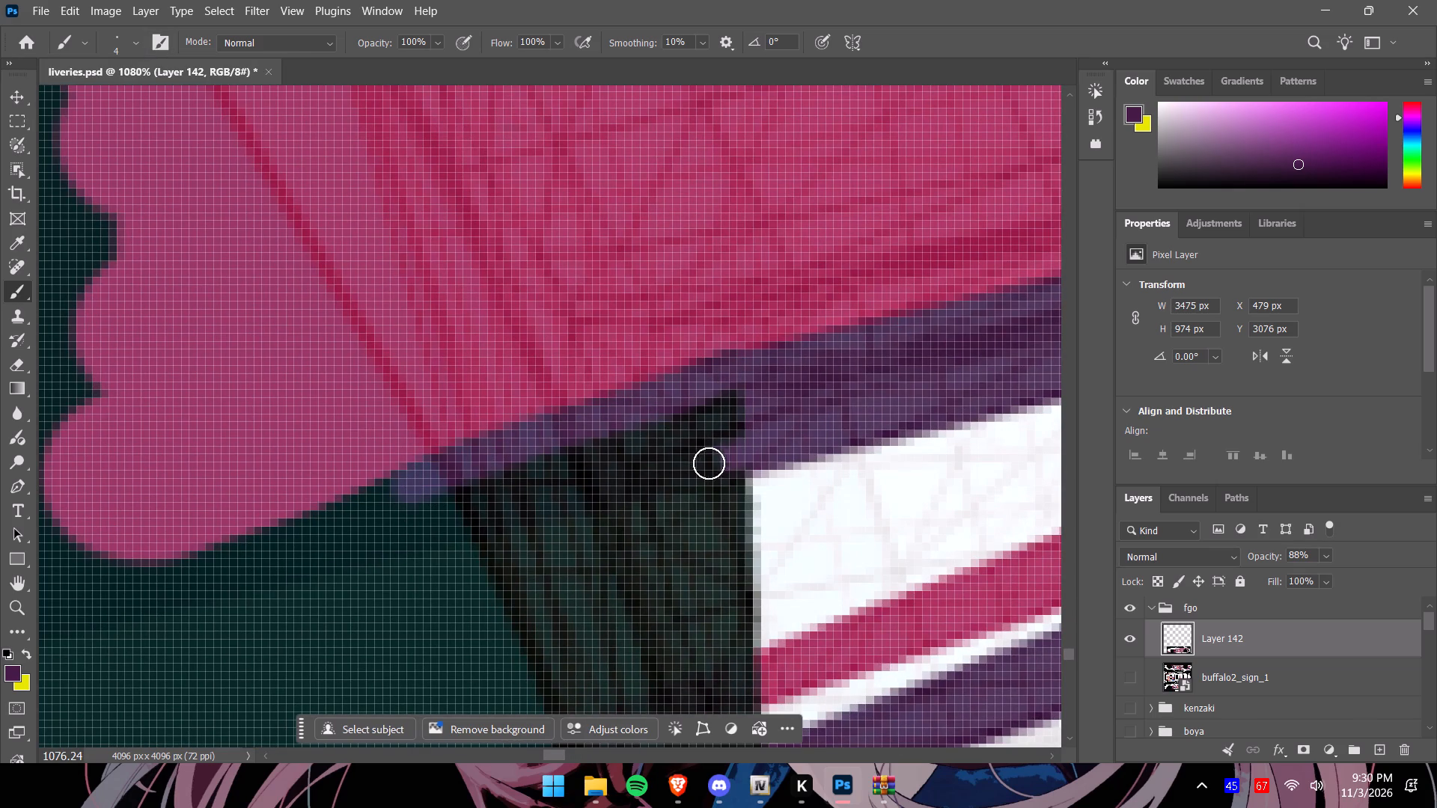
drag(709, 463, 396, 542)
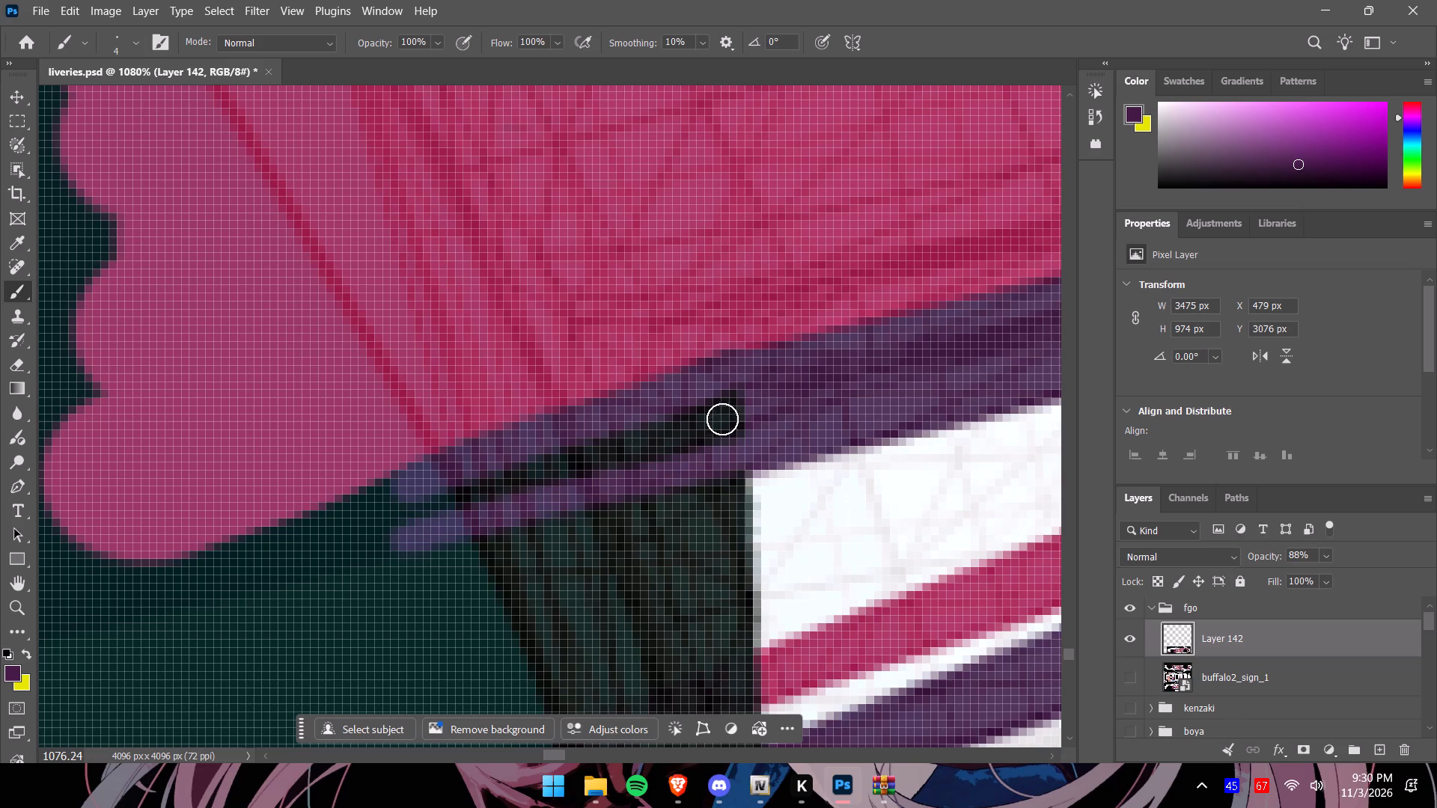
drag(746, 409, 390, 508)
drag(781, 394, 540, 460)
drag(794, 396, 425, 499)
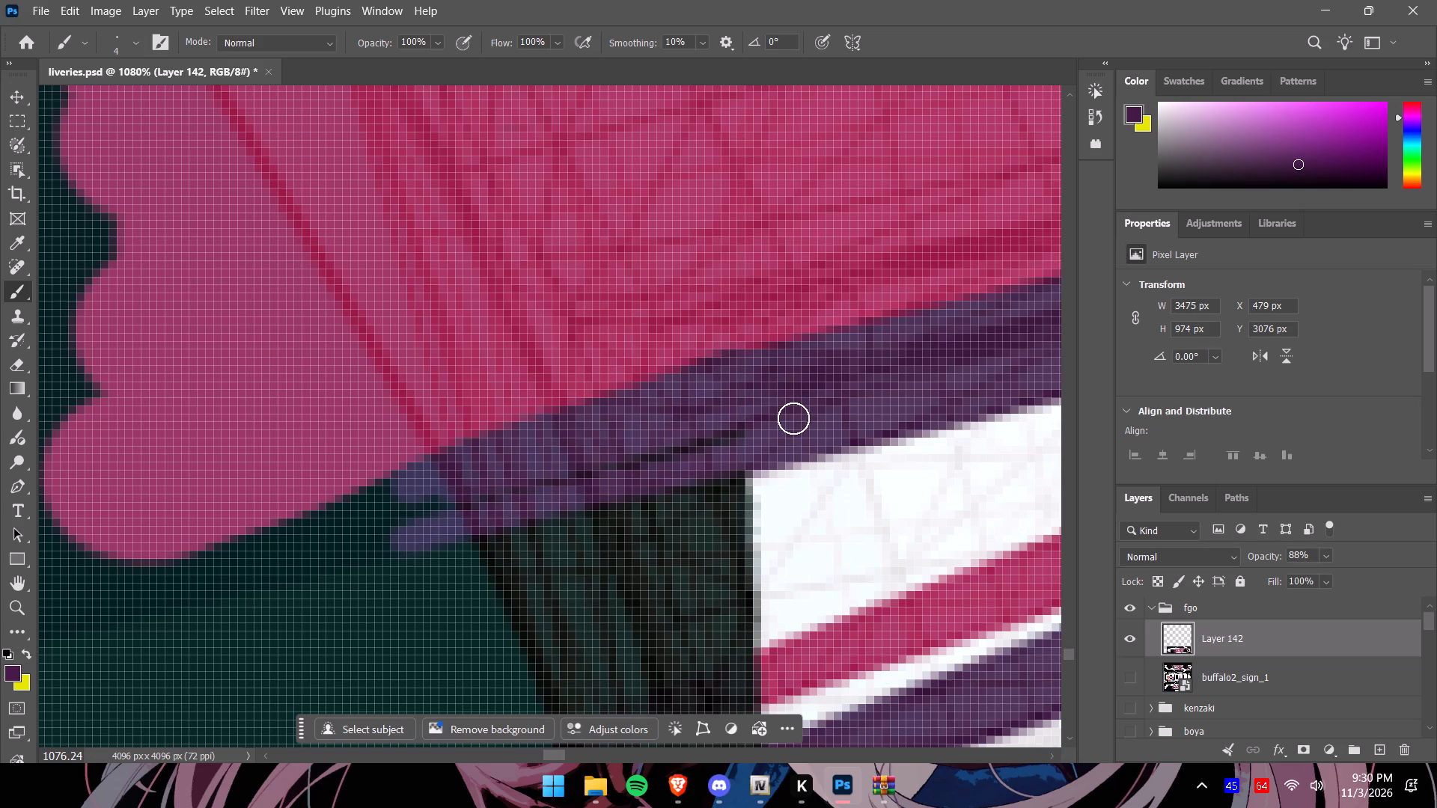
drag(789, 418, 406, 510)
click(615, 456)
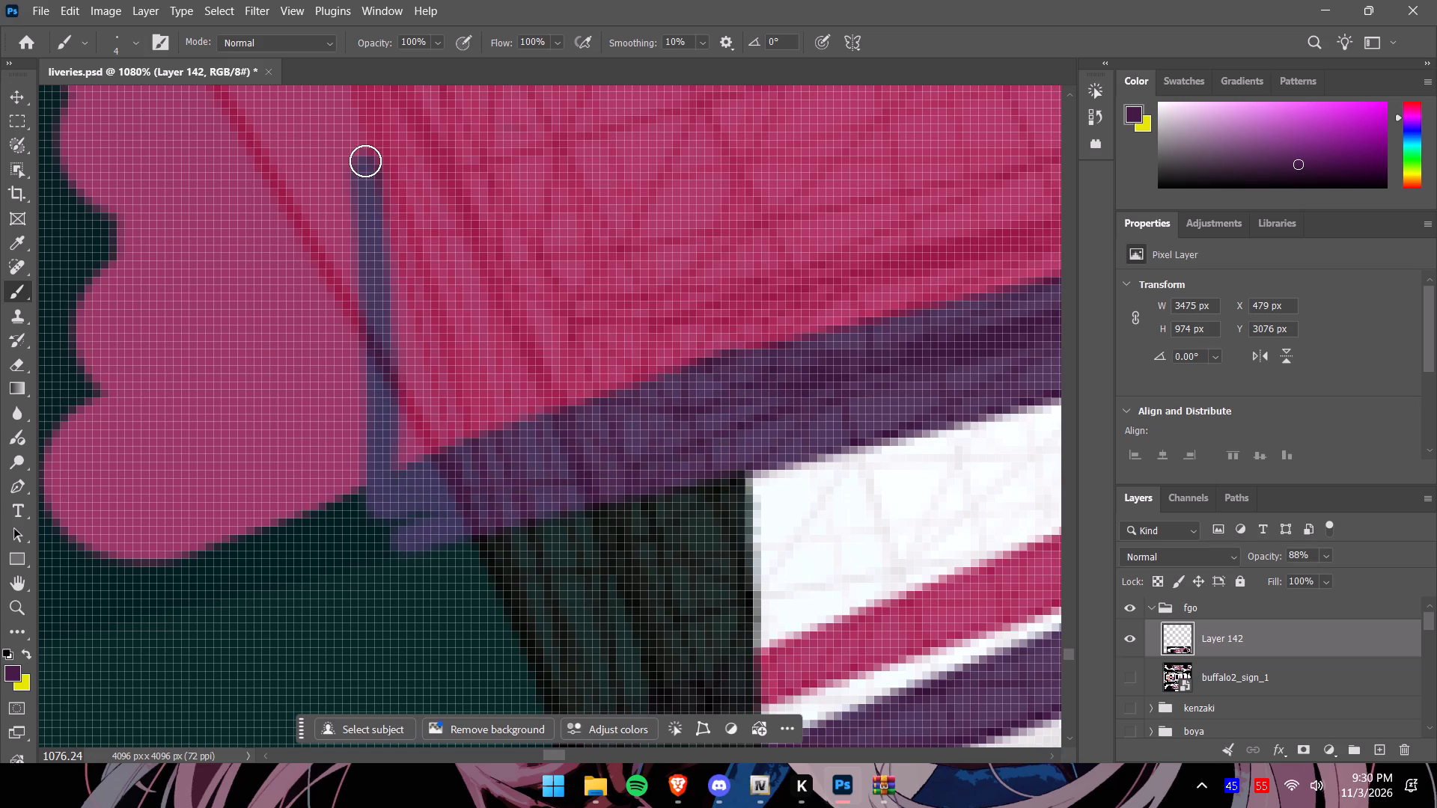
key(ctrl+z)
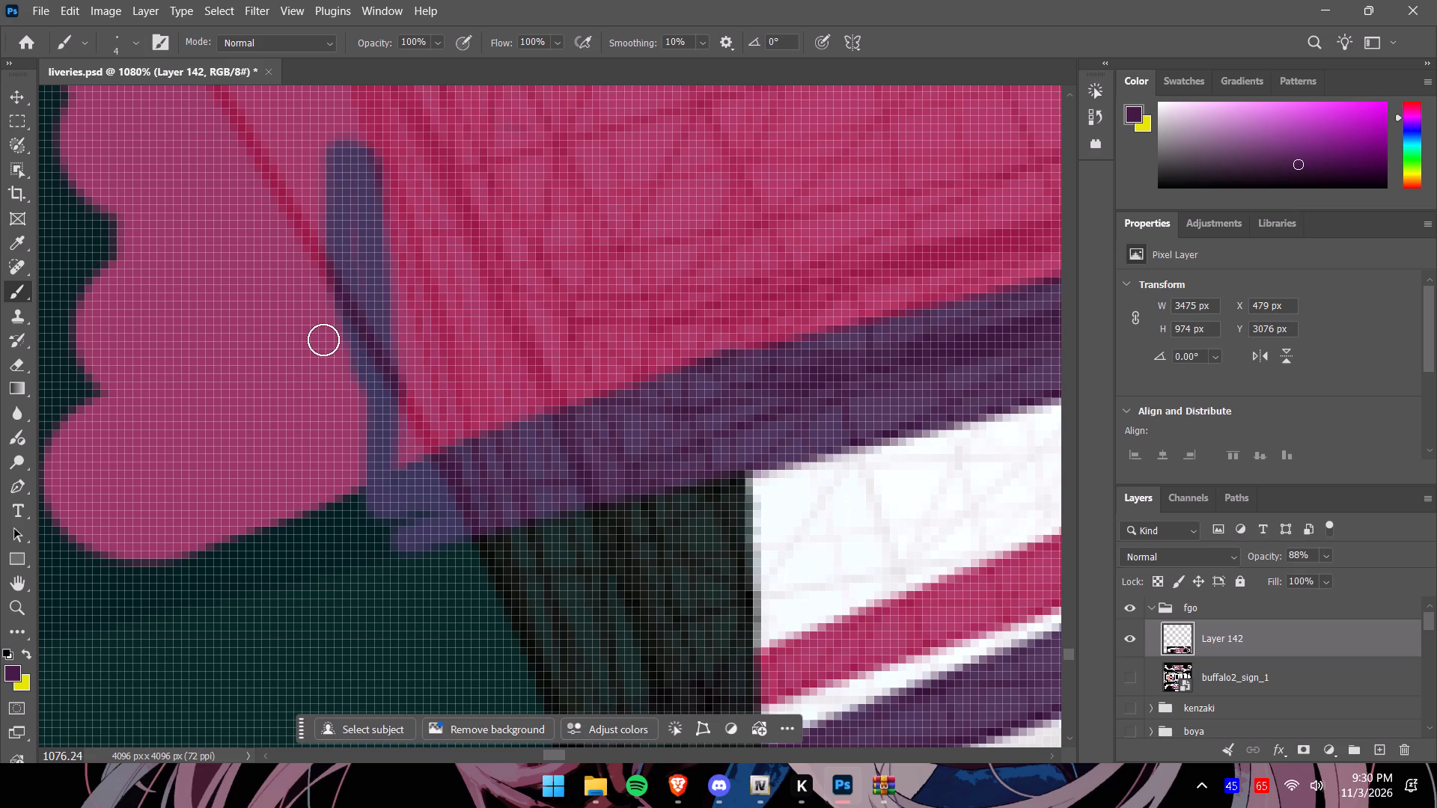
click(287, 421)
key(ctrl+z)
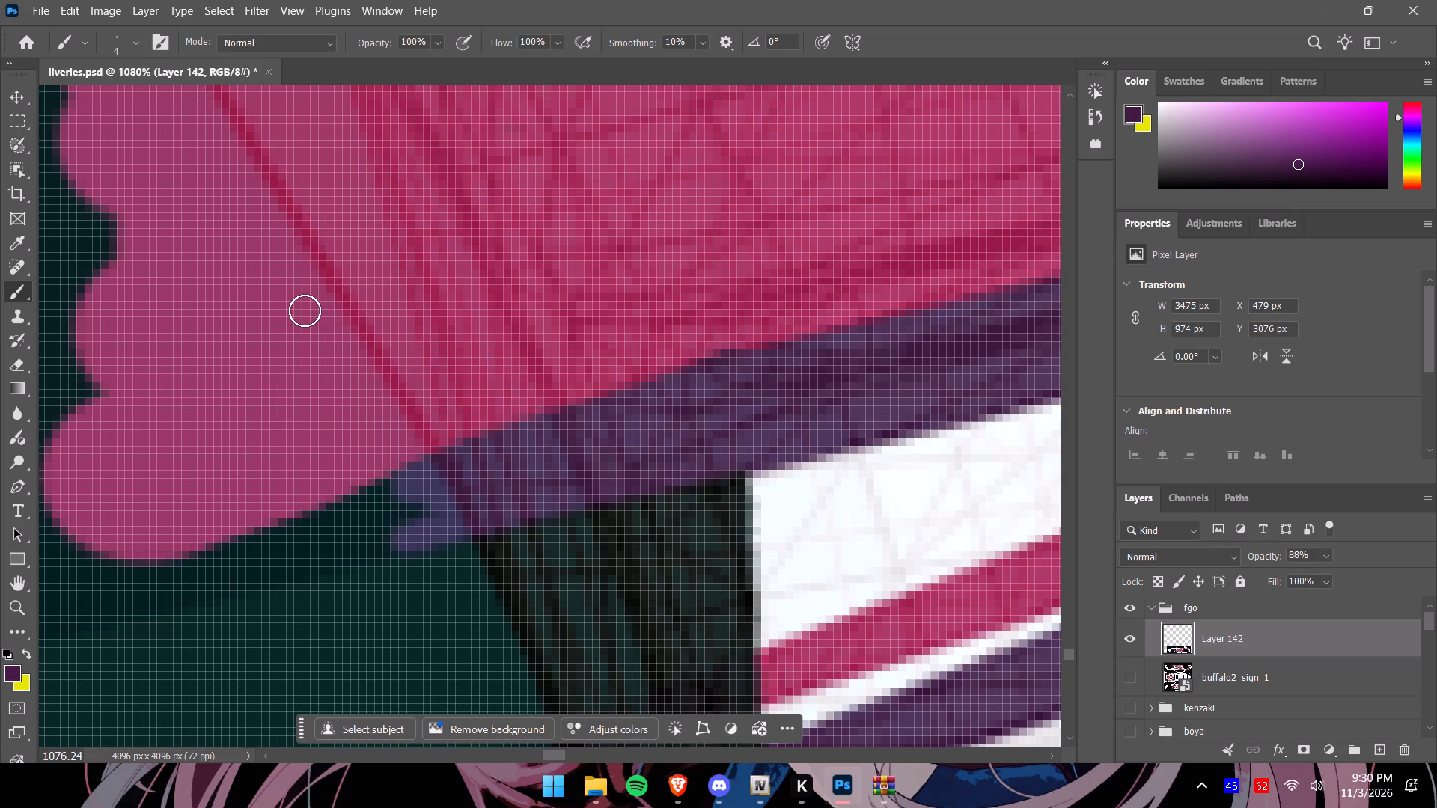
Touch up the purple band's extension with more purple strokes, covering the remaining dark gaps inside it.
drag(710, 437, 488, 483)
drag(488, 483, 411, 512)
drag(591, 465, 463, 508)
drag(822, 409, 757, 424)
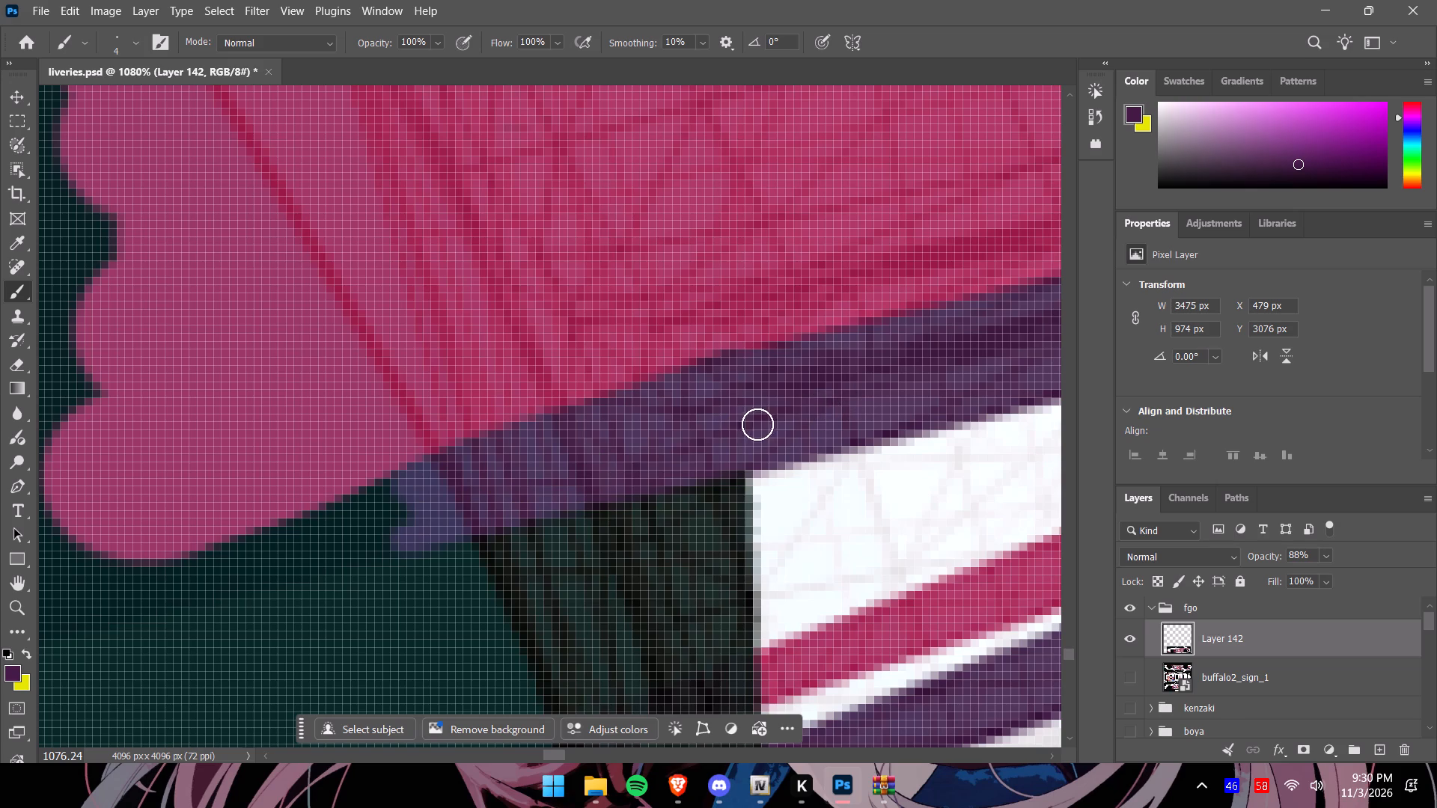
drag(757, 424, 578, 464)
Extend the narrow purple stripe below the thin magenta one across the dark wheel-arch strip, ending slightly past its border.
alt+scroll(702, 485, down, 7)
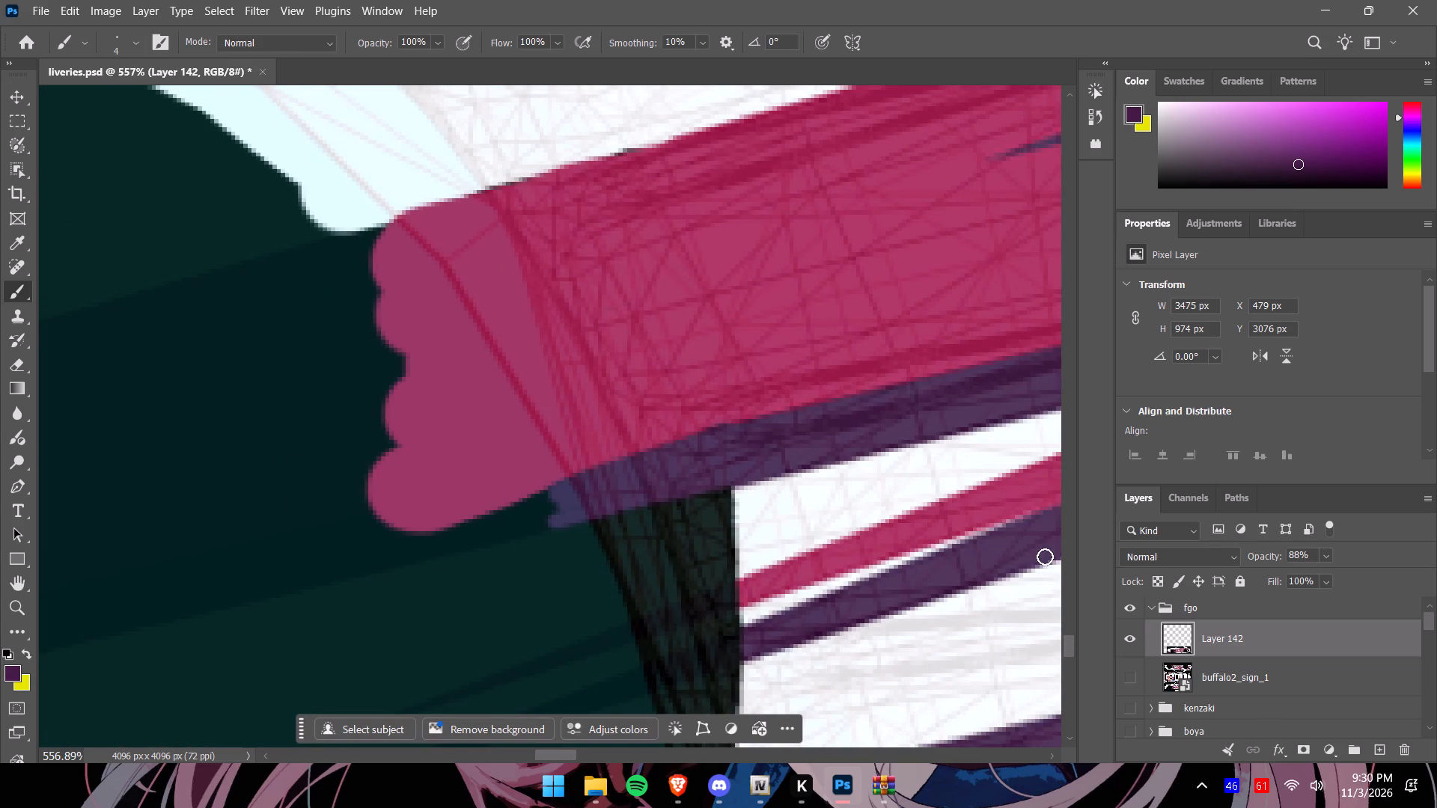
drag(1073, 651, 1073, 660)
alt+scroll(718, 413, up, 7)
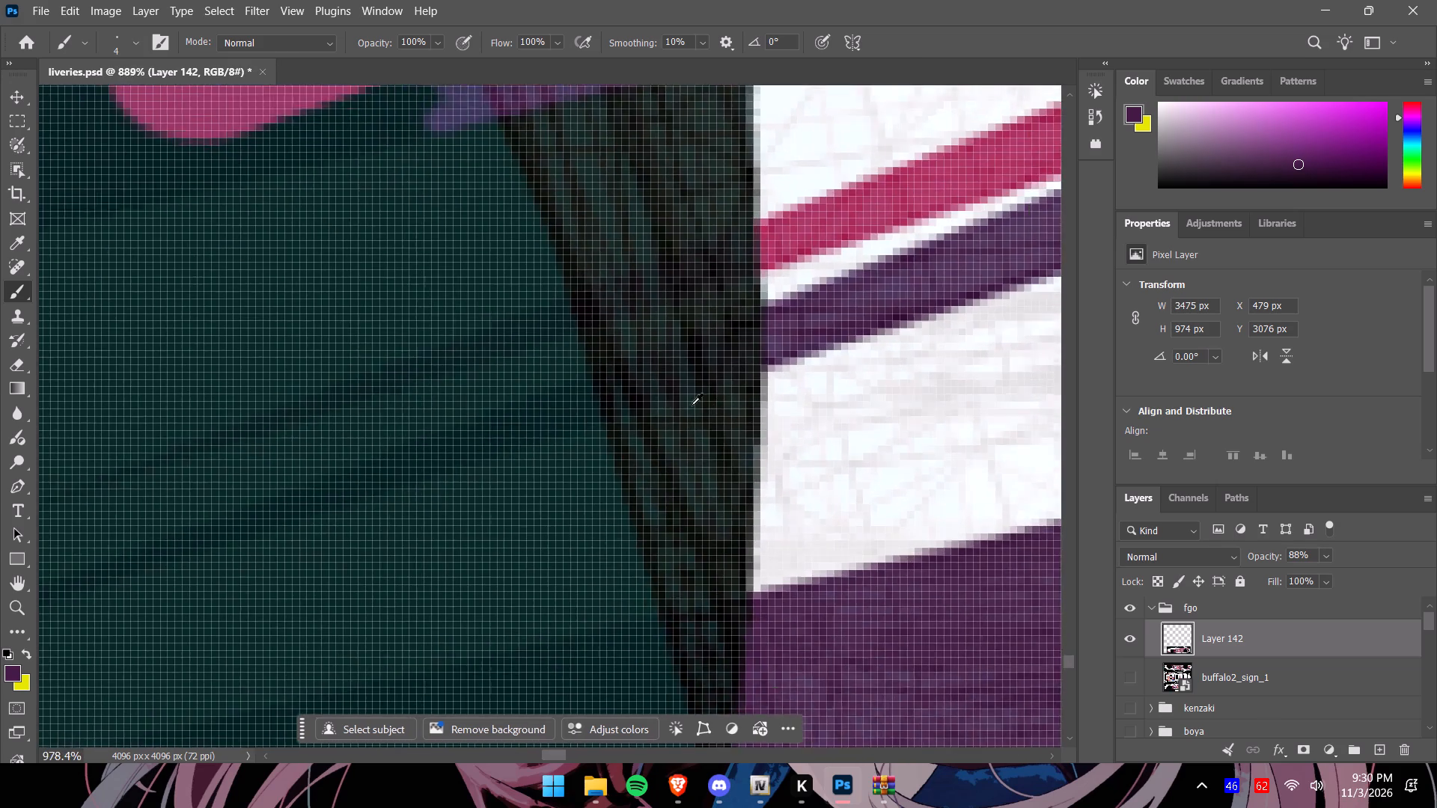
drag(573, 403, 788, 332)
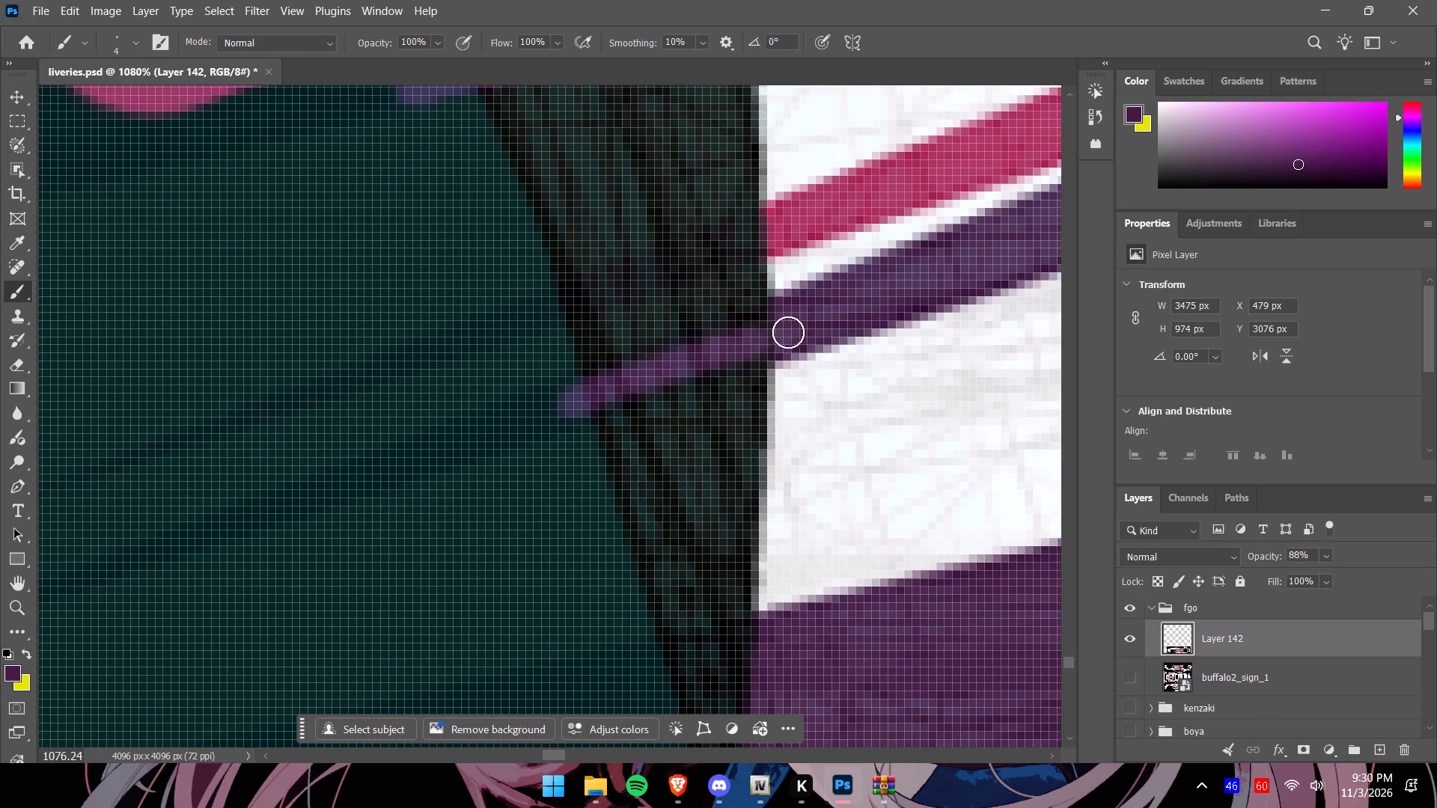
drag(788, 332, 790, 332)
drag(799, 322, 567, 400)
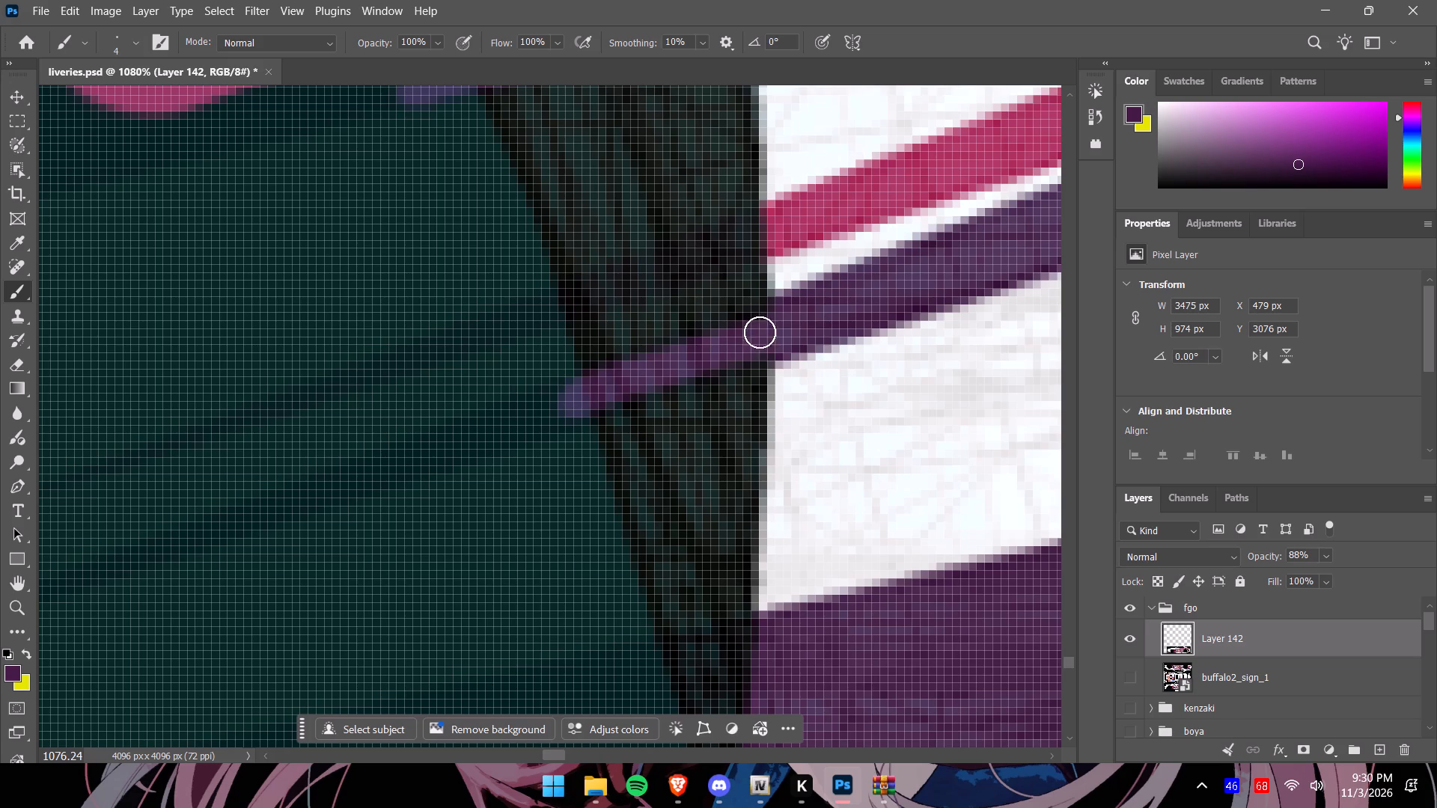
drag(775, 321, 666, 370)
drag(787, 330, 775, 337)
drag(775, 337, 507, 426)
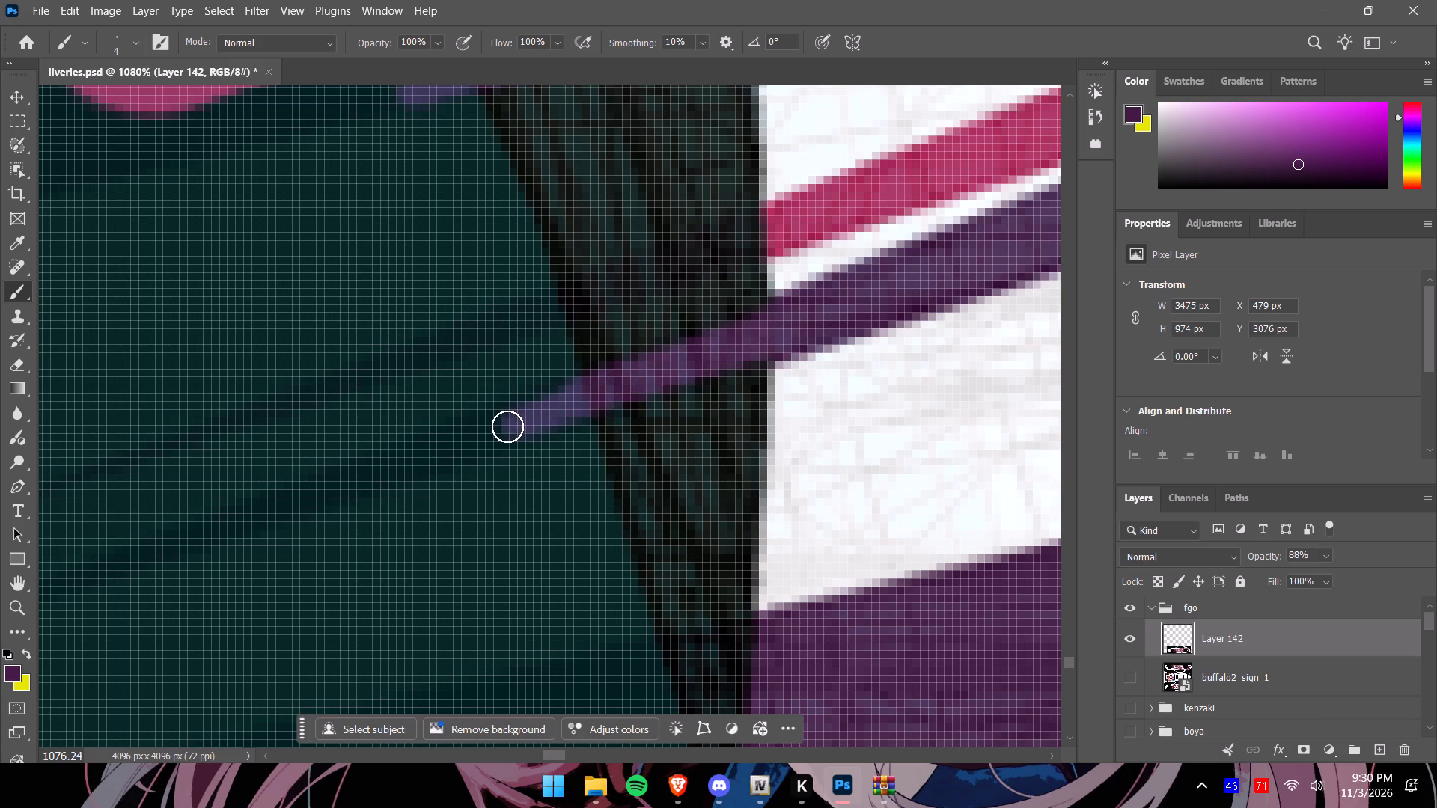
Extend the lower purple area across the dark wheel-arch strip, painting its upper and outer edges and filling the gap between them.
click(1067, 664)
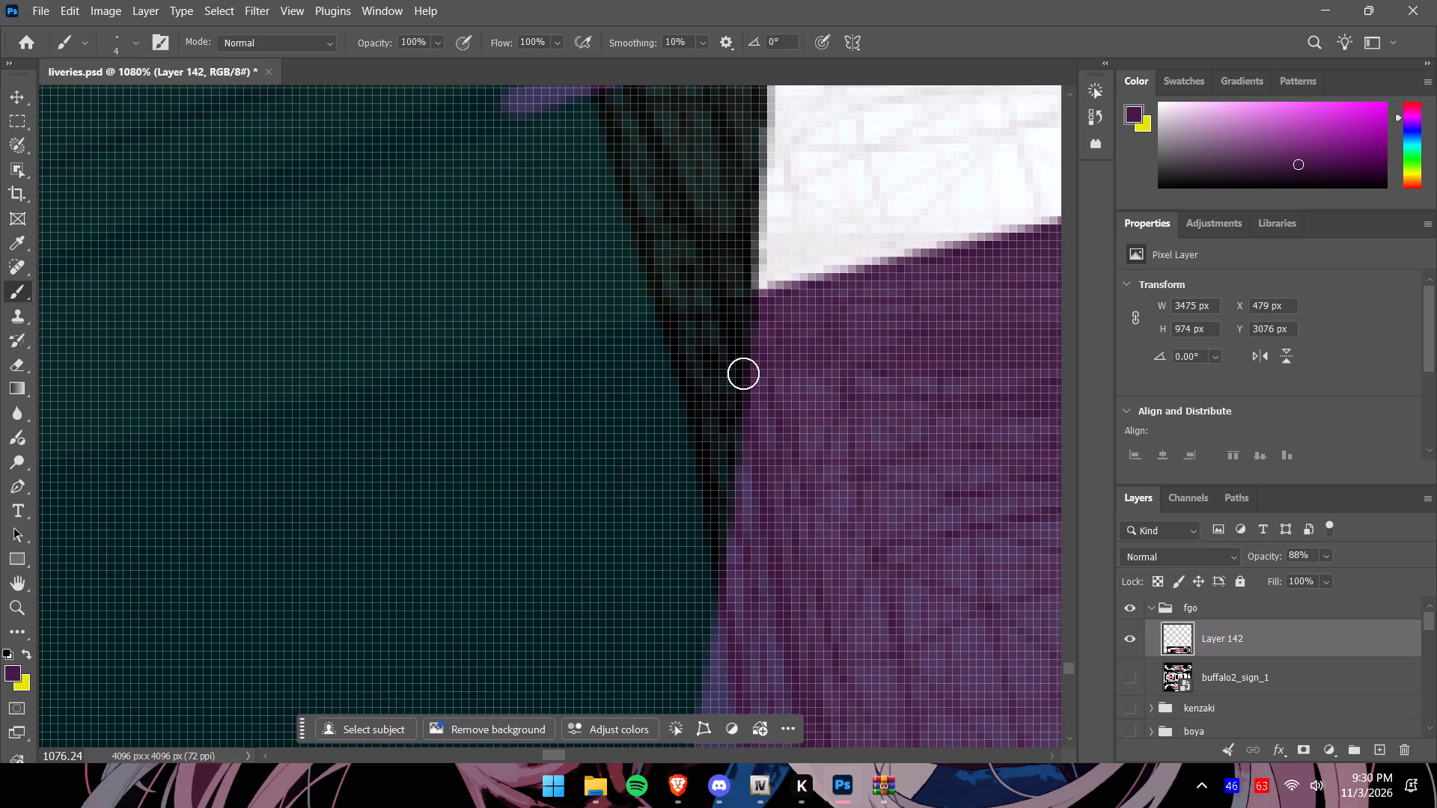
drag(763, 319, 604, 354)
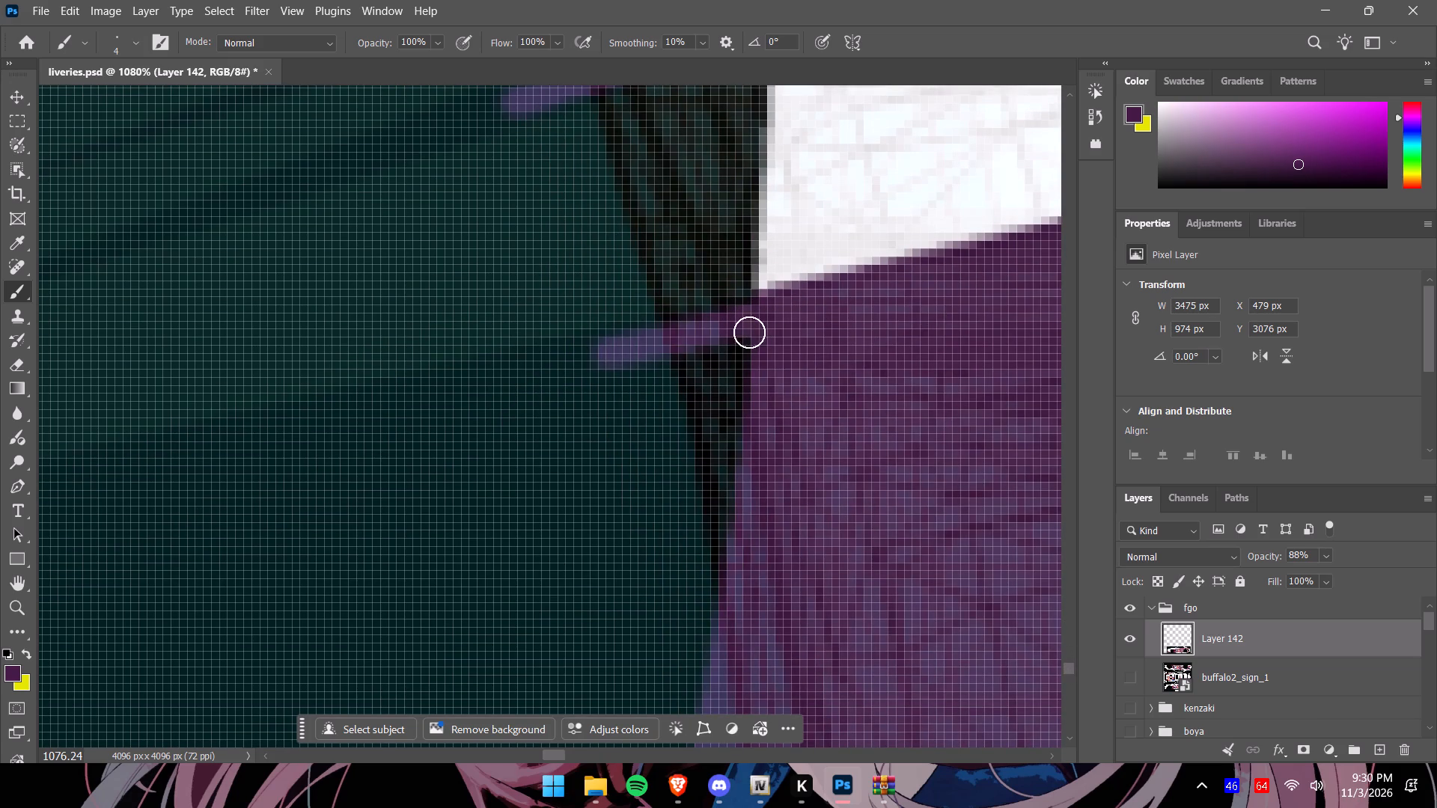
drag(760, 329, 733, 377)
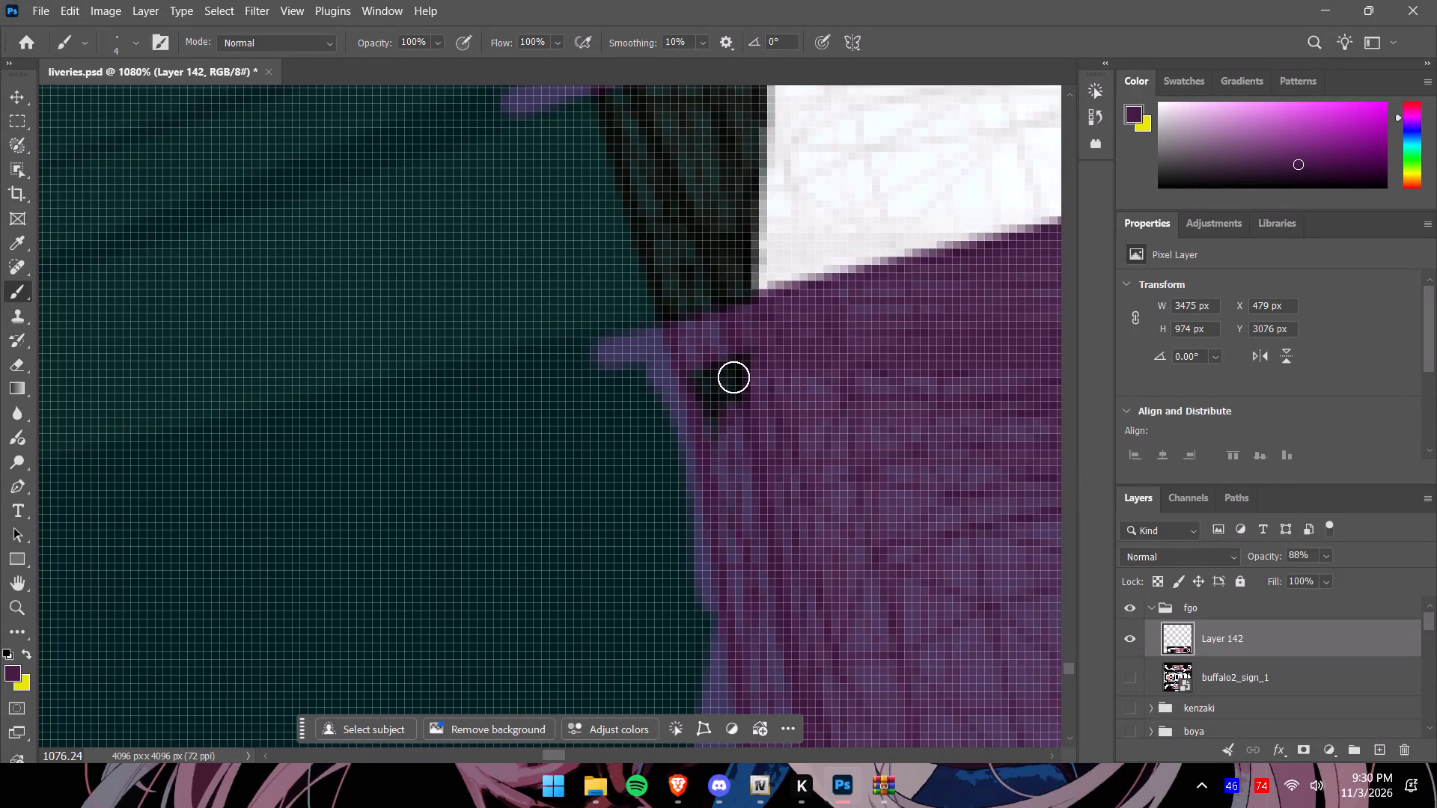
drag(733, 377, 696, 418)
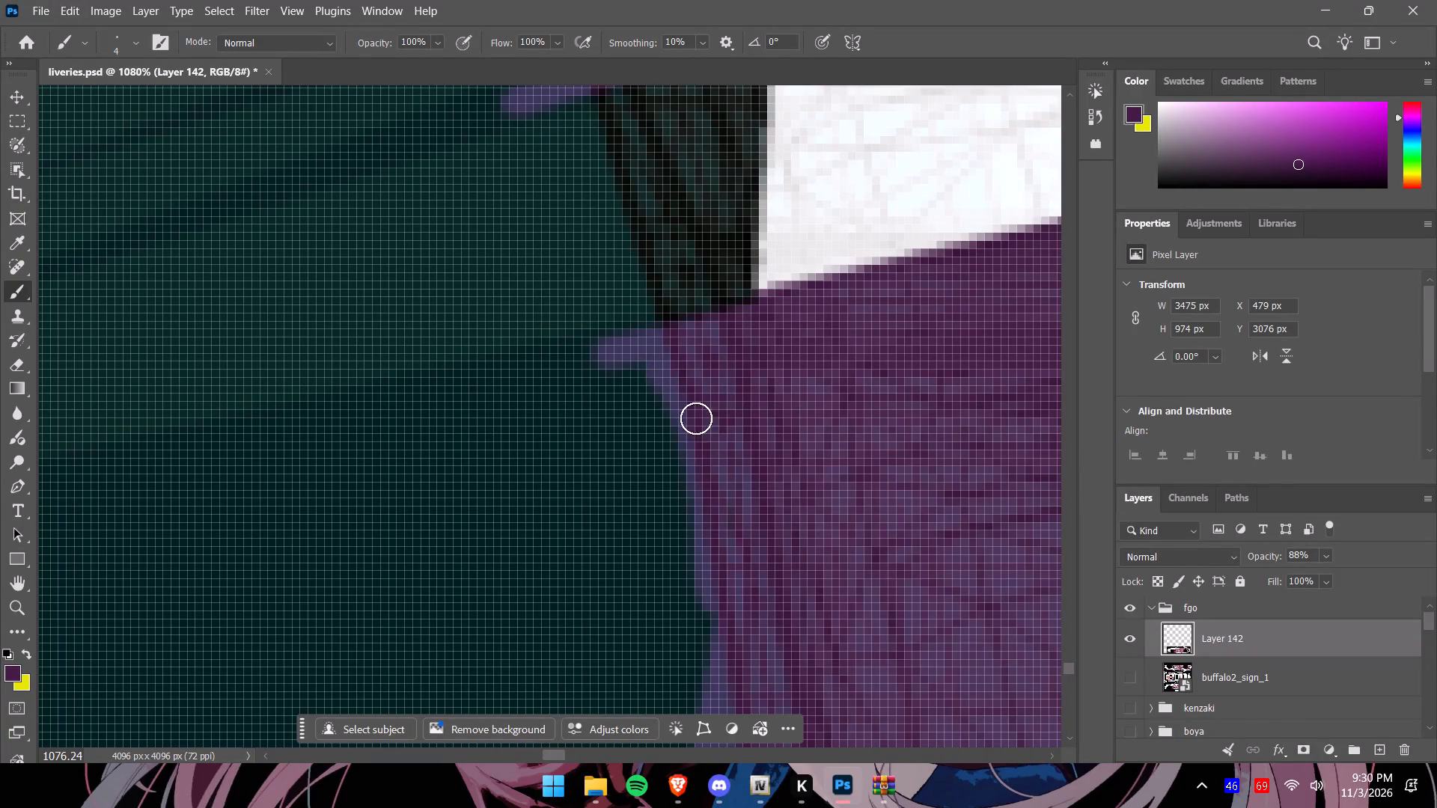
drag(696, 418, 722, 640)
Sample the thin magenta stripe at 100% layer opacity, set opacity to 90%, and extend the stripe across the strip, slightly past its border.
alt+scroll(766, 422, down, 6)
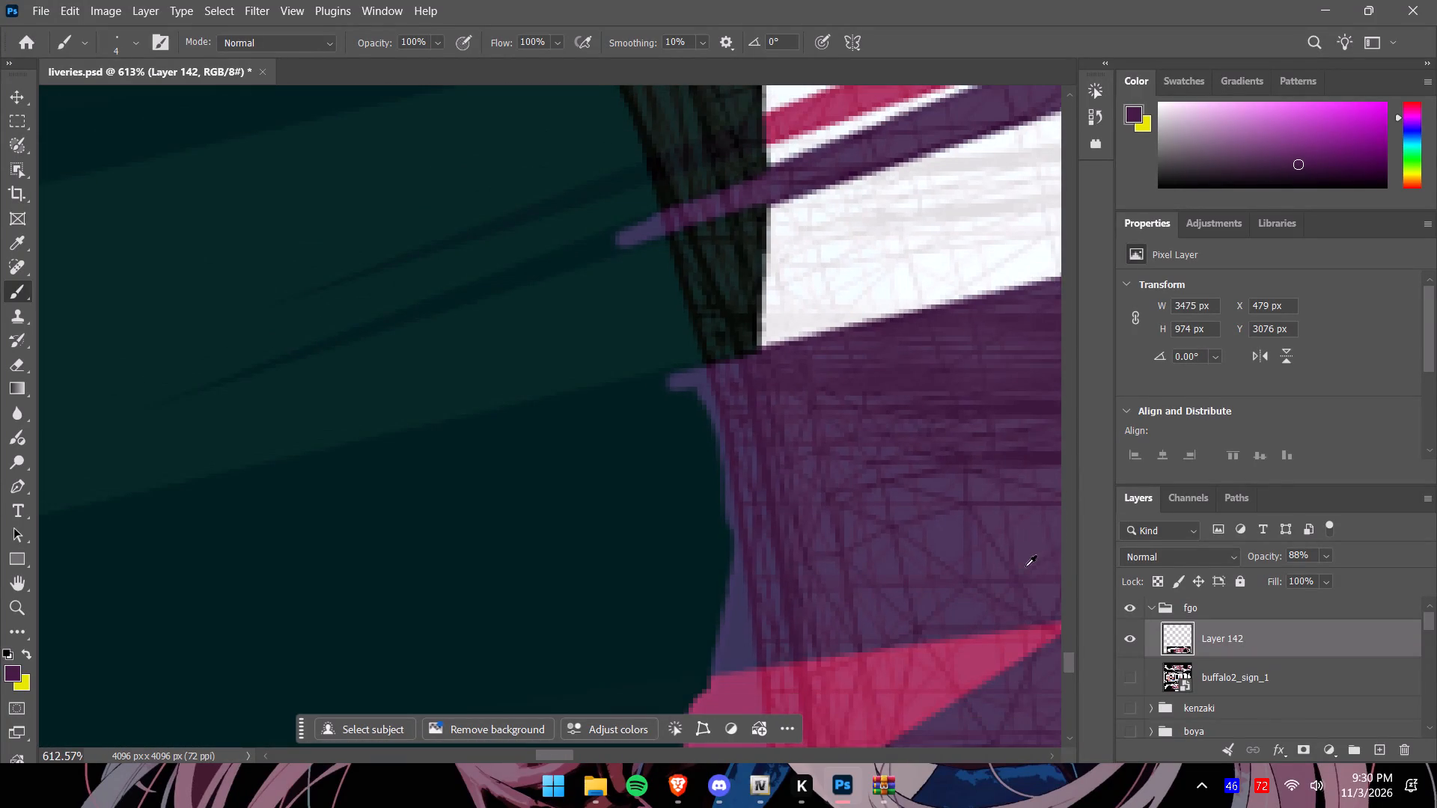
drag(1073, 660, 1076, 646)
click(1325, 560)
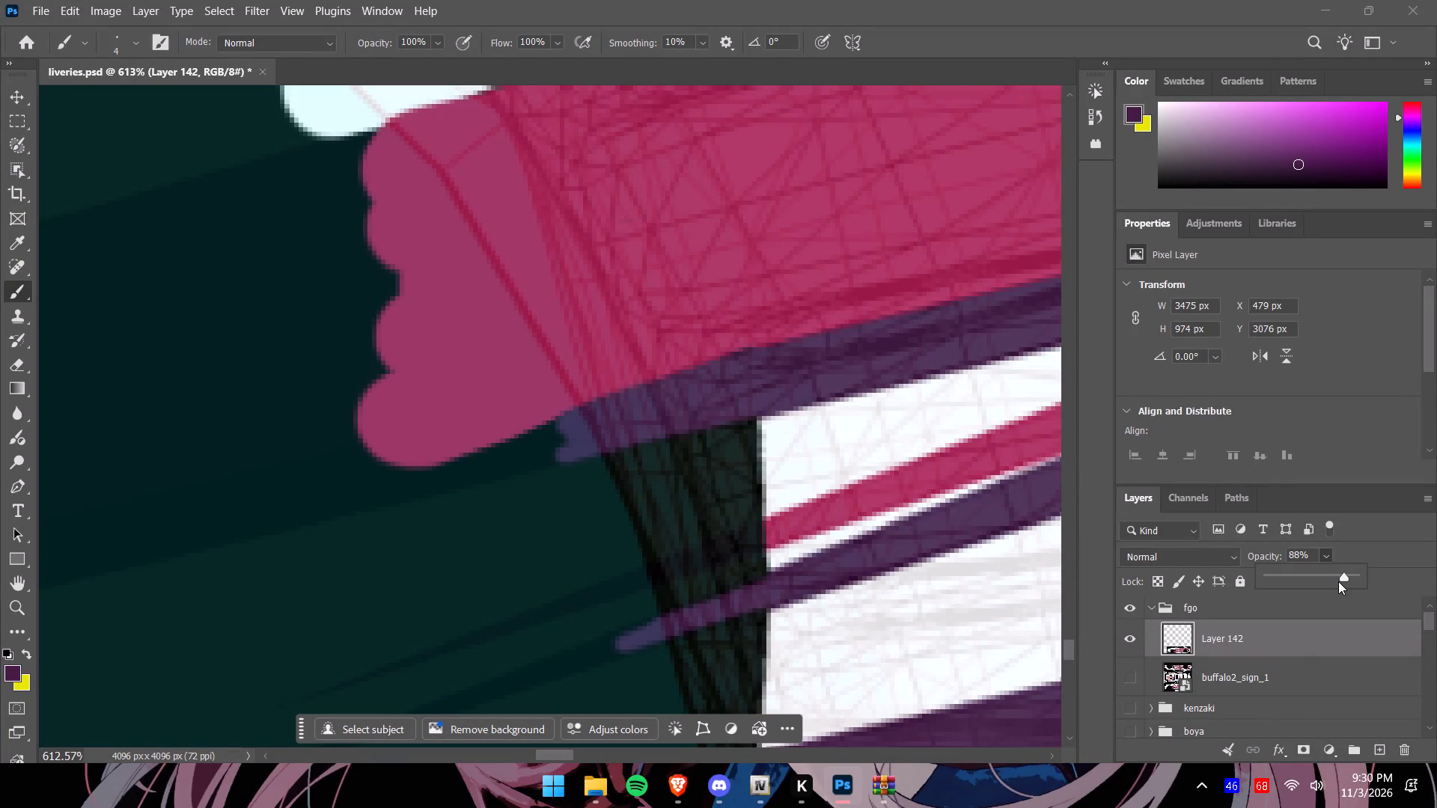
drag(1340, 581, 1391, 580)
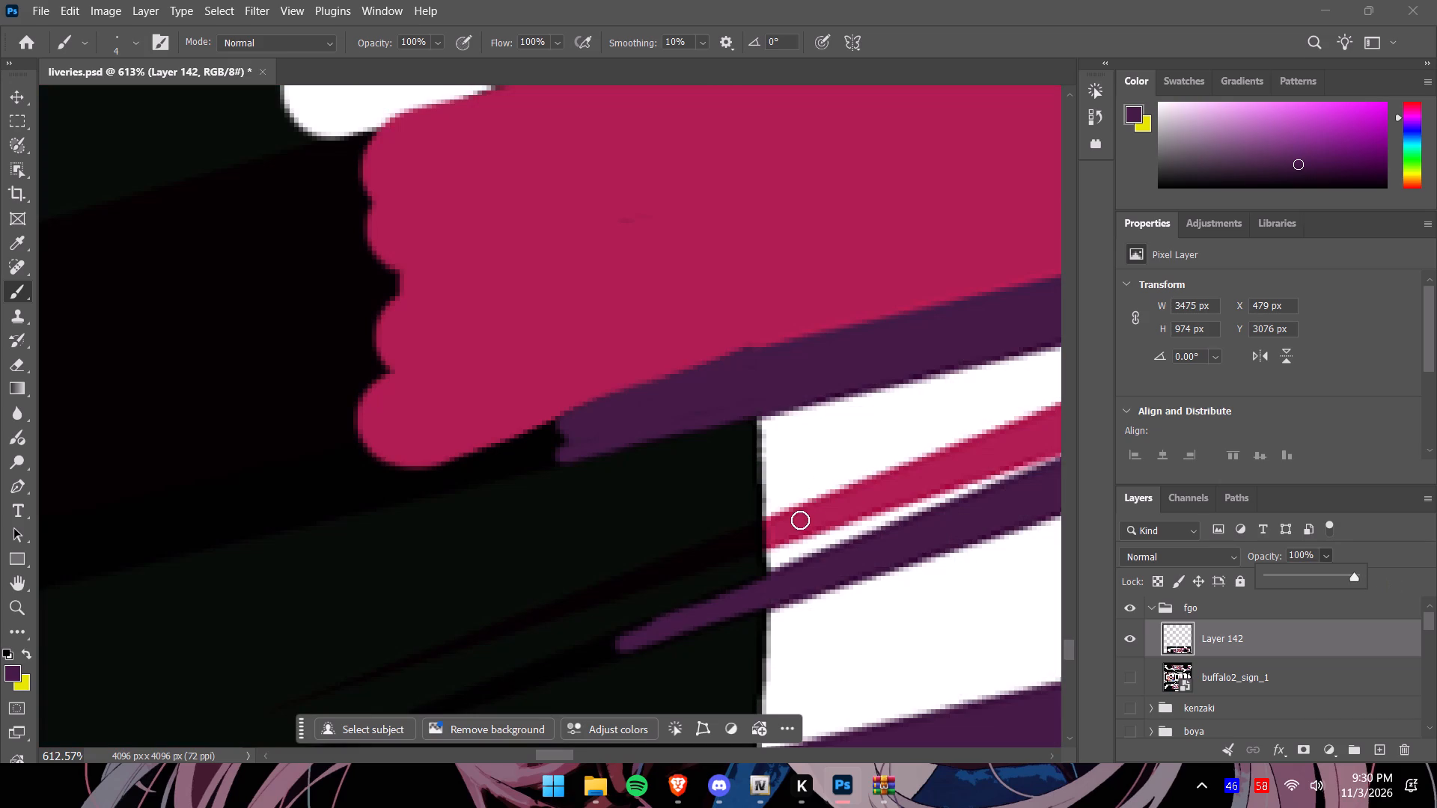
alt+click(799, 520)
click(1325, 554)
click(1343, 575)
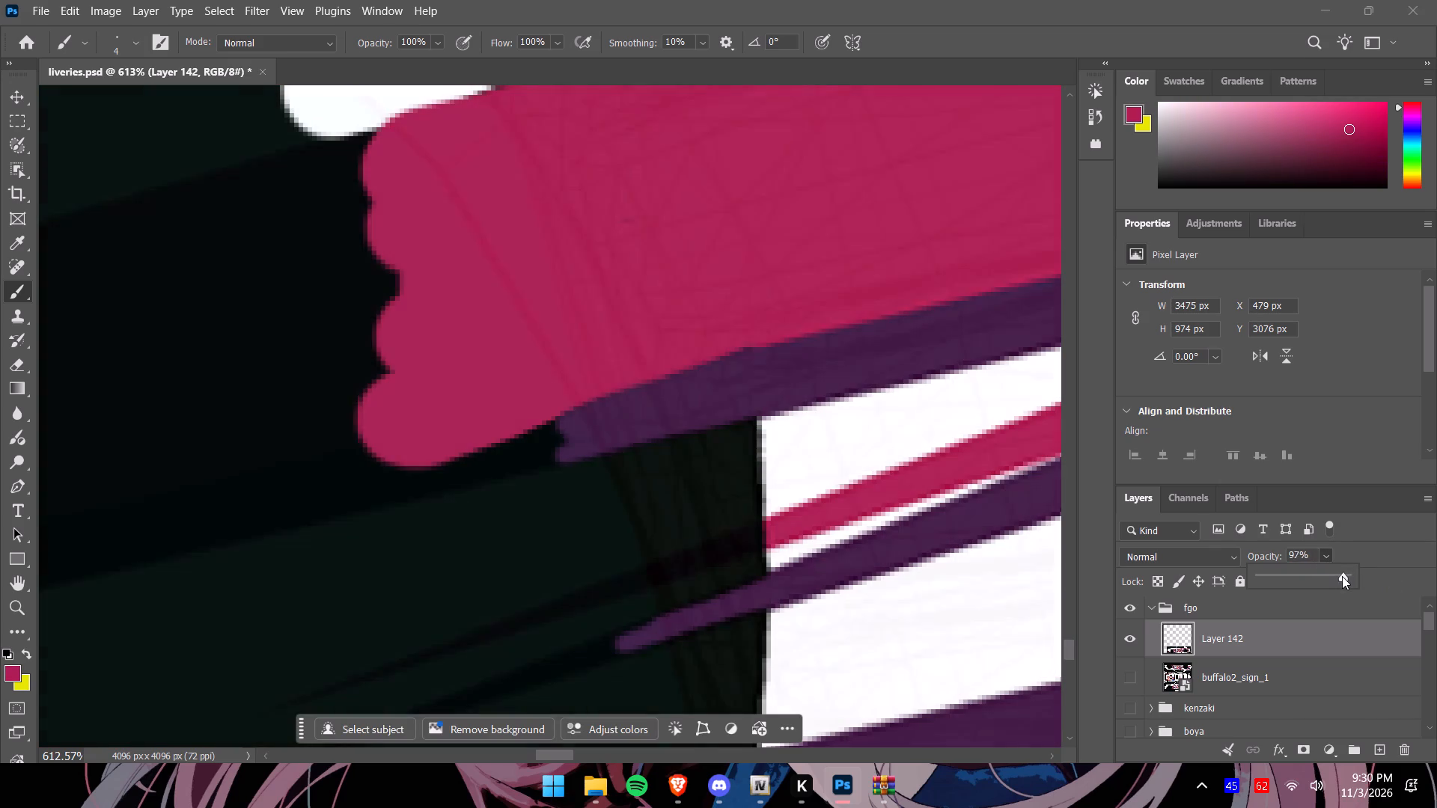
alt+scroll(665, 561, up, 10)
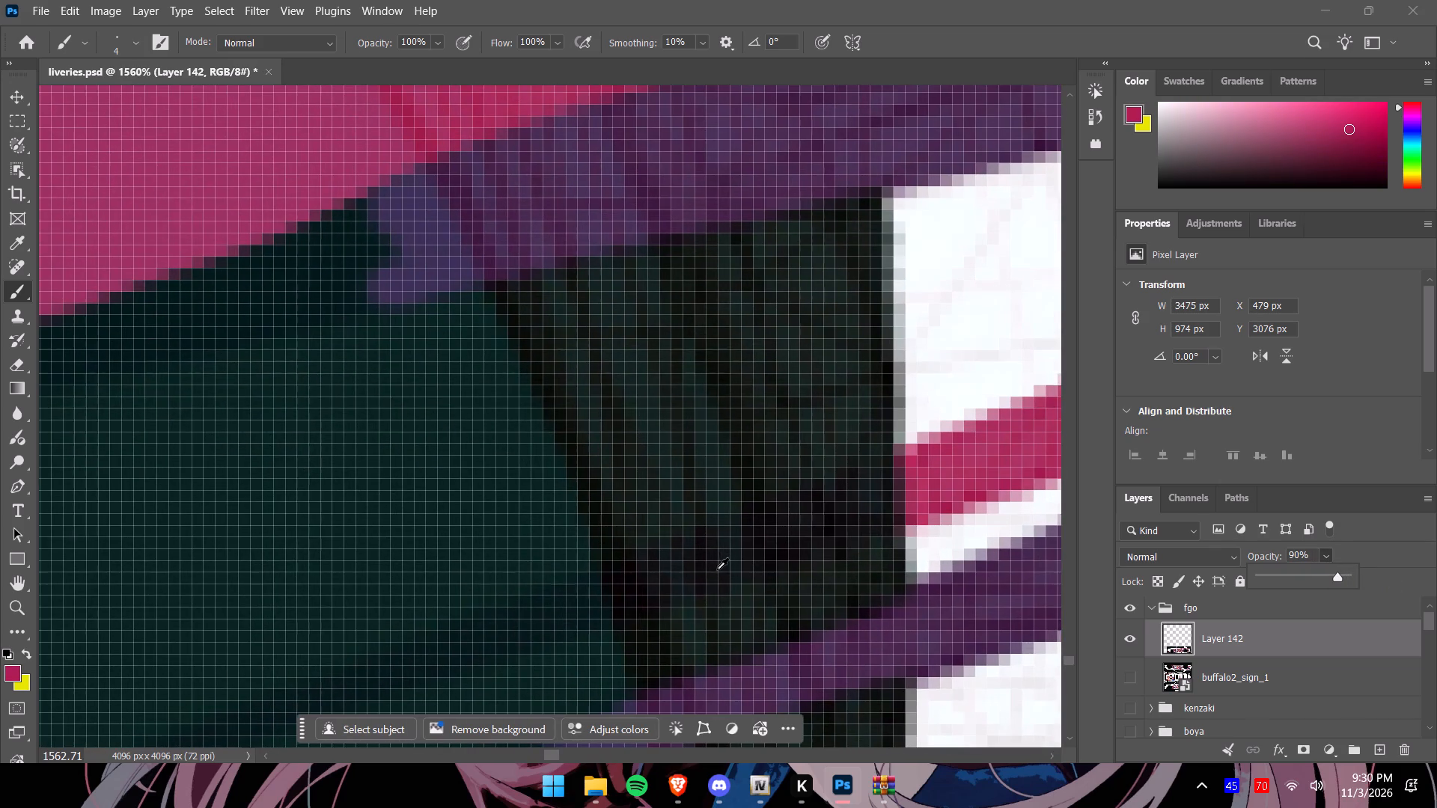
drag(891, 493, 640, 580)
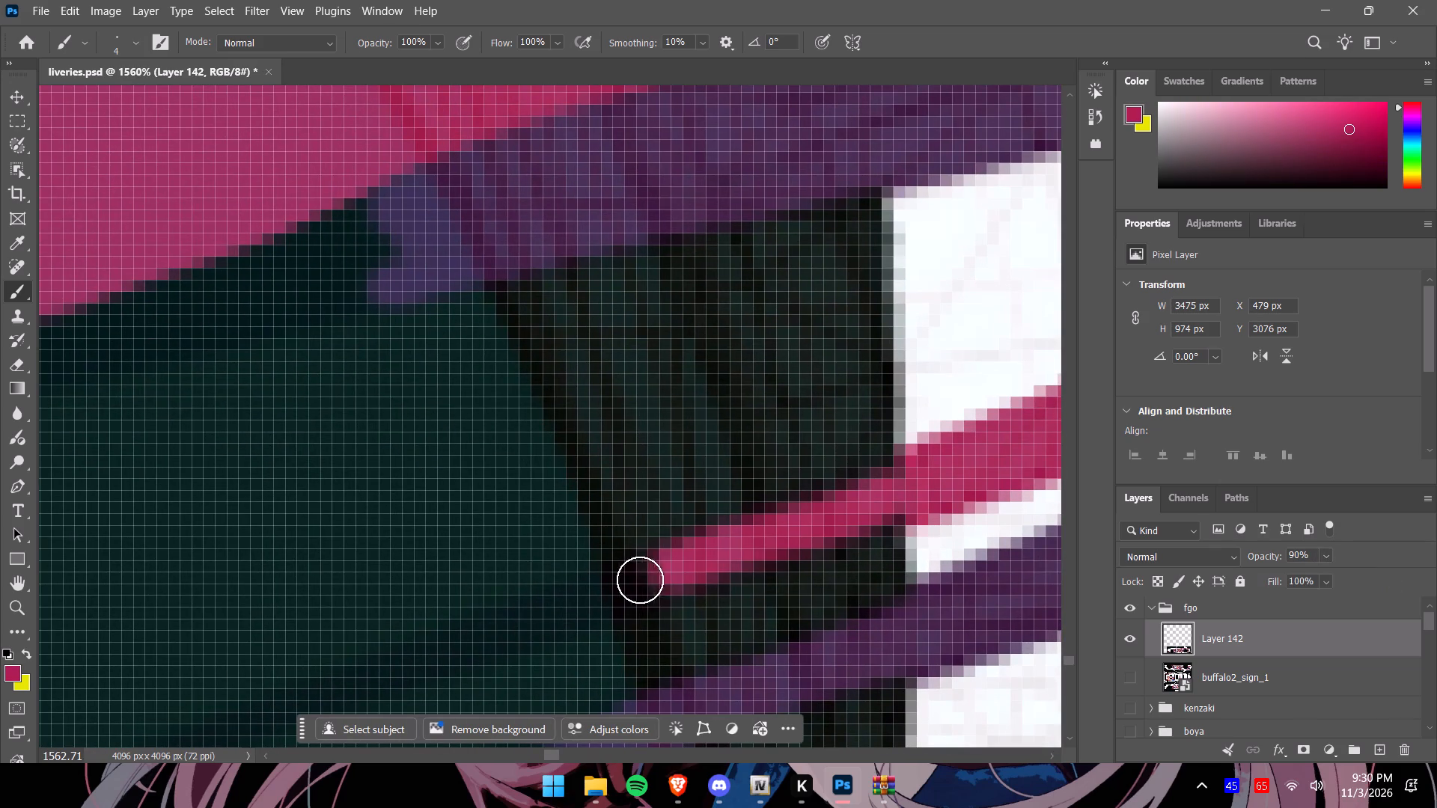
drag(640, 580, 513, 622)
drag(915, 490, 772, 540)
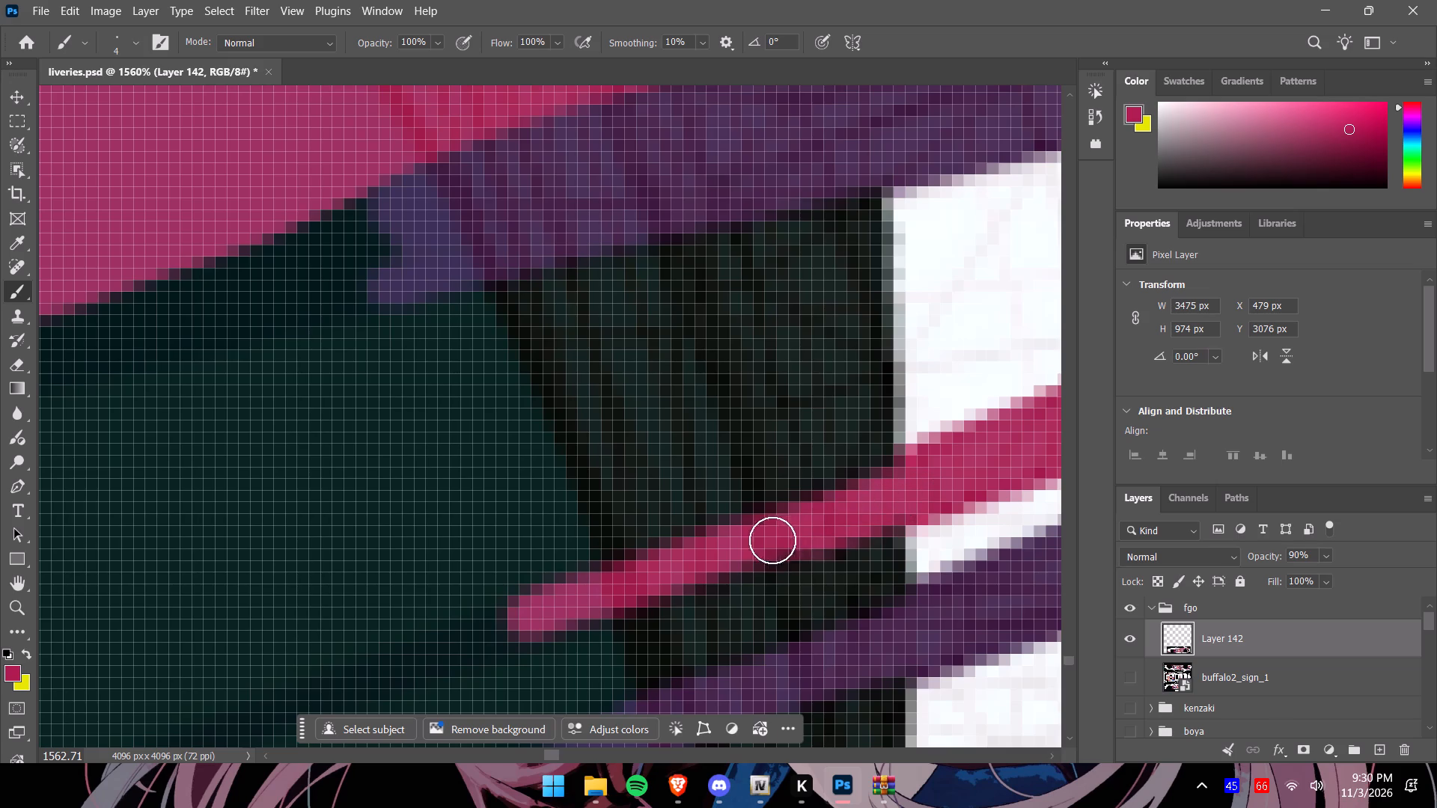
drag(772, 540, 467, 632)
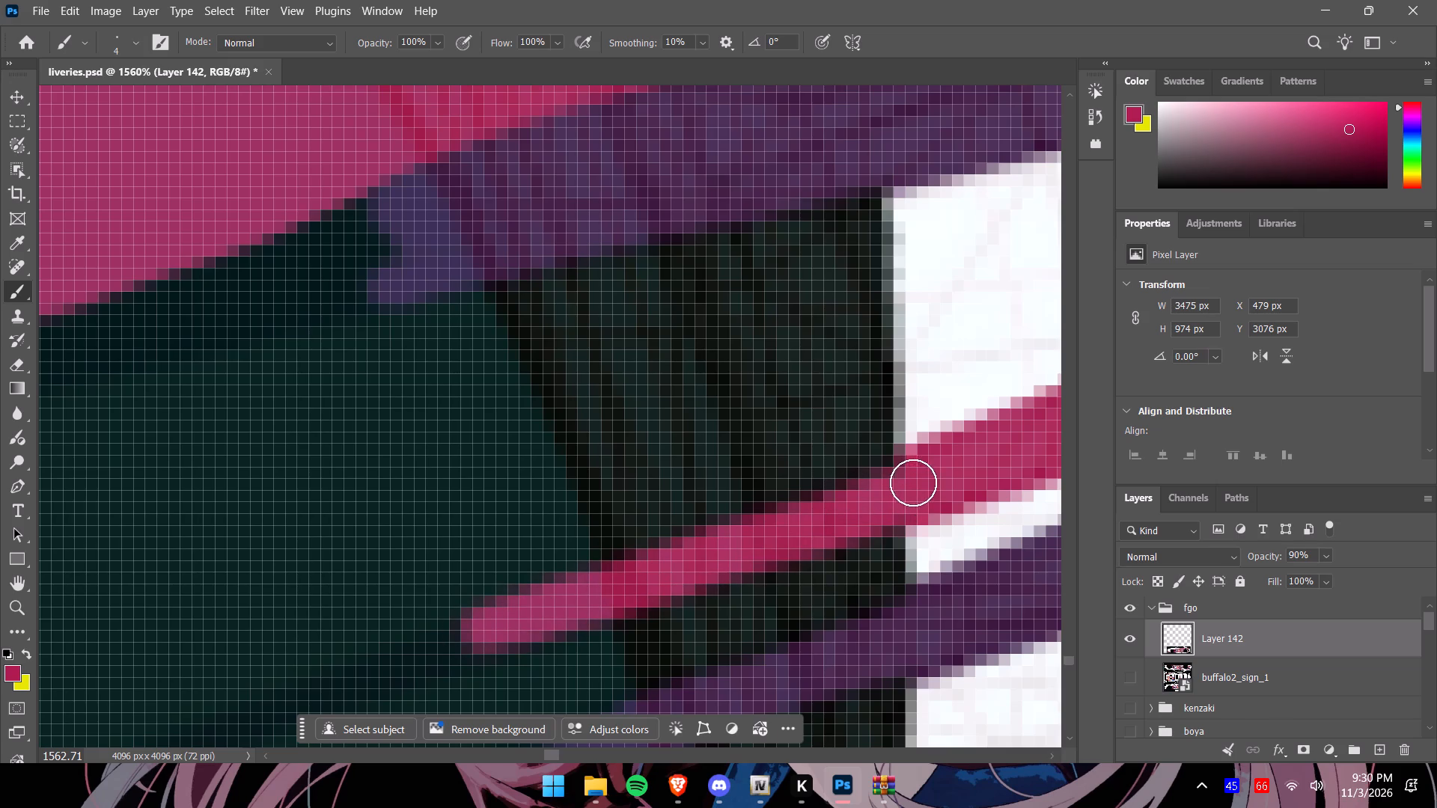
drag(913, 482, 784, 534)
Sample white at 100% layer opacity, set opacity to 91%, and outline the dark section between the purple band and thin magenta stripe.
alt+scroll(863, 477, down, 7)
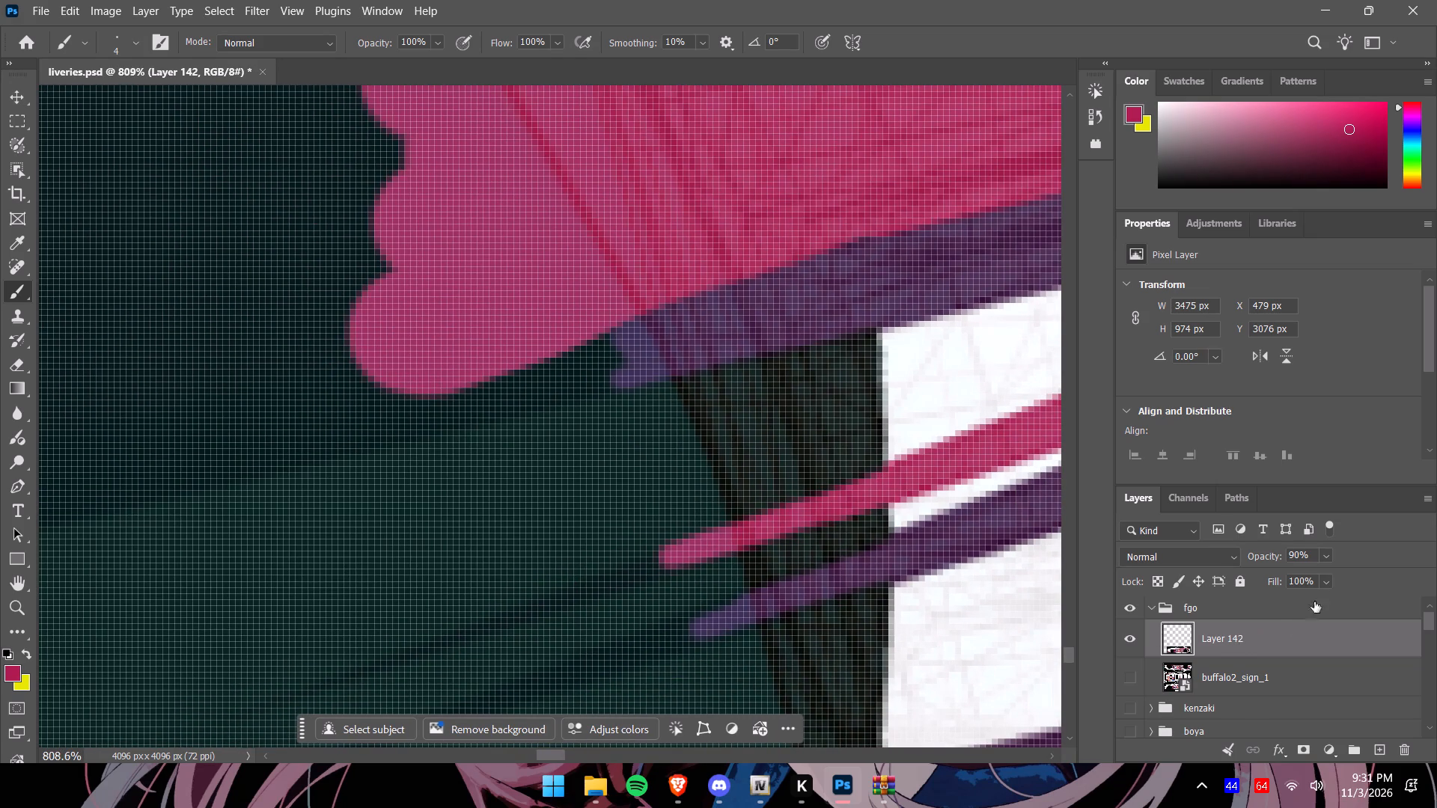
click(1331, 552)
drag(1345, 578, 1400, 578)
alt+click(947, 378)
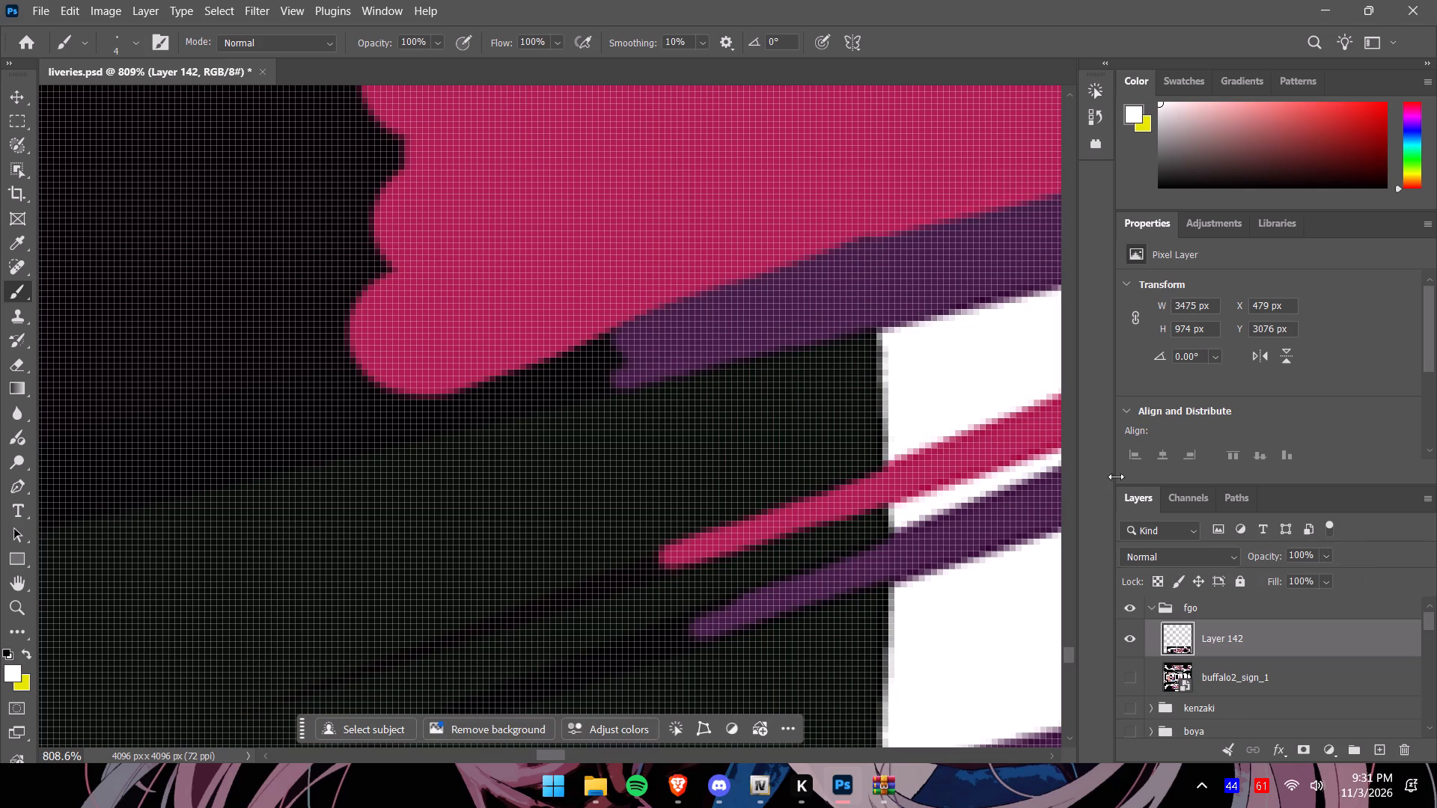
click(1325, 549)
click(1340, 573)
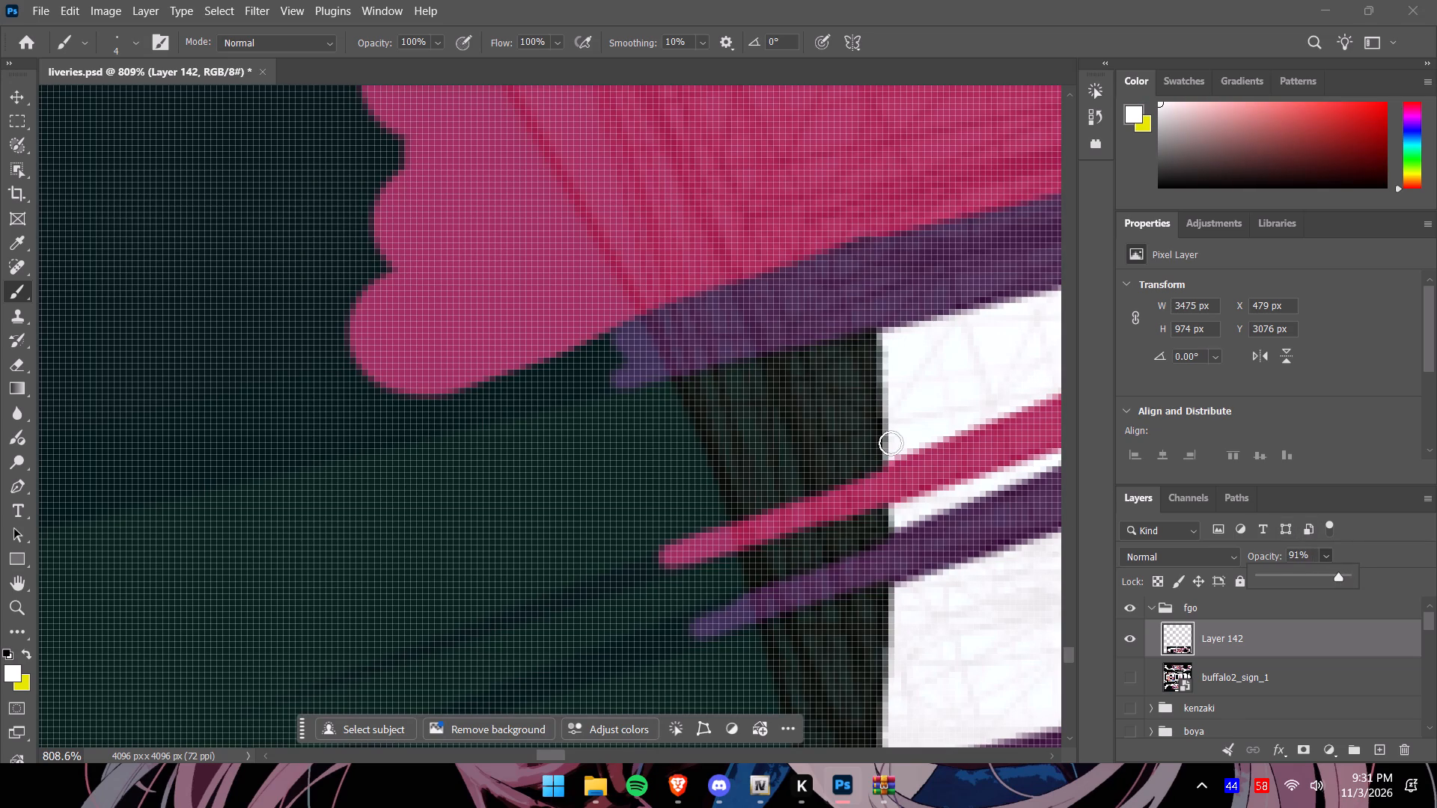
alt+scroll(823, 408, up, 3)
drag(626, 387, 707, 370)
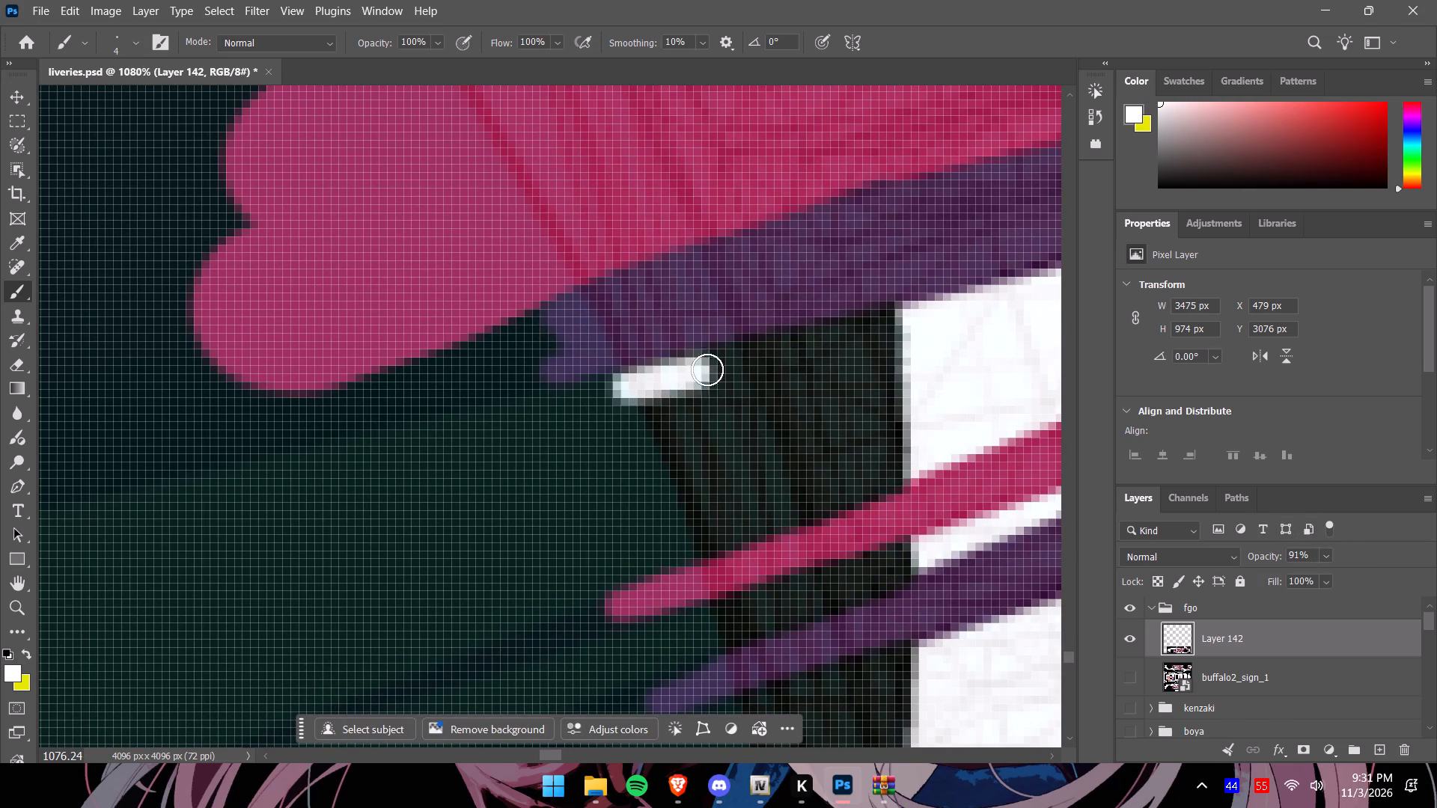
drag(707, 370, 778, 358)
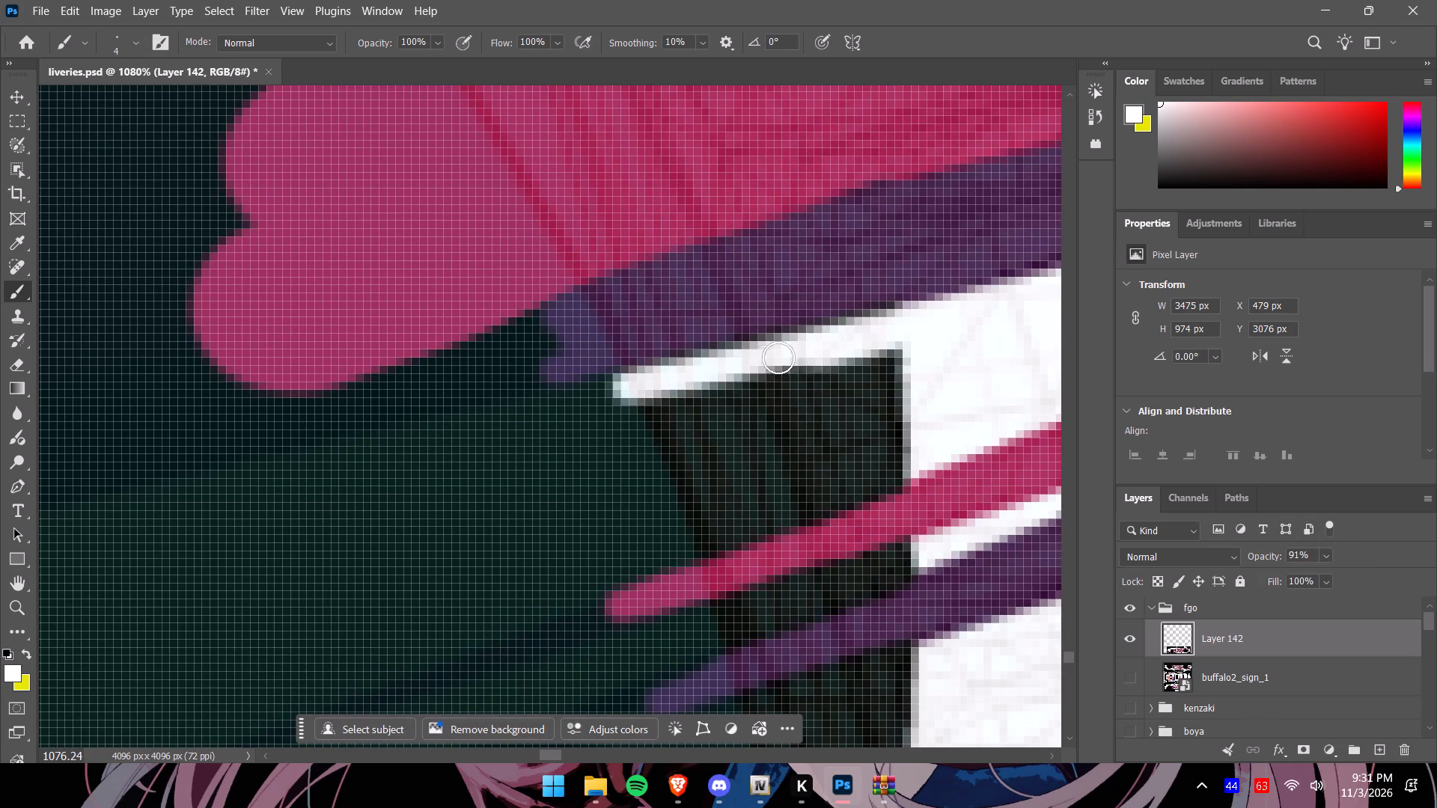
drag(778, 358, 686, 541)
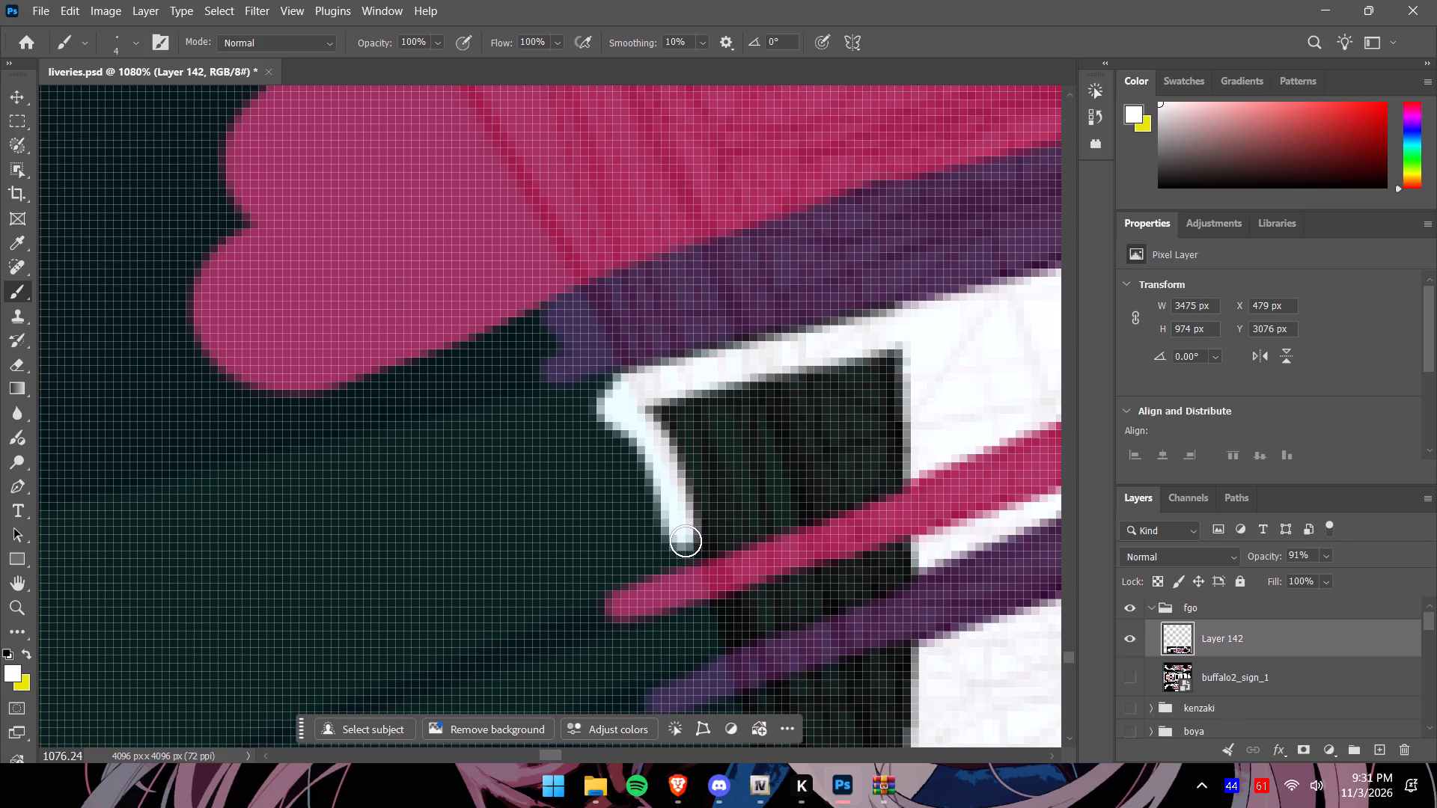
drag(686, 541, 686, 541)
drag(932, 453, 763, 519)
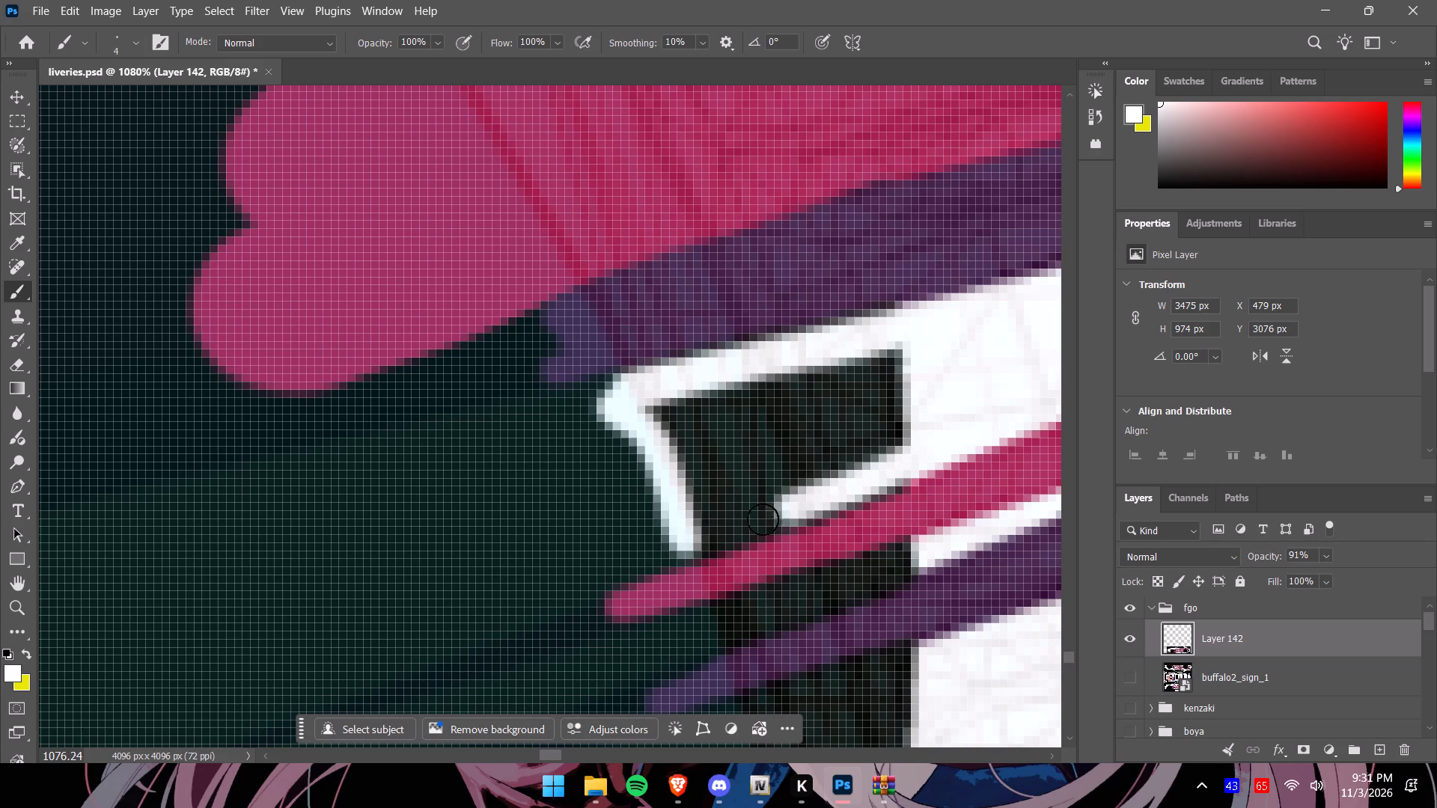
drag(763, 519, 668, 556)
drag(921, 450, 846, 492)
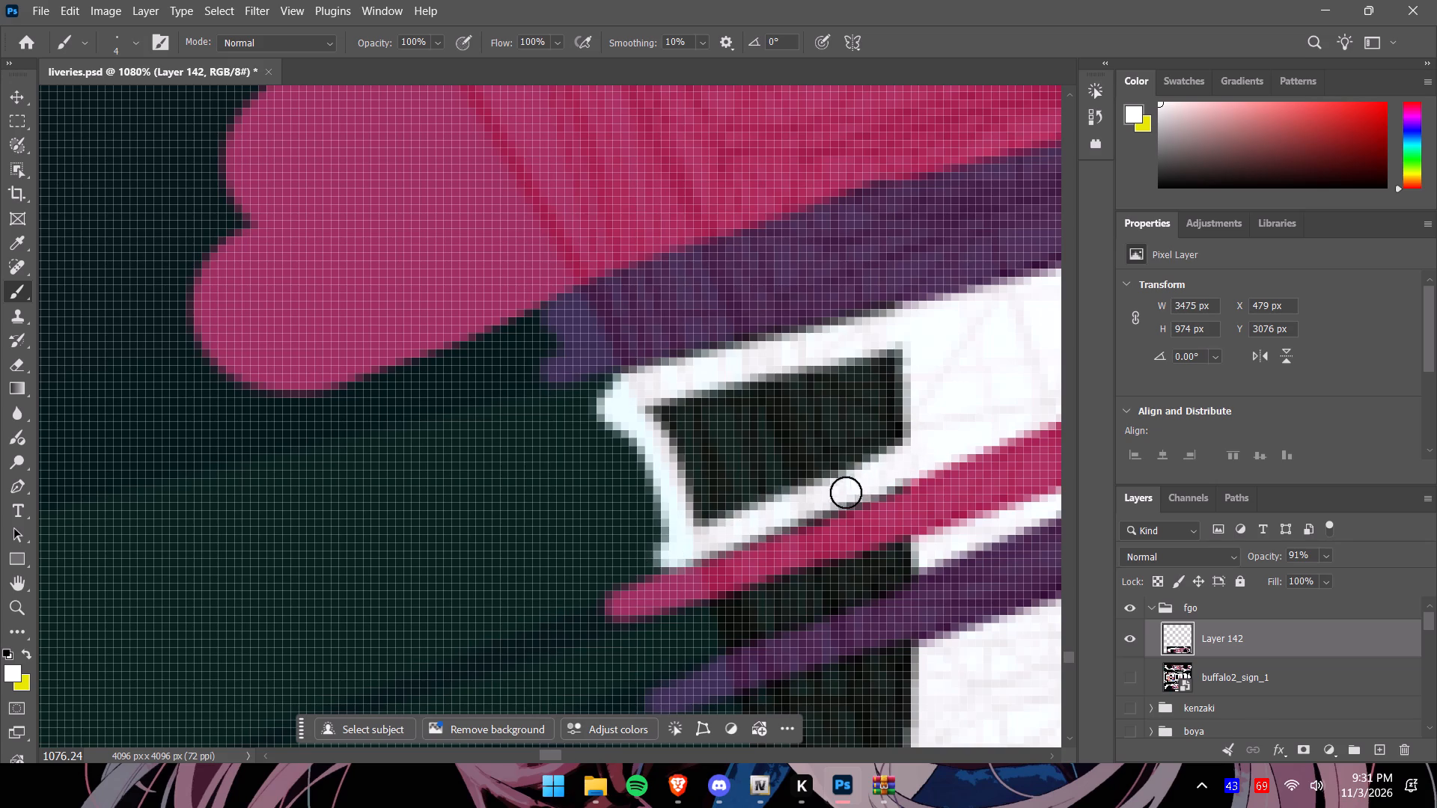
Fill the dark interior of the outlined section between the purple band and thin magenta stripe with white.
drag(846, 492, 876, 364)
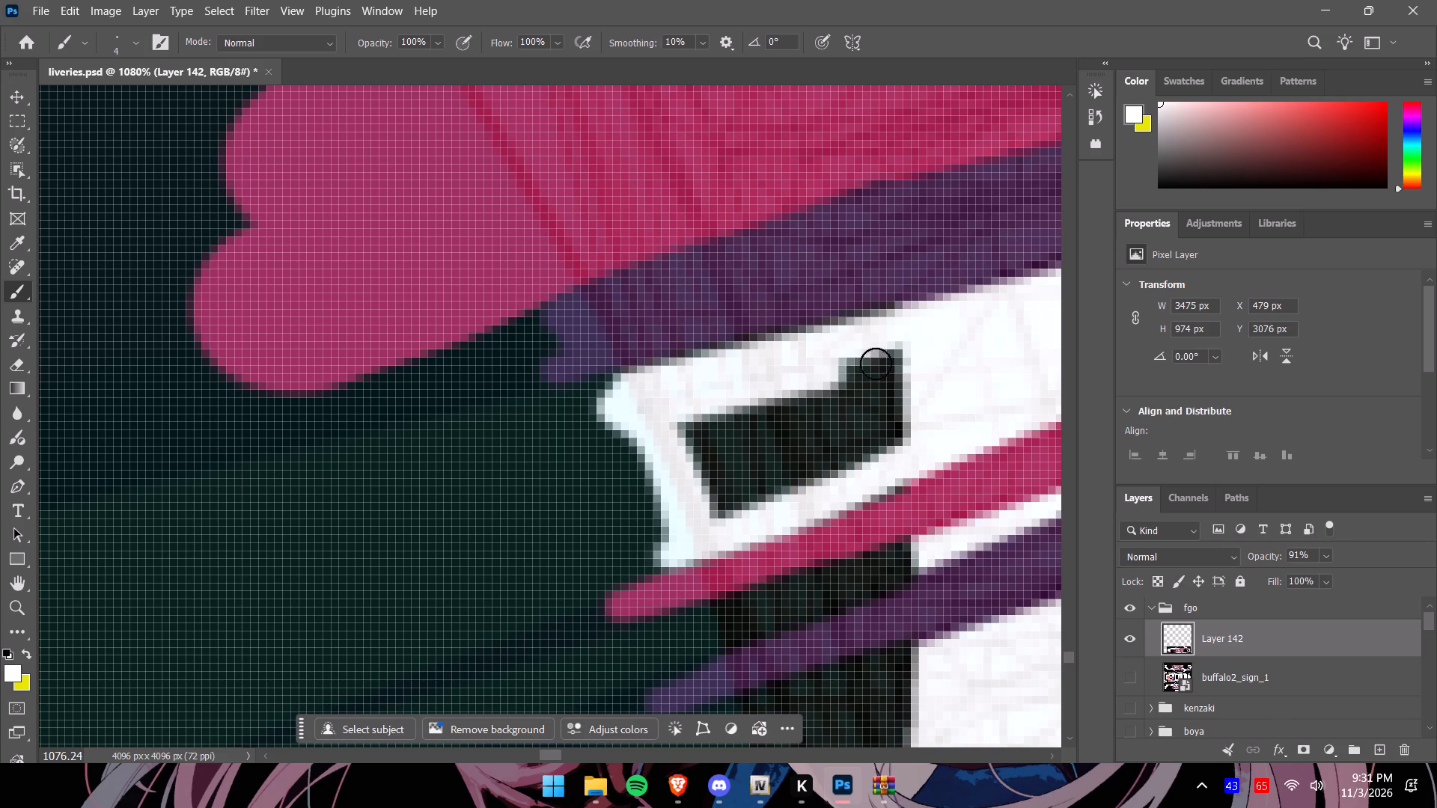
drag(876, 364, 903, 354)
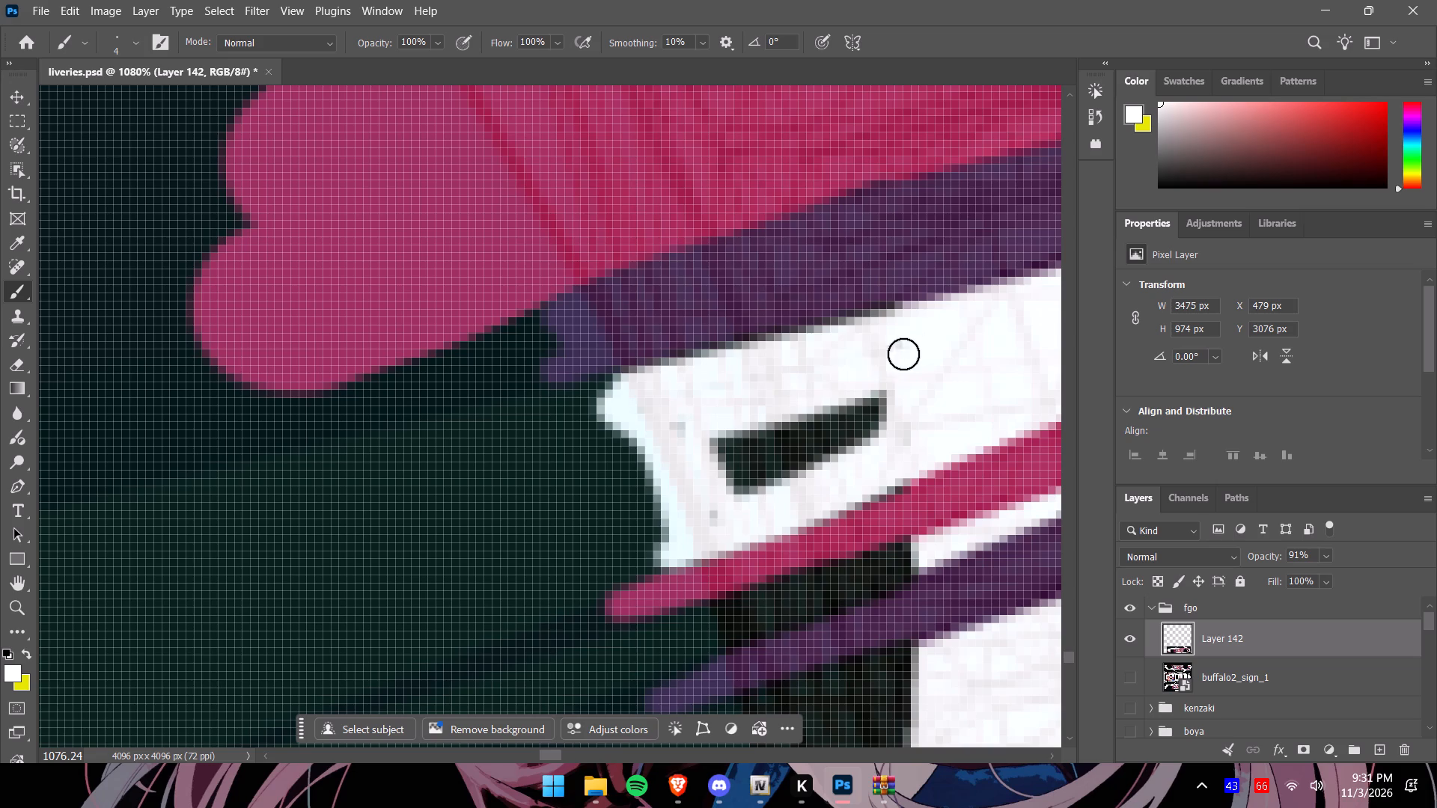
drag(903, 354, 713, 485)
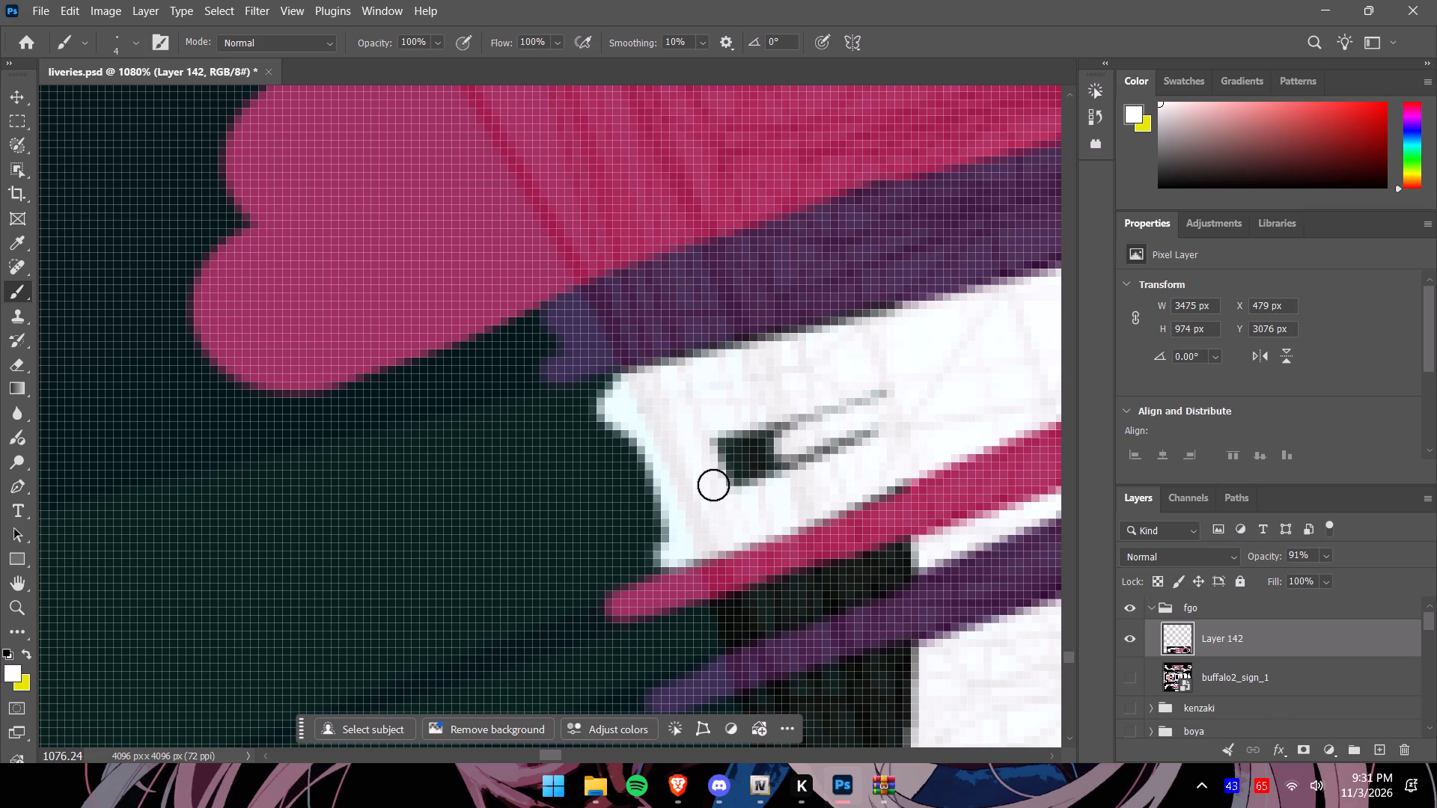
drag(713, 485, 892, 421)
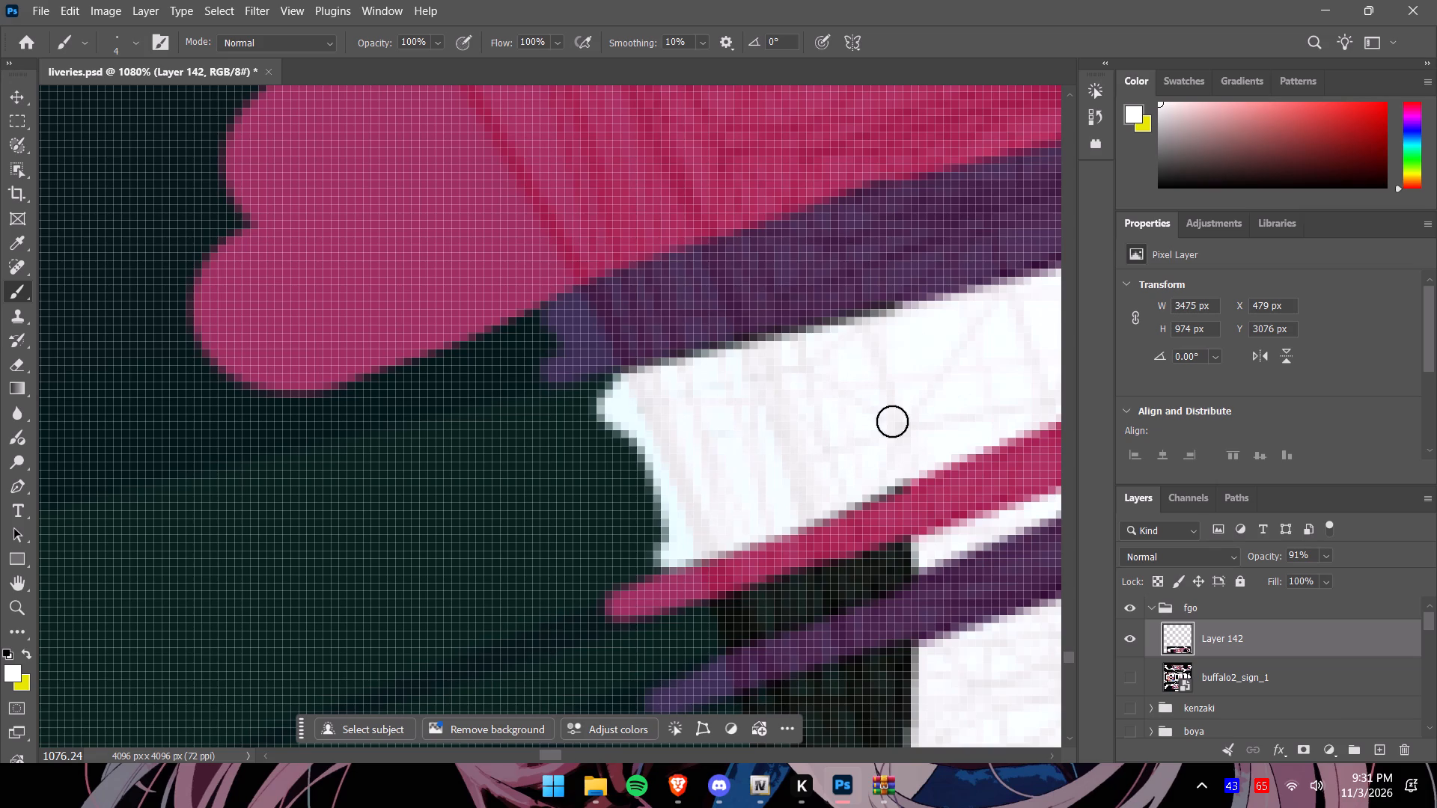
drag(892, 421, 805, 460)
Paint the dark gap between the thin magenta stripe and the narrow purple stripe white across the wheel-arch strip.
drag(911, 559, 838, 587)
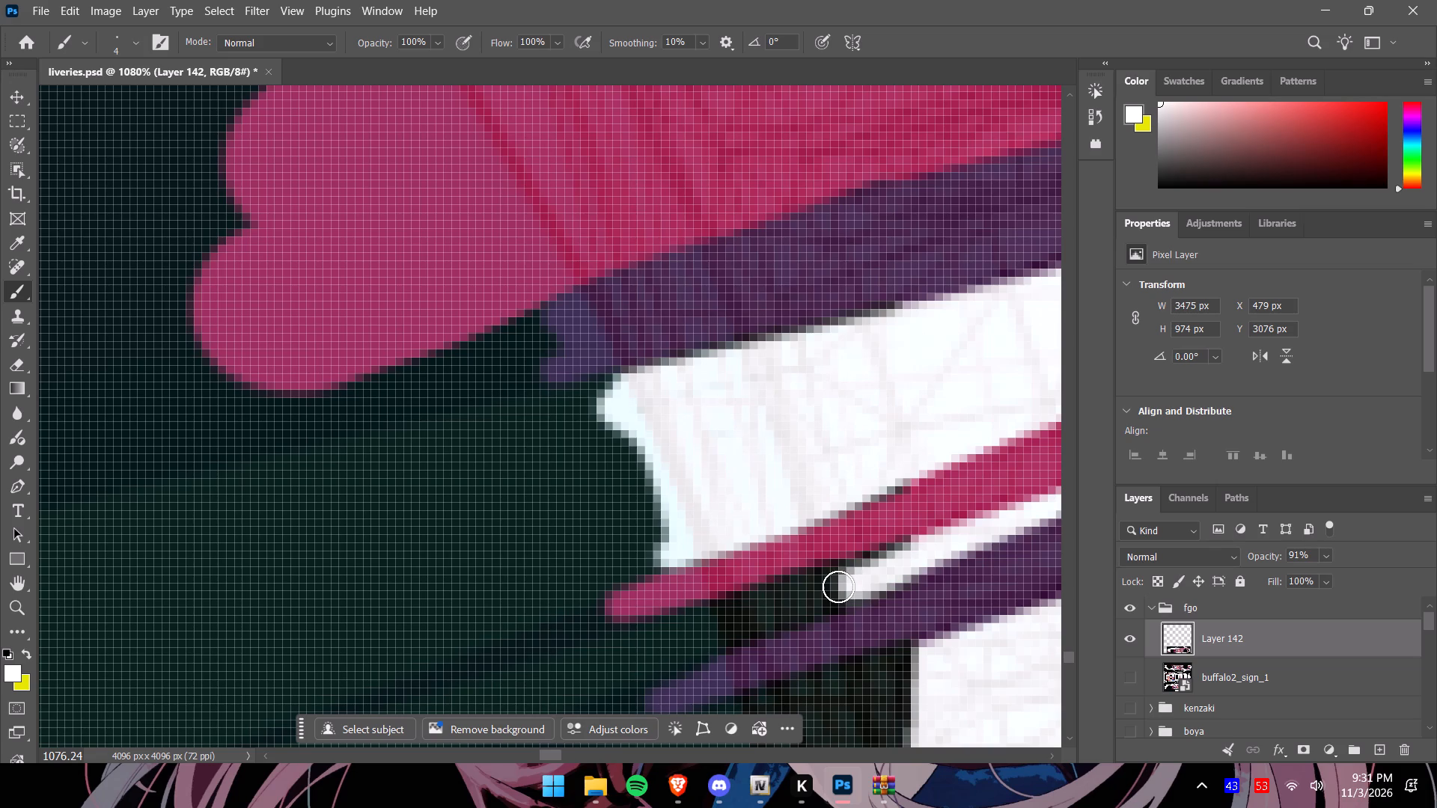
drag(838, 587, 672, 652)
drag(909, 558, 692, 631)
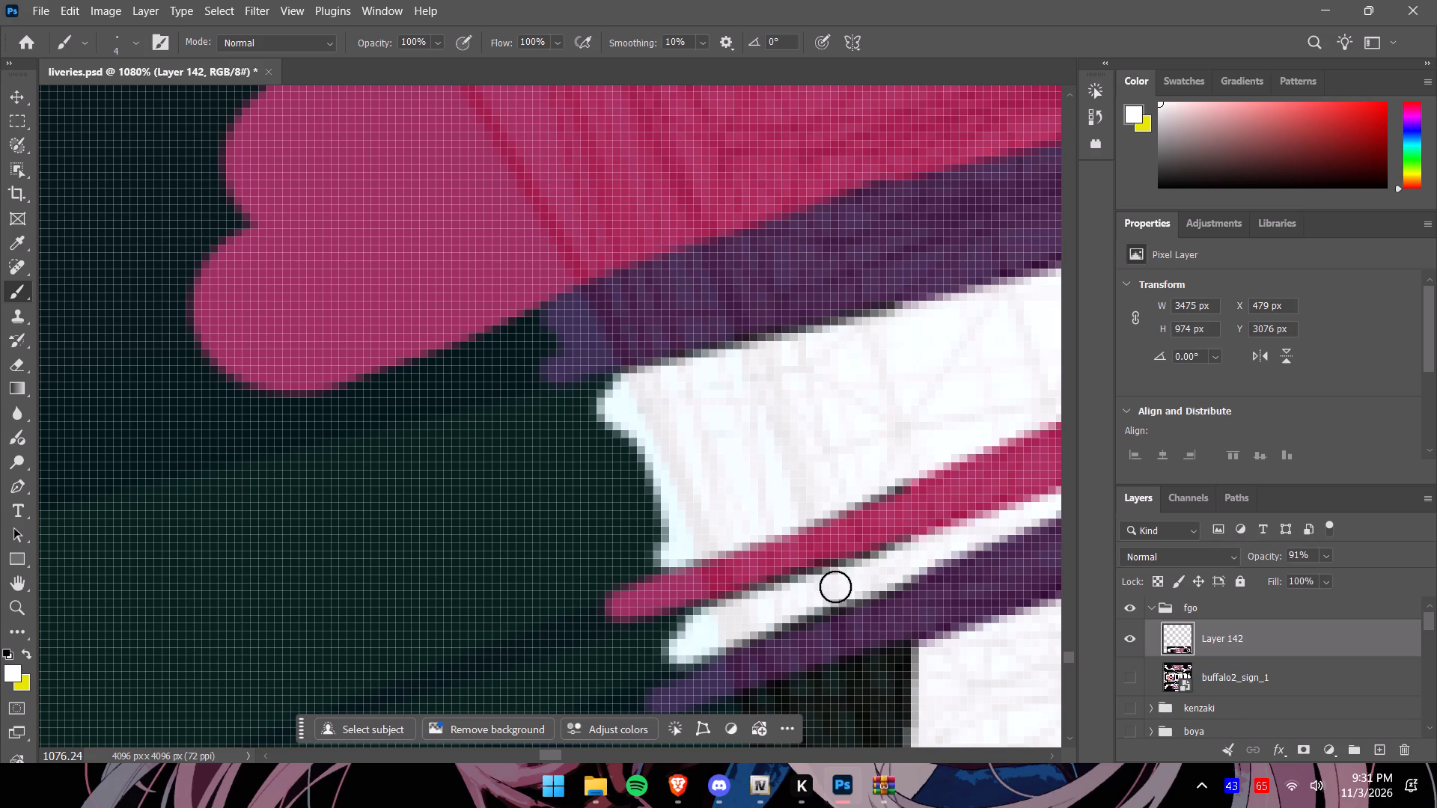
drag(877, 568, 713, 623)
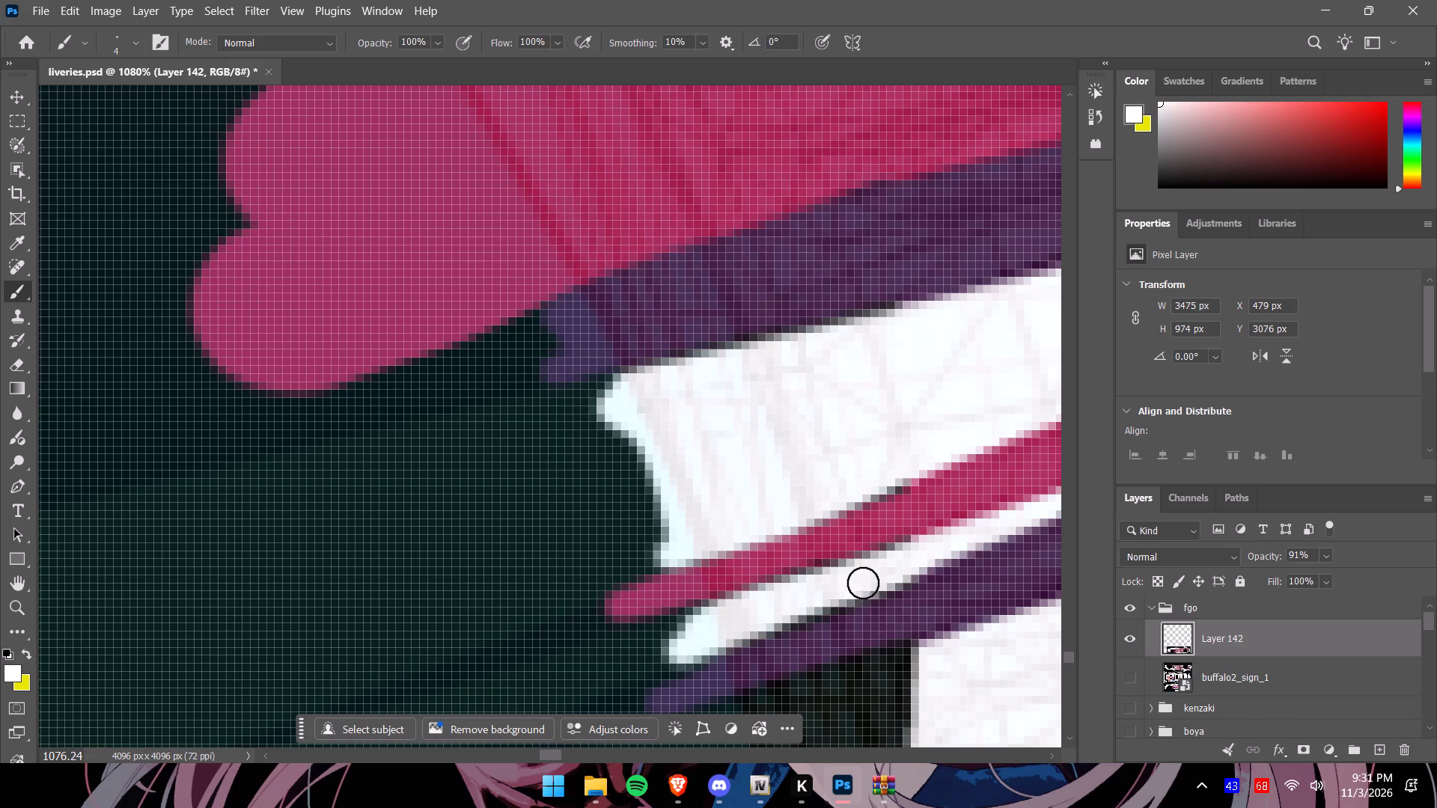
drag(864, 583, 669, 646)
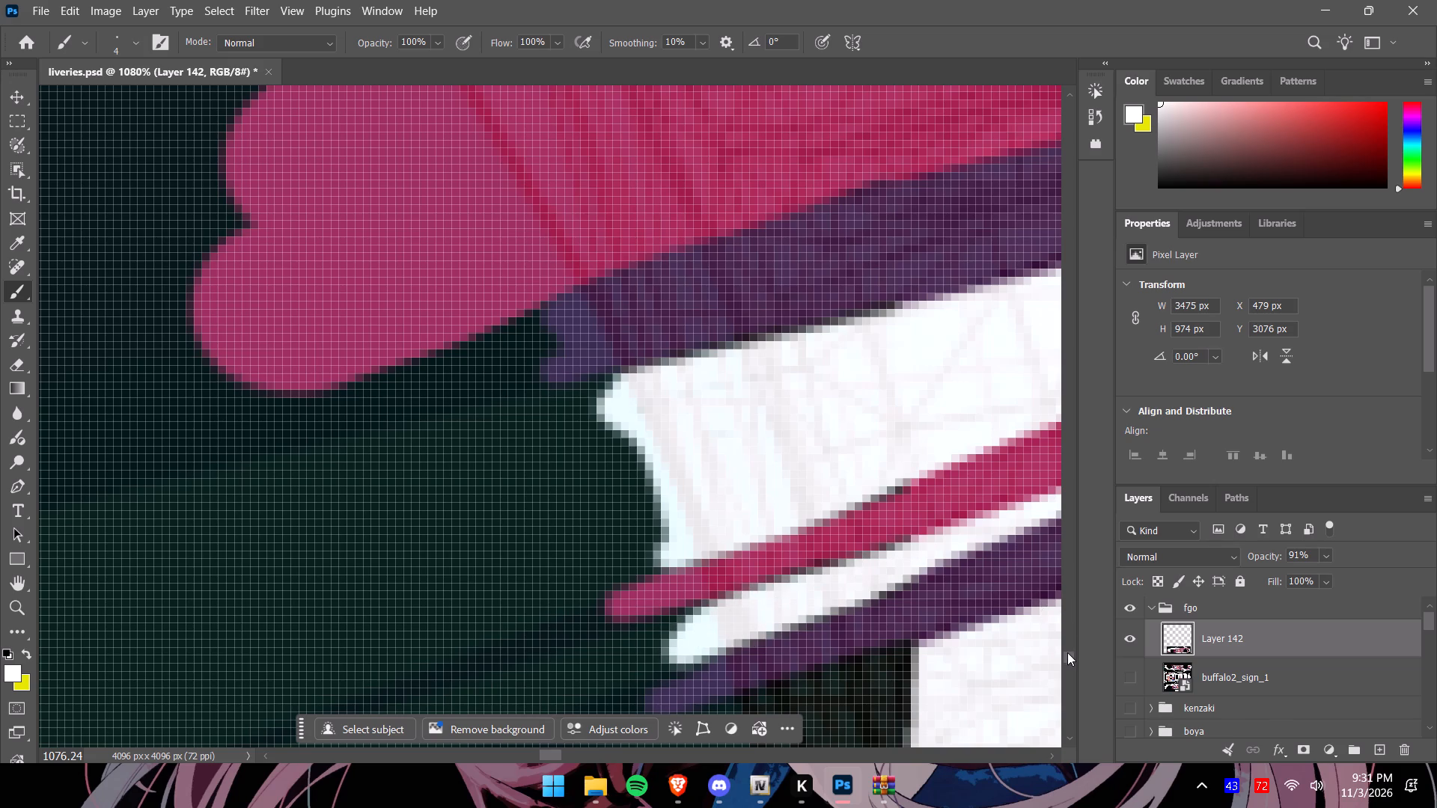
Outline in white the dark wheel-arch section between the narrow purple stripe and the large purple area below it.
click(1067, 652)
drag(747, 600, 795, 580)
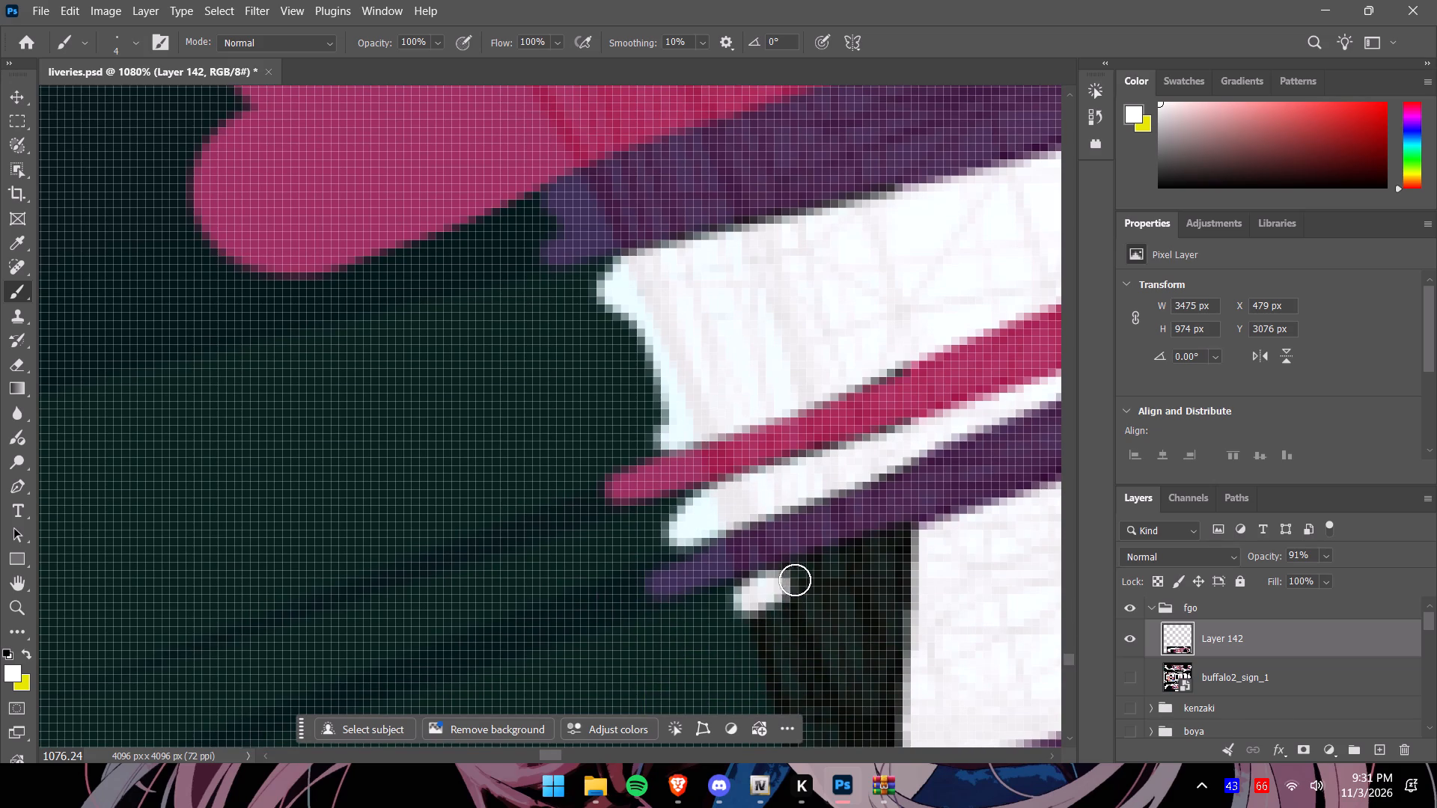
drag(795, 580, 744, 602)
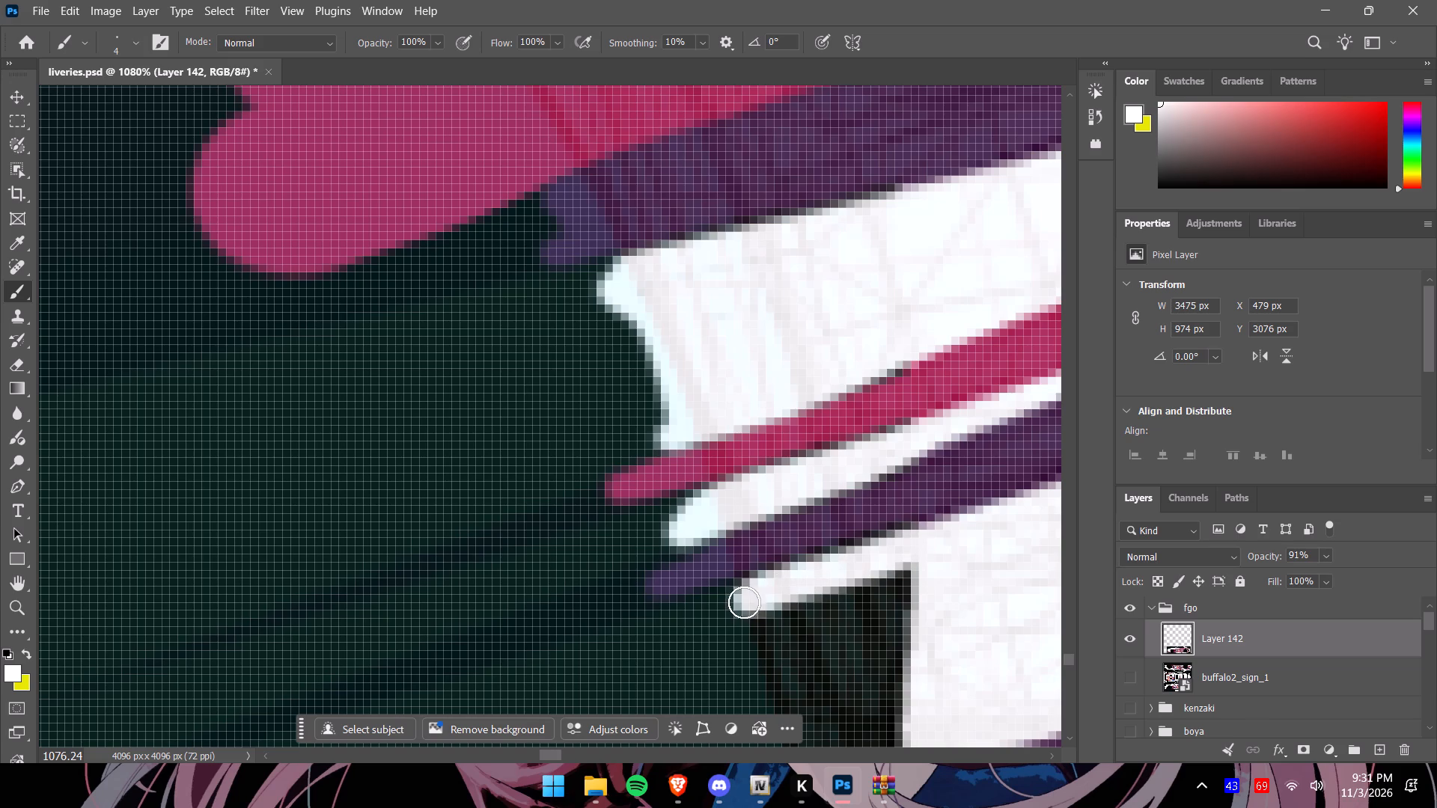
drag(744, 602, 780, 681)
click(1072, 663)
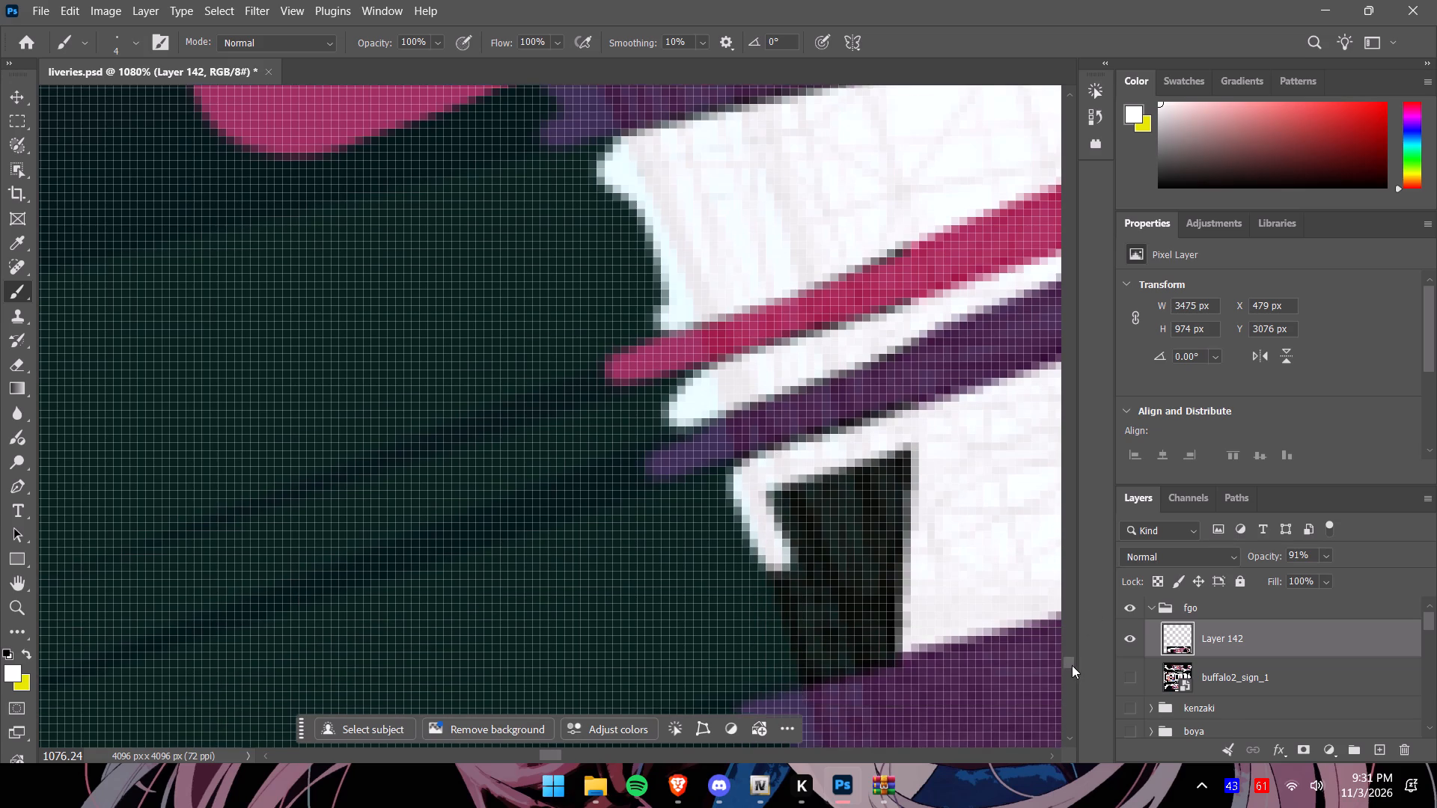
drag(906, 589, 769, 634)
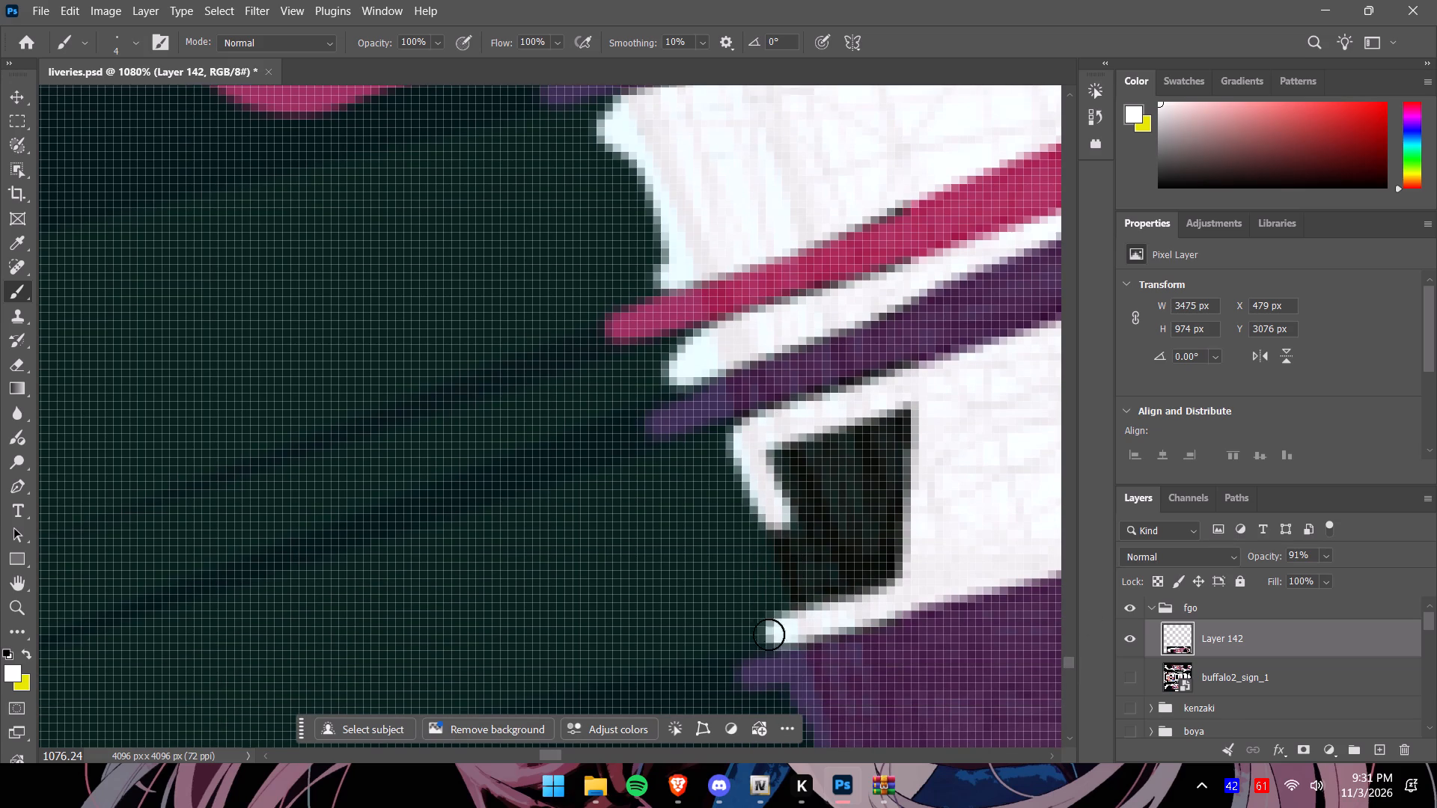
drag(769, 634, 900, 446)
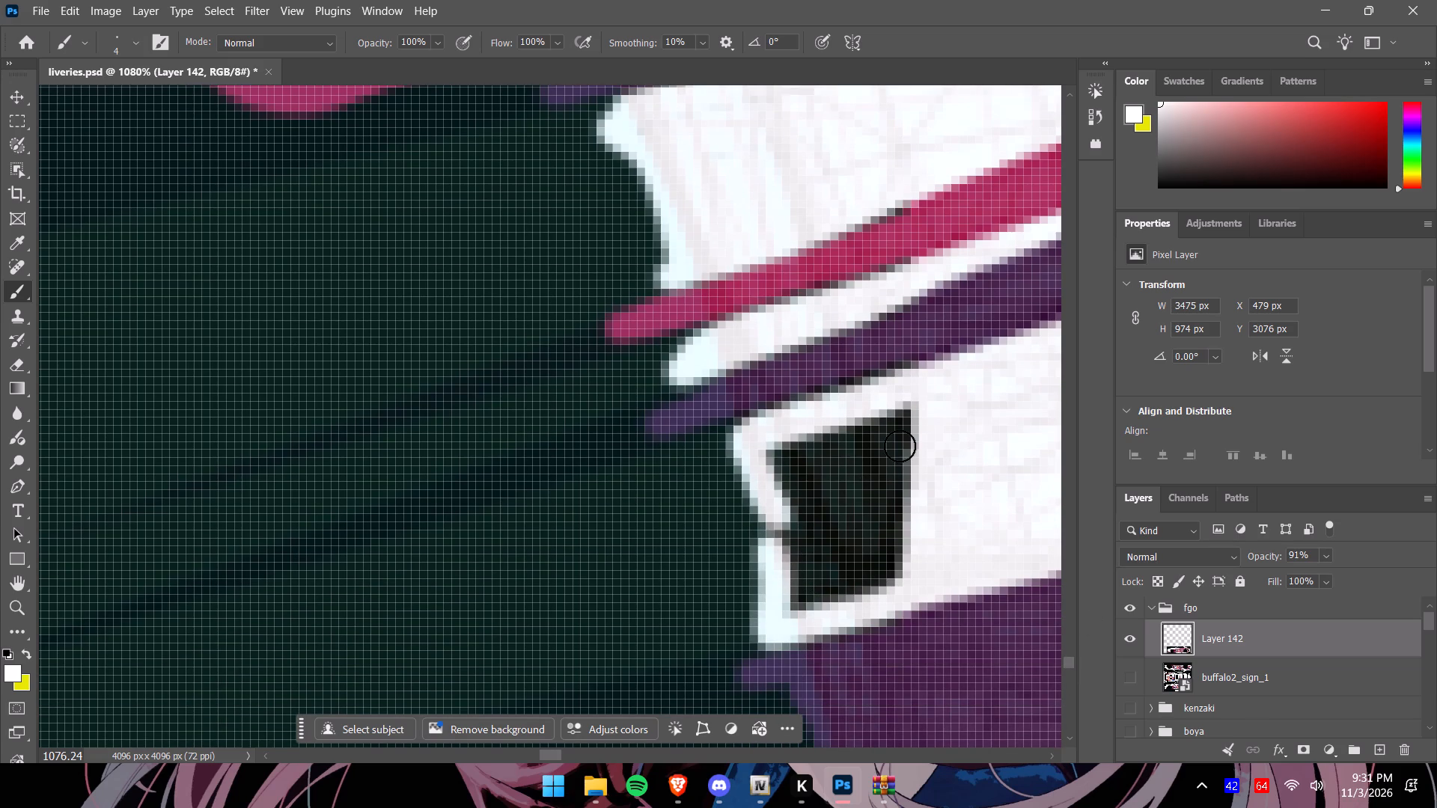
Fill the outlined section below the narrow purple stripe with white and smooth its outer edge.
drag(900, 446, 781, 471)
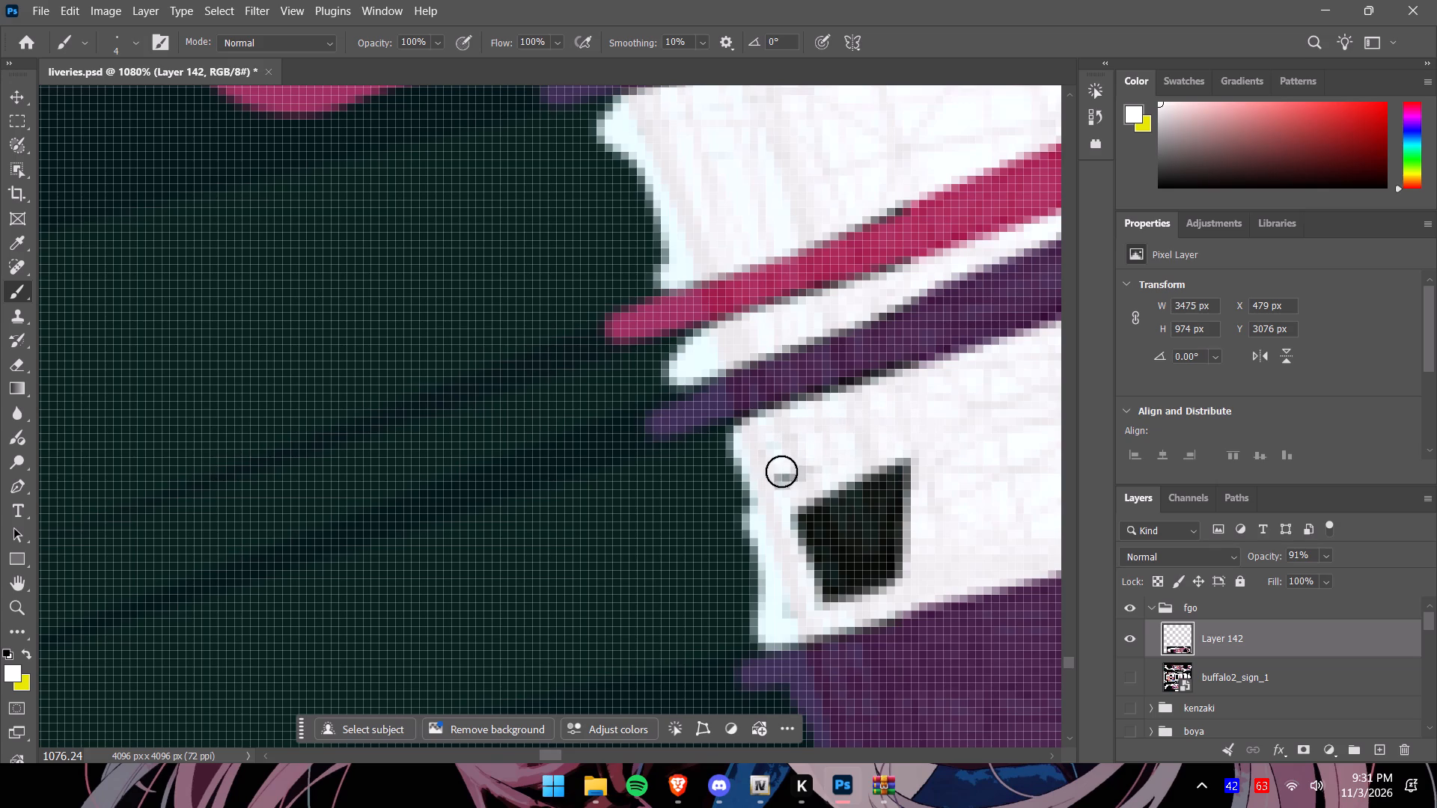
drag(781, 471, 851, 578)
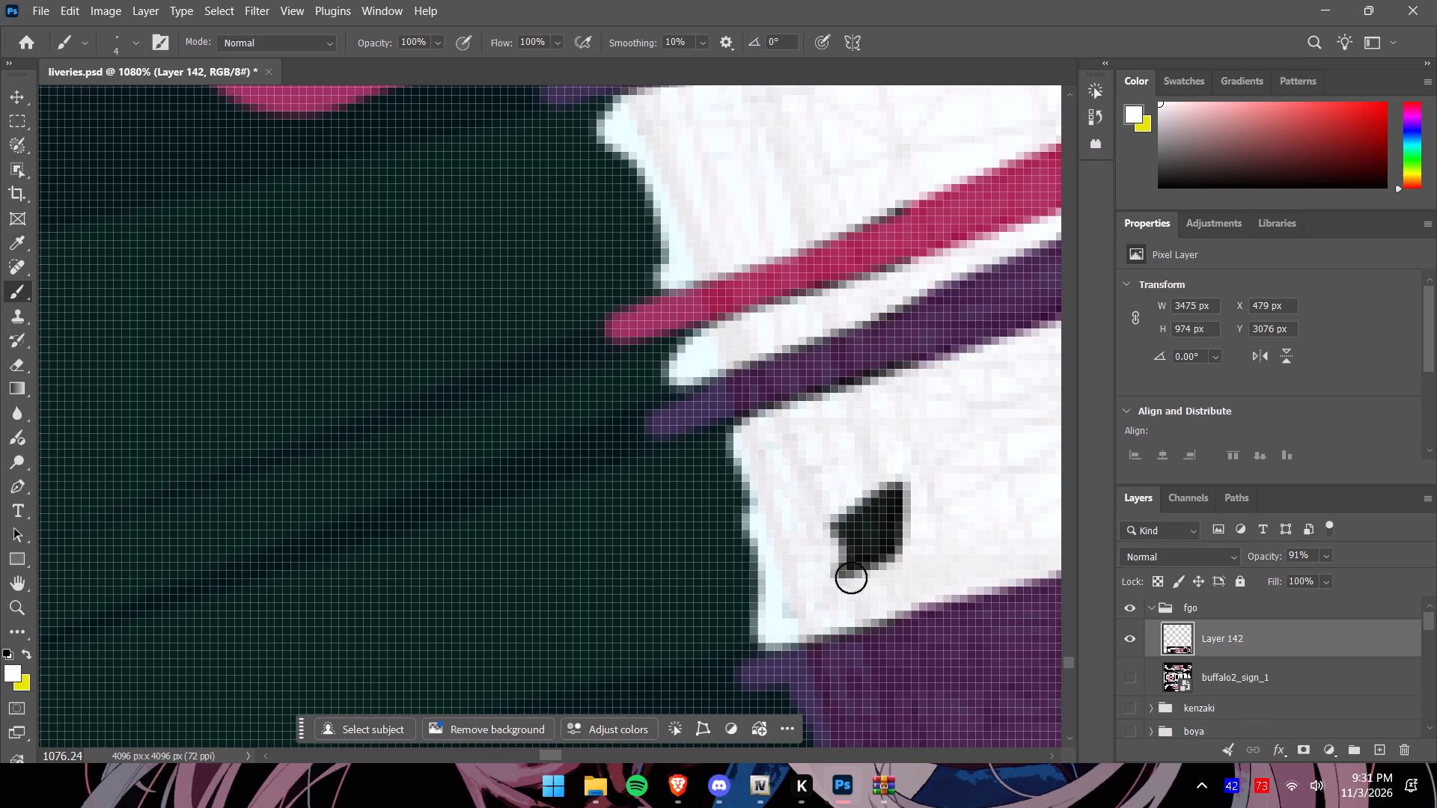
drag(851, 578, 793, 614)
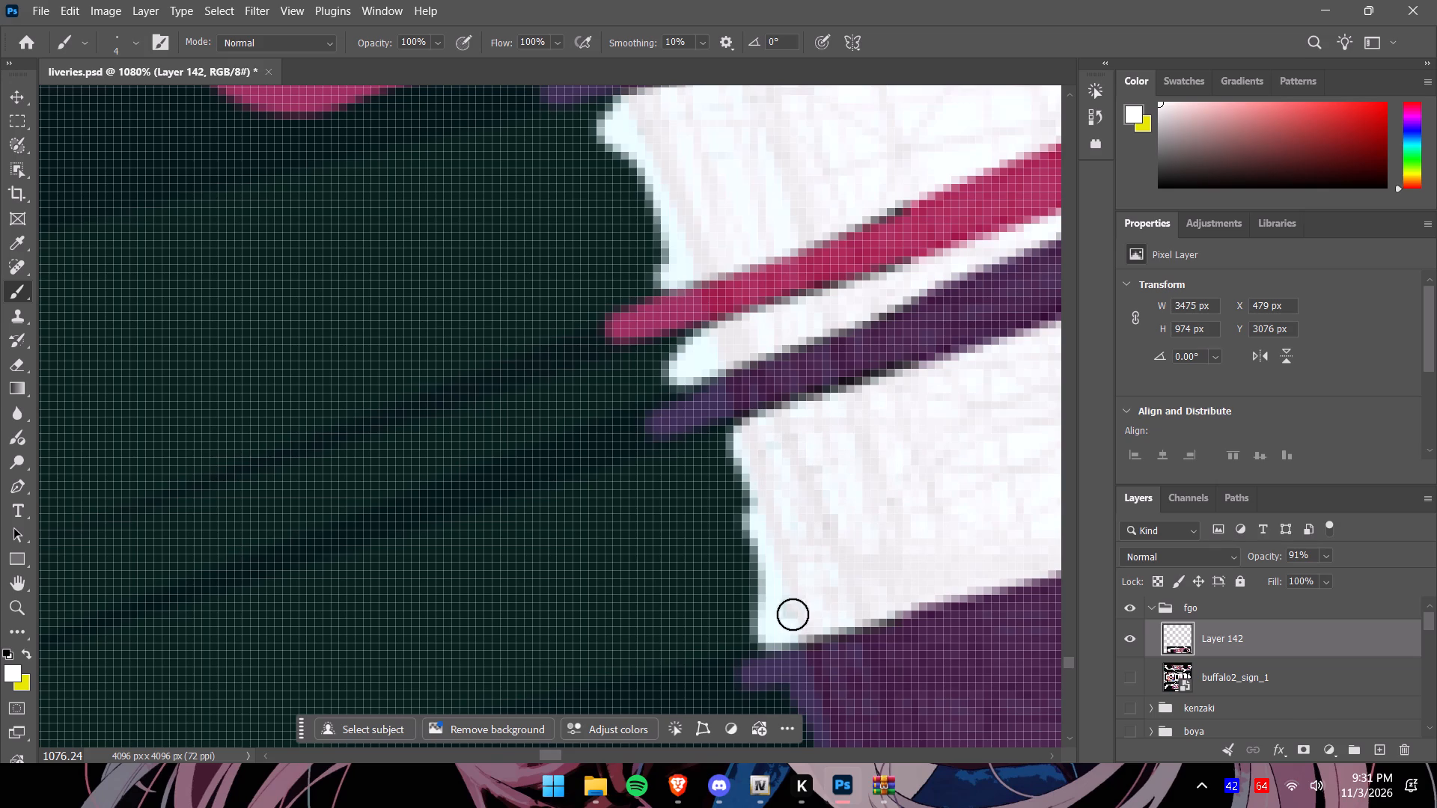
drag(793, 614, 787, 603)
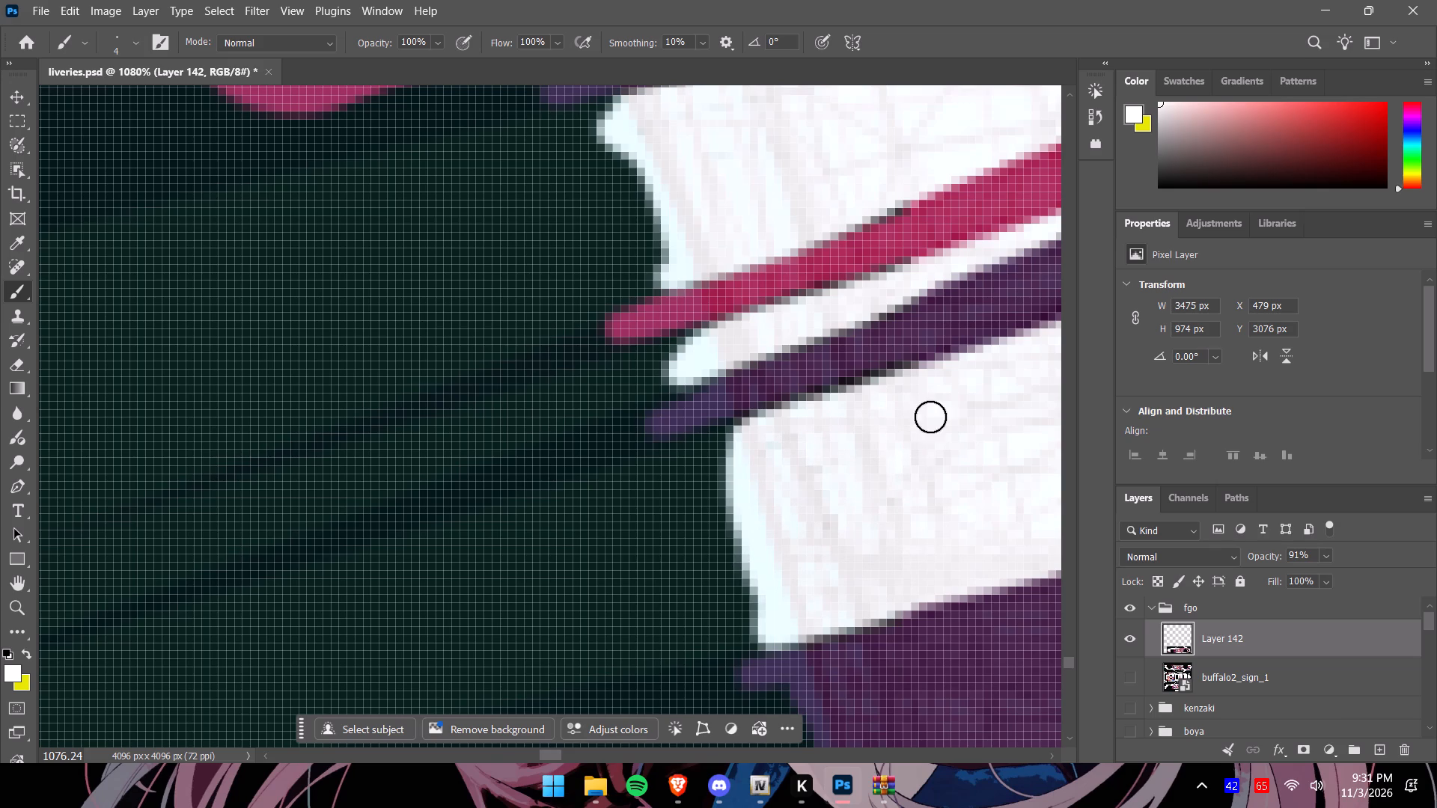
drag(954, 380, 769, 454)
Examine the livery along the car's side, from the front wheel arch to the rear arch and roofline, for uncovered template parts.
alt+scroll(782, 450, down, 15)
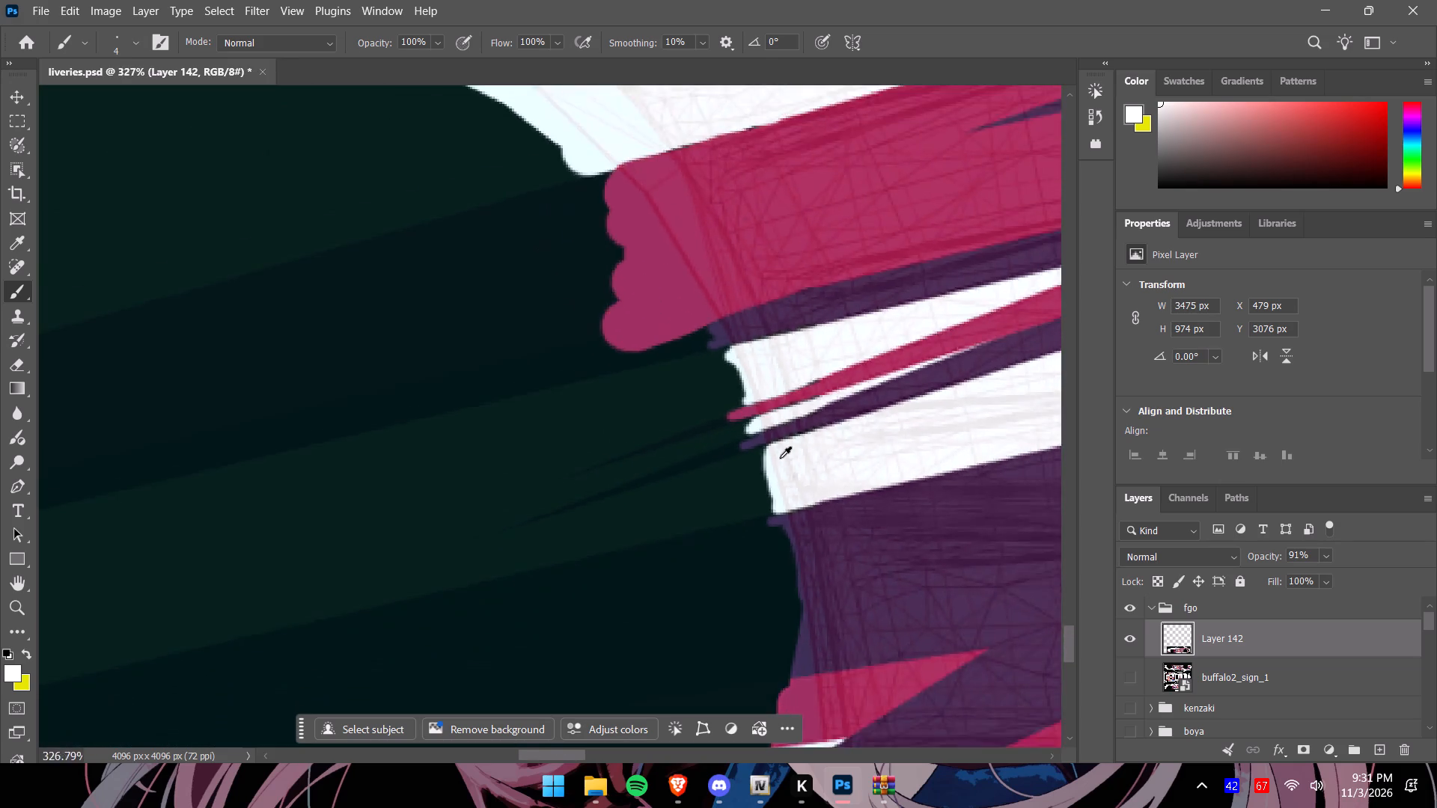
alt+scroll(780, 458, down, 11)
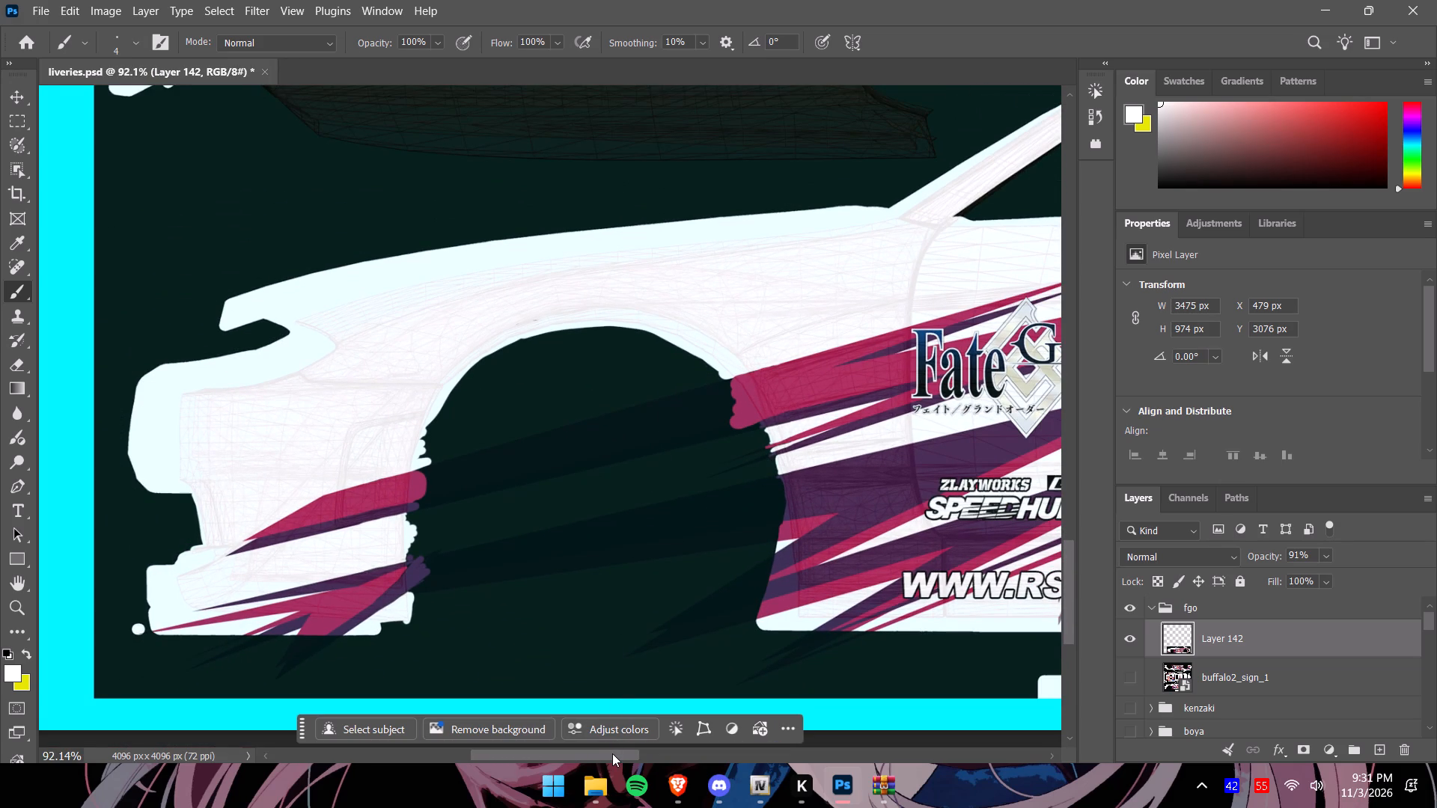
drag(612, 753, 687, 753)
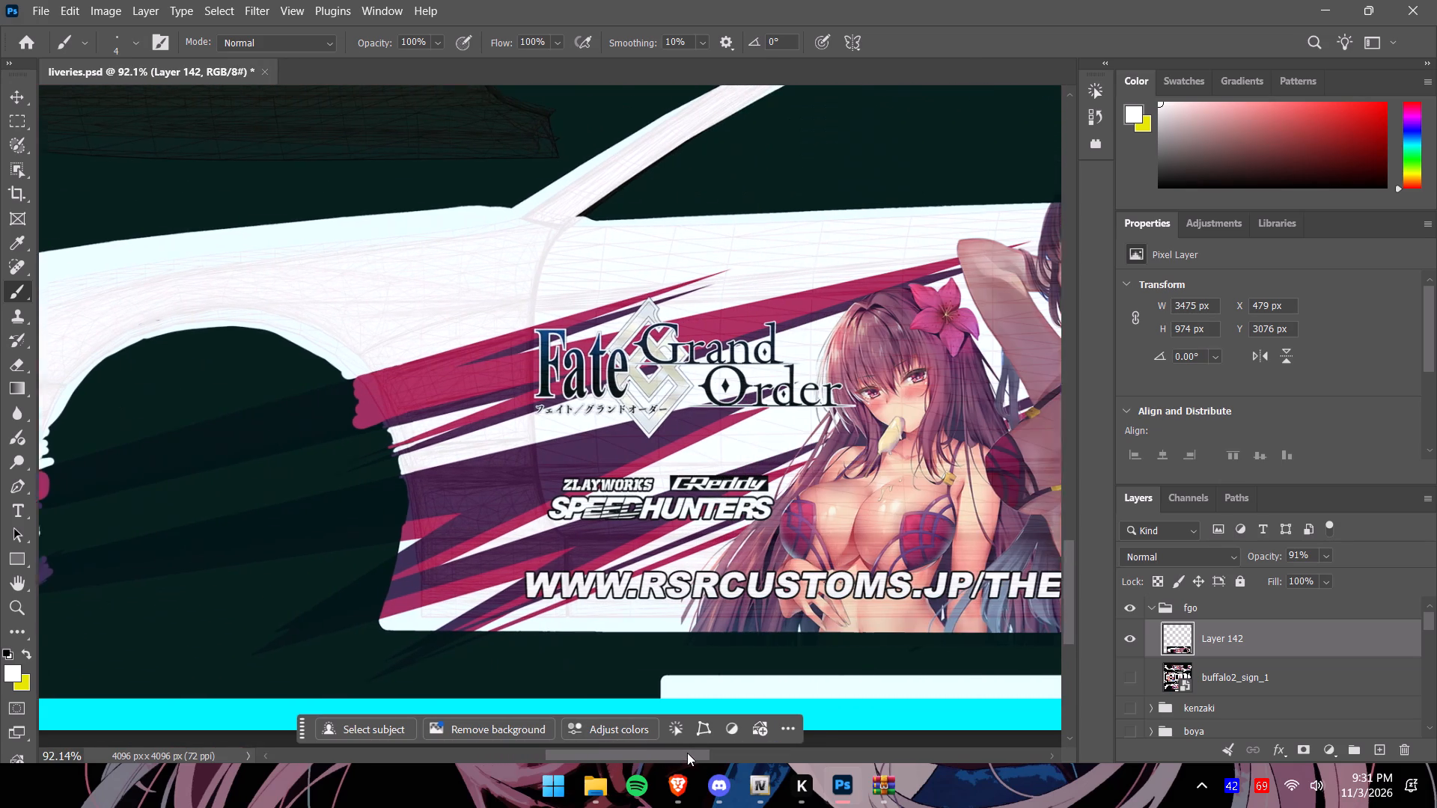
drag(687, 753, 746, 744)
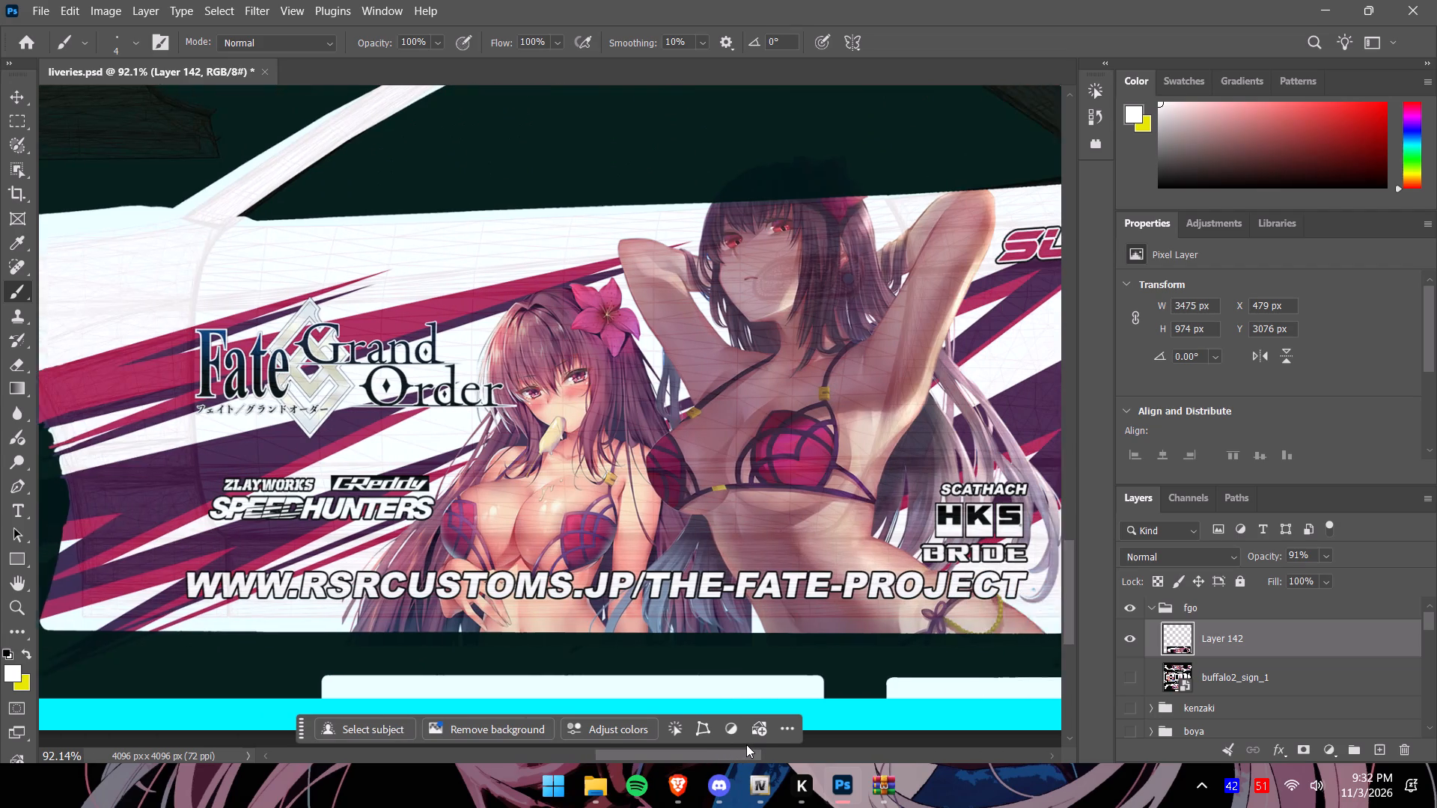
drag(746, 744, 797, 741)
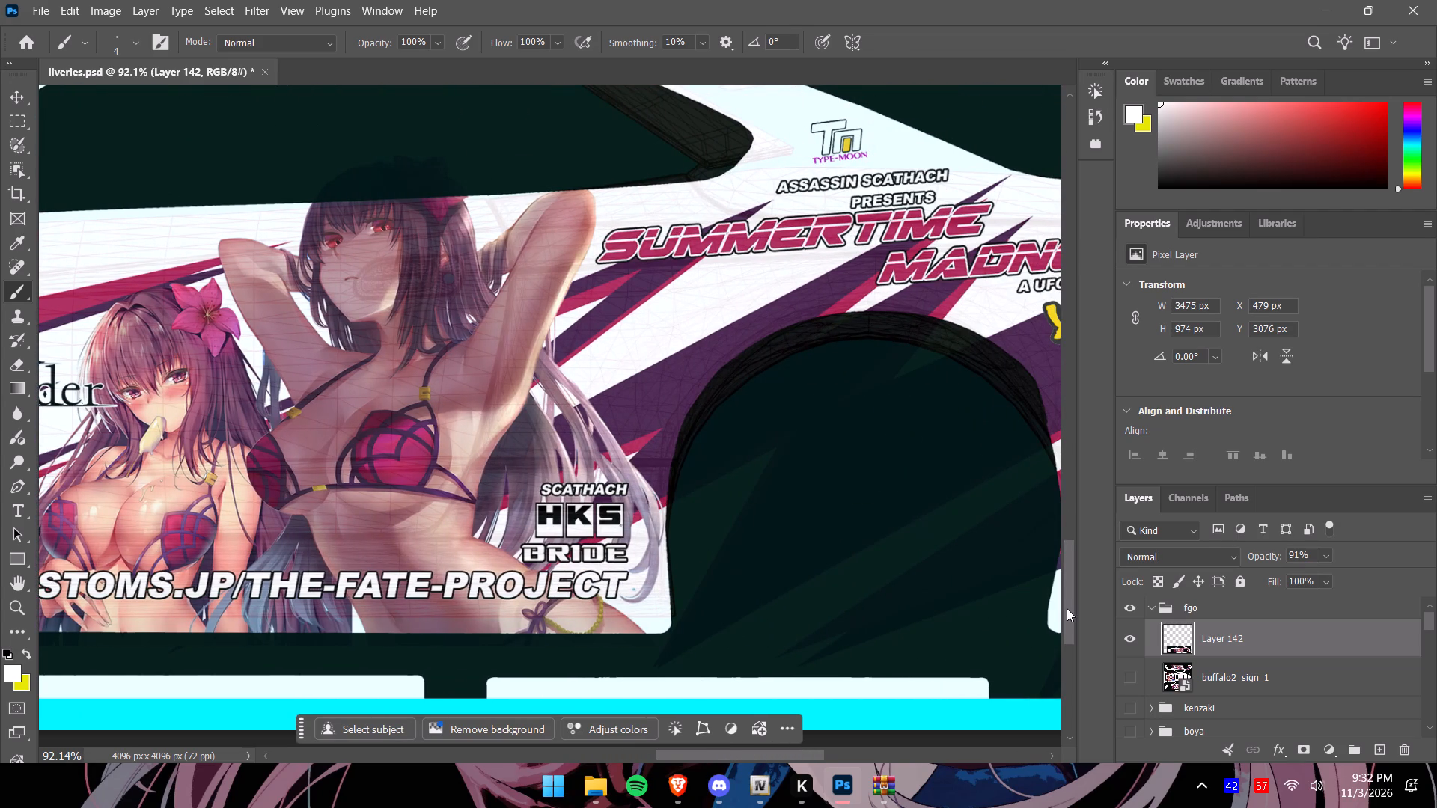
drag(1067, 608, 1064, 578)
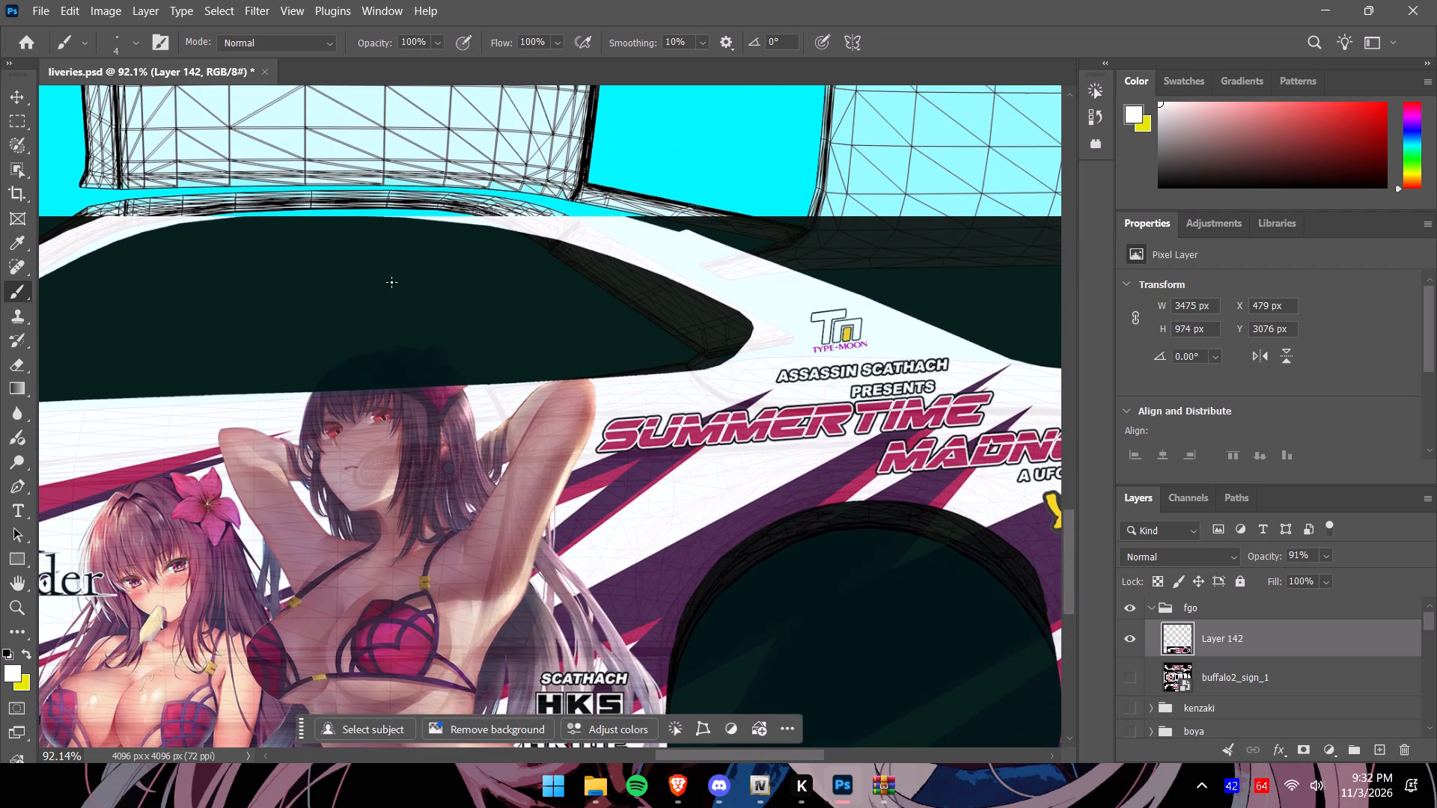
drag(726, 756, 679, 765)
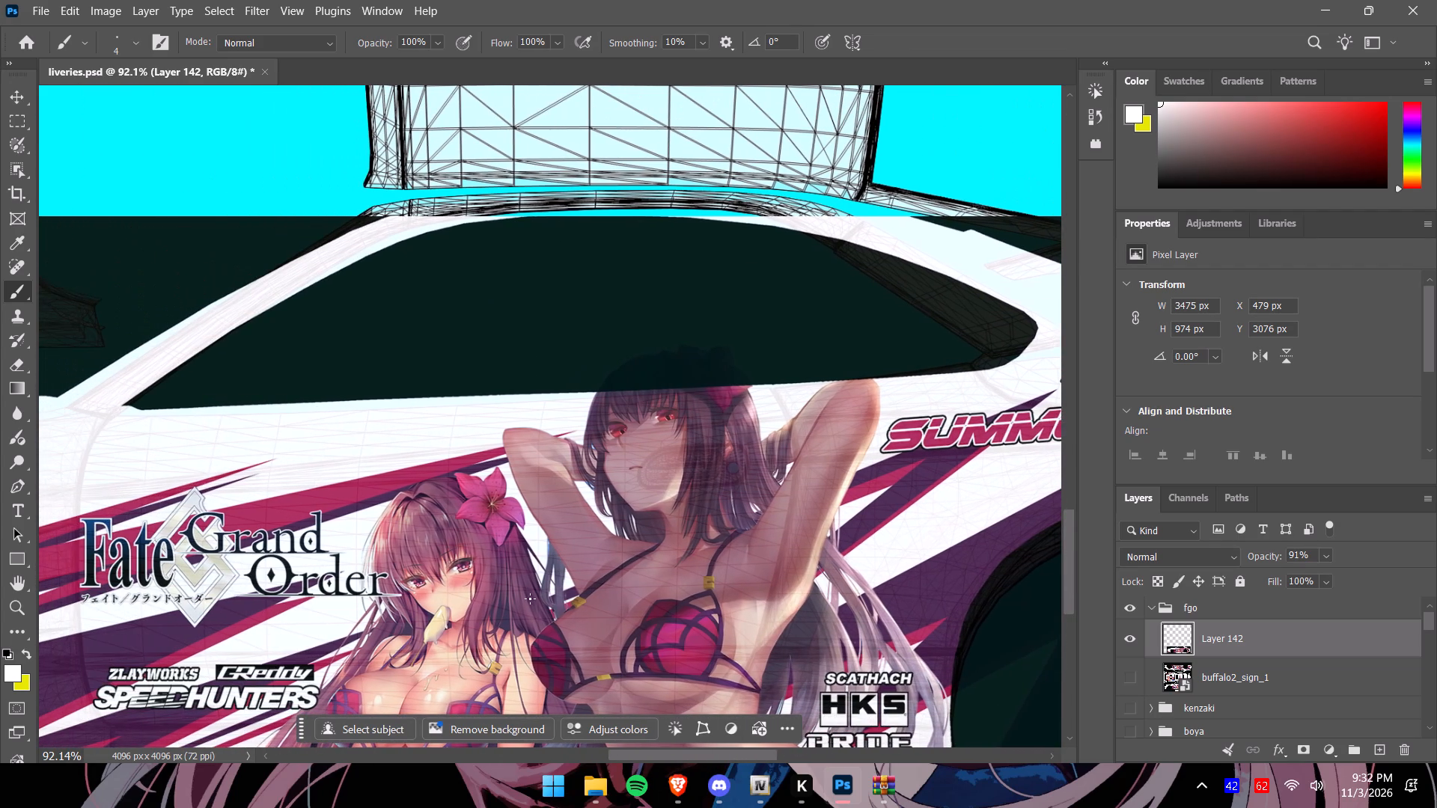
Set the brush size to 25 px and paint the uncovered upper edge of the front windshield pillar white.
click(136, 37)
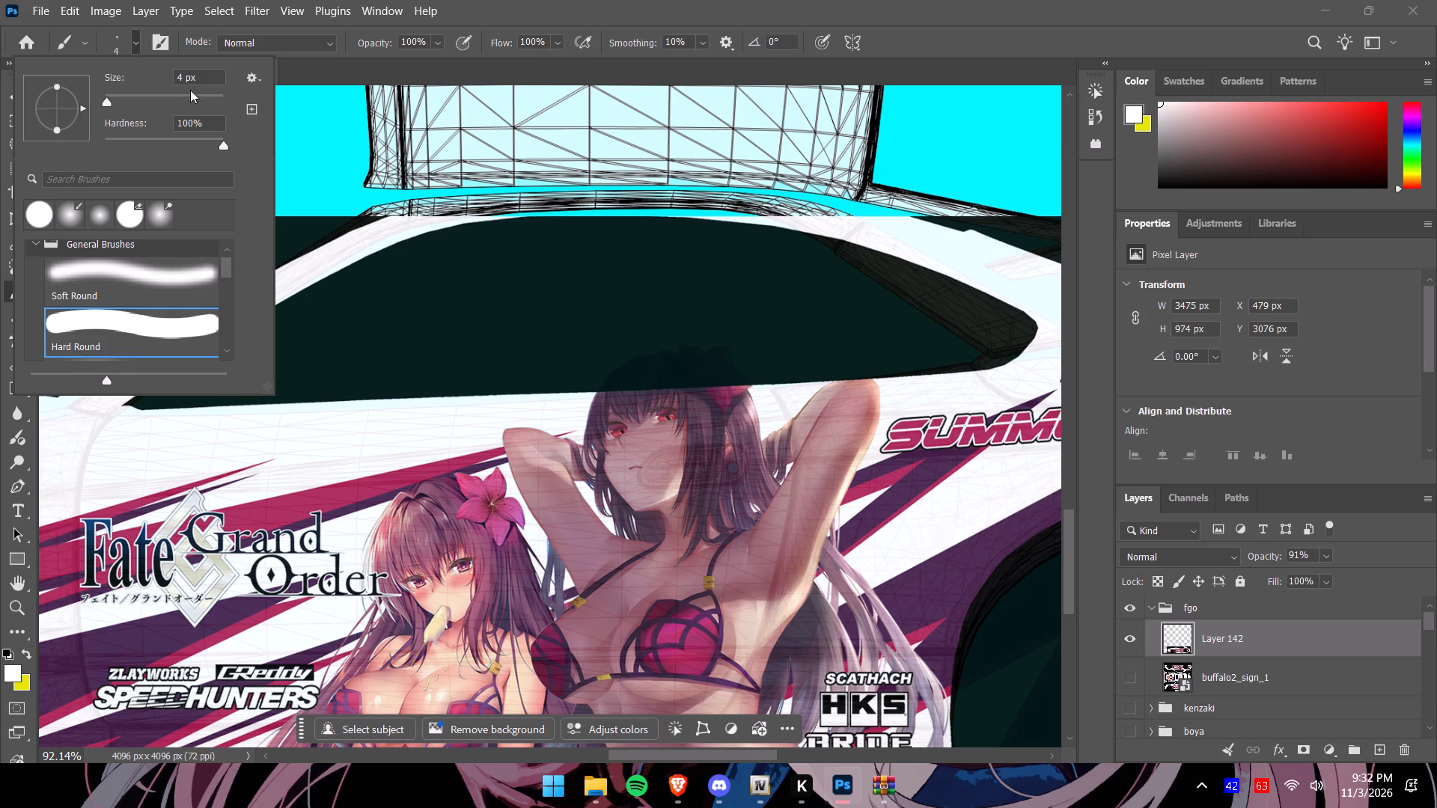
drag(107, 101, 120, 100)
click(137, 47)
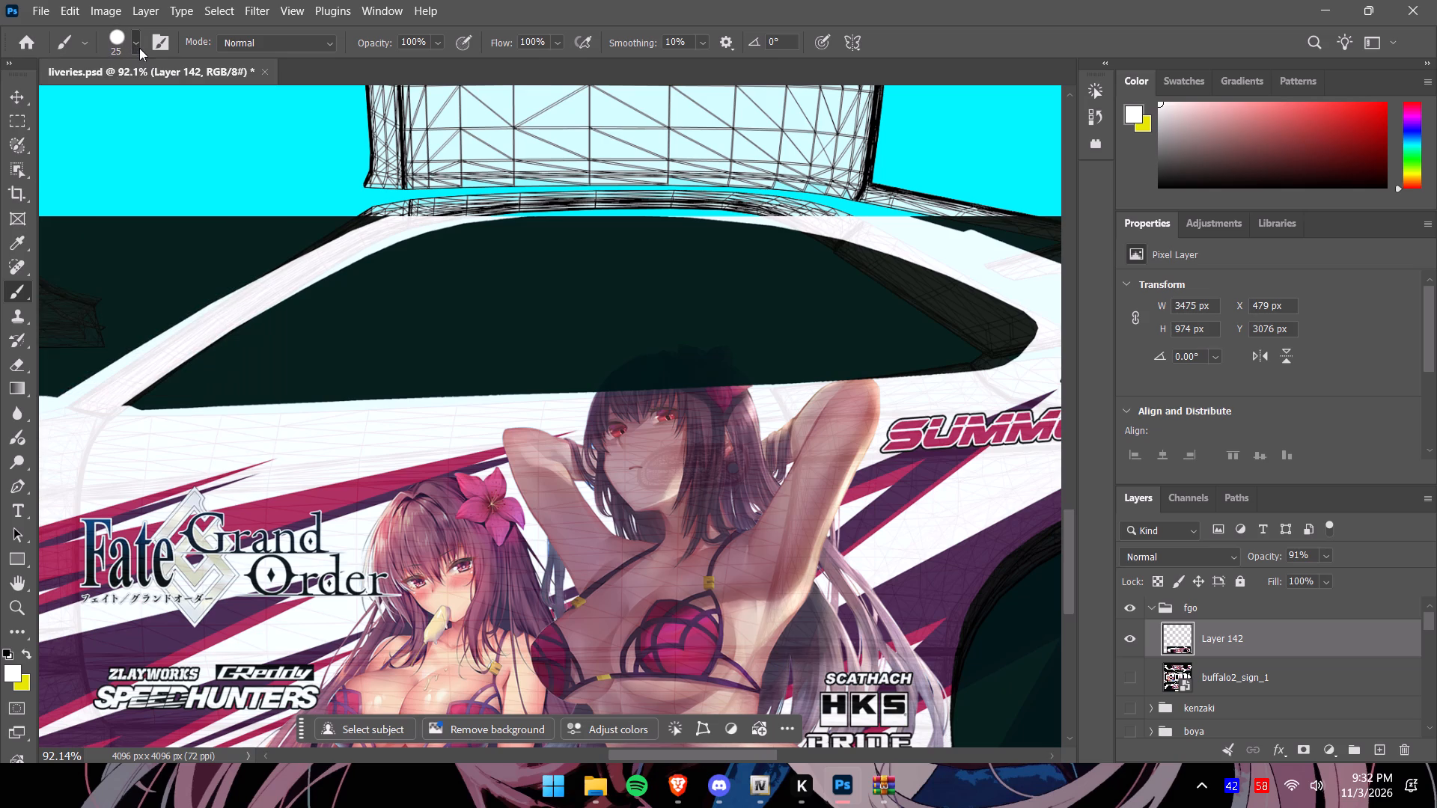
alt+scroll(275, 274, up, 10)
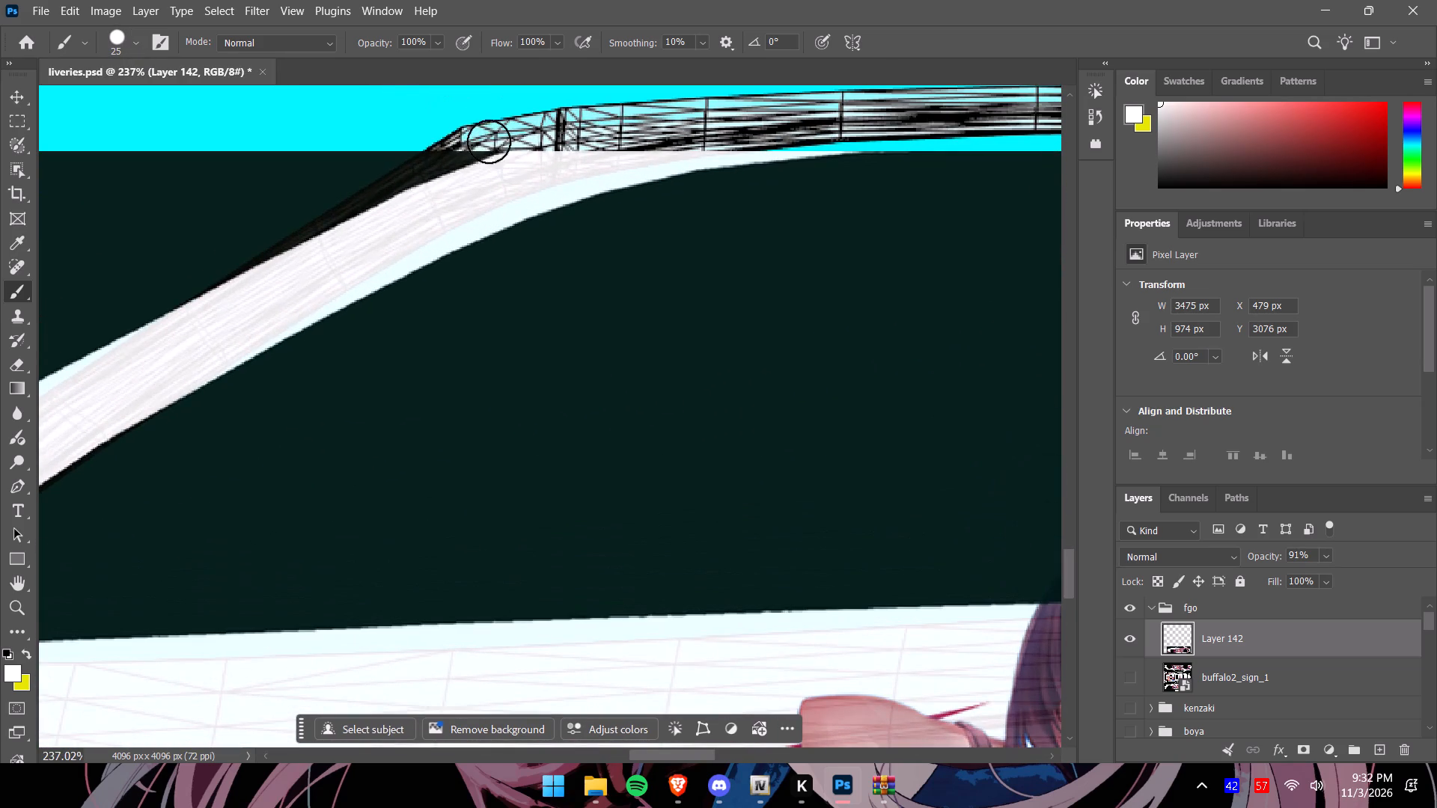
drag(478, 131, 140, 350)
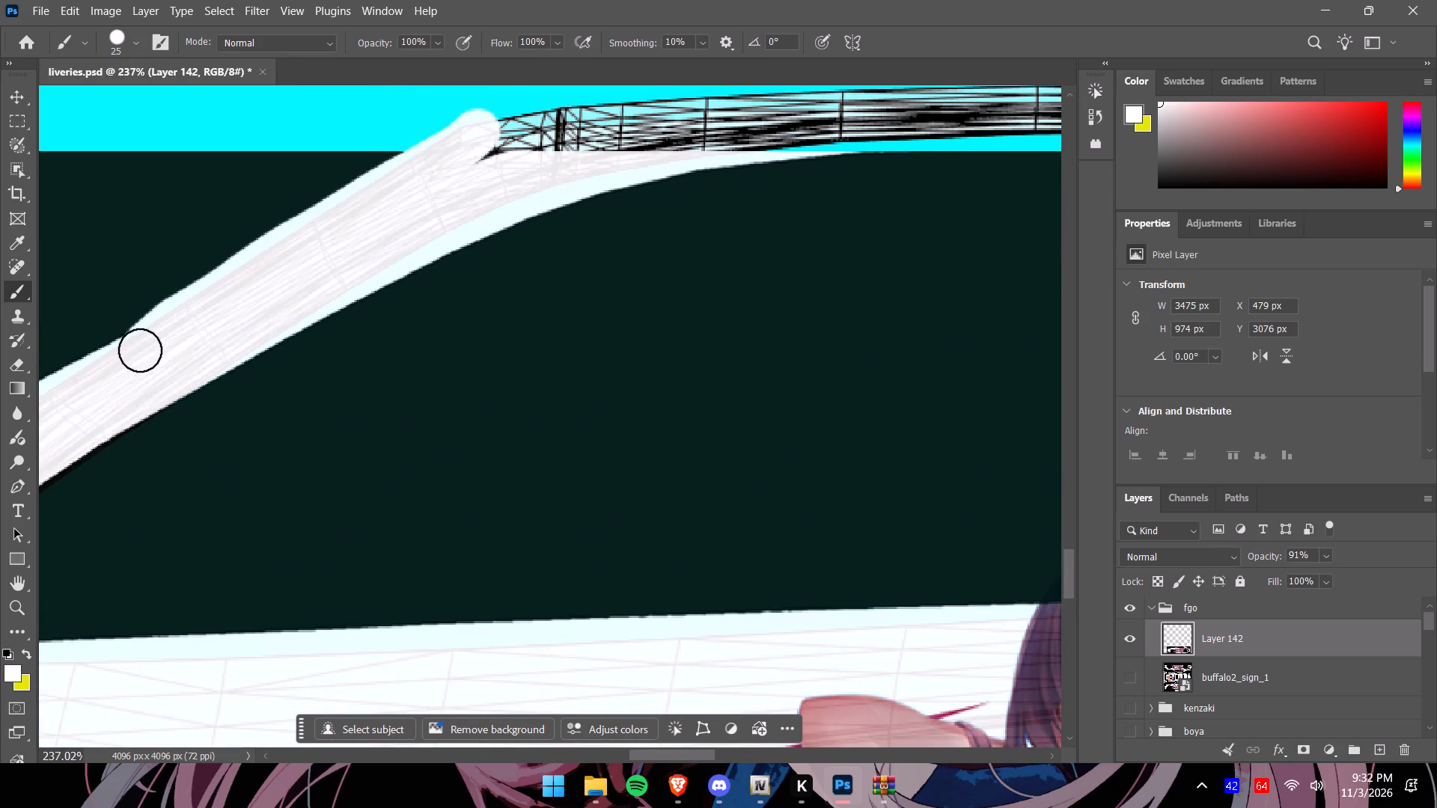
drag(140, 350, 495, 132)
Paint the roof rail above the side window white, from the top of the front pillar to past the window's midpoint.
drag(463, 178, 674, 141)
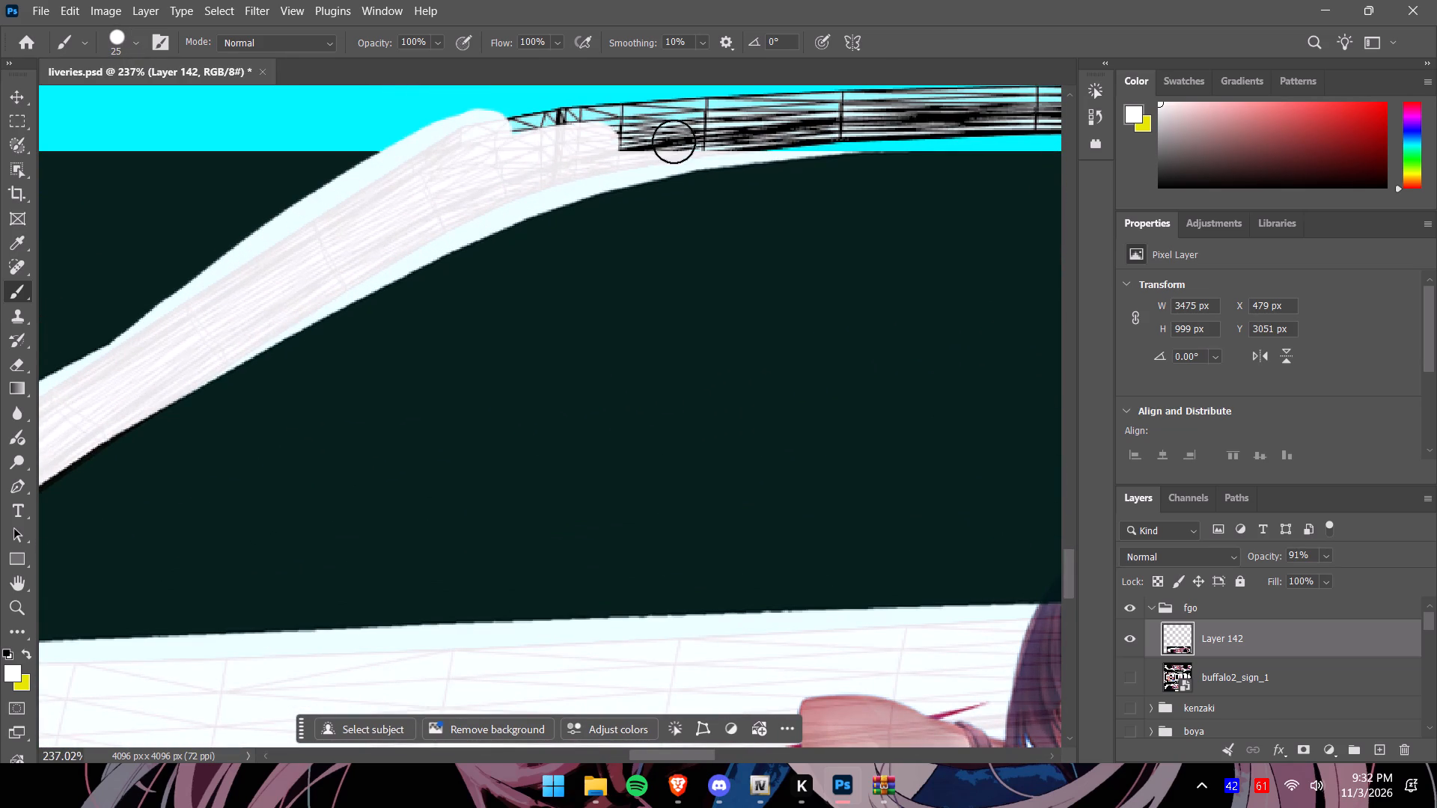
drag(674, 141, 801, 148)
drag(492, 129, 802, 121)
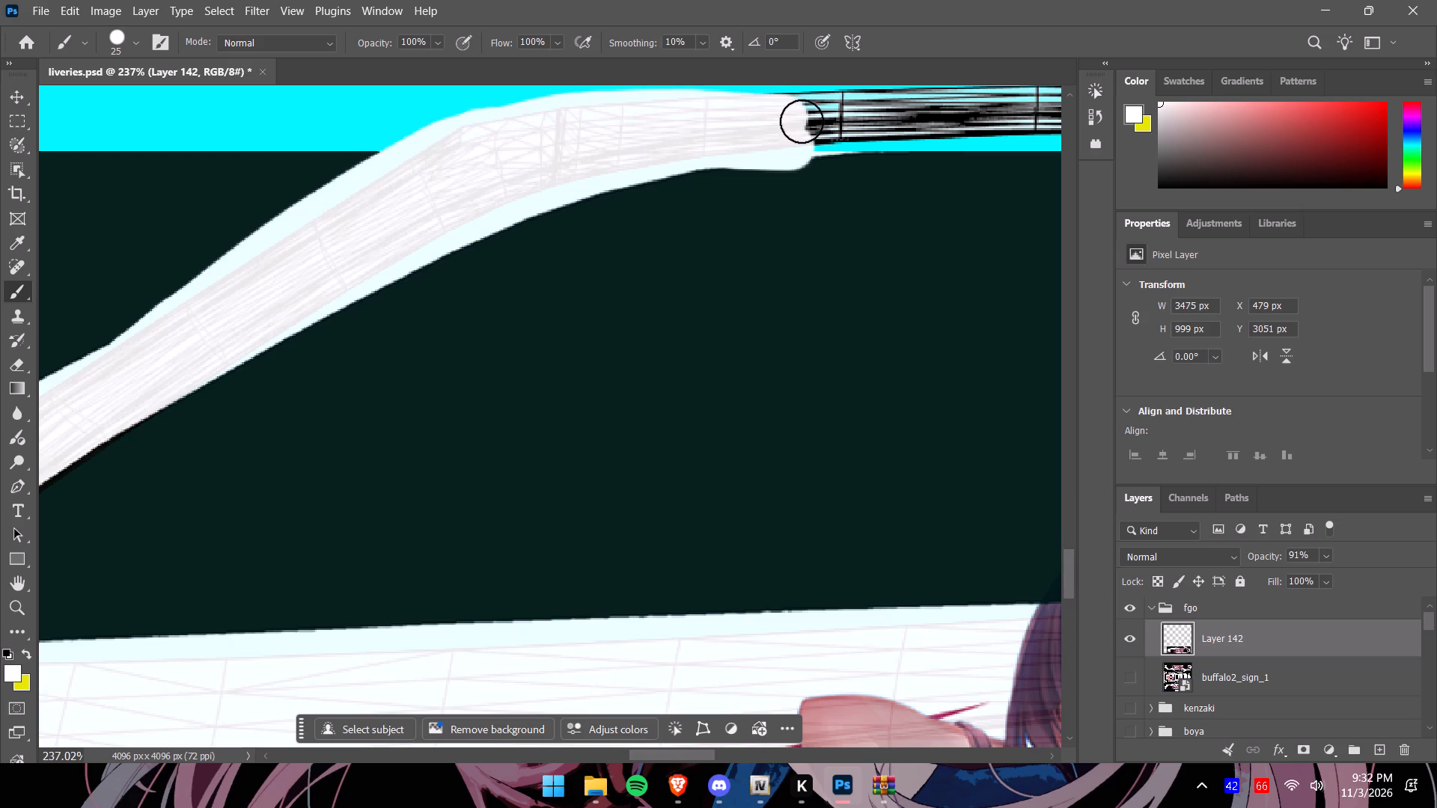
drag(802, 121, 802, 118)
drag(704, 753, 727, 753)
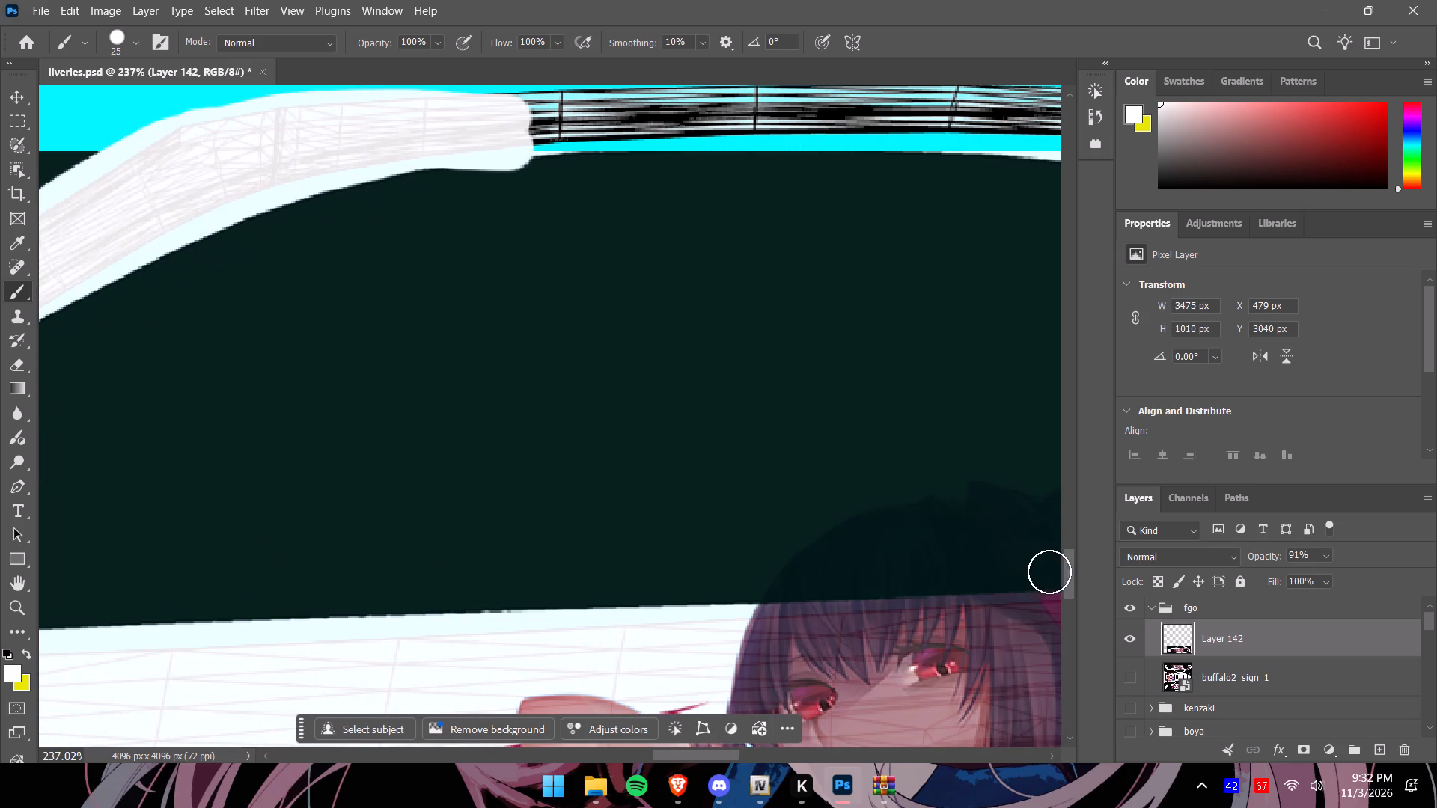
drag(1067, 585, 1067, 572)
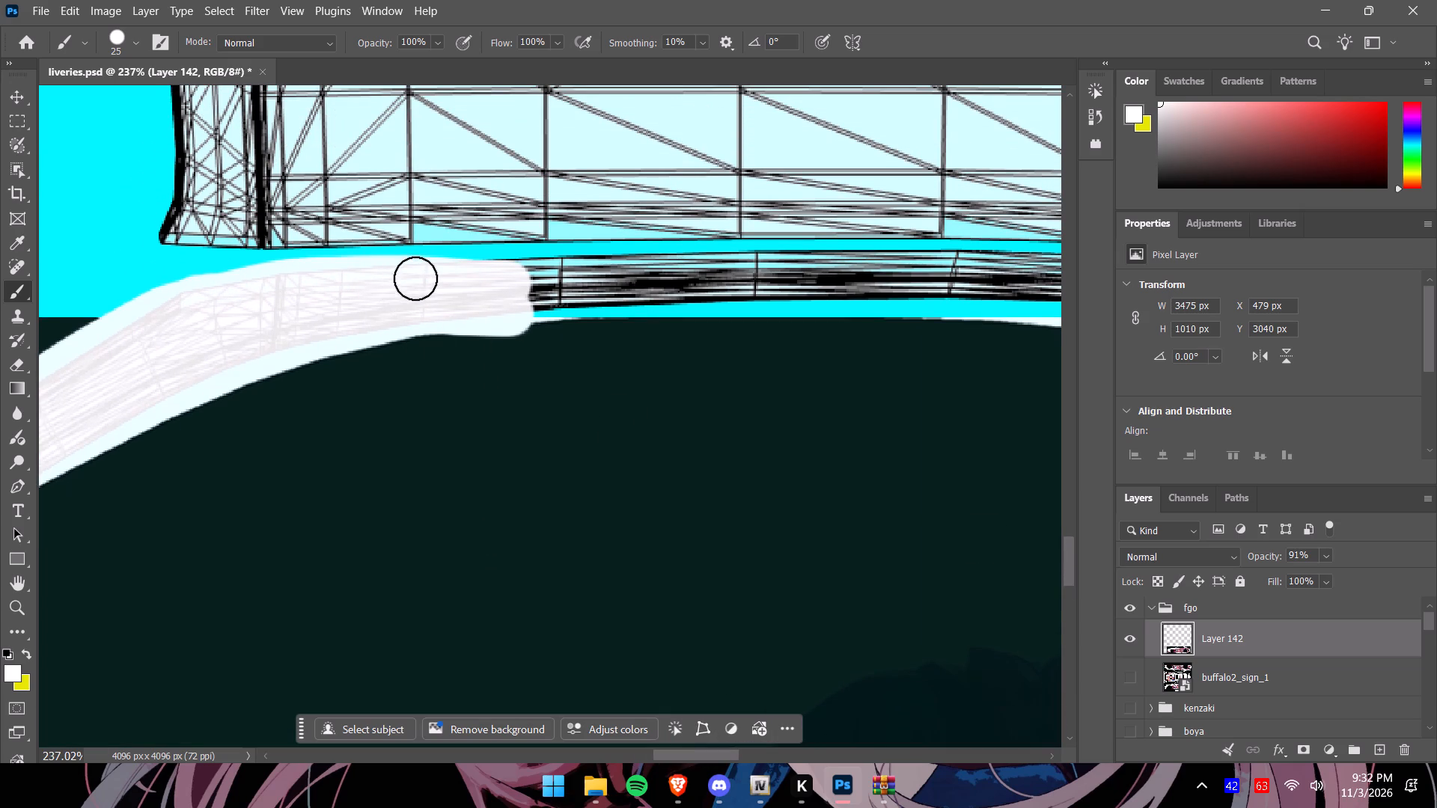
drag(415, 278, 641, 304)
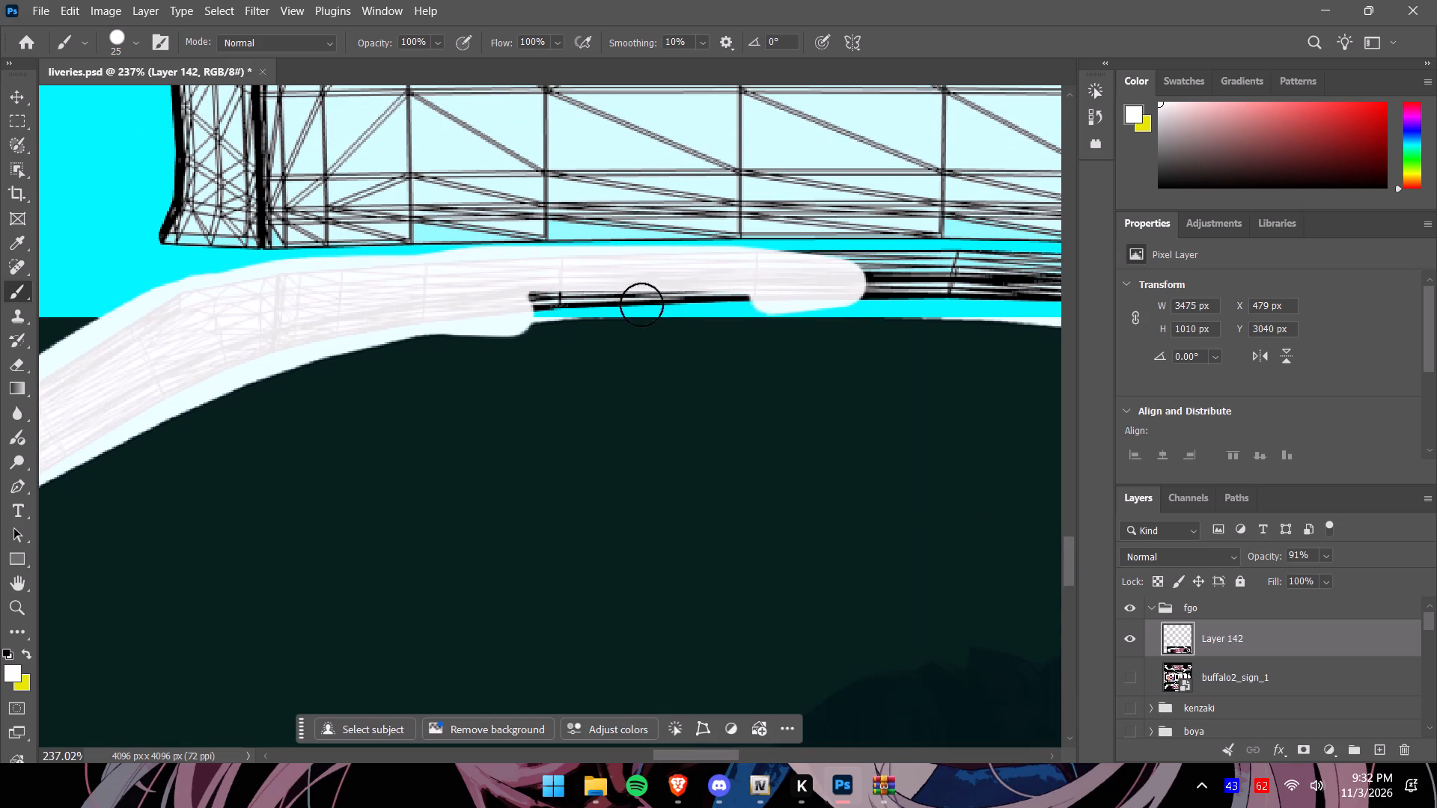
drag(641, 304, 388, 327)
Examine the side window's lower edge and the character artwork beneath it.
drag(1061, 559, 1076, 590)
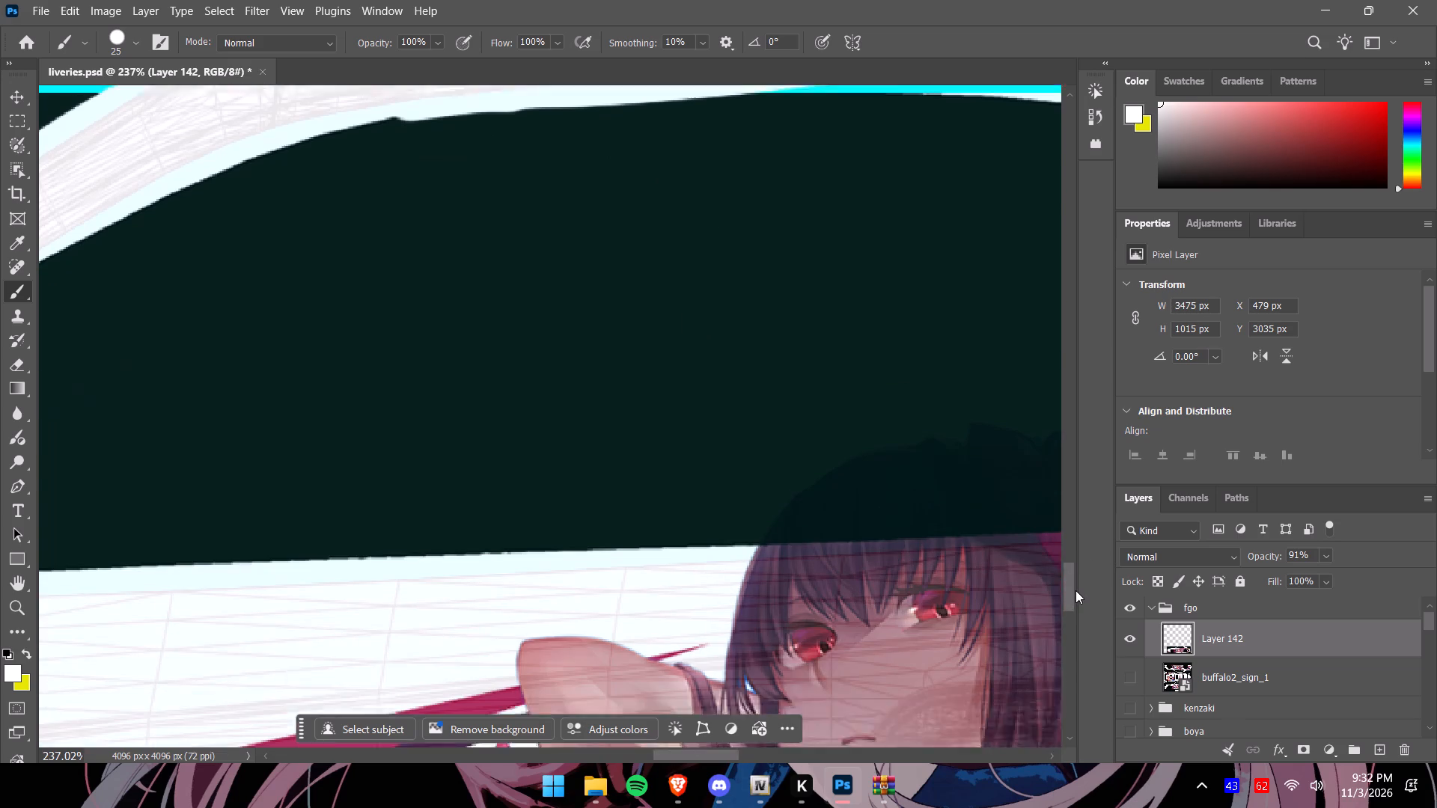
drag(1076, 590, 1078, 590)
drag(668, 752, 686, 752)
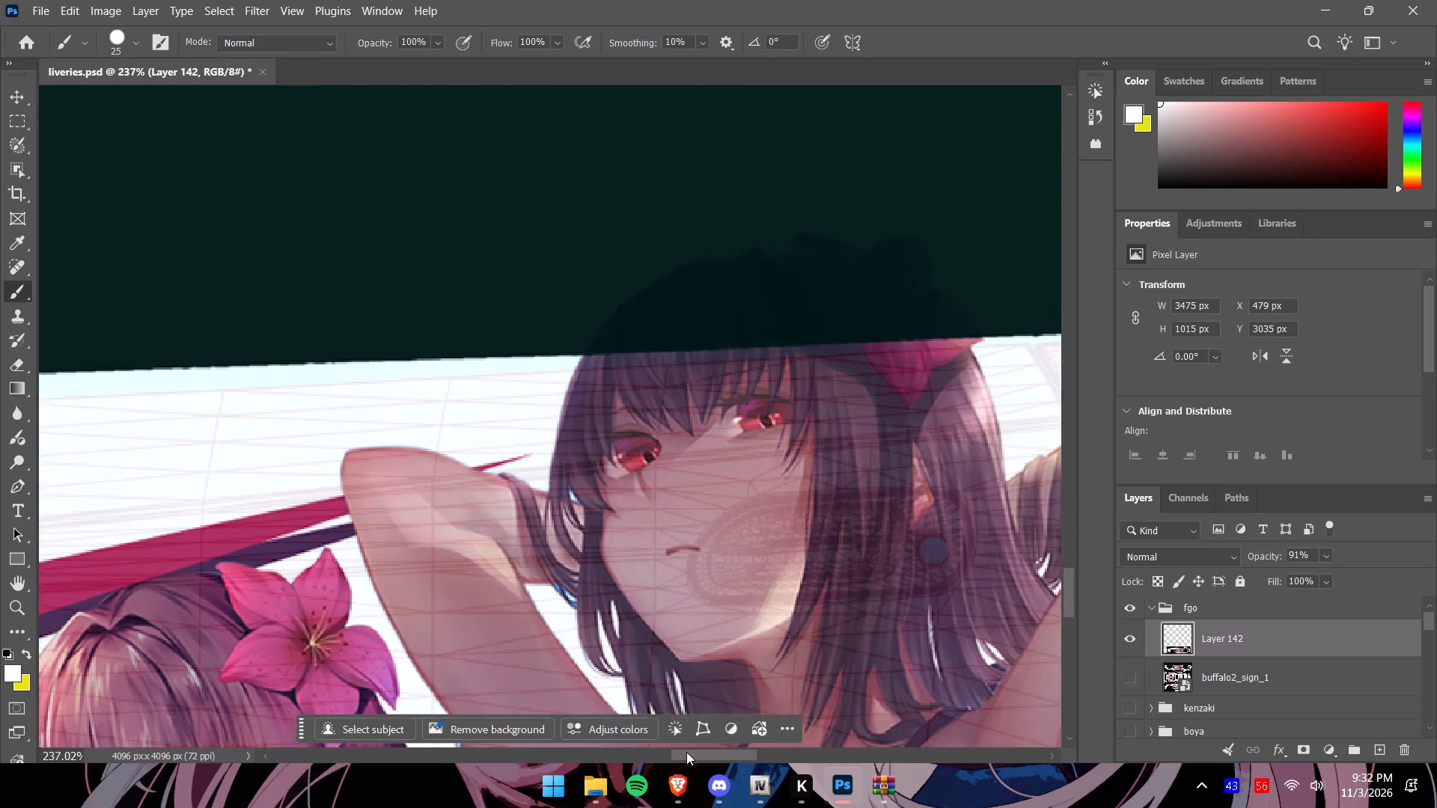
drag(686, 752, 702, 751)
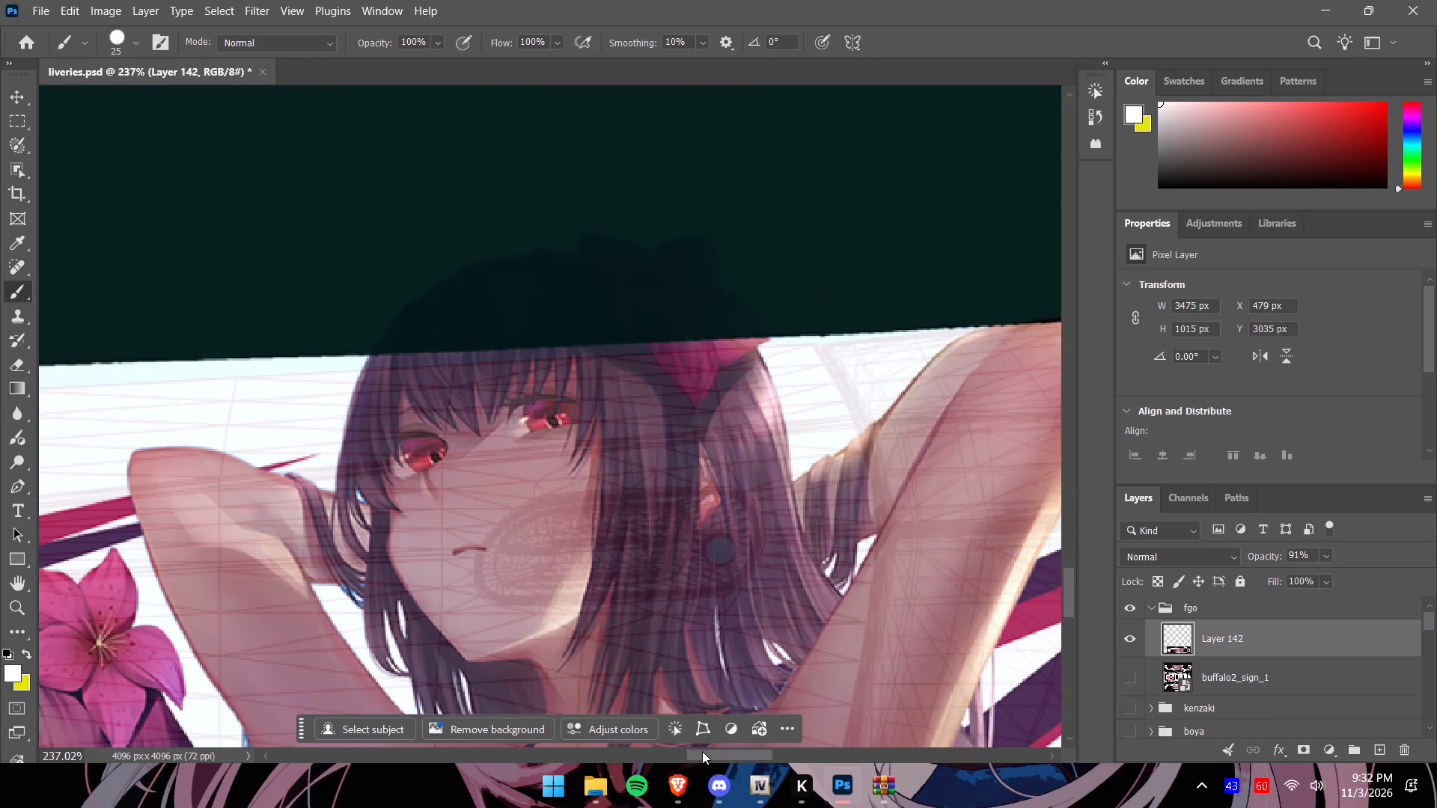
drag(702, 751, 710, 751)
alt+scroll(839, 557, down, 9)
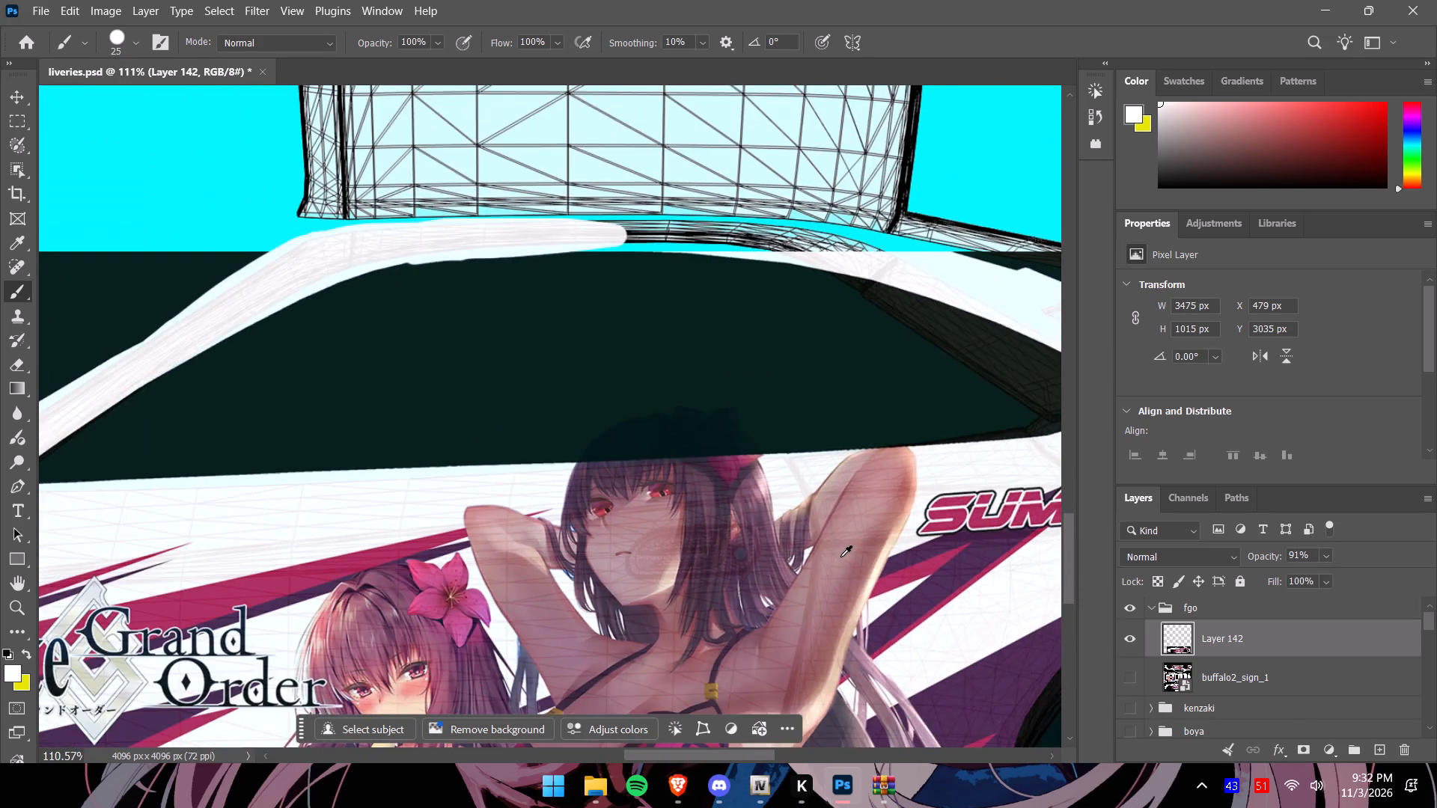
alt+scroll(840, 557, down, 2)
Paint the uncovered rear half of the roof rail above the side window white, up to the top of the rear pillar.
drag(1067, 593, 1070, 616)
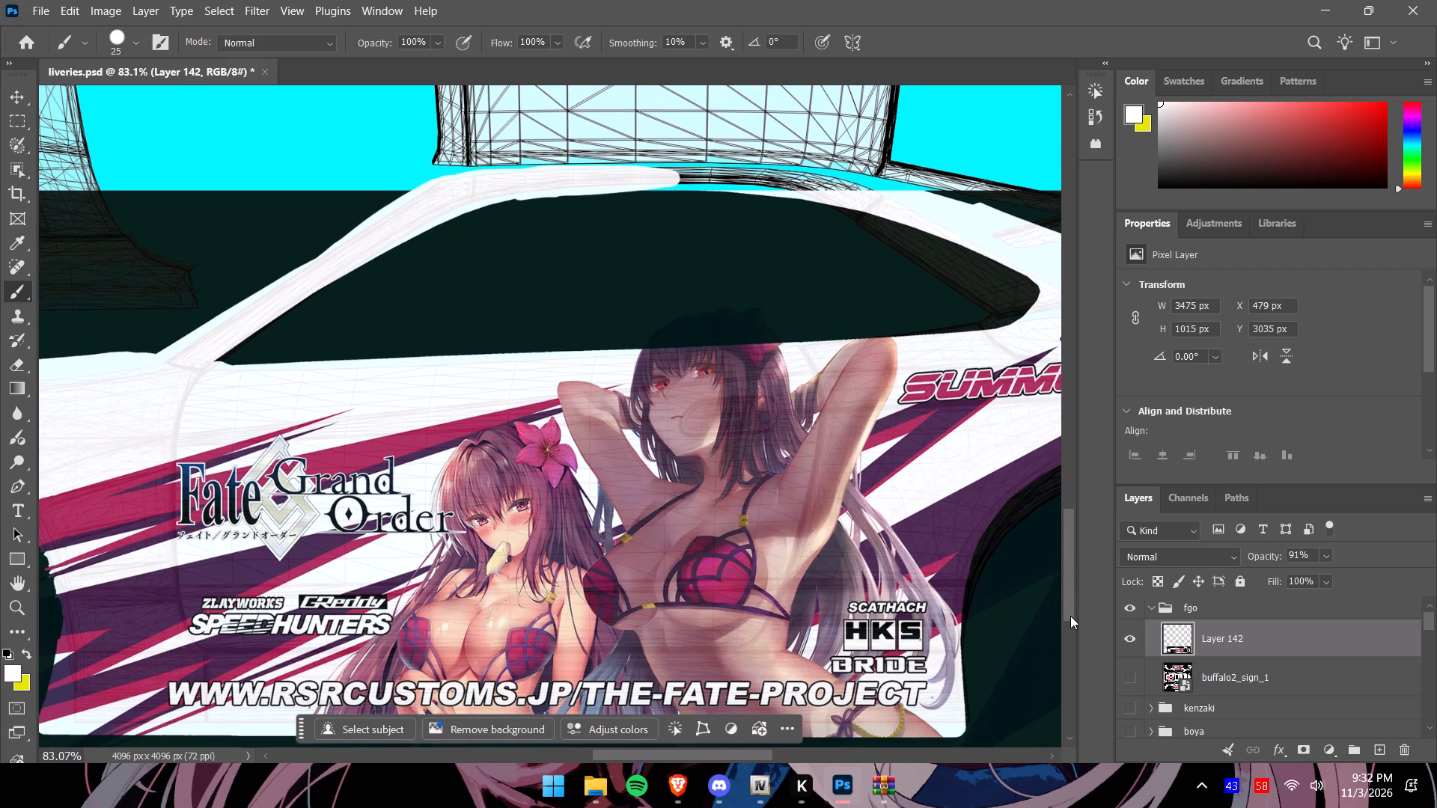
drag(1070, 616, 1073, 558)
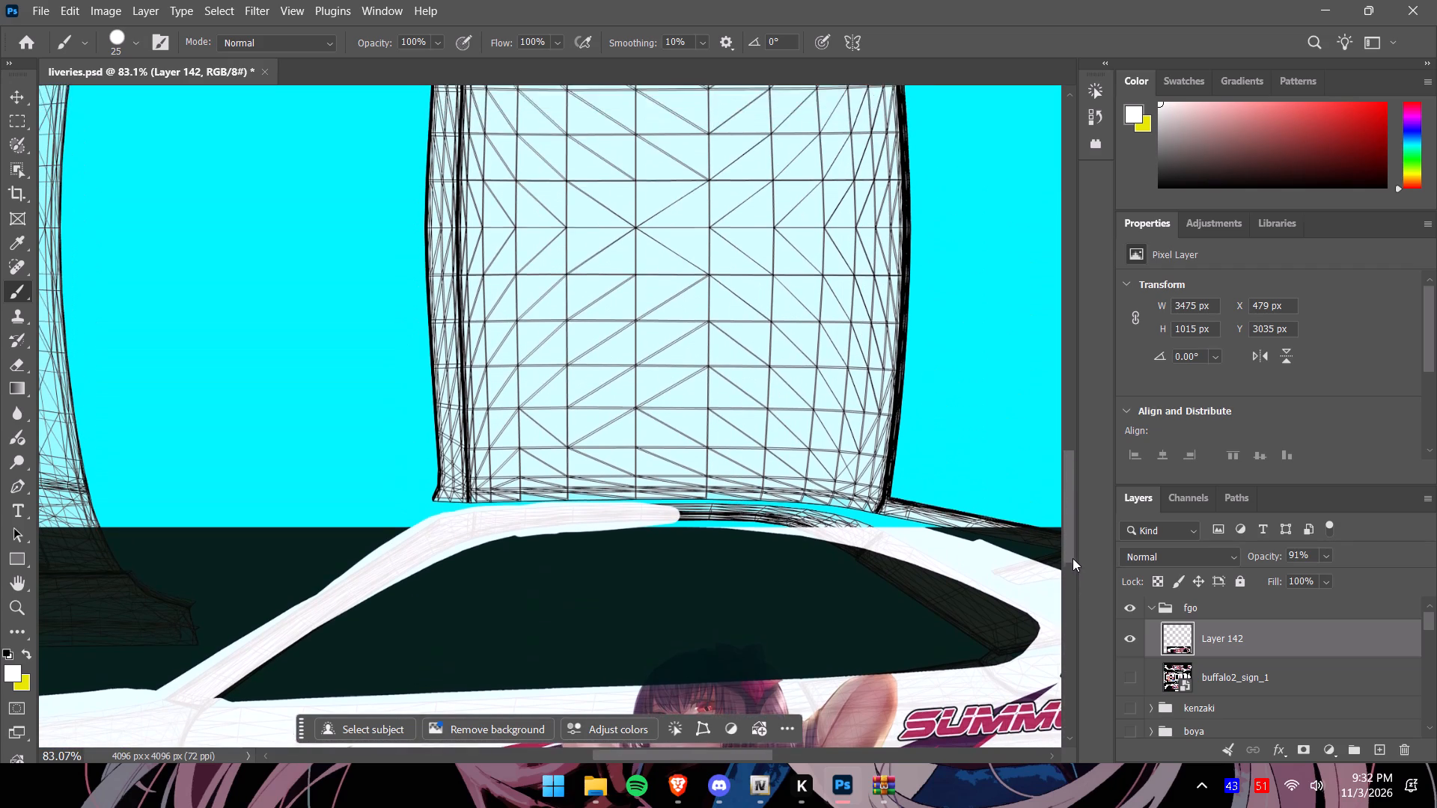
drag(1073, 558, 1076, 567)
alt+scroll(718, 481, up, 12)
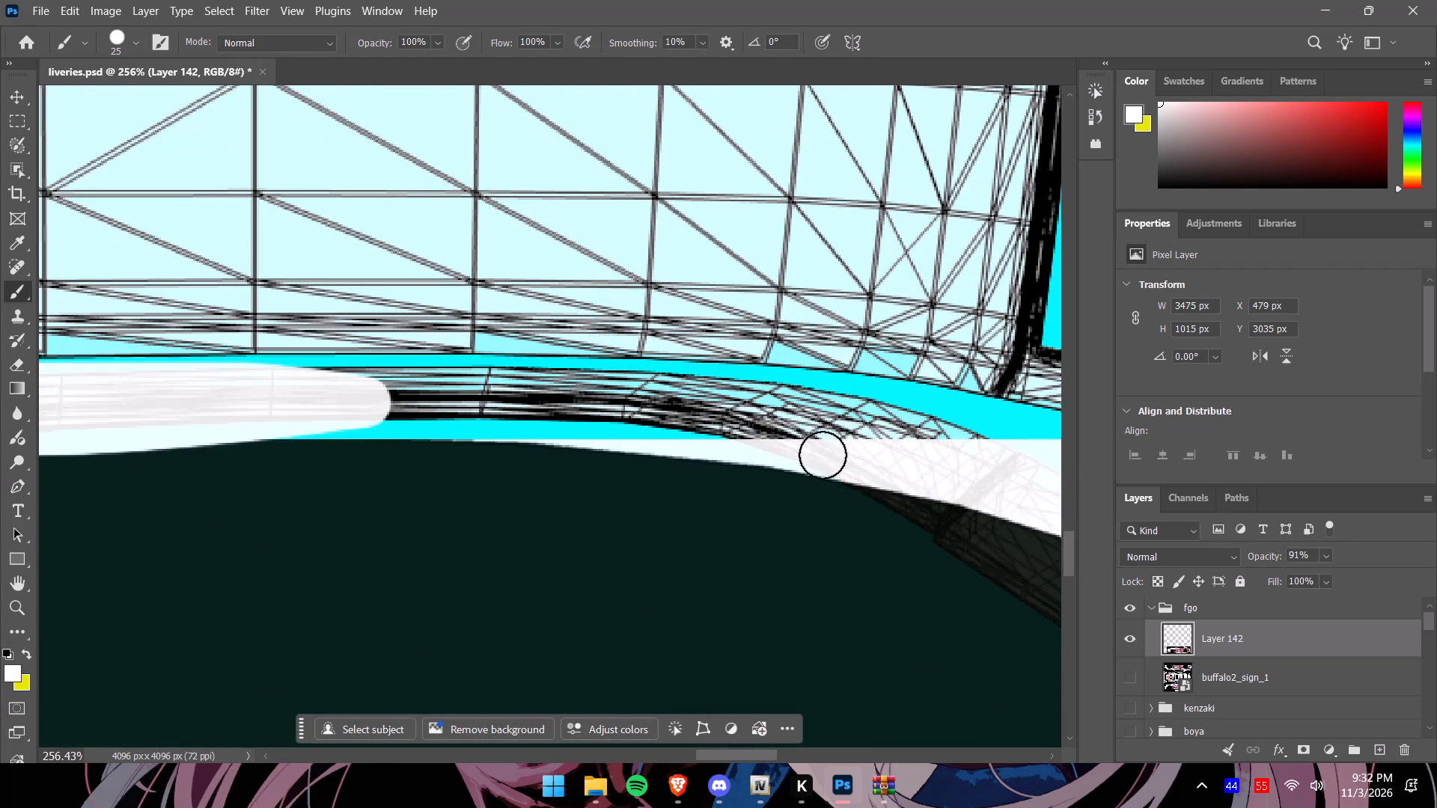
drag(820, 453, 342, 373)
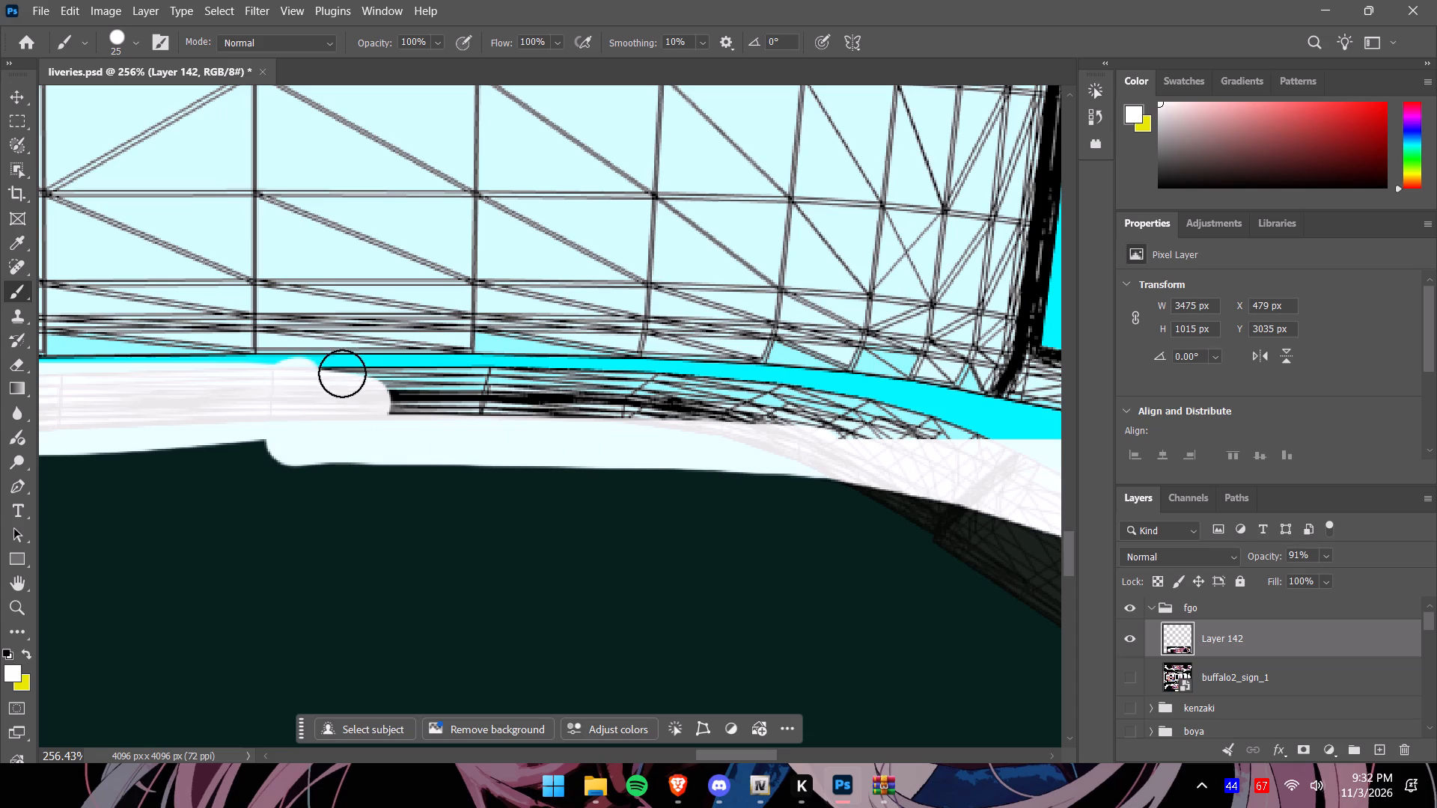
drag(342, 373, 406, 373)
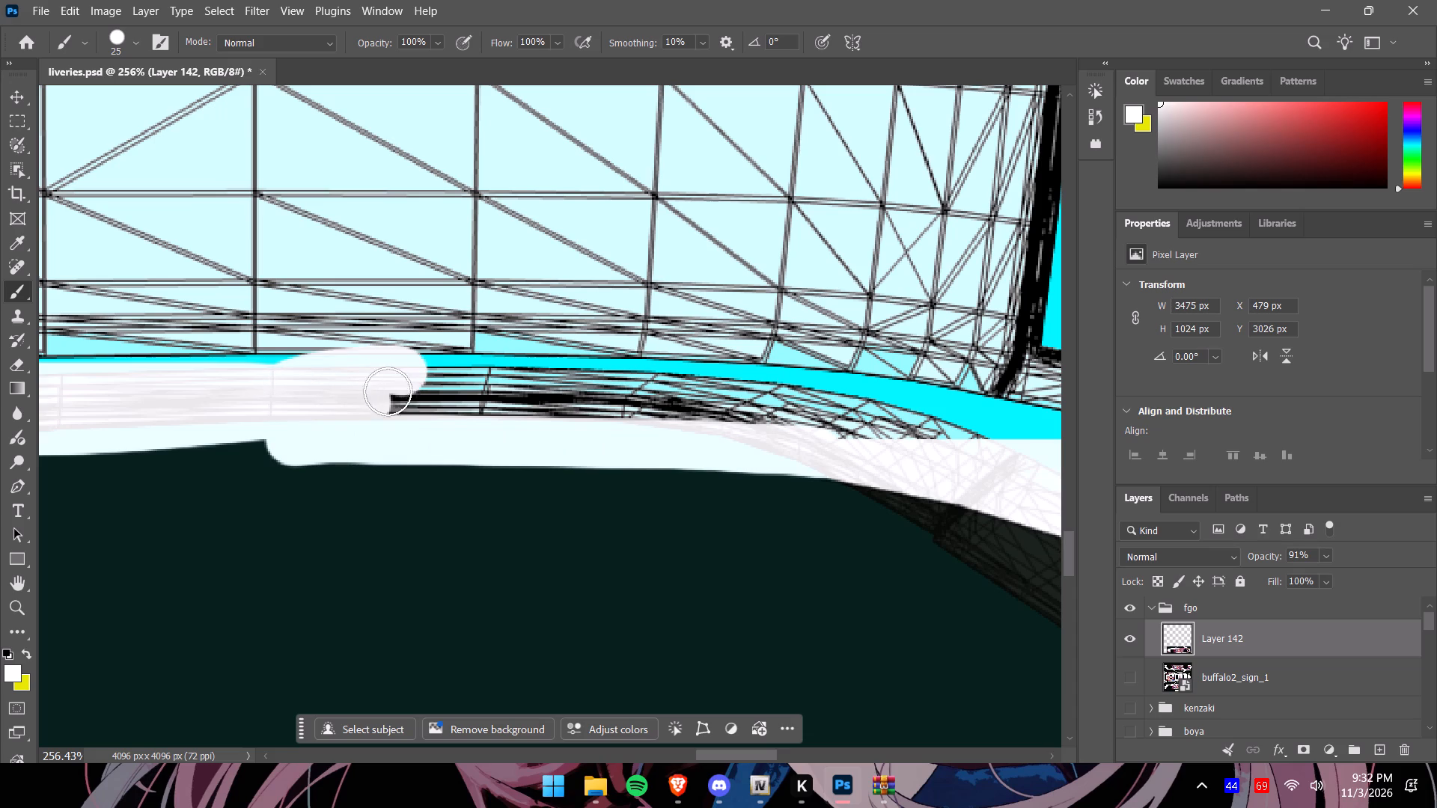
drag(383, 385, 984, 451)
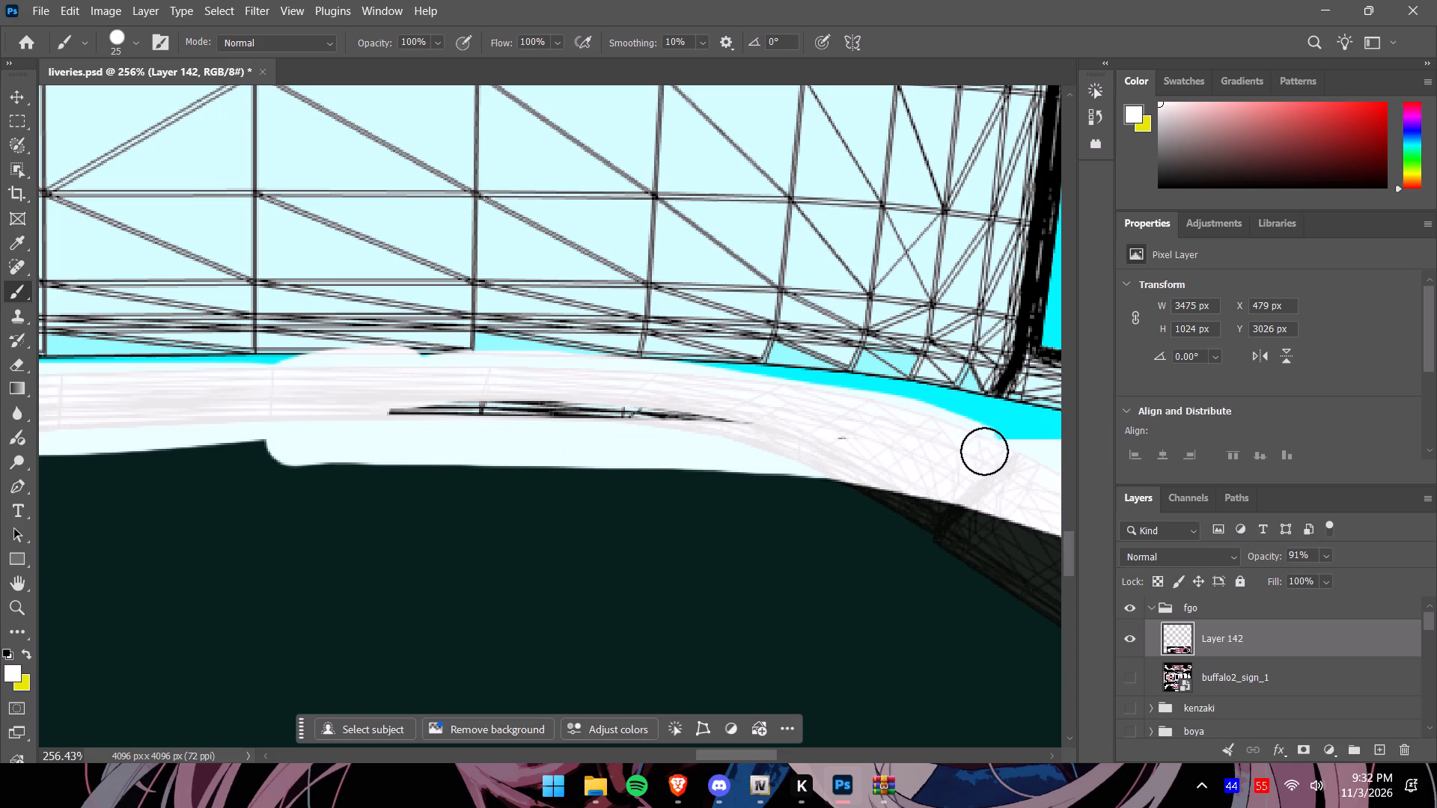
drag(984, 451, 307, 425)
drag(474, 417, 816, 446)
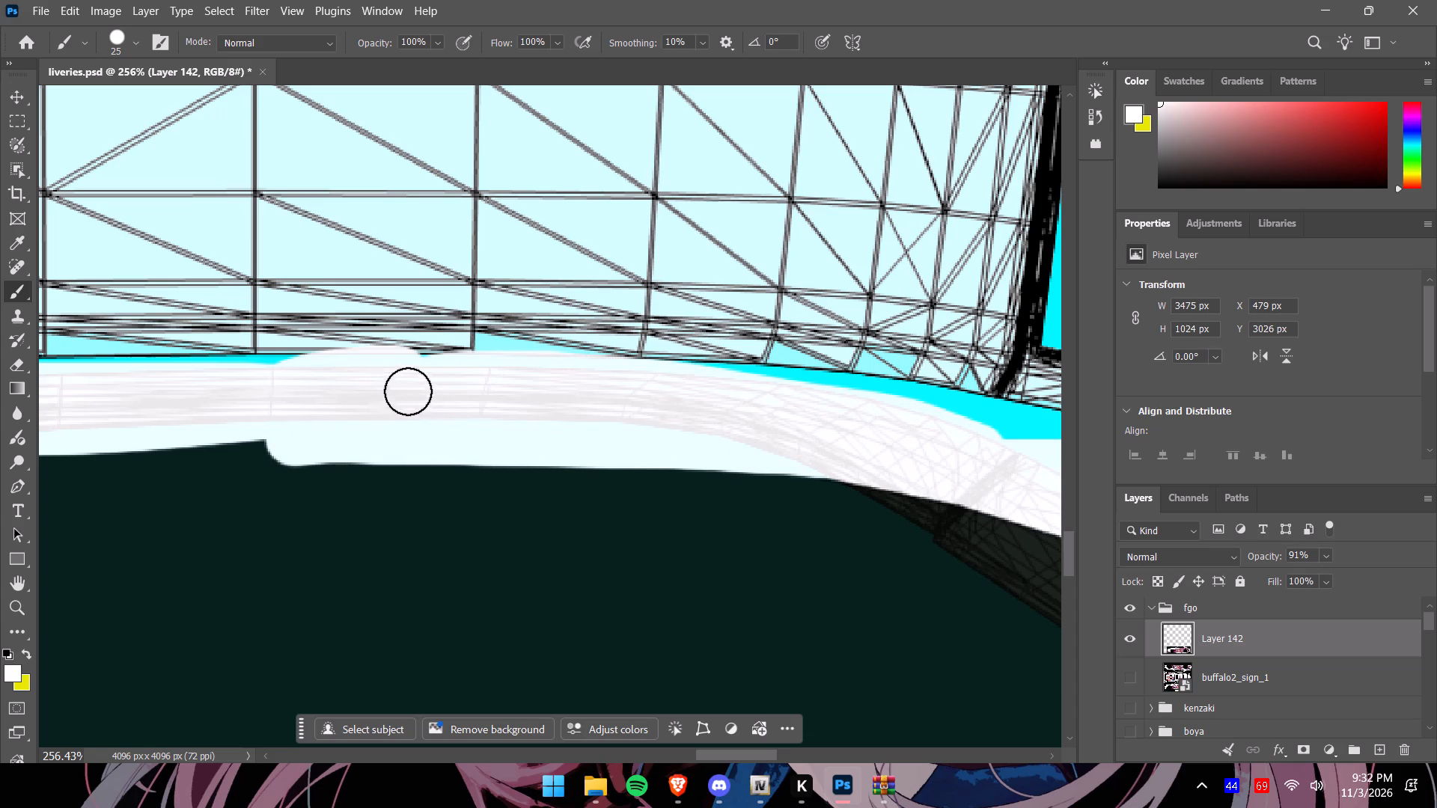
drag(405, 382, 668, 409)
Paint the dark rear pillar behind the side window white, including its lower corner at the window's rear tip.
drag(846, 479, 1007, 564)
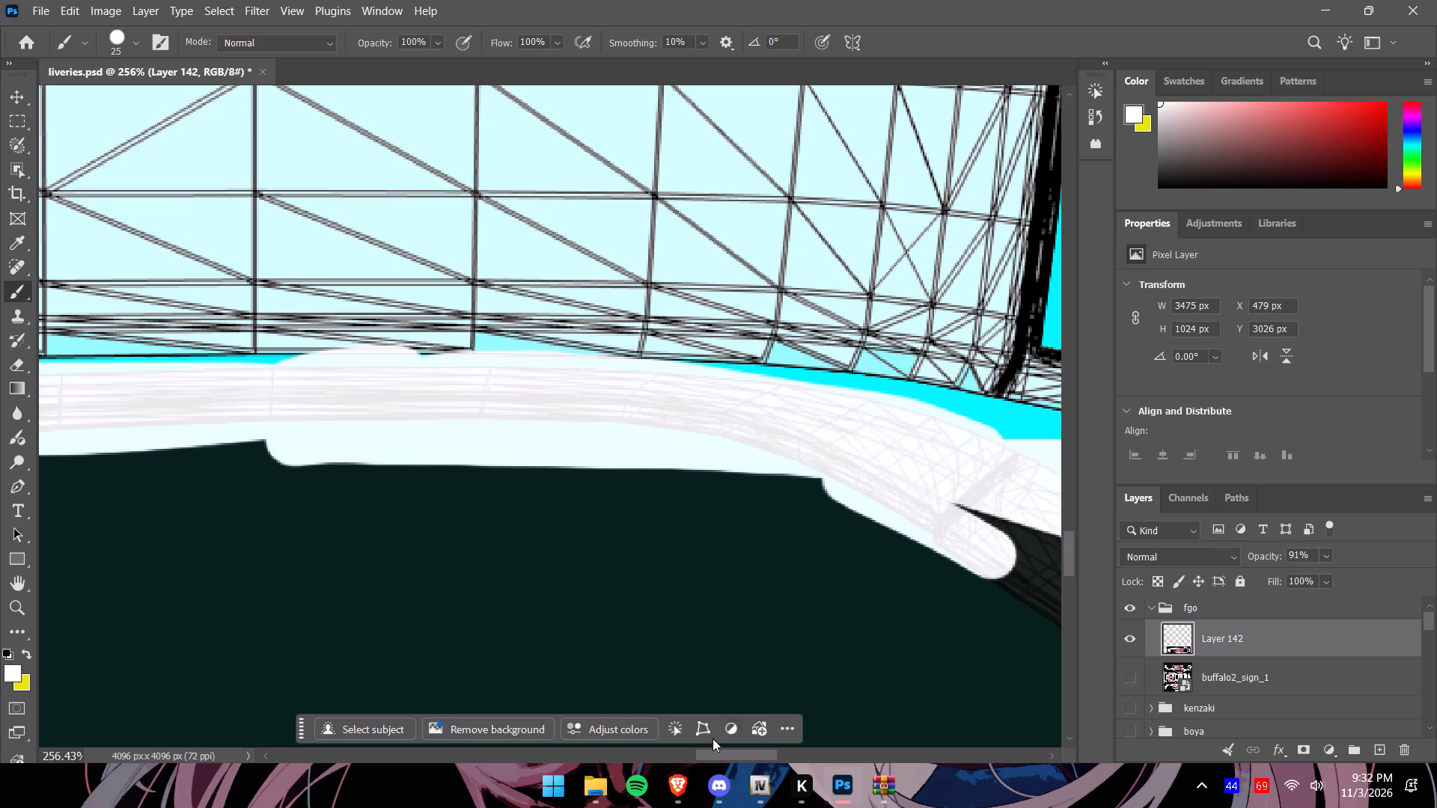
drag(717, 754, 757, 755)
drag(356, 486, 652, 637)
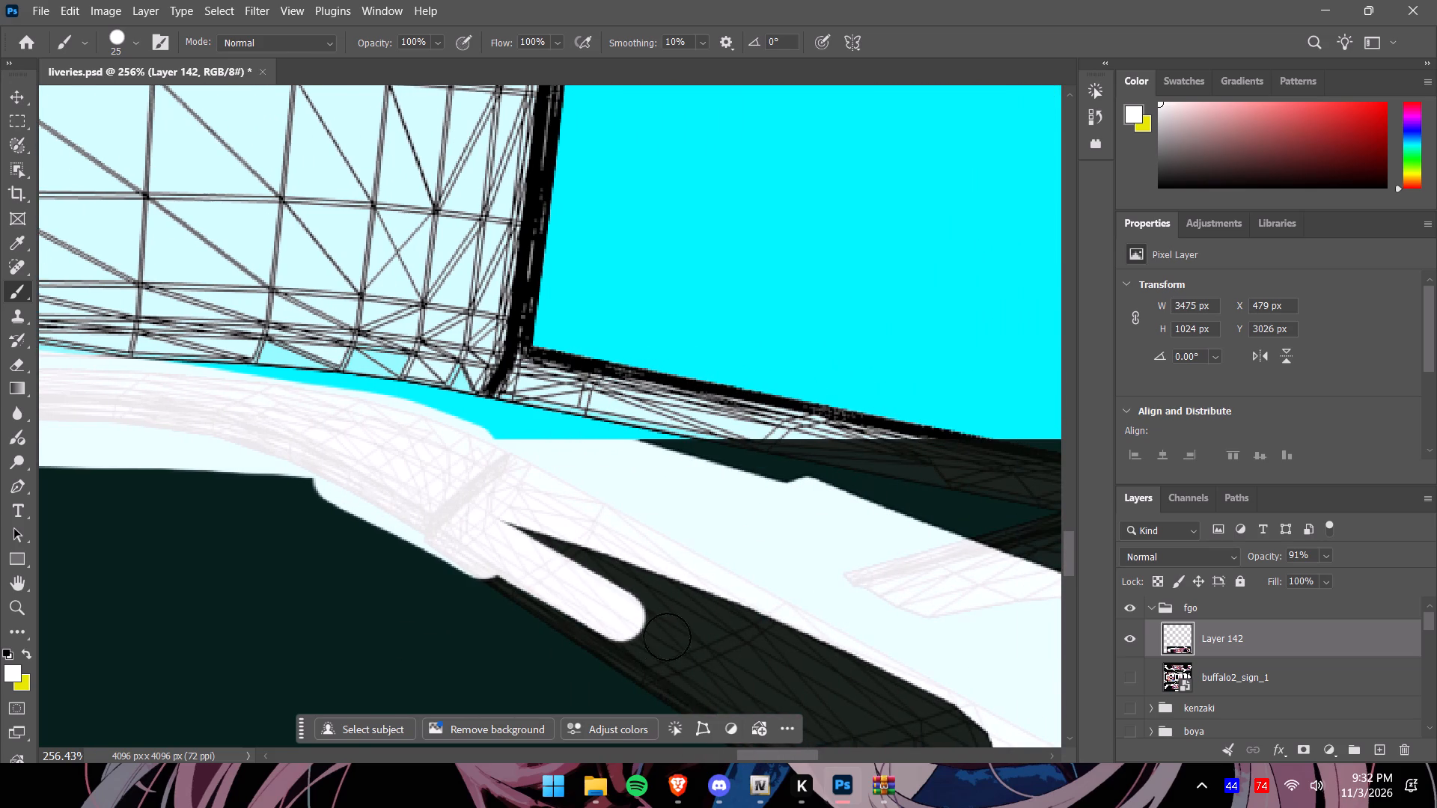
alt+scroll(745, 579, down, 5)
drag(1068, 569, 1070, 588)
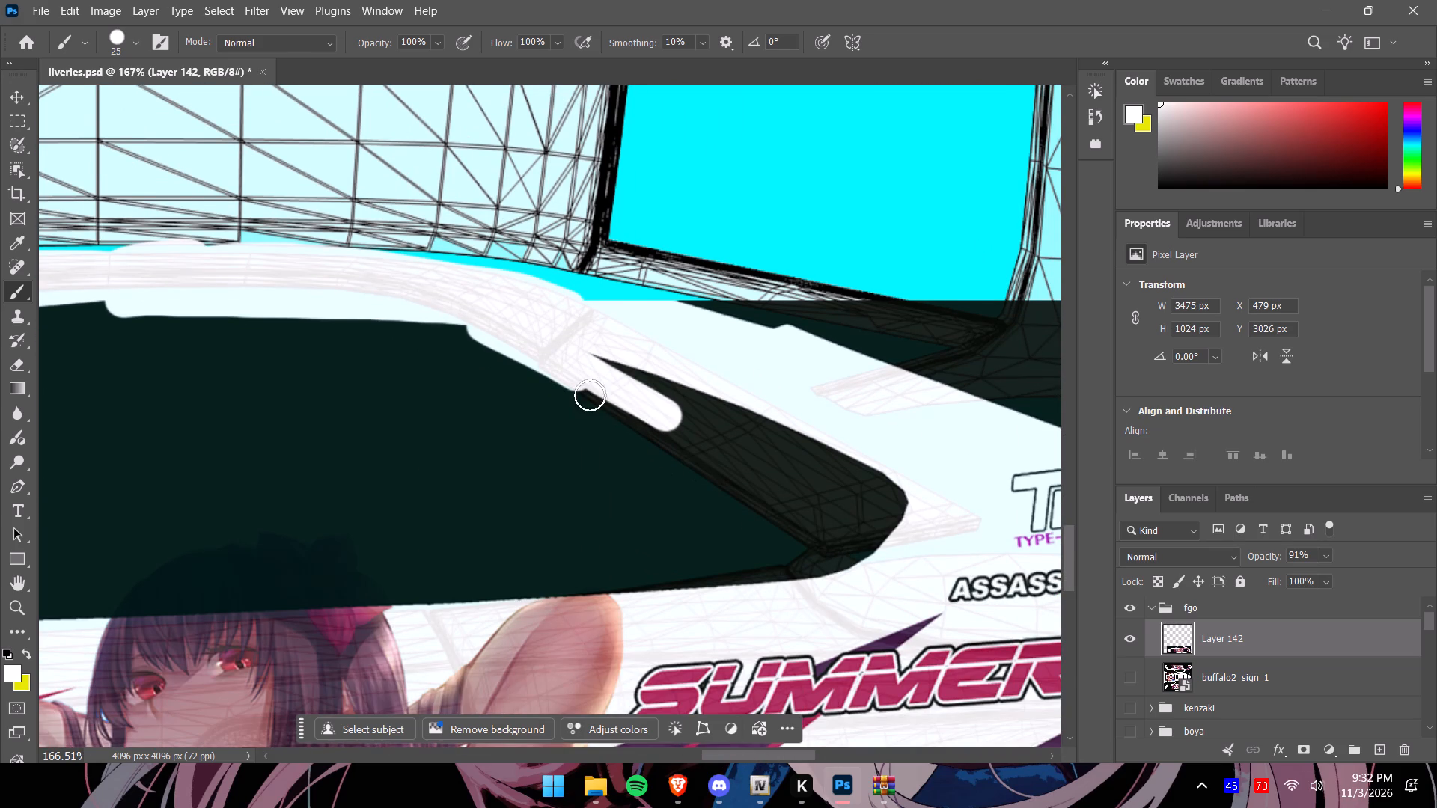
drag(567, 377, 782, 569)
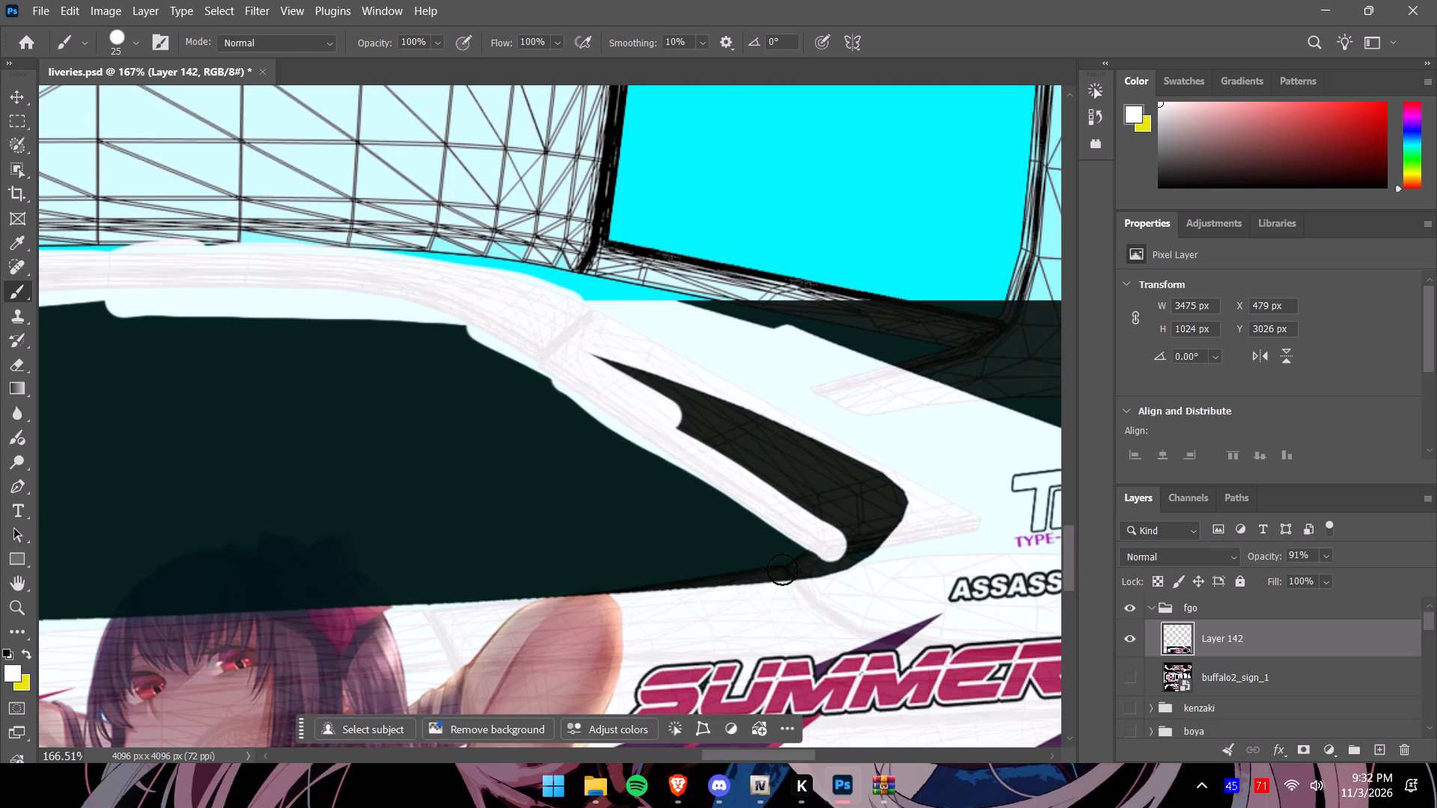
drag(782, 569, 847, 563)
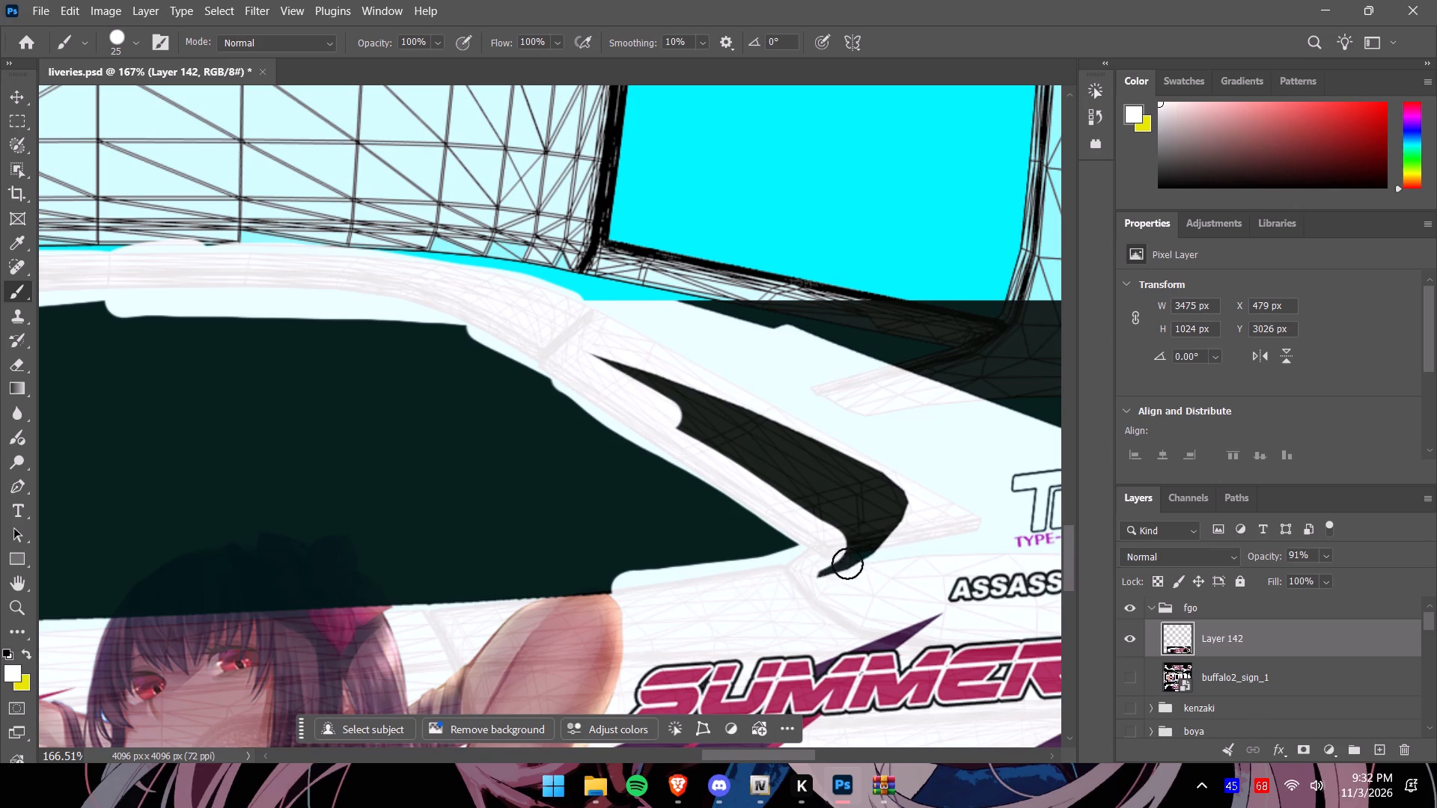
drag(847, 563, 906, 485)
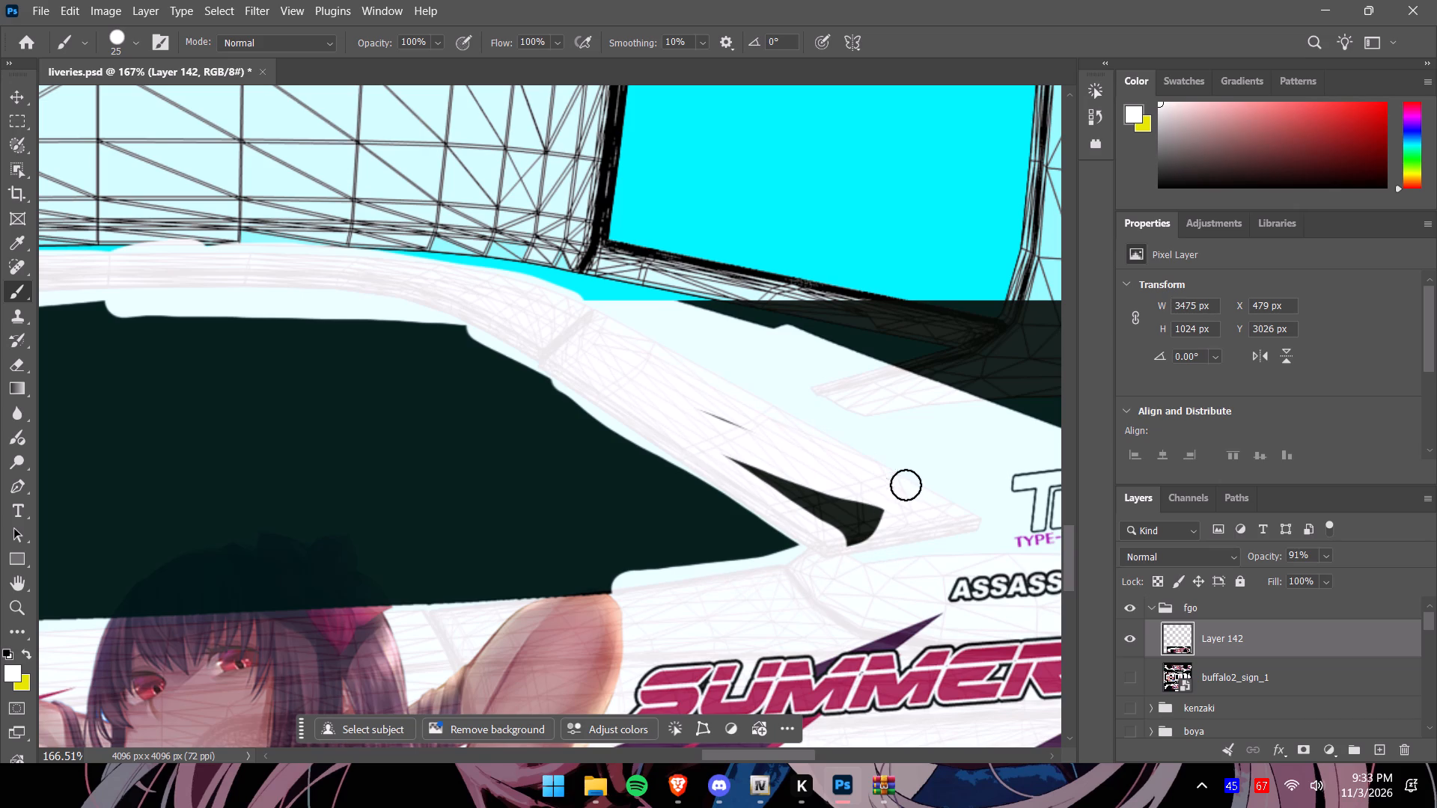
drag(906, 485, 774, 492)
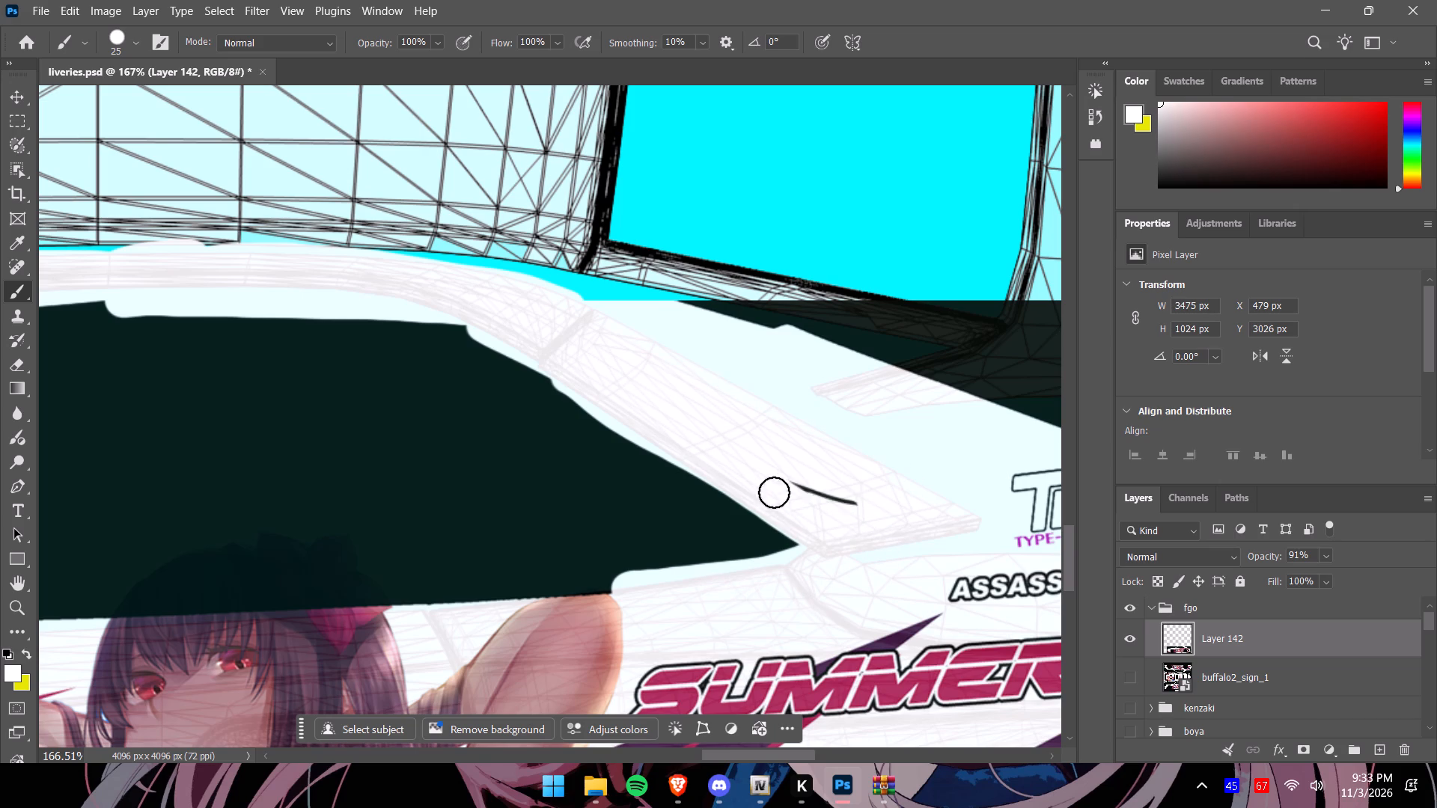
drag(774, 492, 866, 517)
Erase the livery layer where it overlaps the rear window frame strip and the lower edge of the trunk panel.
alt+scroll(853, 509, down, 5)
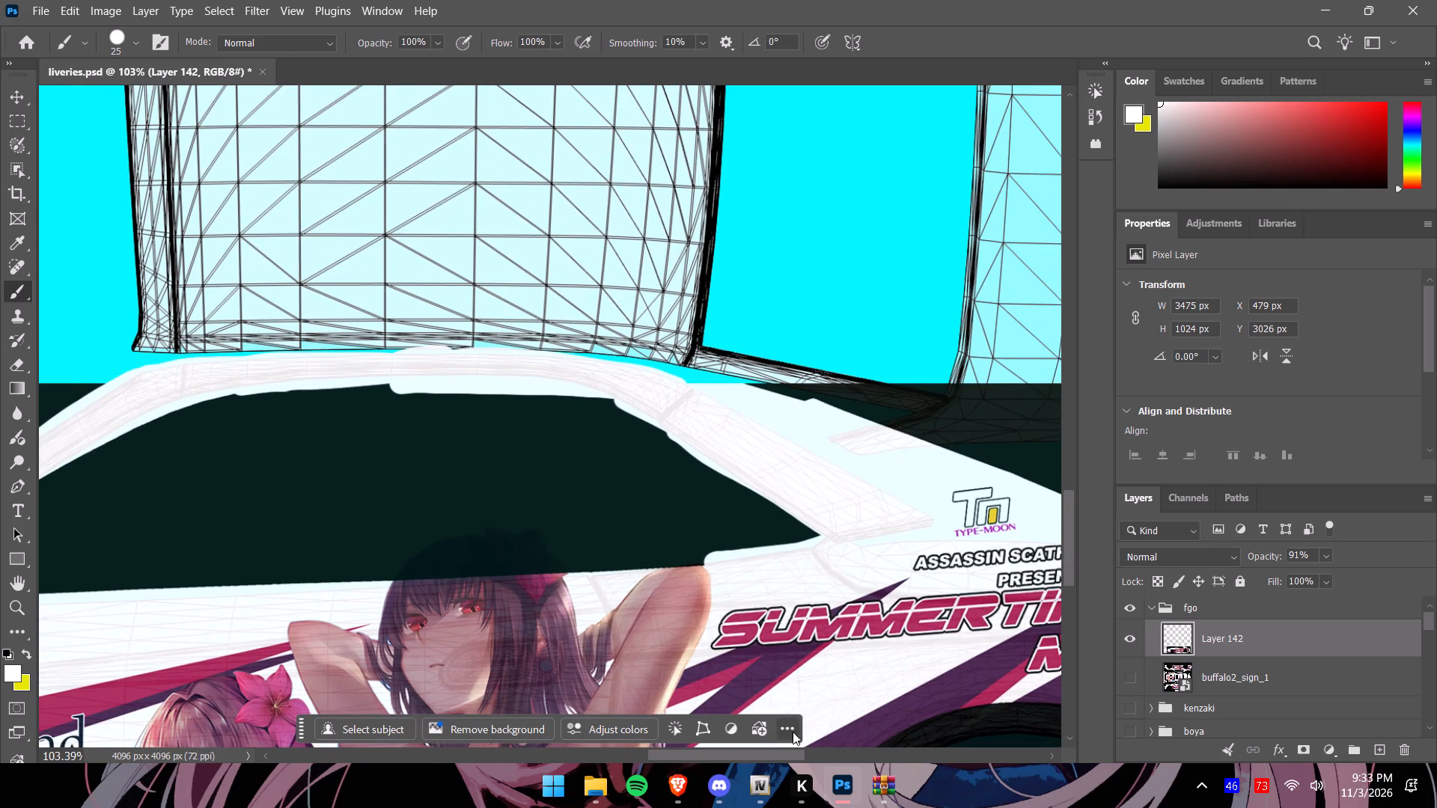
drag(782, 750, 818, 753)
alt+scroll(912, 537, up, 3)
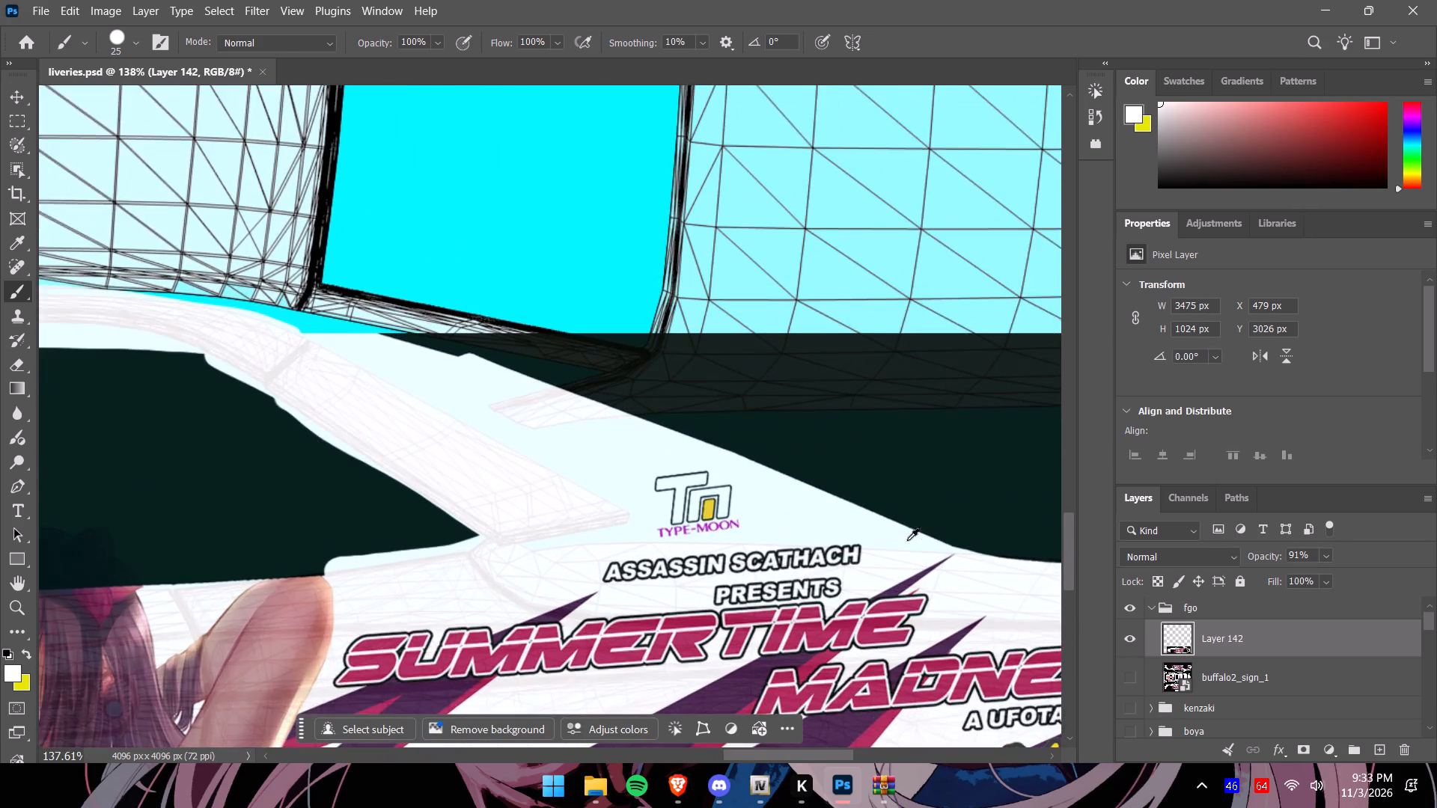
alt+scroll(900, 562, up, 3)
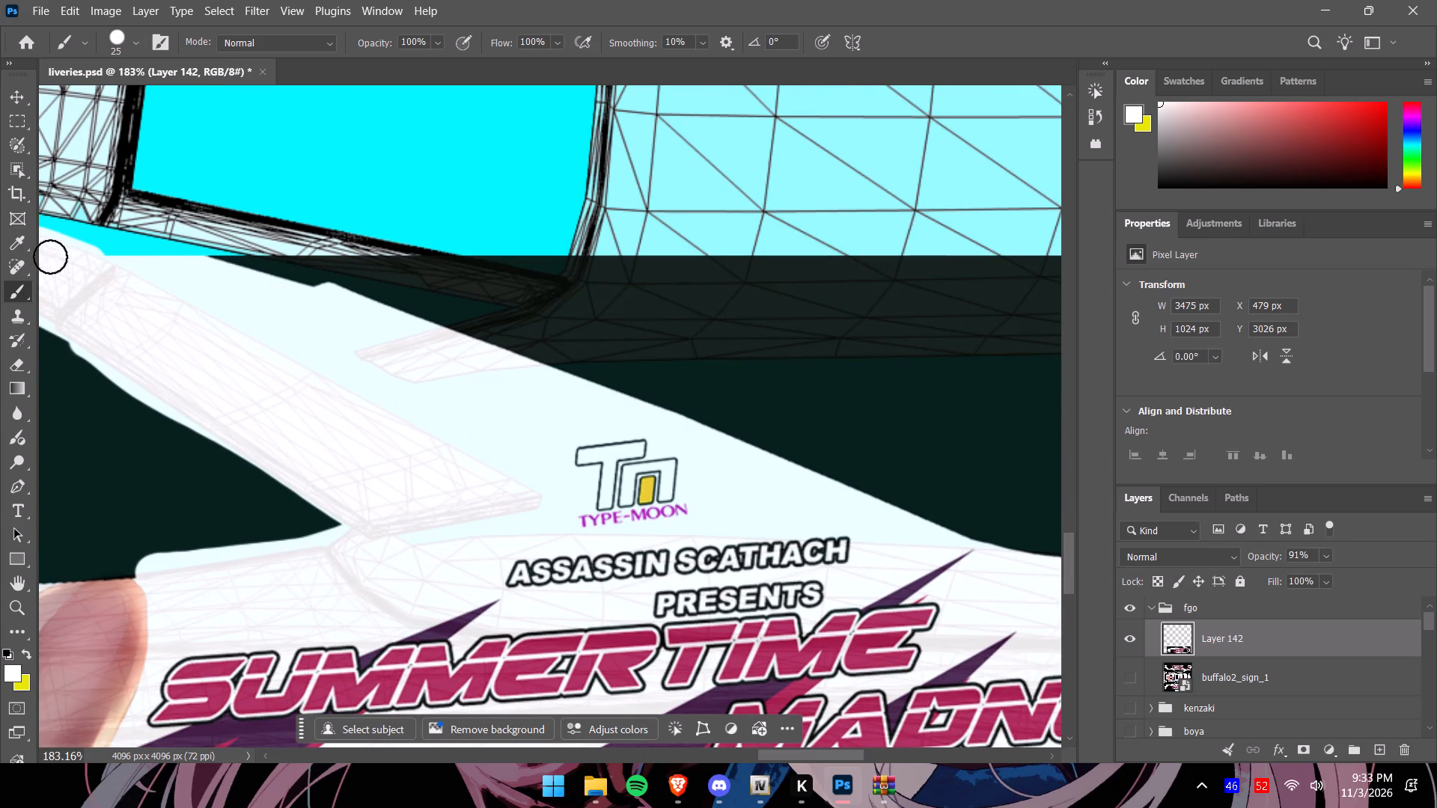
click(14, 364)
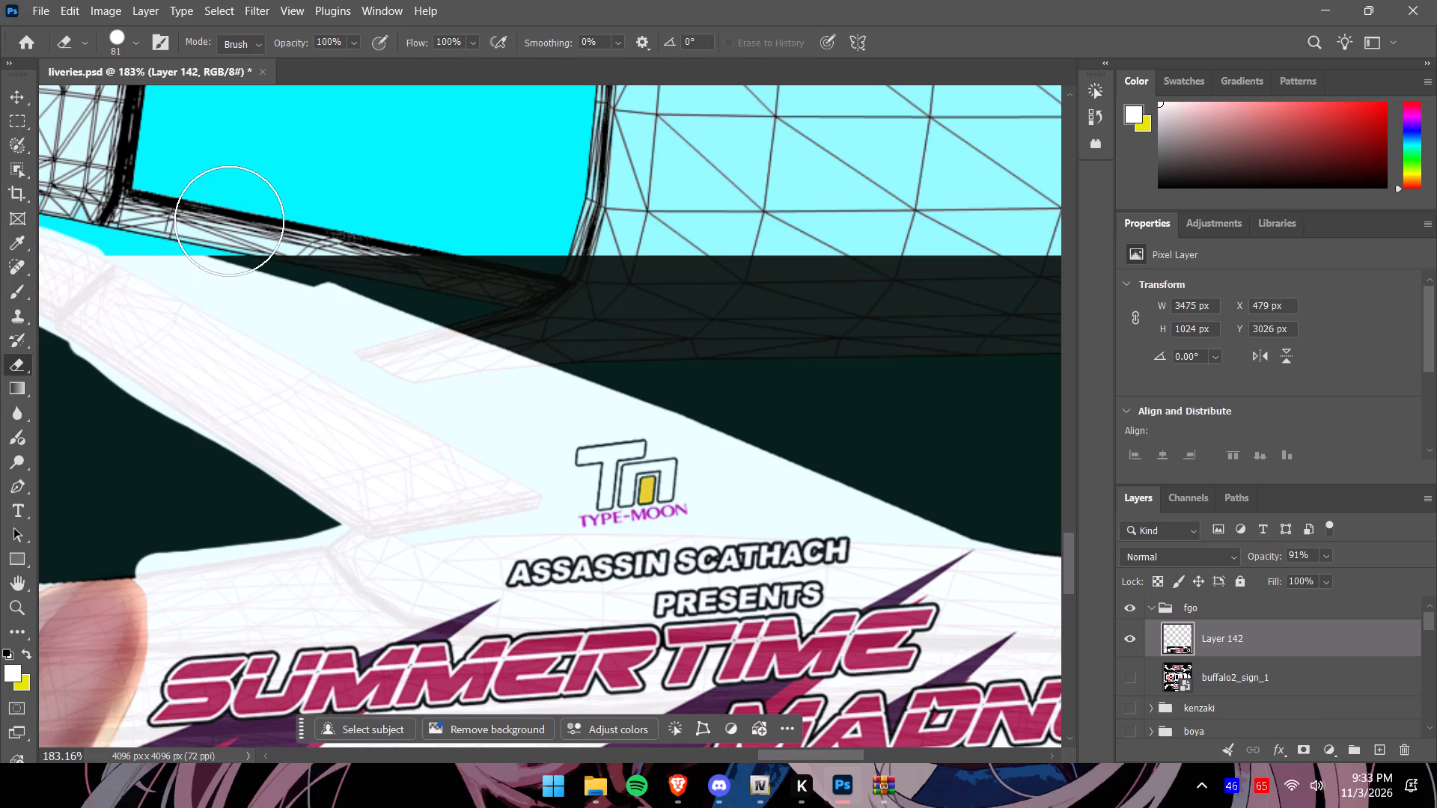
drag(229, 221, 520, 328)
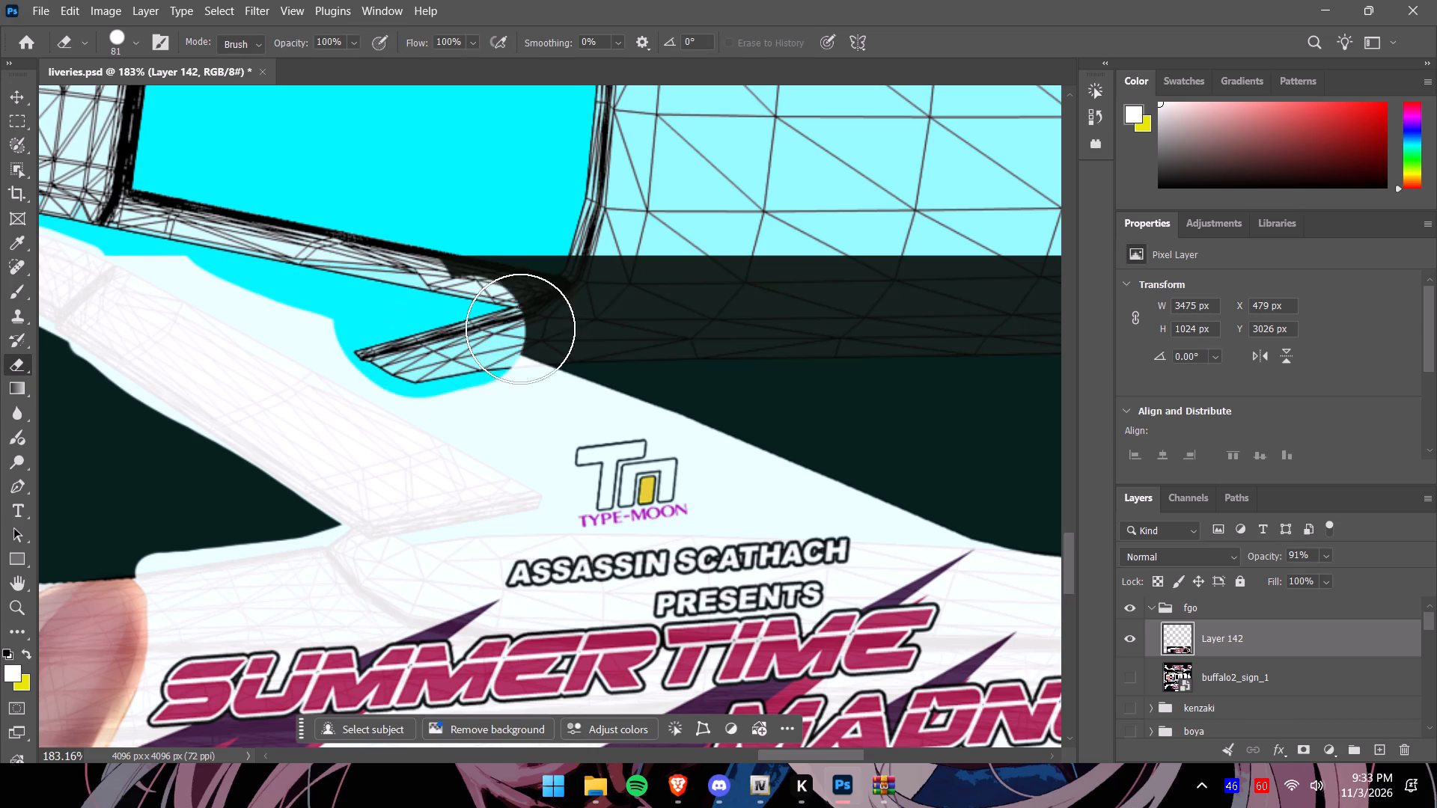
drag(520, 328, 982, 331)
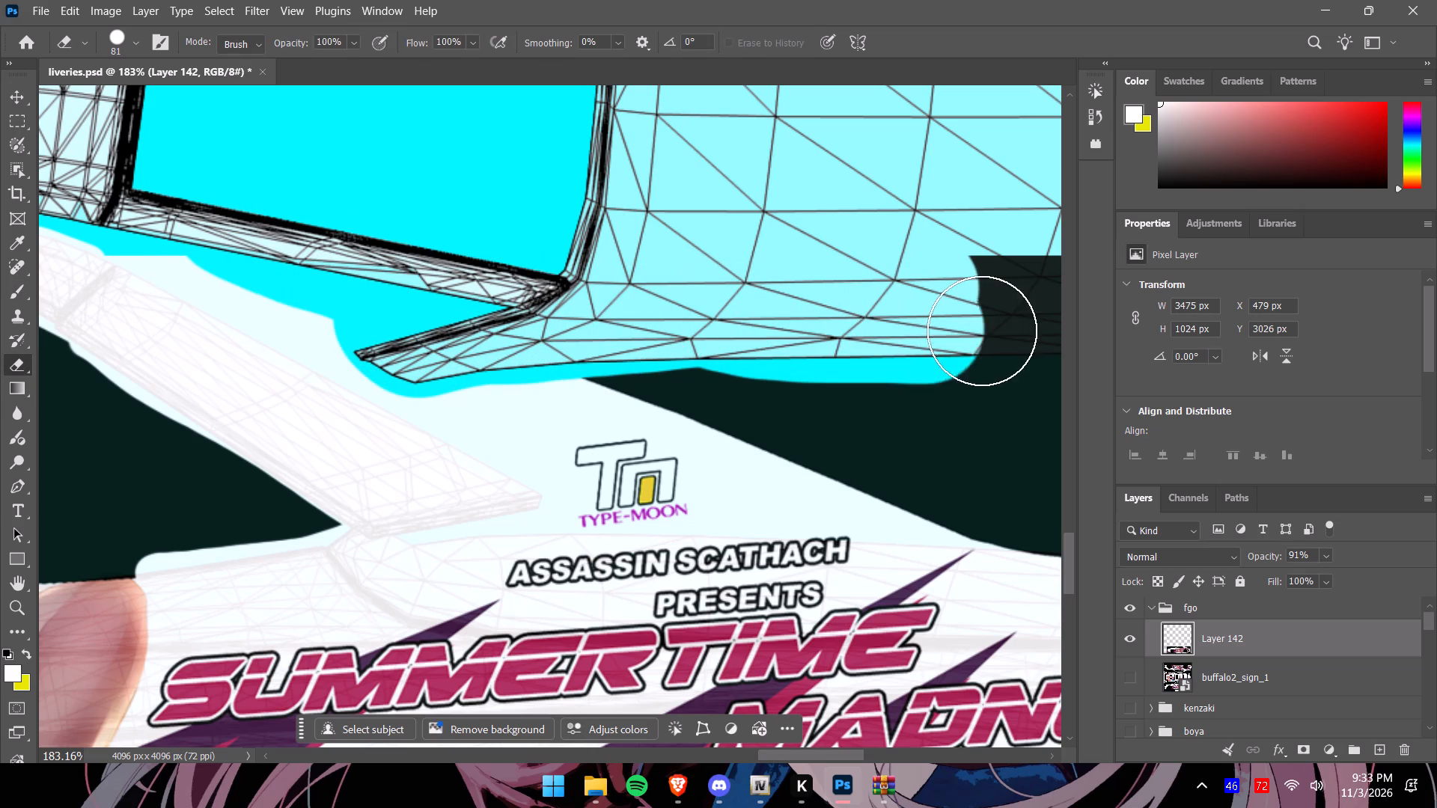
drag(982, 331, 988, 331)
scroll(988, 331, down, 4)
alt+scroll(988, 331, down, 9)
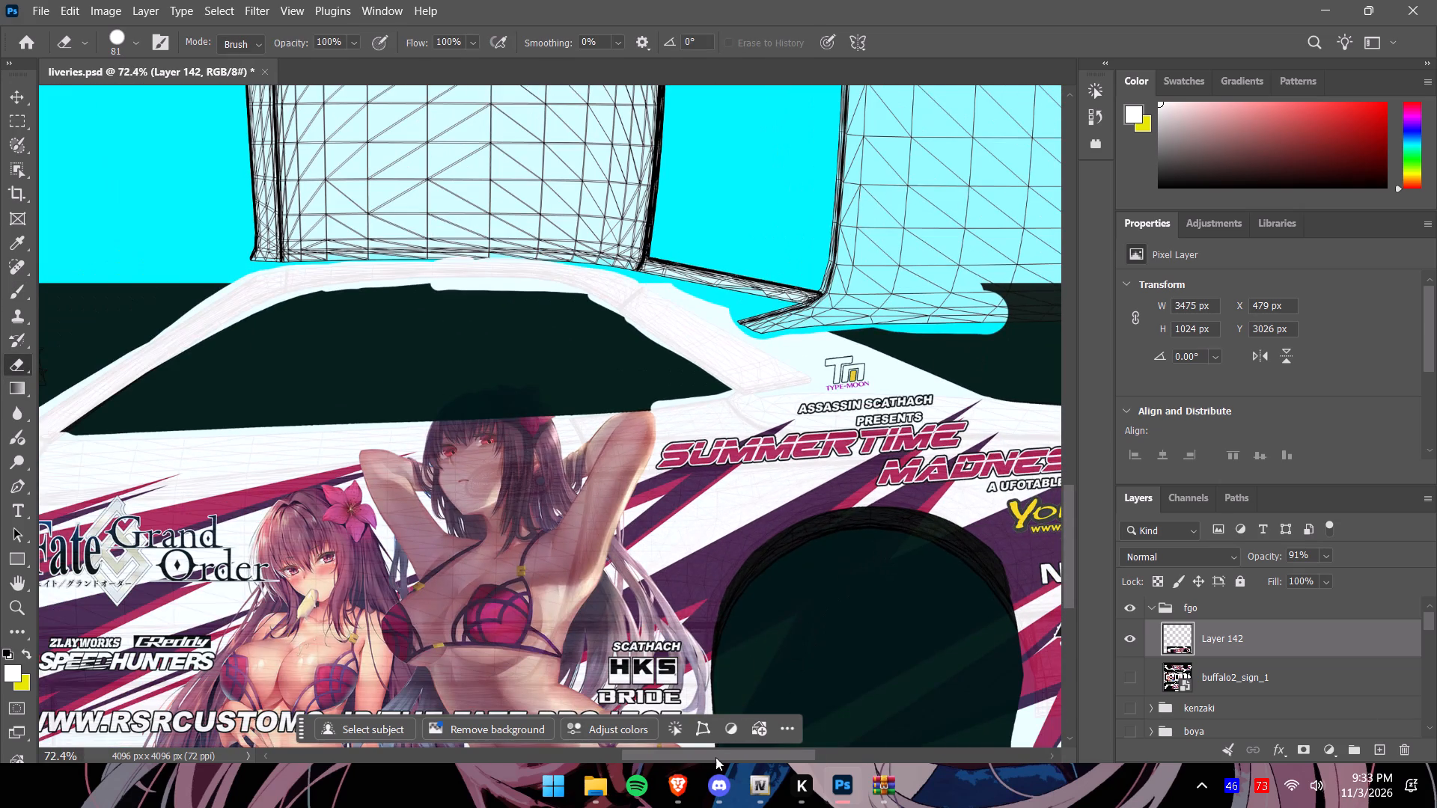
drag(717, 756, 784, 755)
drag(622, 315, 863, 310)
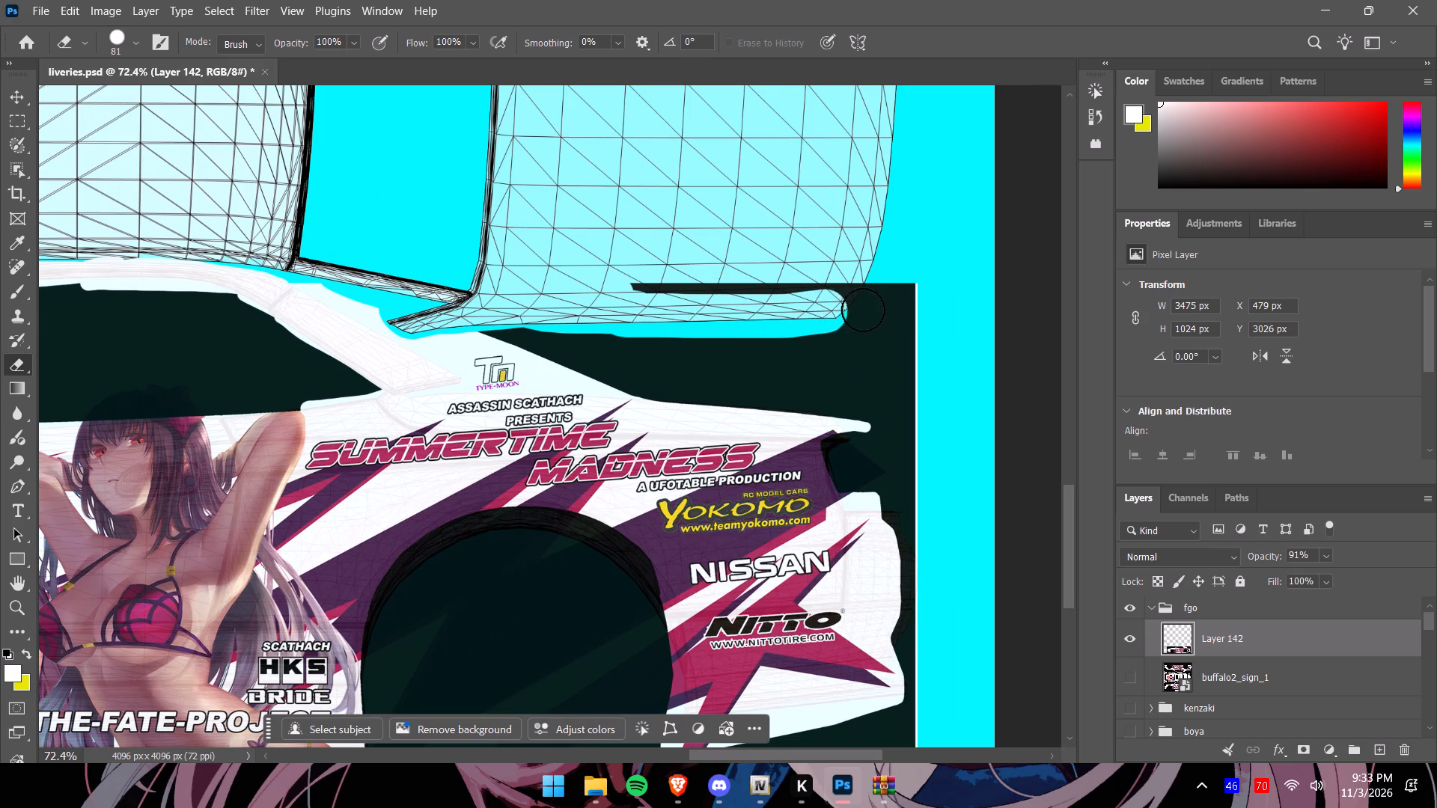
drag(863, 310, 864, 281)
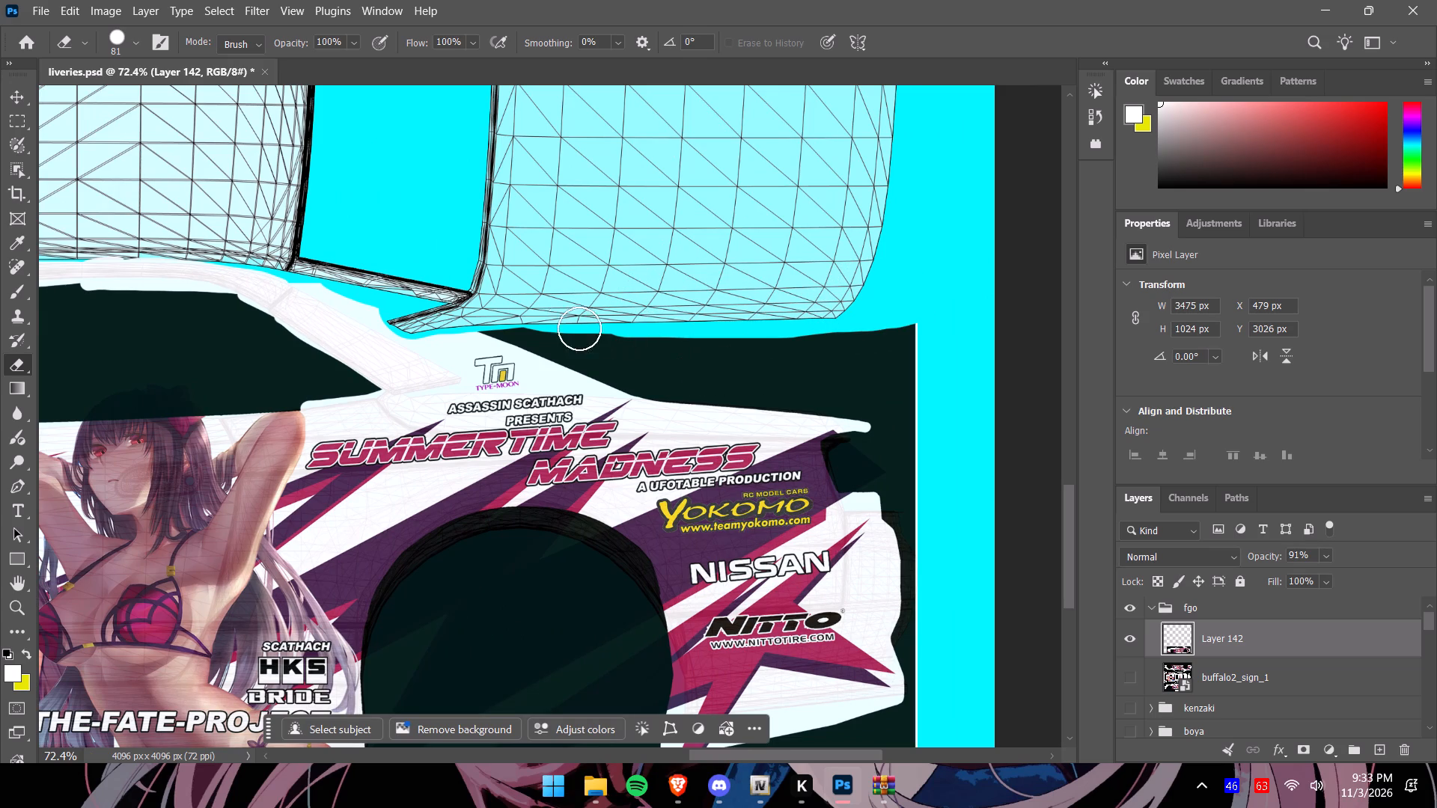
drag(516, 307, 597, 324)
Warp Layer 142, pulling the livery over the rear wheel arch slightly downward to fit the template's arch.
alt+scroll(785, 376, down, 1)
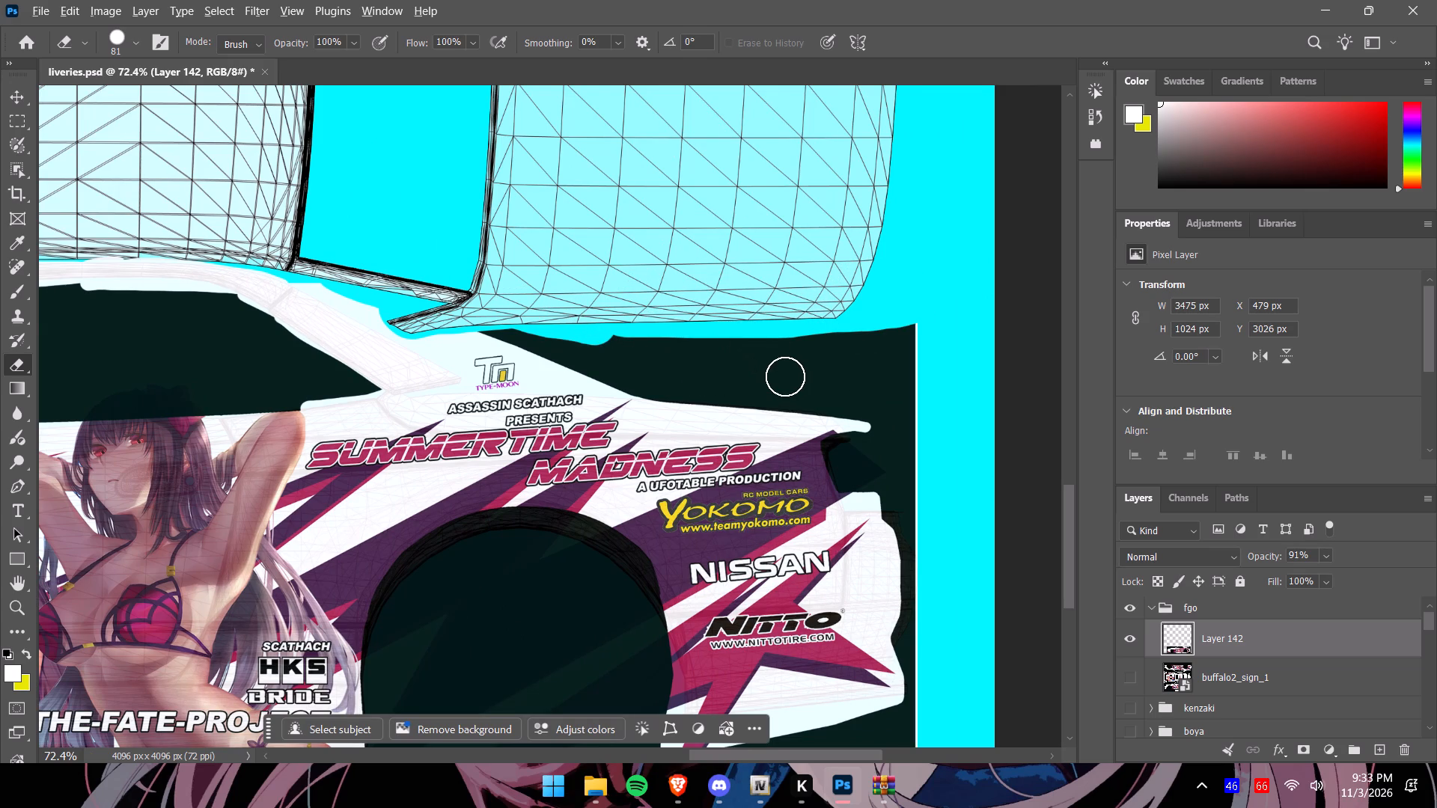
alt+scroll(785, 376, down, 1)
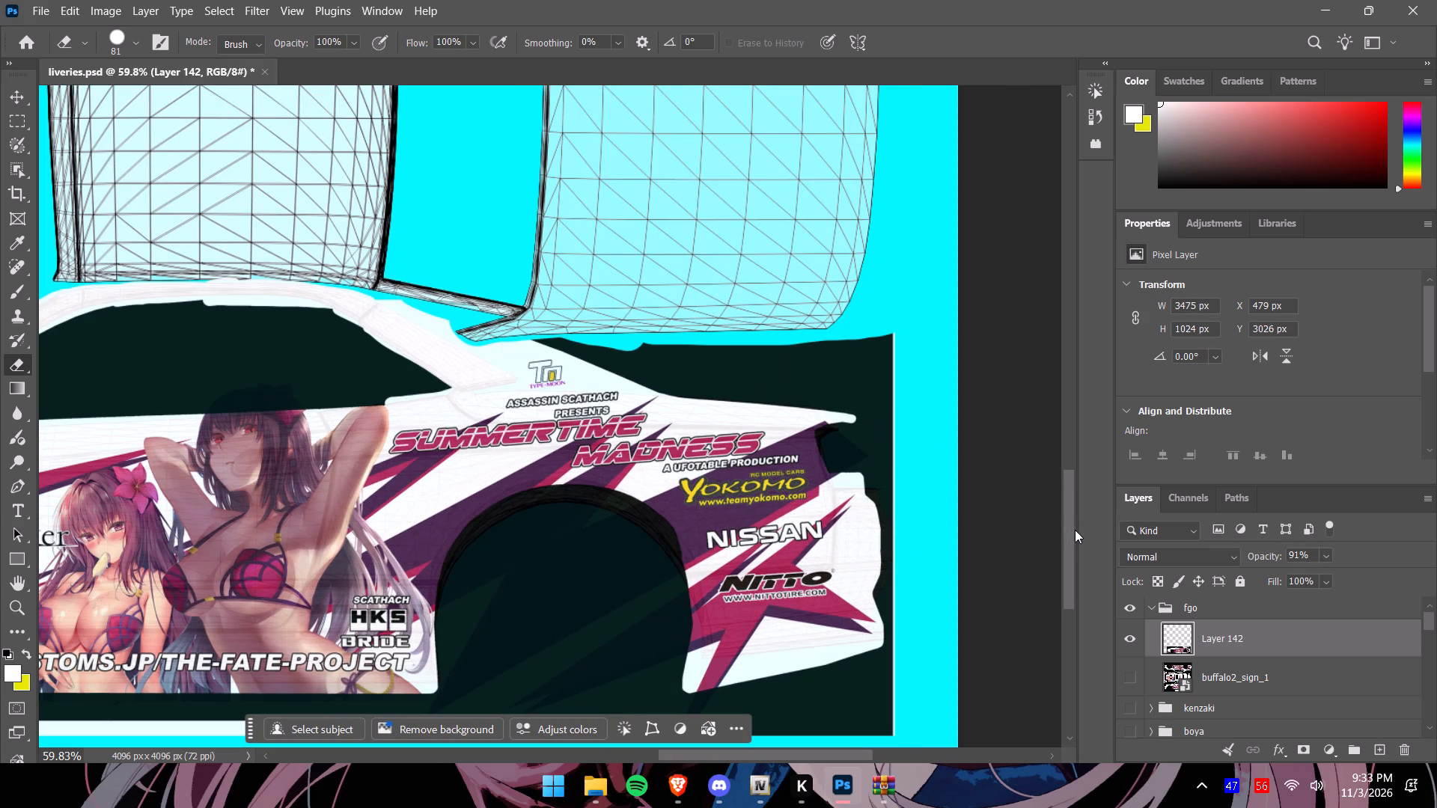
drag(1076, 532, 1079, 541)
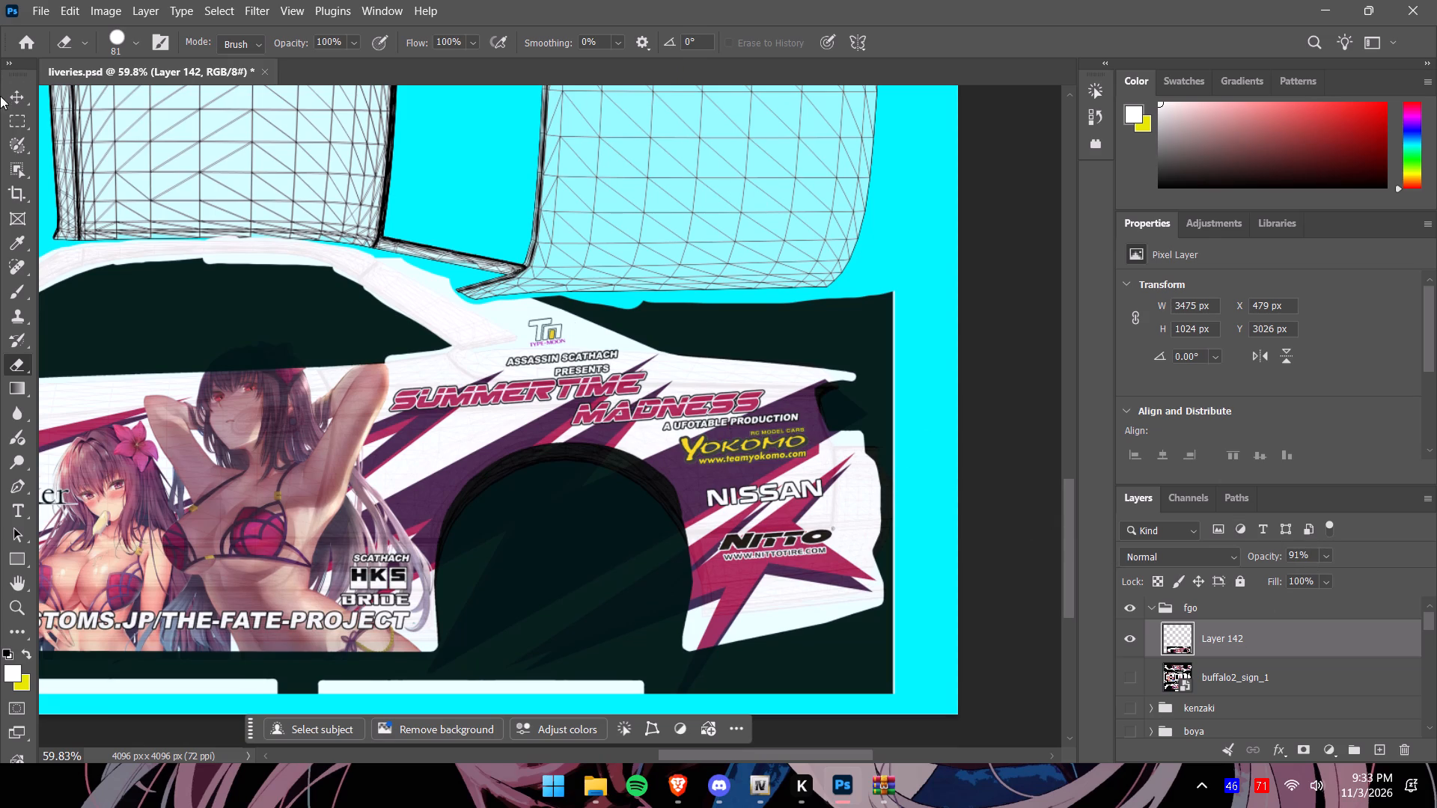
click(22, 101)
click(657, 727)
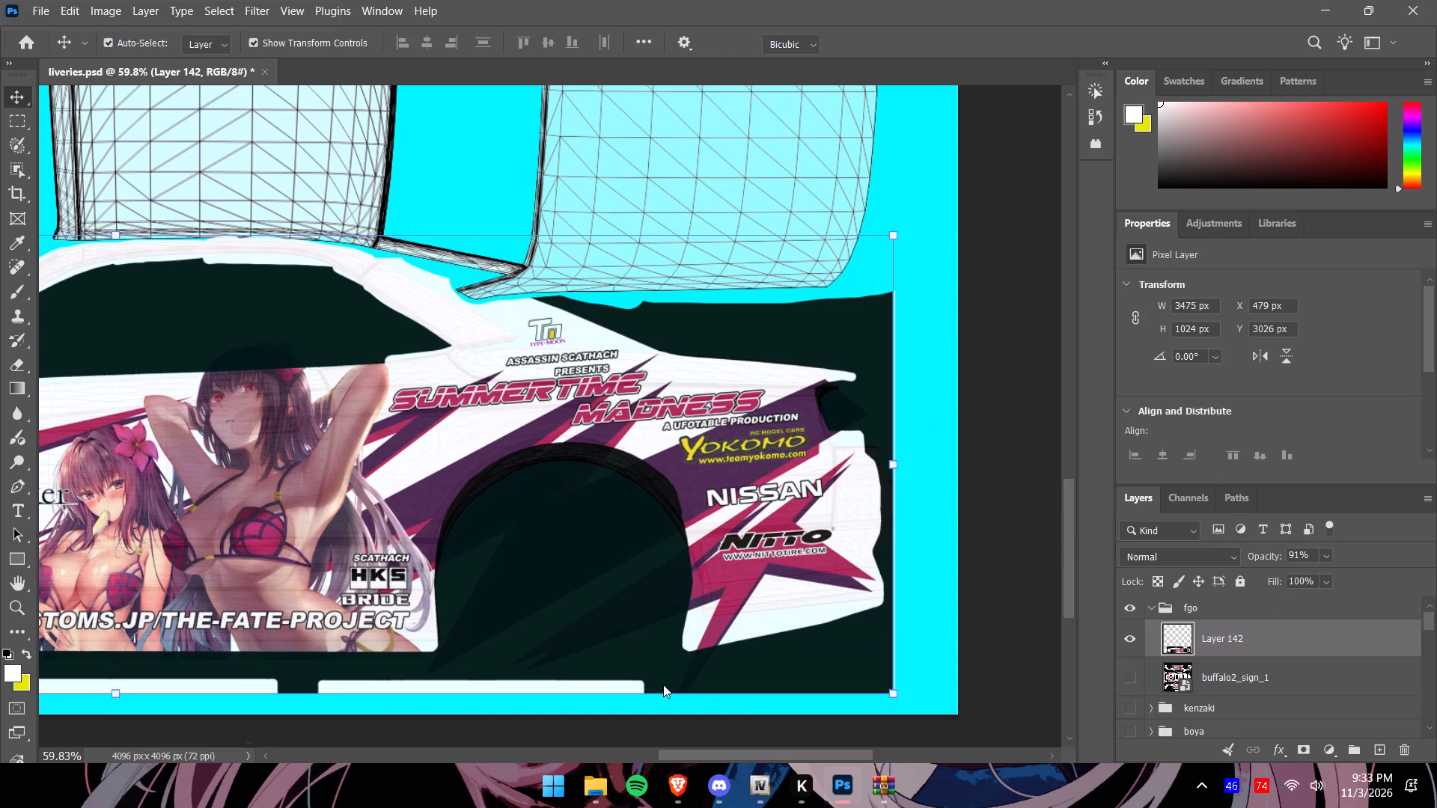
click(832, 45)
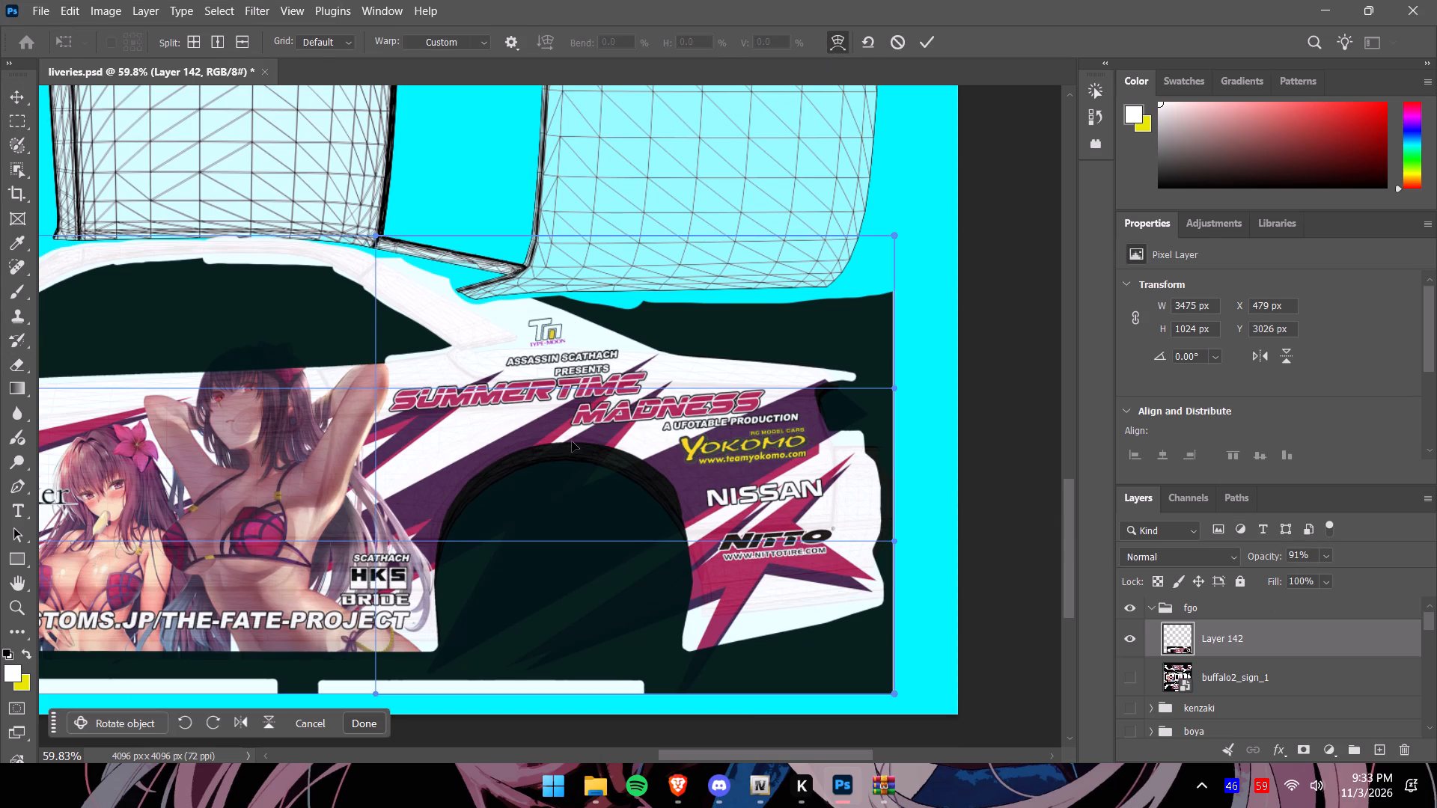
drag(572, 441, 571, 456)
click(626, 480)
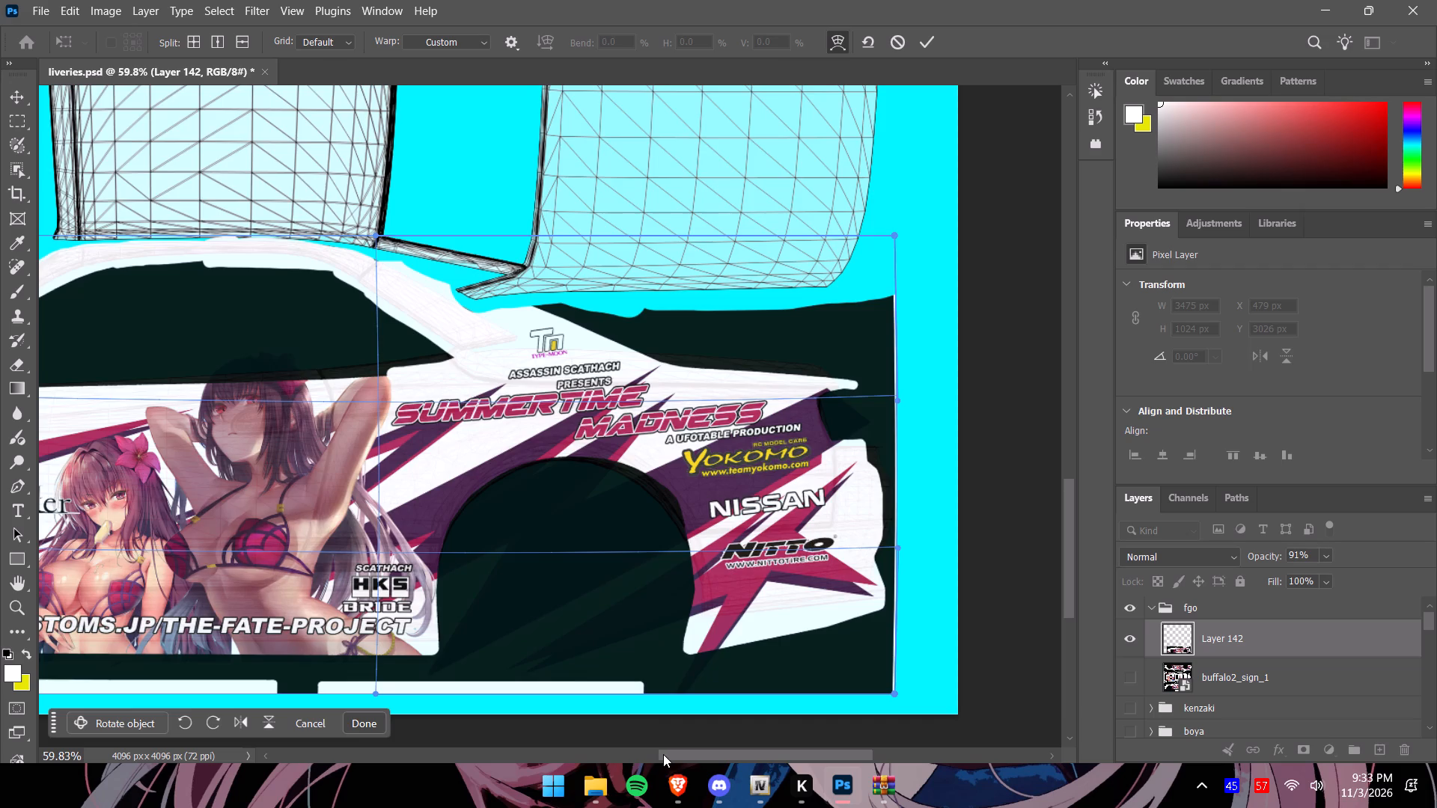
Warp Layer 142 so the livery around the front pillar, roof rail and side window sits slightly higher, and apply the warp.
drag(665, 754, 543, 749)
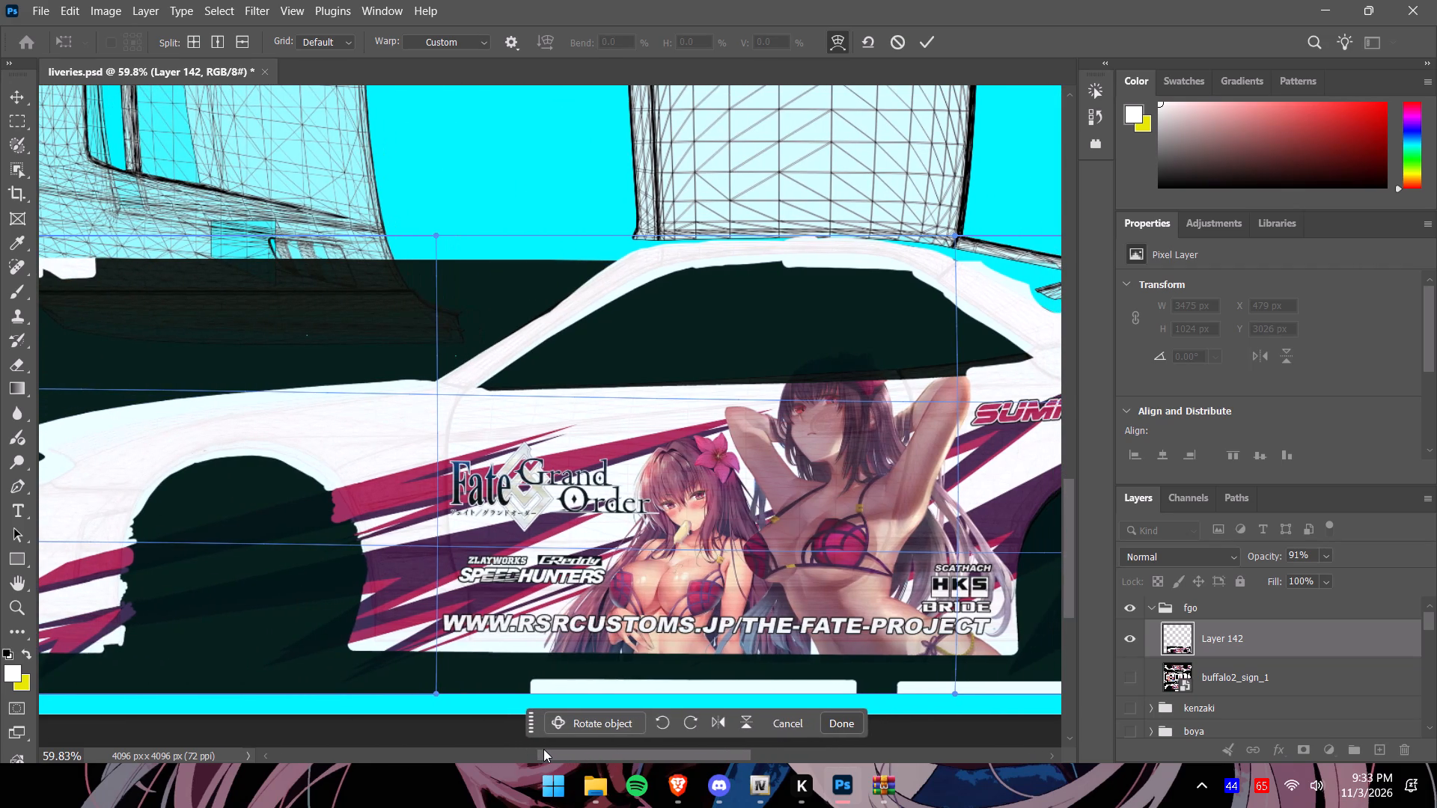
drag(543, 749, 582, 744)
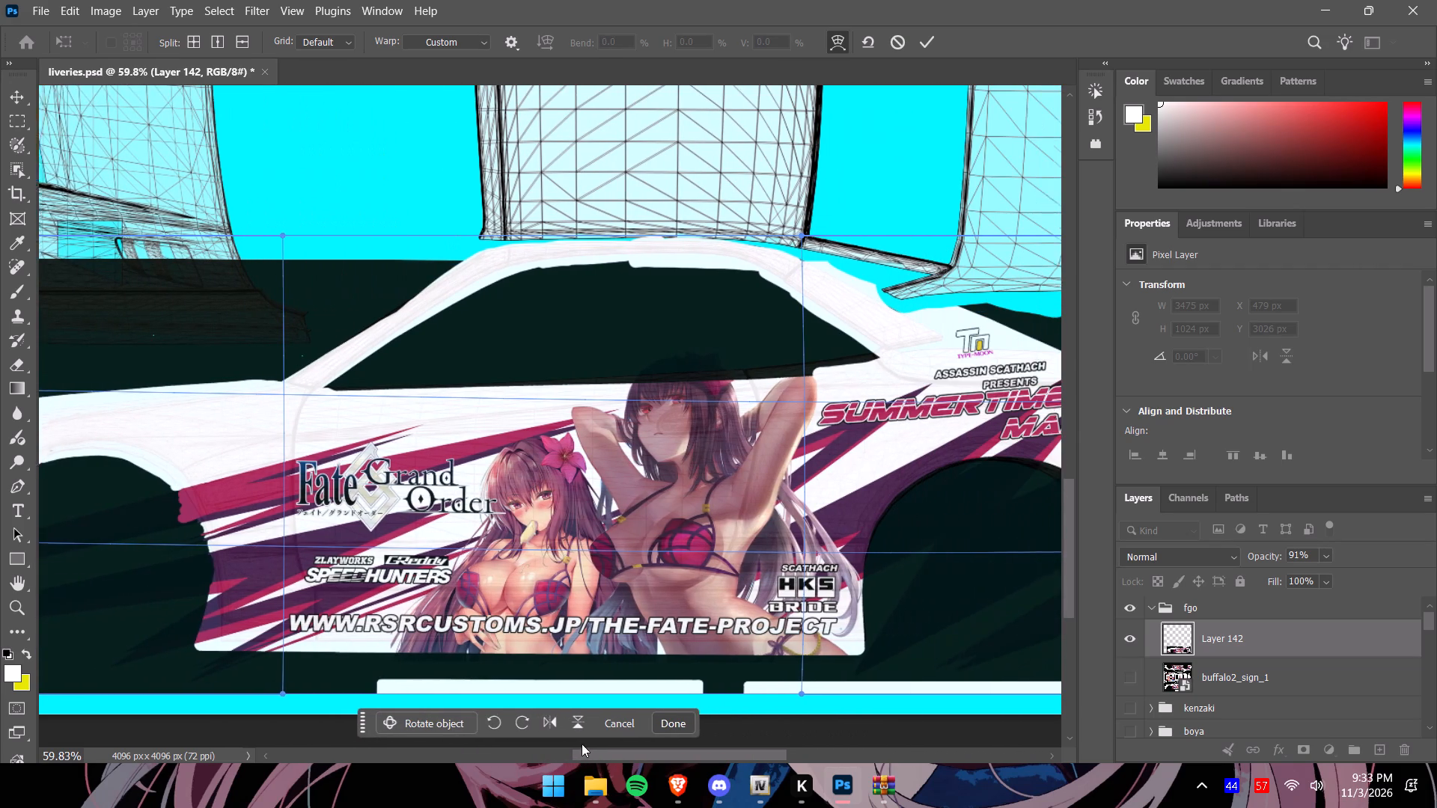
drag(582, 744, 586, 743)
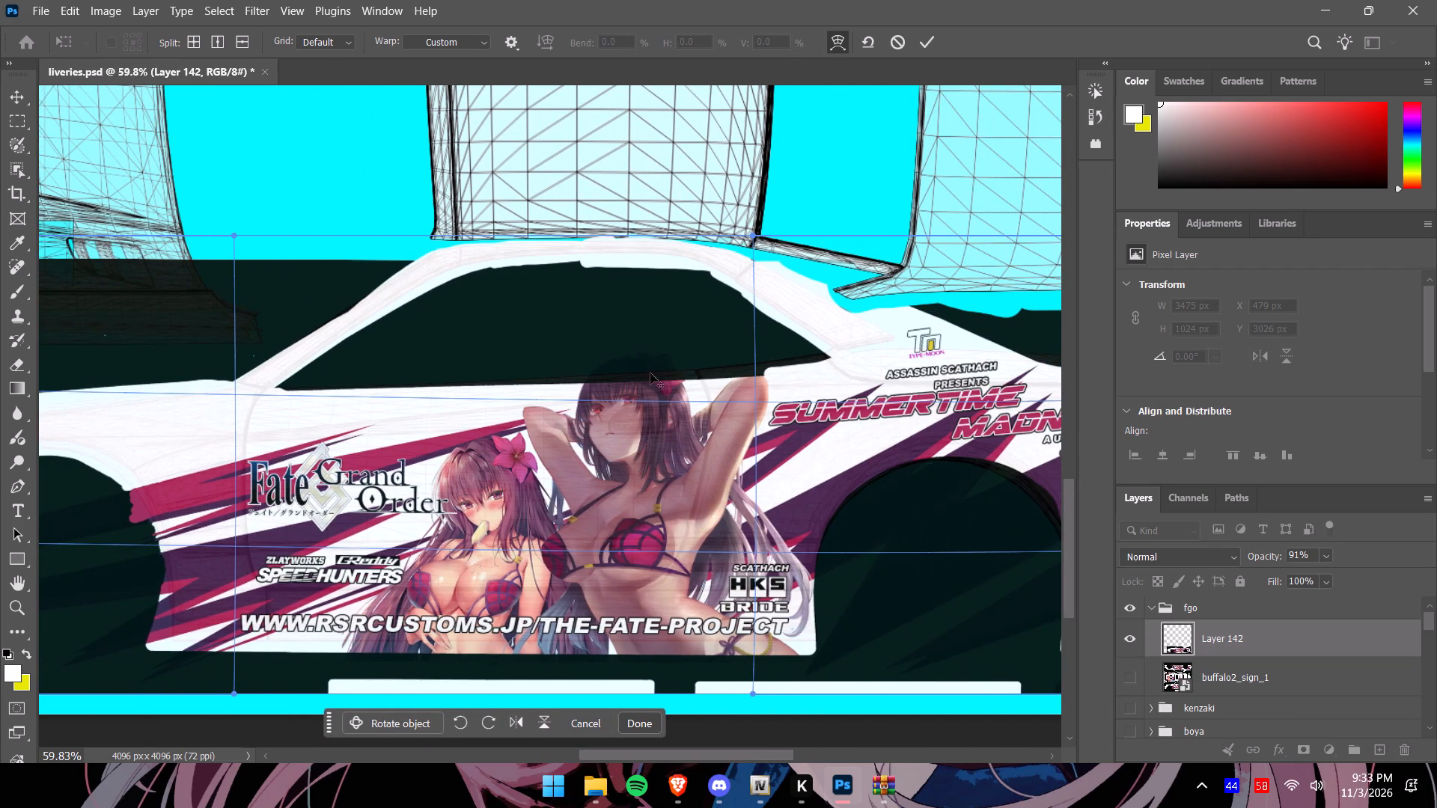
alt+scroll(710, 360, up, 4)
alt+scroll(729, 379, down, 1)
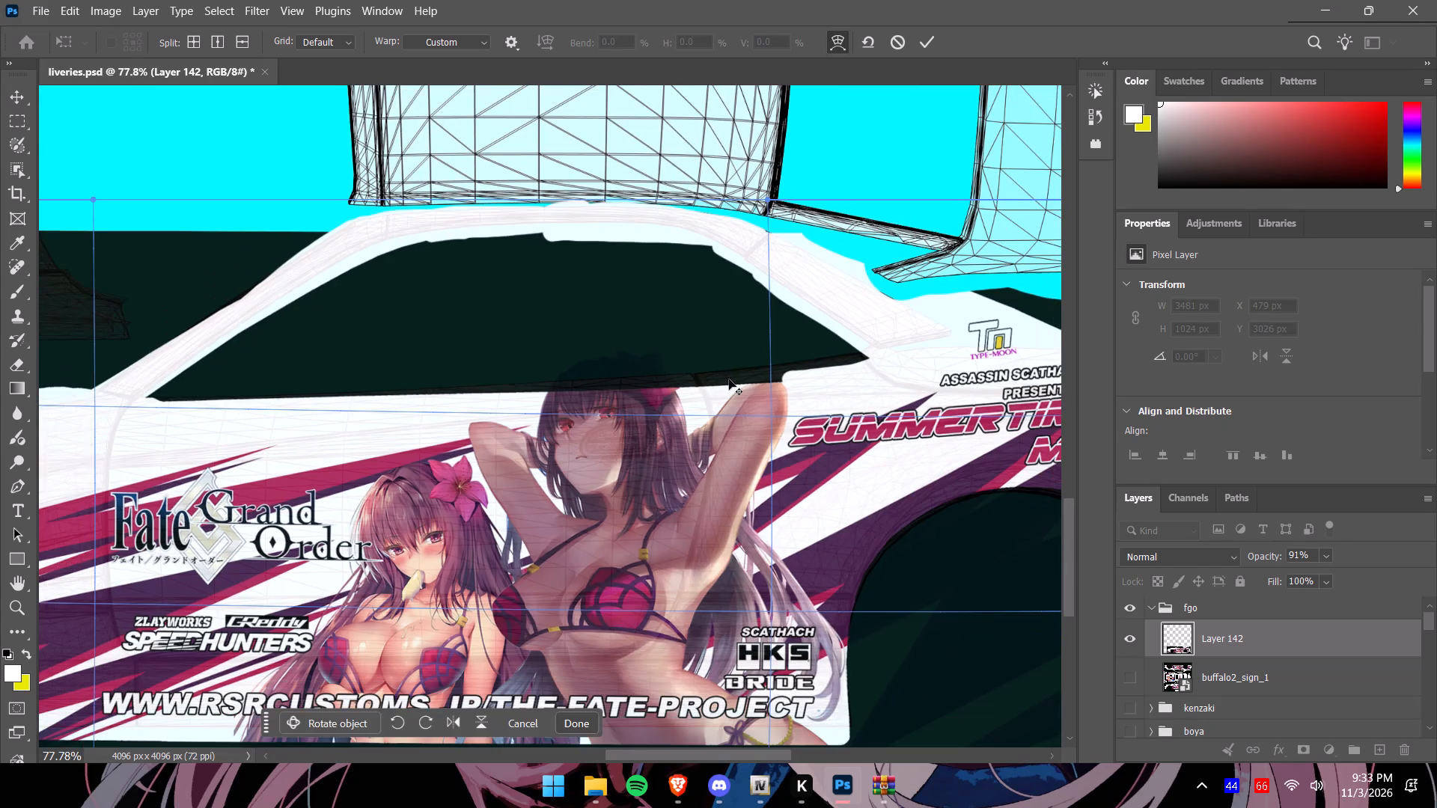
alt+scroll(729, 381, down, 2)
drag(714, 754, 735, 754)
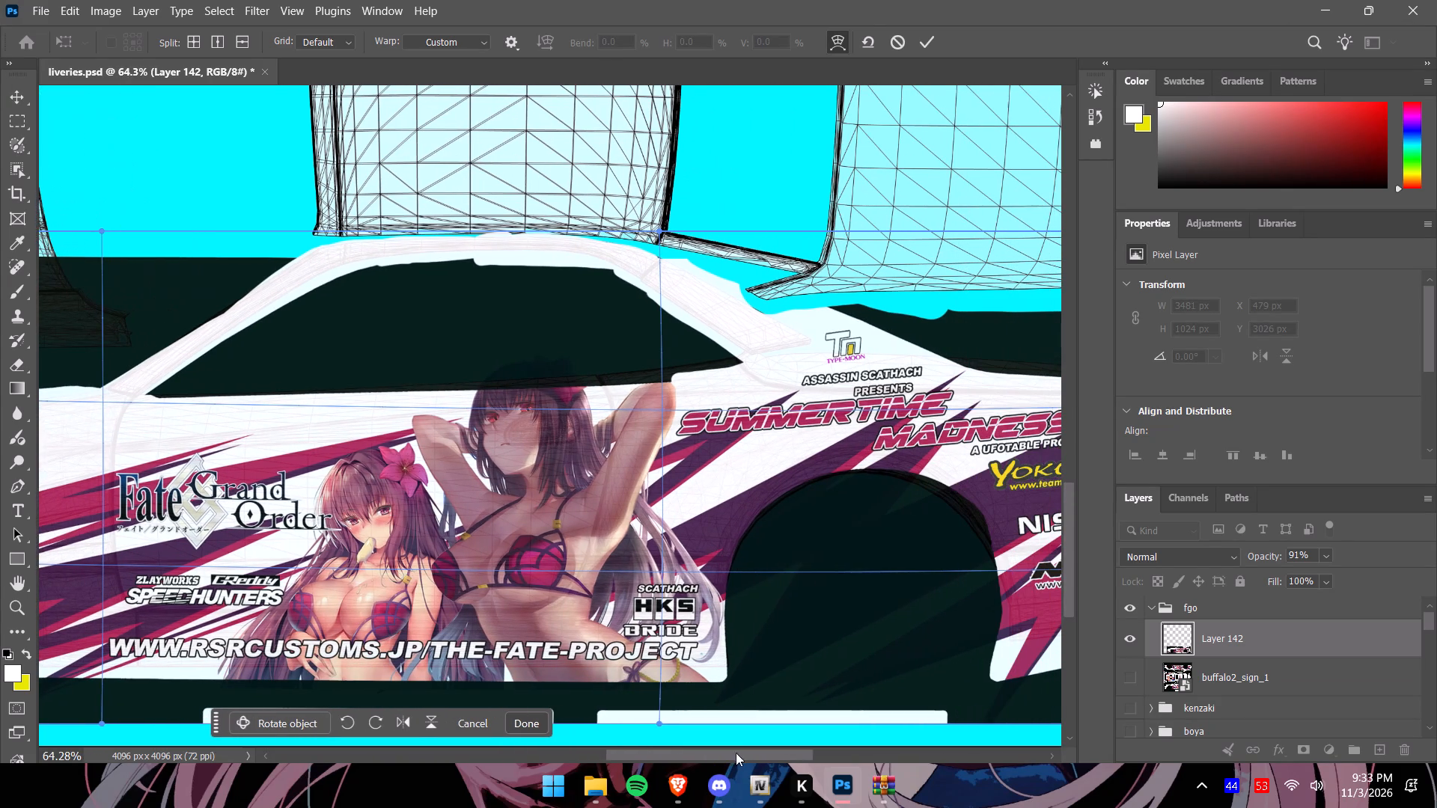
drag(363, 282, 363, 272)
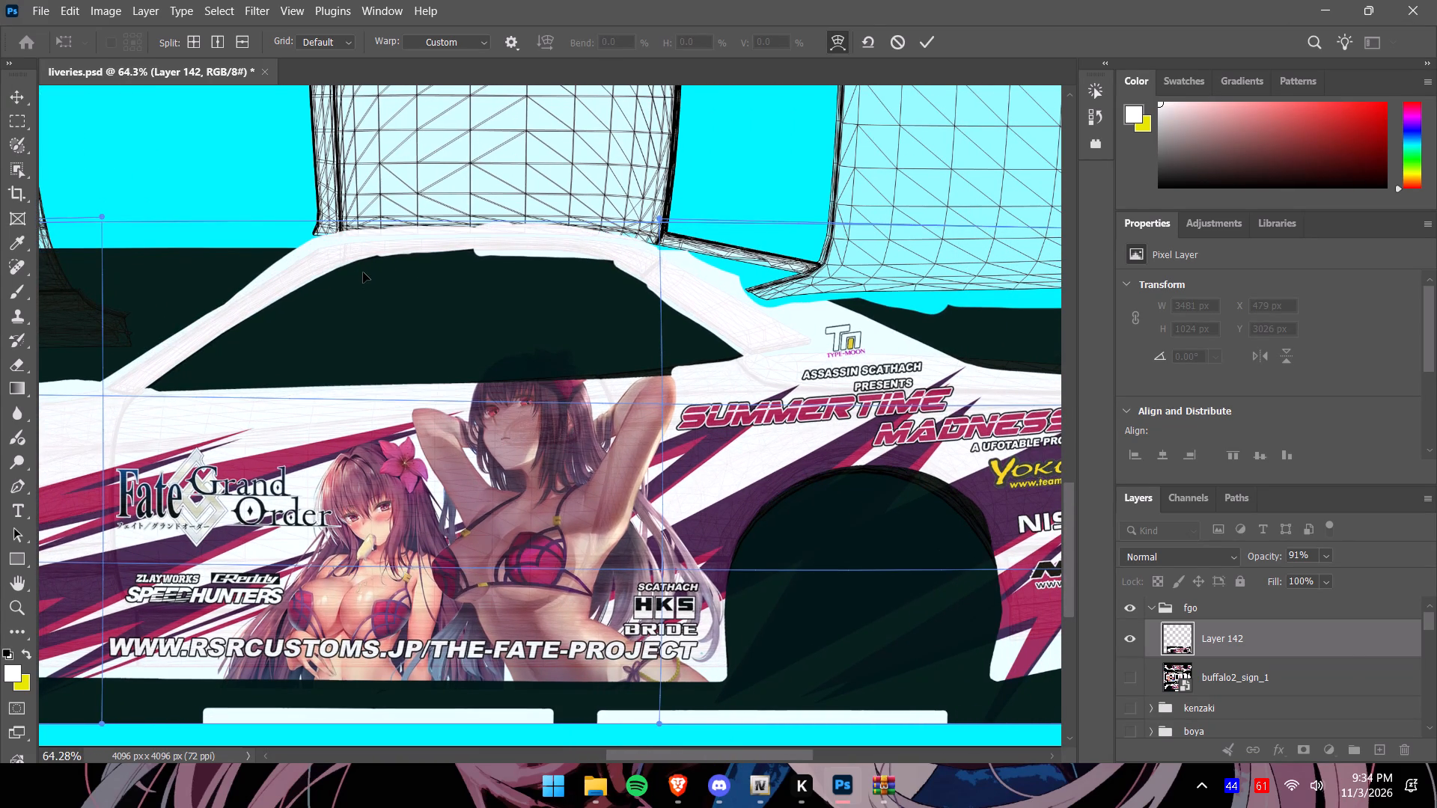
drag(363, 272, 363, 266)
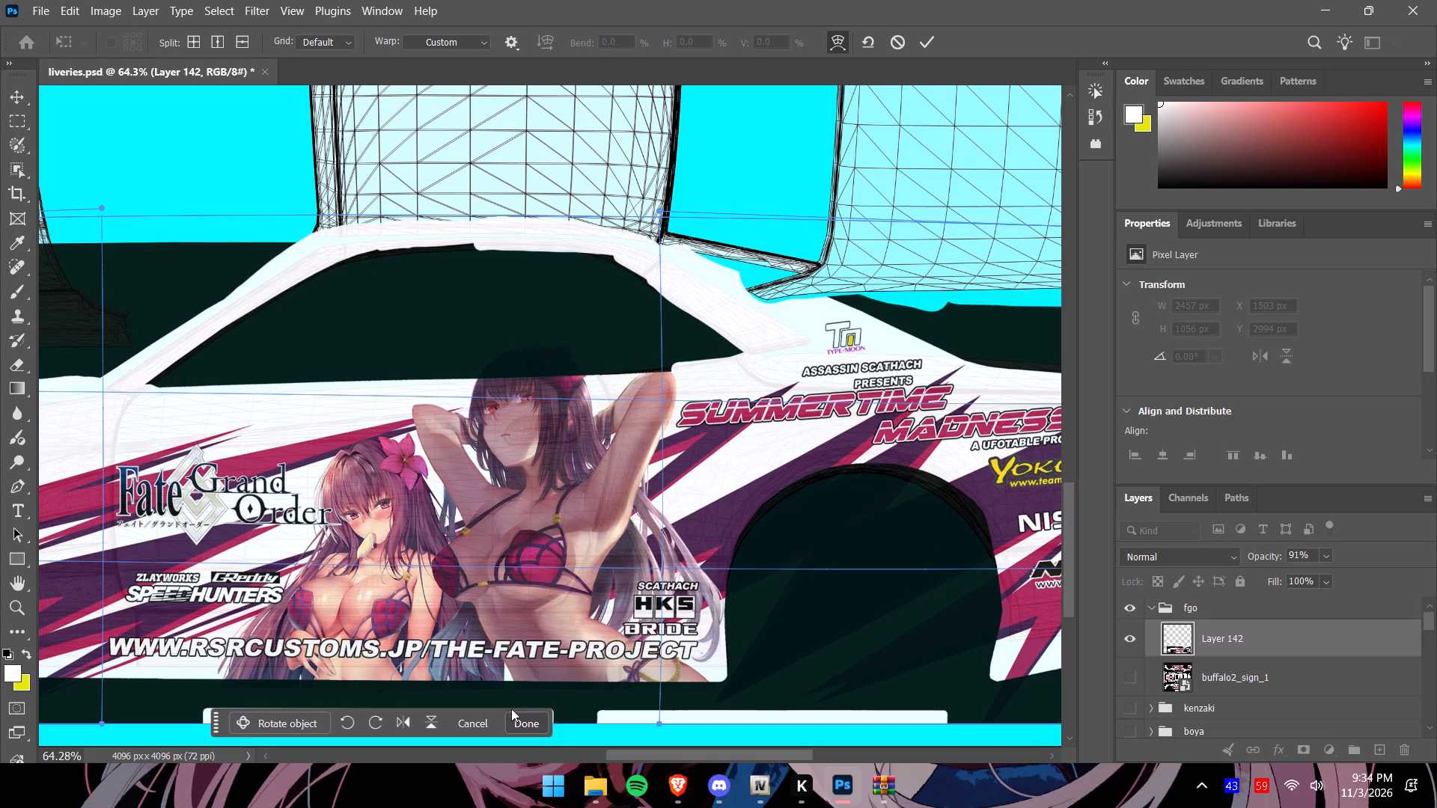
drag(612, 758, 561, 752)
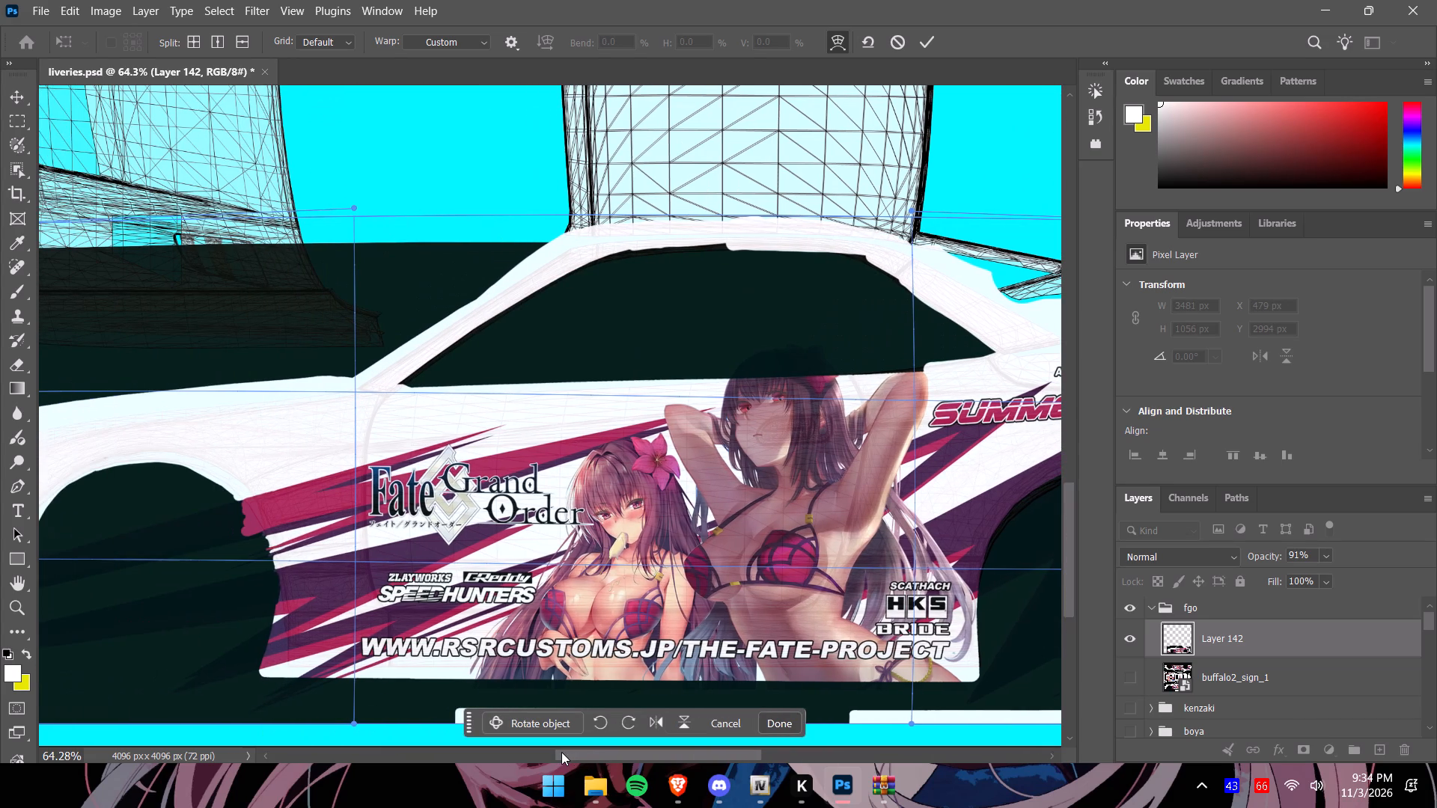
drag(561, 752, 637, 753)
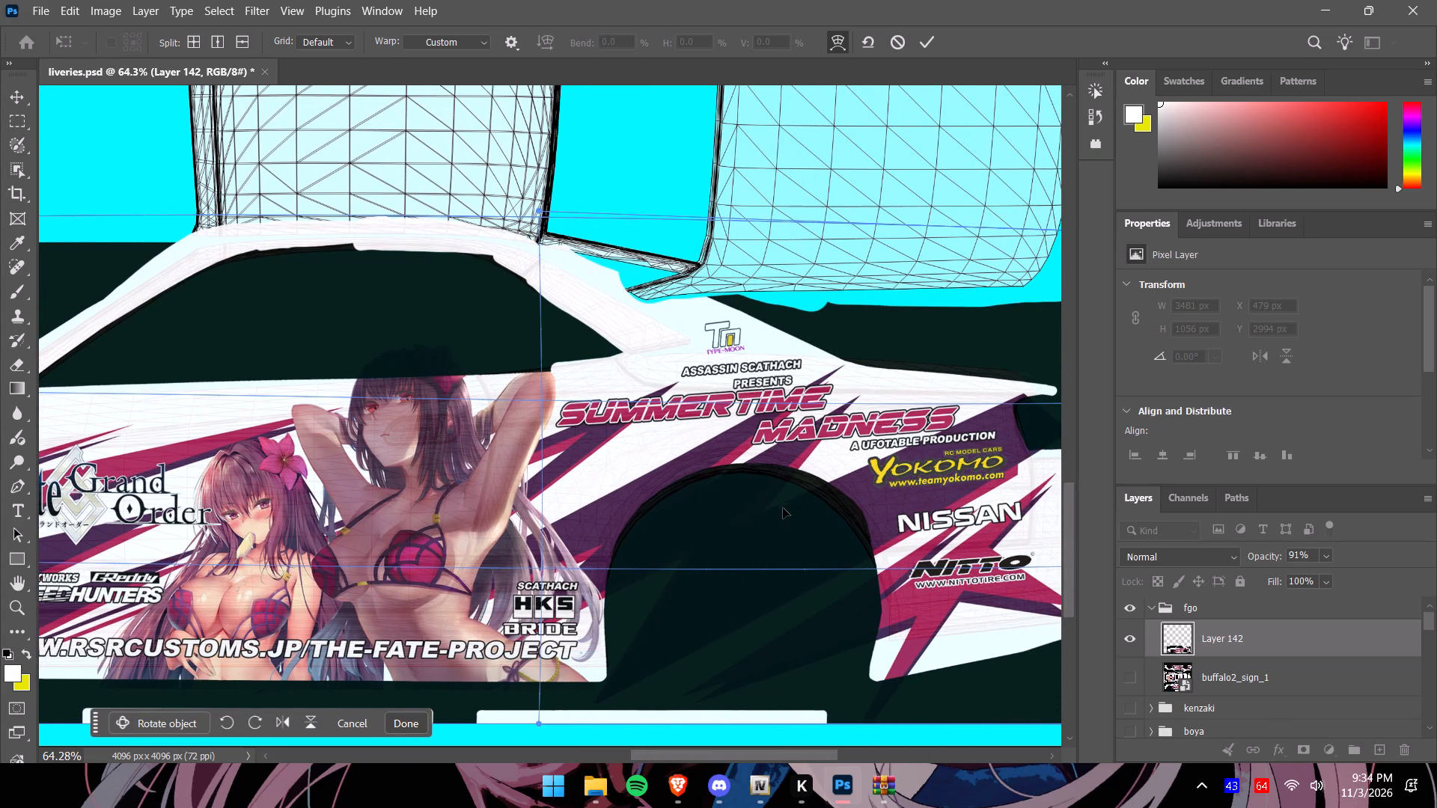
click(785, 570)
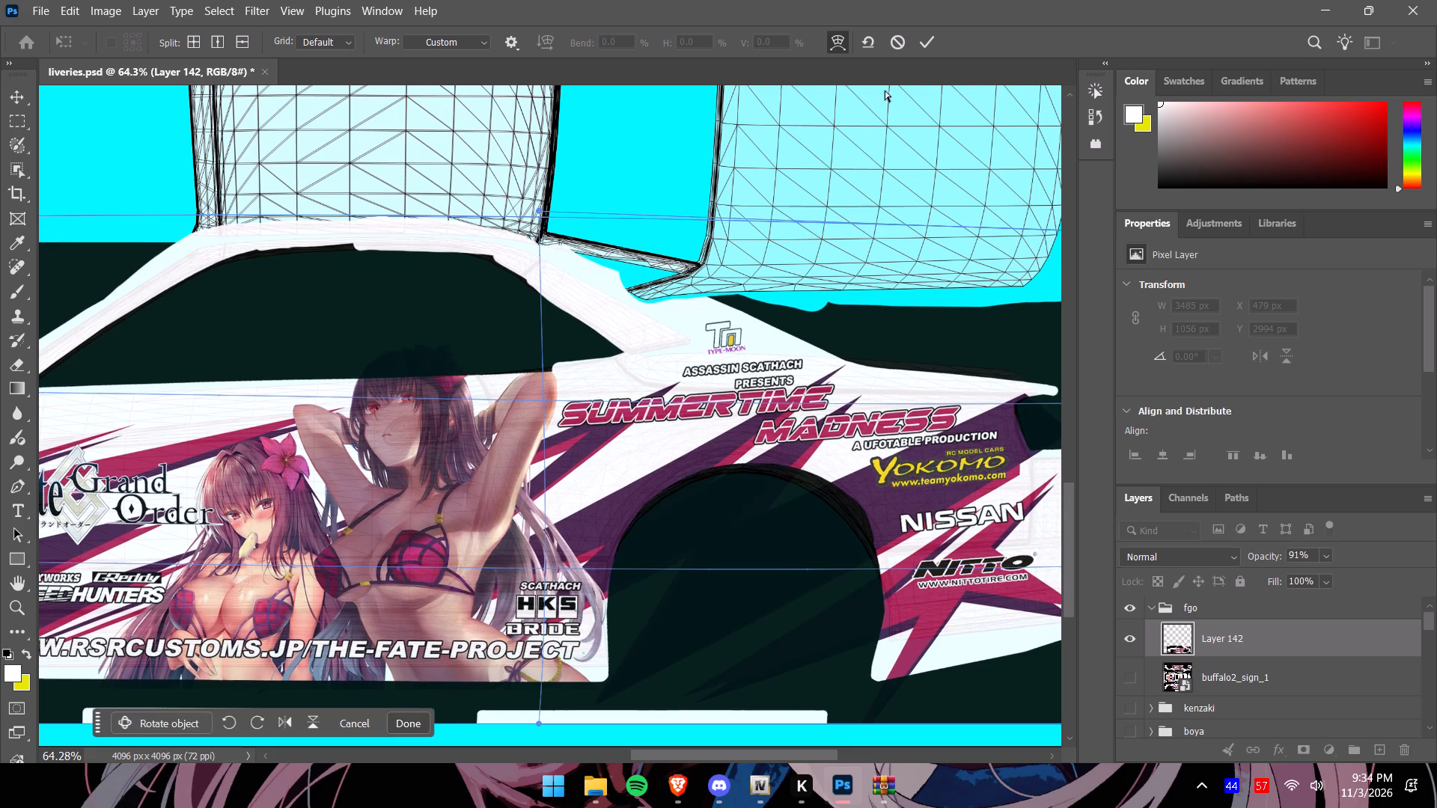
click(928, 48)
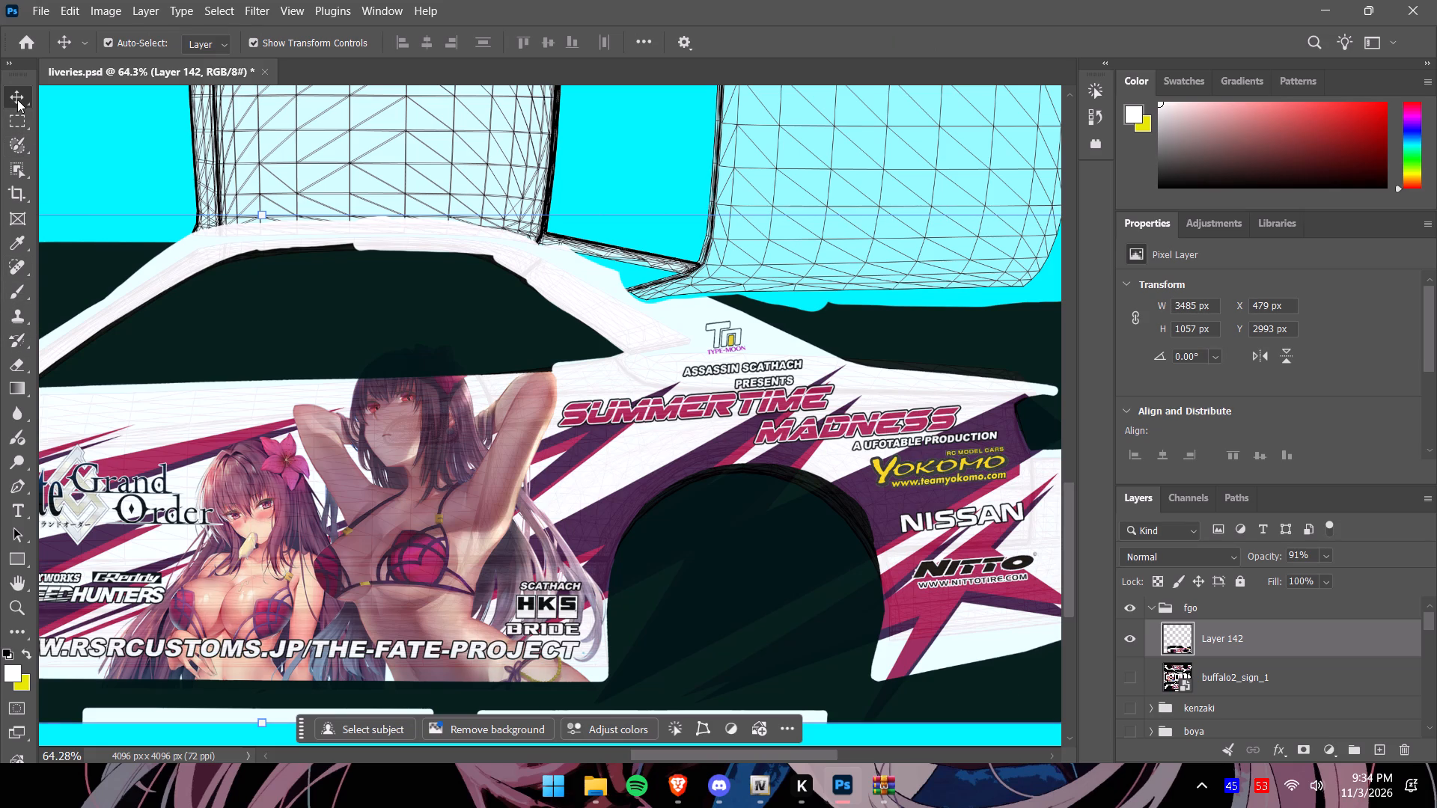
Brush white over the dark gaps along the side window's upper front edge and the inner edge of the front pillar.
click(14, 292)
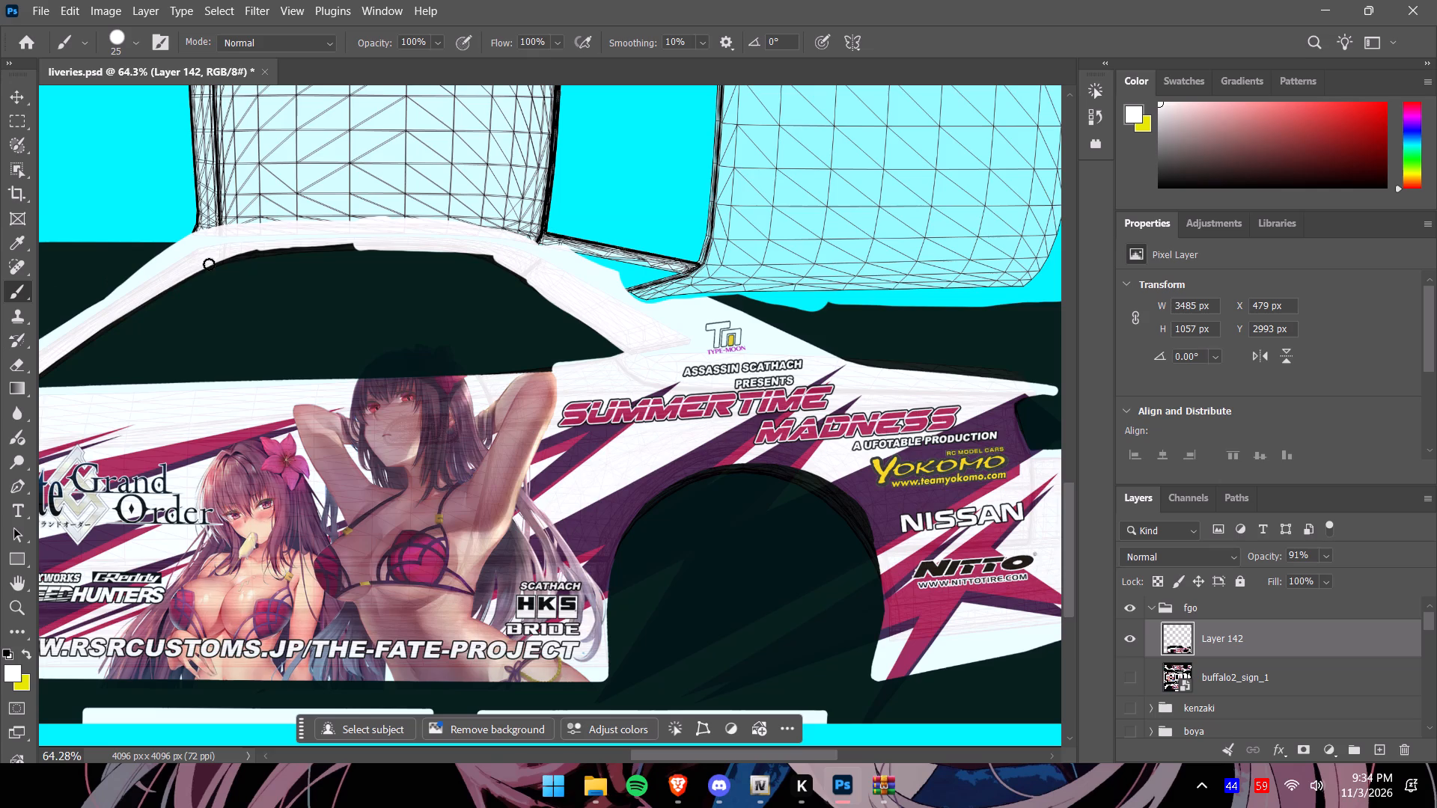
alt+scroll(215, 260, up, 13)
drag(115, 309, 875, 225)
drag(734, 223, 468, 227)
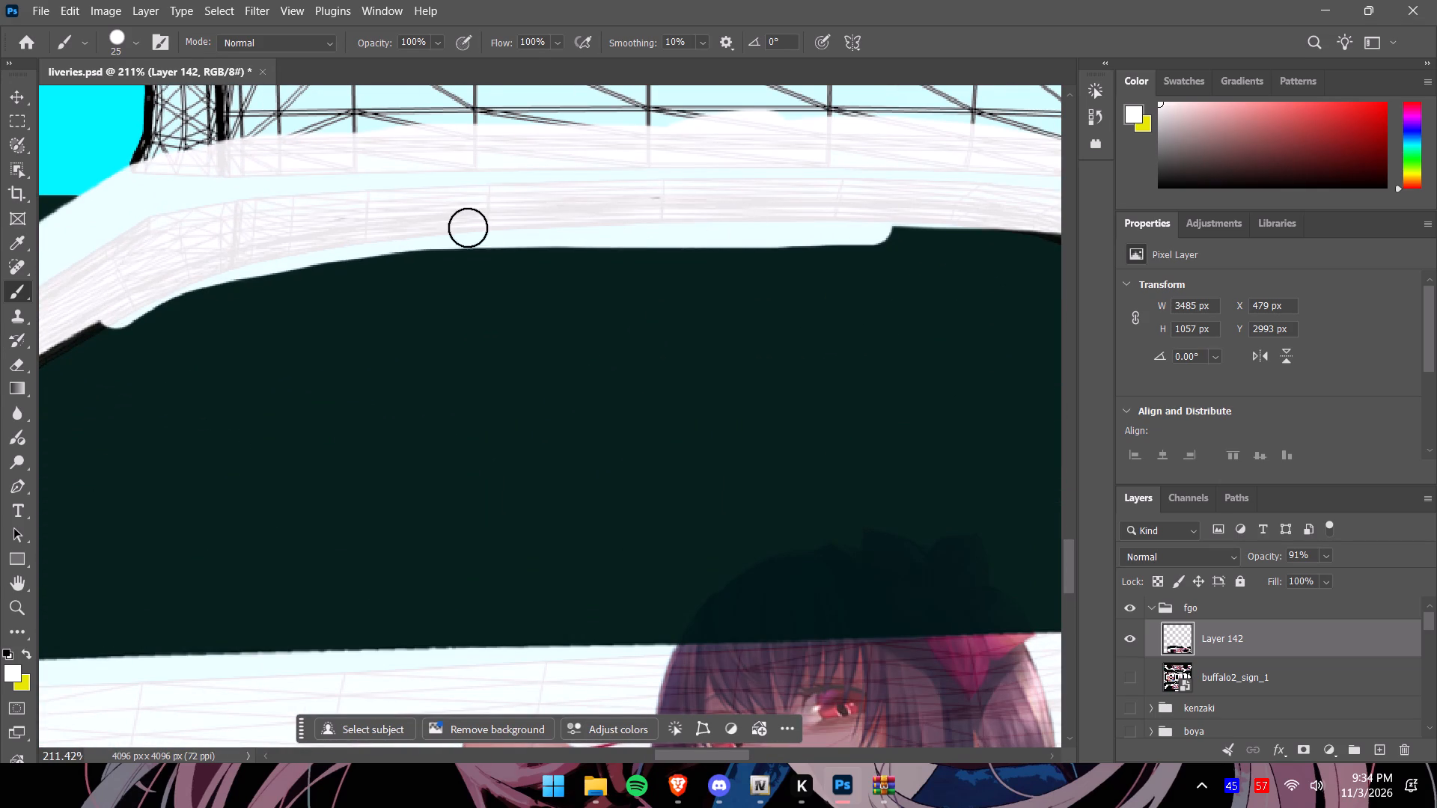
drag(468, 227, 729, 187)
alt+scroll(261, 275, down, 4)
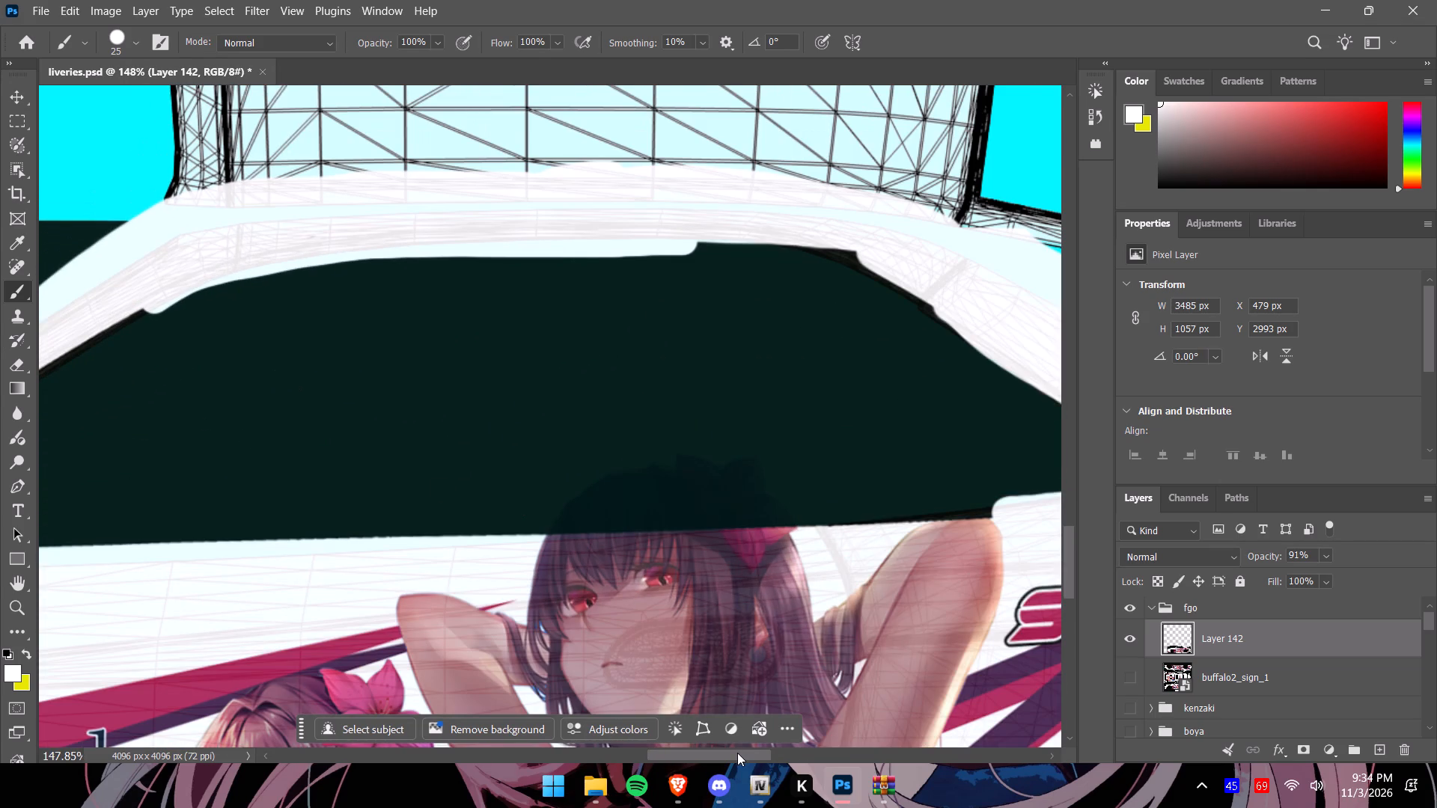
drag(737, 753, 675, 756)
drag(304, 541, 414, 463)
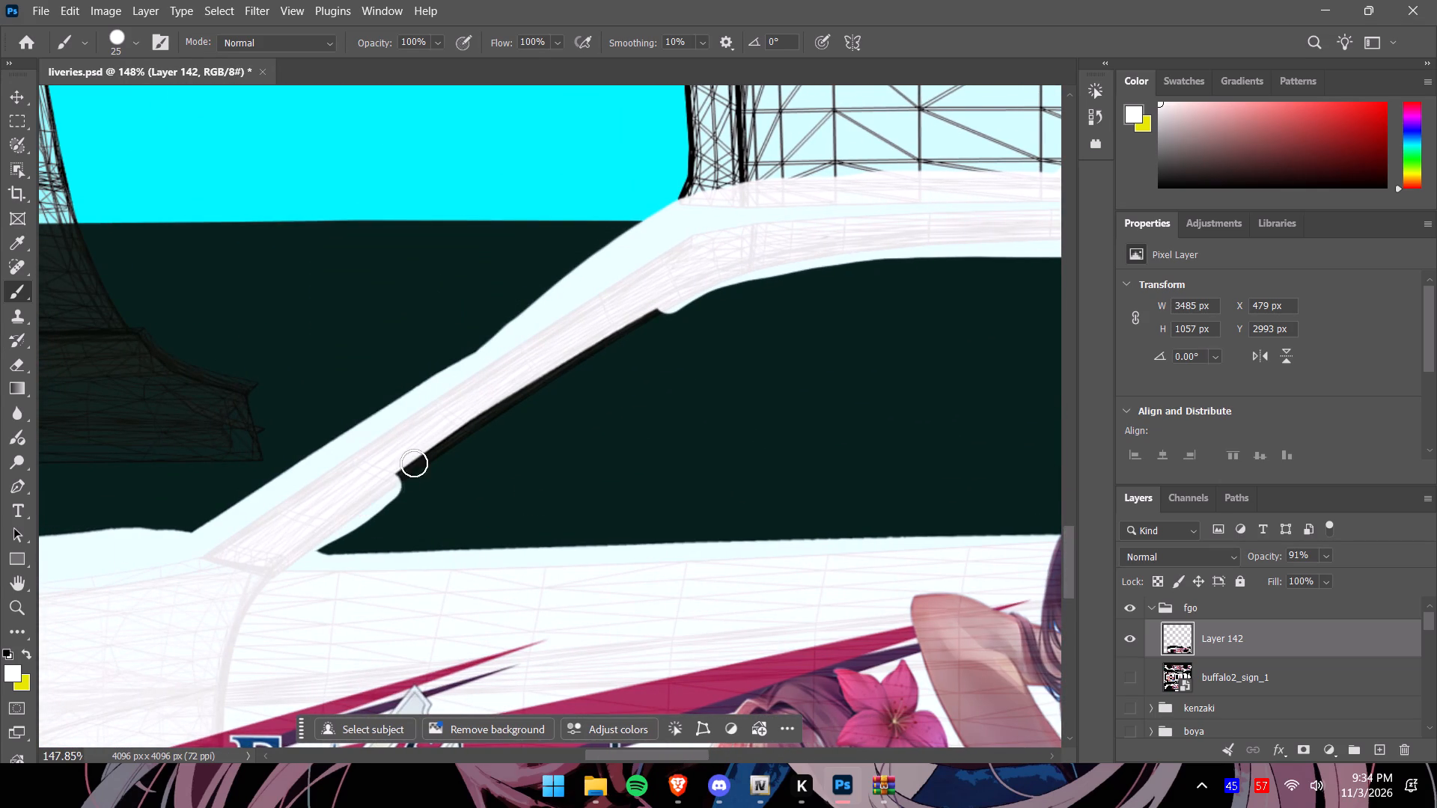
drag(414, 463, 754, 273)
Paint the dark strip white along the side window's lower rear edge, above the larger character's raised arm.
alt+scroll(505, 437, down, 8)
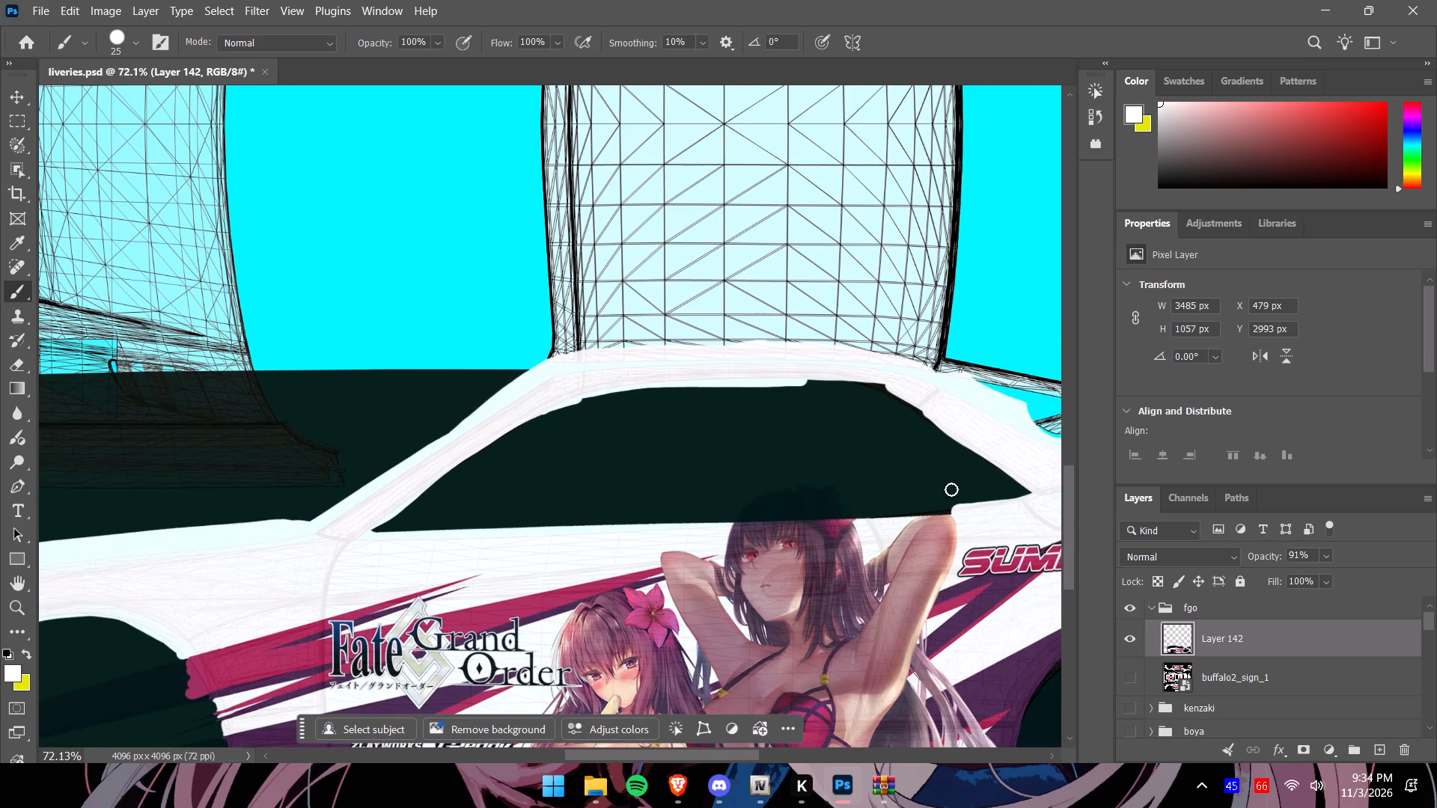
drag(1069, 521, 1070, 547)
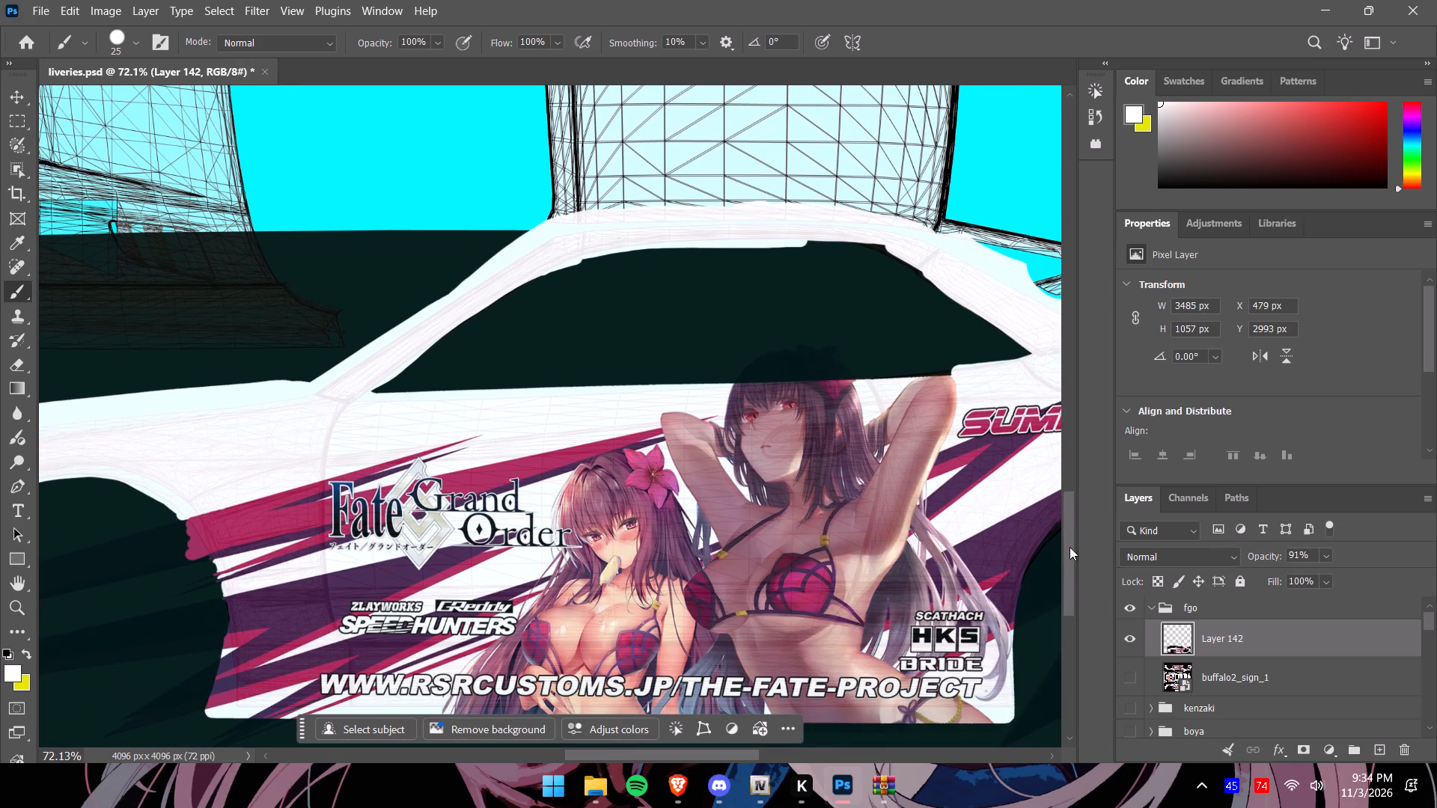
drag(1070, 547, 1071, 547)
drag(693, 751, 757, 749)
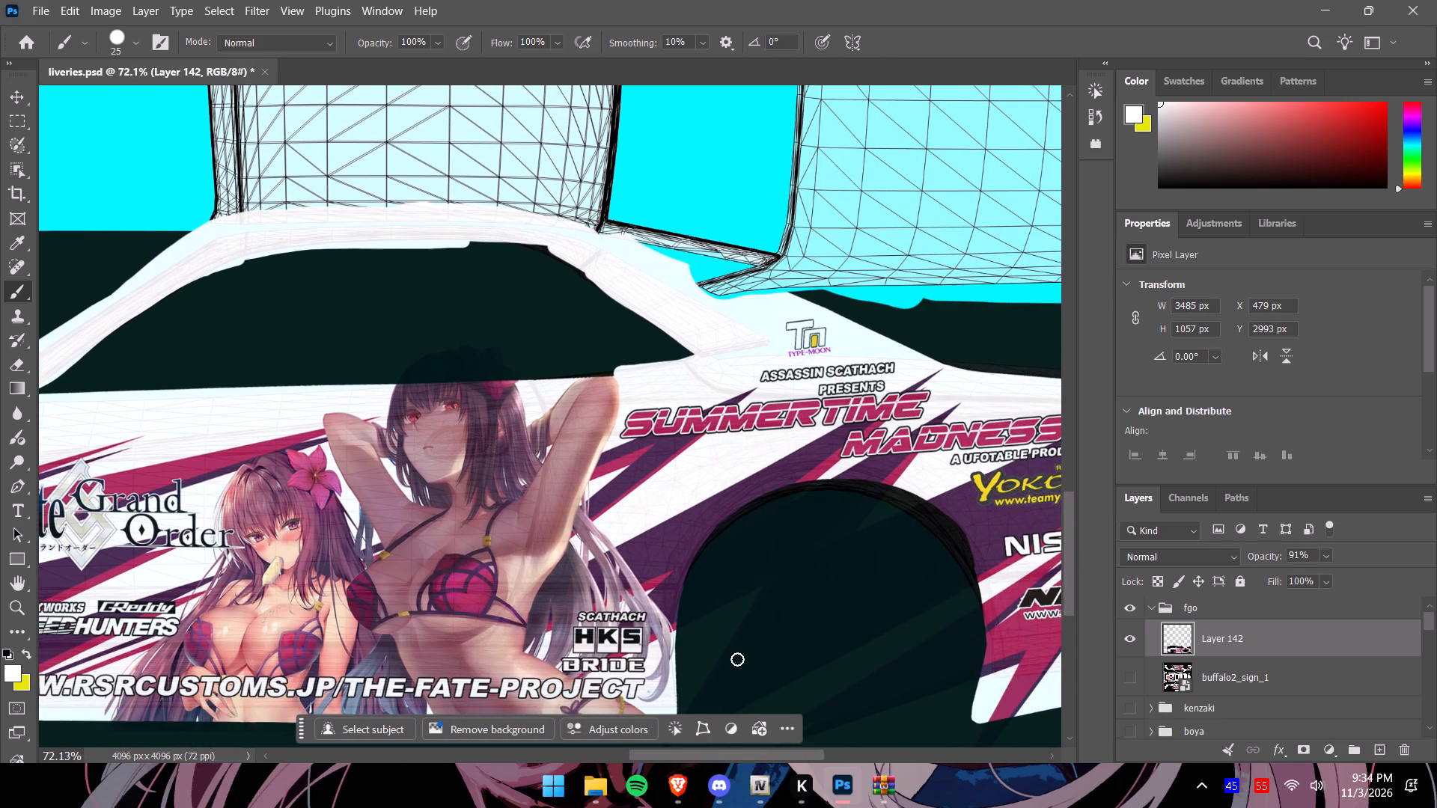
alt+scroll(657, 304, up, 15)
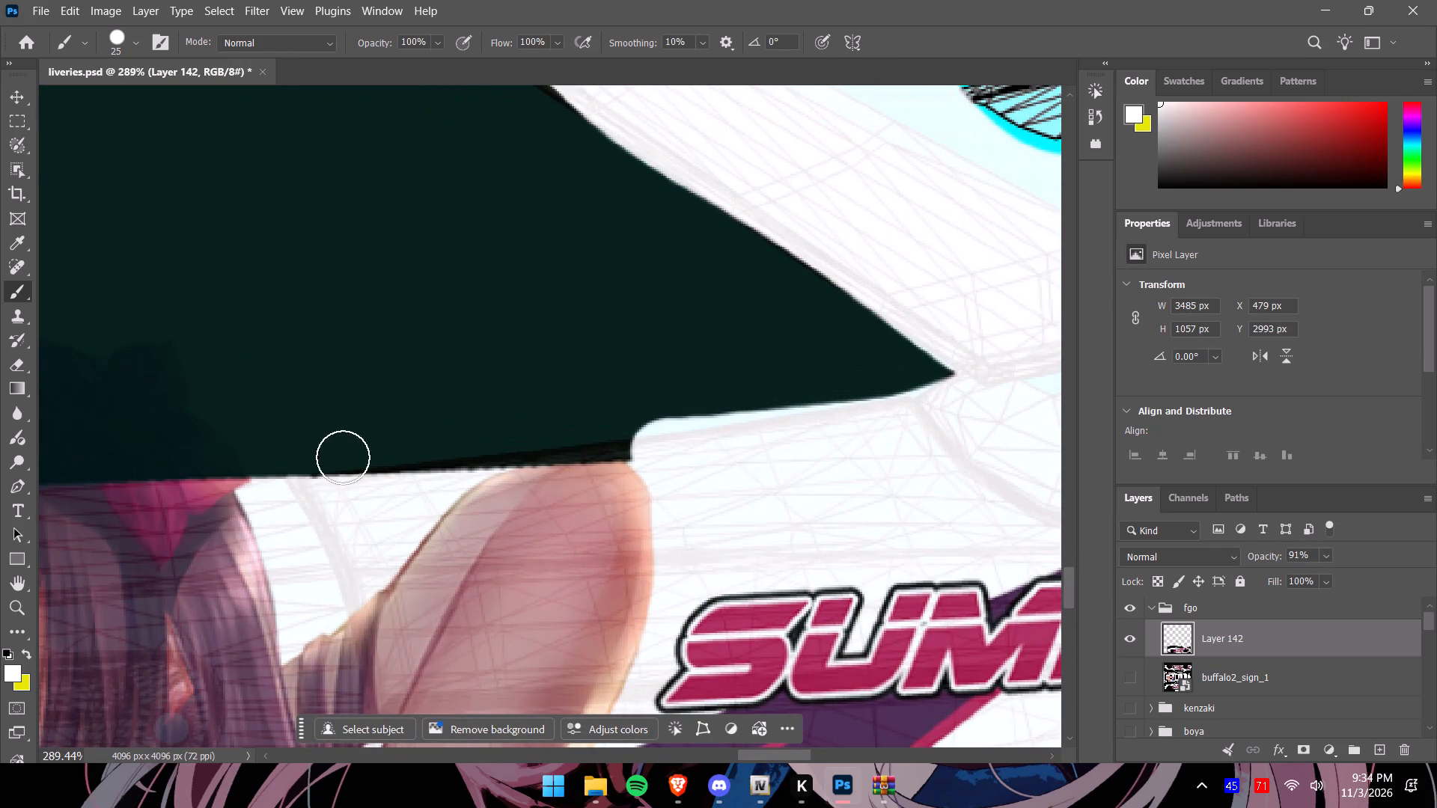
drag(333, 459, 507, 438)
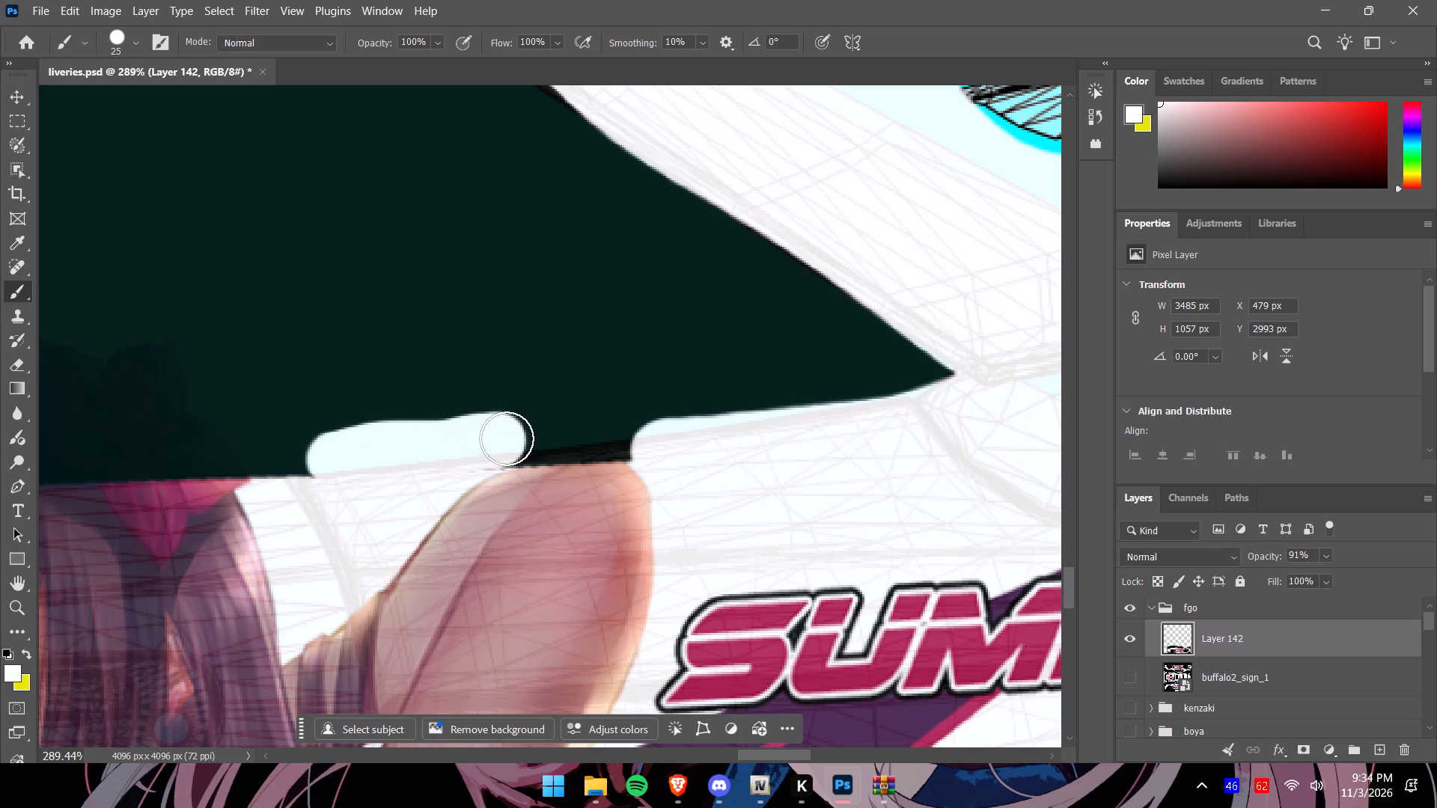
drag(507, 438, 708, 453)
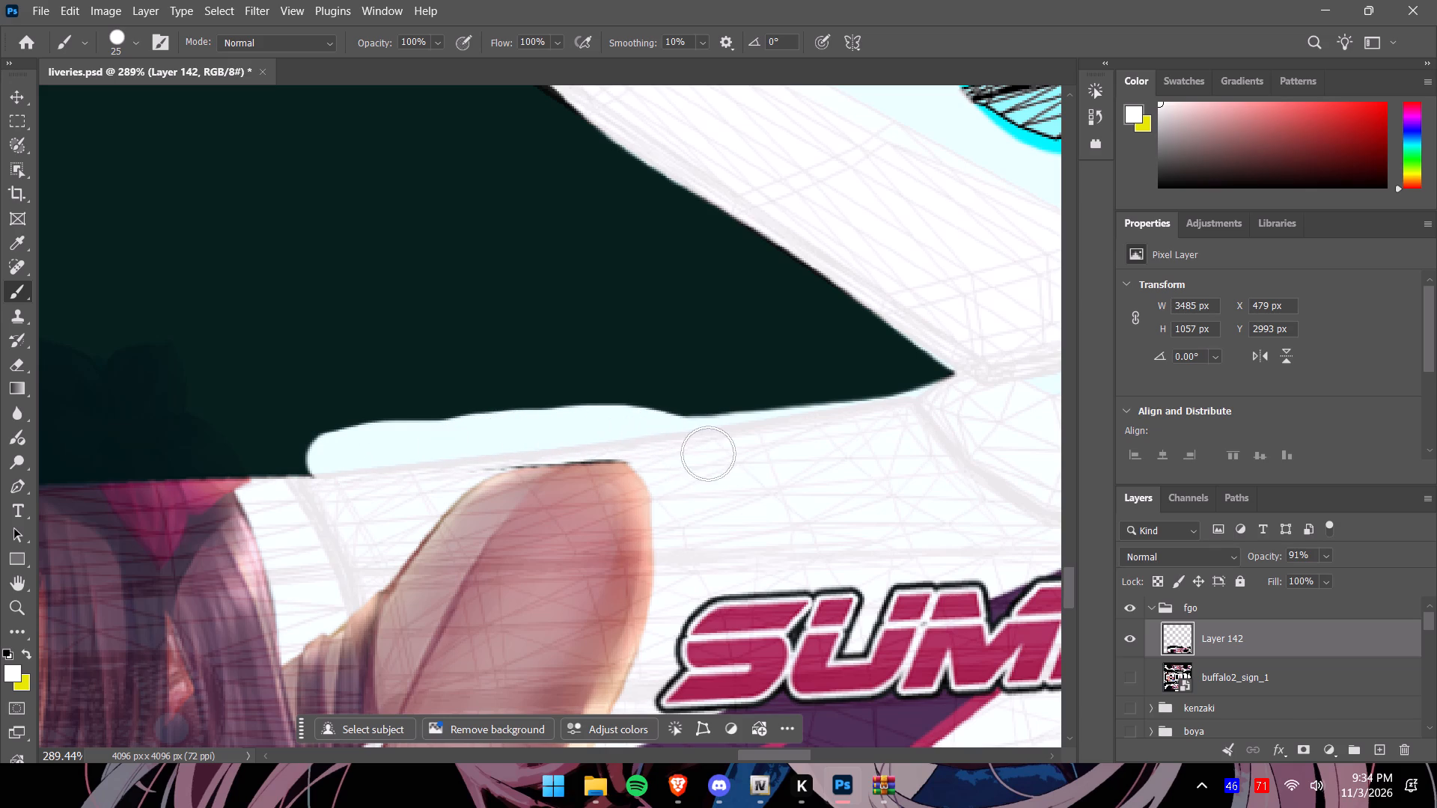
drag(708, 453, 707, 453)
drag(471, 444, 507, 444)
drag(507, 444, 511, 444)
Paint the remaining dark edge white along the window's upper rear corner and down the rear pillar to the window's tip.
alt+scroll(752, 416, down, 8)
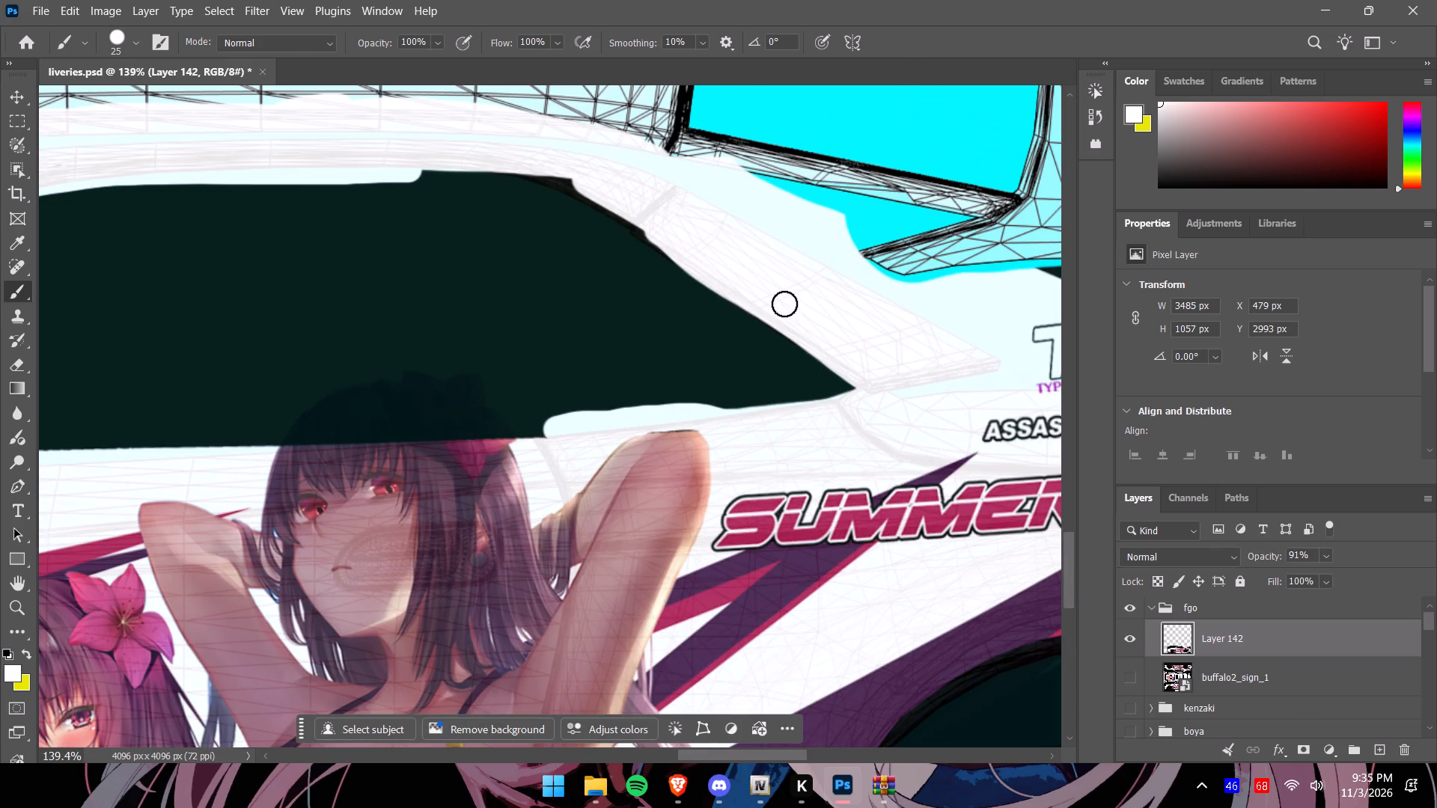
drag(414, 165, 590, 197)
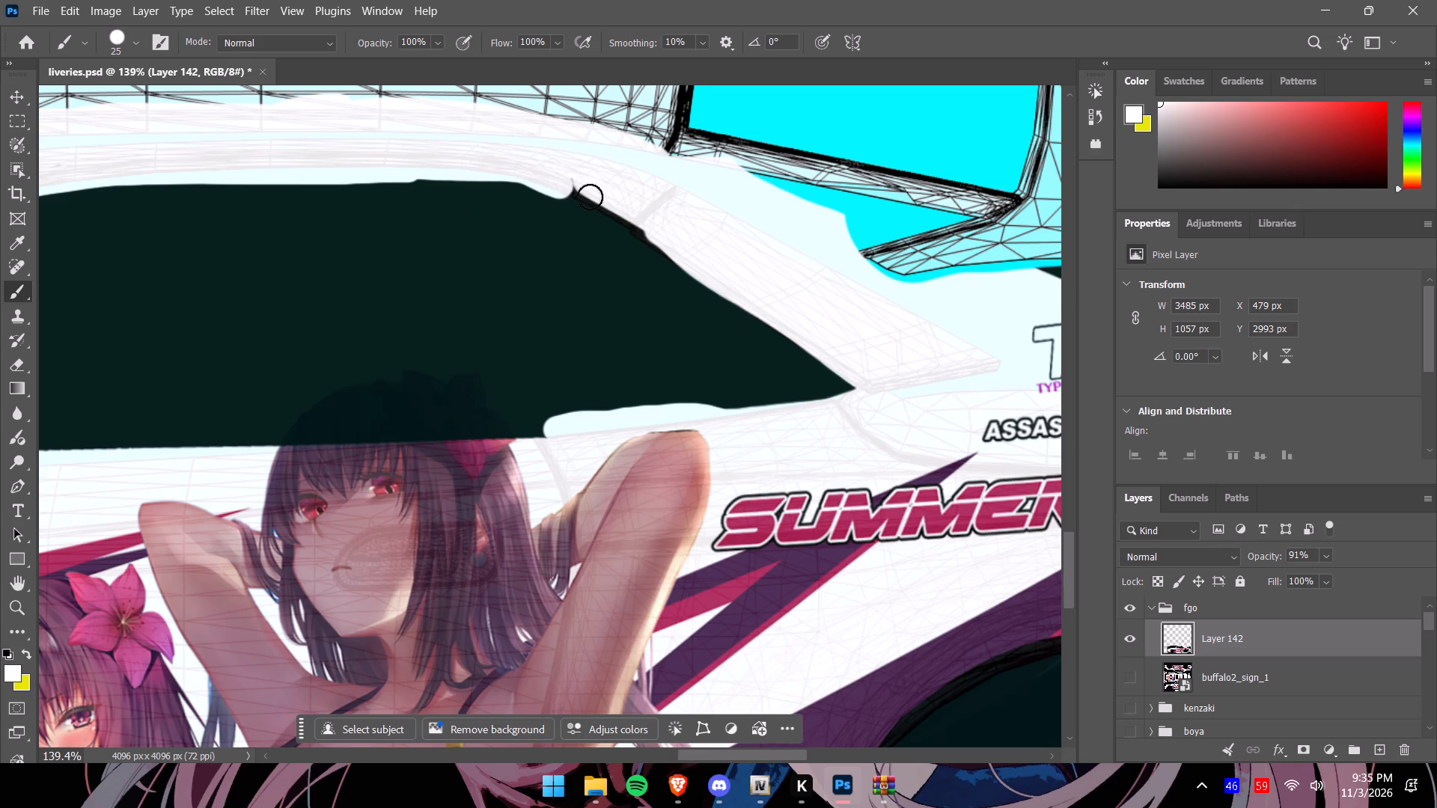
drag(590, 197, 855, 386)
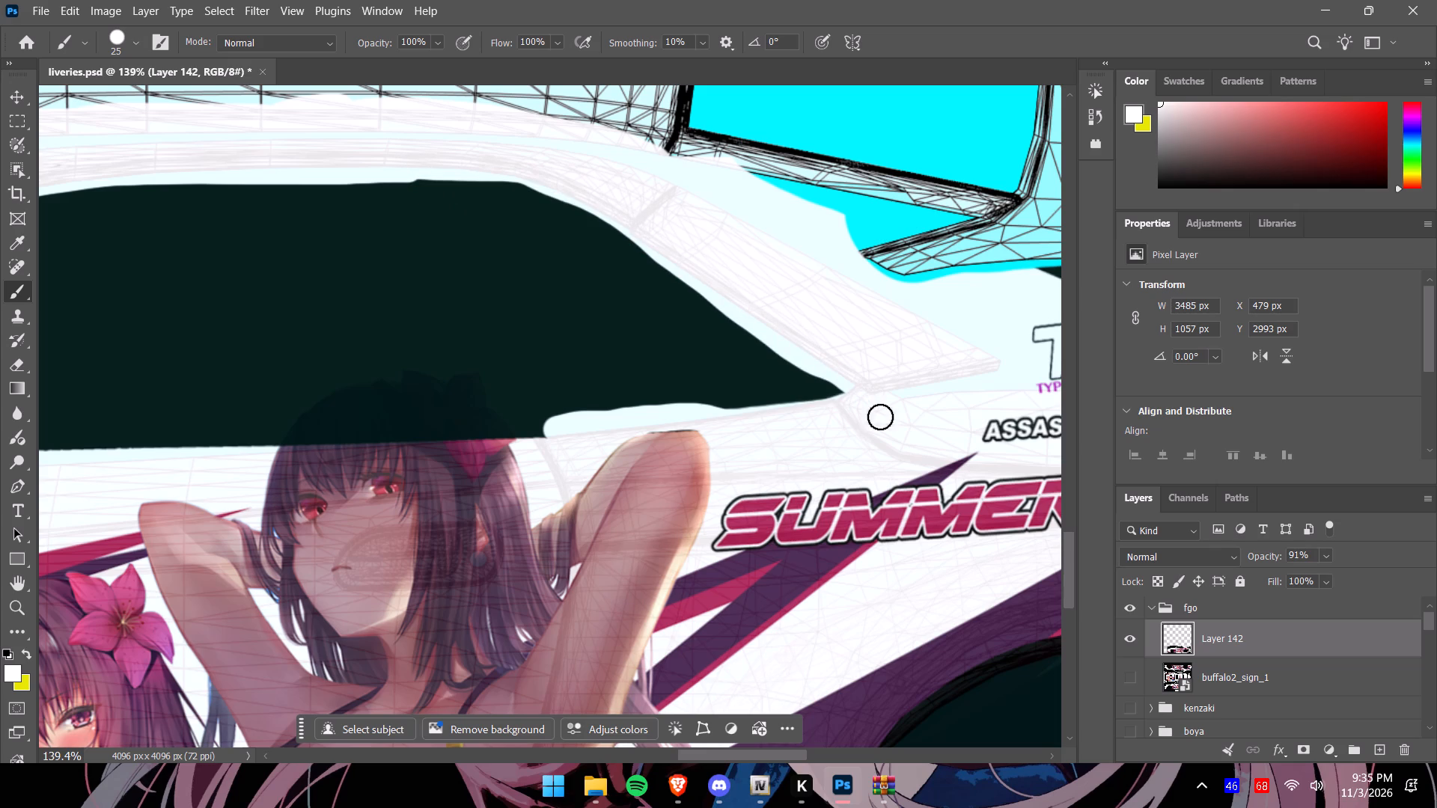
Extend the white stripe below the MADNESS lettering down across the dark rim of the rear wheel arch.
drag(772, 757, 826, 760)
alt+scroll(706, 343, up, 2)
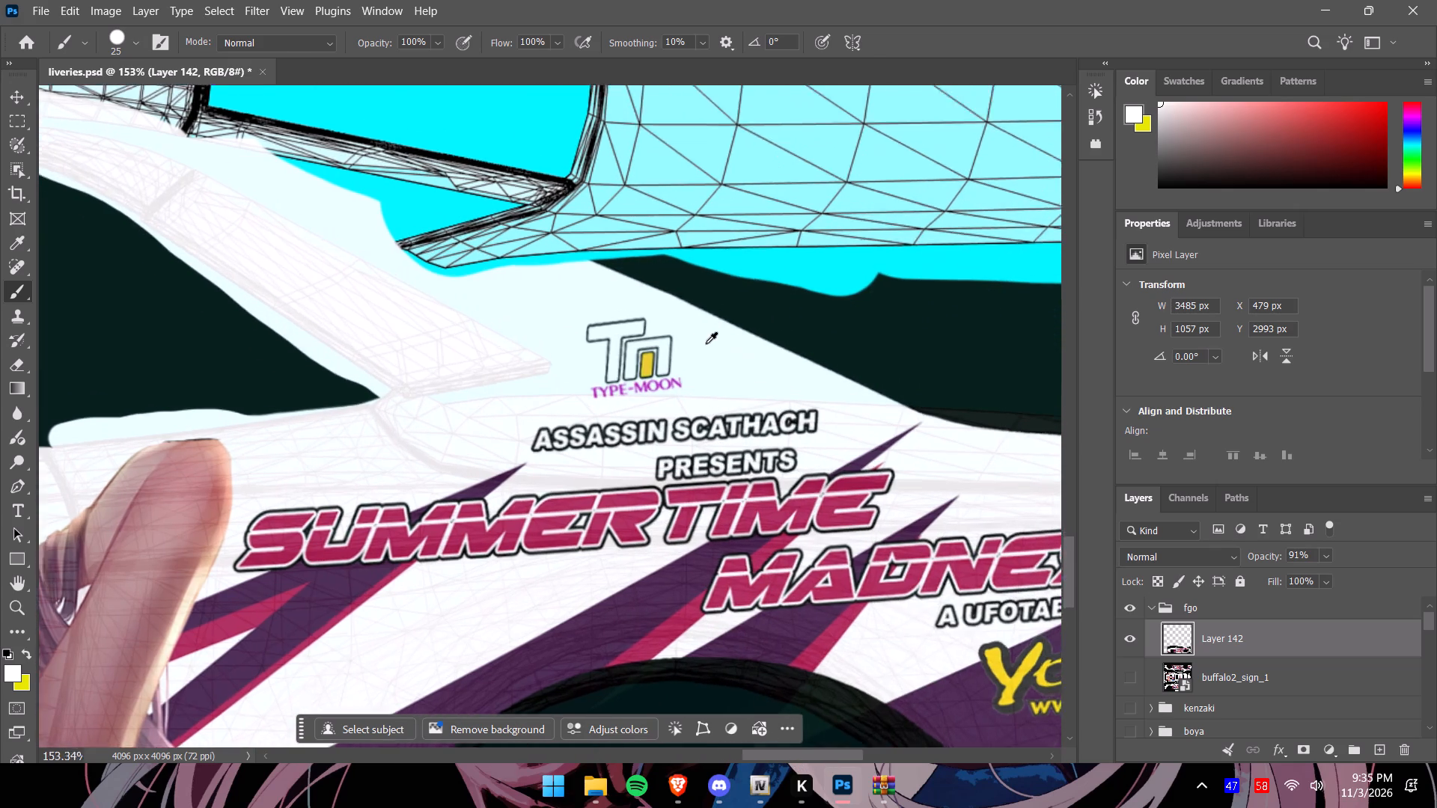
alt+scroll(706, 343, up, 2)
alt+scroll(698, 353, down, 3)
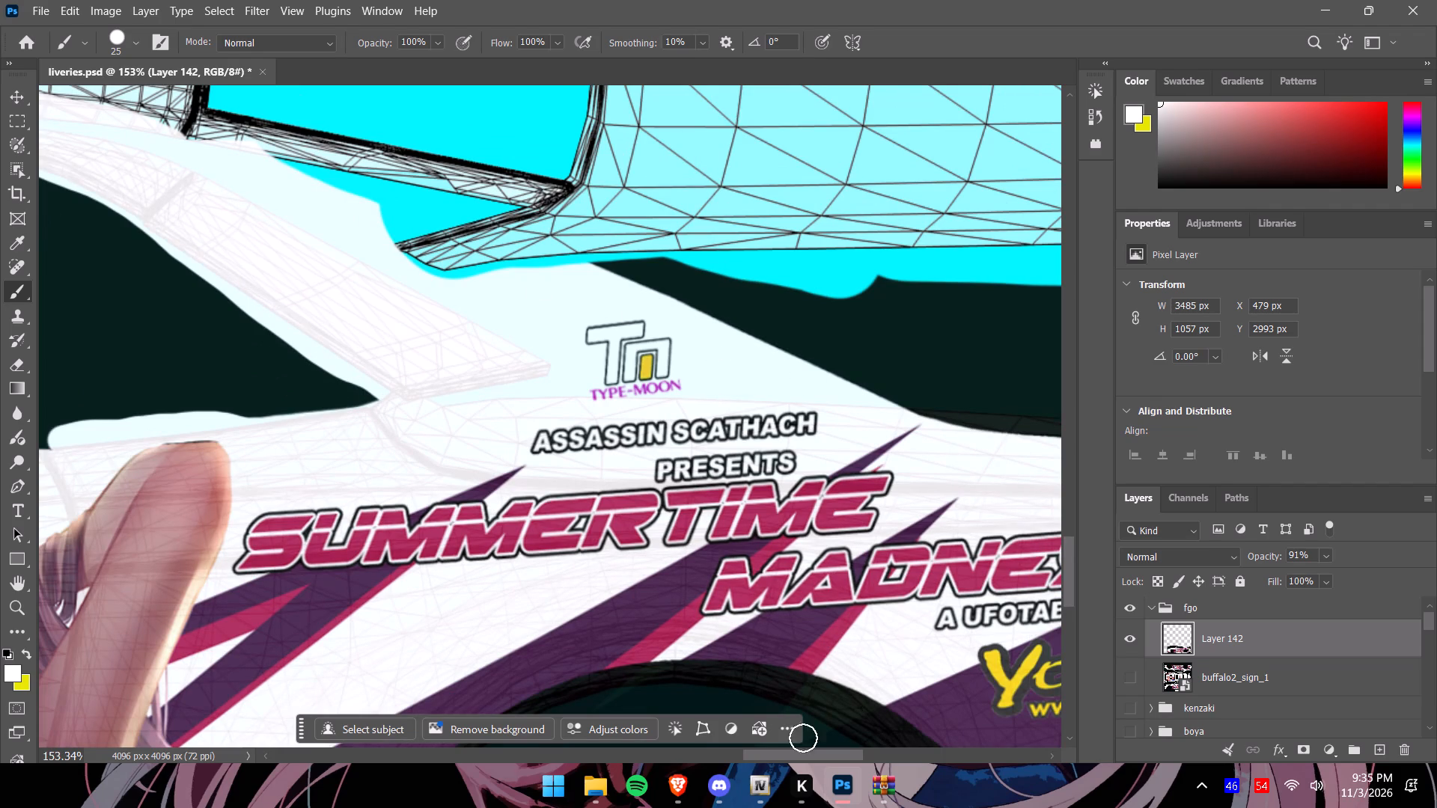
drag(802, 754, 838, 757)
drag(1061, 598, 1070, 618)
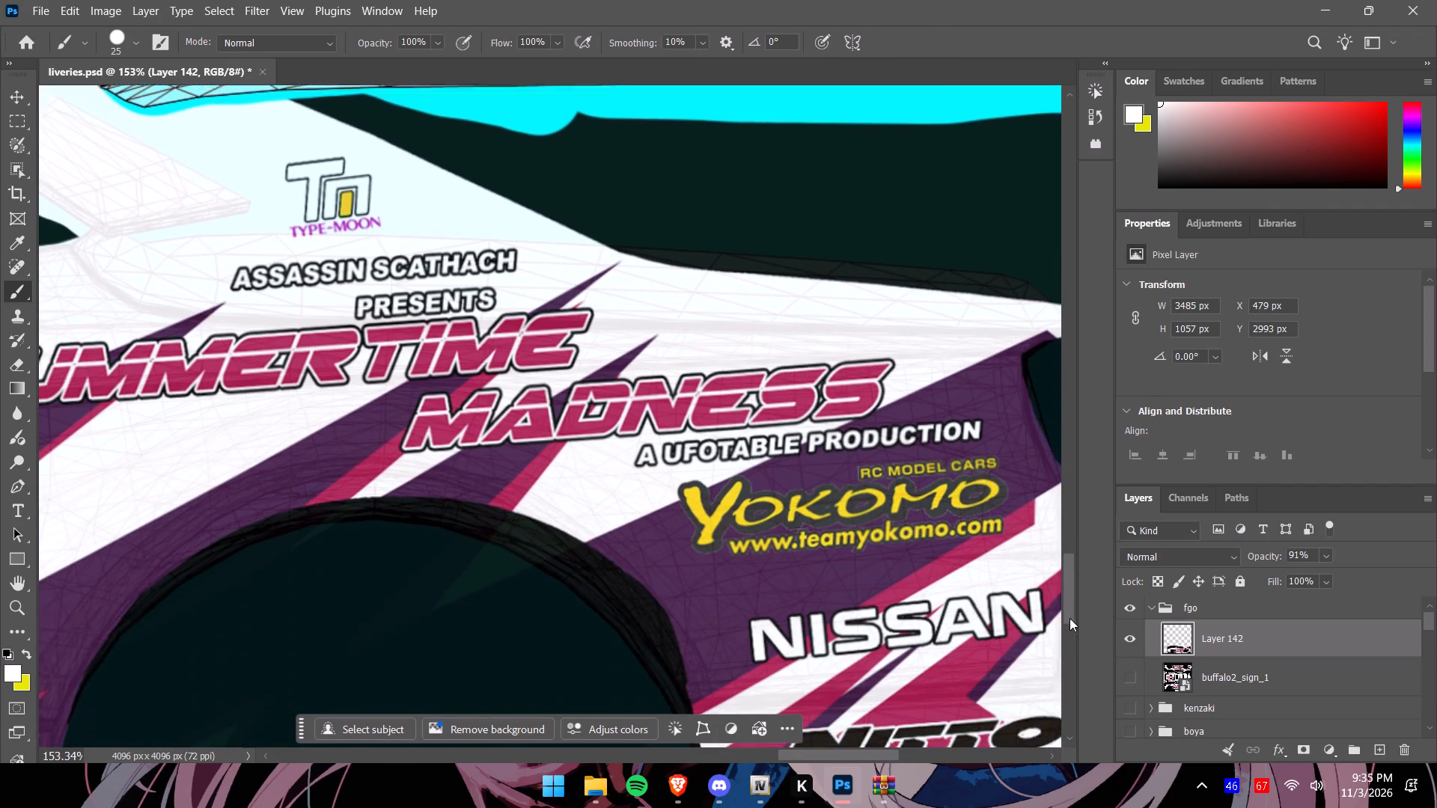
drag(1070, 618, 1073, 627)
alt+scroll(504, 397, up, 12)
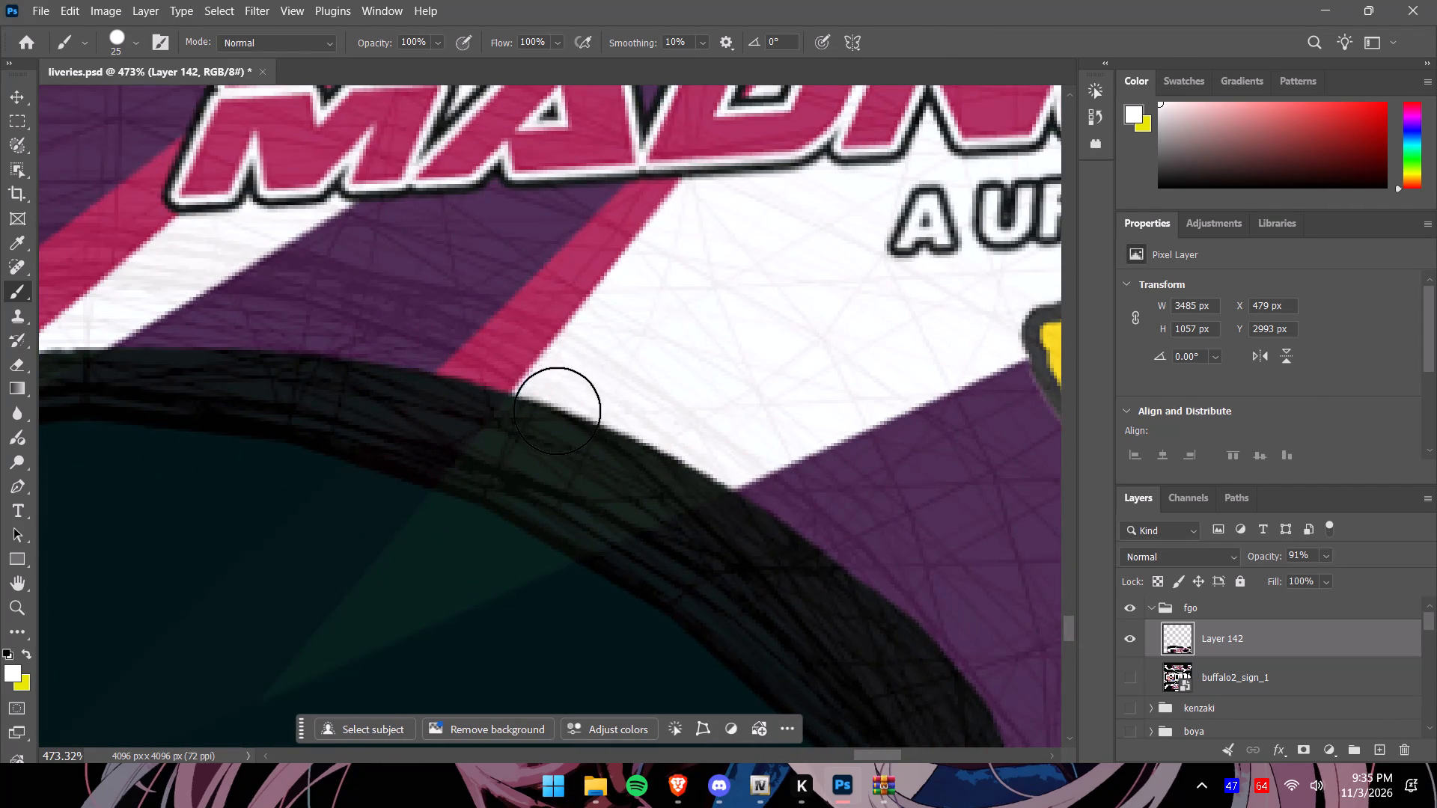
drag(554, 417, 497, 495)
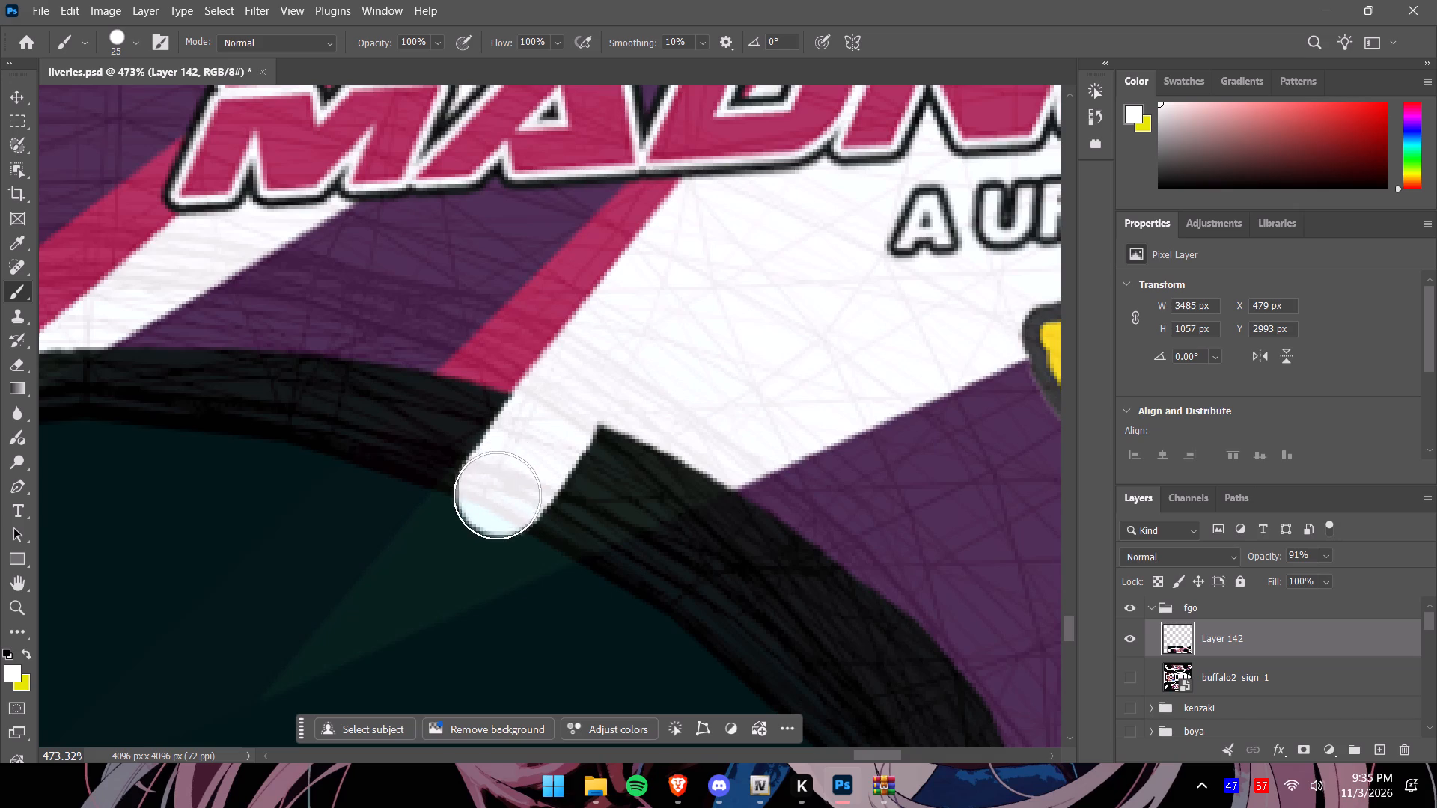
drag(497, 495, 531, 519)
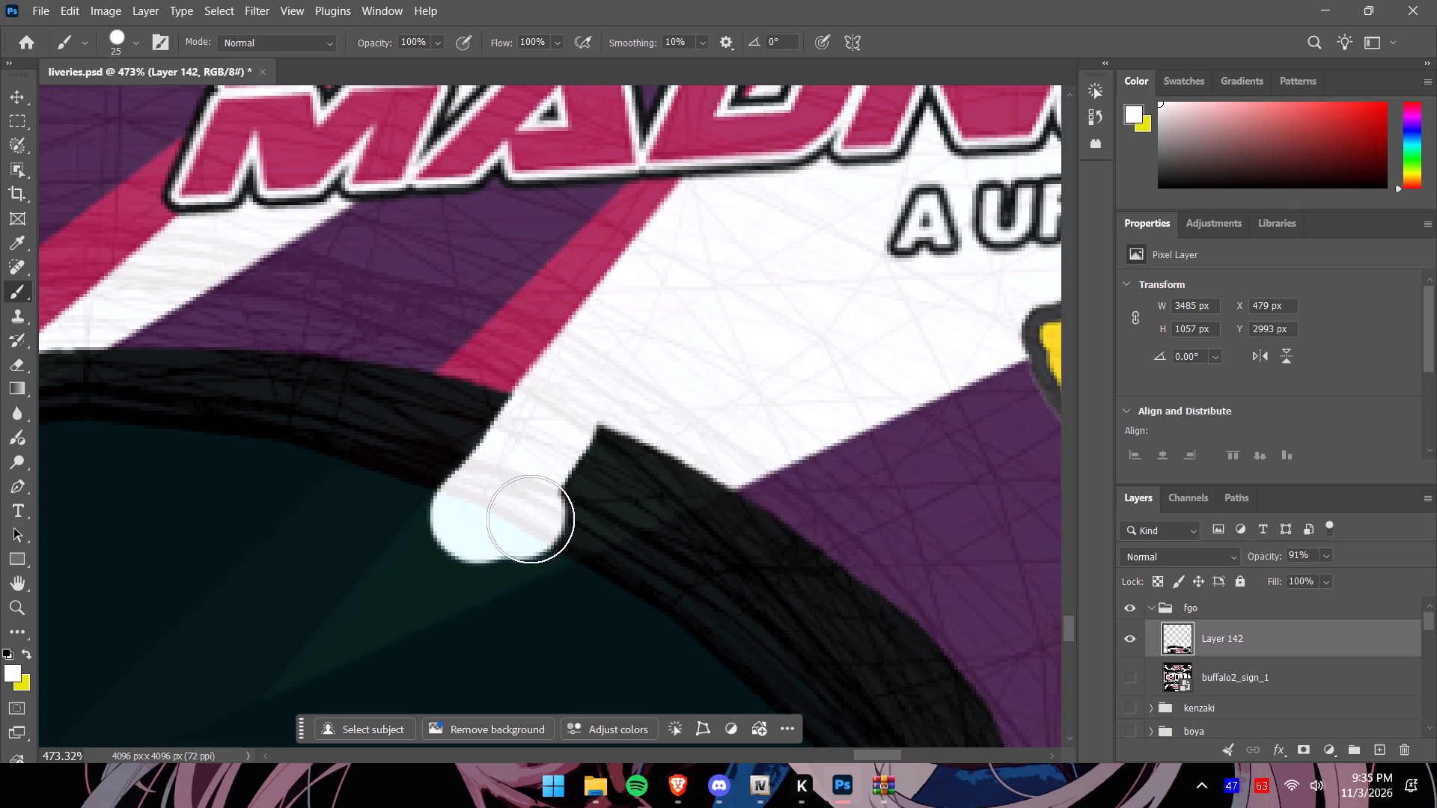
drag(531, 519, 607, 498)
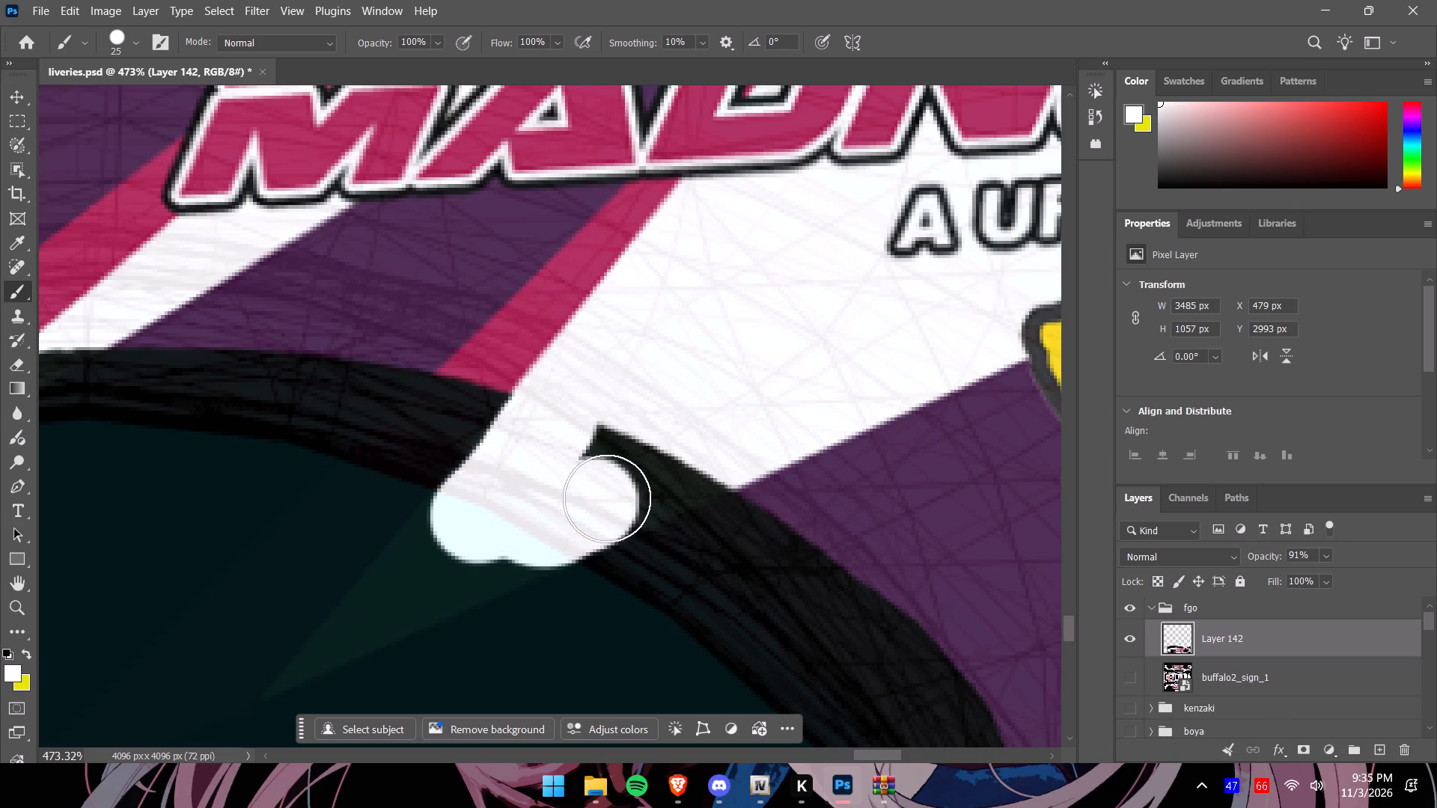
drag(607, 498, 659, 457)
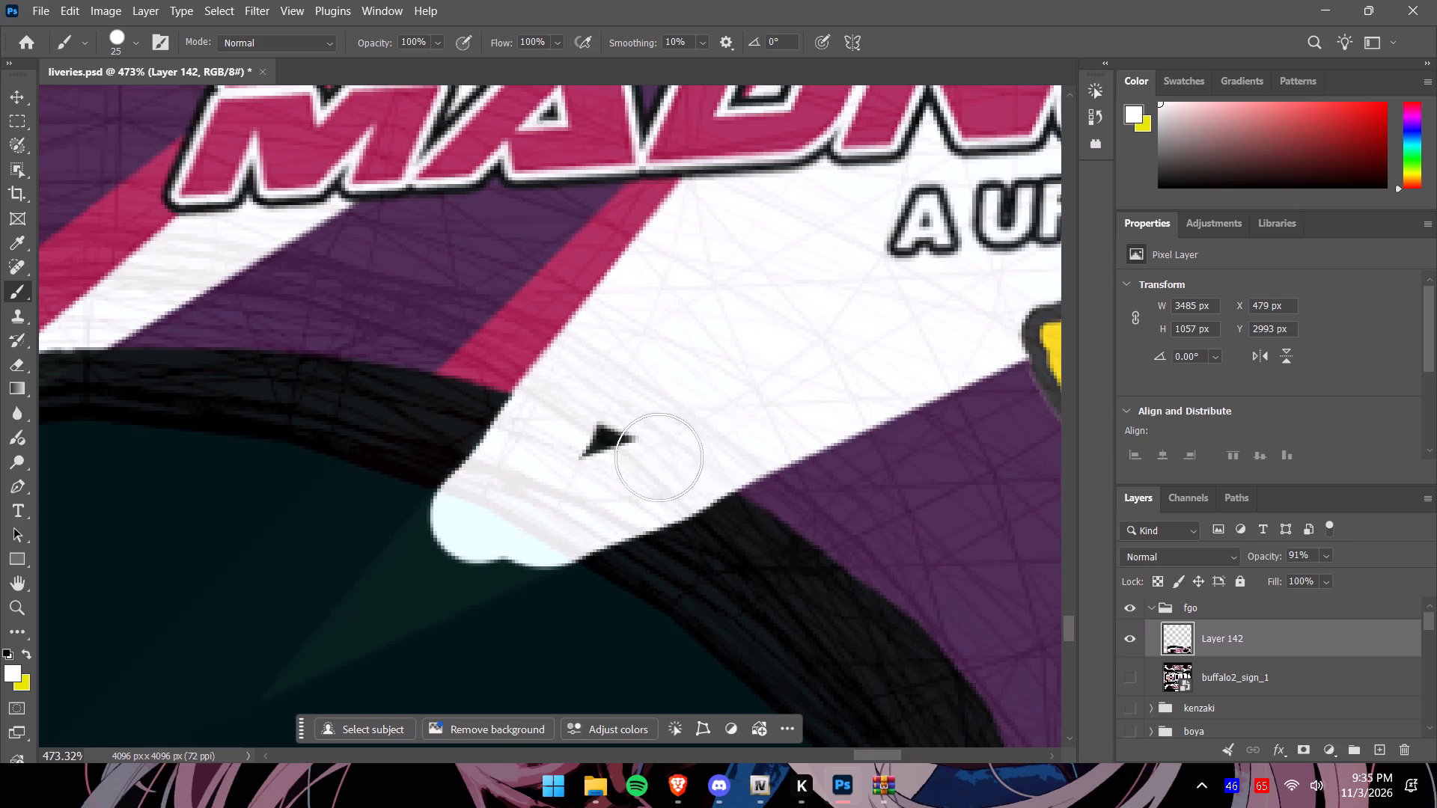
drag(659, 457, 631, 426)
Extend the white stripe below the NISSAN lettering across the dark rim of the rear wheel arch.
drag(1072, 630, 1080, 656)
drag(865, 749, 874, 750)
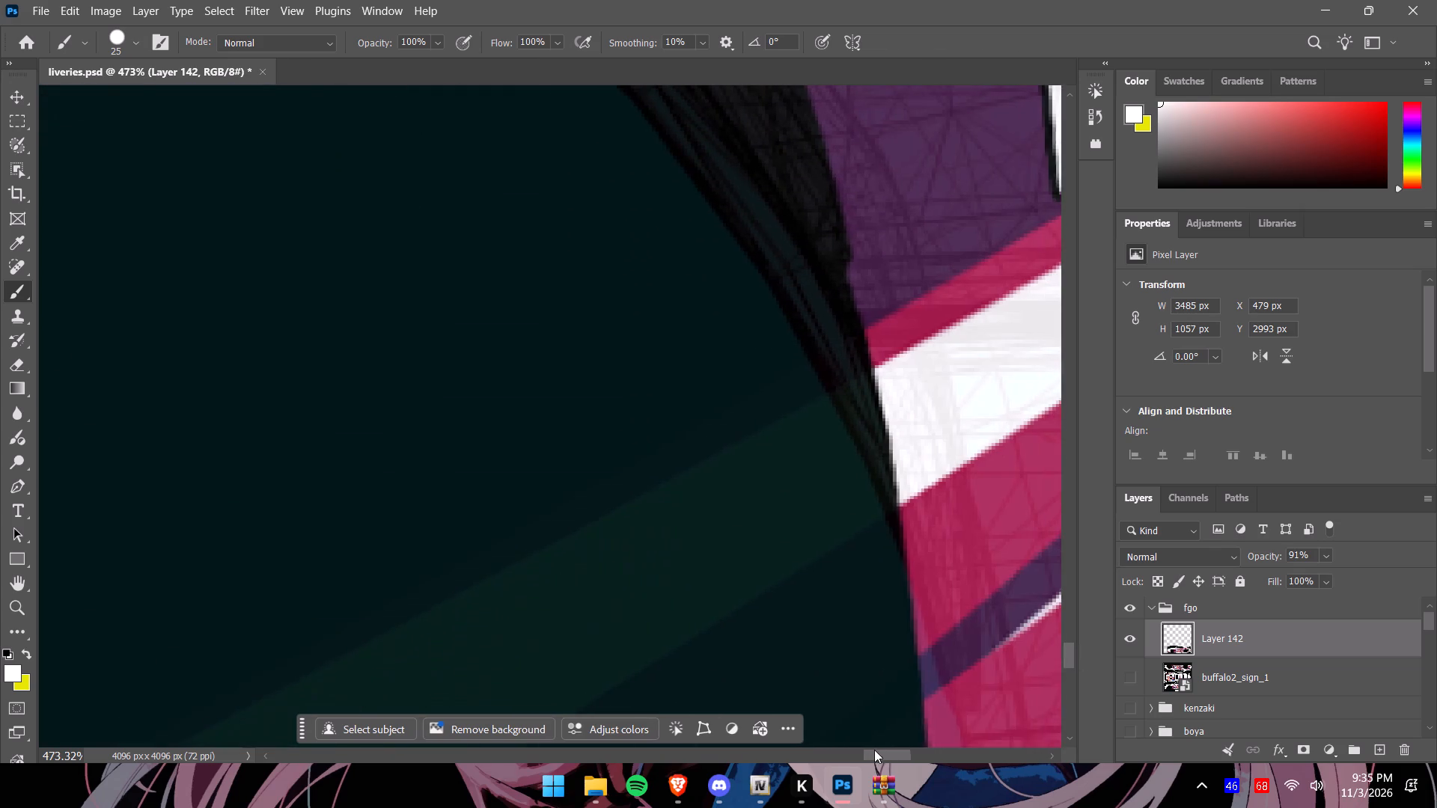
drag(874, 750, 884, 750)
drag(726, 394, 666, 427)
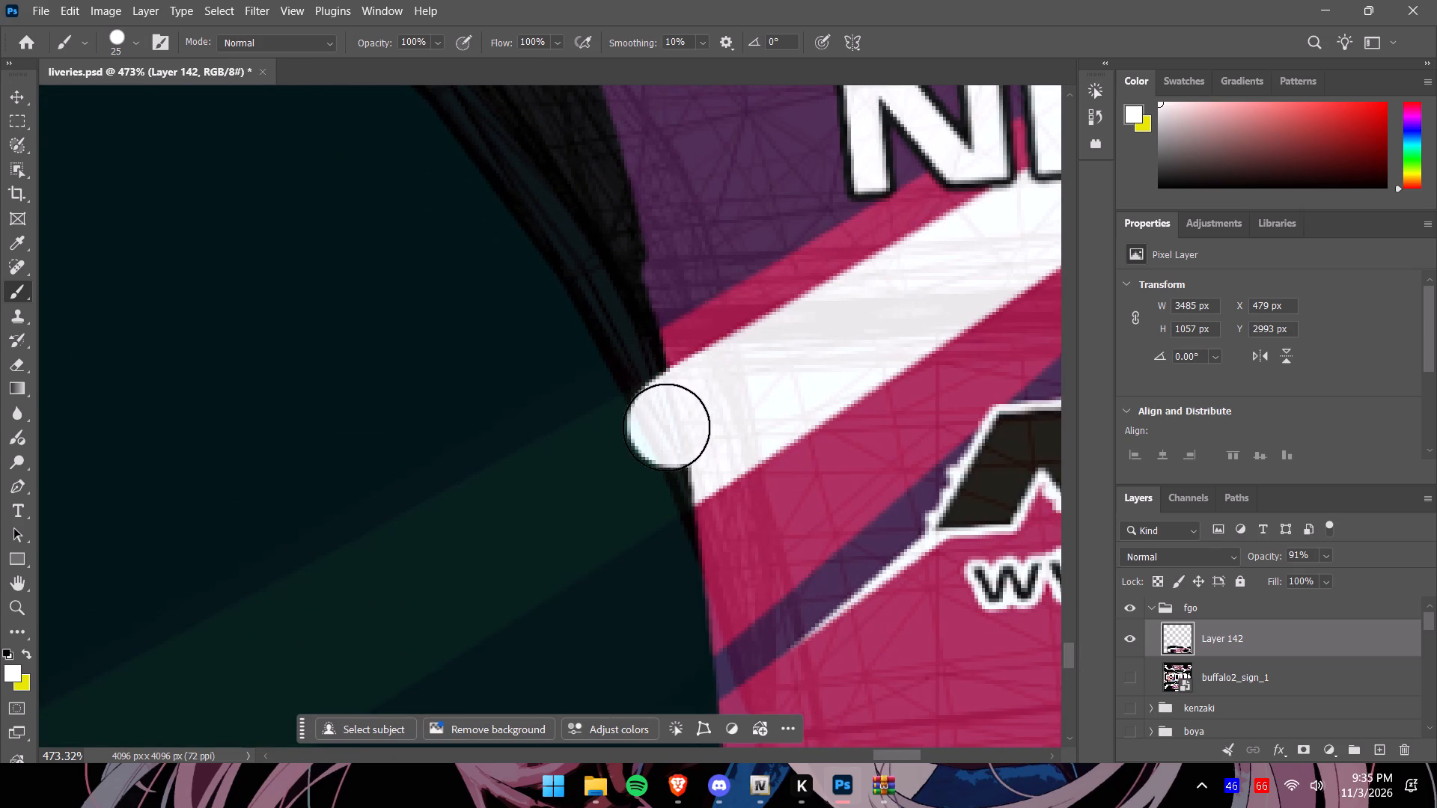
drag(666, 427, 632, 454)
drag(686, 457, 628, 491)
Set the opacity of Layer 142 to 100%.
alt+scroll(637, 467, down, 9)
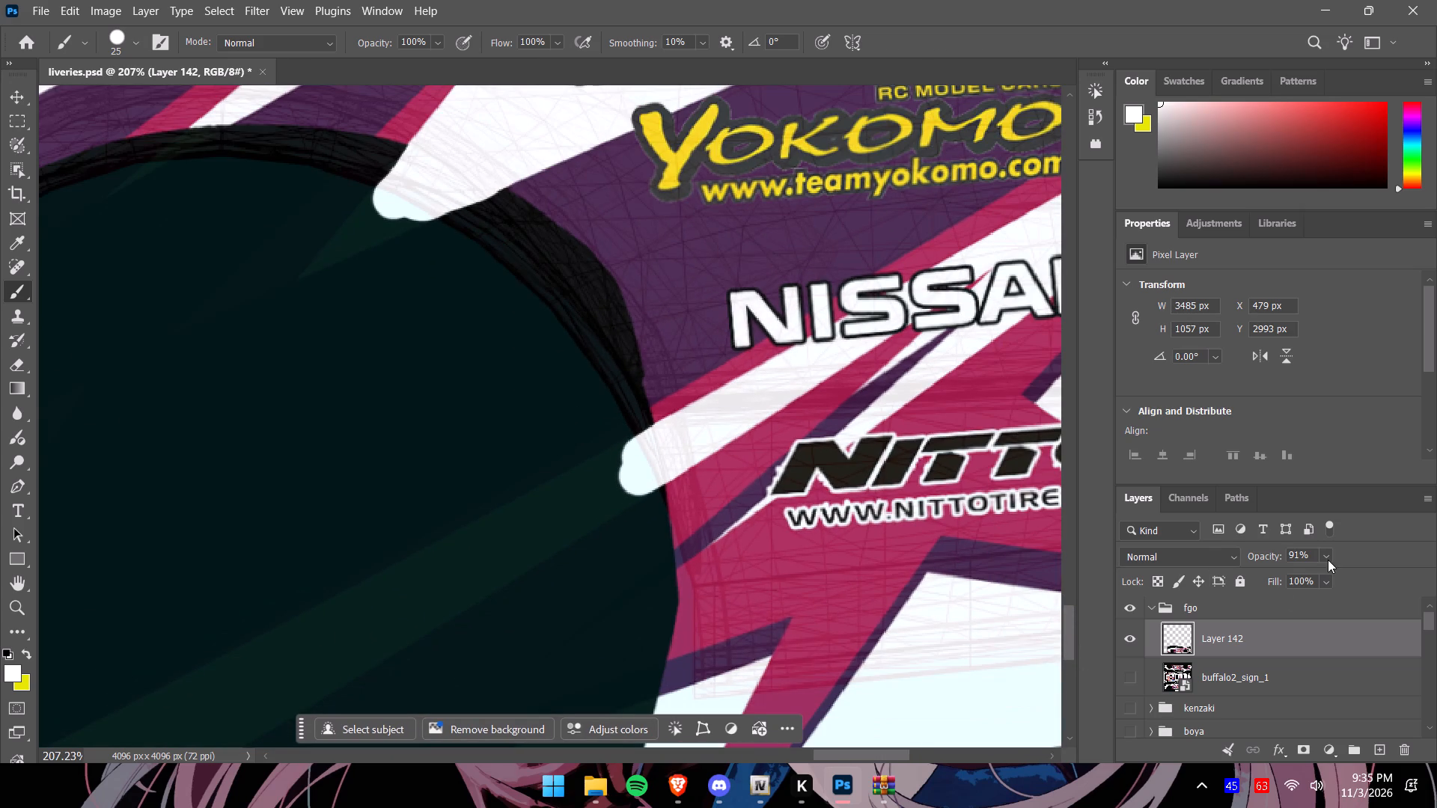
click(1329, 557)
drag(1343, 578, 1364, 581)
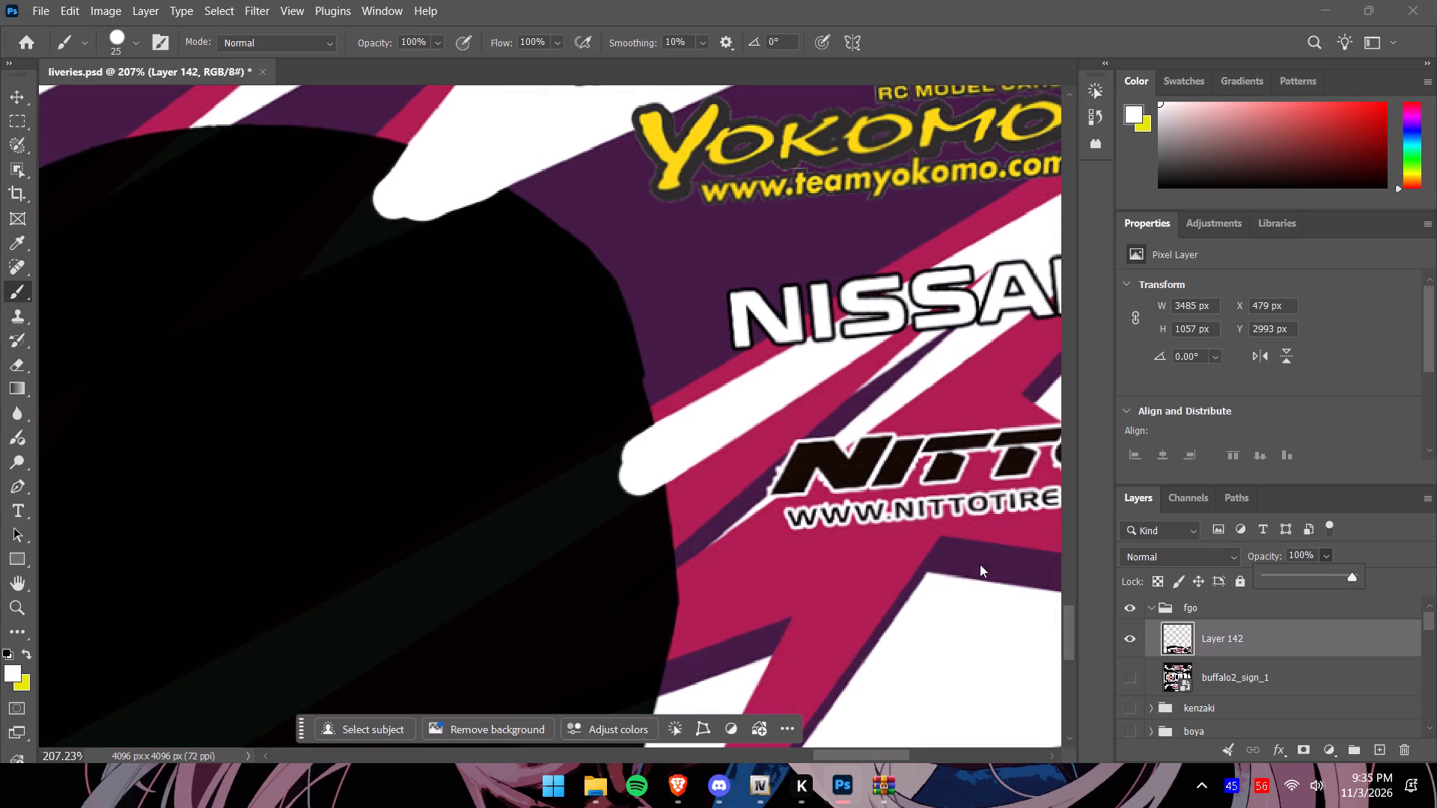
Sample the livery's crimson and extend the crimson band beneath the white NISSAN stripe past the wheel-arch edge.
alt+click(707, 498)
alt+scroll(677, 524, up, 8)
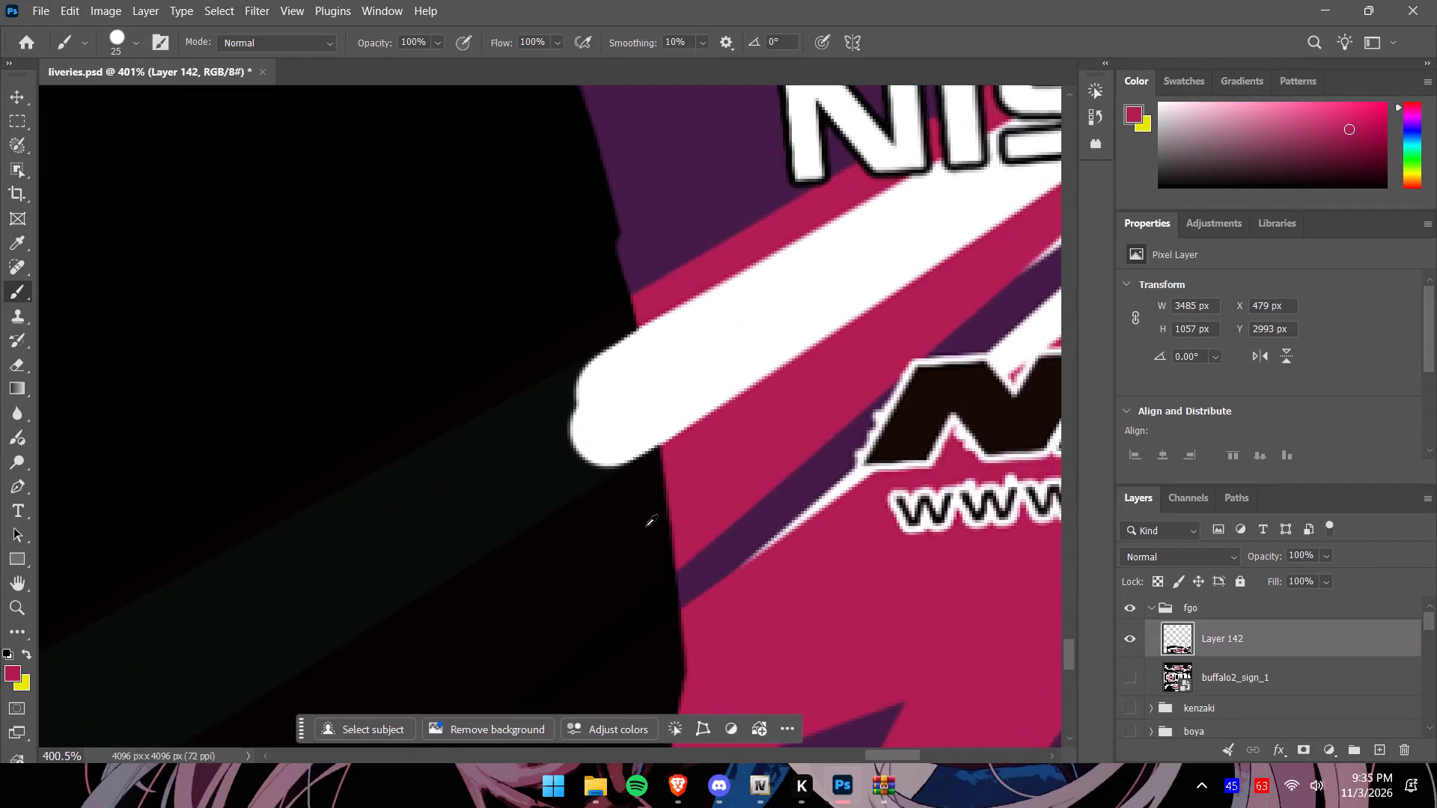
alt+scroll(646, 526, up, 2)
drag(691, 462, 665, 483)
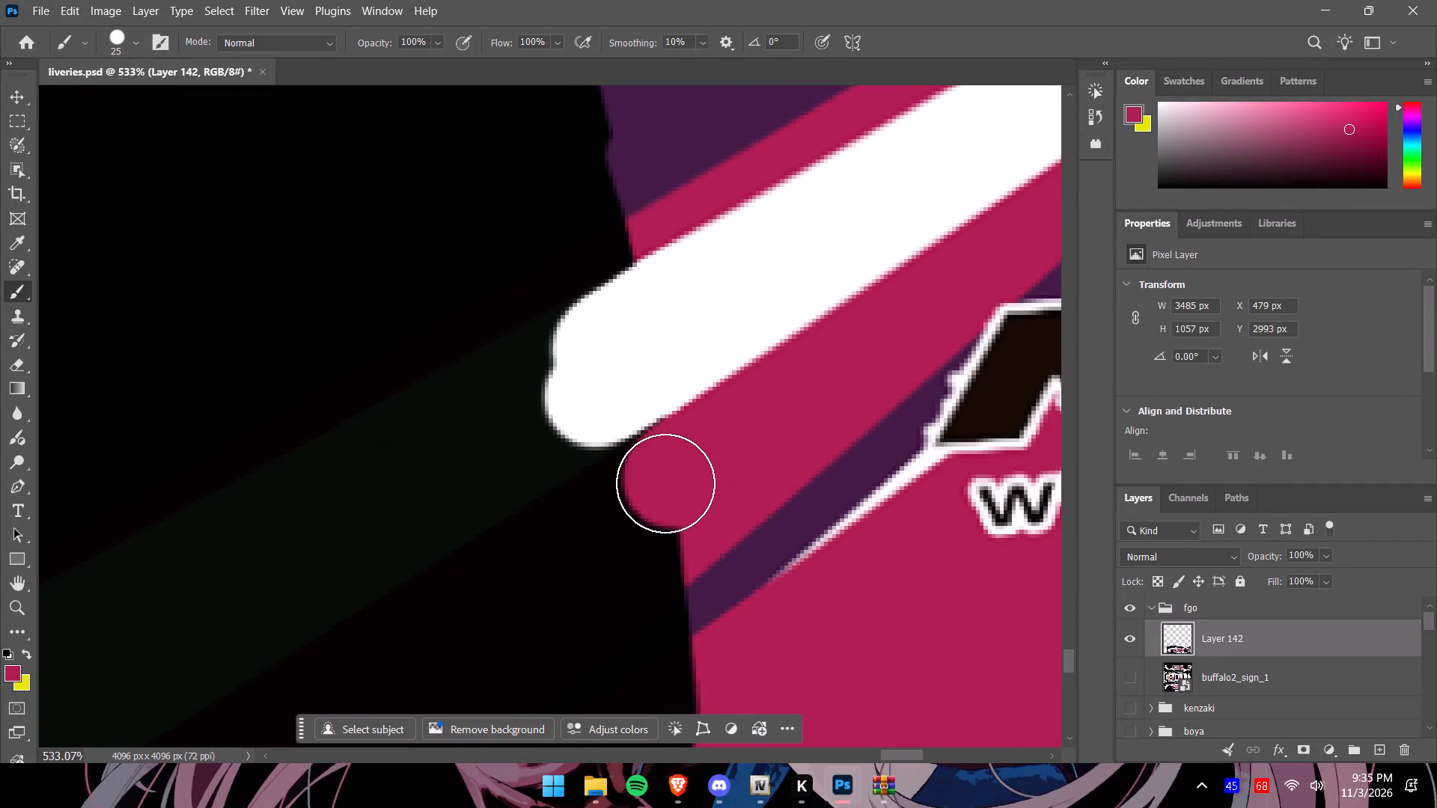
drag(665, 483, 632, 504)
drag(669, 472, 633, 500)
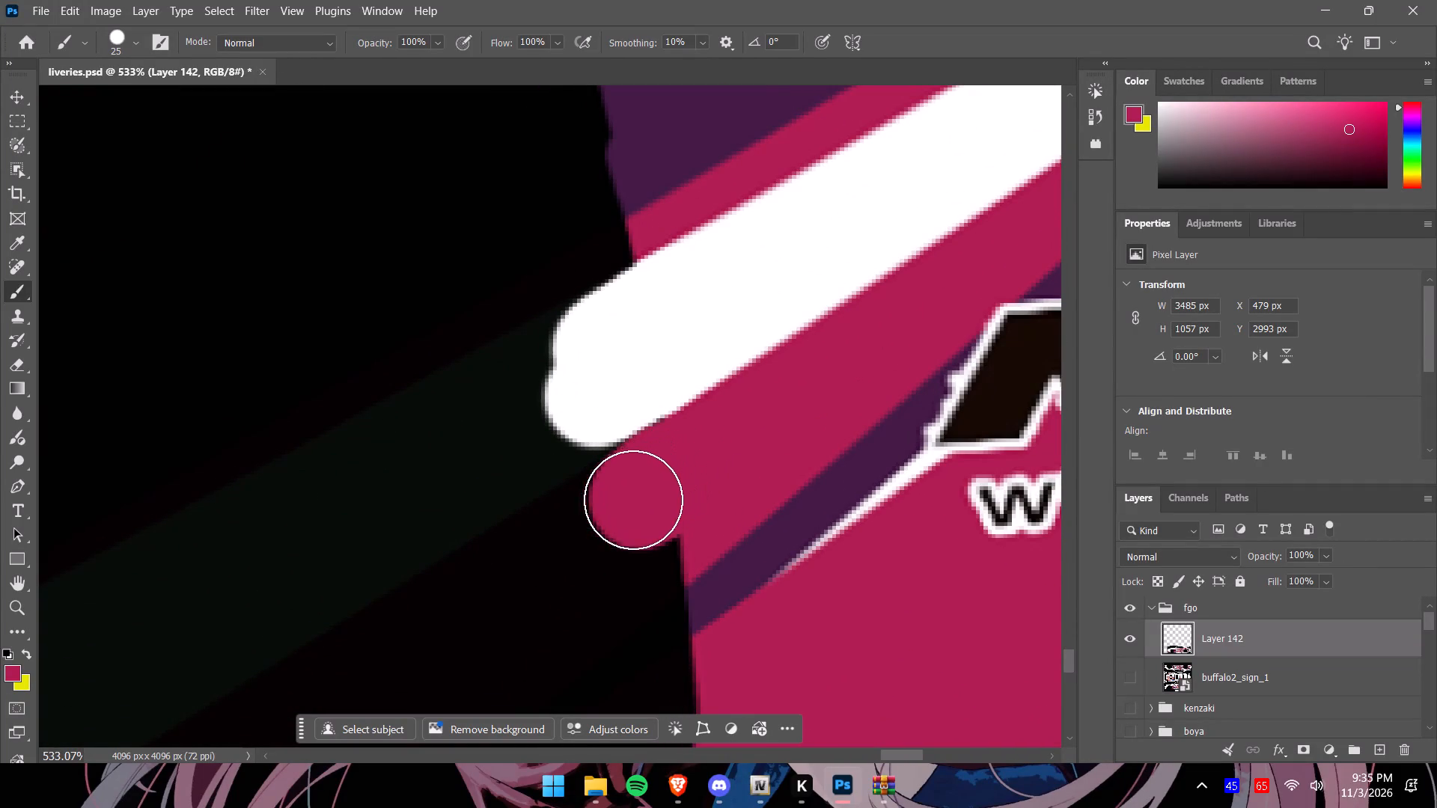
drag(633, 500, 626, 507)
drag(674, 496, 620, 559)
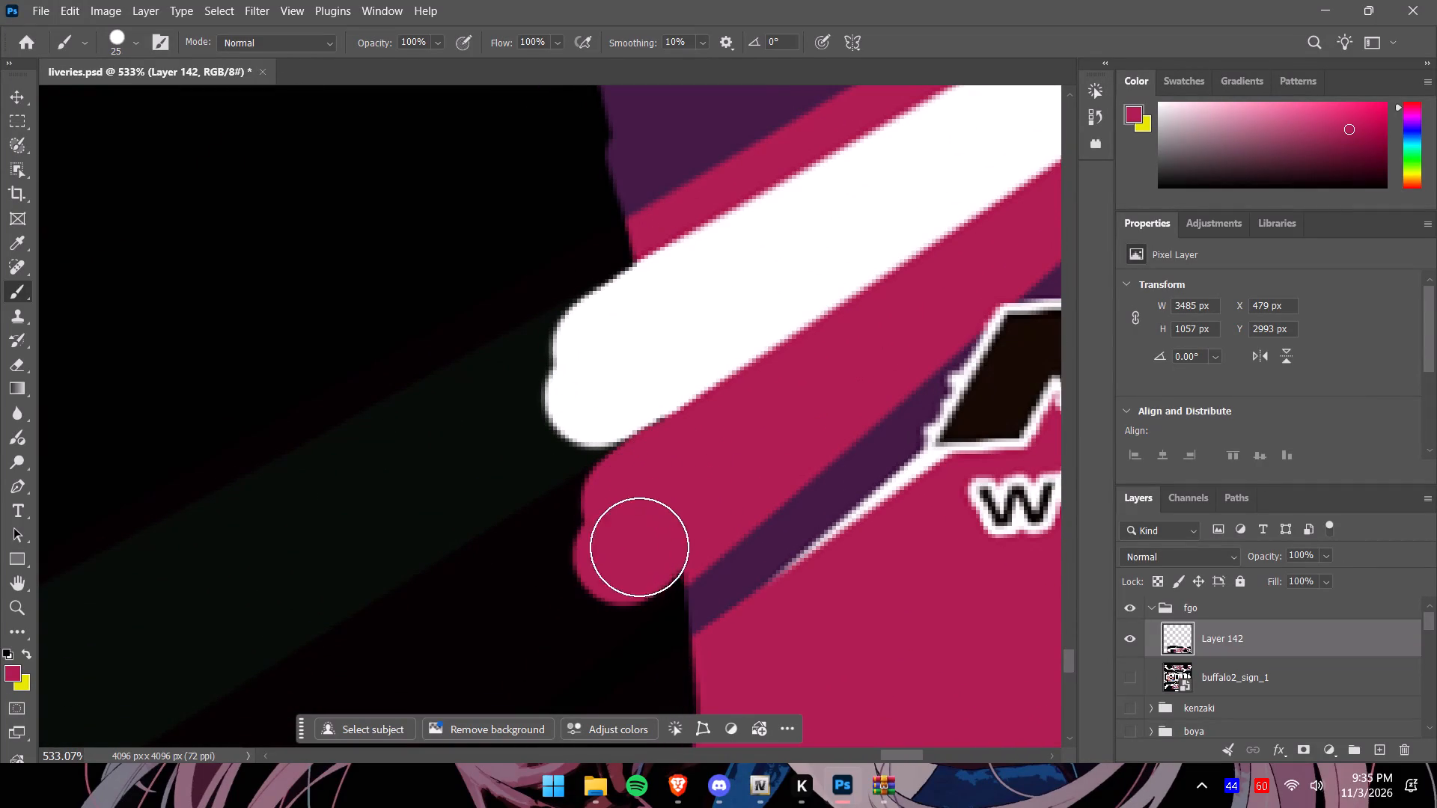
drag(657, 538, 611, 568)
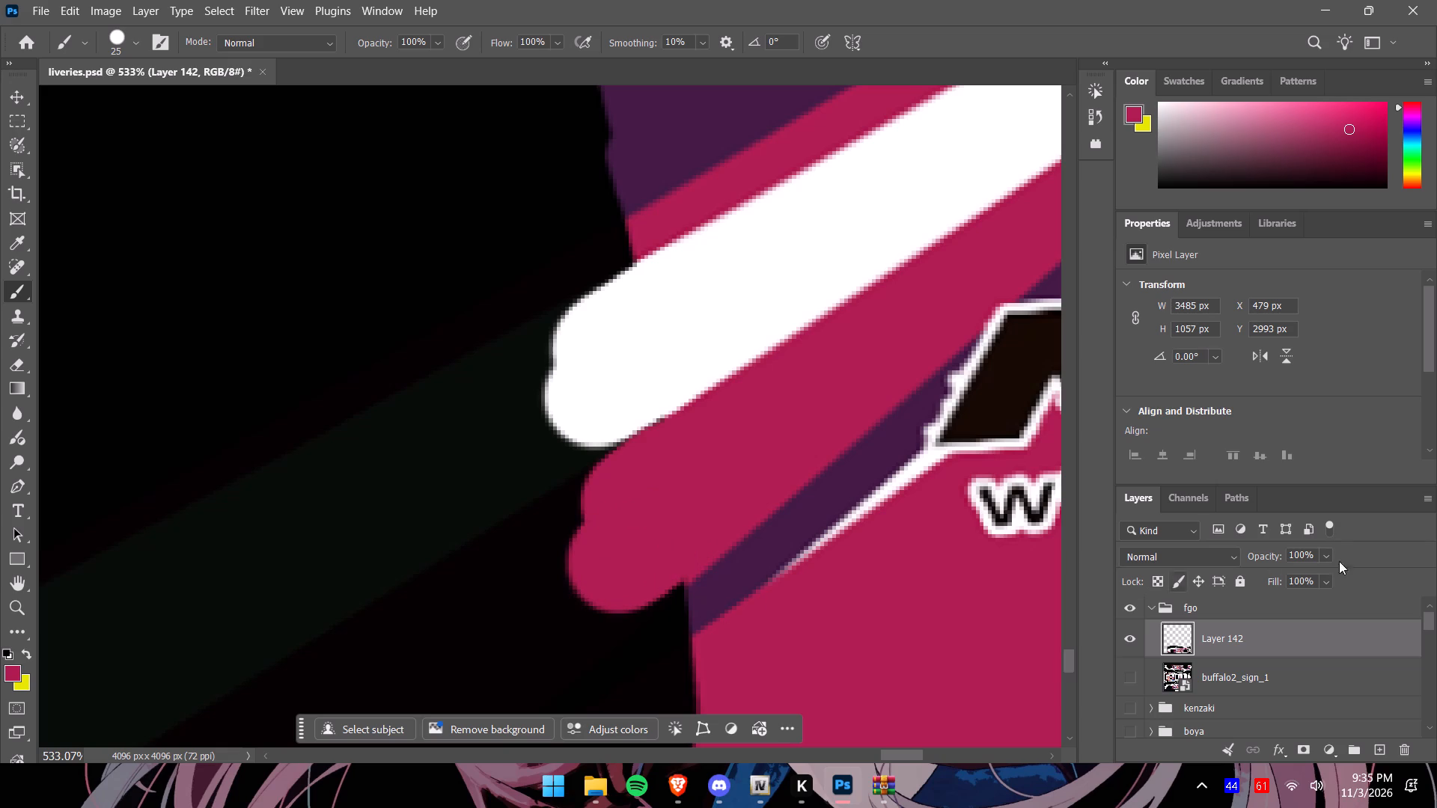
Lower Layer 142's opacity to 85% to check the paint against the template, and return it to 100%.
click(1330, 555)
drag(1346, 577, 1333, 578)
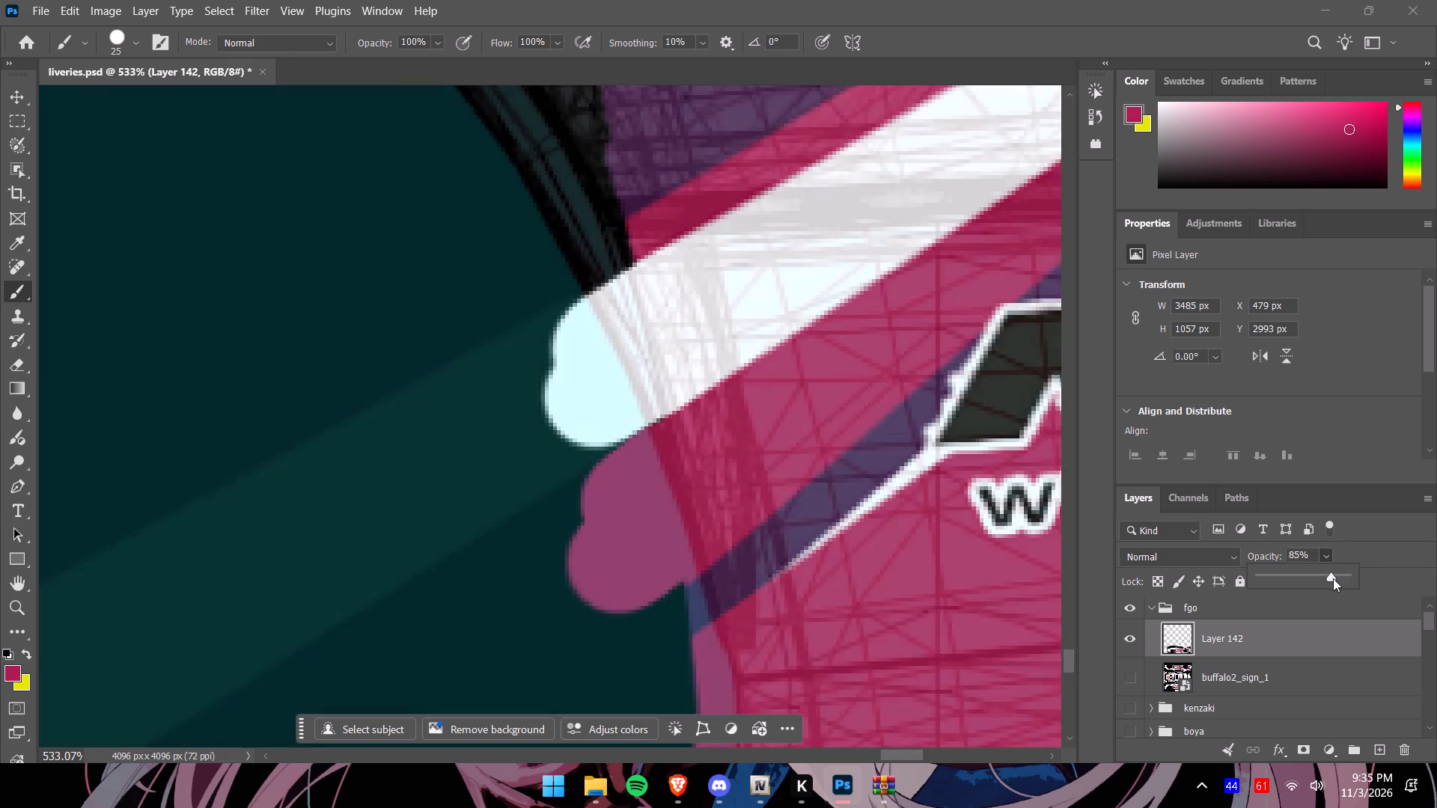
drag(1333, 578, 1365, 581)
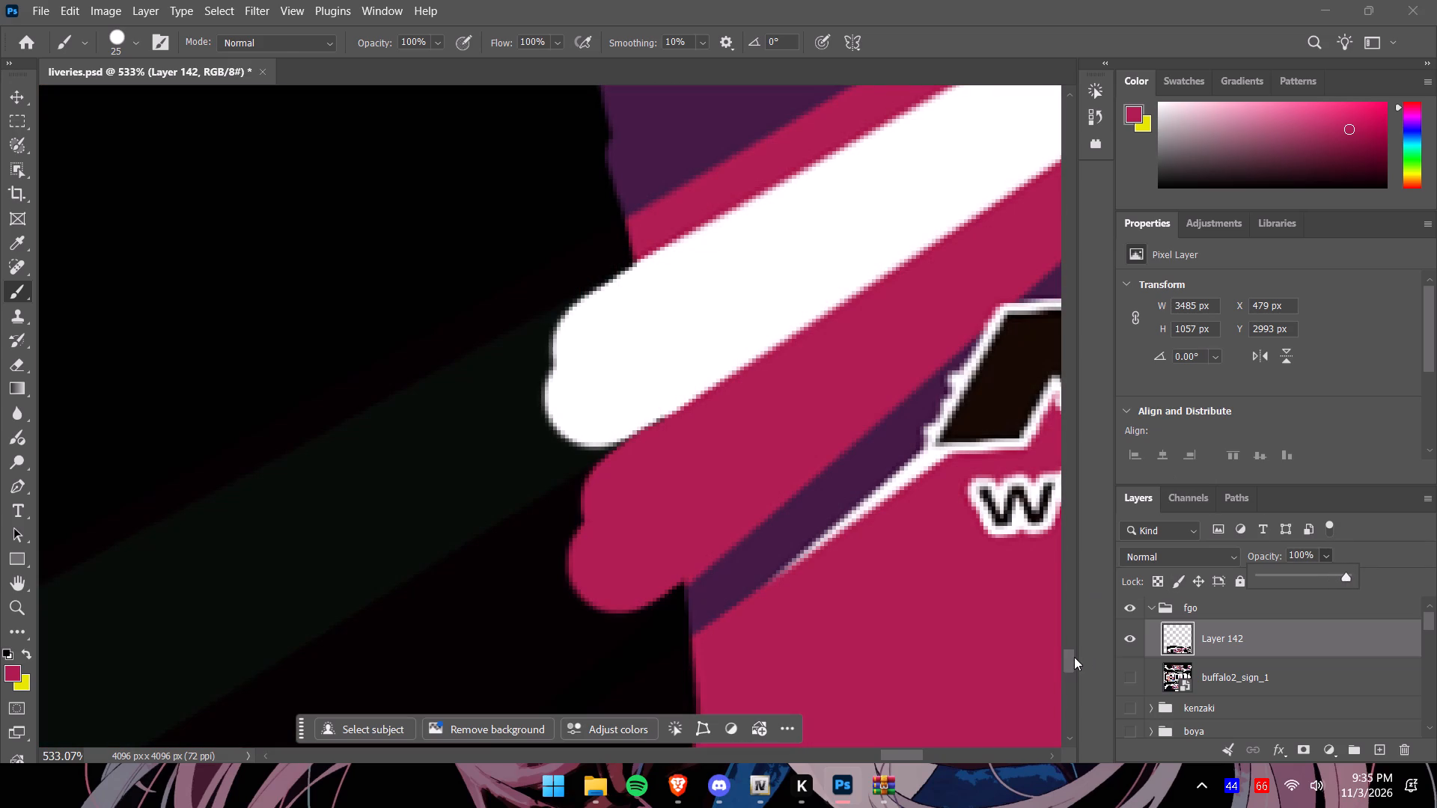
Sample the dark purple and paint it over the wheel-arch rim between the white MADNESS stripe and the stripes below NISSAN.
drag(1074, 657, 1073, 637)
alt+click(450, 242)
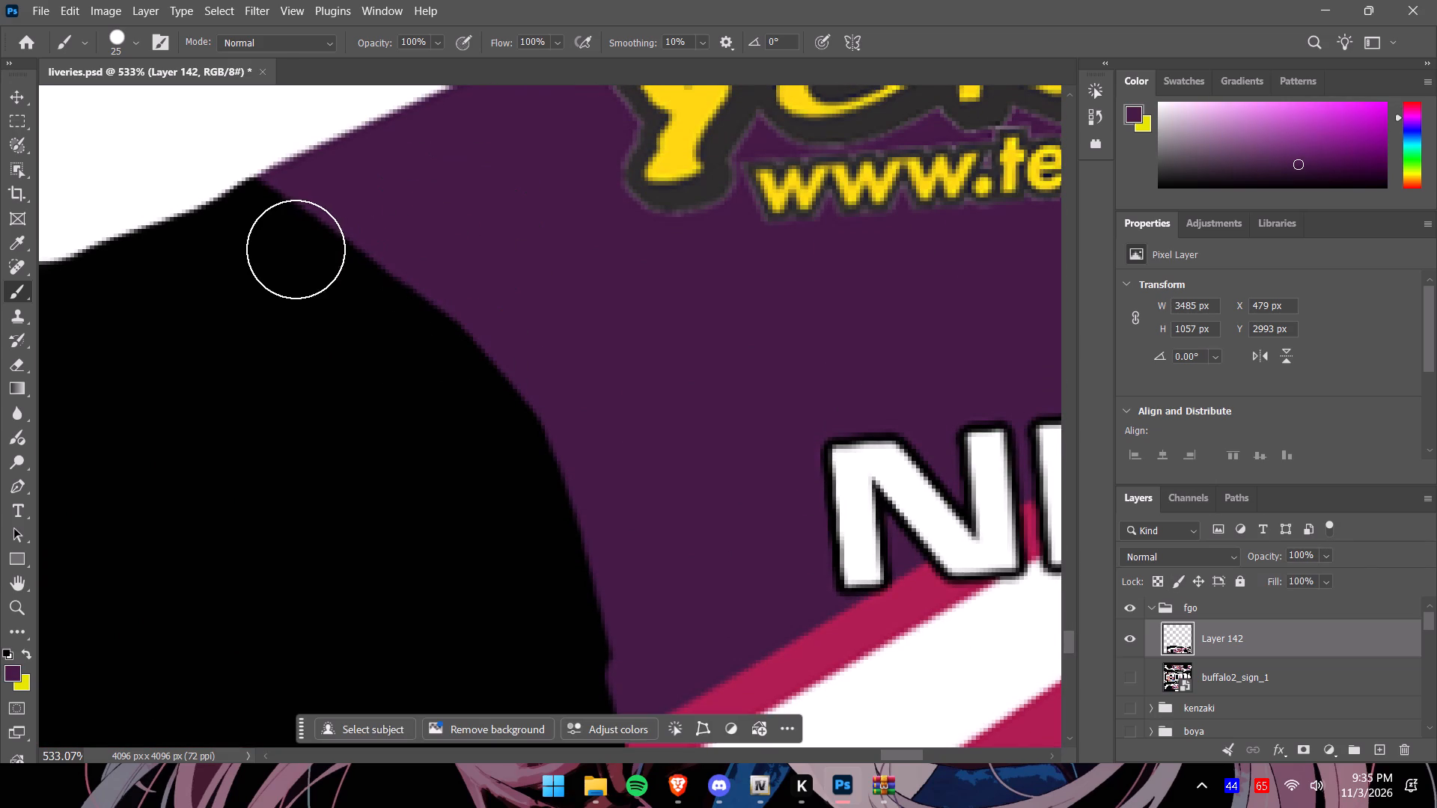
drag(281, 224, 302, 249)
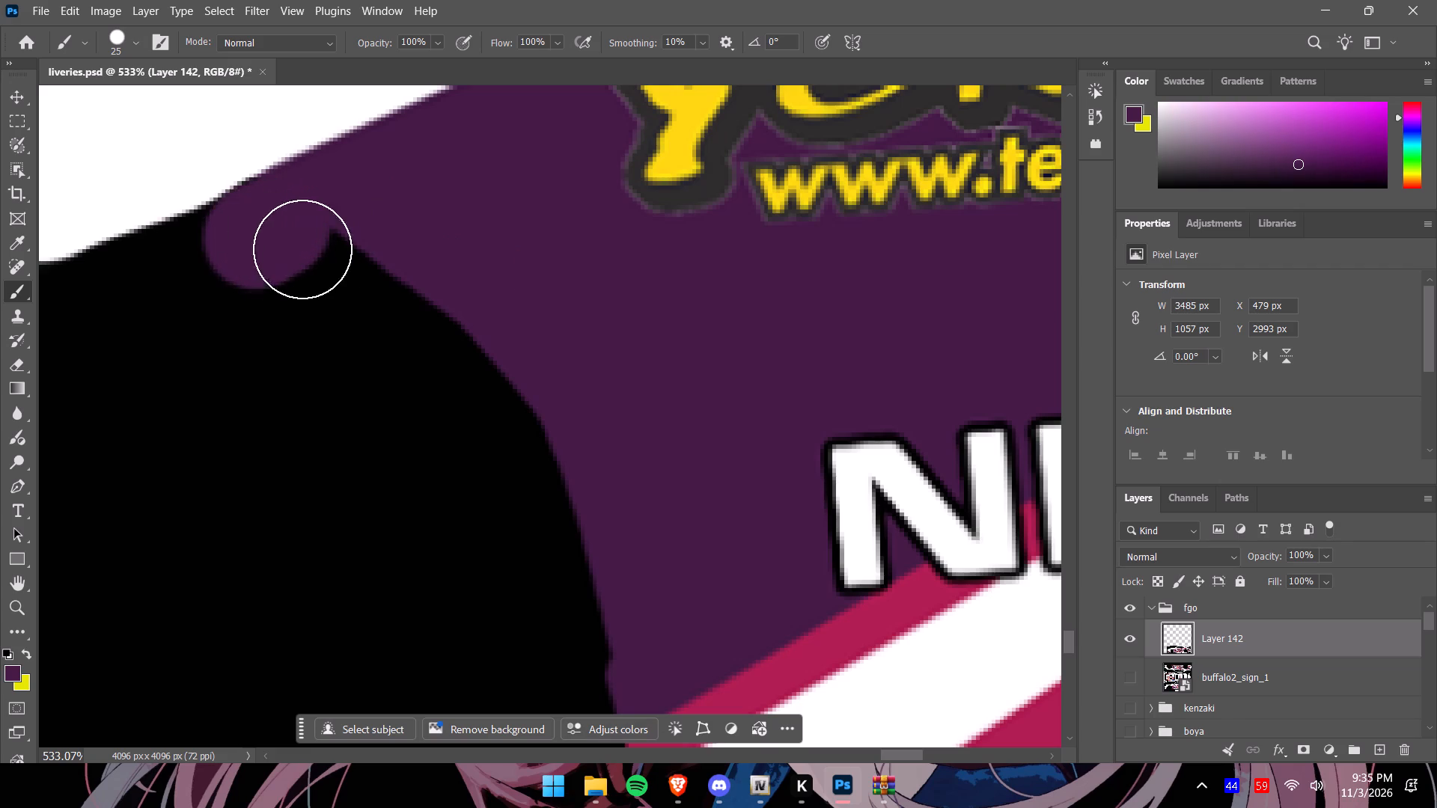
drag(302, 249, 504, 423)
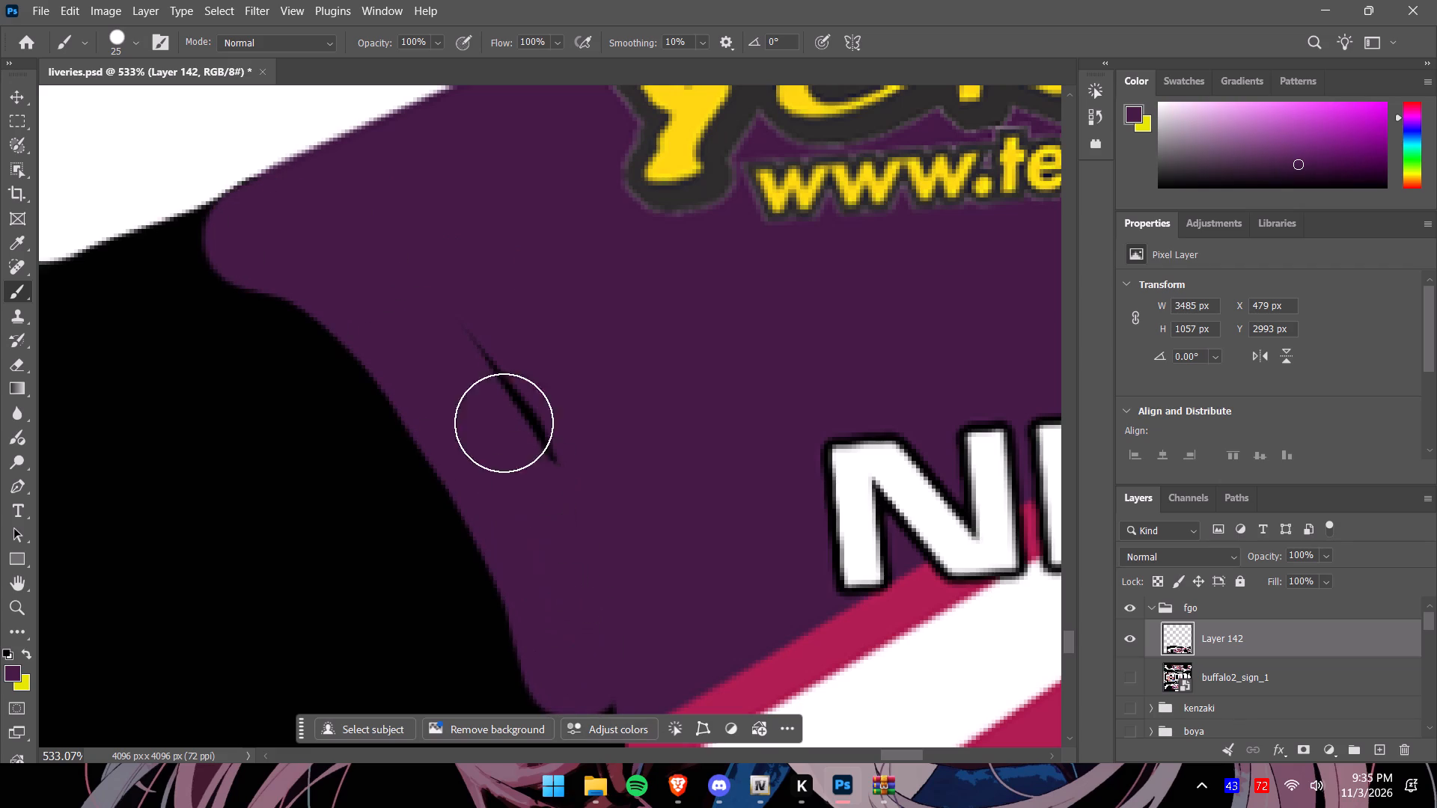
drag(504, 423, 448, 331)
click(1066, 638)
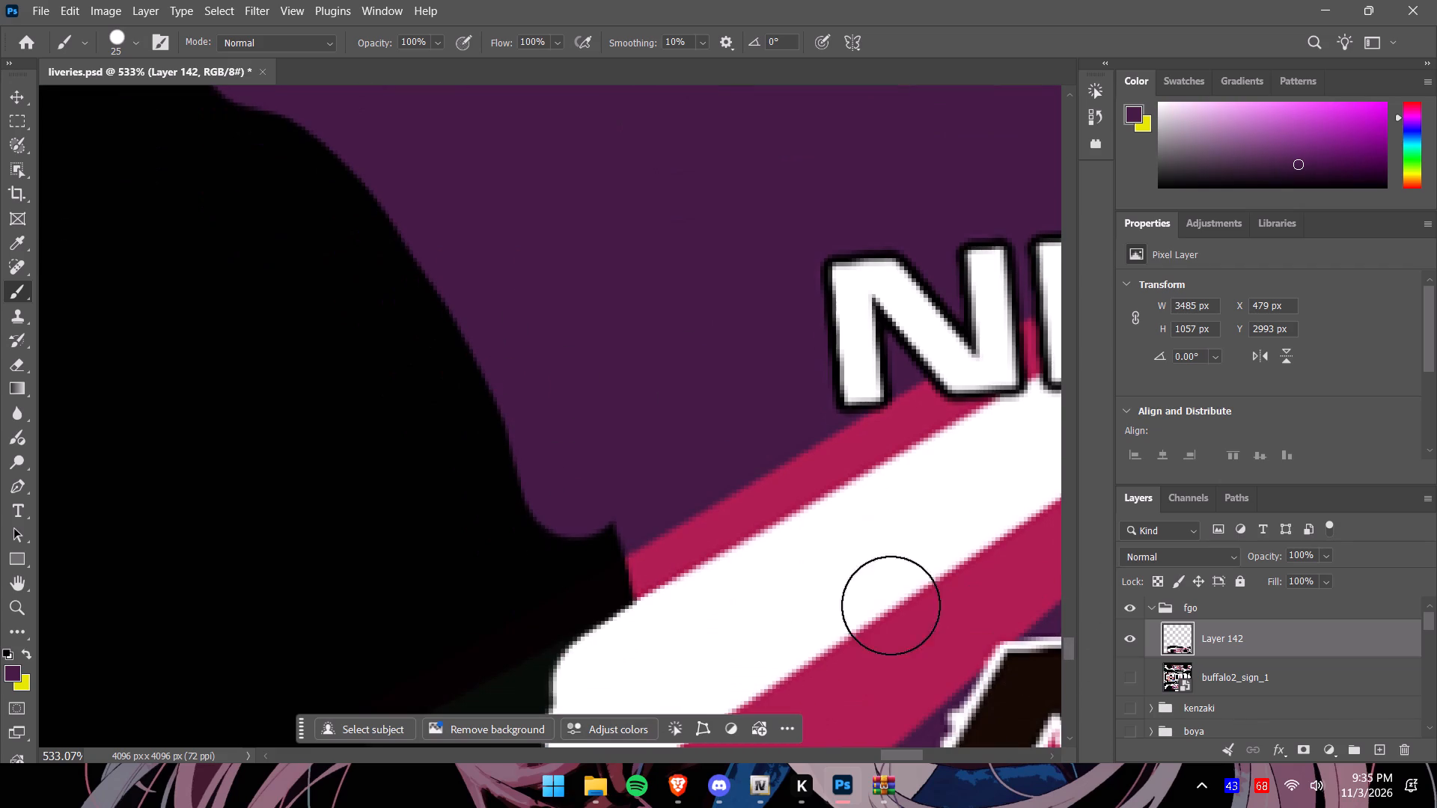
drag(614, 496, 565, 517)
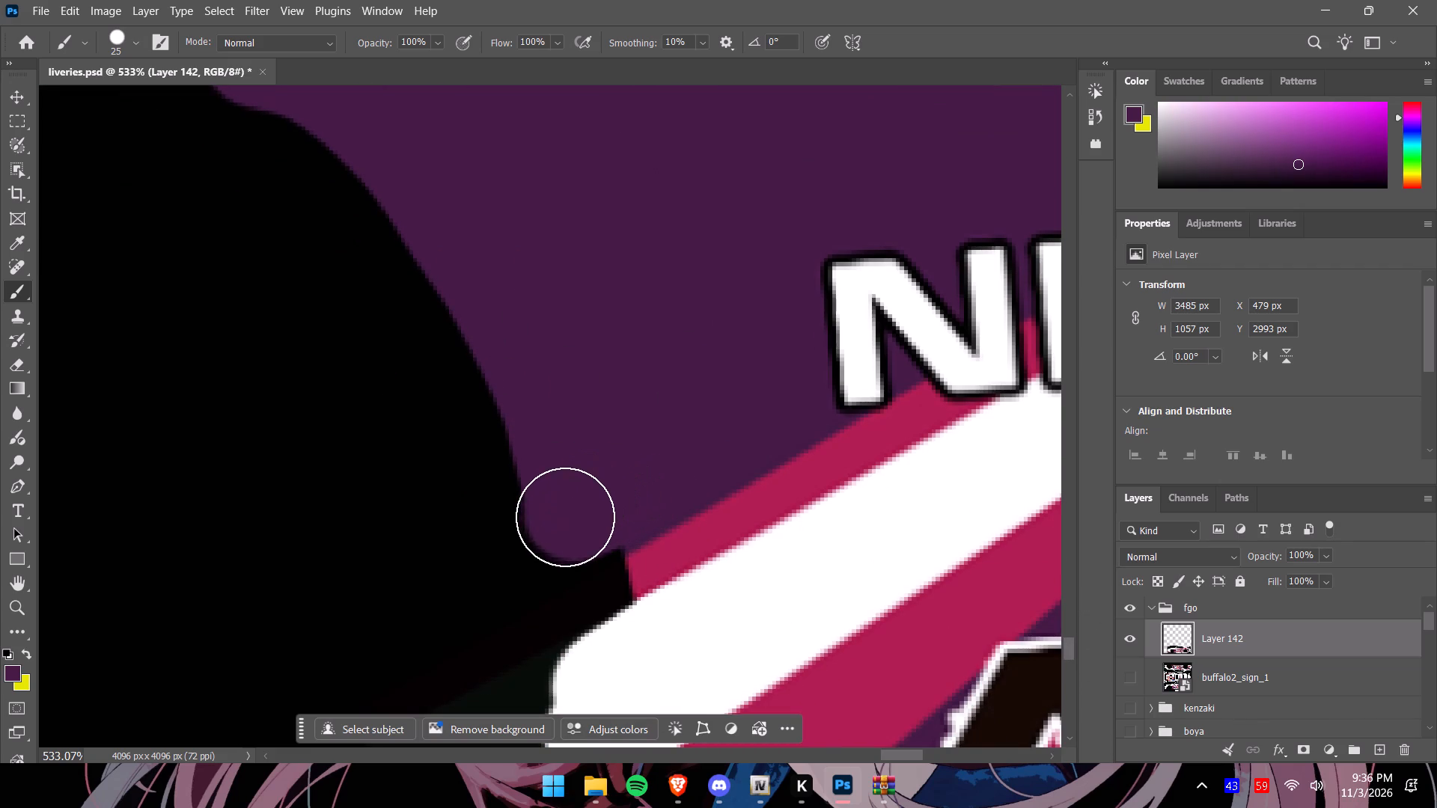
drag(565, 517, 567, 517)
drag(597, 504, 569, 521)
drag(588, 515, 532, 537)
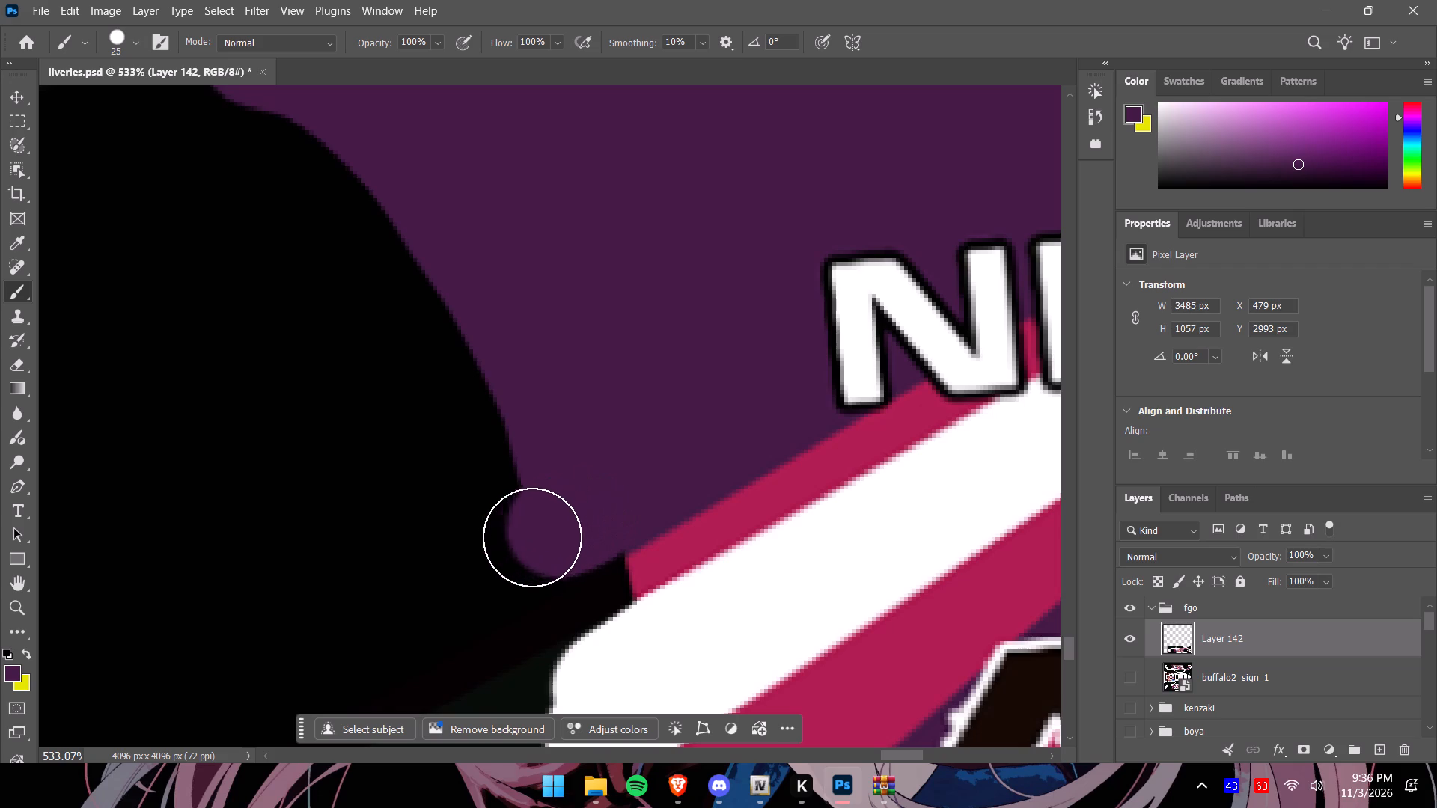
drag(532, 537, 530, 535)
drag(544, 475, 519, 502)
With sampled crimson and an 8 px brush, extend the thin crimson stripe above the white NISSAN stripe over the wheel-arch rim.
alt+click(678, 558)
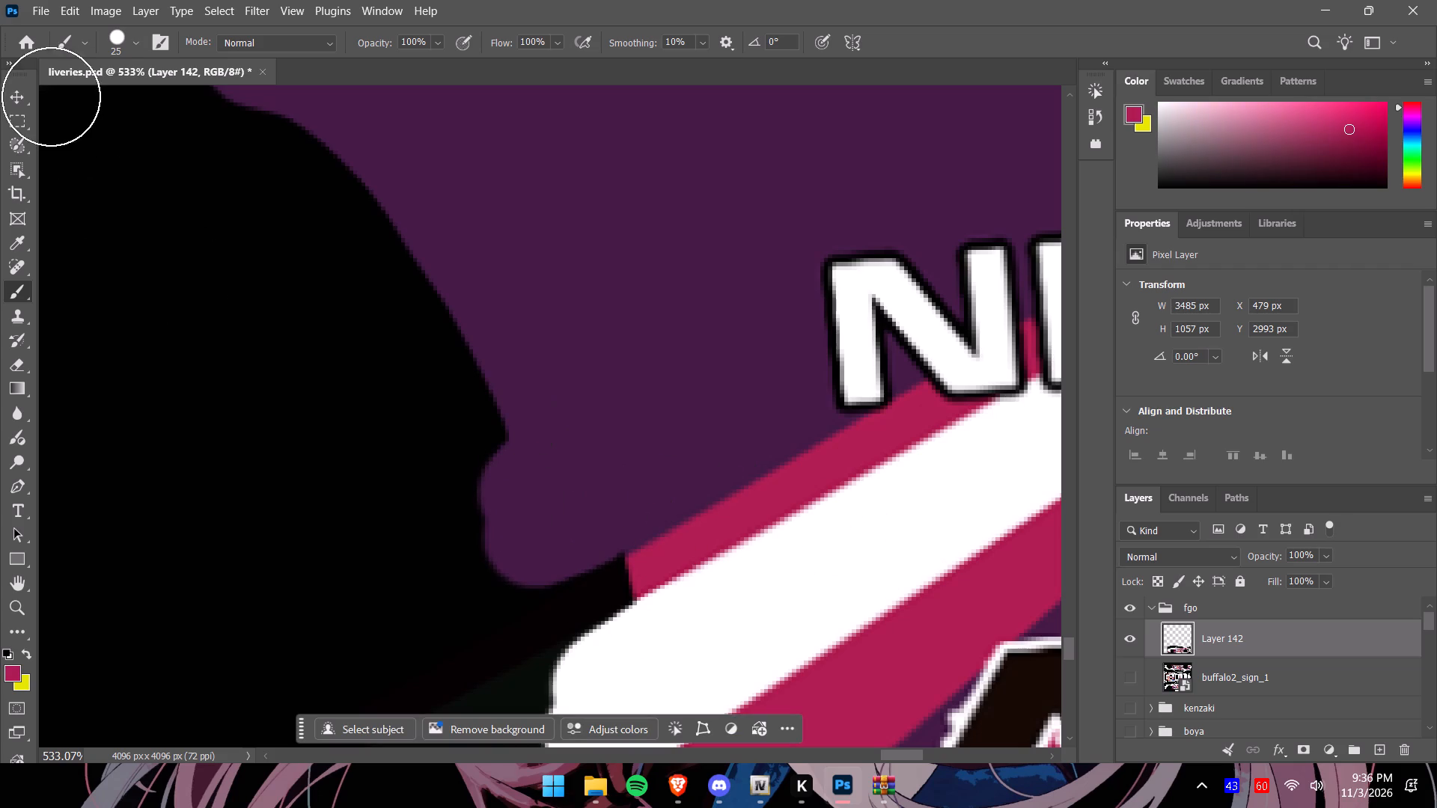
click(132, 41)
drag(201, 76, 123, 79)
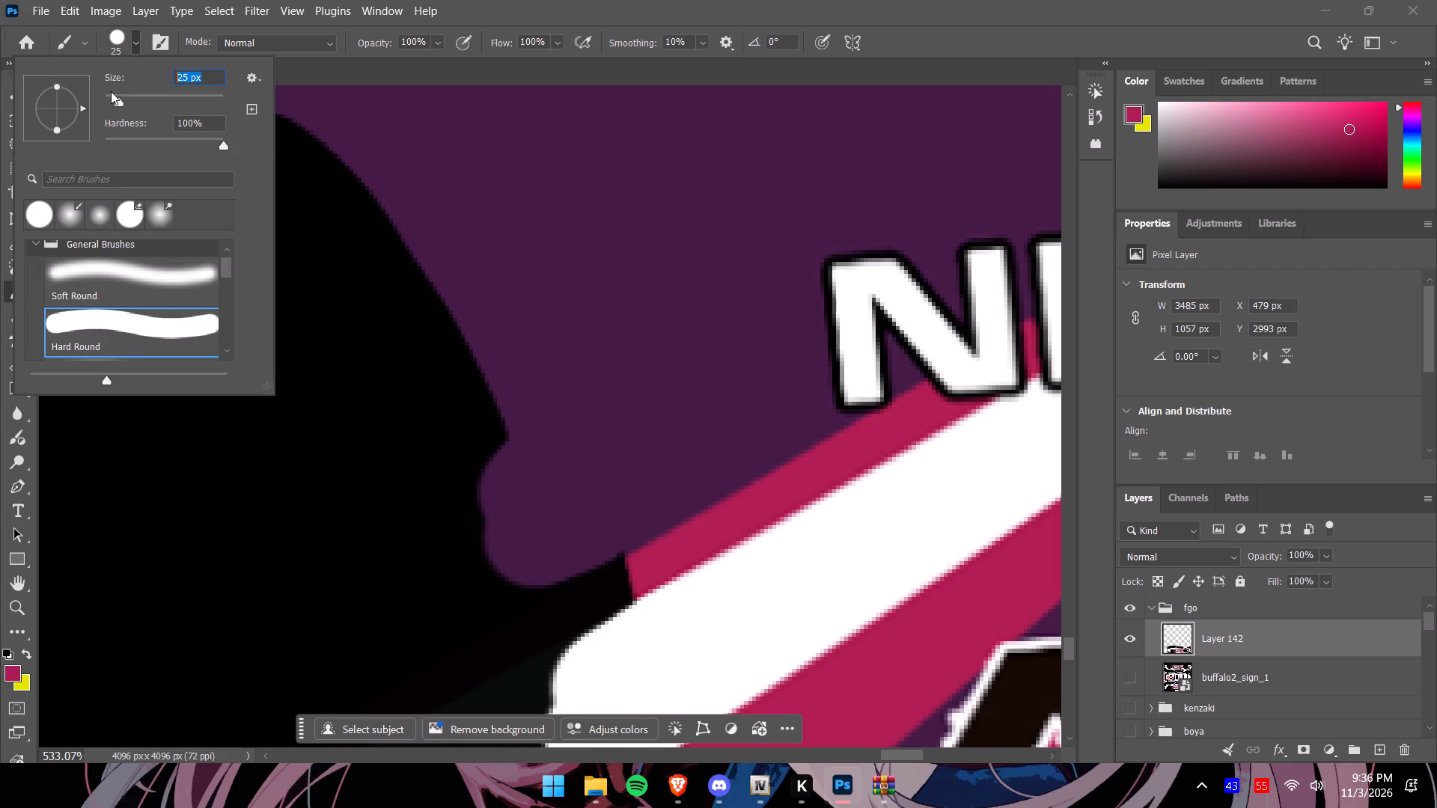
key(8)
click(135, 48)
drag(633, 575, 632, 575)
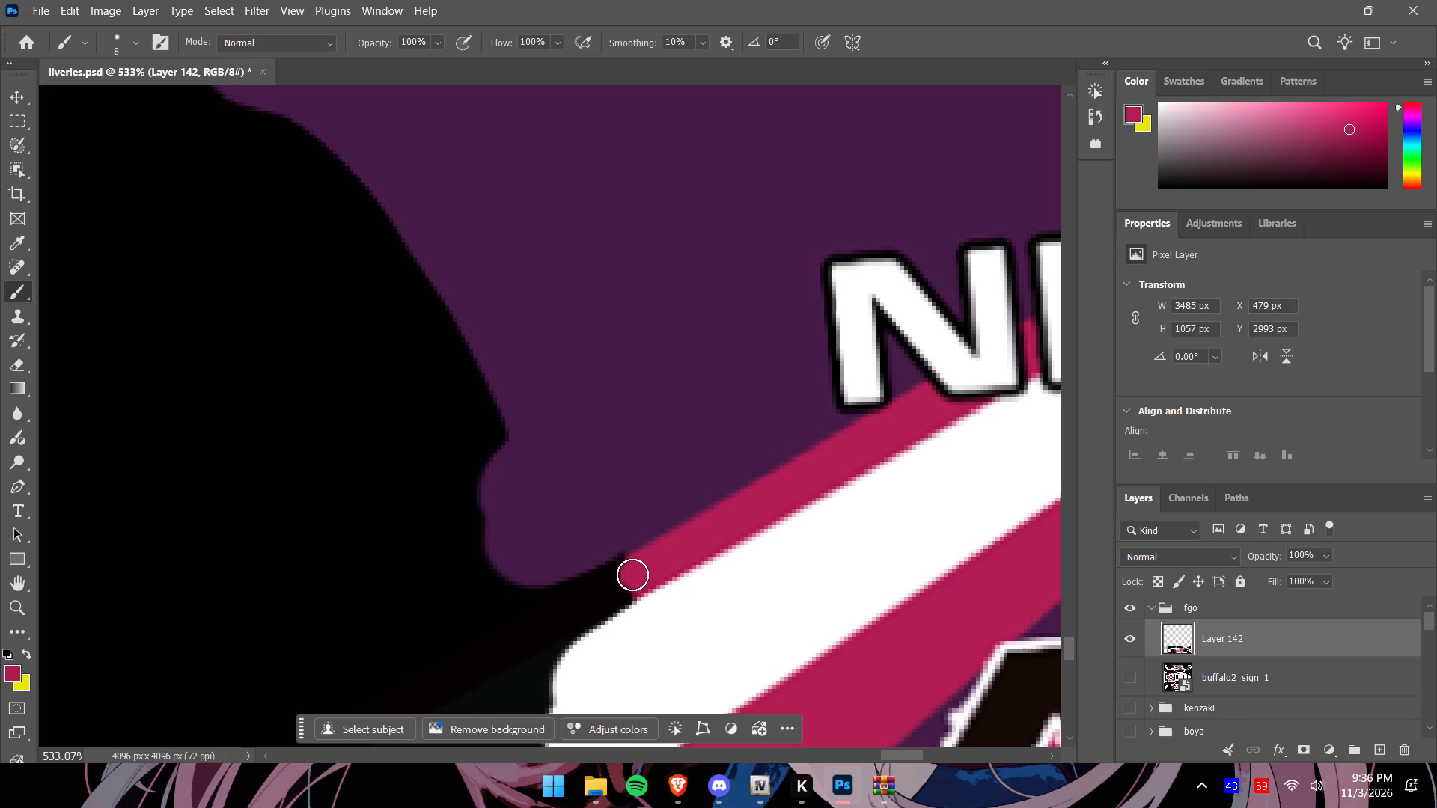
drag(632, 575, 543, 619)
drag(629, 578, 614, 585)
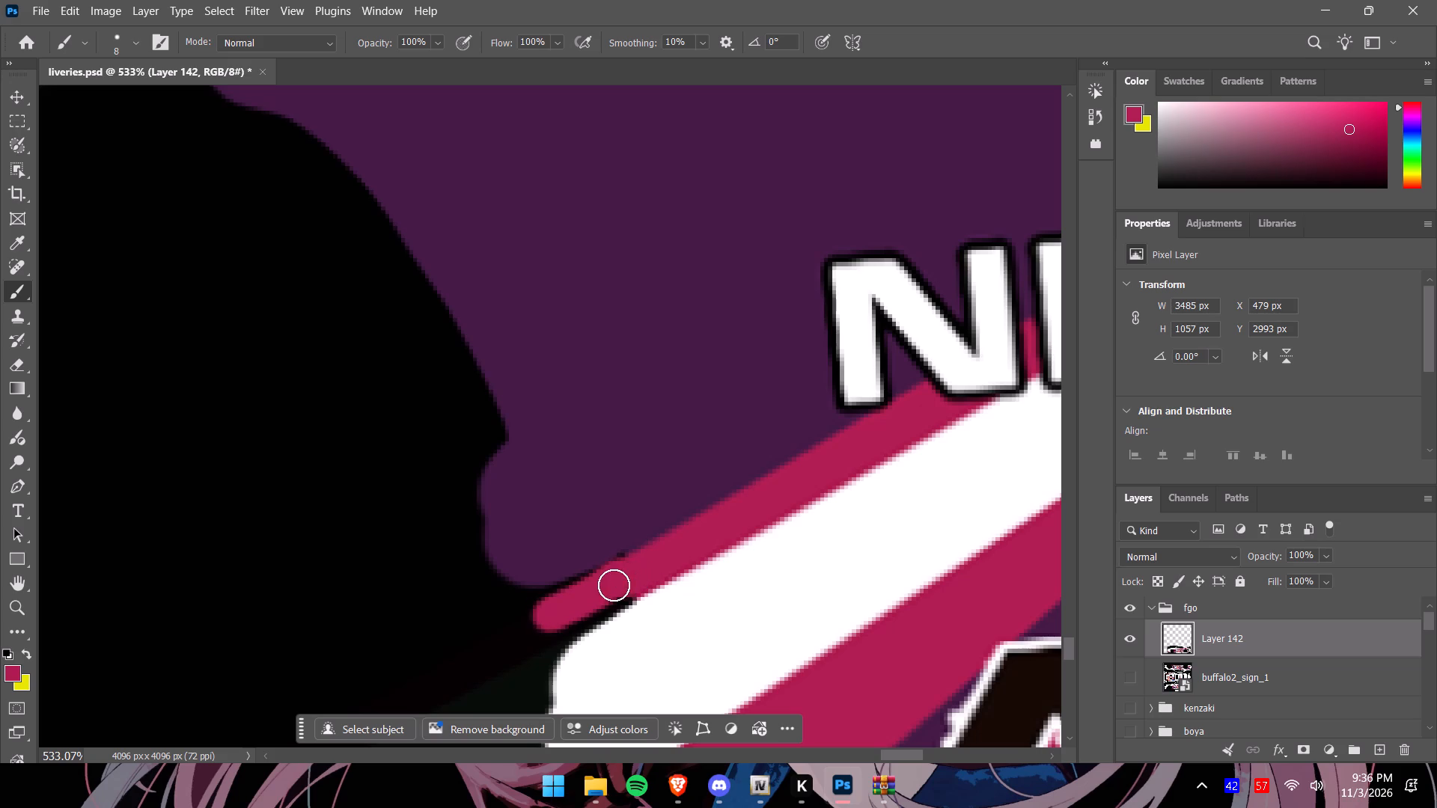
drag(614, 585, 549, 633)
drag(630, 586, 620, 592)
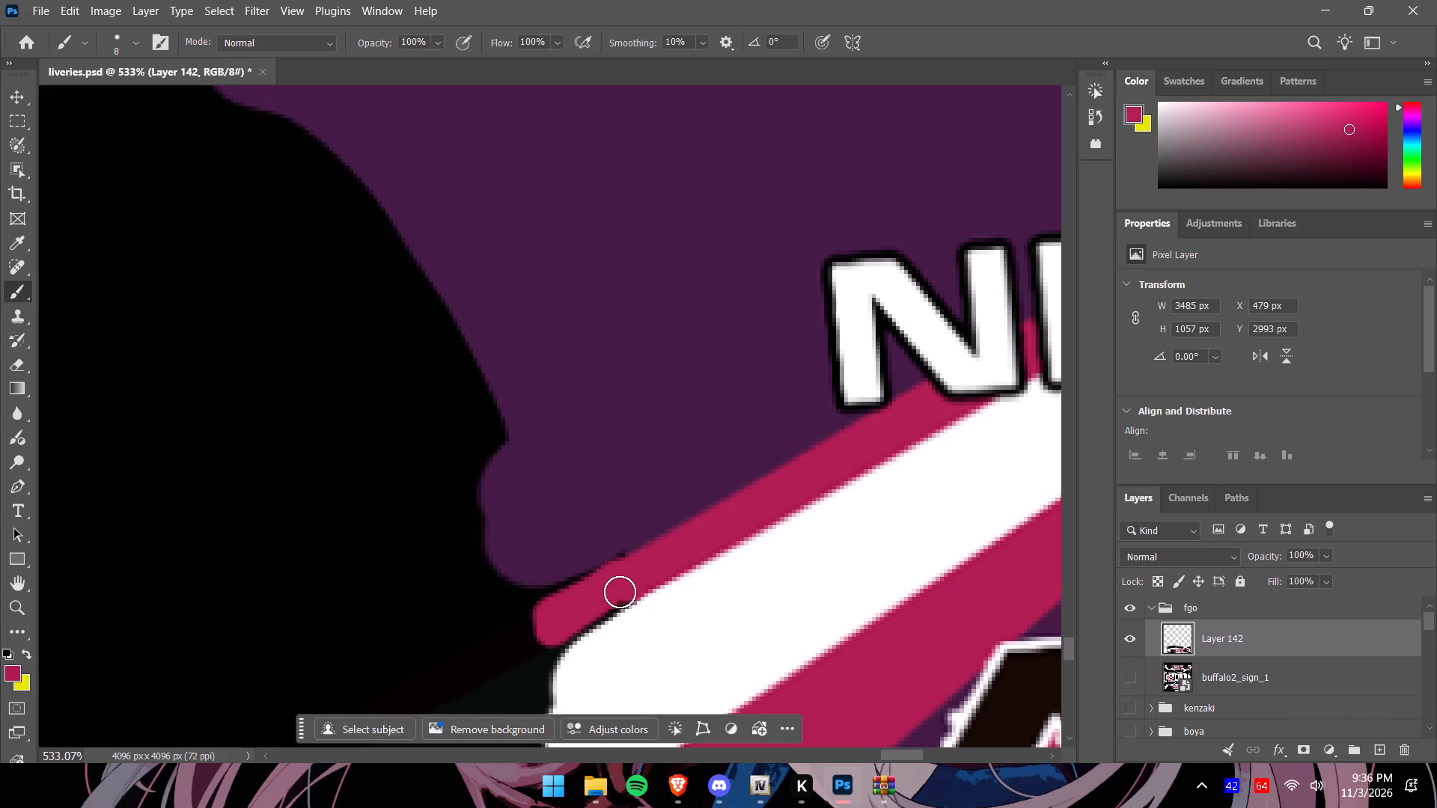
drag(620, 592, 552, 625)
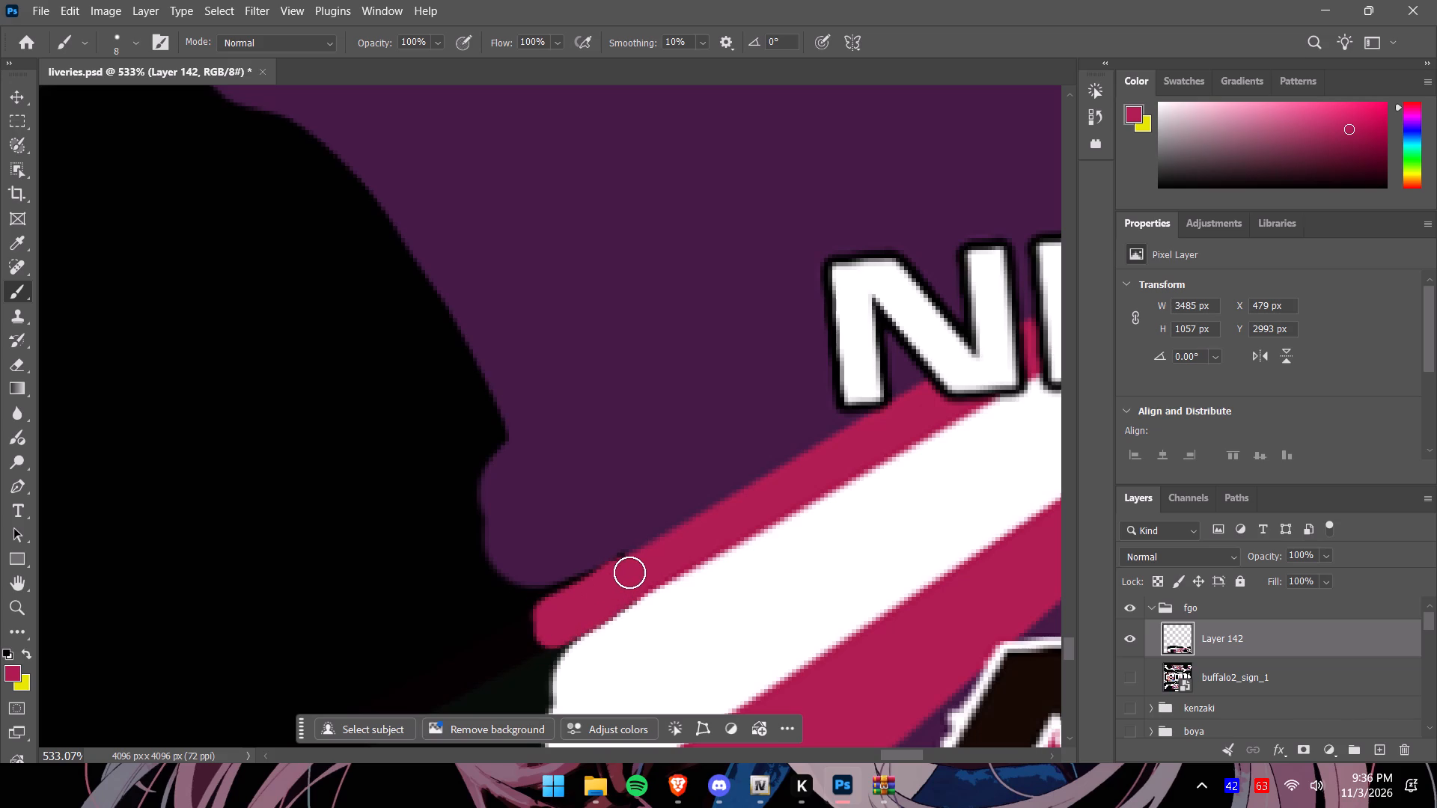
drag(632, 569, 585, 599)
drag(635, 572, 621, 573)
drag(621, 573, 620, 576)
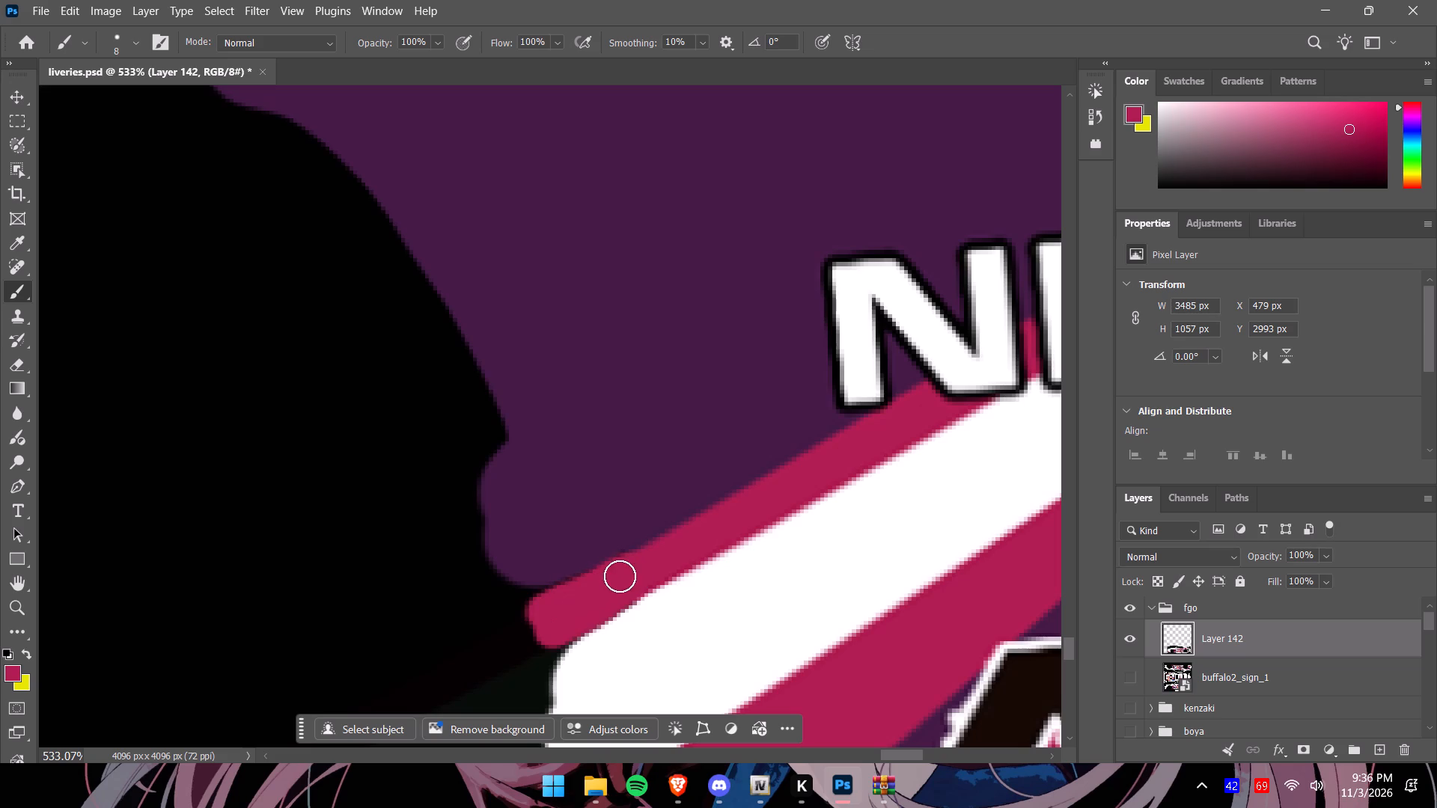
drag(620, 576, 661, 560)
Extend the crimson stripe over the wheel-arch rim, filling it flush against the wide white stripe above the YOKOMO logo.
alt+scroll(581, 575, down, 4)
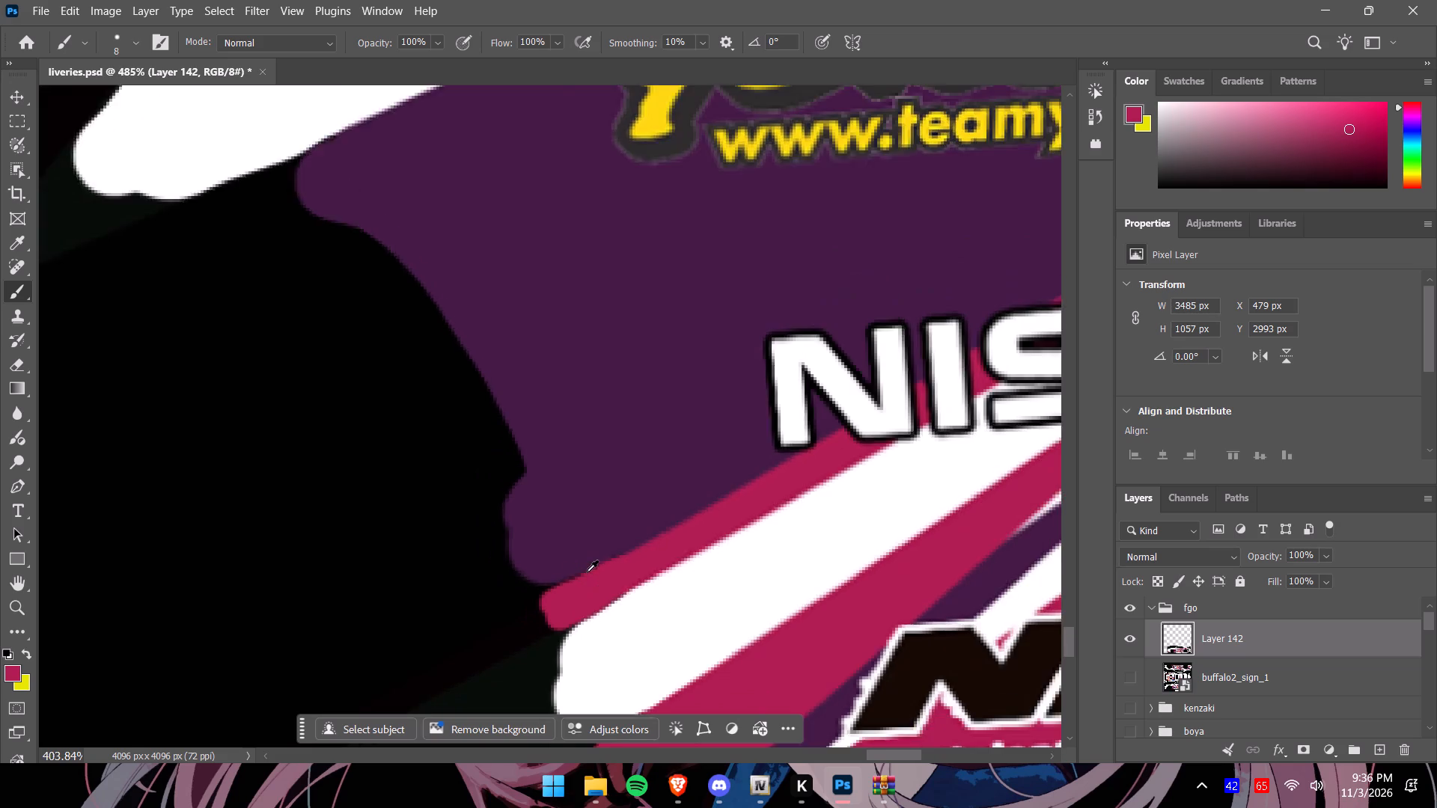
alt+scroll(590, 564, down, 2)
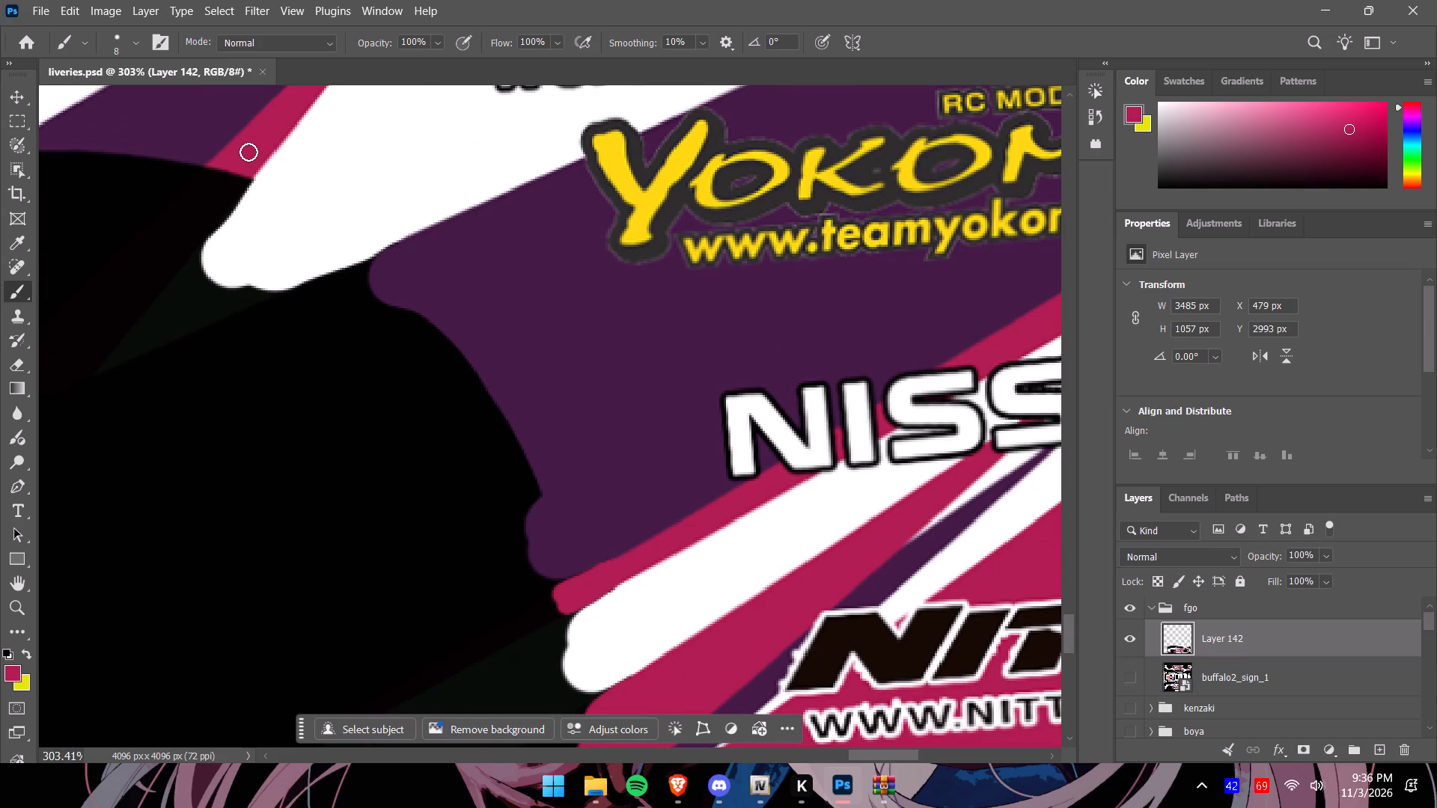
alt+scroll(202, 143, up, 13)
drag(239, 203, 238, 204)
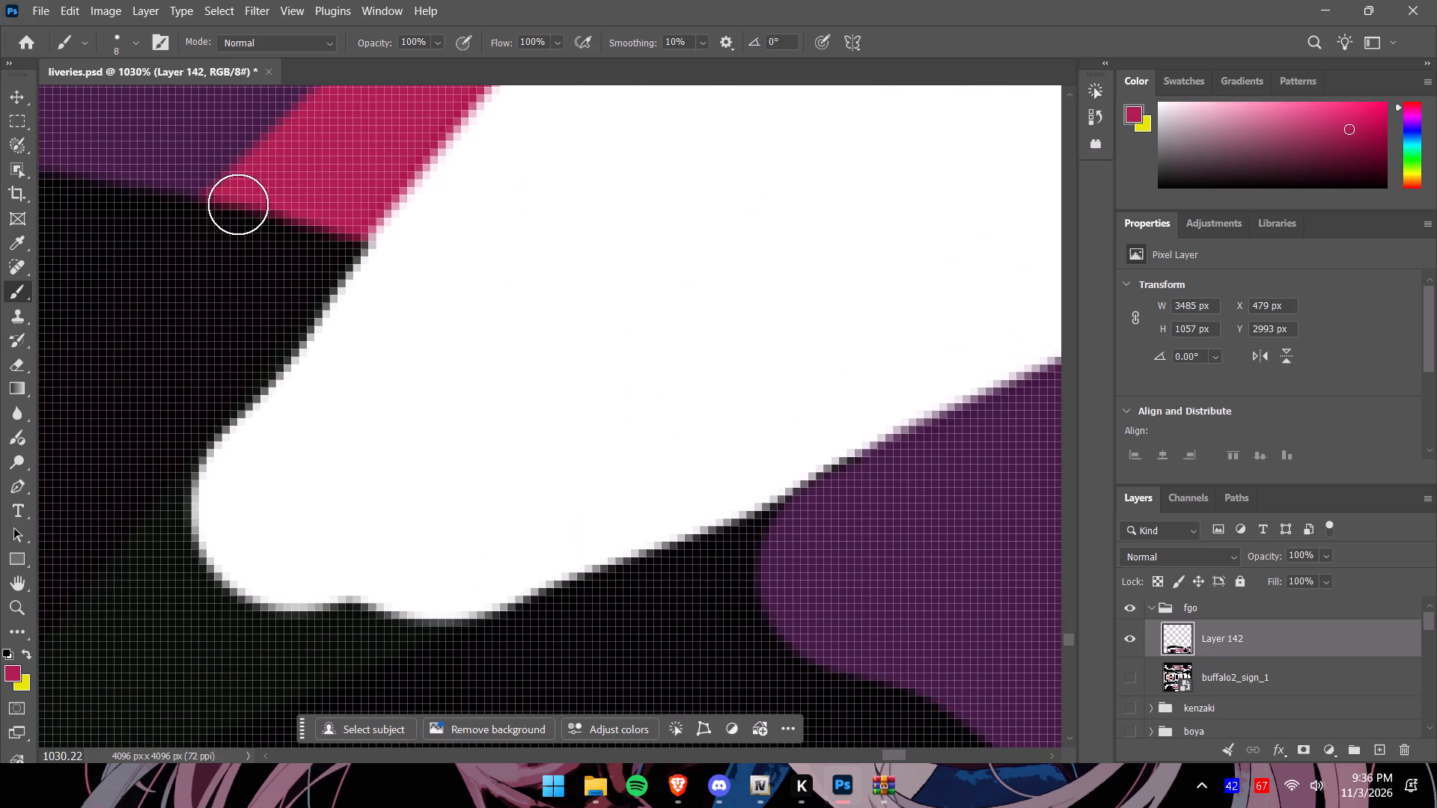
drag(238, 204, 203, 253)
drag(274, 213, 189, 326)
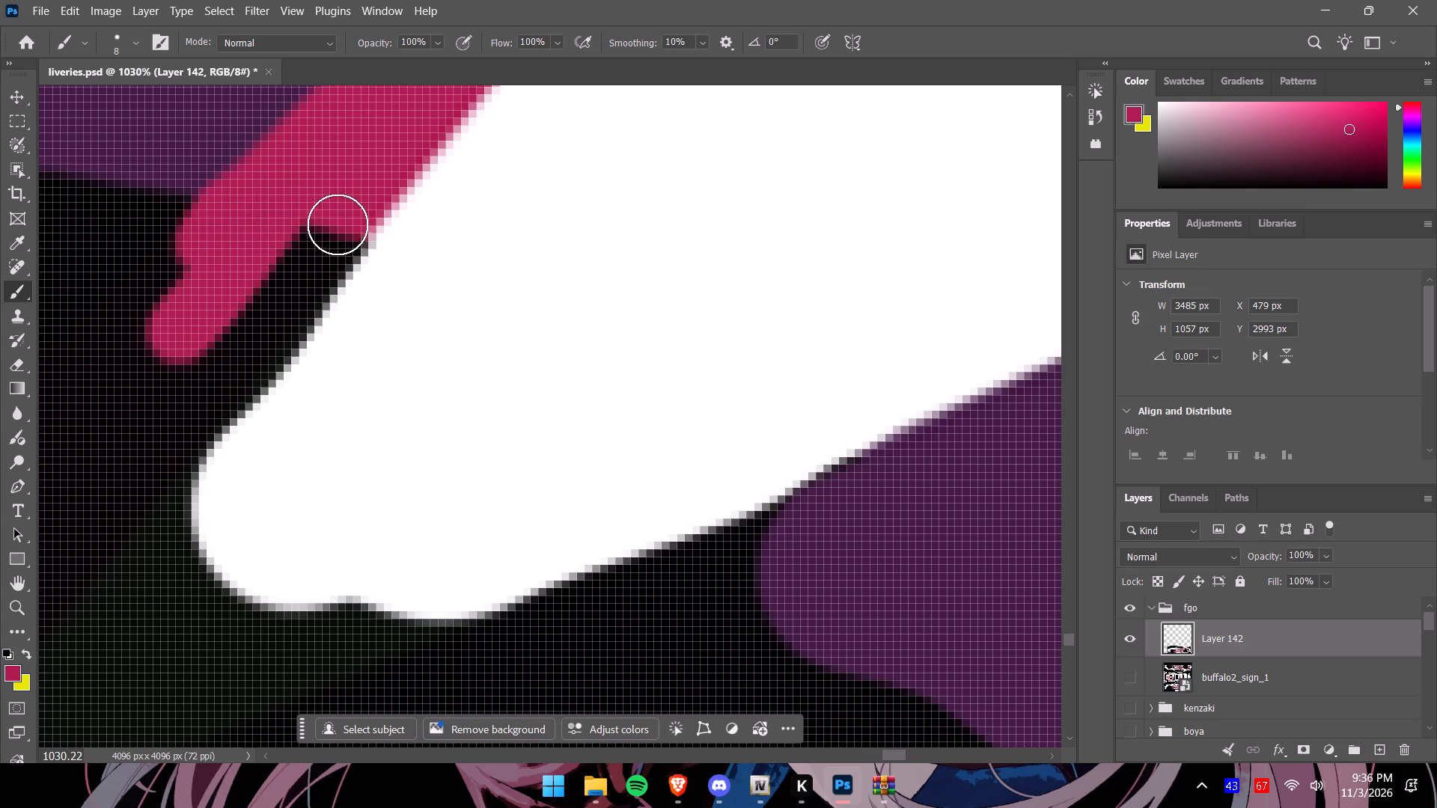
drag(338, 224, 190, 345)
drag(334, 228, 268, 312)
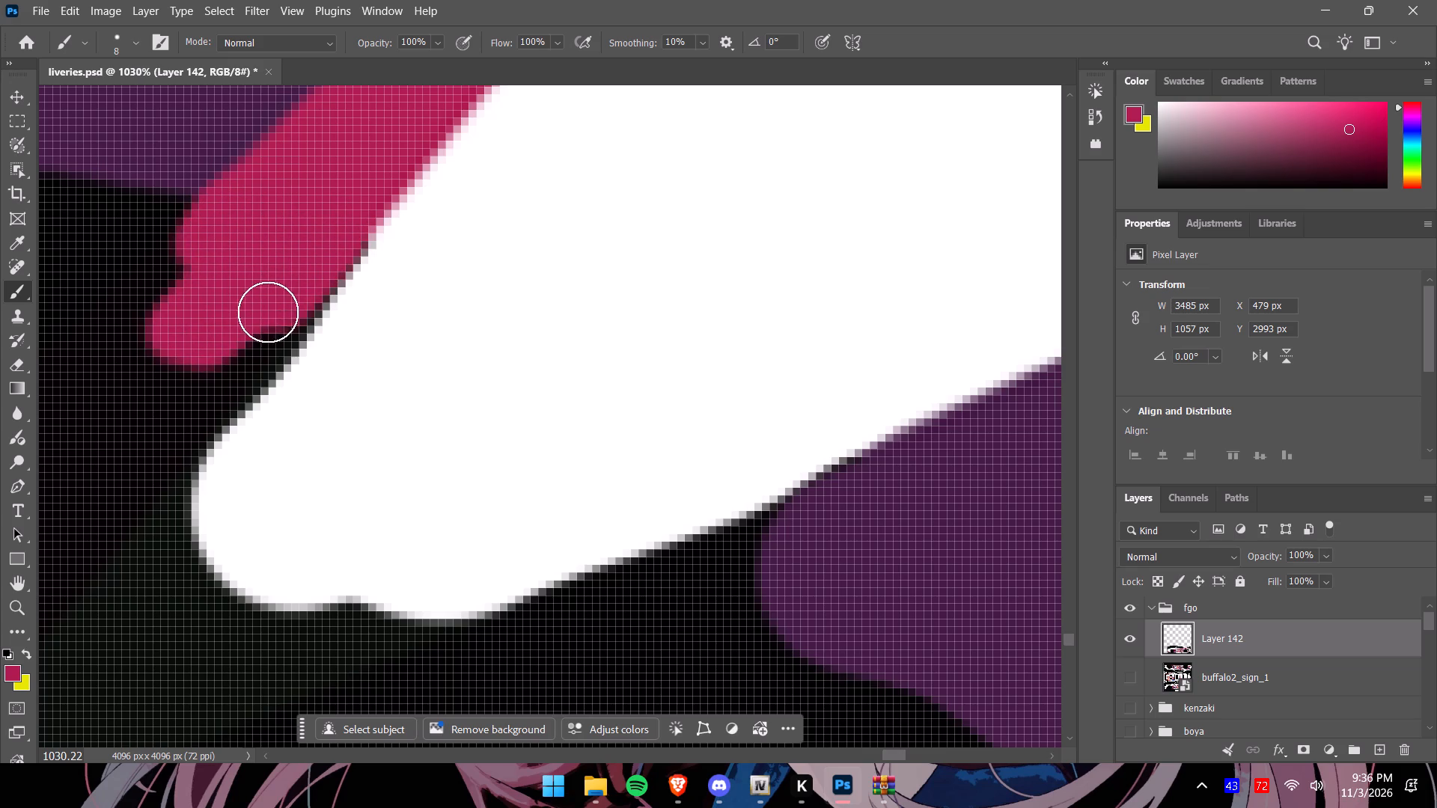
drag(268, 312, 186, 414)
drag(334, 228, 328, 248)
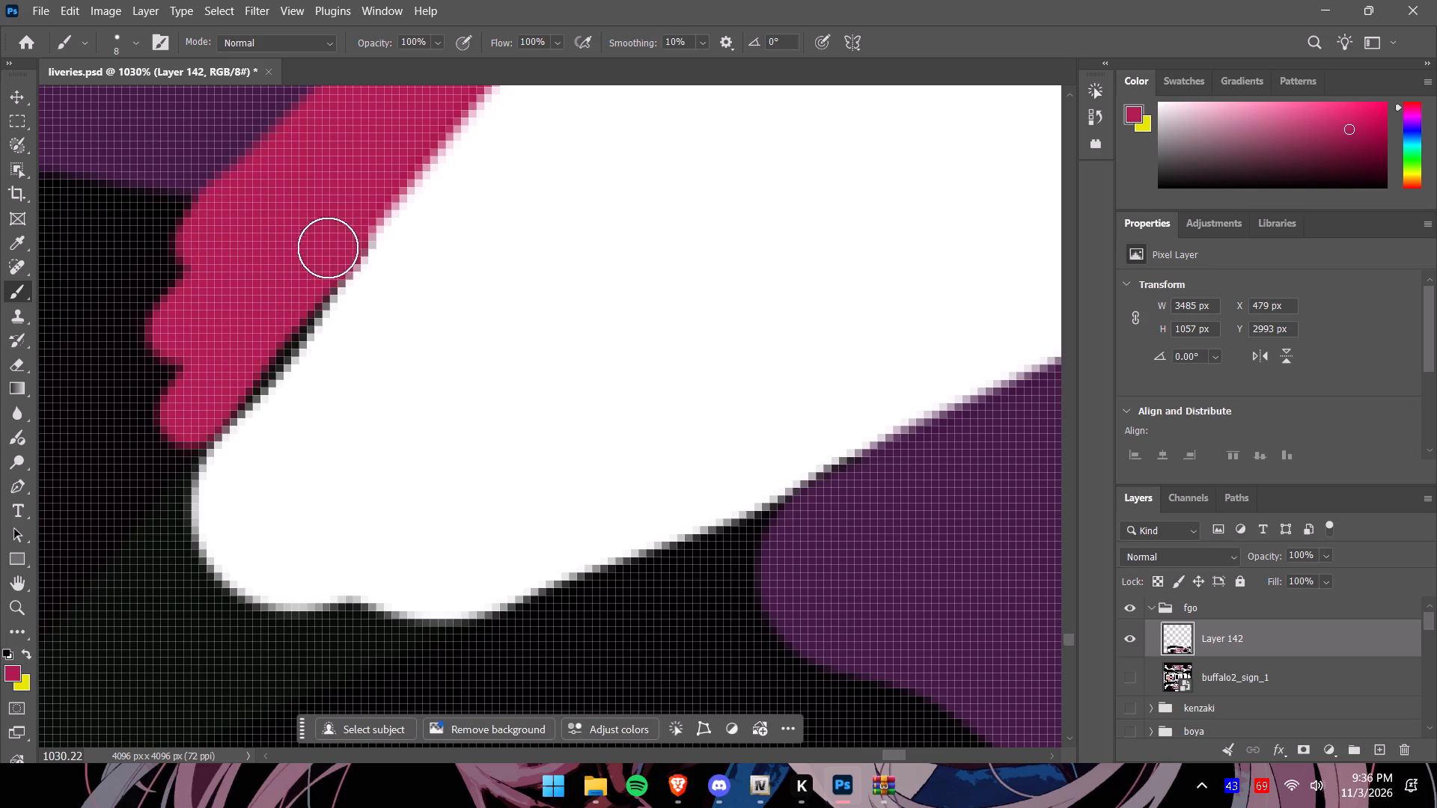
drag(328, 248, 210, 403)
Widen the extended crimson stripe along its outer edge and fill the notch at its lower end.
drag(229, 225, 210, 244)
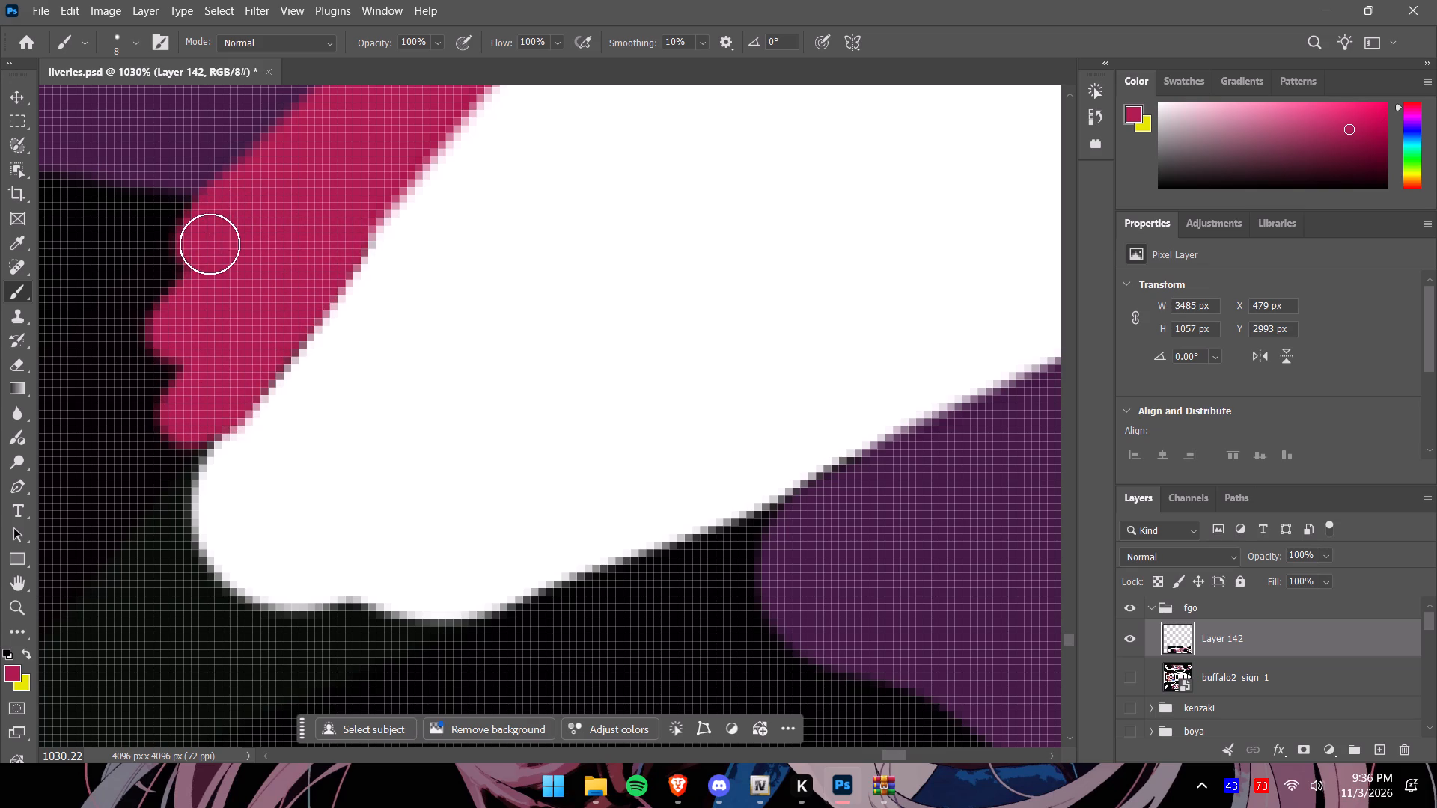
drag(210, 244, 113, 377)
drag(140, 315, 131, 332)
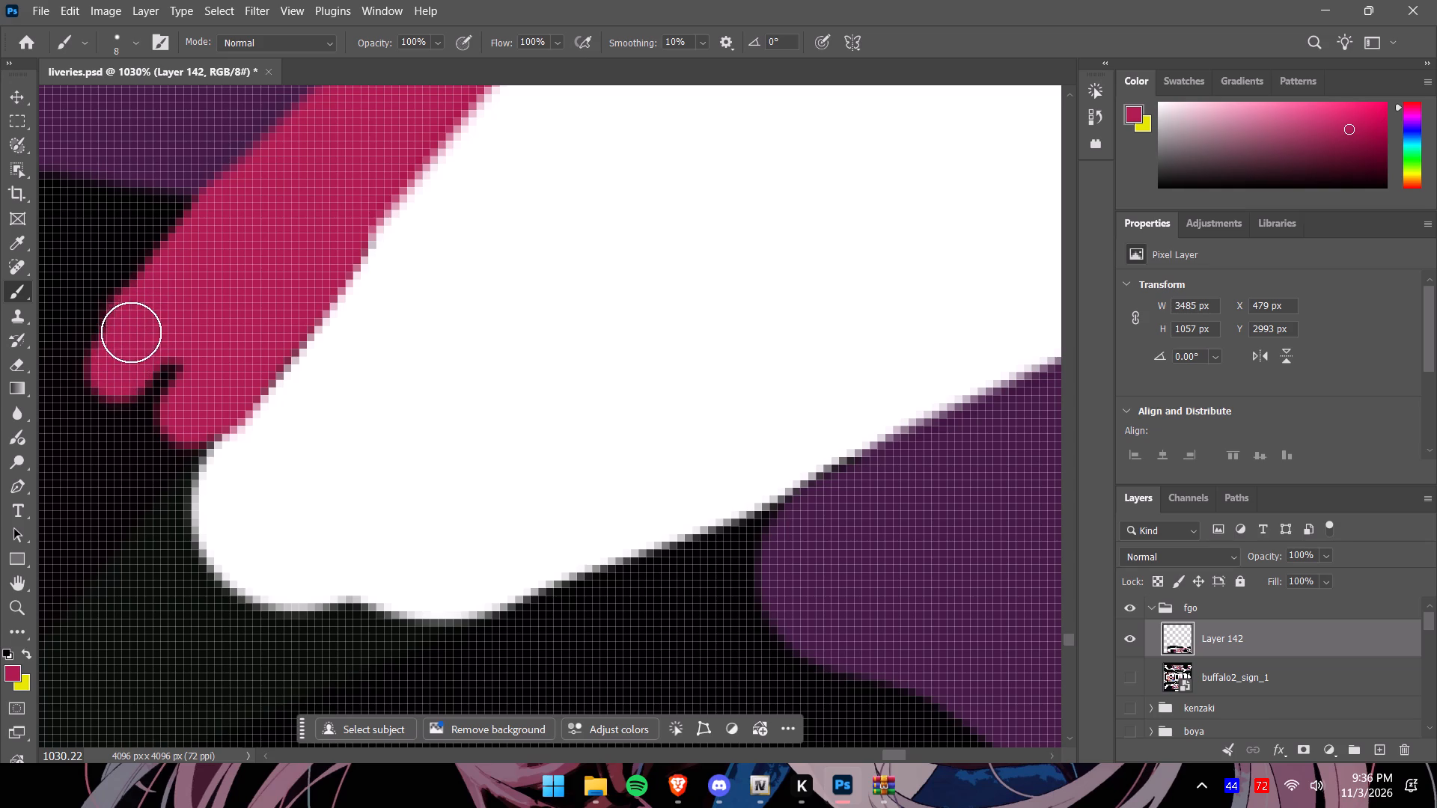
drag(131, 332, 100, 381)
drag(174, 280, 103, 393)
drag(189, 320, 132, 424)
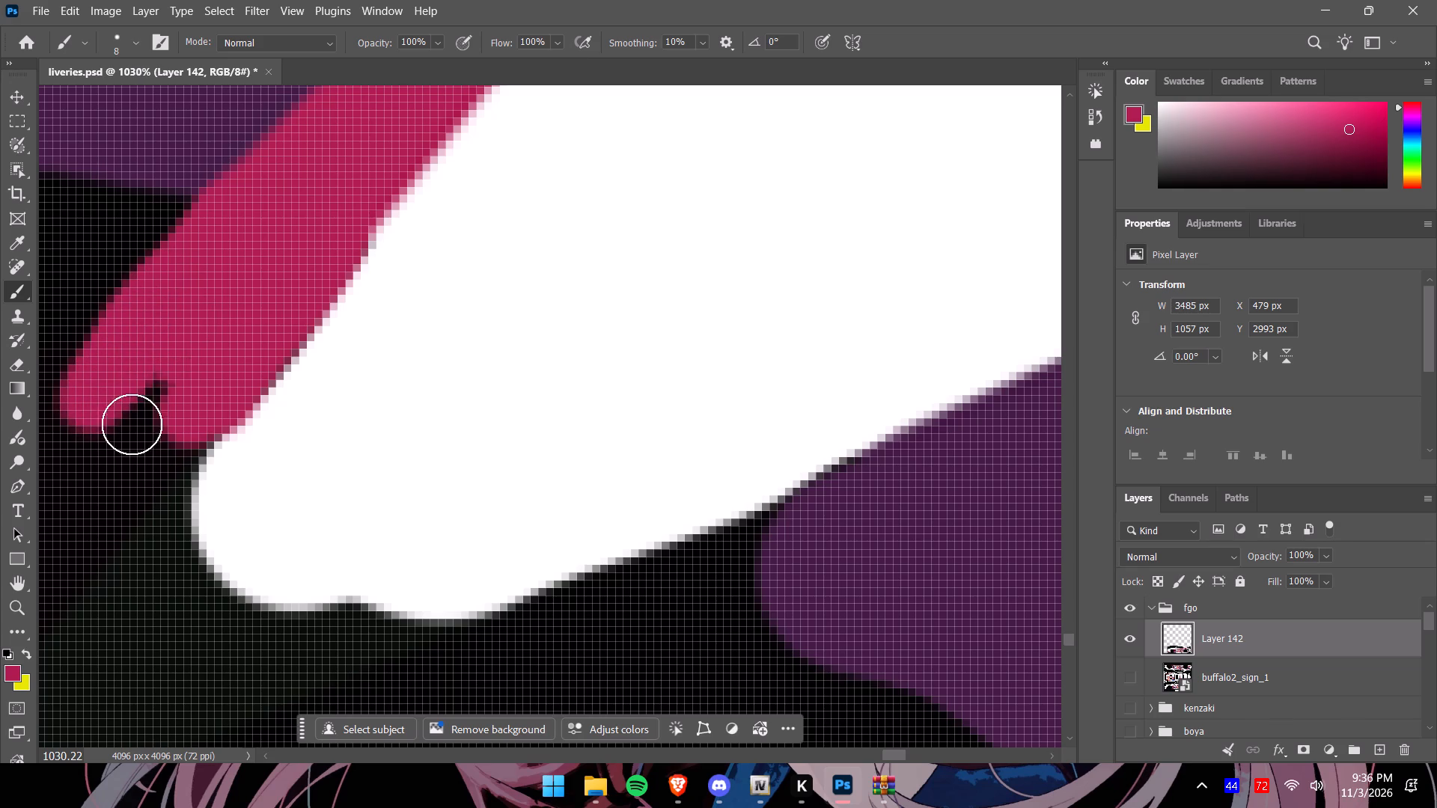
drag(132, 424, 111, 455)
Lower Layer 142's opacity to 87%, fill the crimson stripe's tip out to the template's rim edge, and restore 100% opacity.
alt+scroll(162, 384, down, 8)
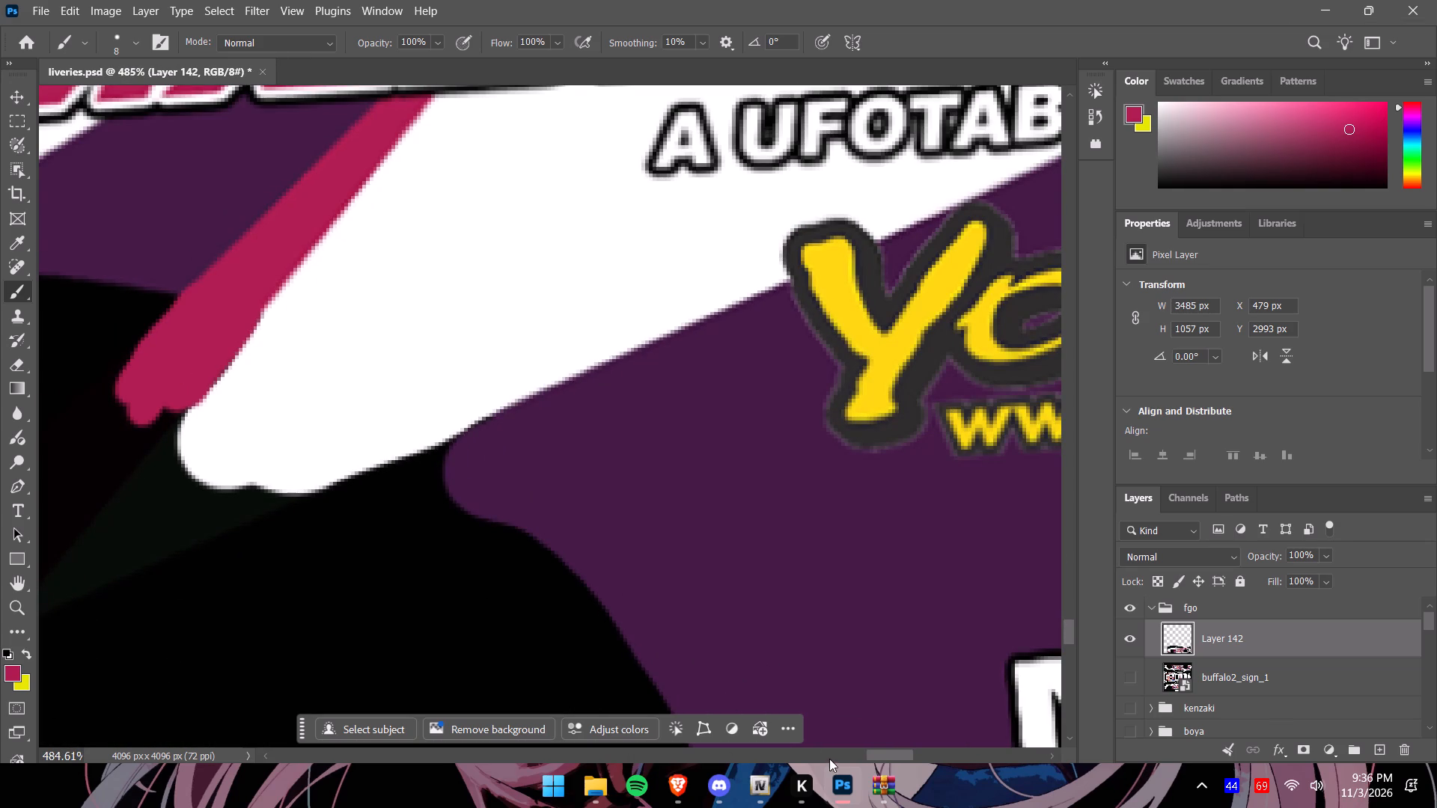
drag(870, 754, 848, 755)
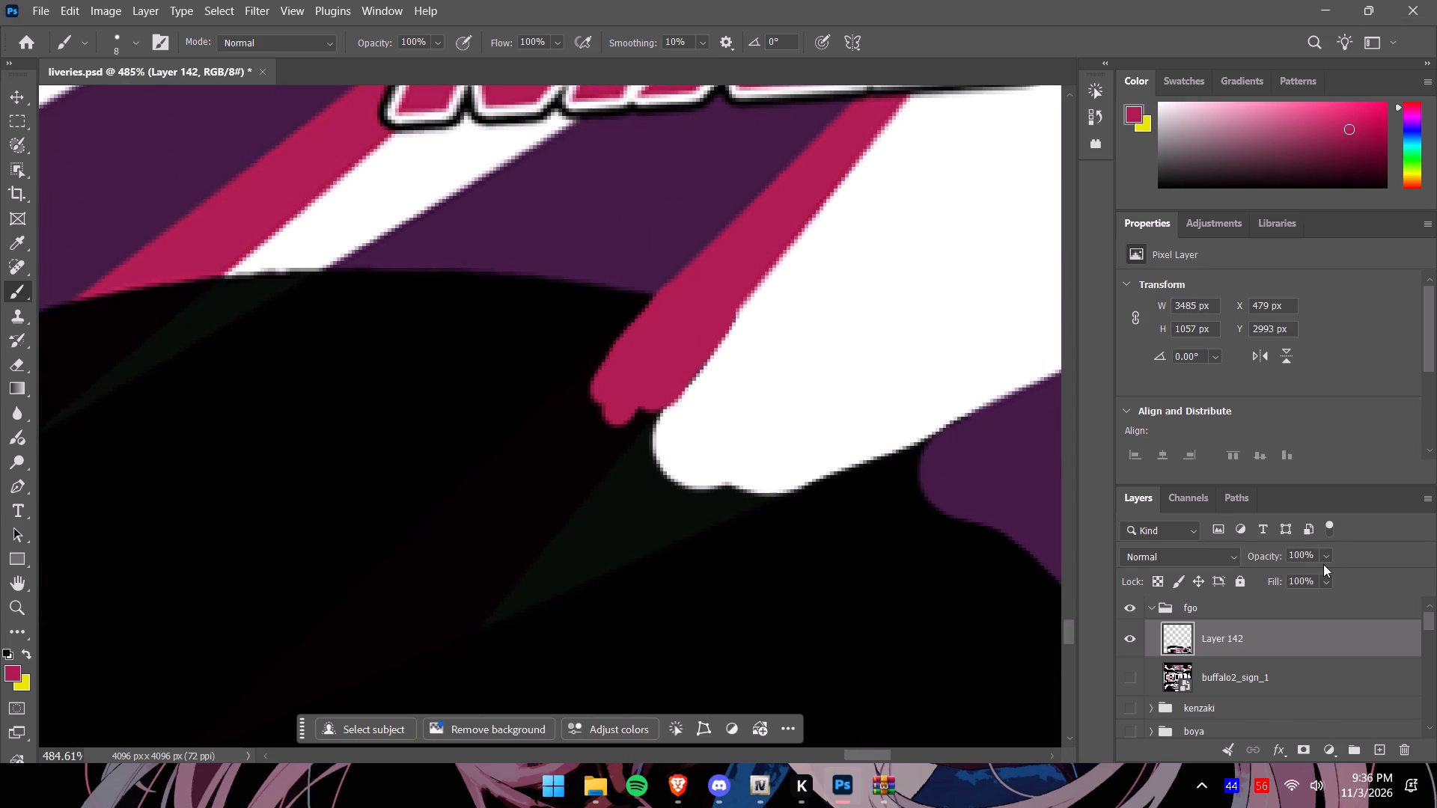
click(1328, 557)
click(1339, 574)
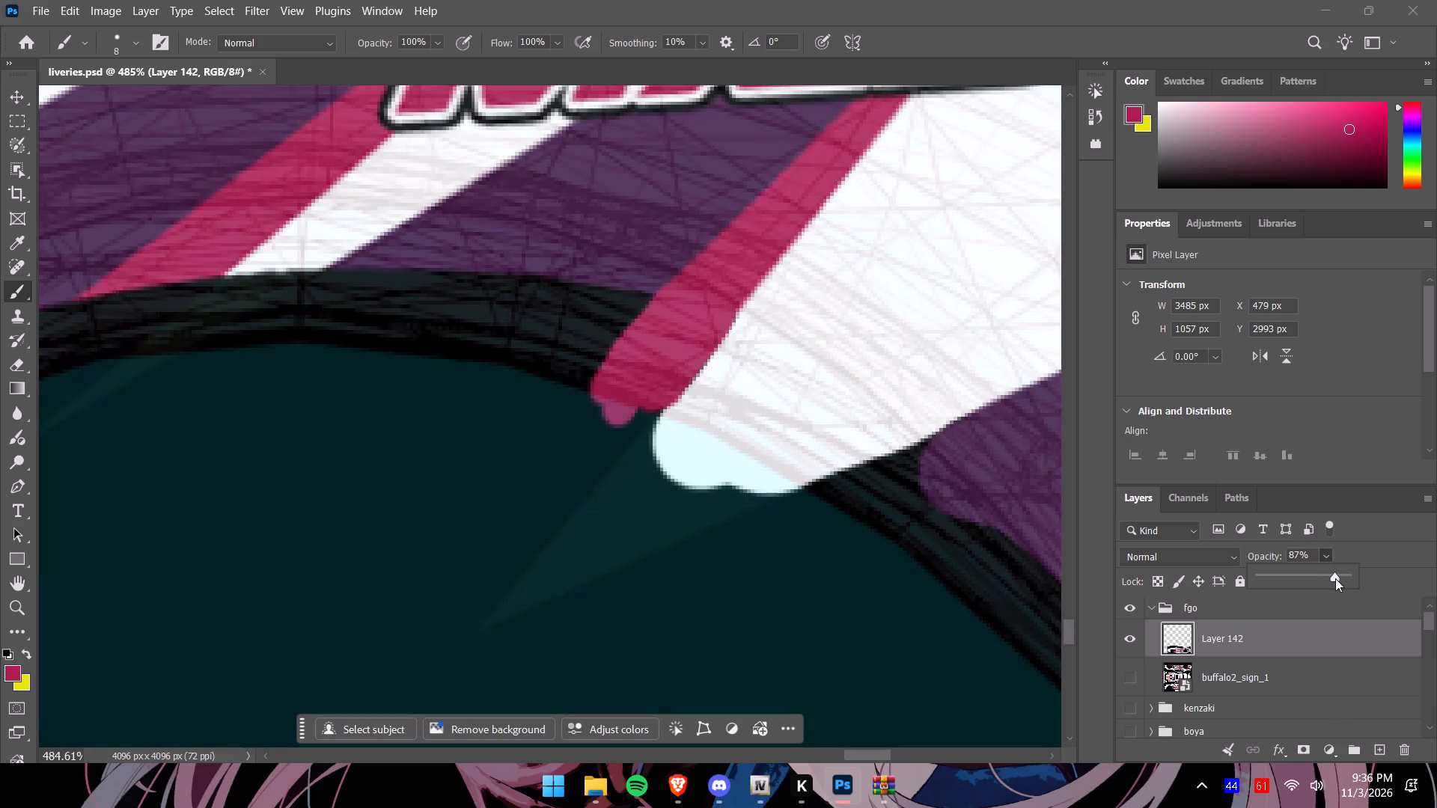
drag(648, 381, 629, 407)
click(1325, 553)
drag(1346, 571, 1379, 578)
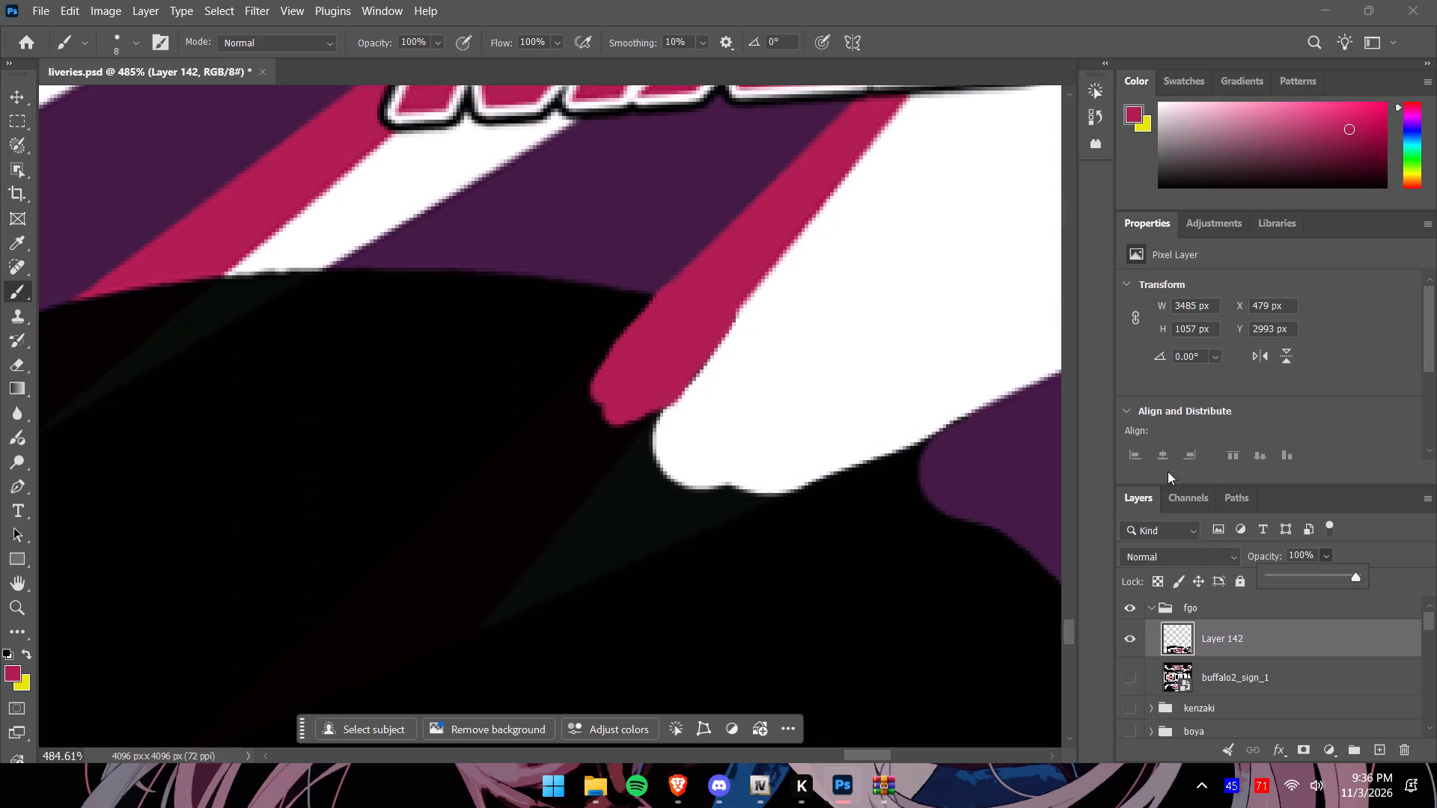
Sample the dark purple, set Layer 142's opacity to 90%, and paint the wheel-arch rim between the narrow white stripe and the extended crimson stripe.
alt+click(531, 194)
click(1329, 560)
click(1341, 575)
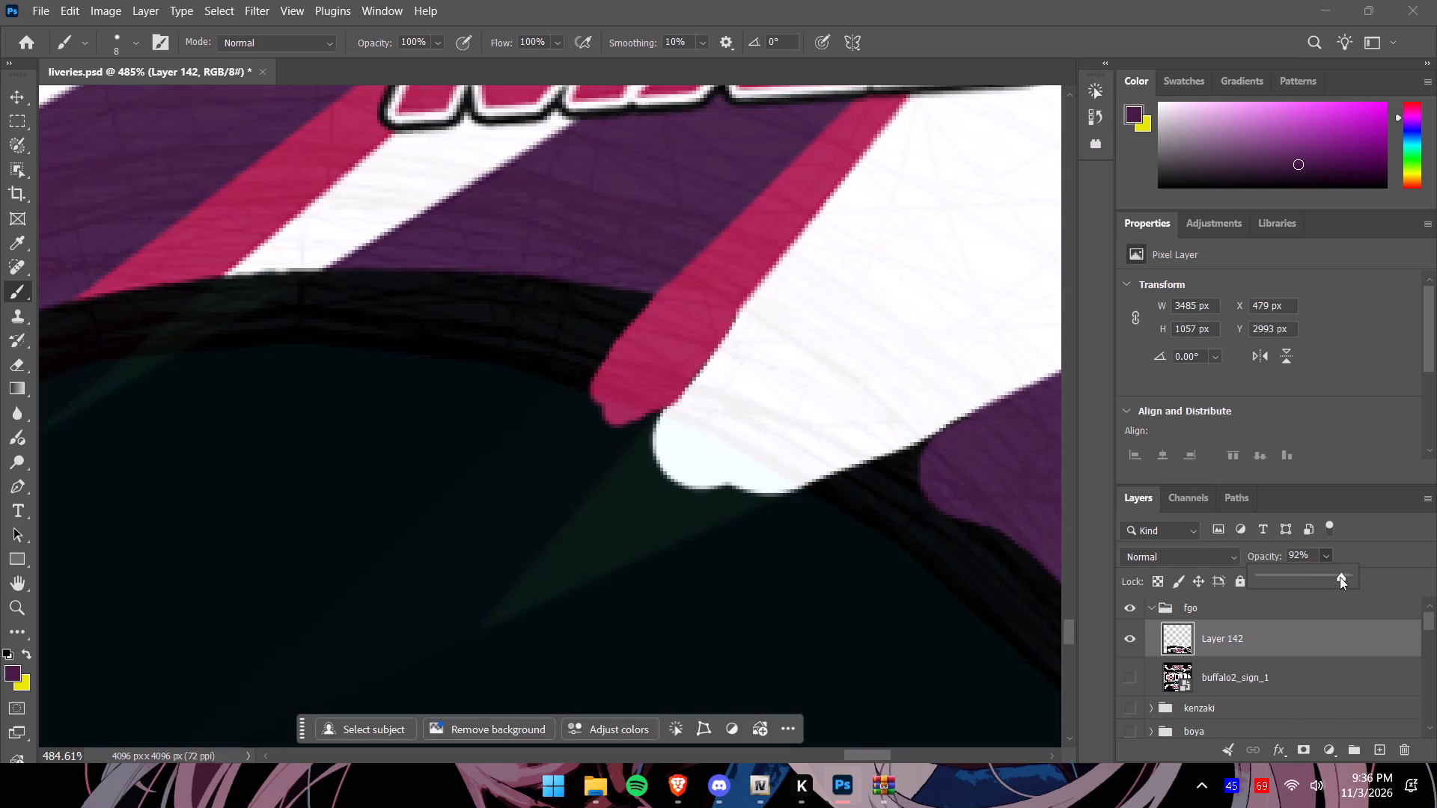
drag(370, 269, 339, 284)
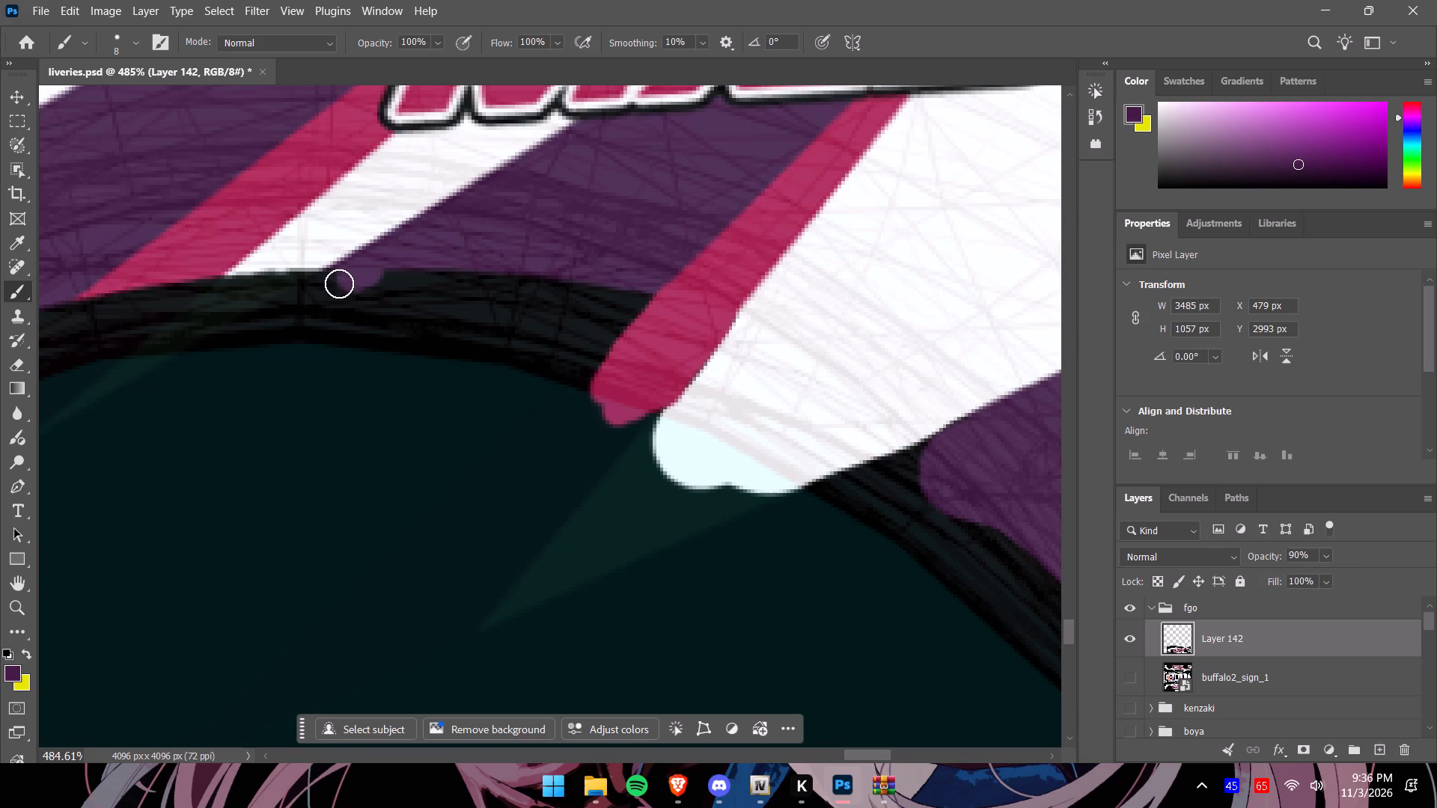
drag(339, 284, 216, 344)
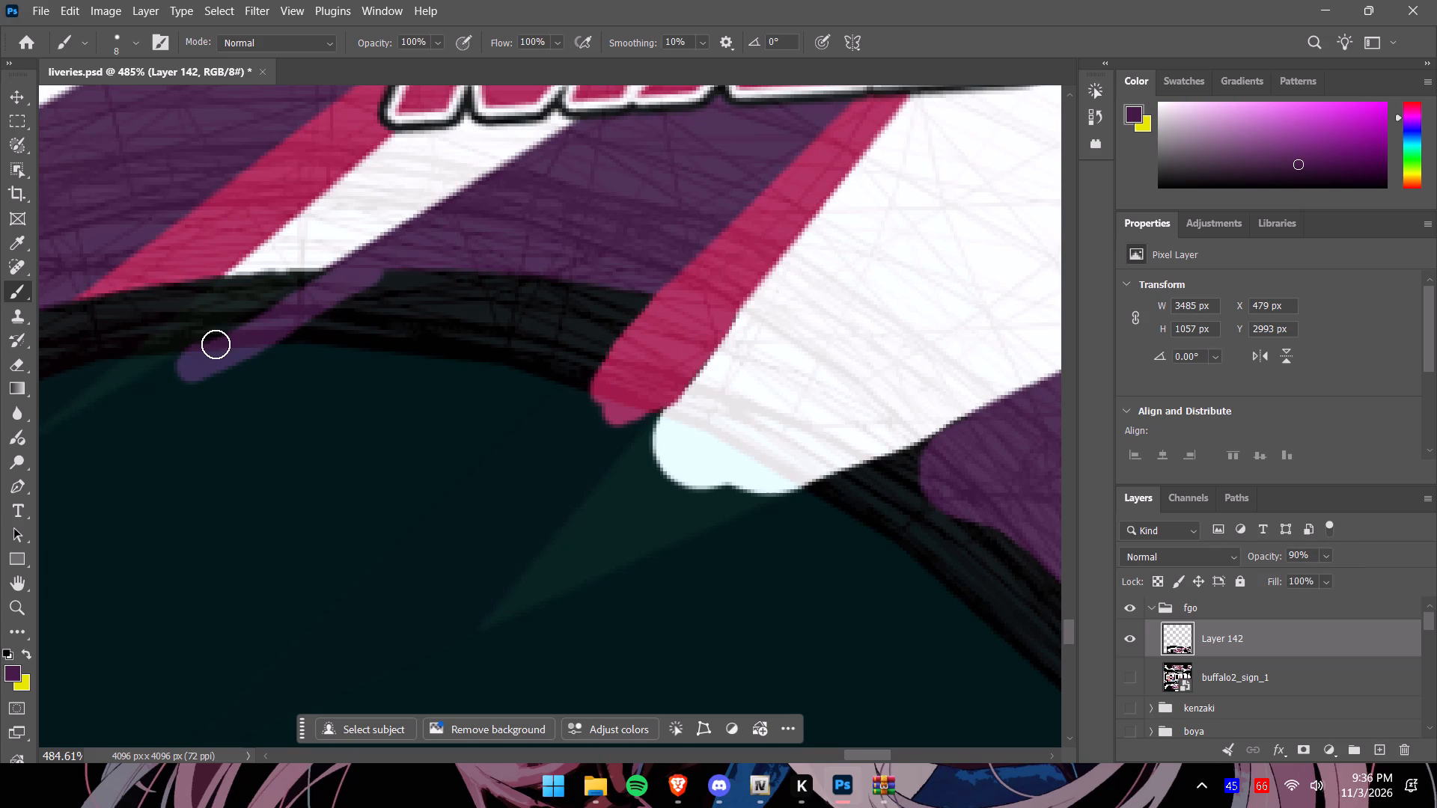
drag(216, 344, 510, 274)
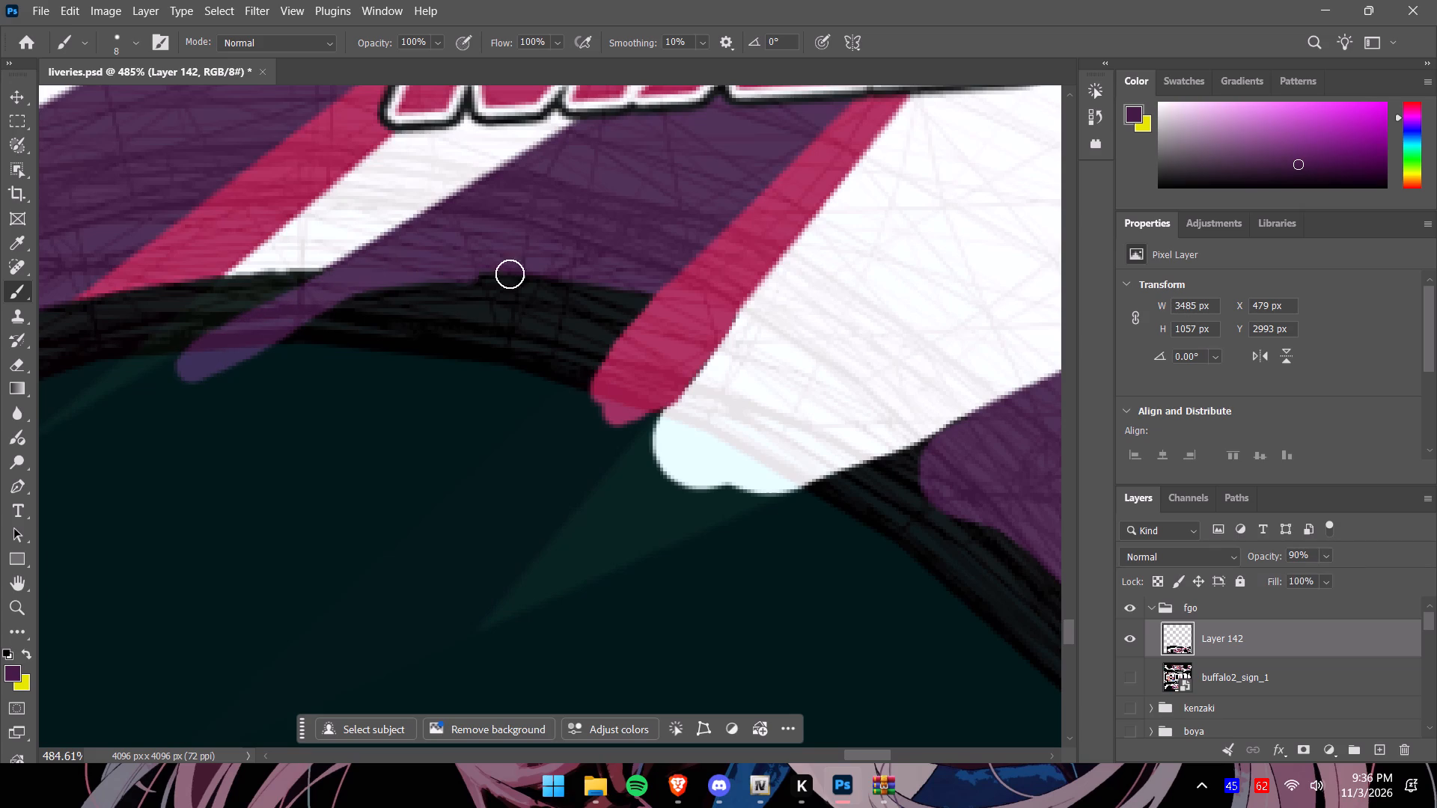
drag(510, 274, 632, 291)
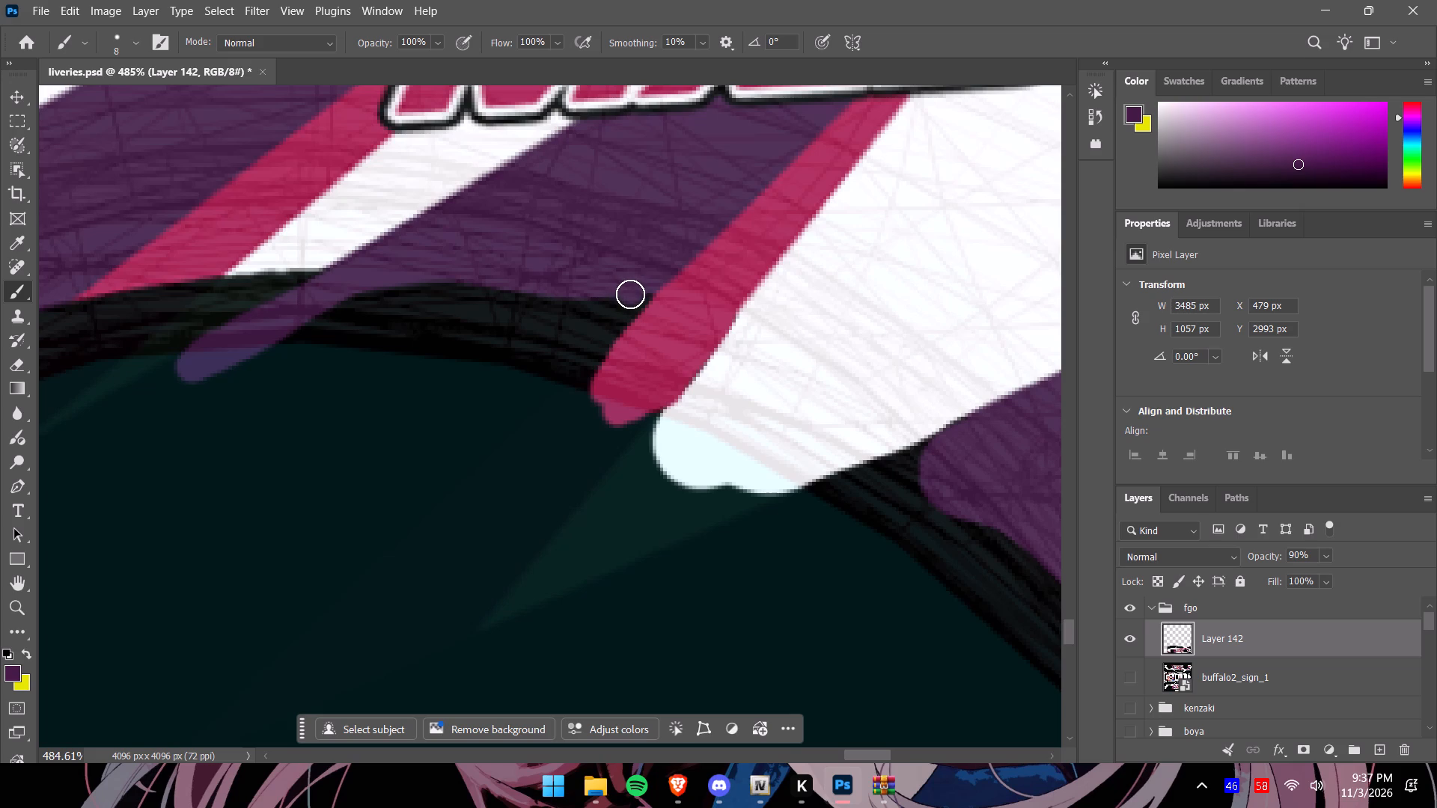
drag(641, 281, 629, 299)
drag(629, 299, 573, 380)
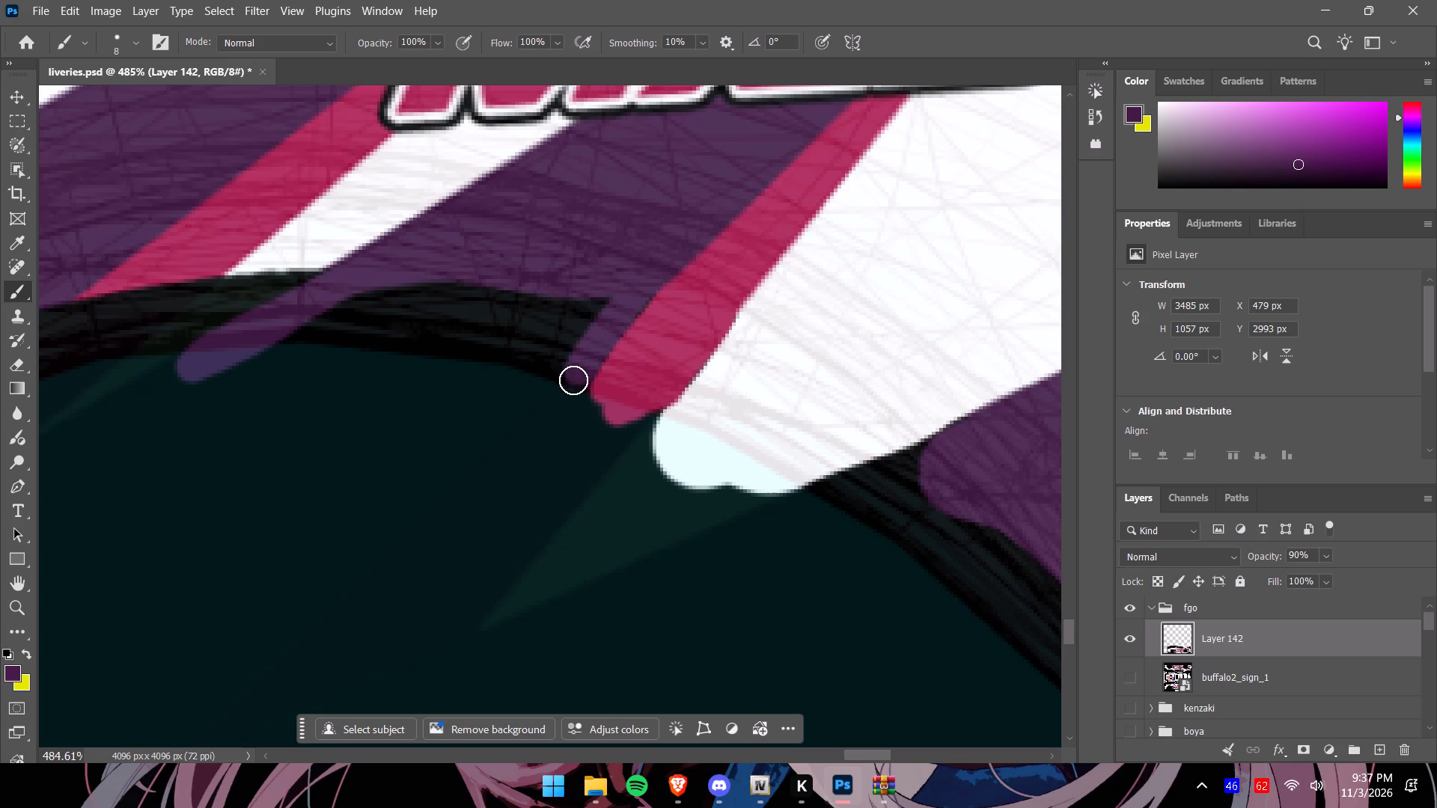
drag(573, 380, 260, 341)
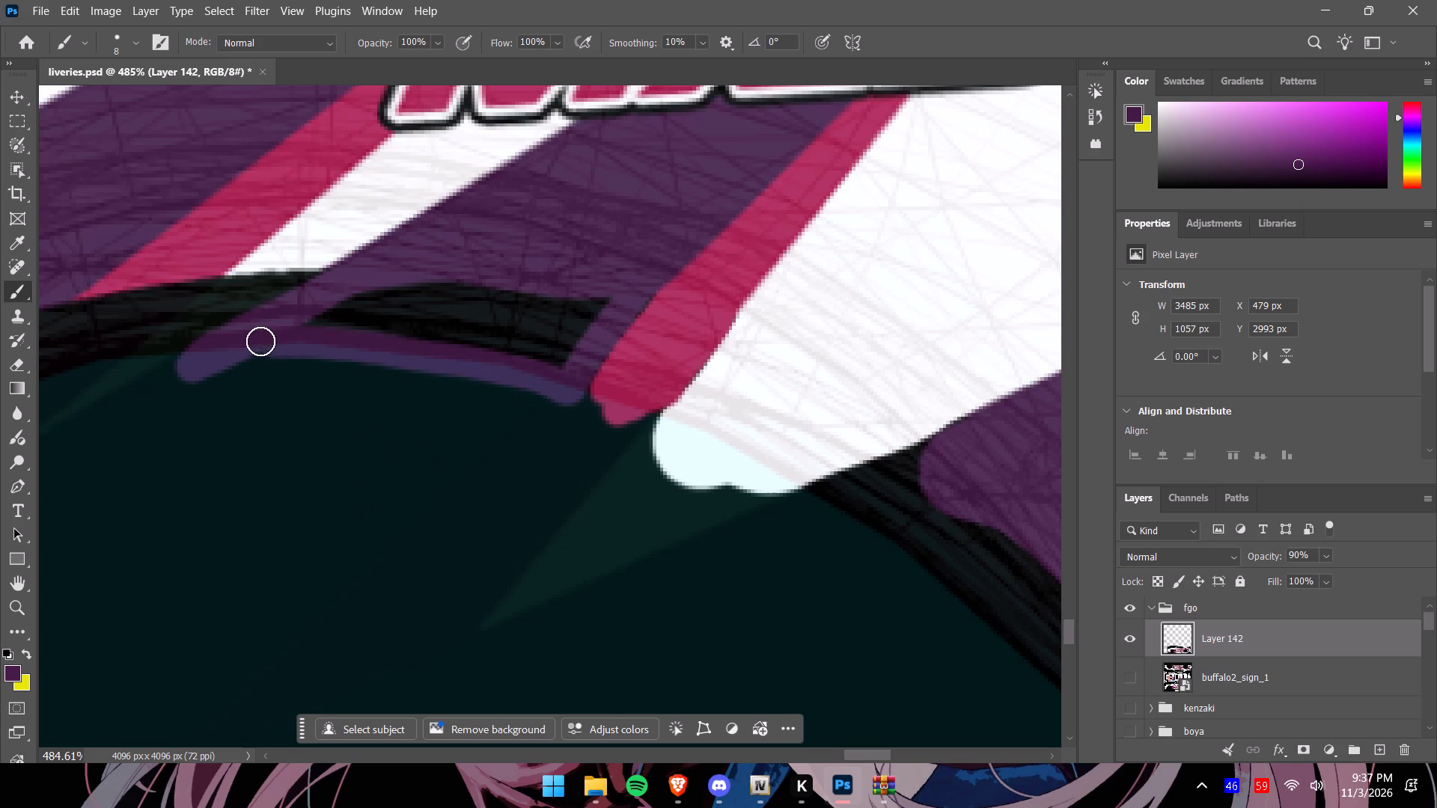
drag(260, 341, 337, 332)
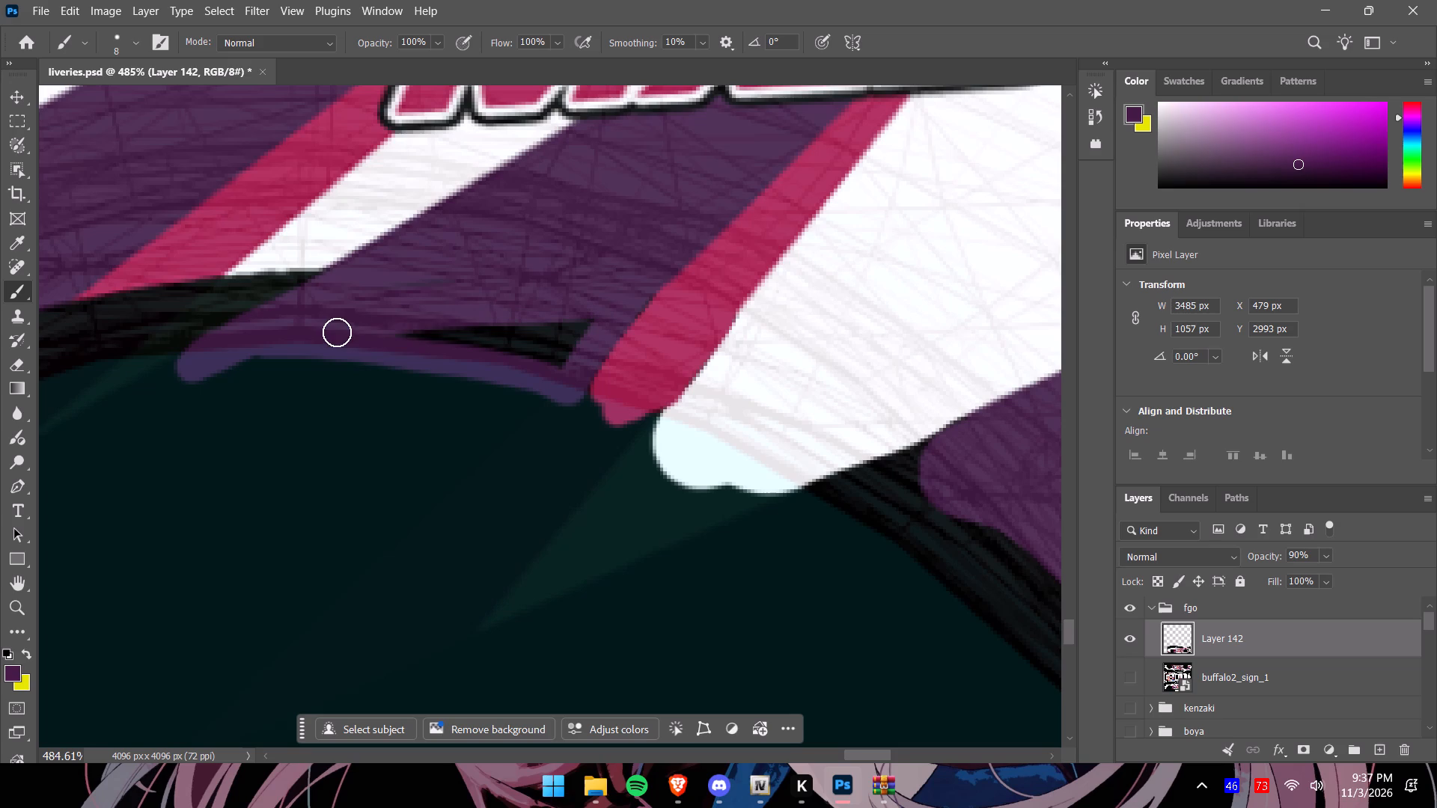
drag(337, 332, 531, 354)
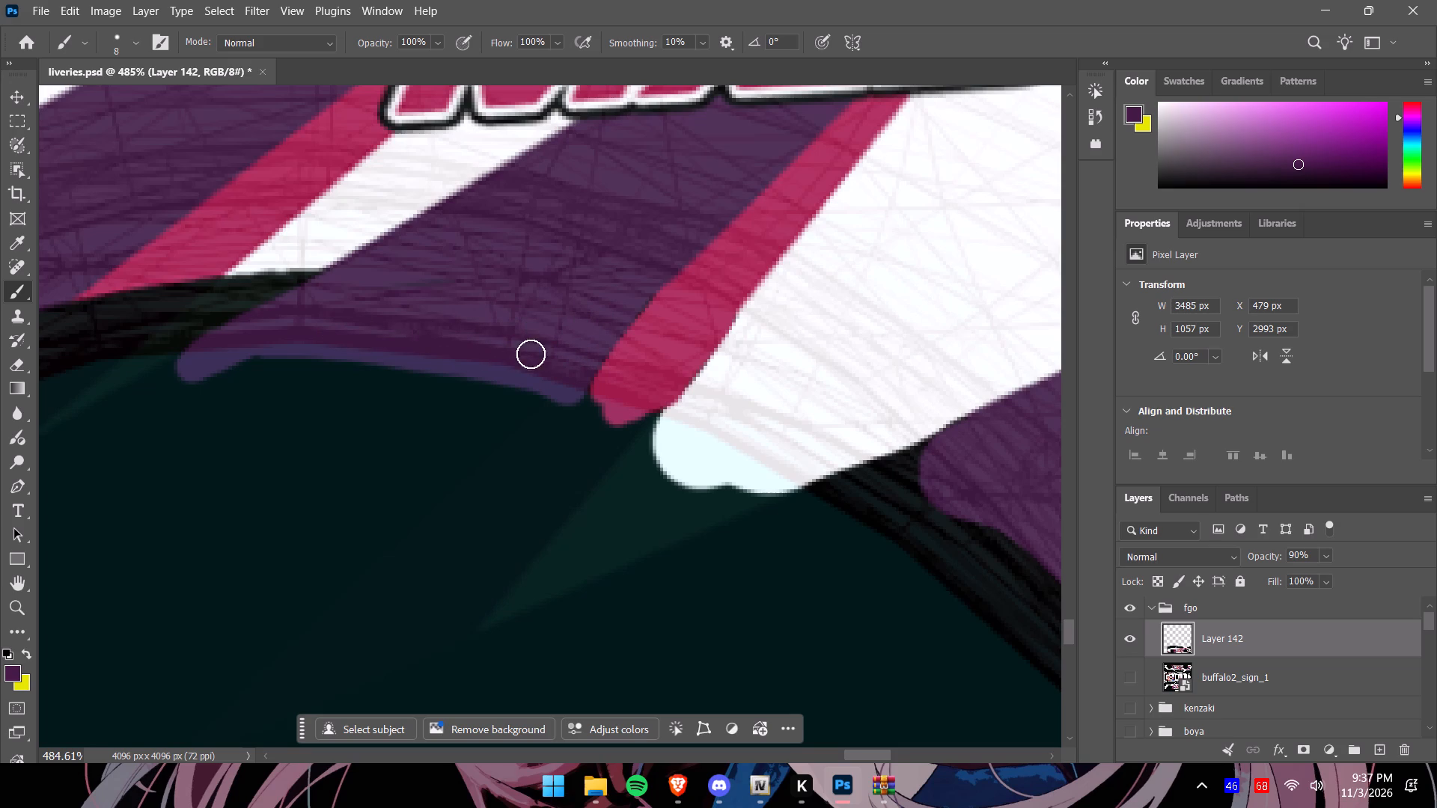
drag(531, 354, 326, 328)
Paint dark purple over the wheel-arch rim on the far side of the crimson and narrow white stripes, following the arch downward.
drag(868, 753, 861, 754)
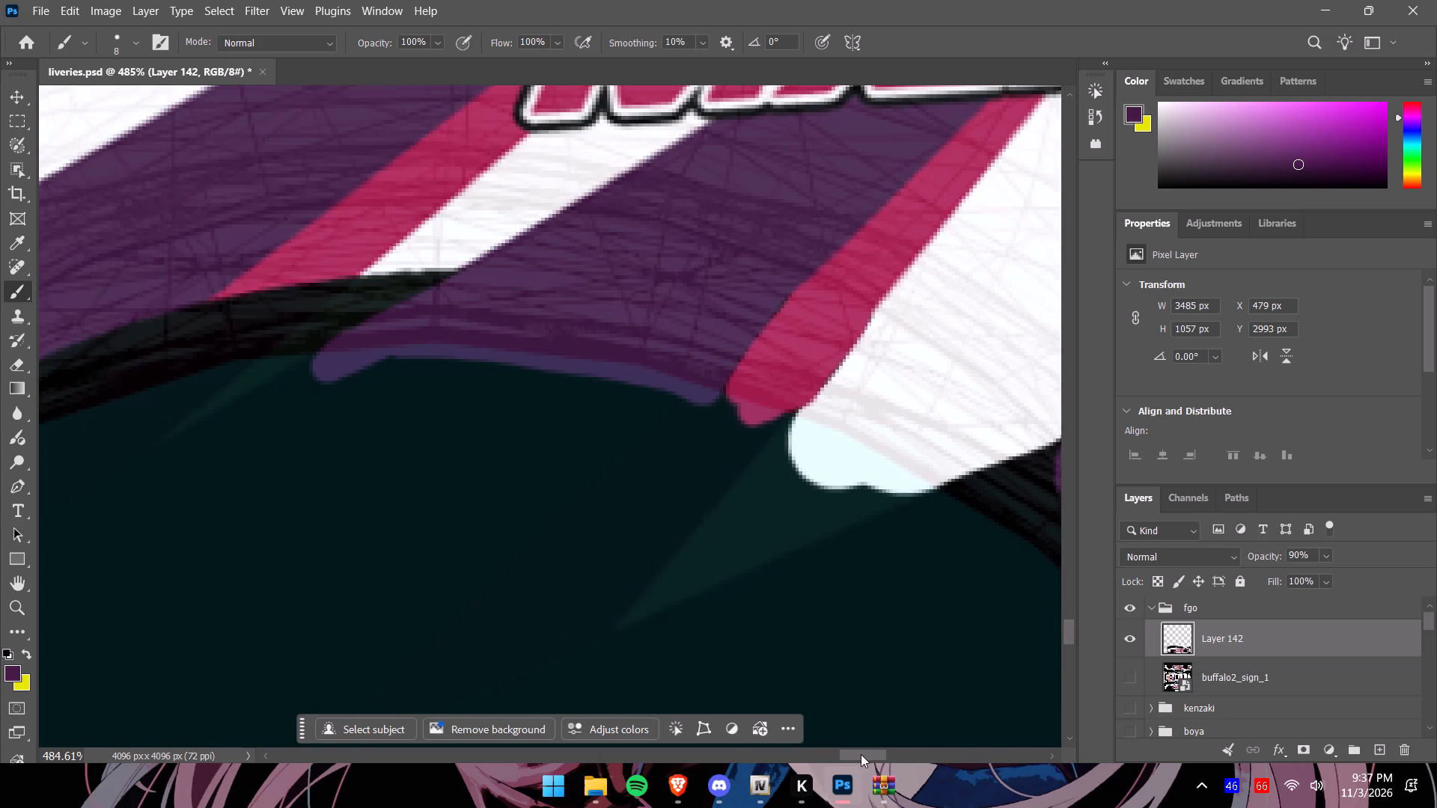
drag(861, 754, 836, 755)
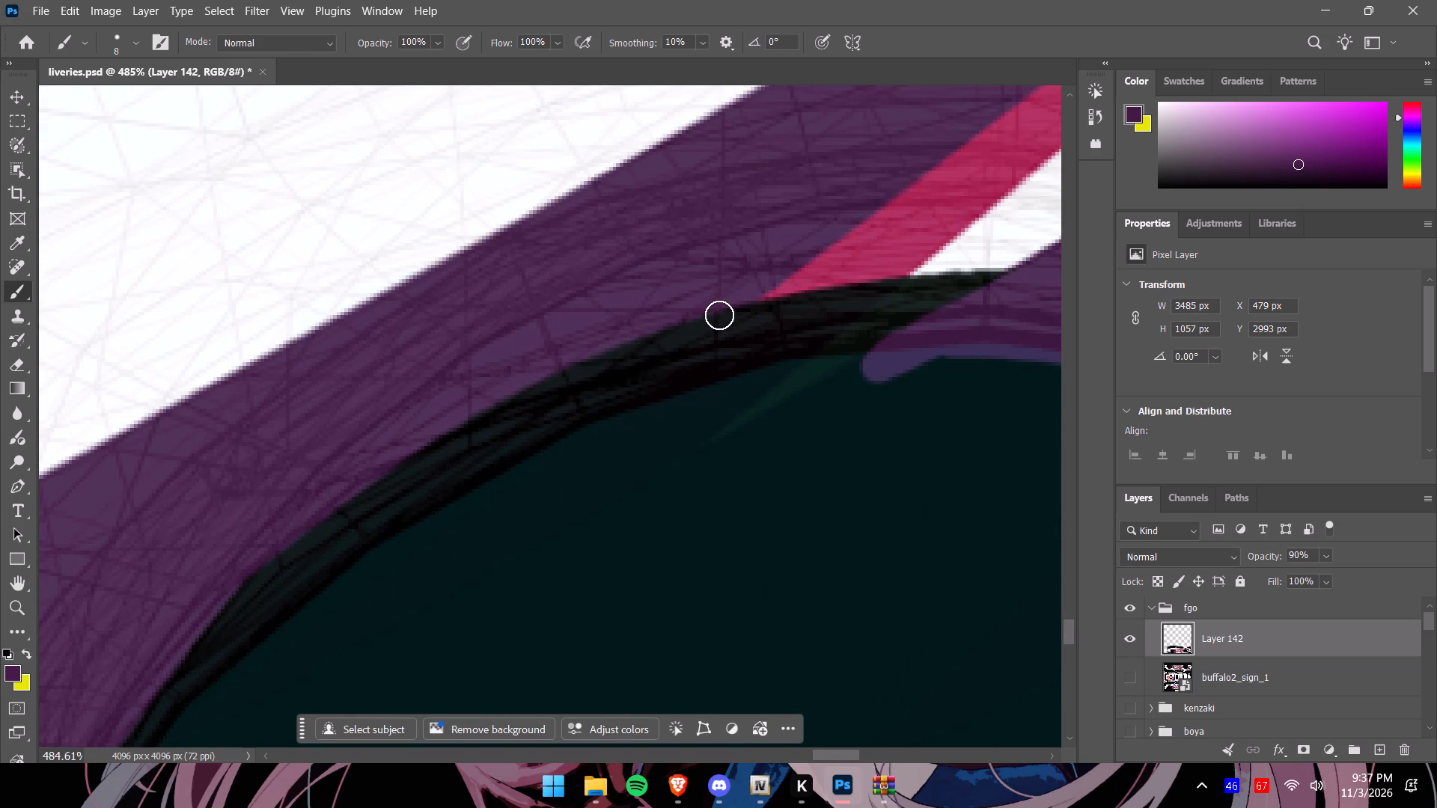
drag(739, 296, 699, 328)
drag(699, 328, 498, 451)
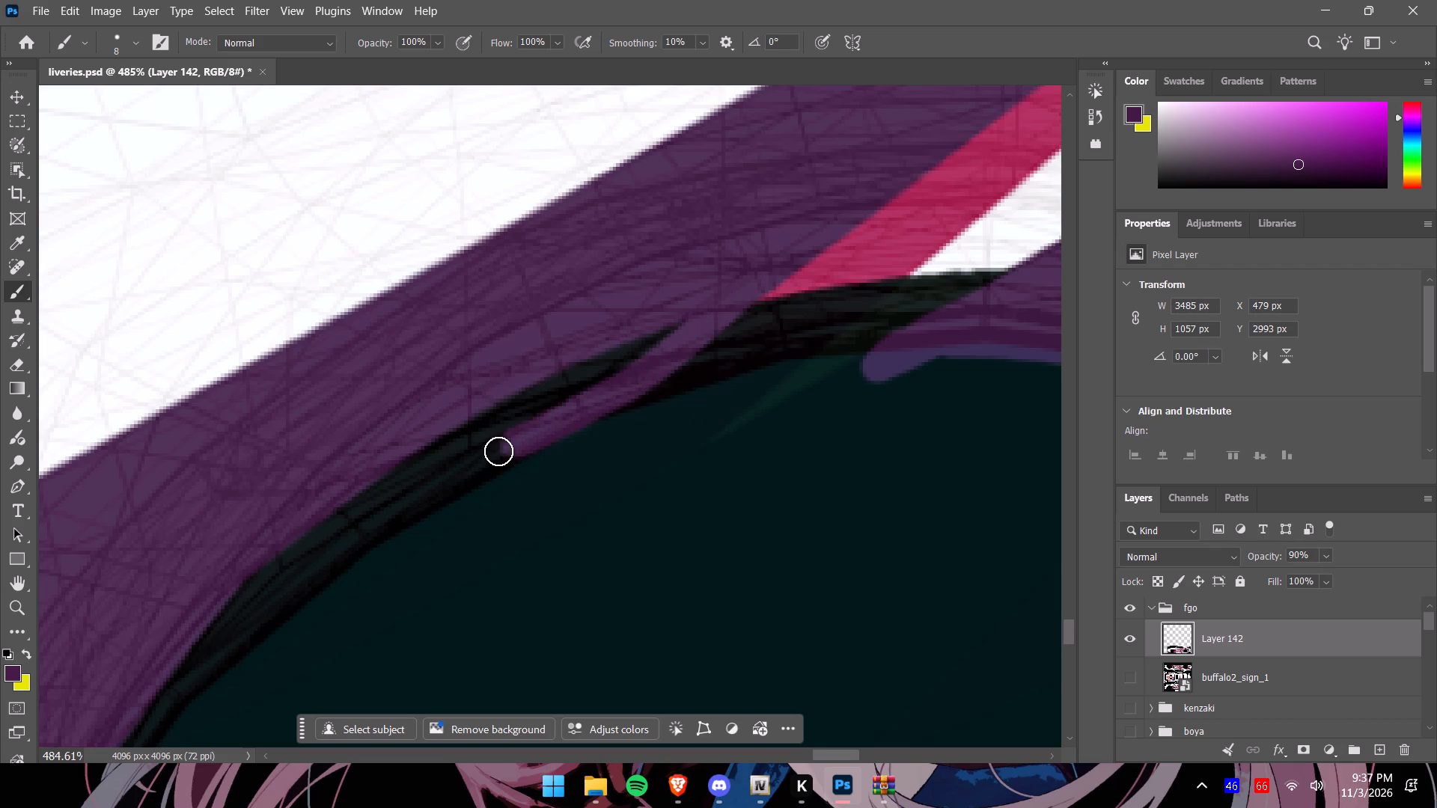
drag(498, 451, 381, 507)
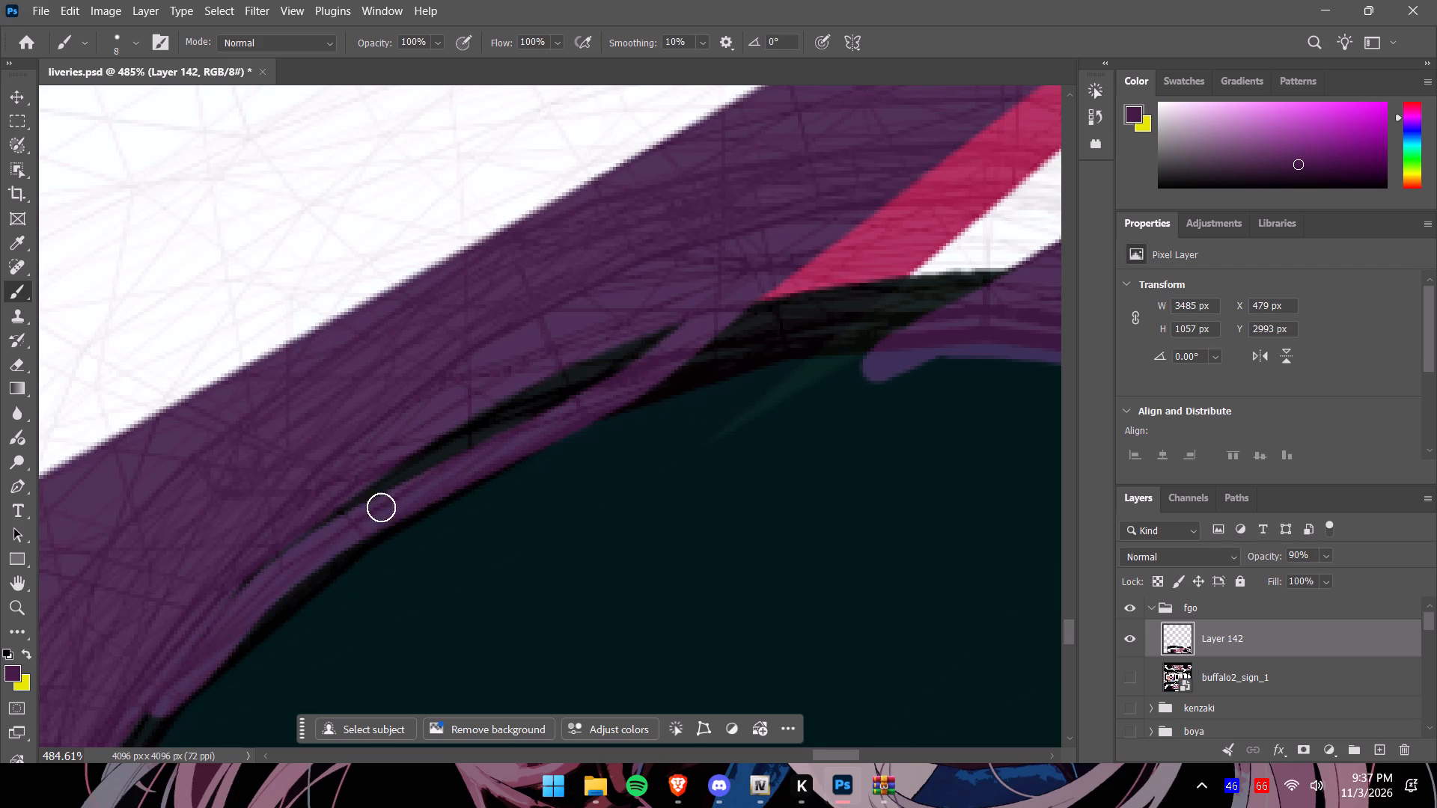
drag(381, 507, 198, 624)
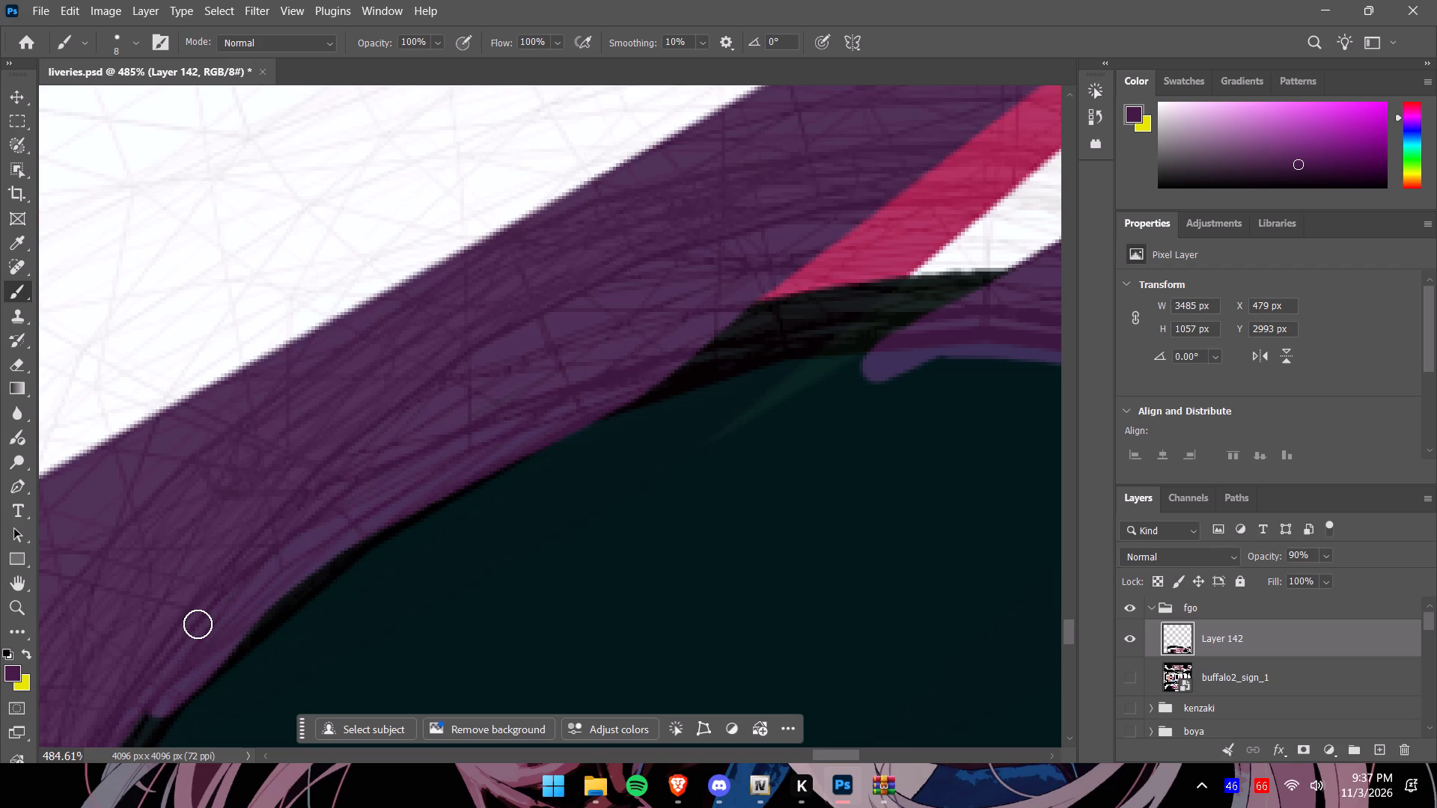
drag(198, 624, 198, 626)
drag(666, 358, 358, 549)
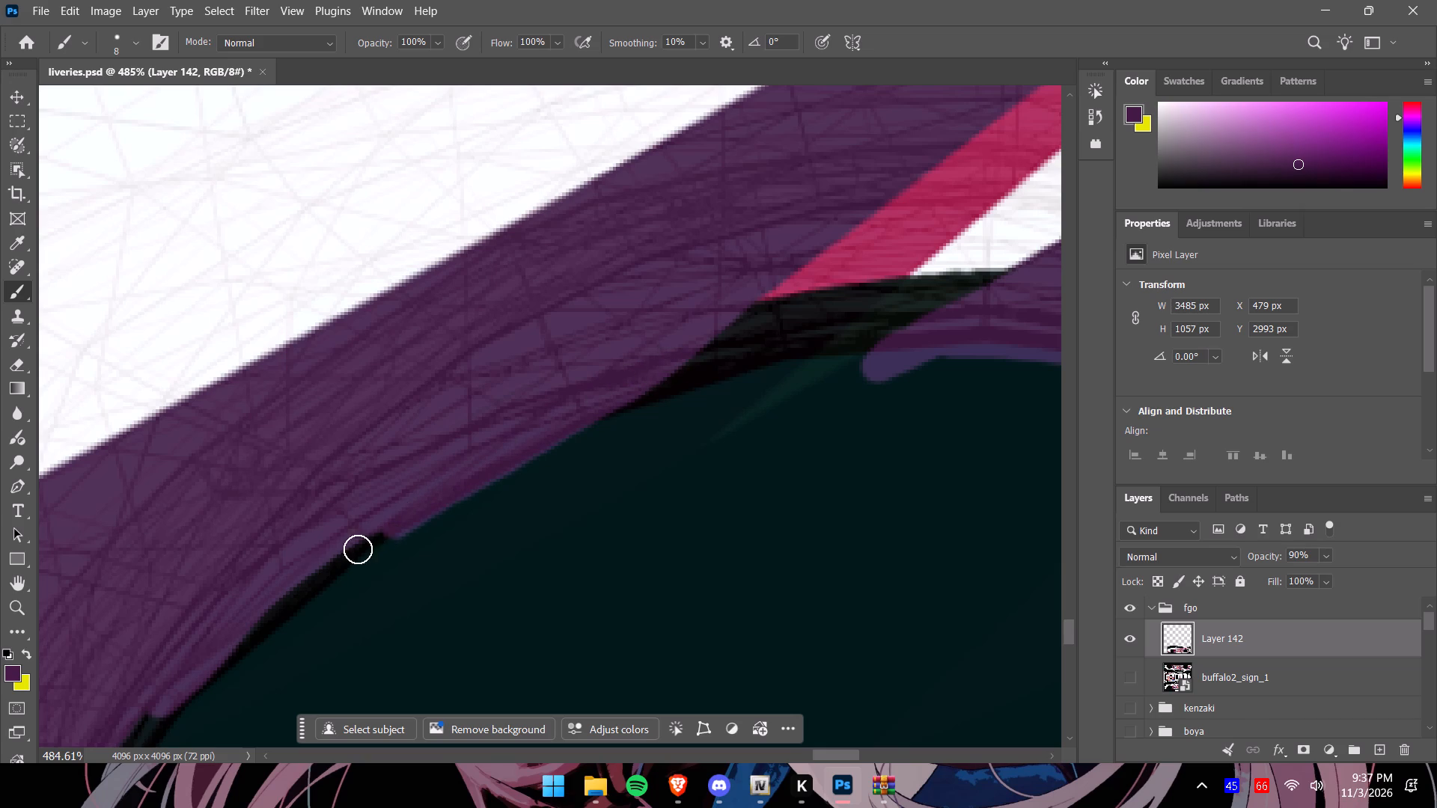
drag(358, 549, 214, 675)
Continue the dark purple down the steep lower part of the wheel-arch rim, covering the remaining black gaps along its inner edge.
drag(1073, 637, 1073, 648)
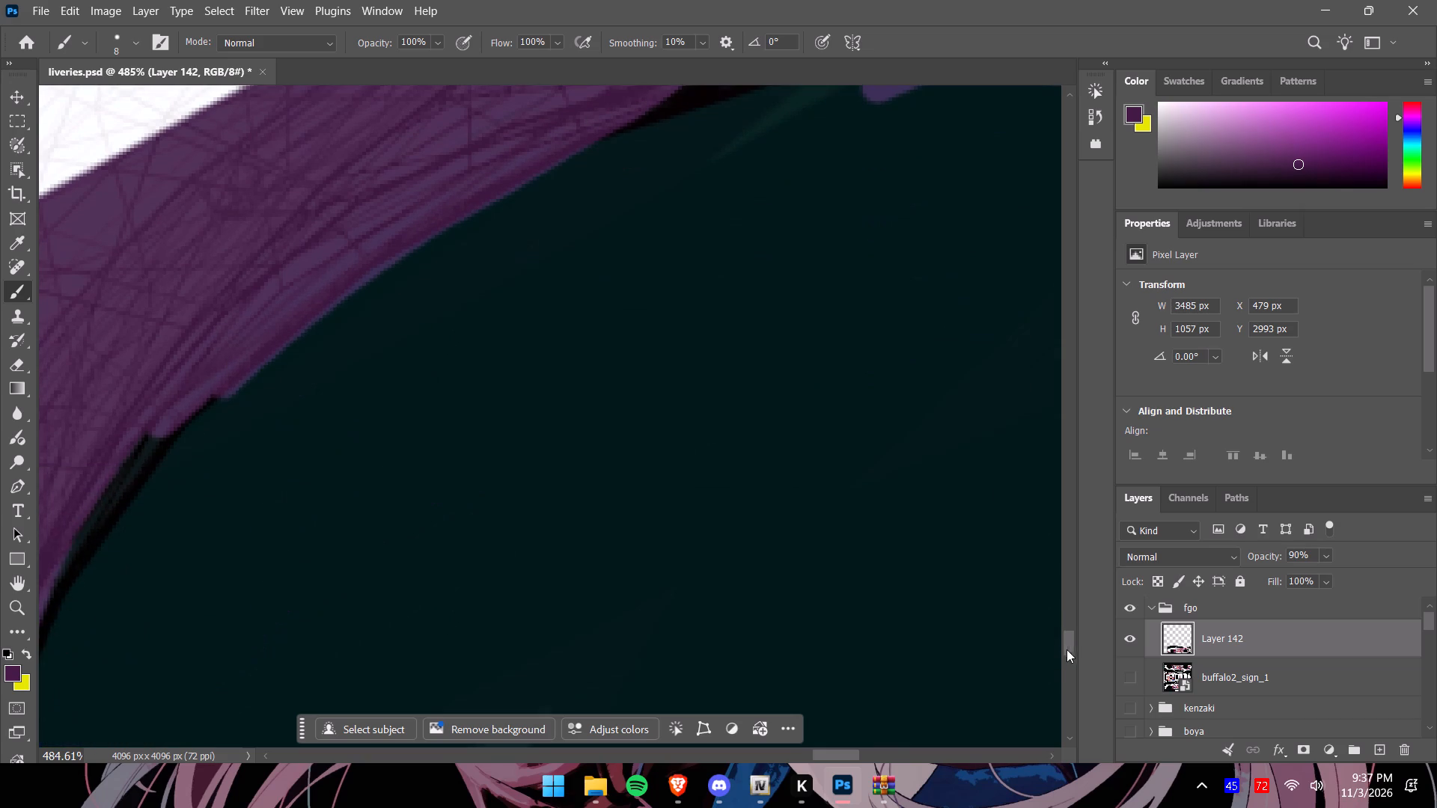
drag(840, 759, 827, 761)
drag(520, 388, 460, 425)
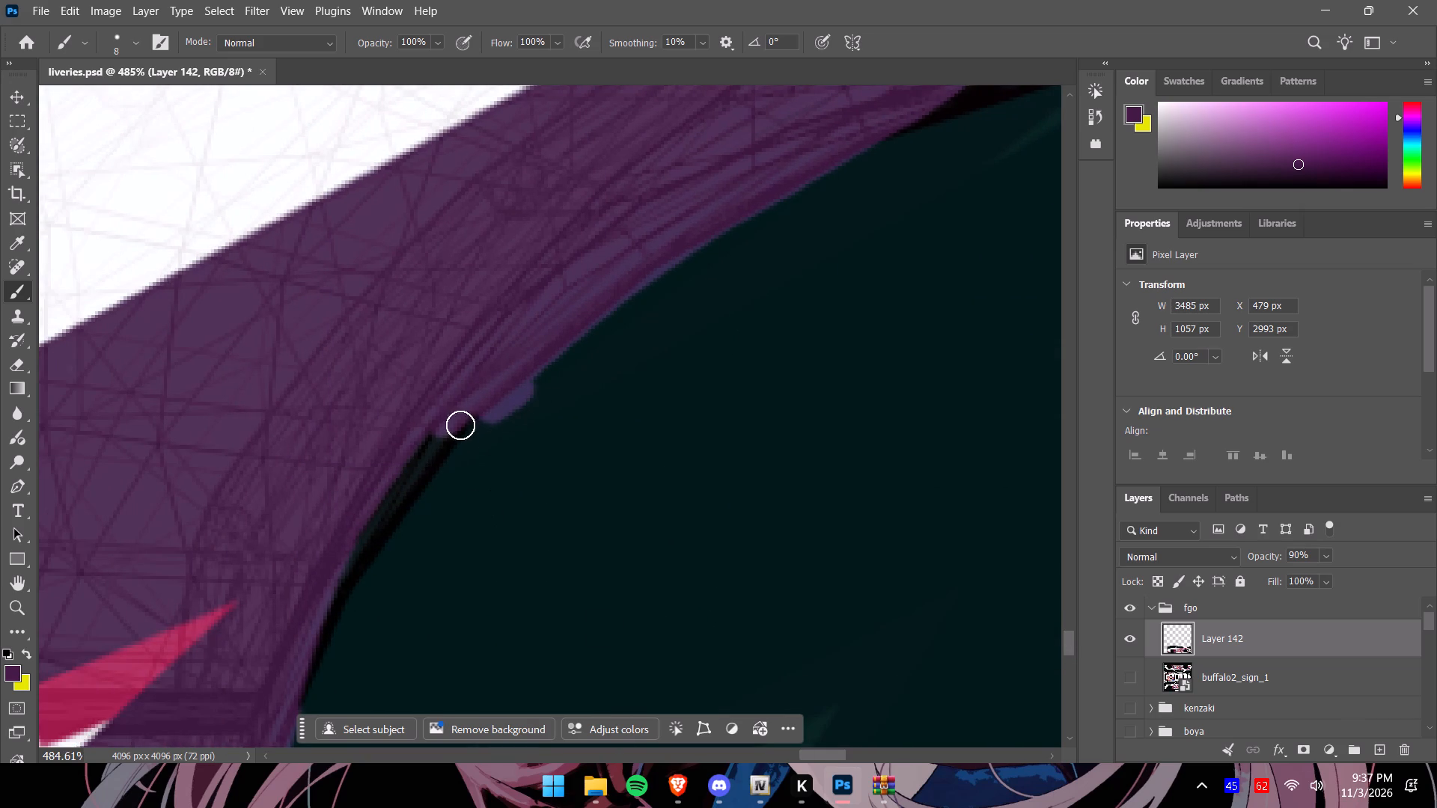
drag(460, 425, 418, 489)
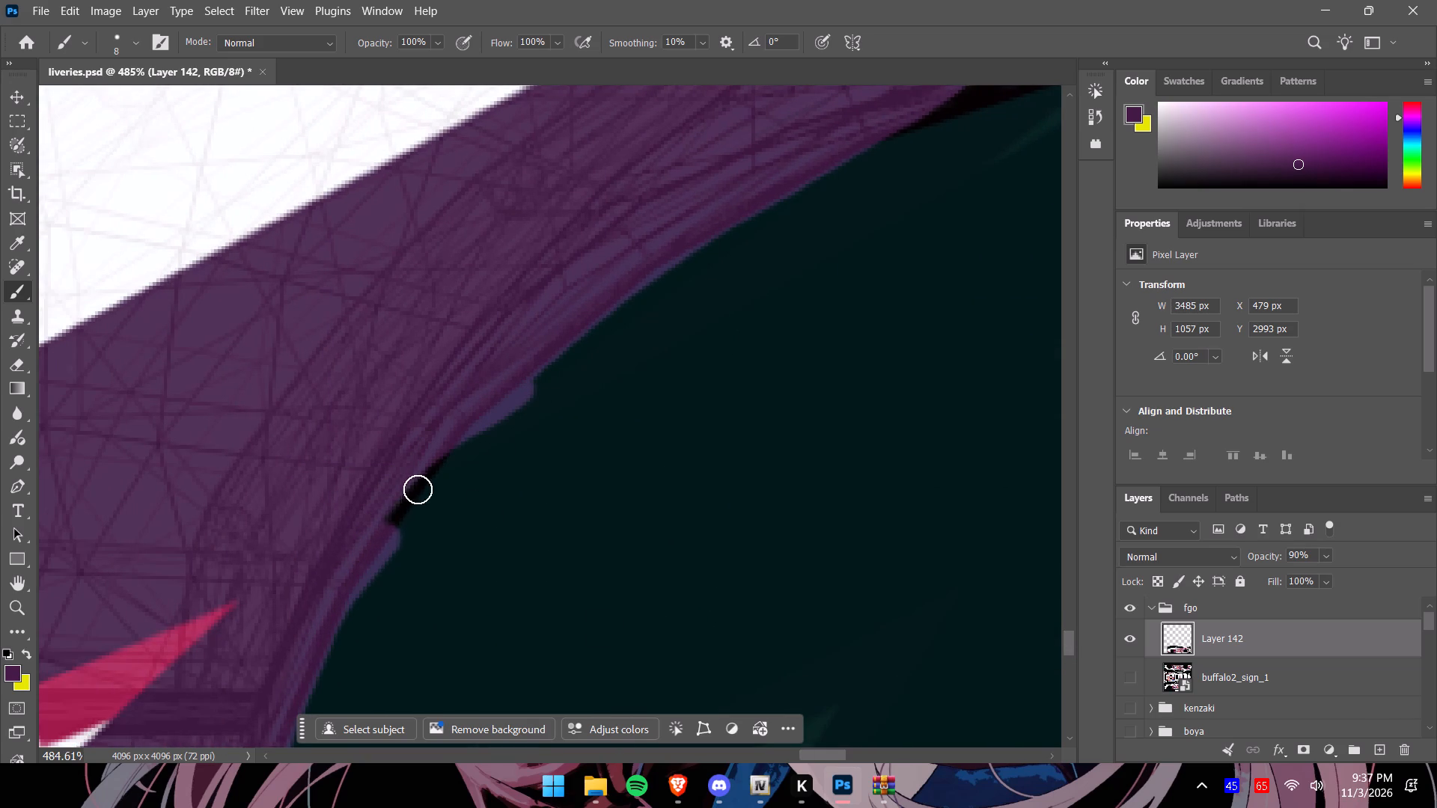
drag(418, 489, 788, 204)
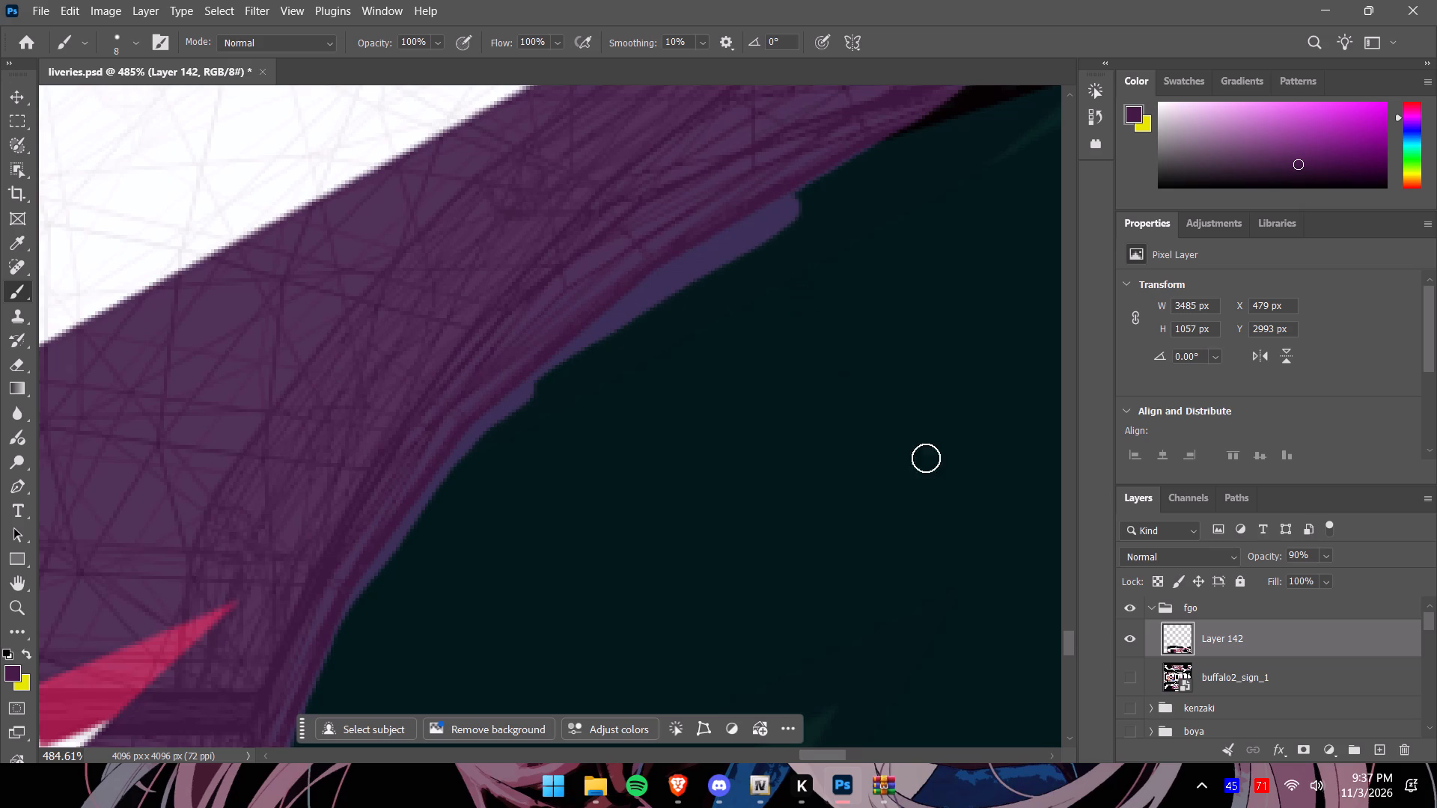
Restore Layer 142 to 100% opacity, sample the crimson, and extend the crimson stripe beside the narrow white stripe across the wheel-arch rim.
drag(823, 758, 861, 762)
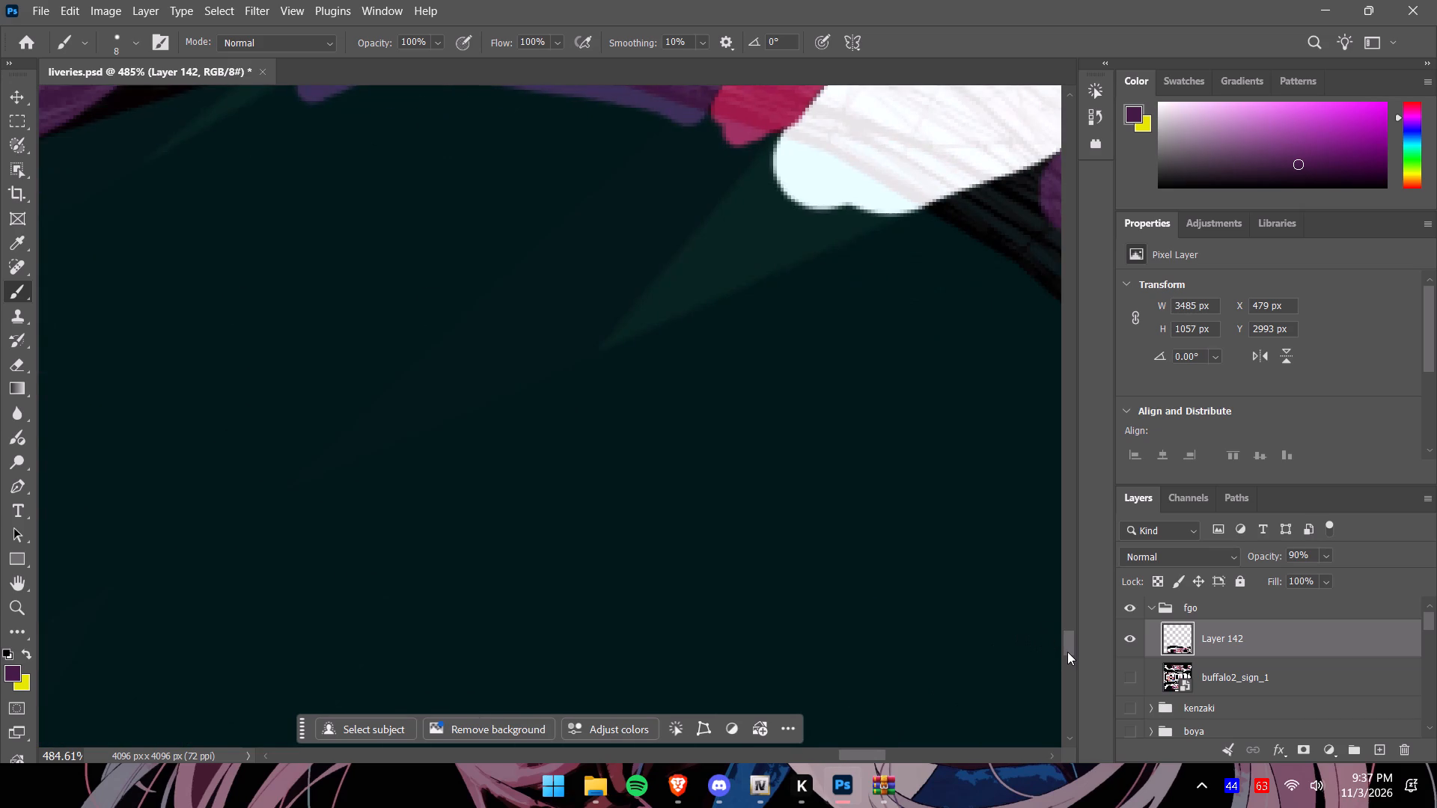
drag(1067, 652, 1072, 631)
click(1332, 551)
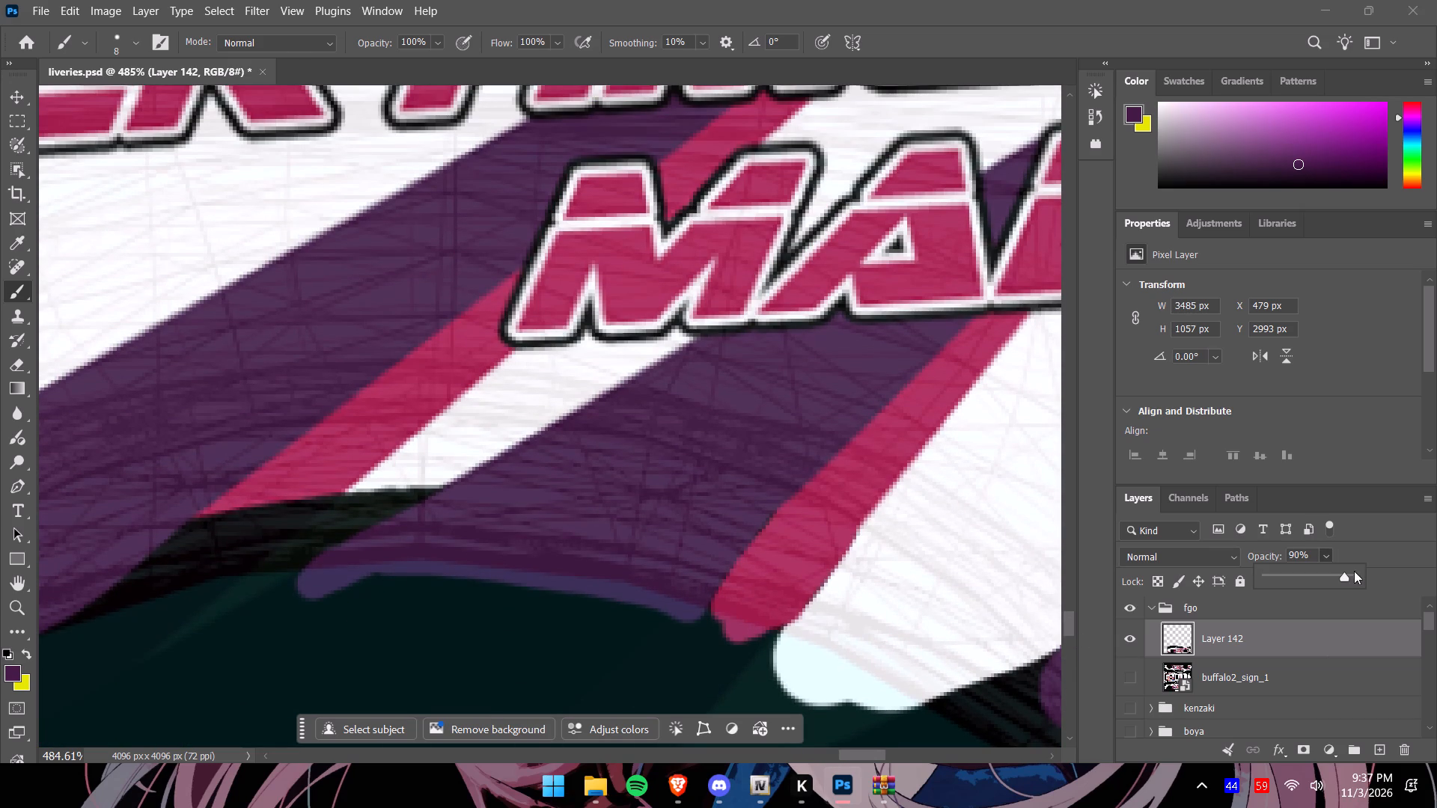
drag(1343, 578, 1394, 590)
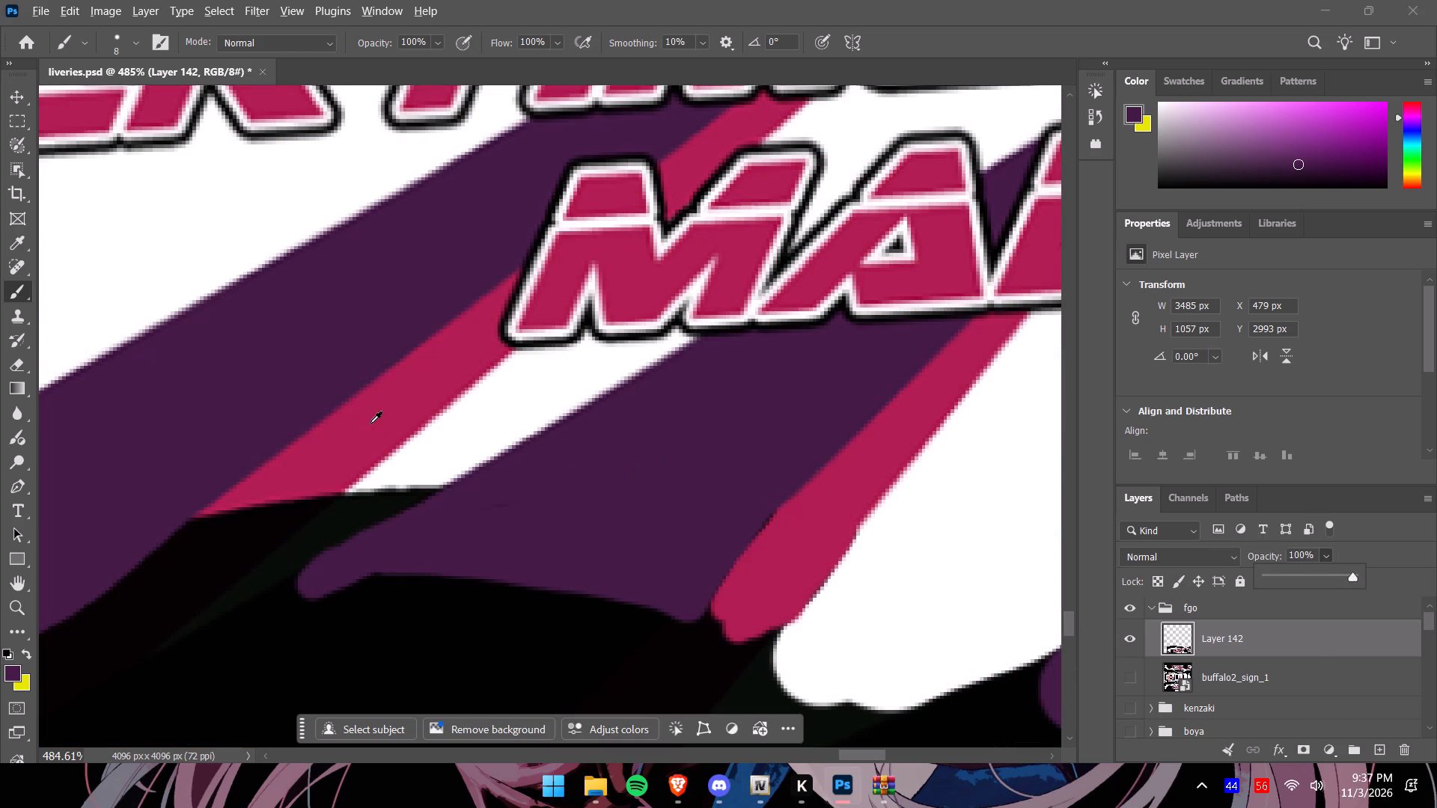
alt+click(370, 423)
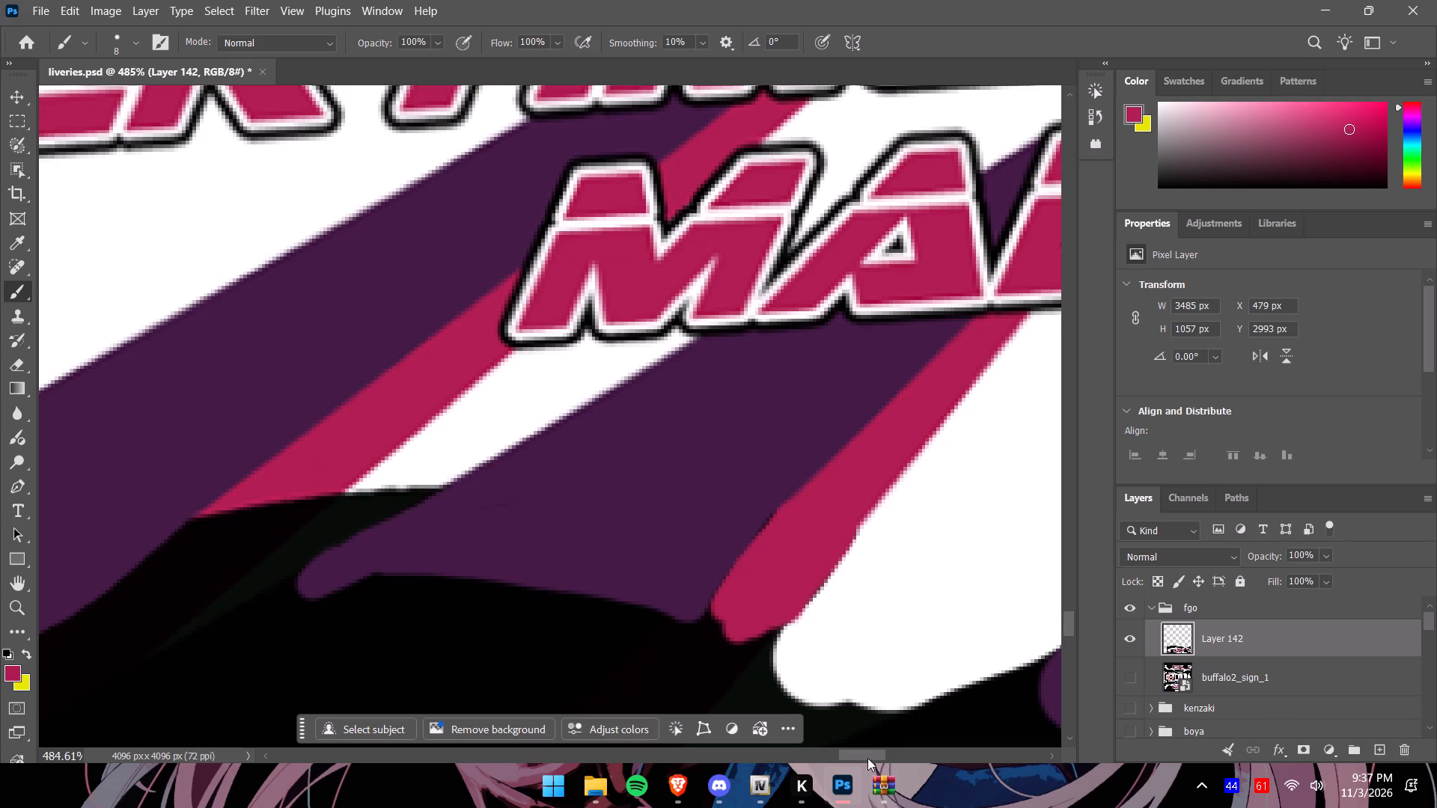
drag(864, 756, 850, 759)
alt+scroll(541, 516, up, 7)
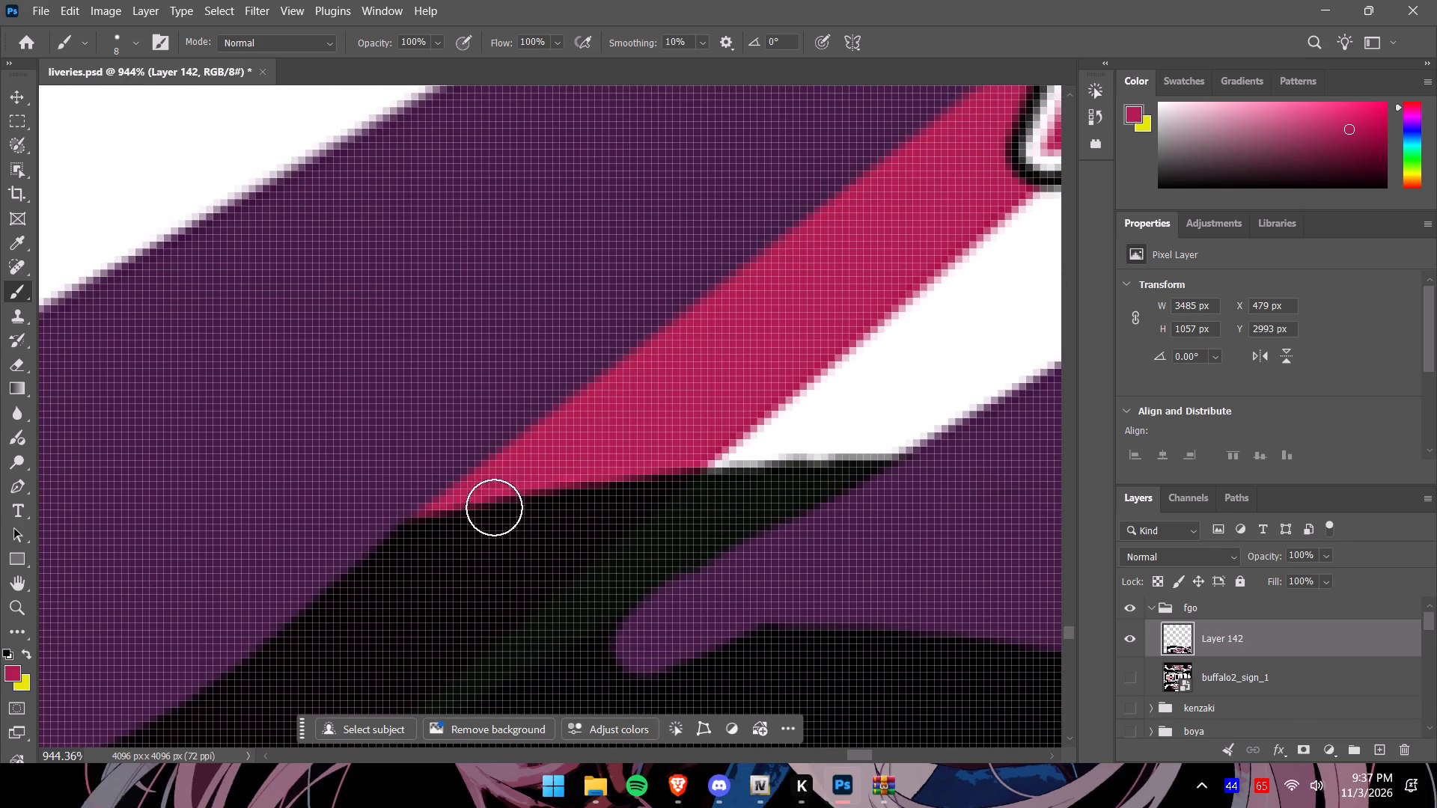
drag(490, 505, 264, 674)
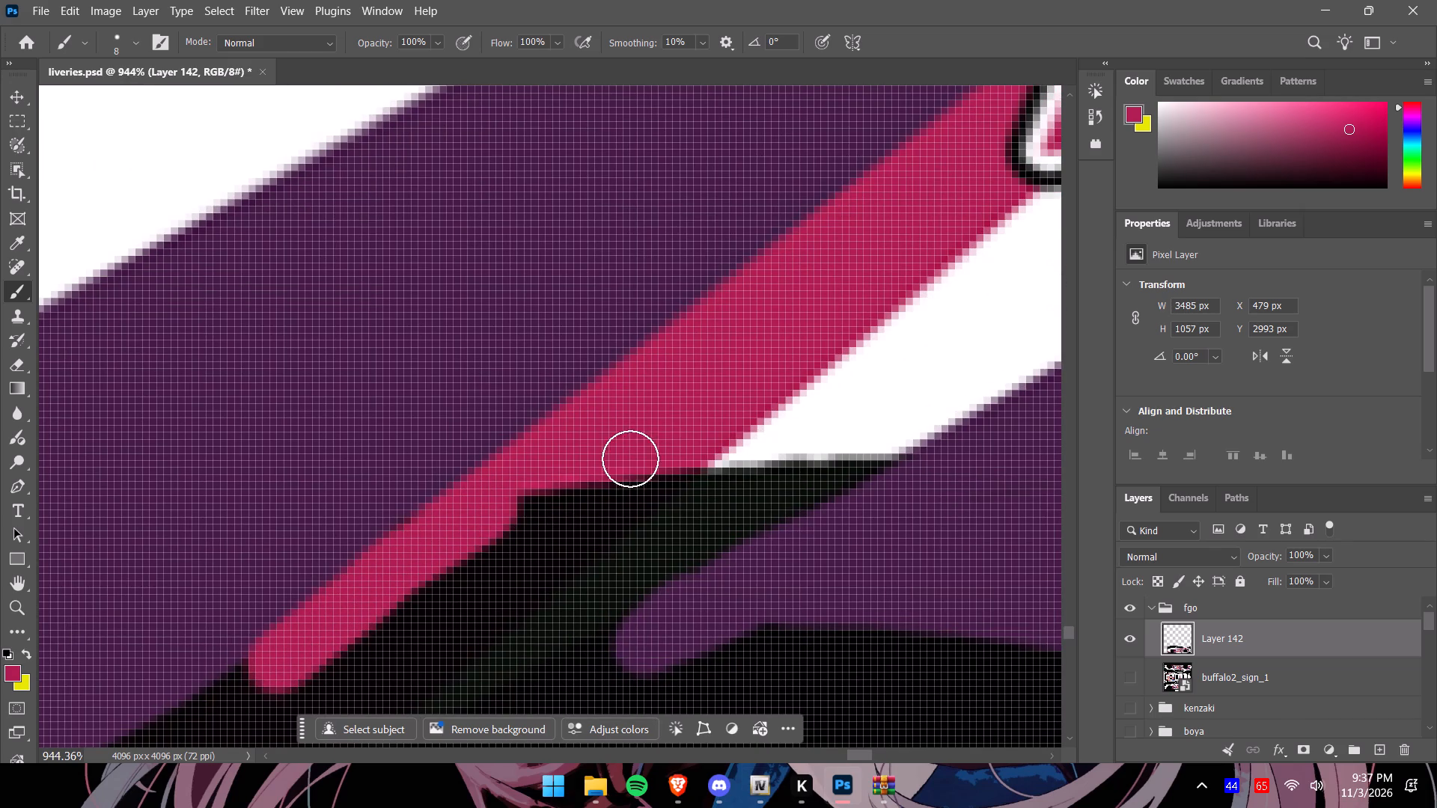
drag(657, 442, 287, 673)
drag(668, 441, 571, 512)
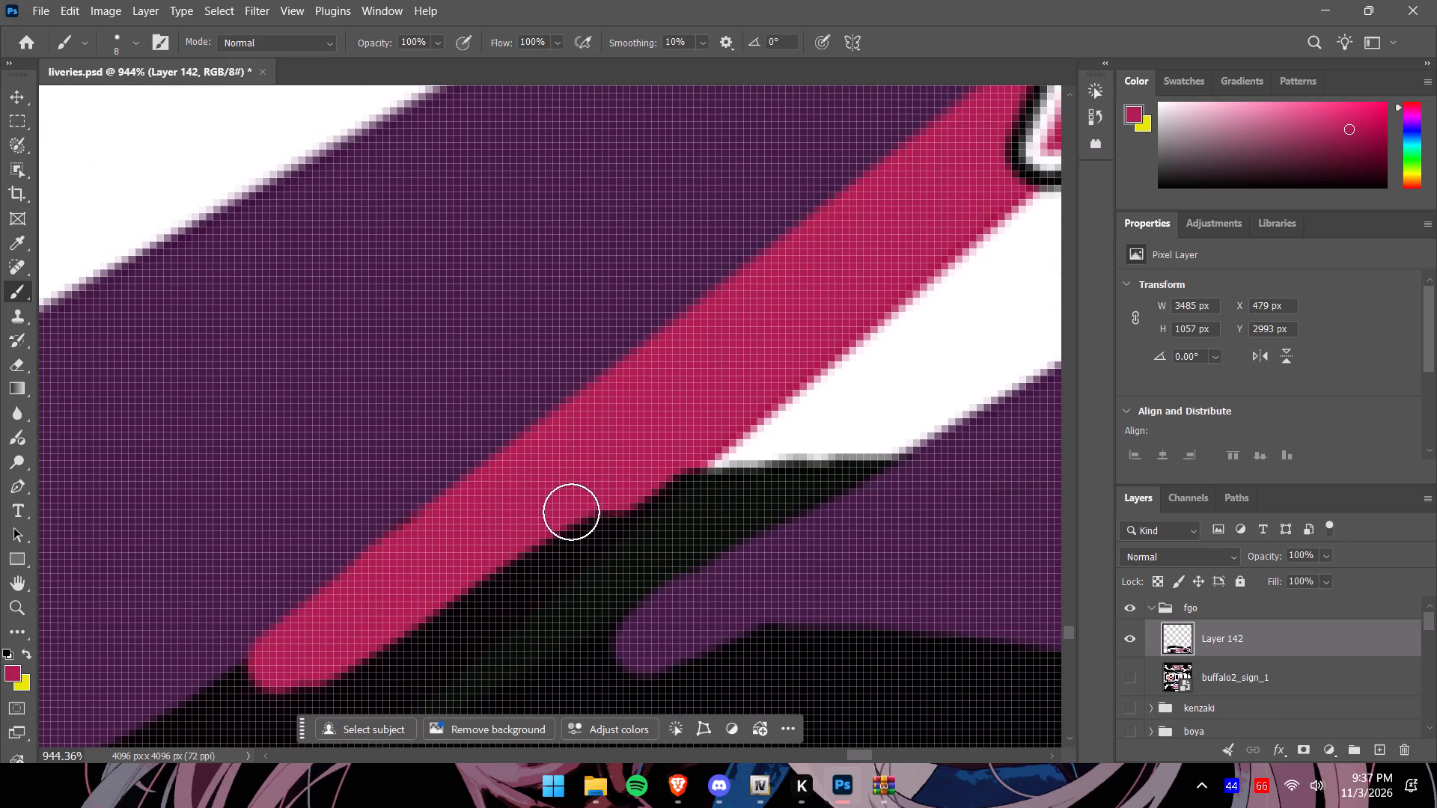
drag(571, 512, 324, 689)
drag(676, 446, 576, 521)
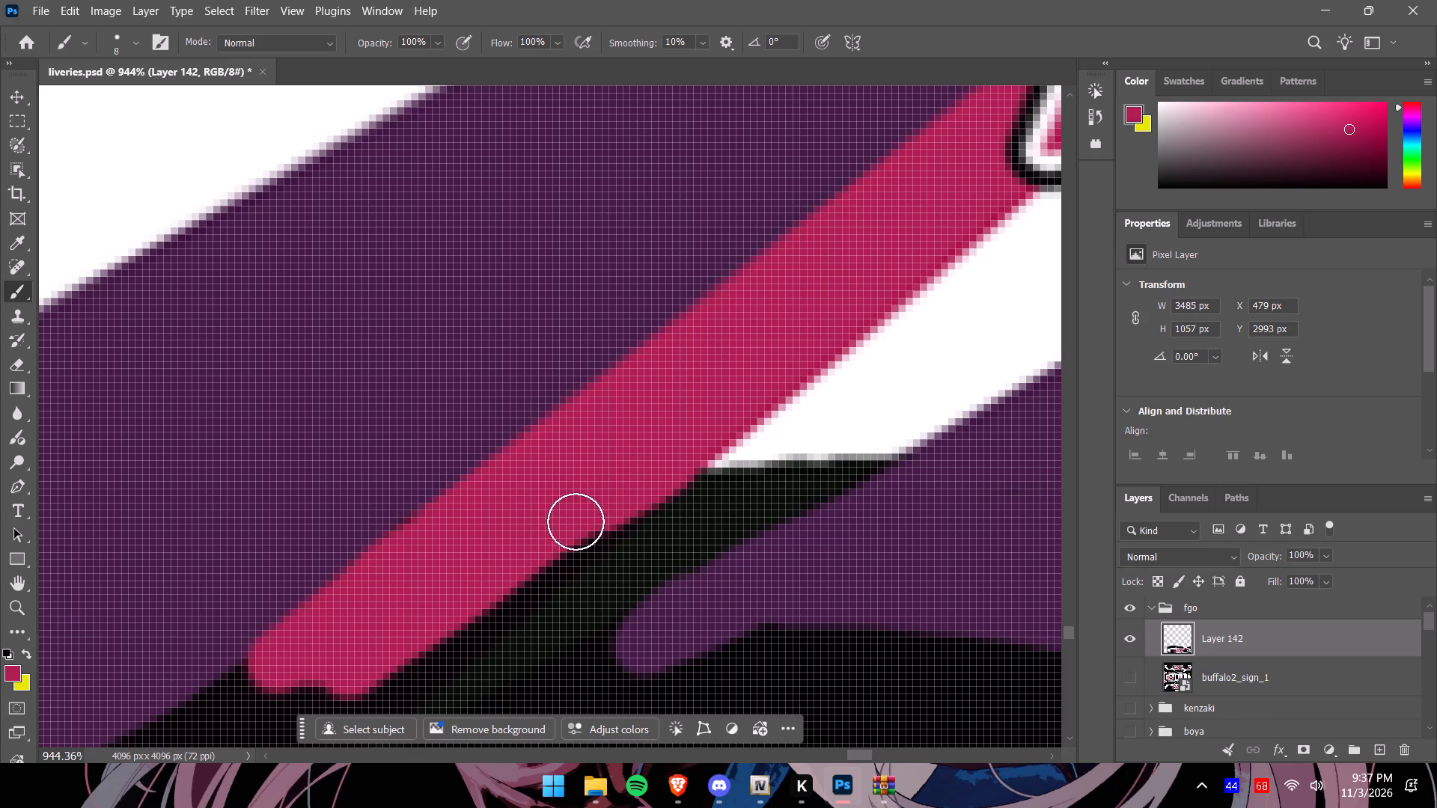
drag(576, 521, 355, 708)
drag(638, 450, 376, 679)
Sample white and extend the narrow white stripe along the crimson stripe's edge into the black wheel-arch rim.
alt+click(890, 397)
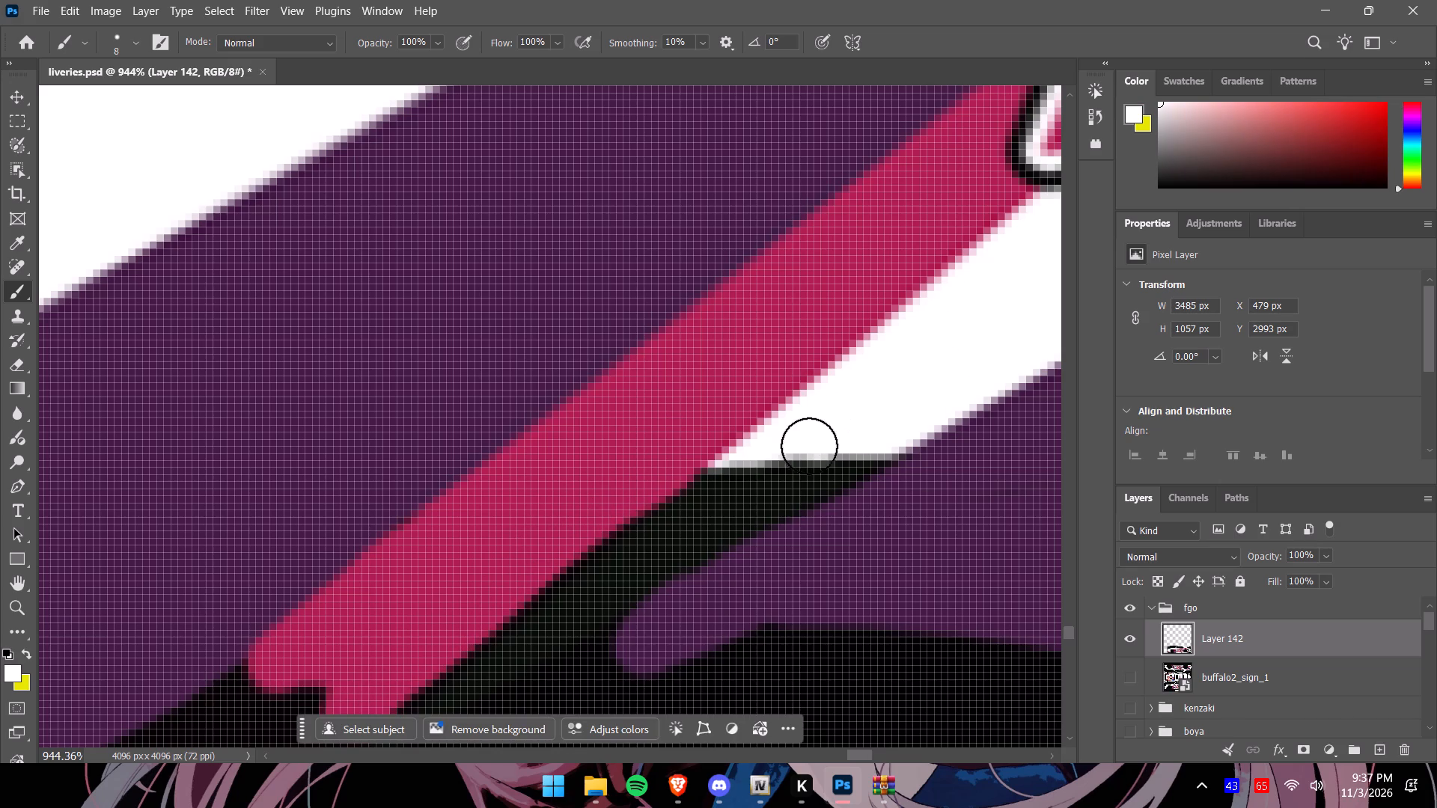
drag(805, 445, 724, 492)
drag(859, 433, 790, 473)
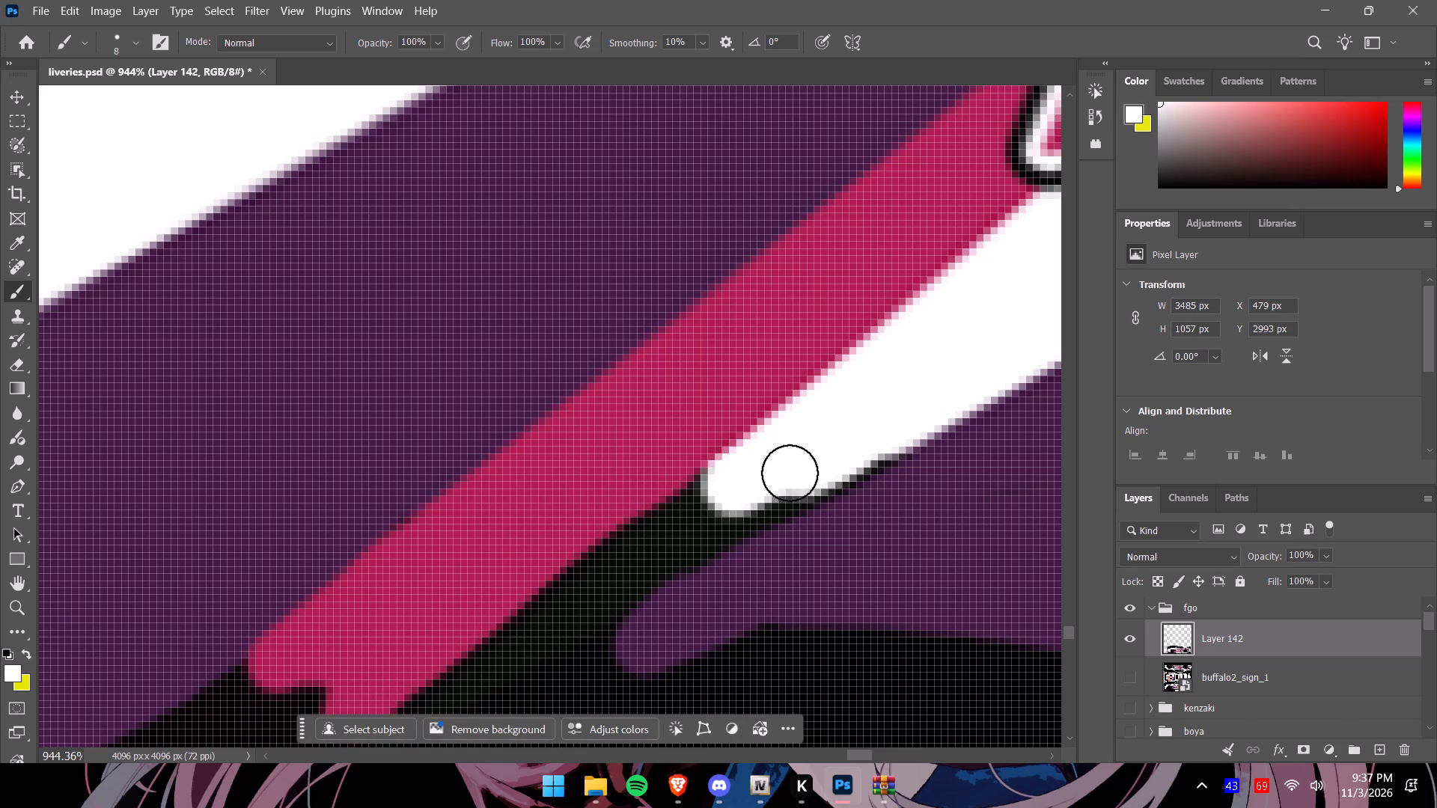
drag(790, 473, 718, 507)
drag(873, 431, 769, 489)
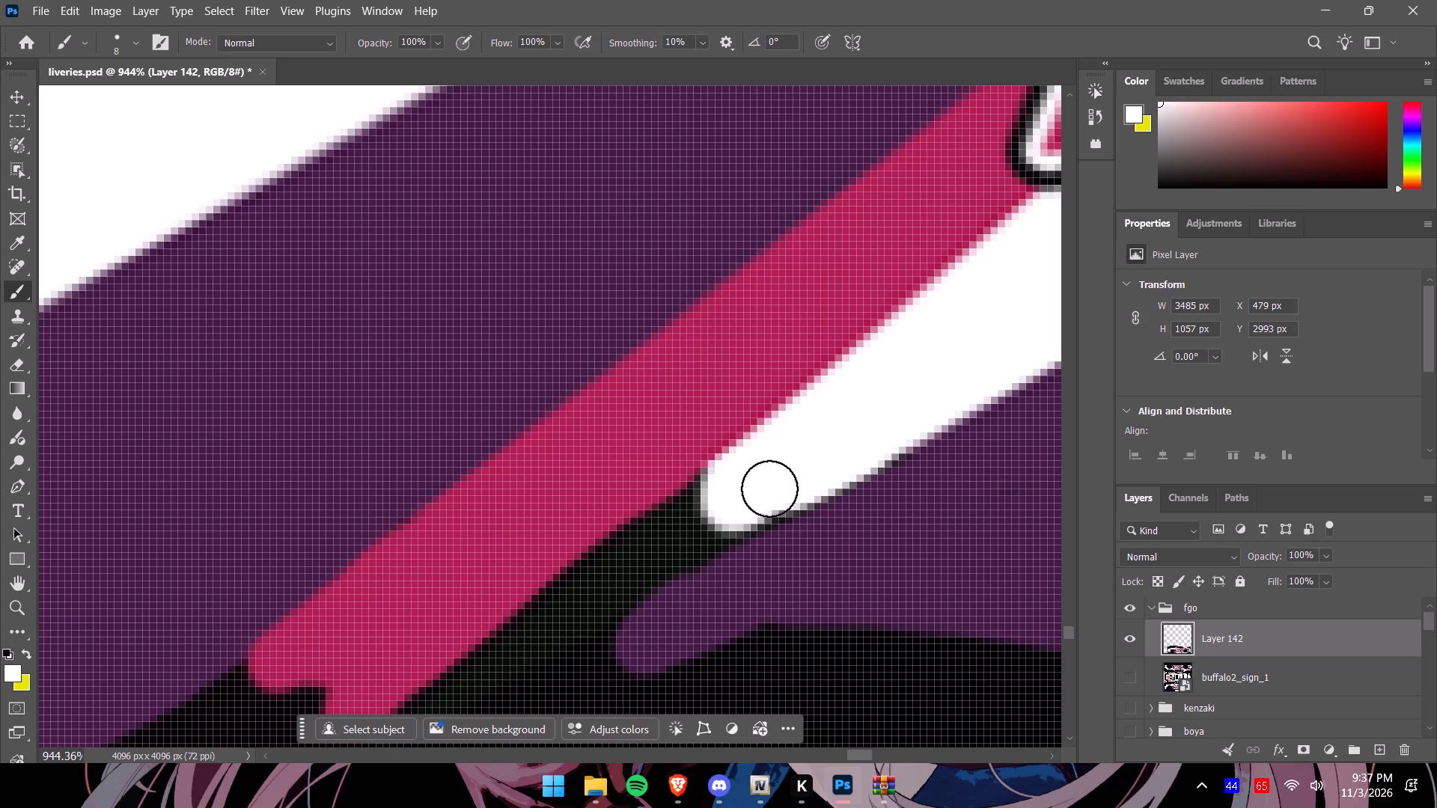
drag(769, 489, 659, 539)
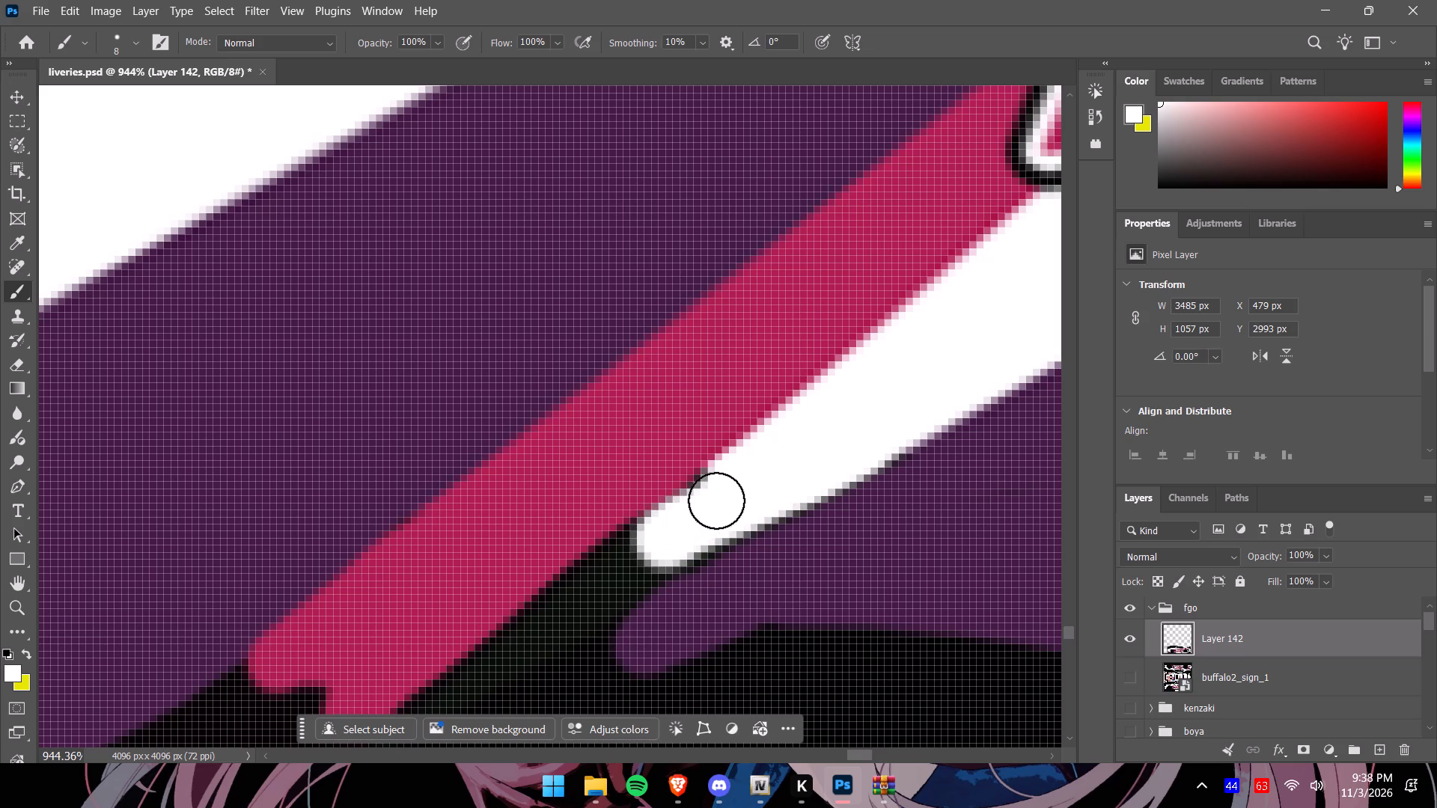
click(716, 501)
drag(703, 524, 648, 549)
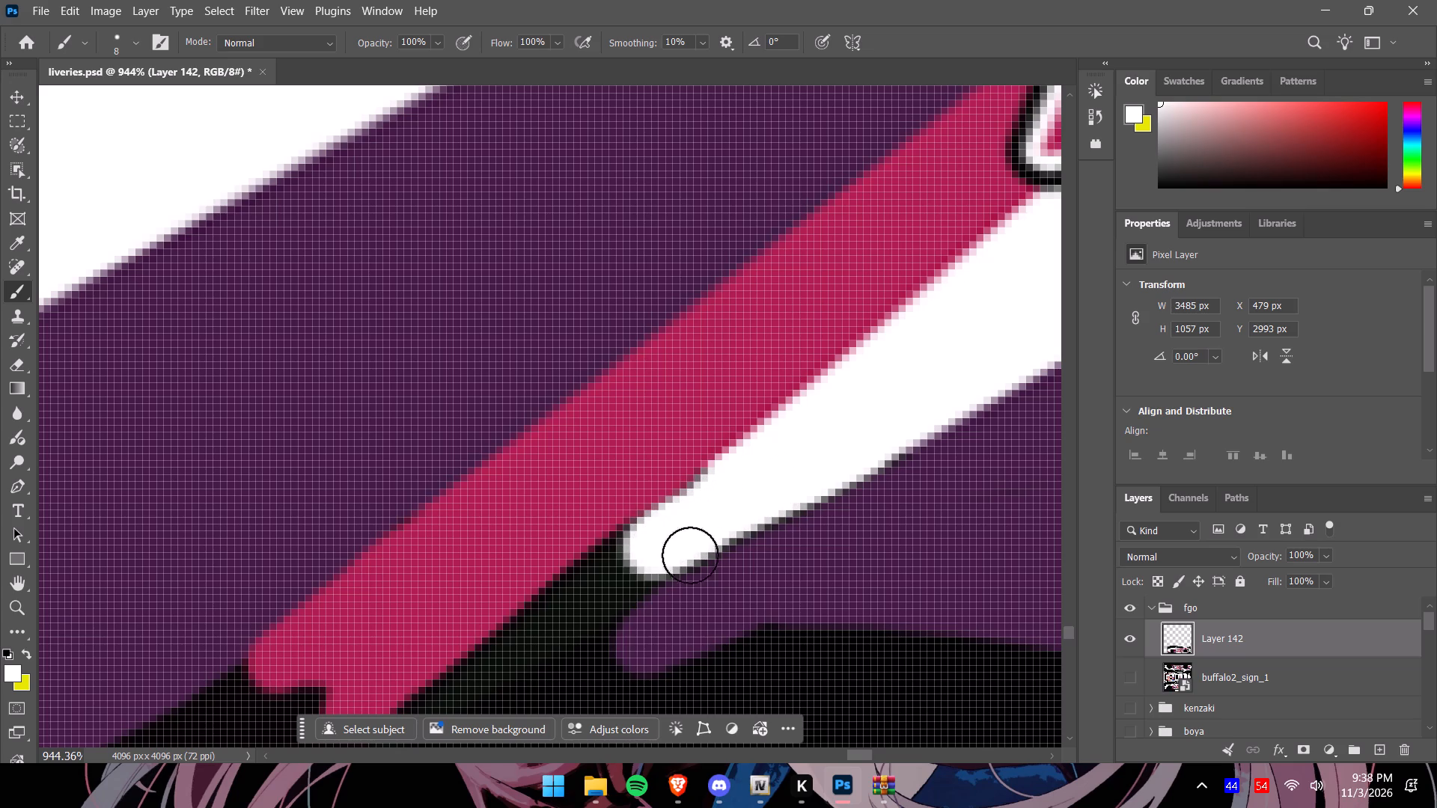
Set Layer 142's opacity to 91% and paint the narrow white stripe's tip out to the template's rim edge, closing the gap beside the crimson.
click(1324, 554)
click(1343, 577)
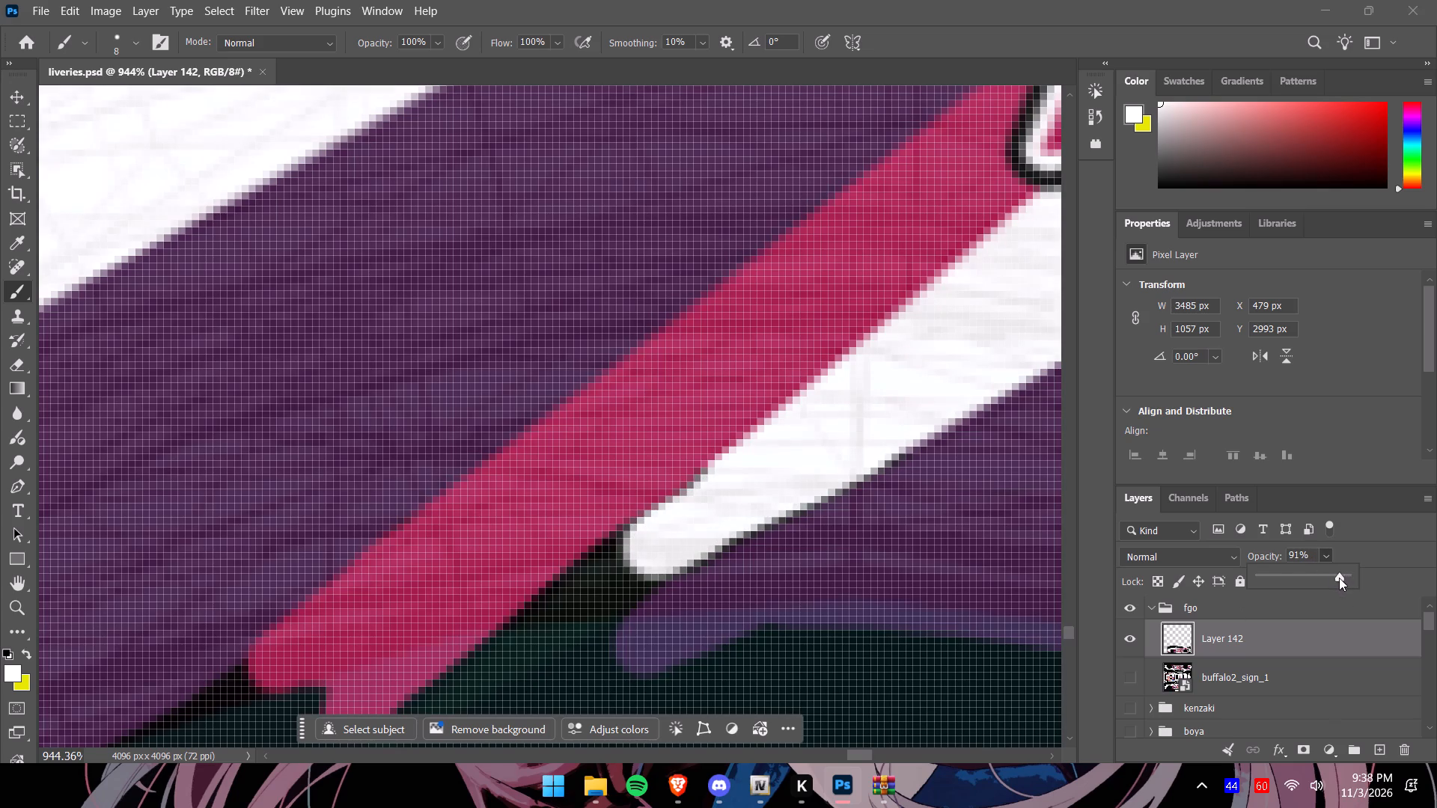
drag(542, 631, 558, 625)
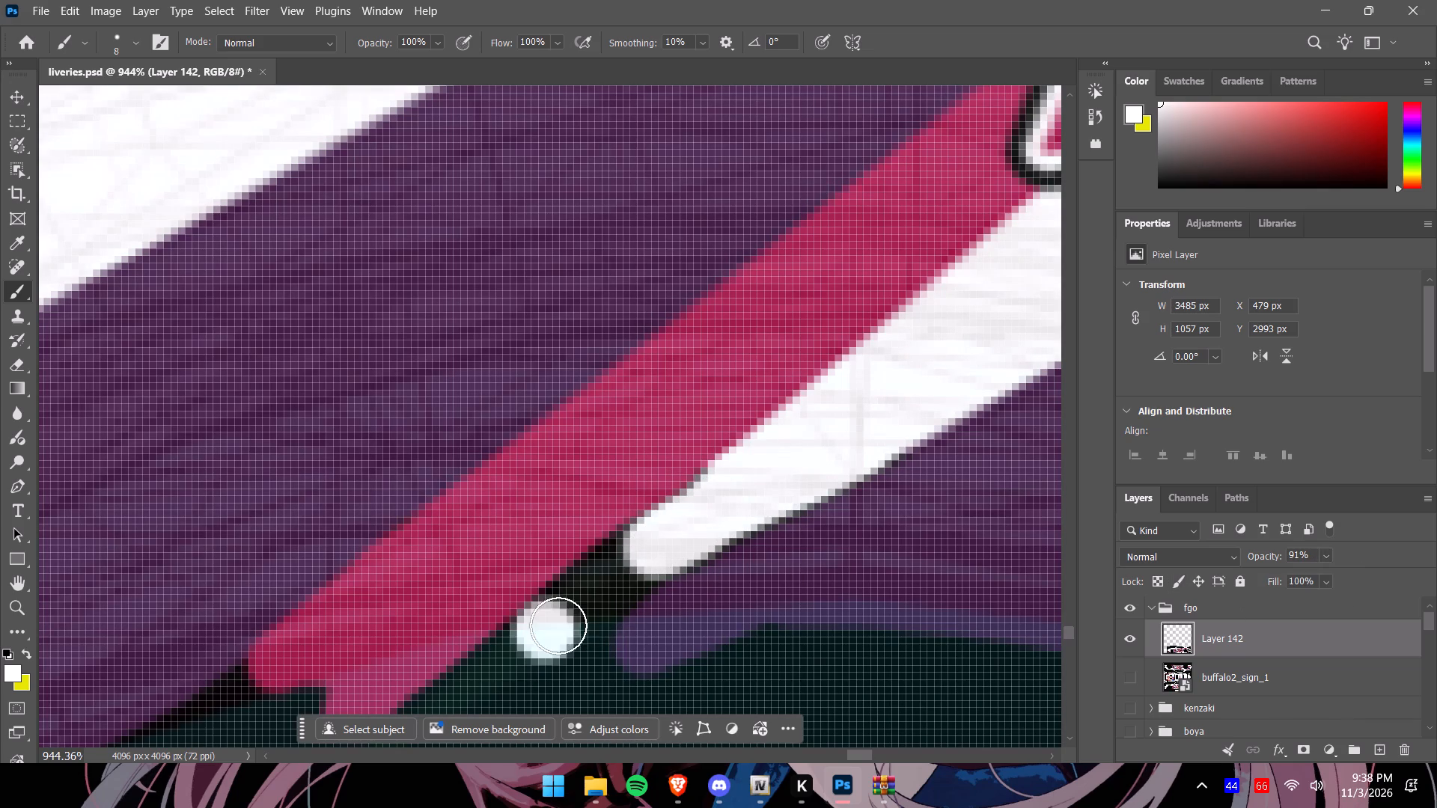
drag(558, 625, 649, 551)
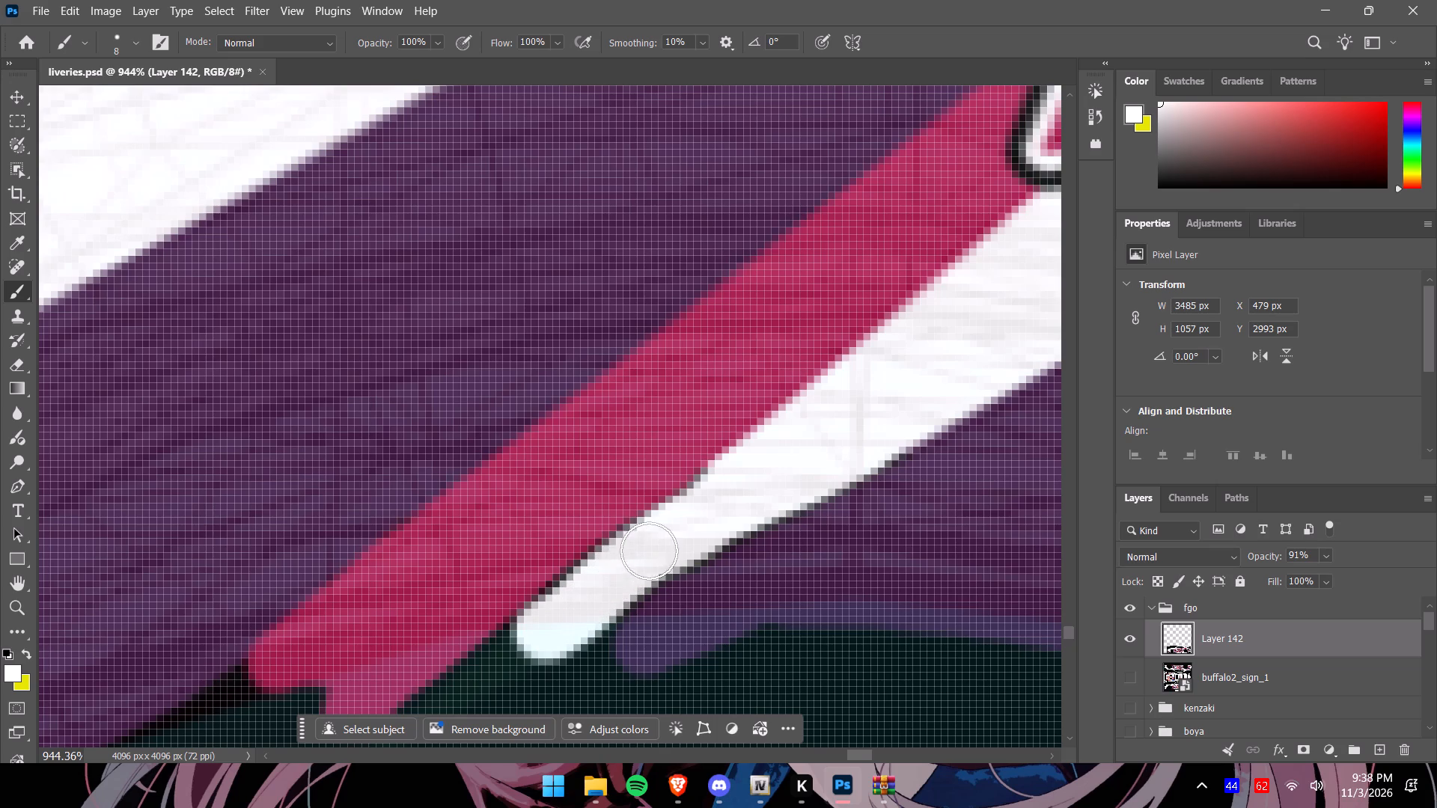
drag(649, 551, 599, 590)
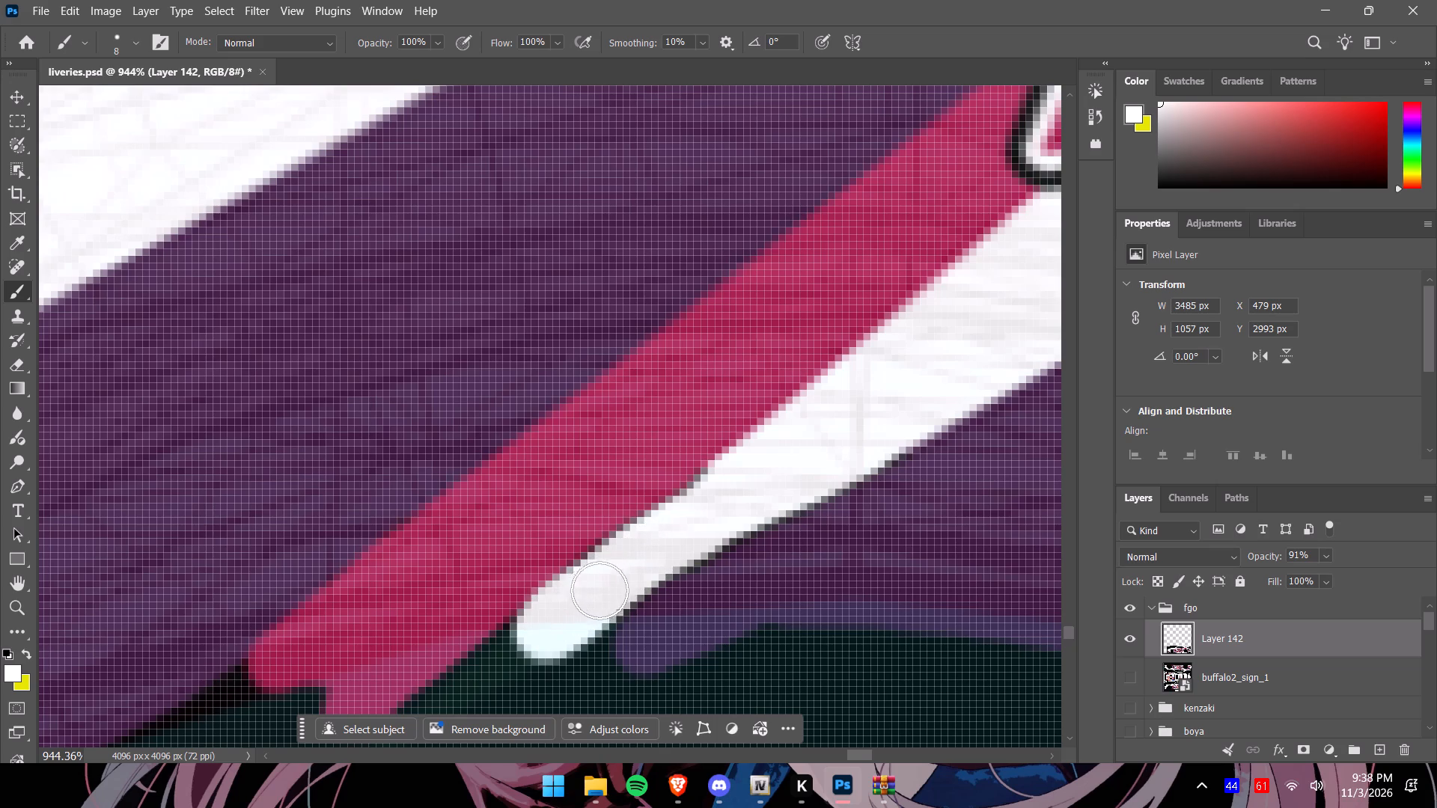
drag(599, 590, 695, 533)
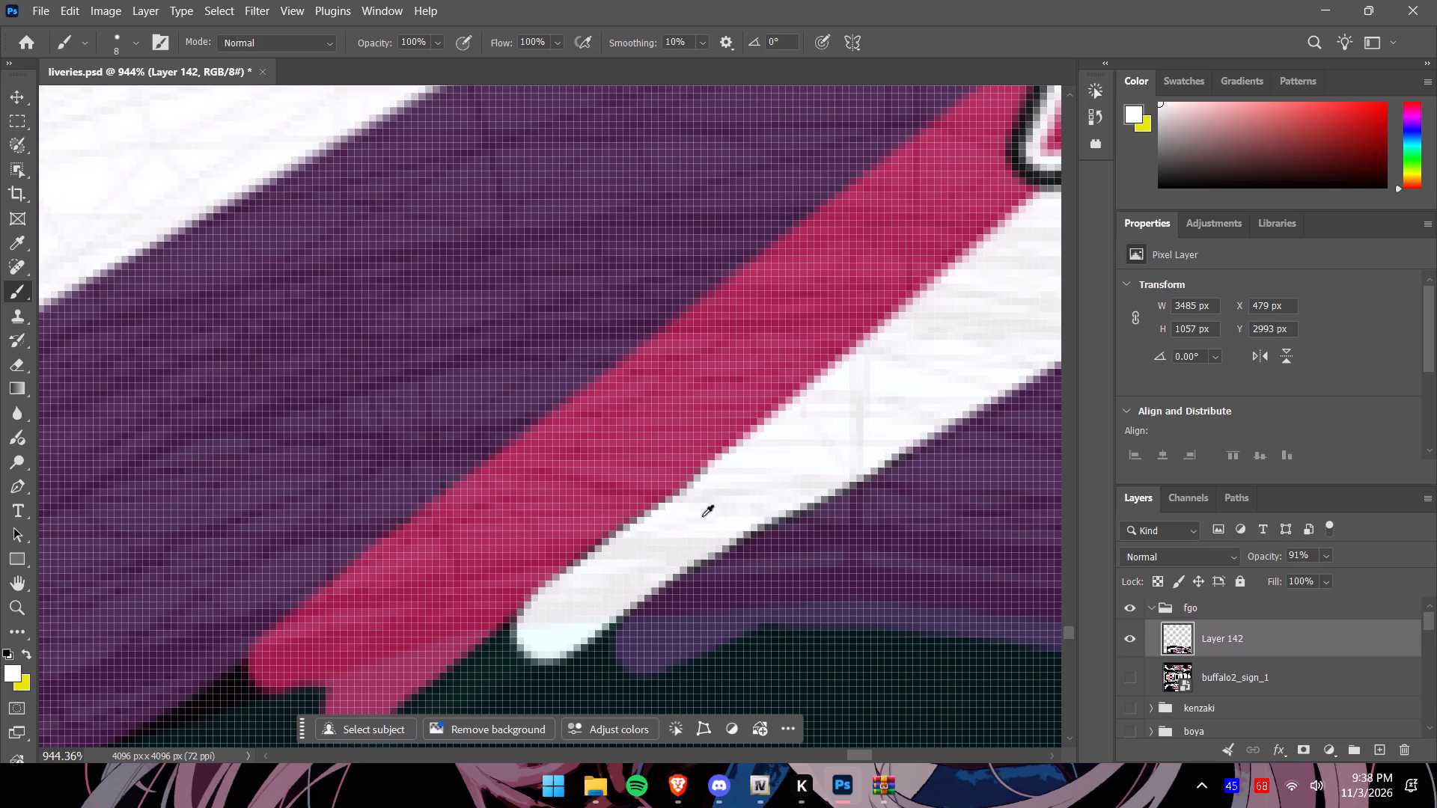
Restore 100% opacity, sample the crimson, lengthen the stripe's tip along the purple rim edge, and set Layer 142's opacity to 88%.
alt+scroll(706, 511, down, 16)
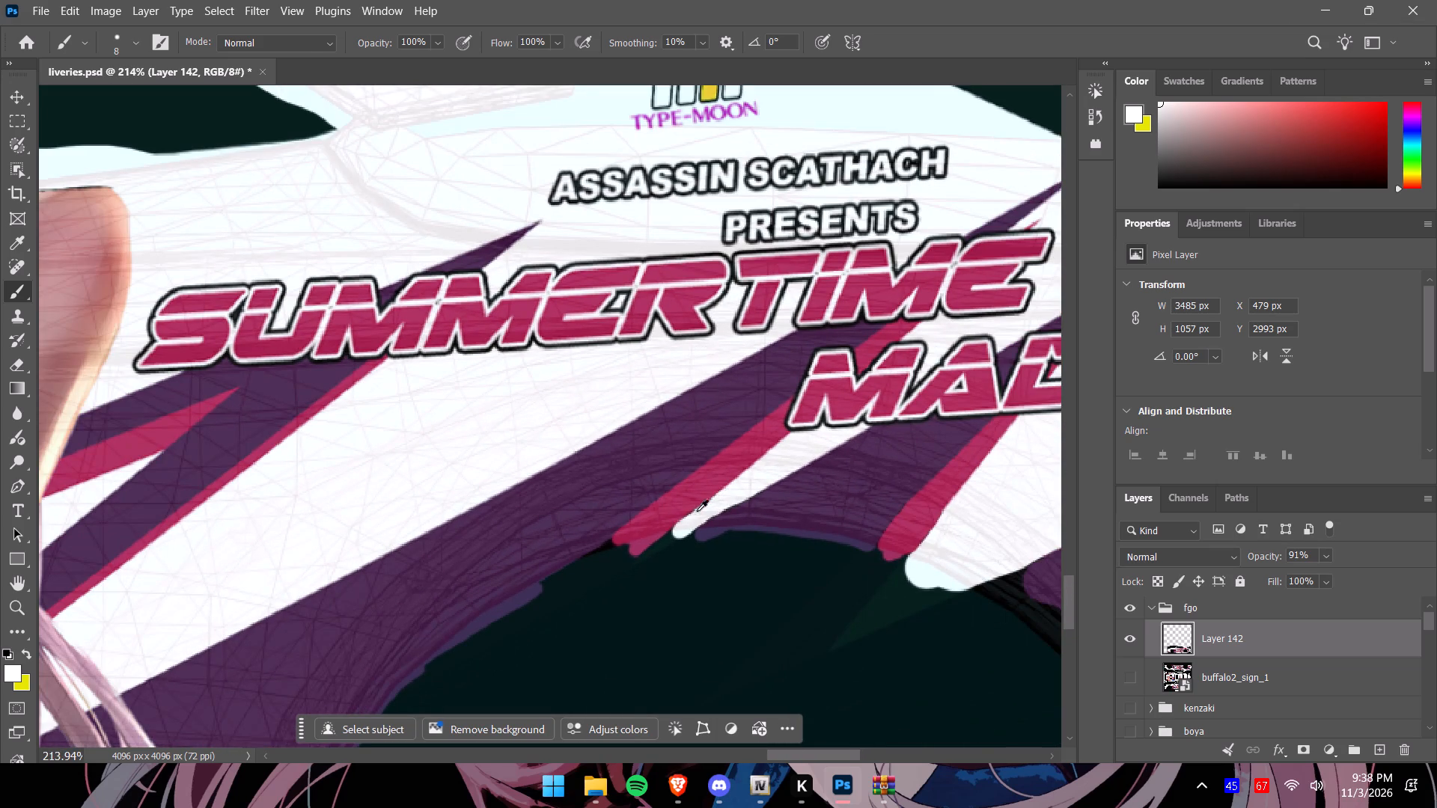
alt+scroll(656, 518, up, 3)
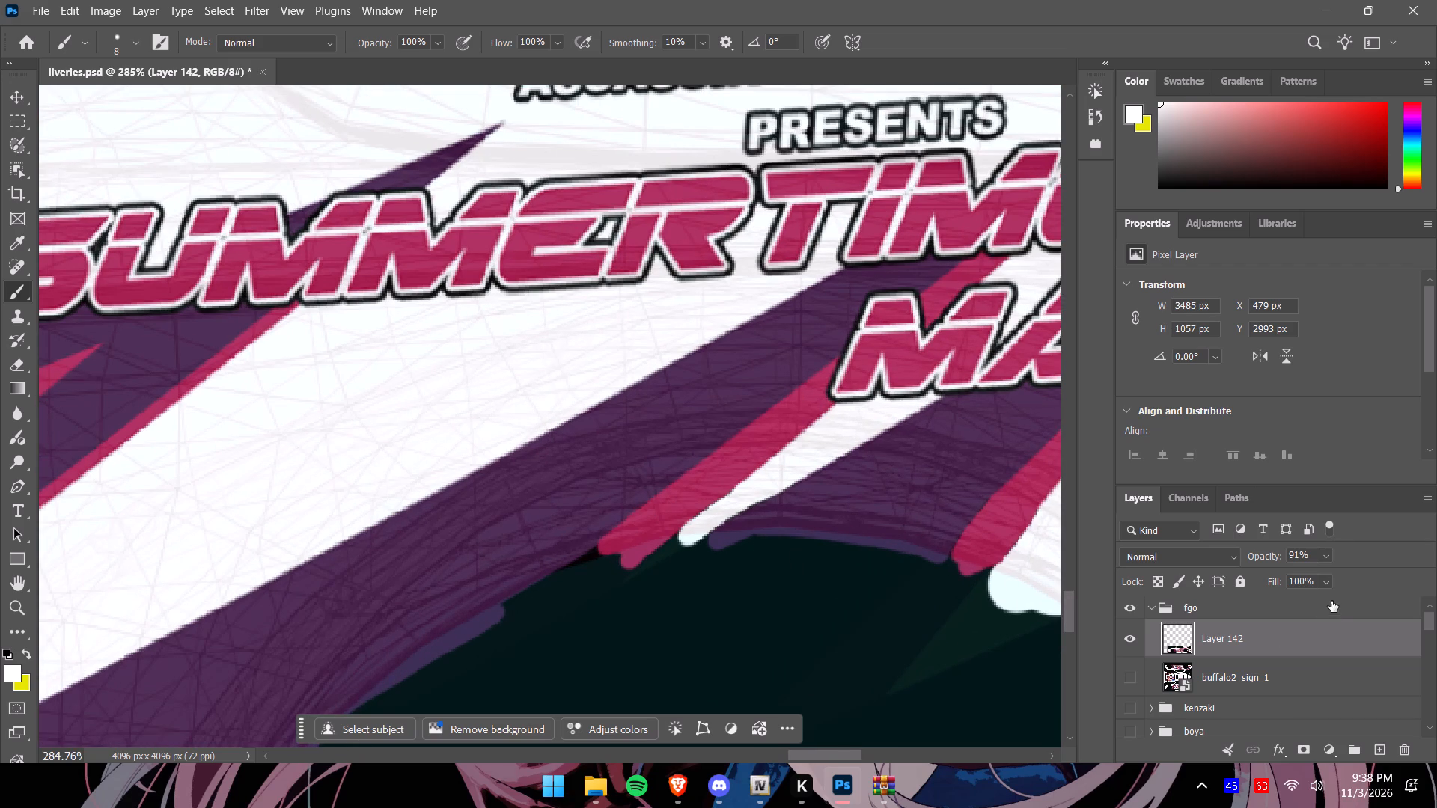
click(1328, 560)
drag(1346, 575, 1408, 584)
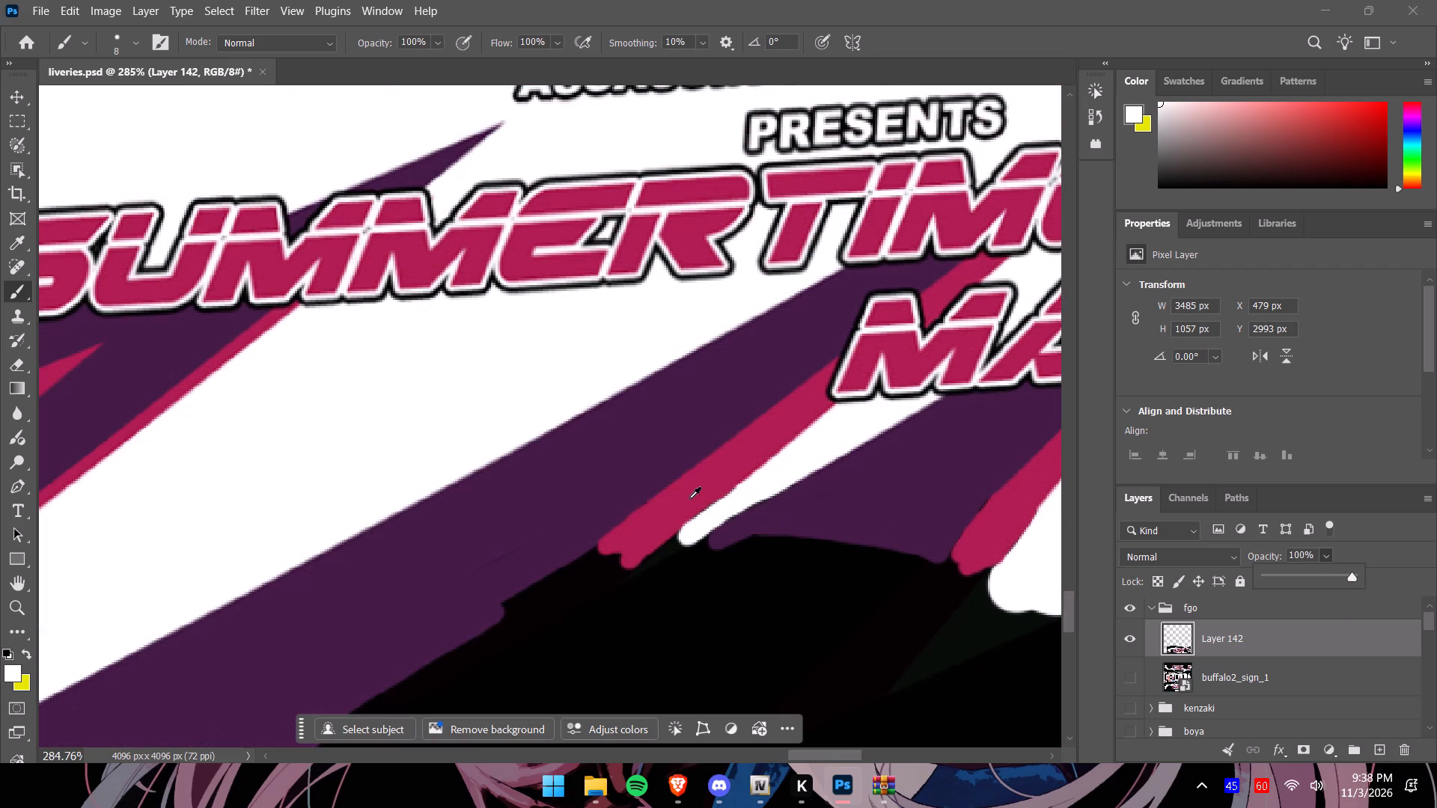
alt+click(689, 498)
alt+scroll(609, 558, up, 11)
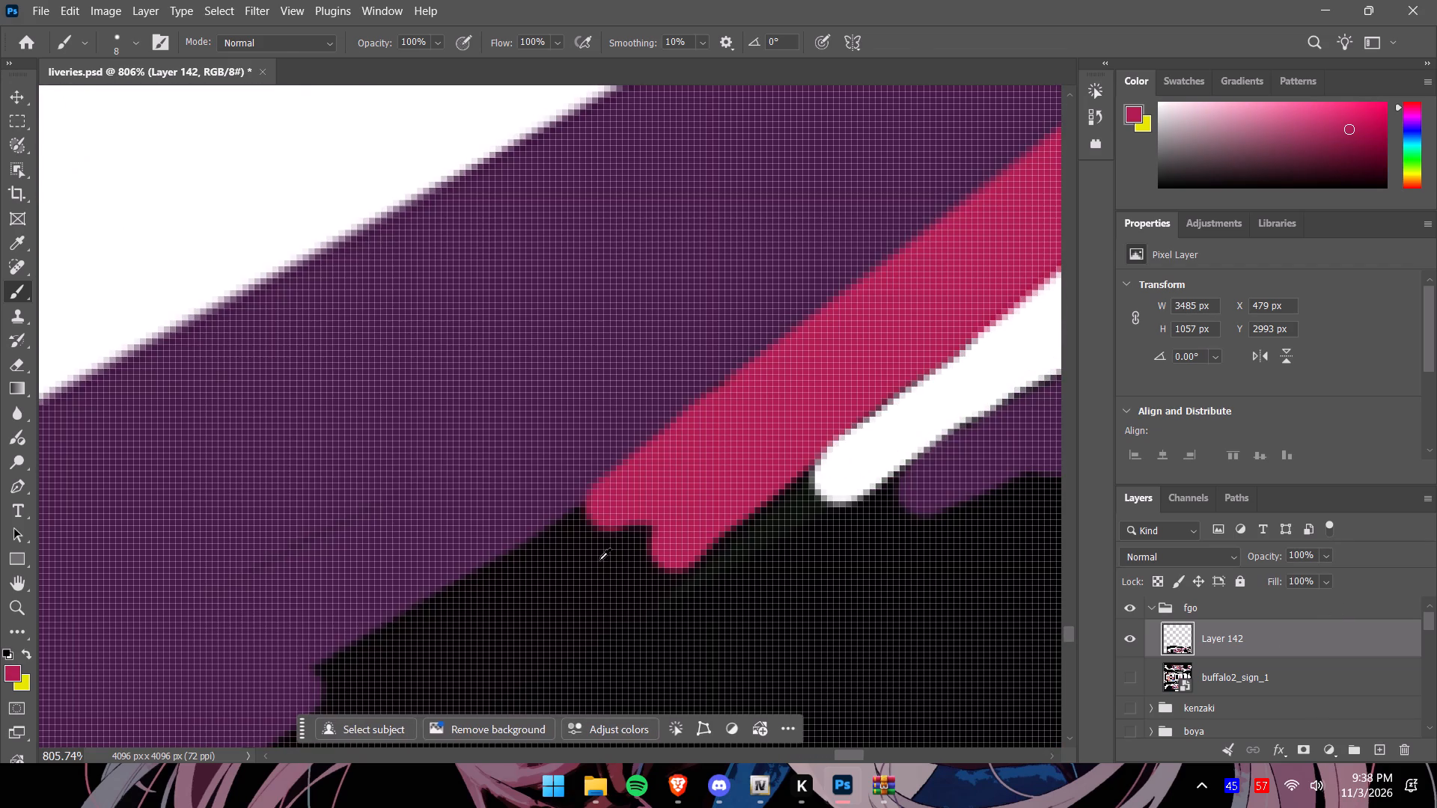
drag(702, 450, 561, 560)
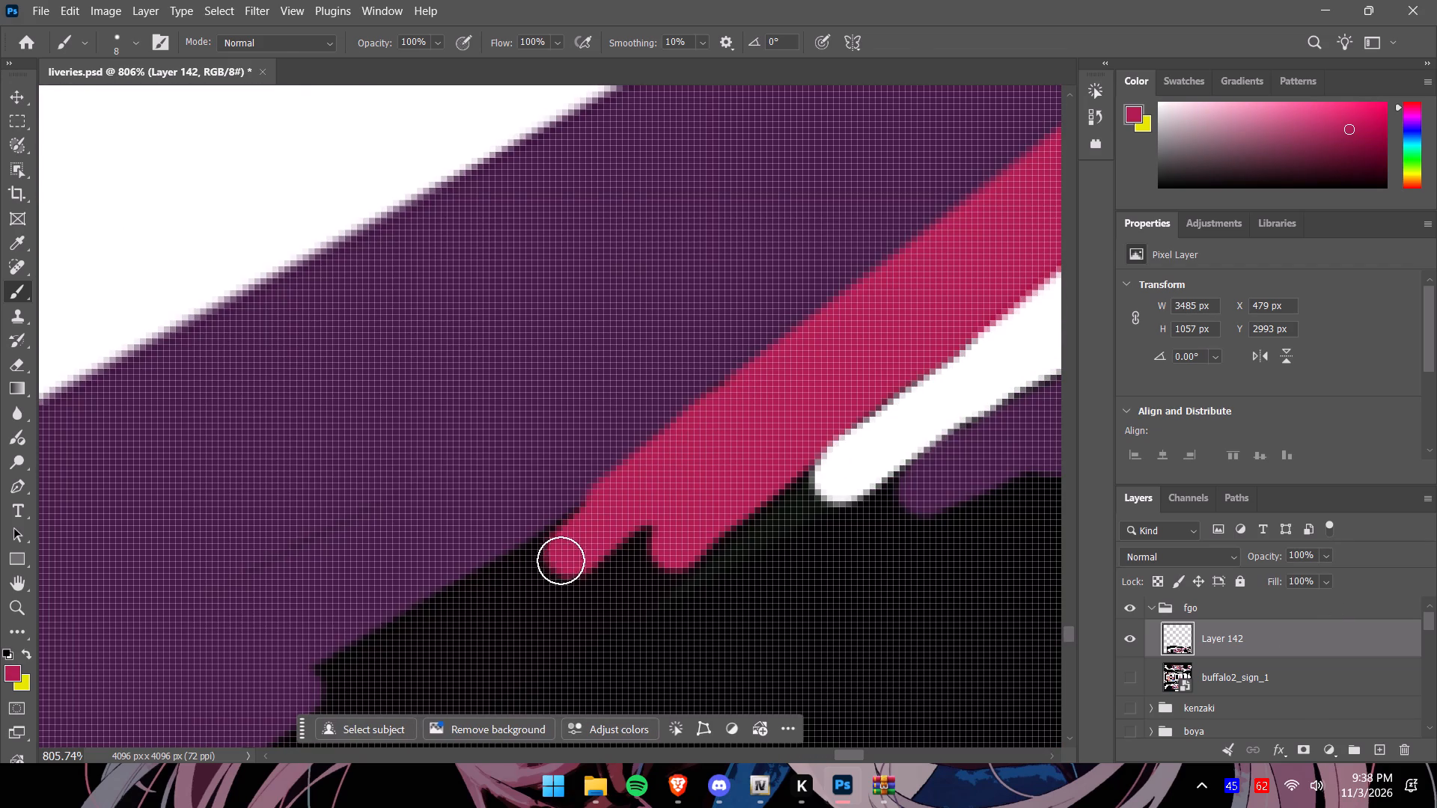
drag(561, 560, 492, 596)
drag(598, 519, 549, 559)
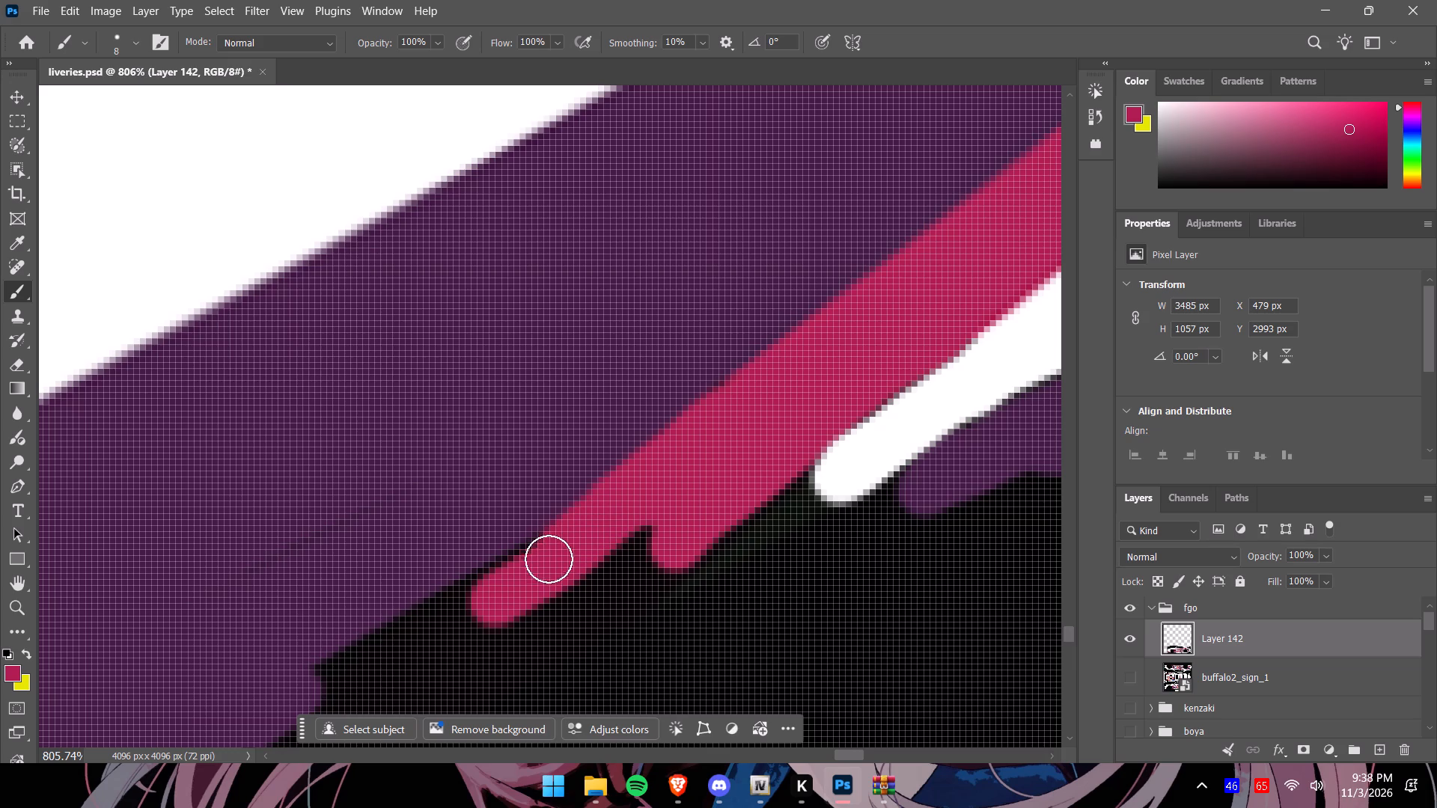
drag(549, 559, 475, 616)
click(1327, 554)
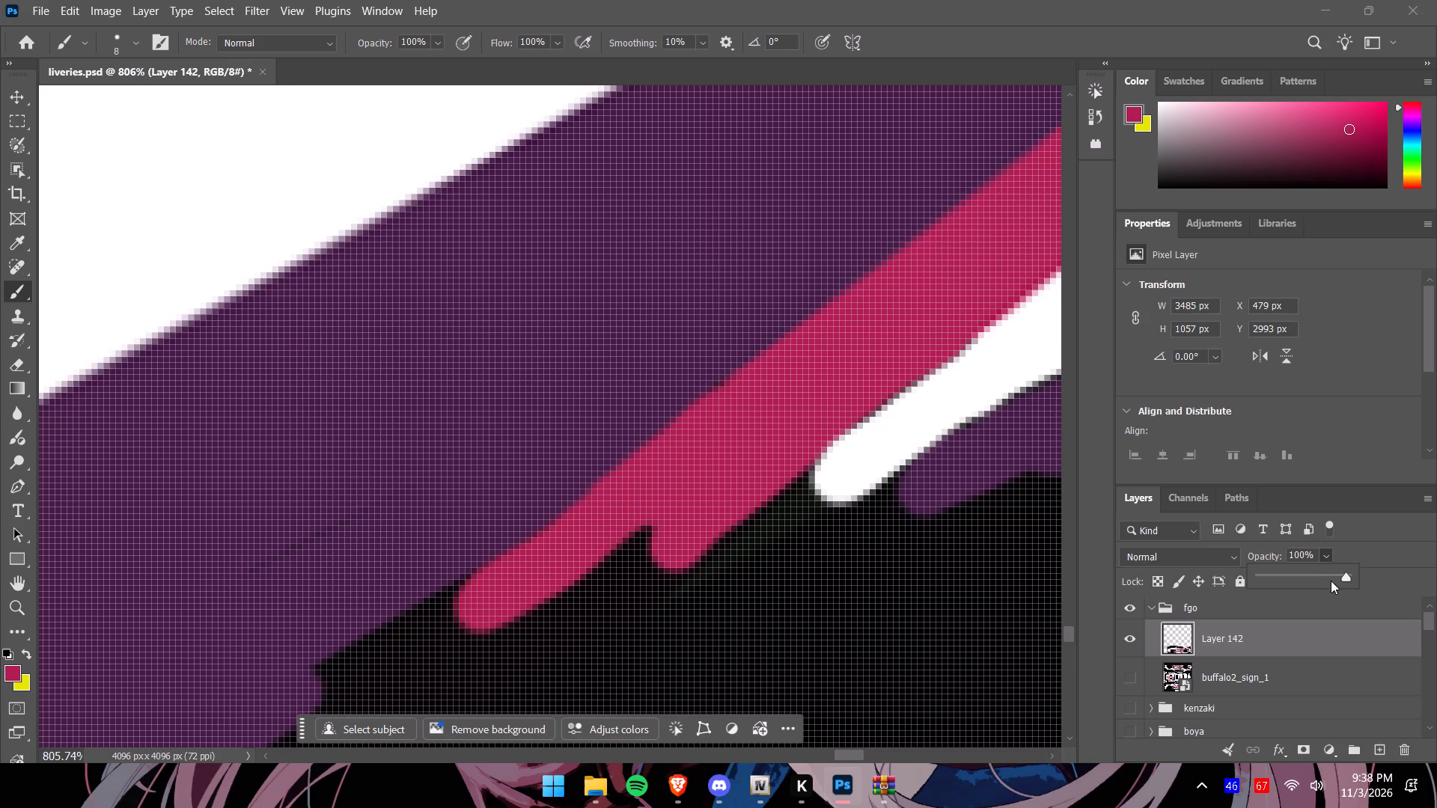
click(1340, 578)
alt+scroll(783, 426, down, 8)
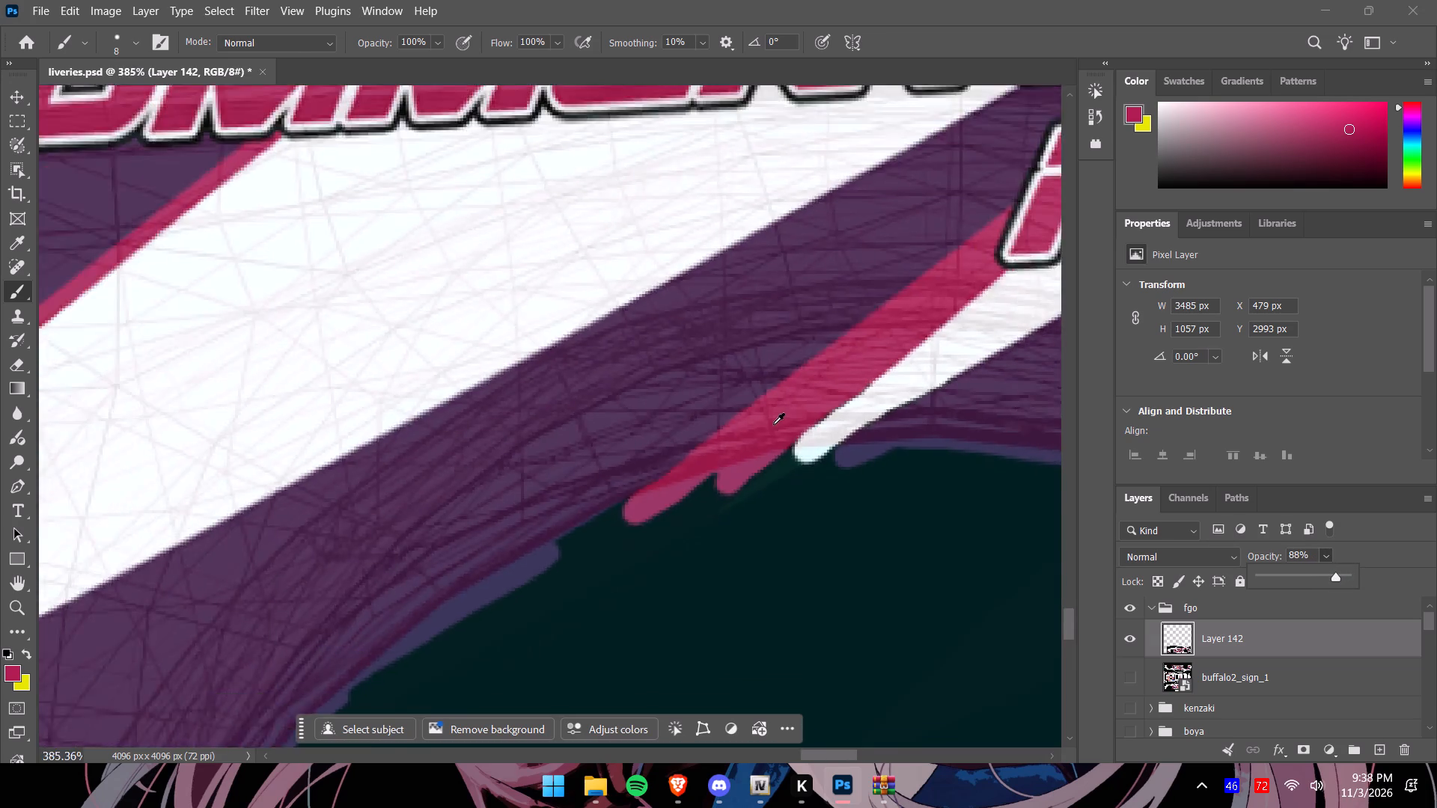
alt+scroll(773, 424, down, 13)
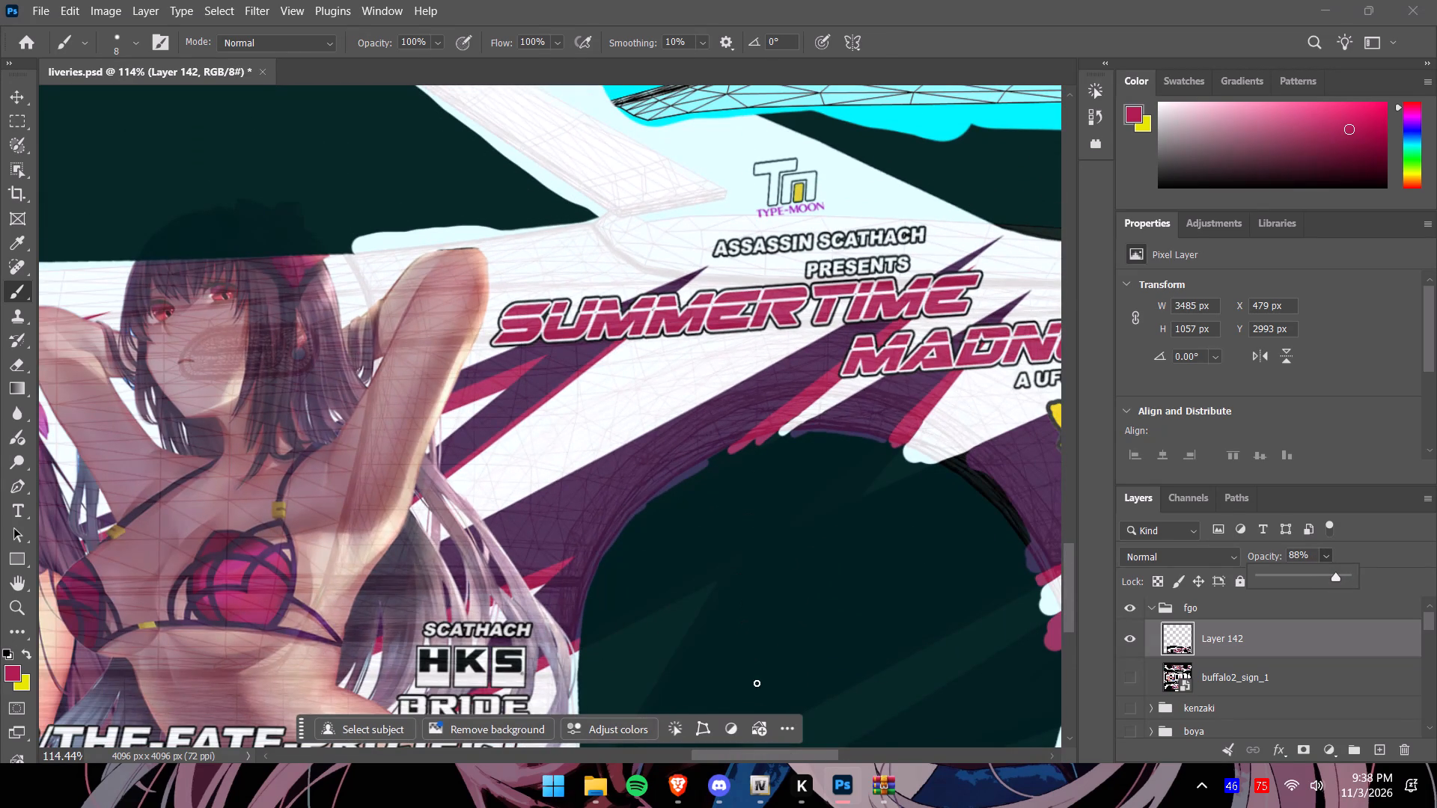
Restore Layer 142 to 100% opacity, sample the dark purple, set opacity to 87%, and paint purple beside the wide white stripe's tip on the wheel-arch rim.
drag(802, 755, 860, 755)
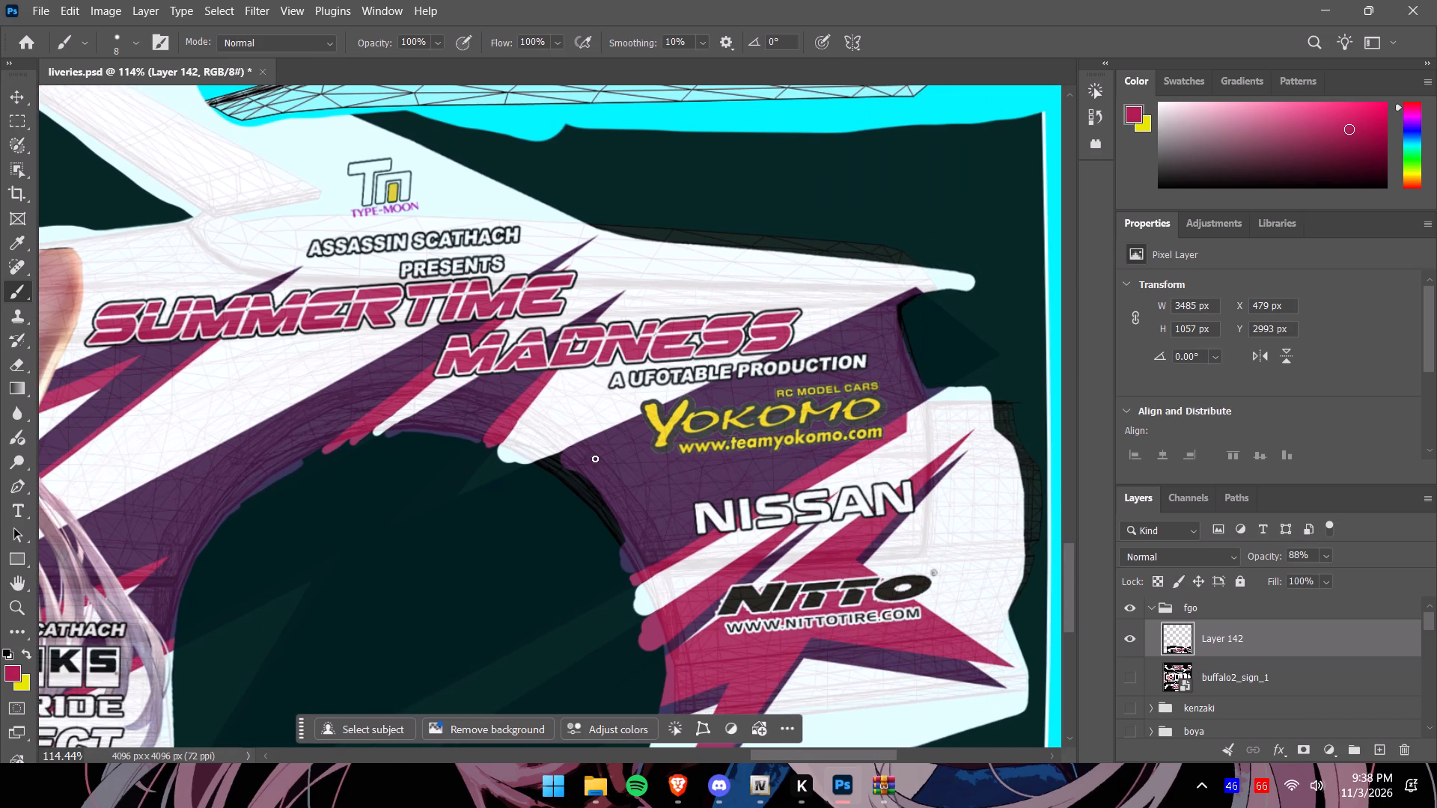
alt+scroll(597, 484, up, 8)
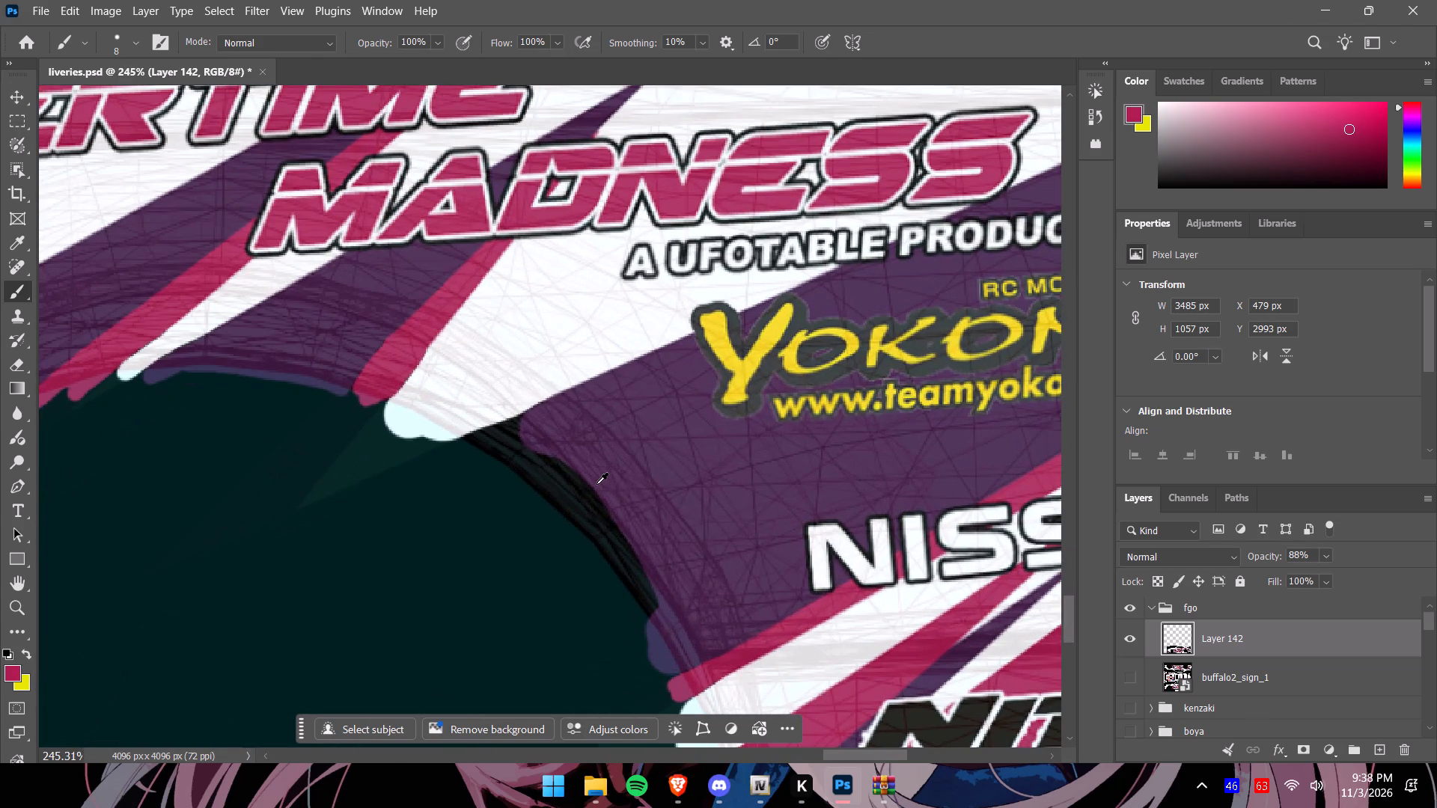
alt+scroll(597, 485, down, 2)
alt+scroll(605, 489, up, 3)
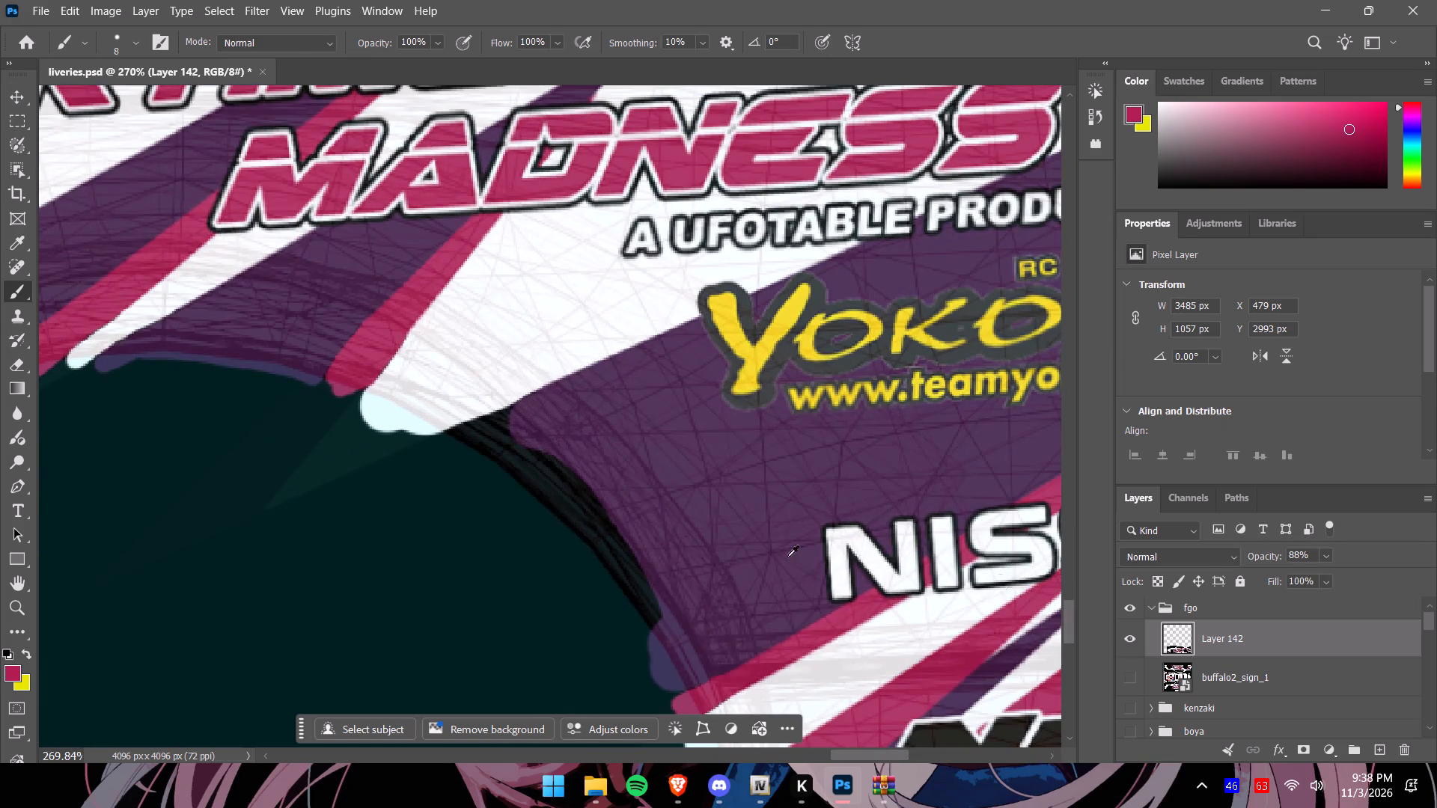
click(1322, 557)
drag(1346, 579, 1400, 587)
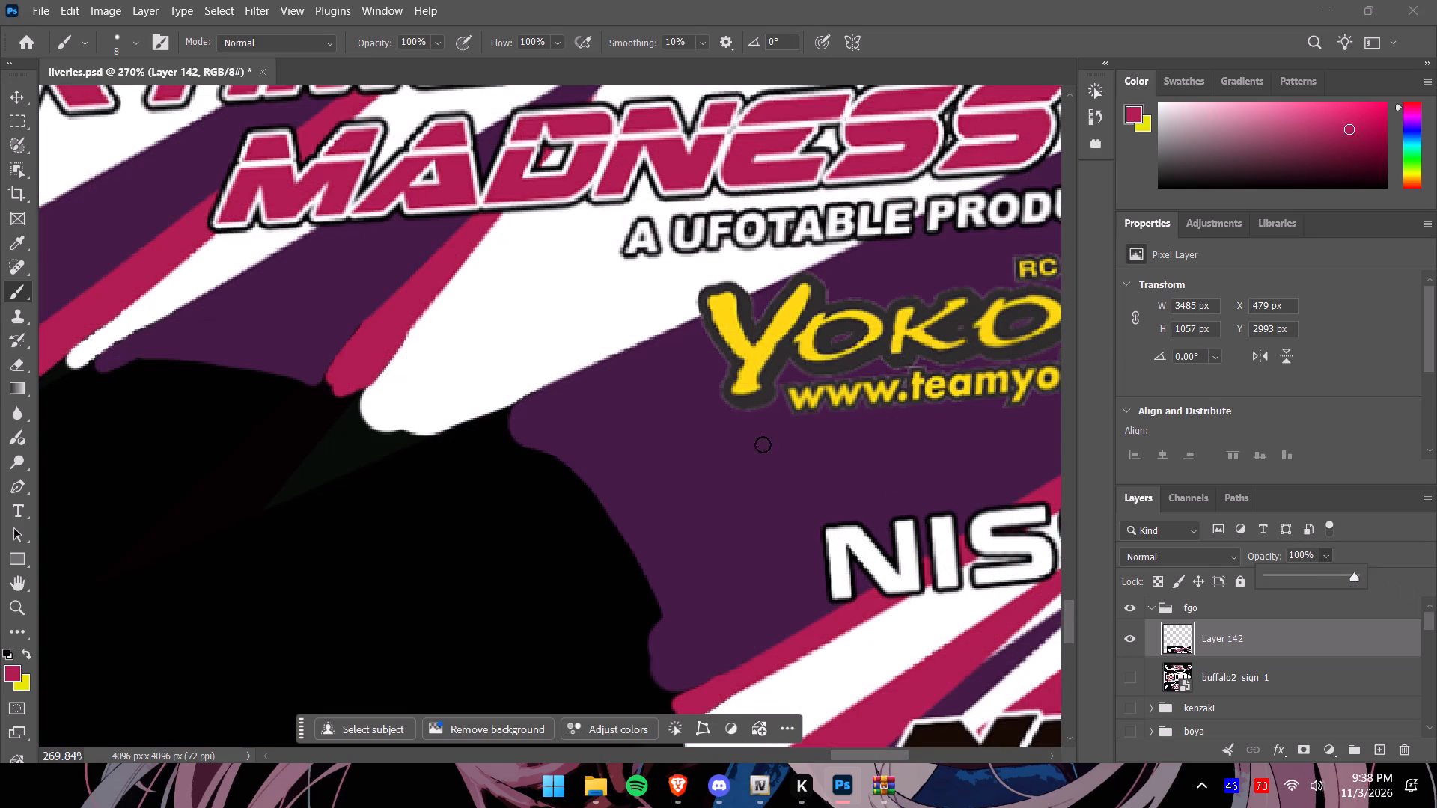
alt+click(674, 435)
click(1328, 549)
drag(1342, 573, 1337, 574)
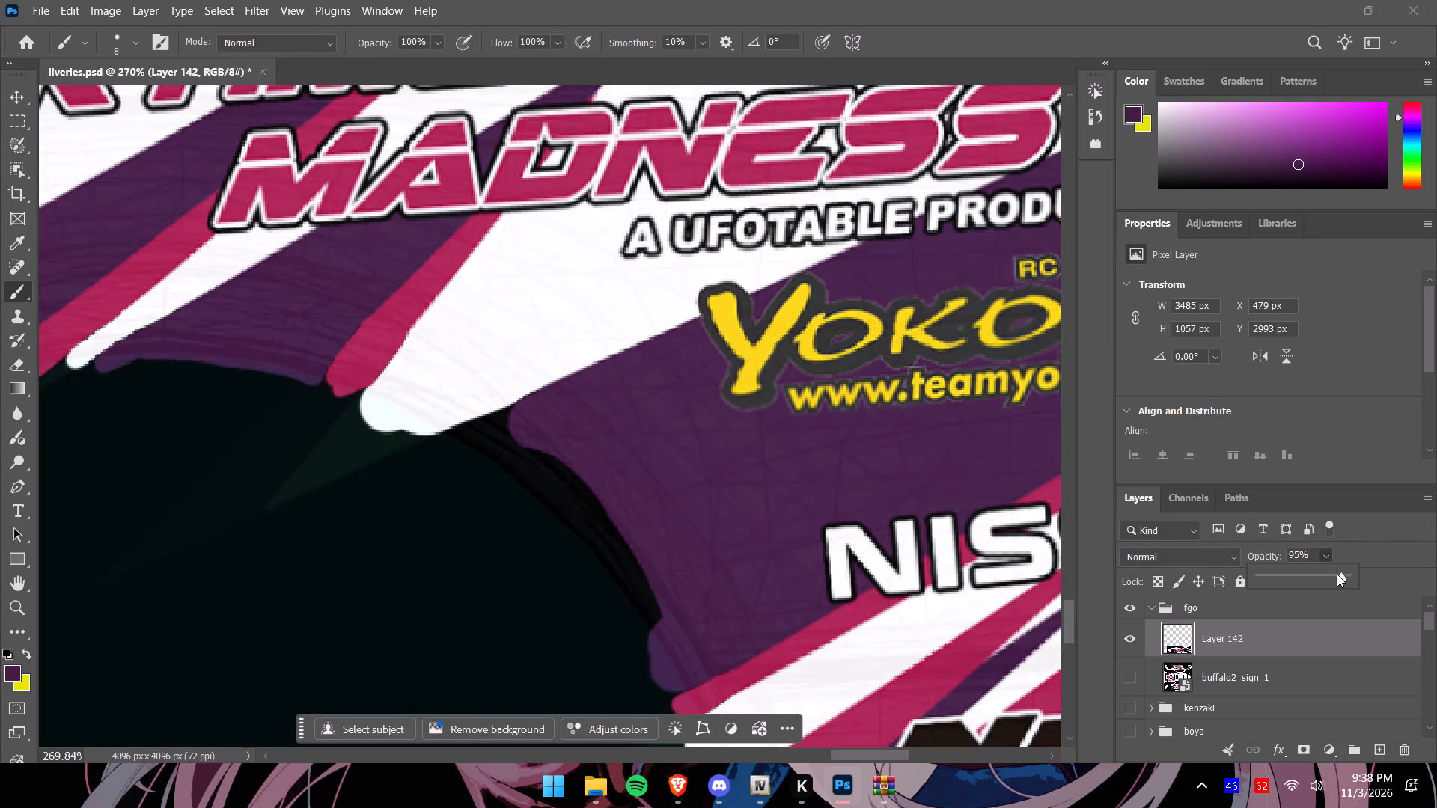
drag(1337, 574, 1335, 575)
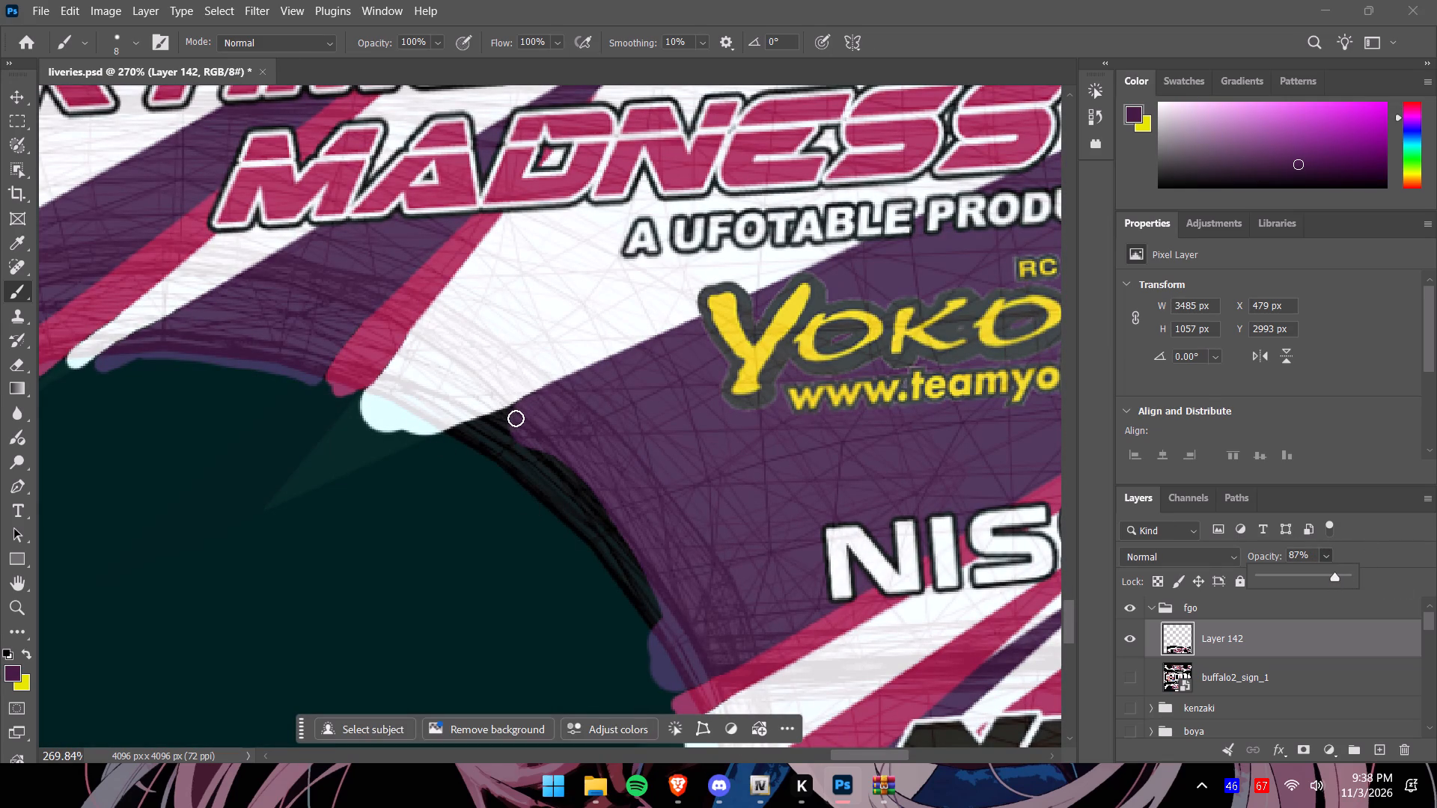
drag(516, 415, 449, 442)
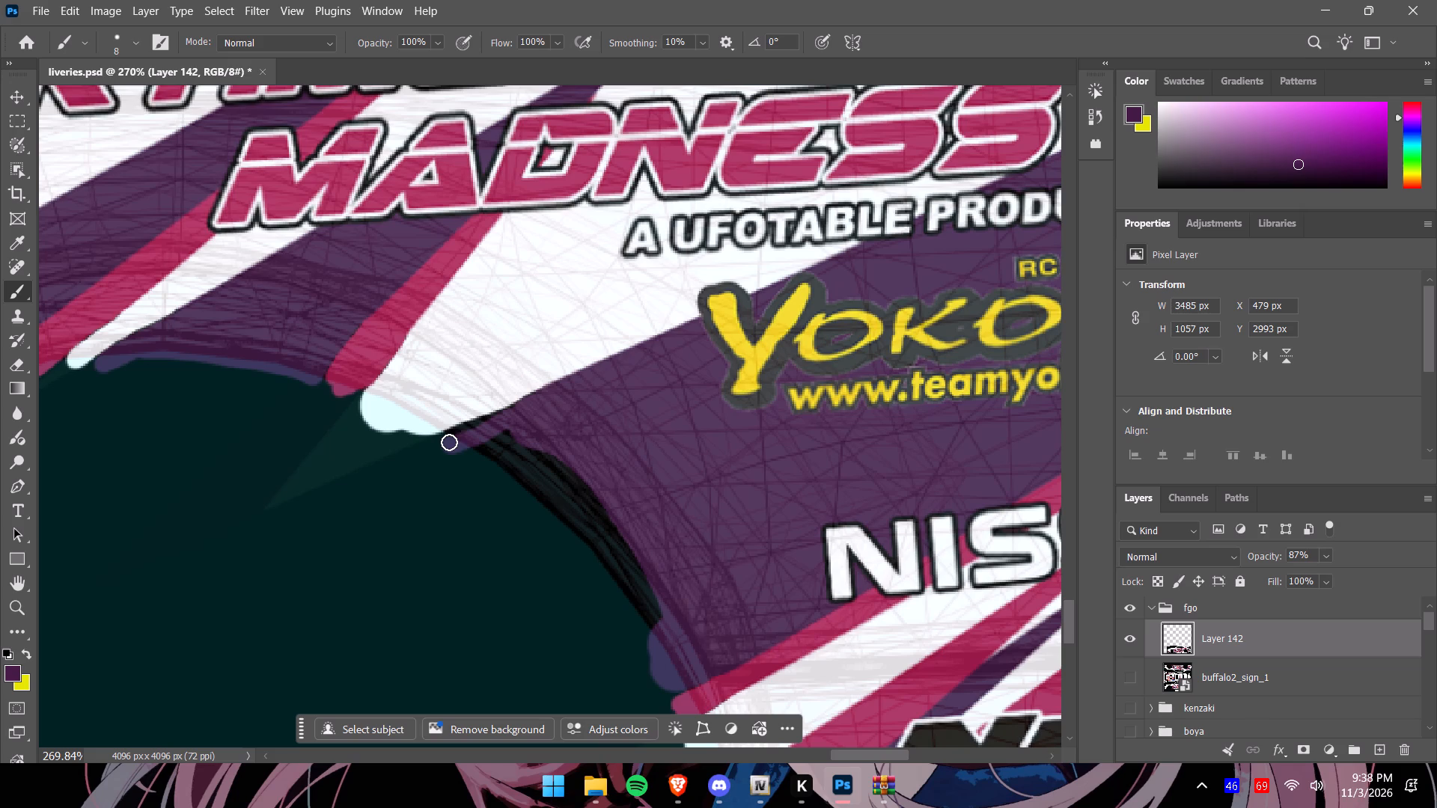
drag(449, 442, 475, 433)
drag(475, 433, 511, 416)
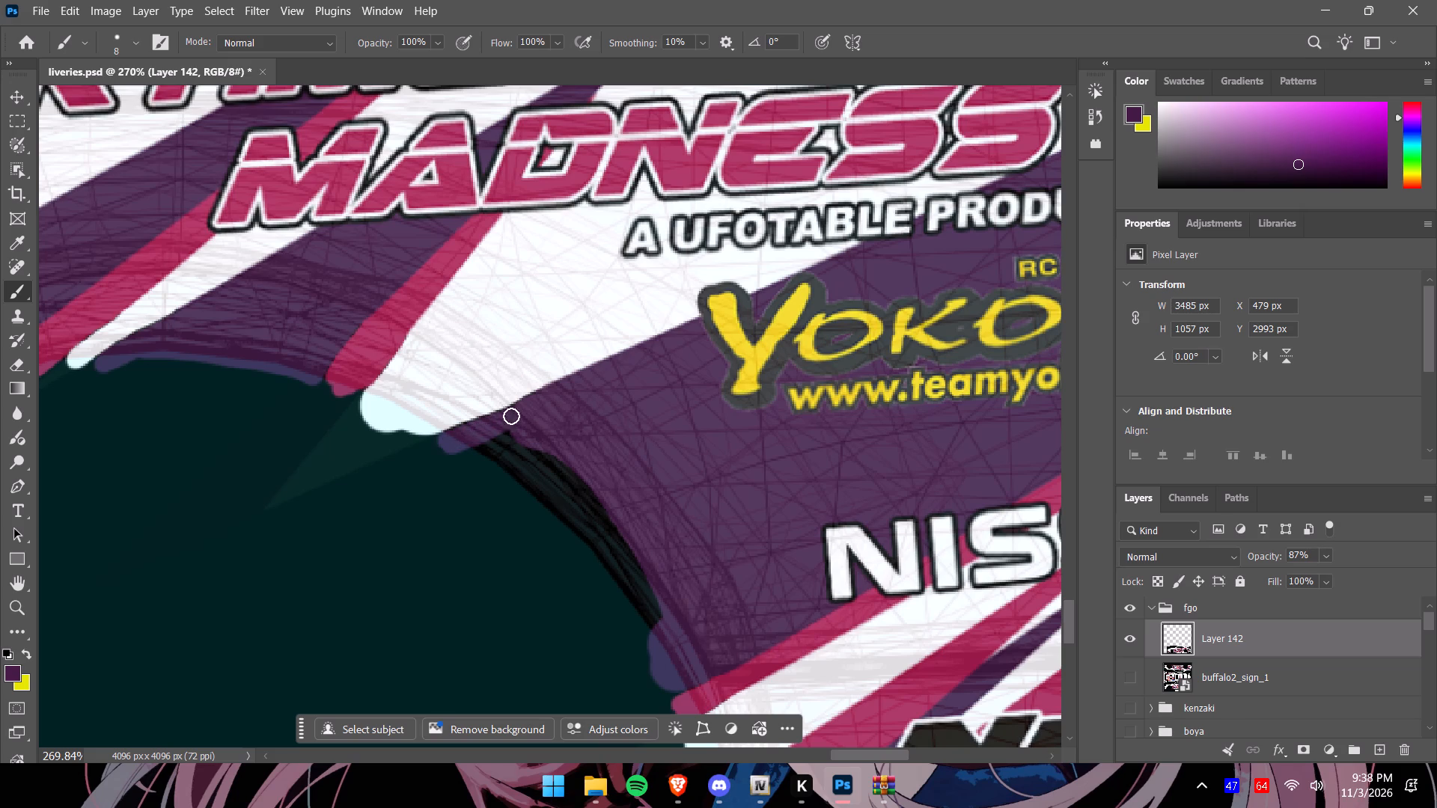
Paint the remaining black rear wheel-arch rim purple down to the crimson stripe, tracing its outer edge and filling the gap inside.
drag(511, 416, 592, 559)
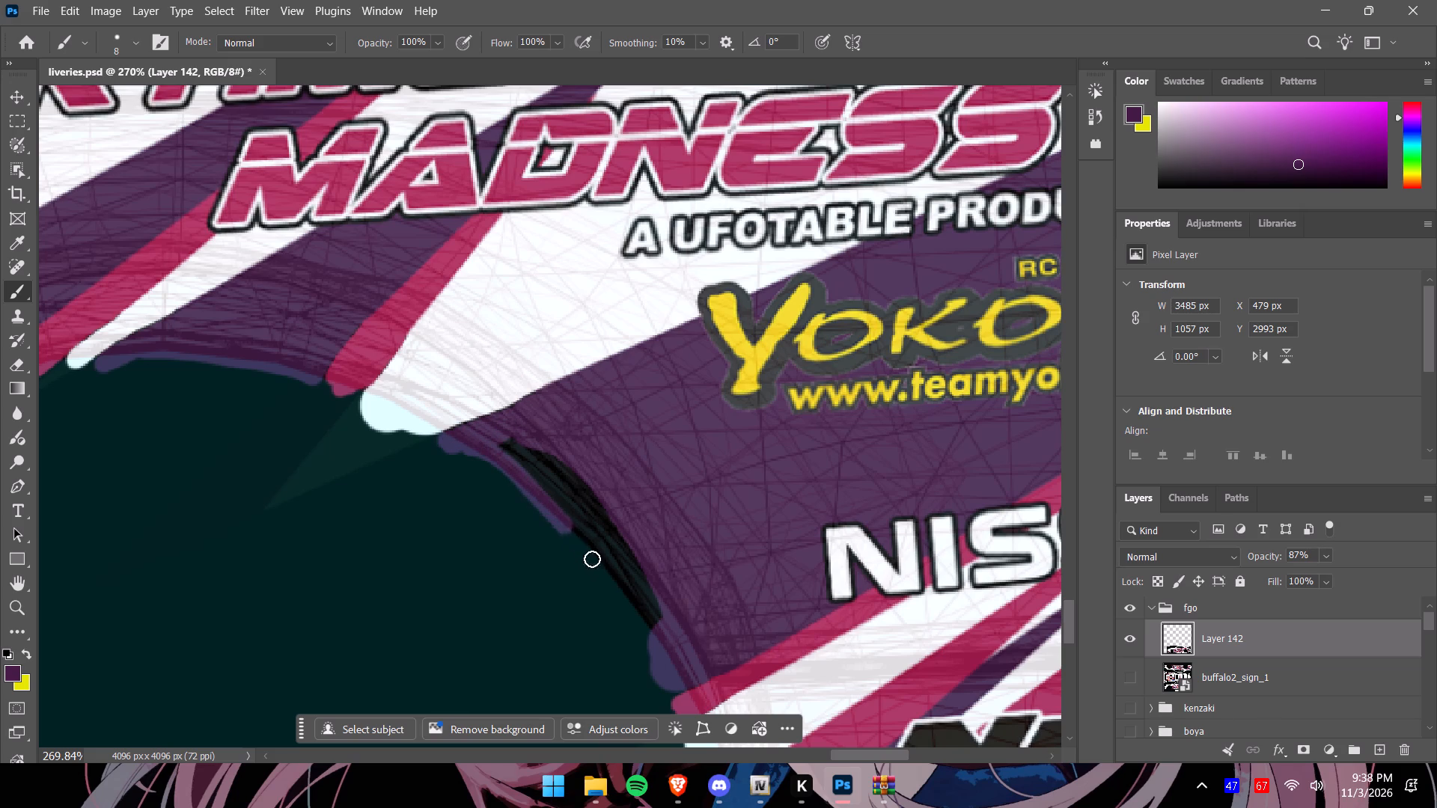
drag(592, 559, 653, 635)
drag(671, 610, 538, 497)
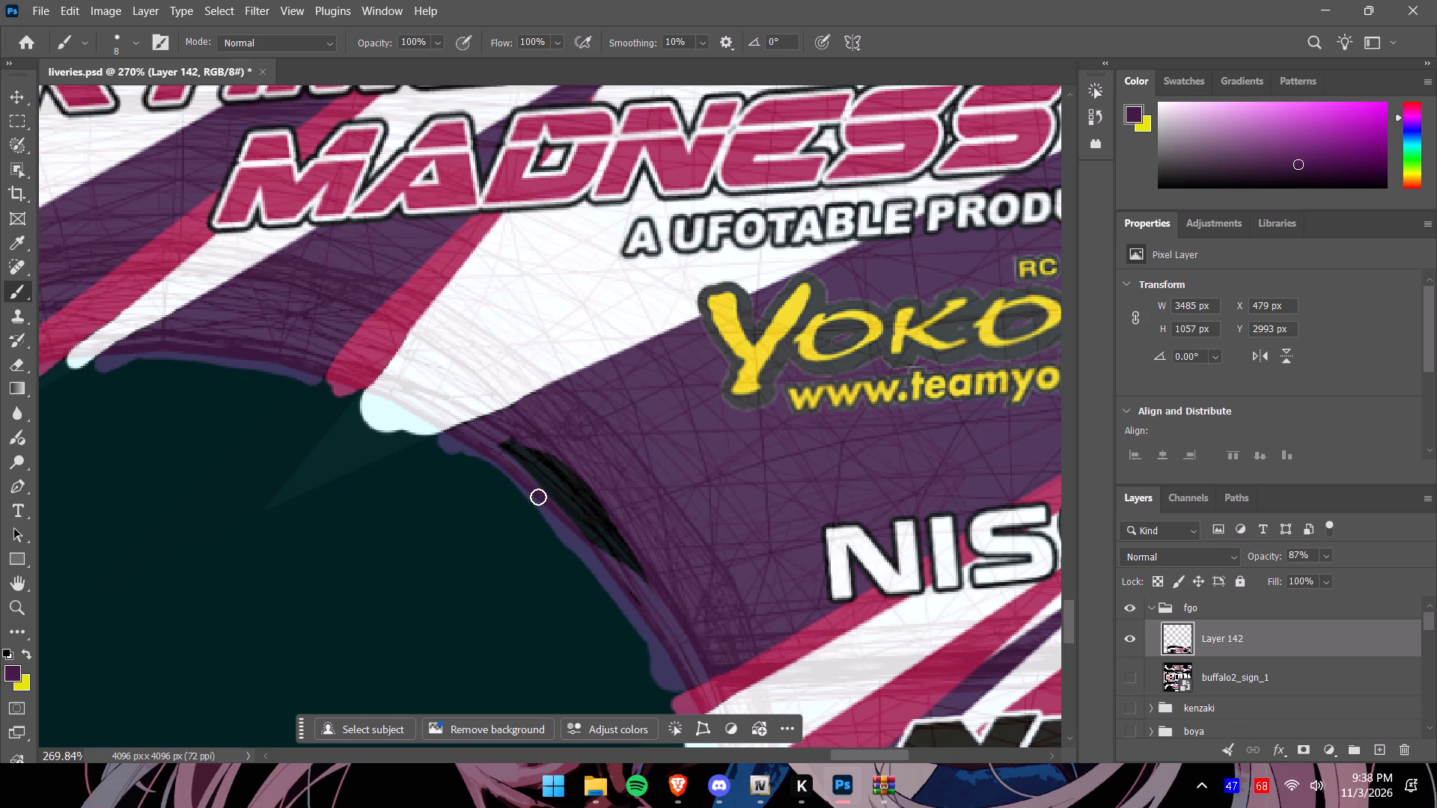
drag(538, 497, 524, 459)
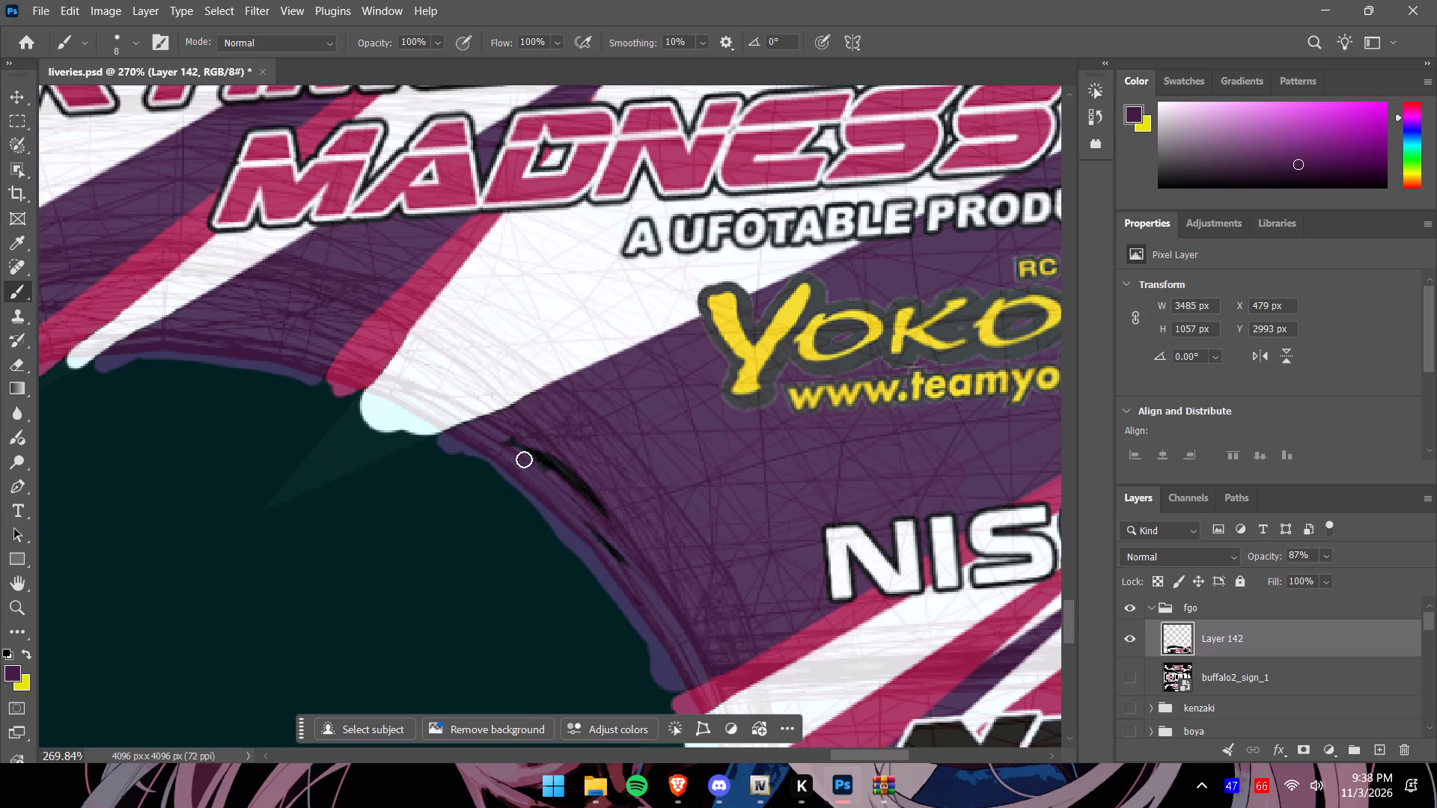
drag(524, 459, 564, 474)
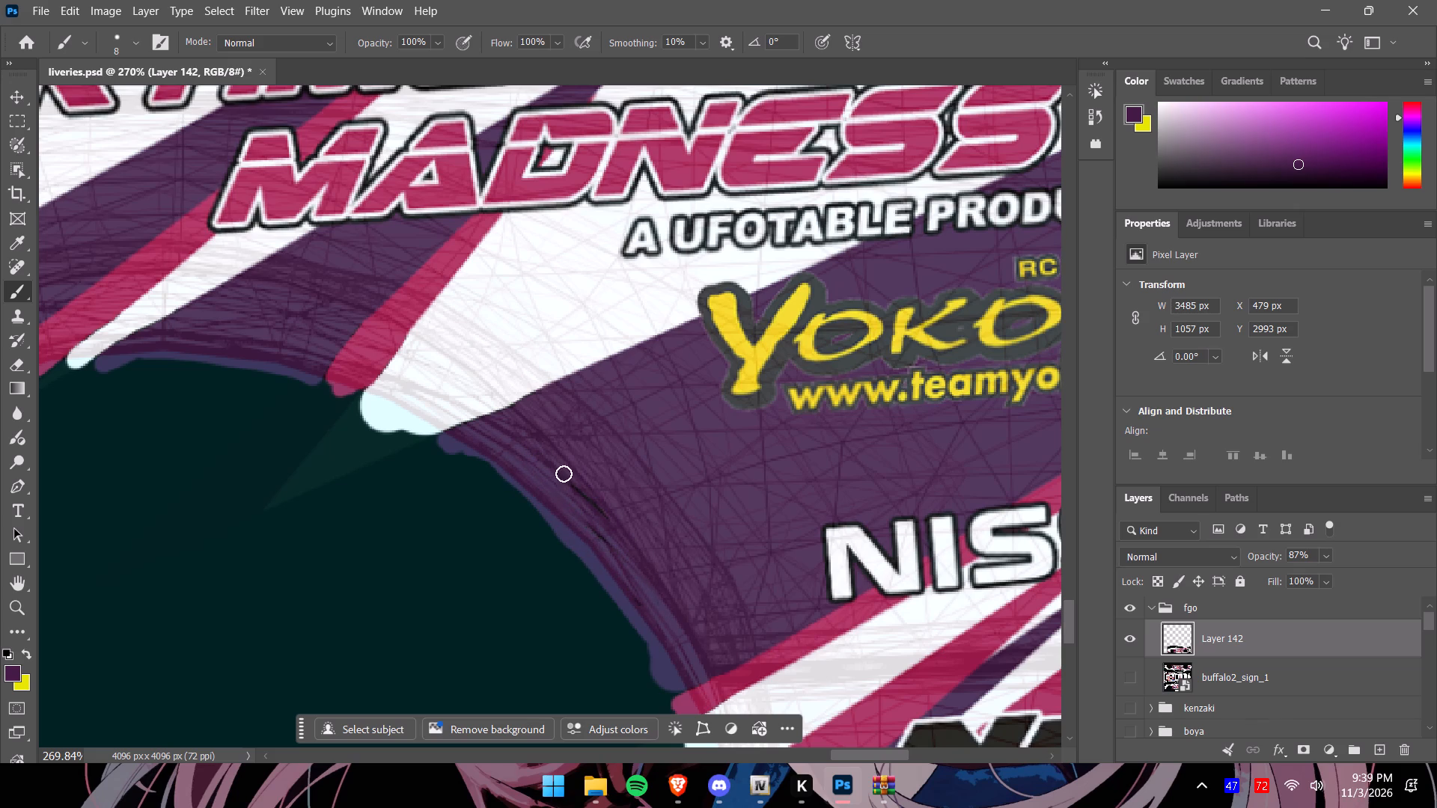
drag(564, 474, 662, 664)
drag(662, 664, 664, 665)
Restore Layer 142 to 100% opacity, sample white, set opacity to 75%, and outline the uncovered rear bumper edge in white along the template wireframe.
alt+scroll(573, 500, down, 9)
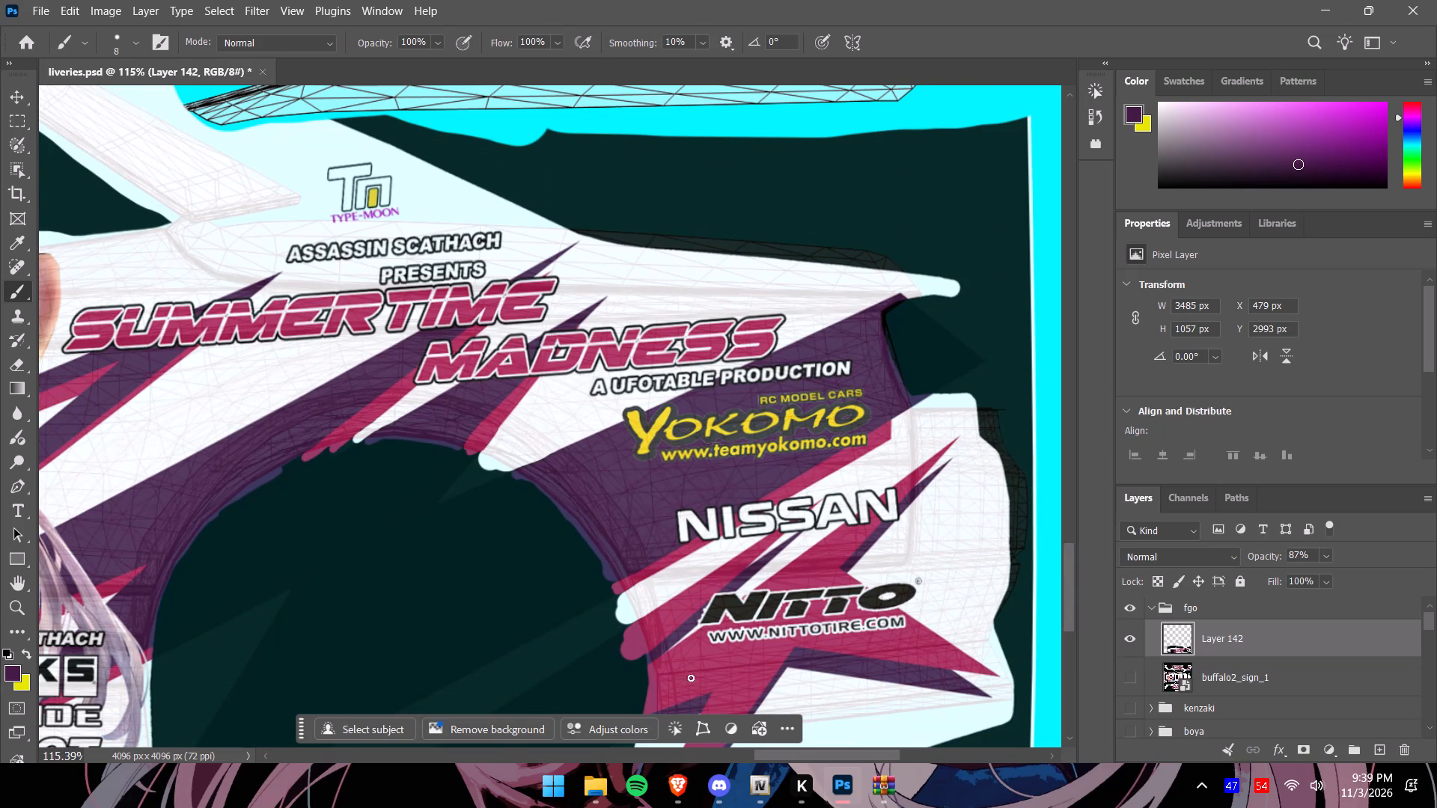
drag(791, 756, 836, 760)
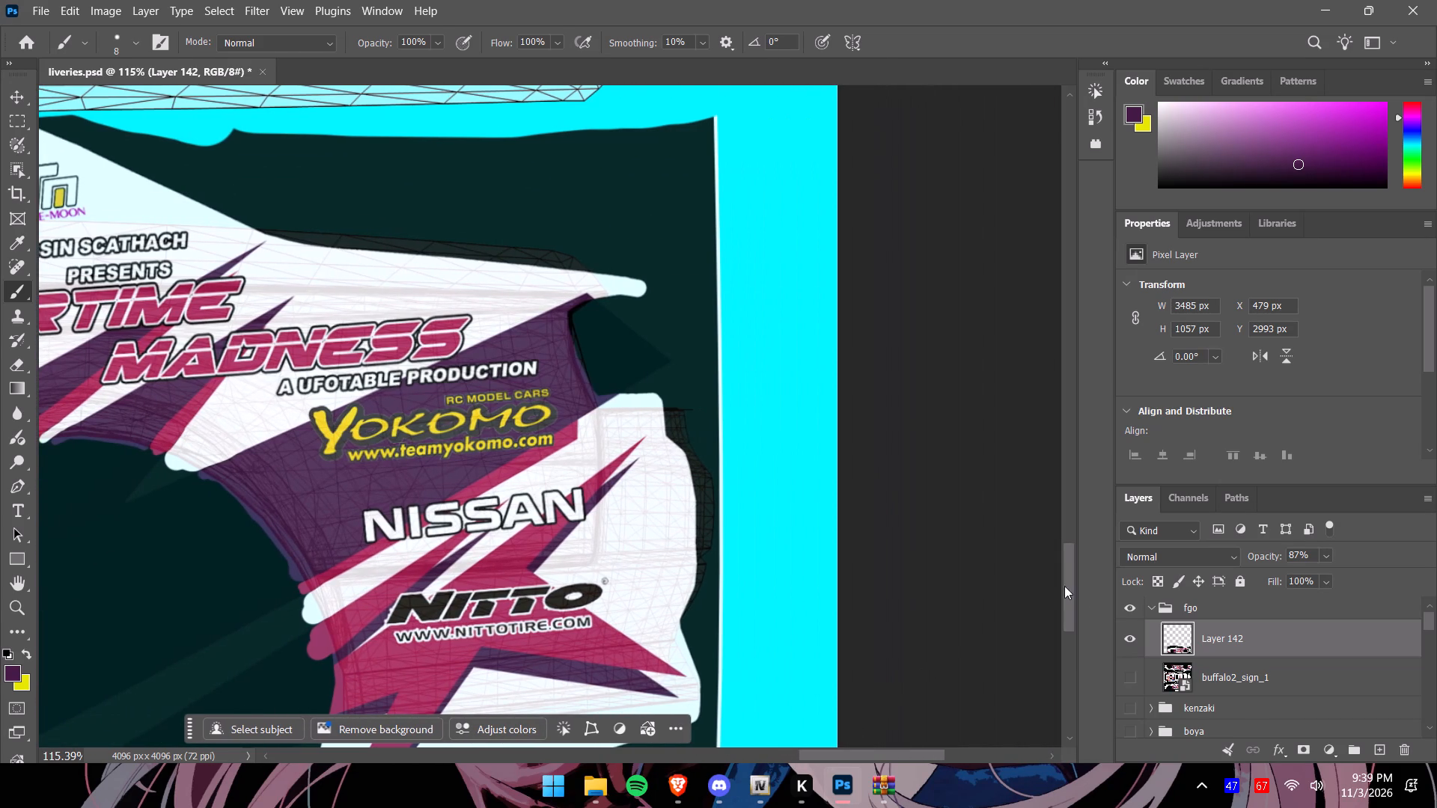
drag(1070, 601, 1080, 616)
click(1324, 560)
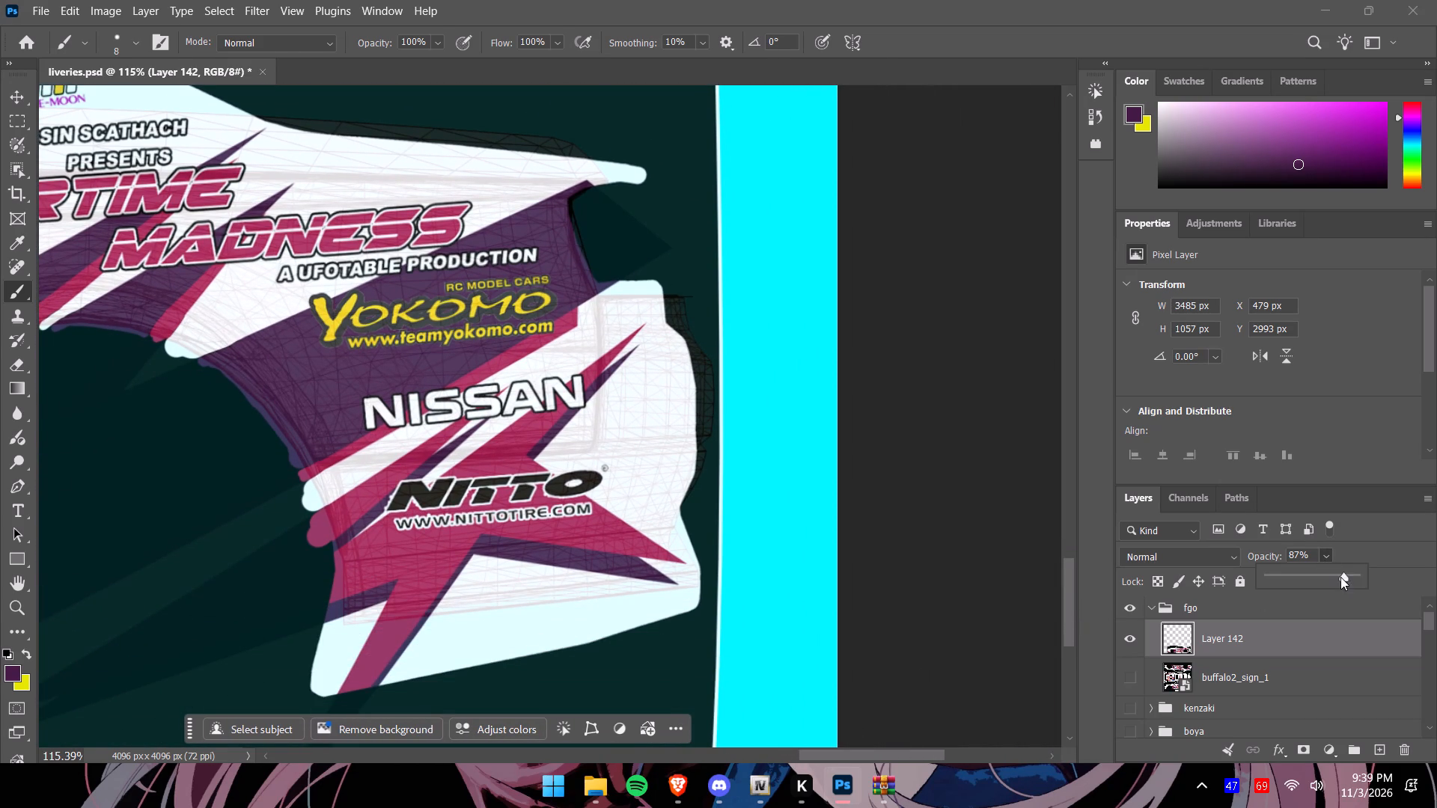
drag(1342, 577, 1384, 584)
alt+click(680, 450)
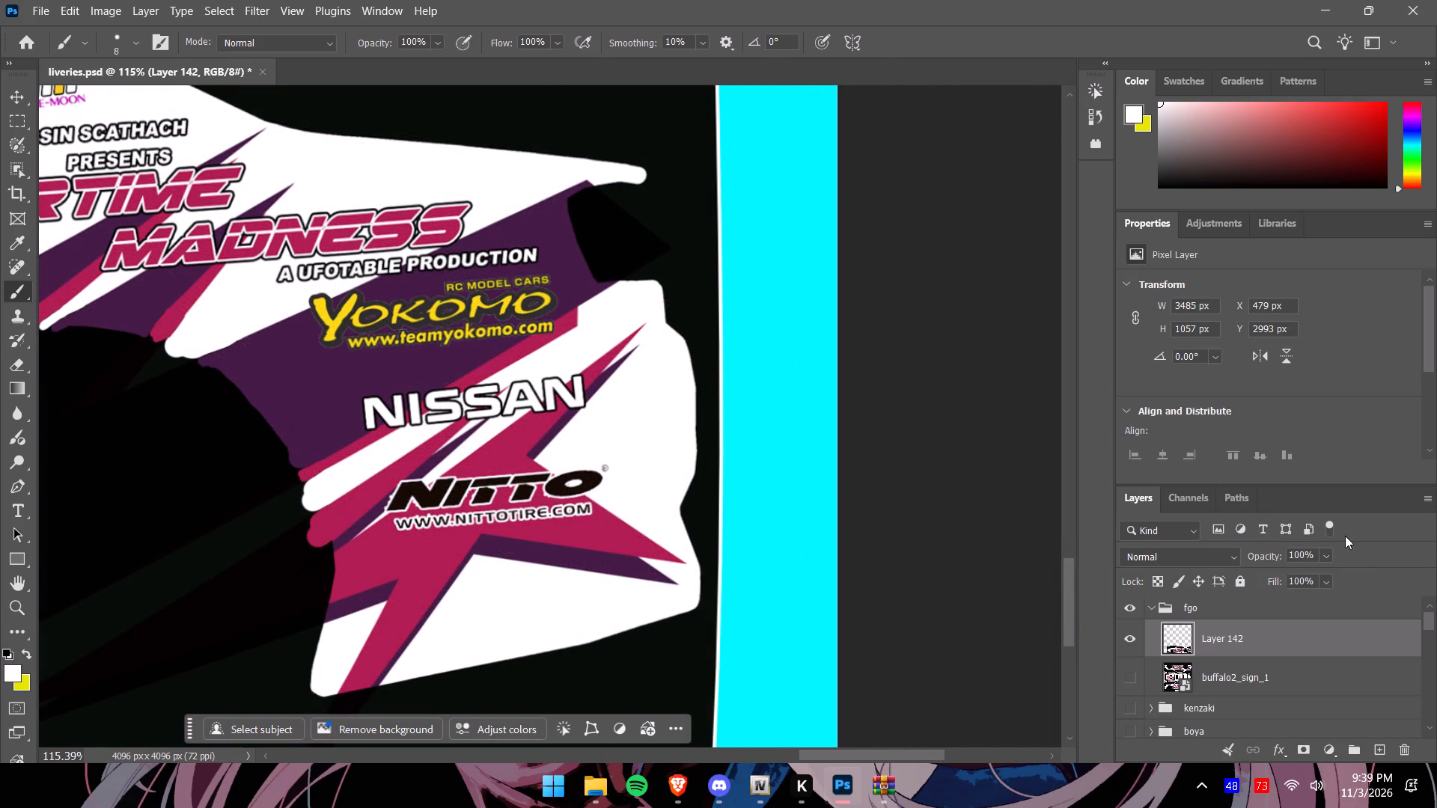
click(1317, 559)
click(1327, 556)
drag(1344, 575, 1335, 578)
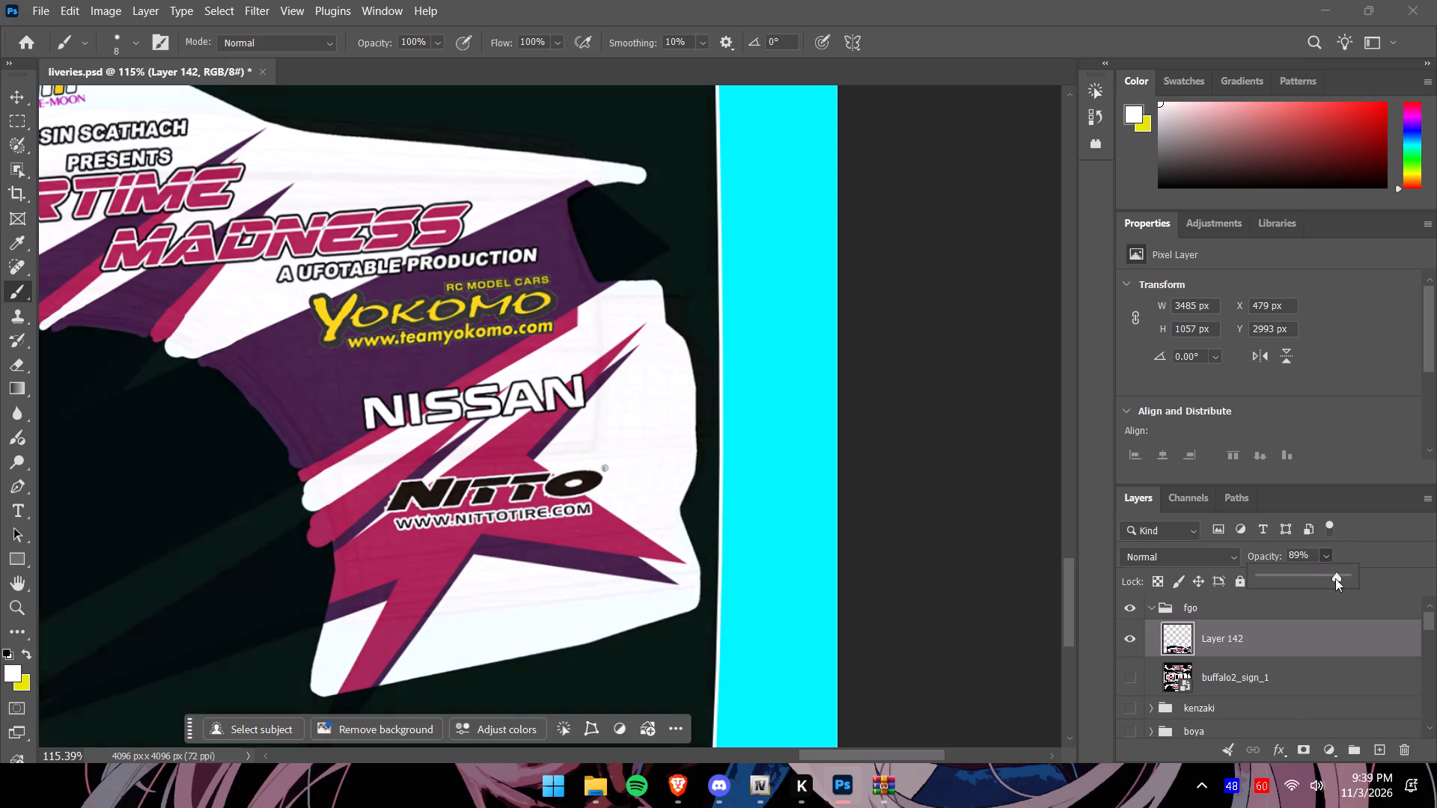
drag(1335, 578, 1325, 581)
alt+scroll(671, 448, up, 8)
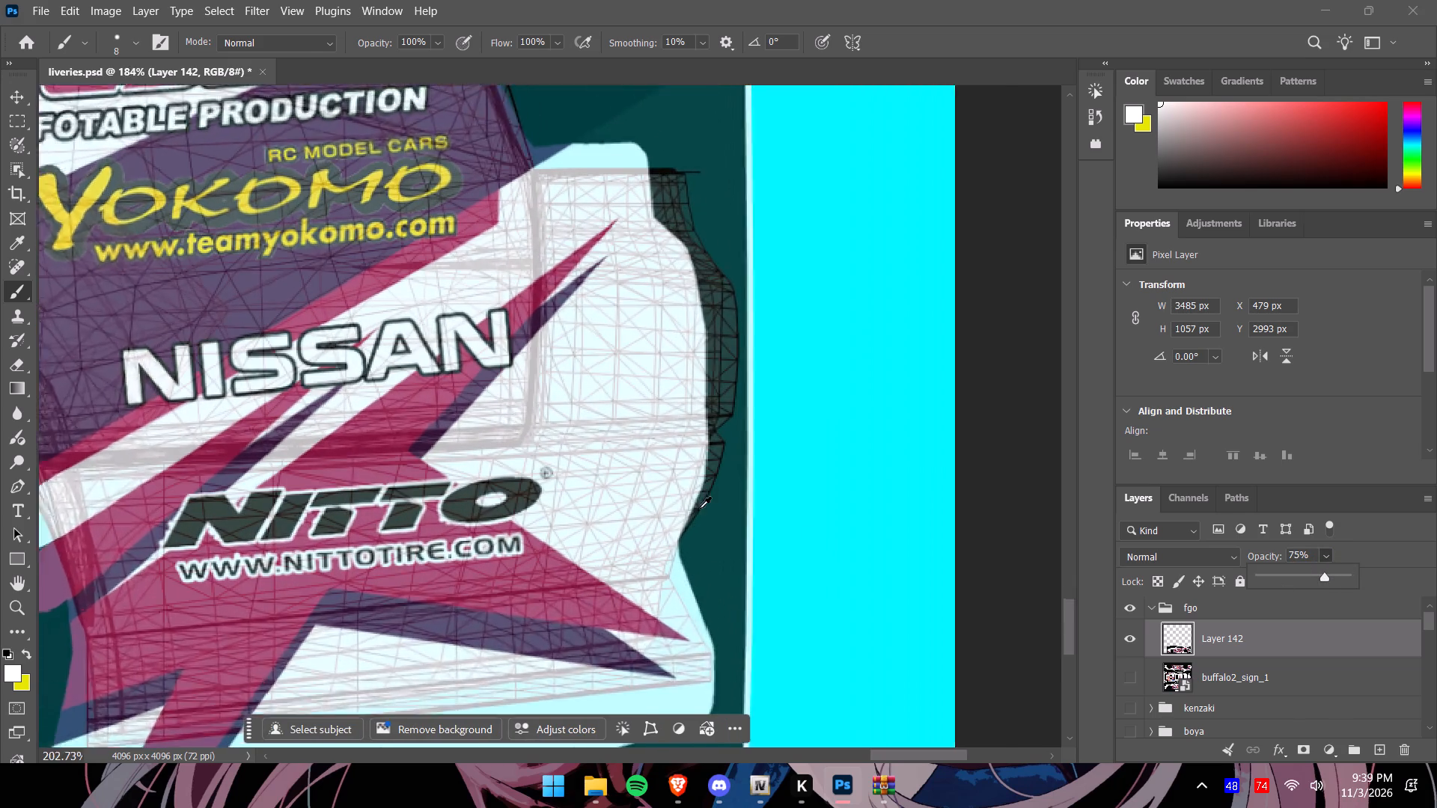
drag(672, 543, 728, 436)
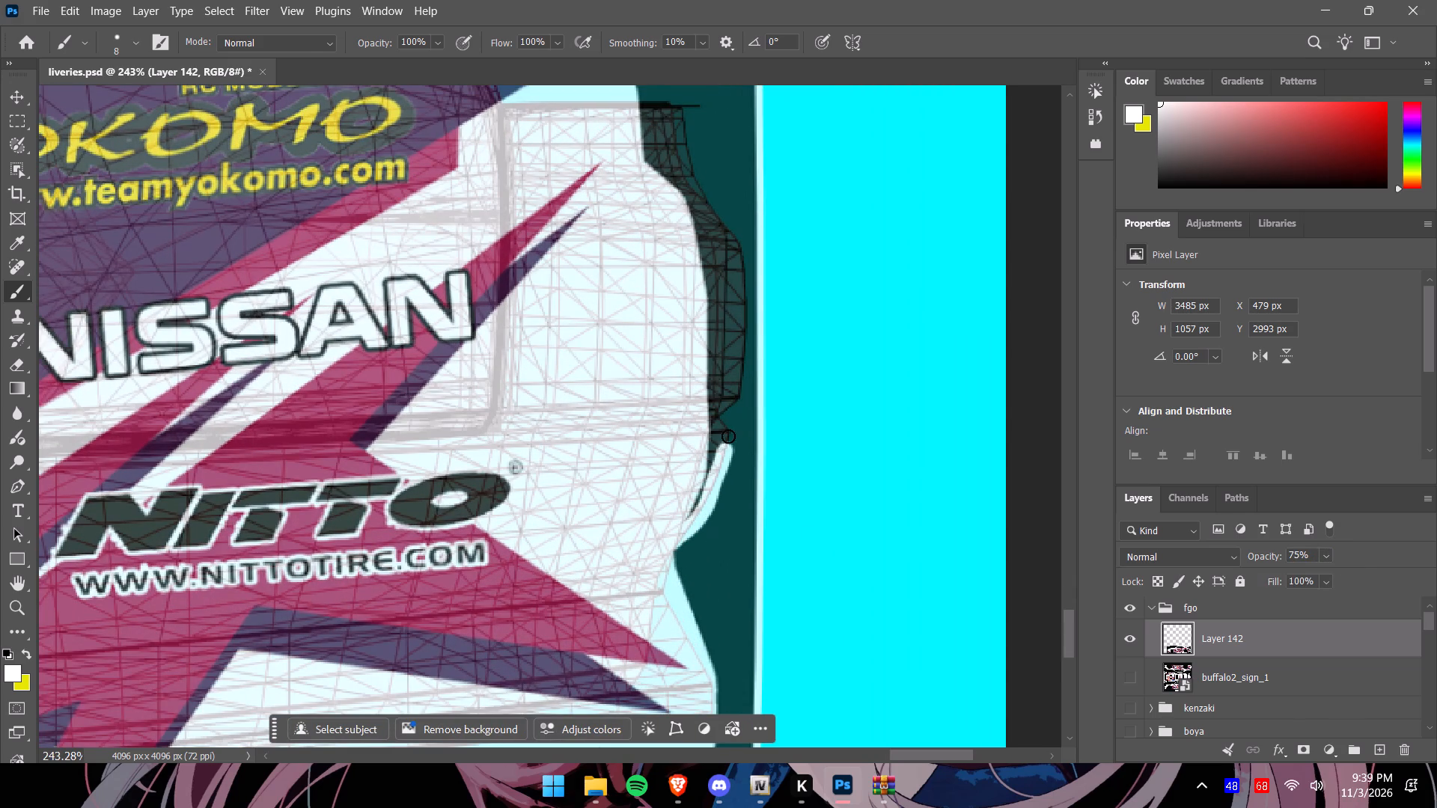
drag(728, 436, 716, 414)
drag(716, 414, 710, 213)
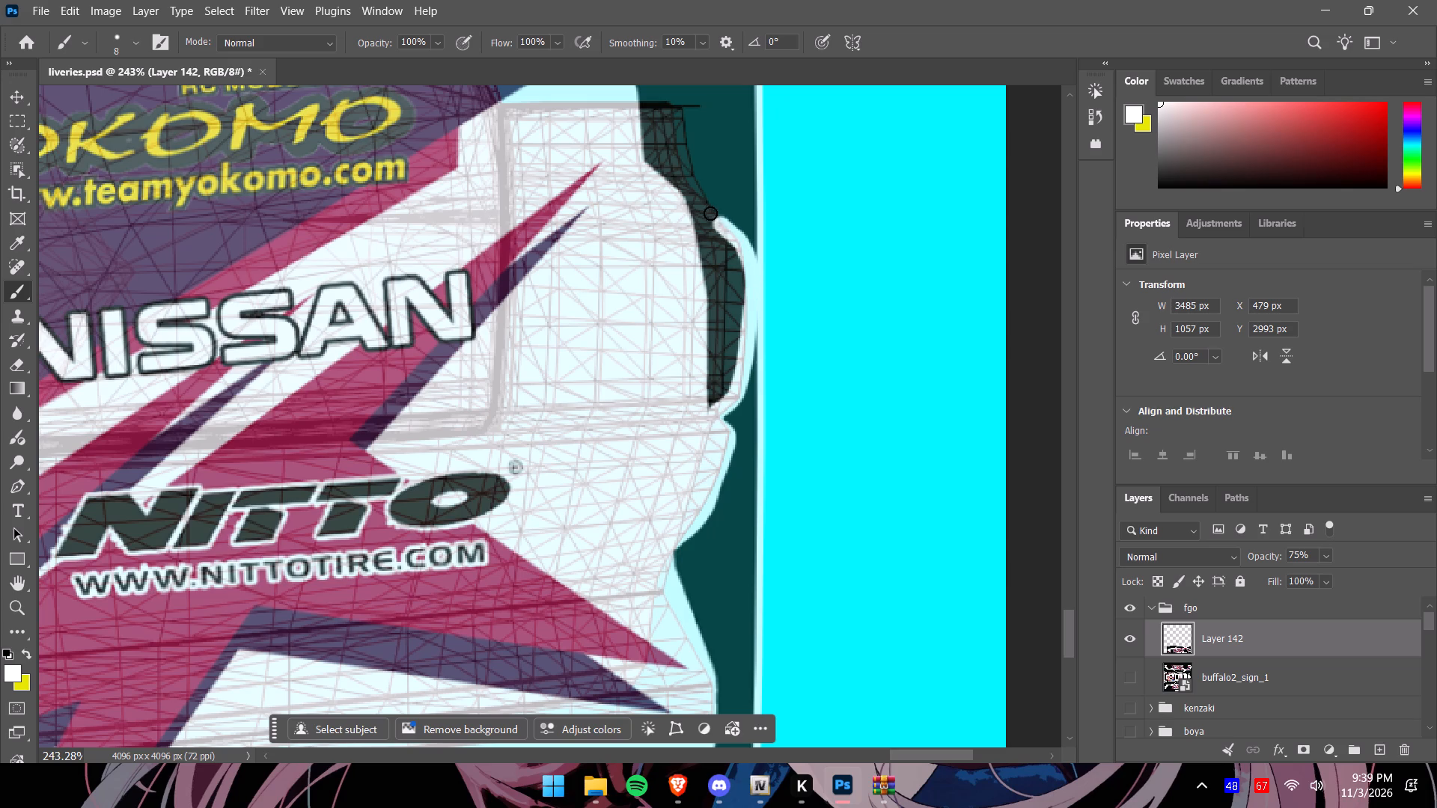
drag(710, 213, 641, 102)
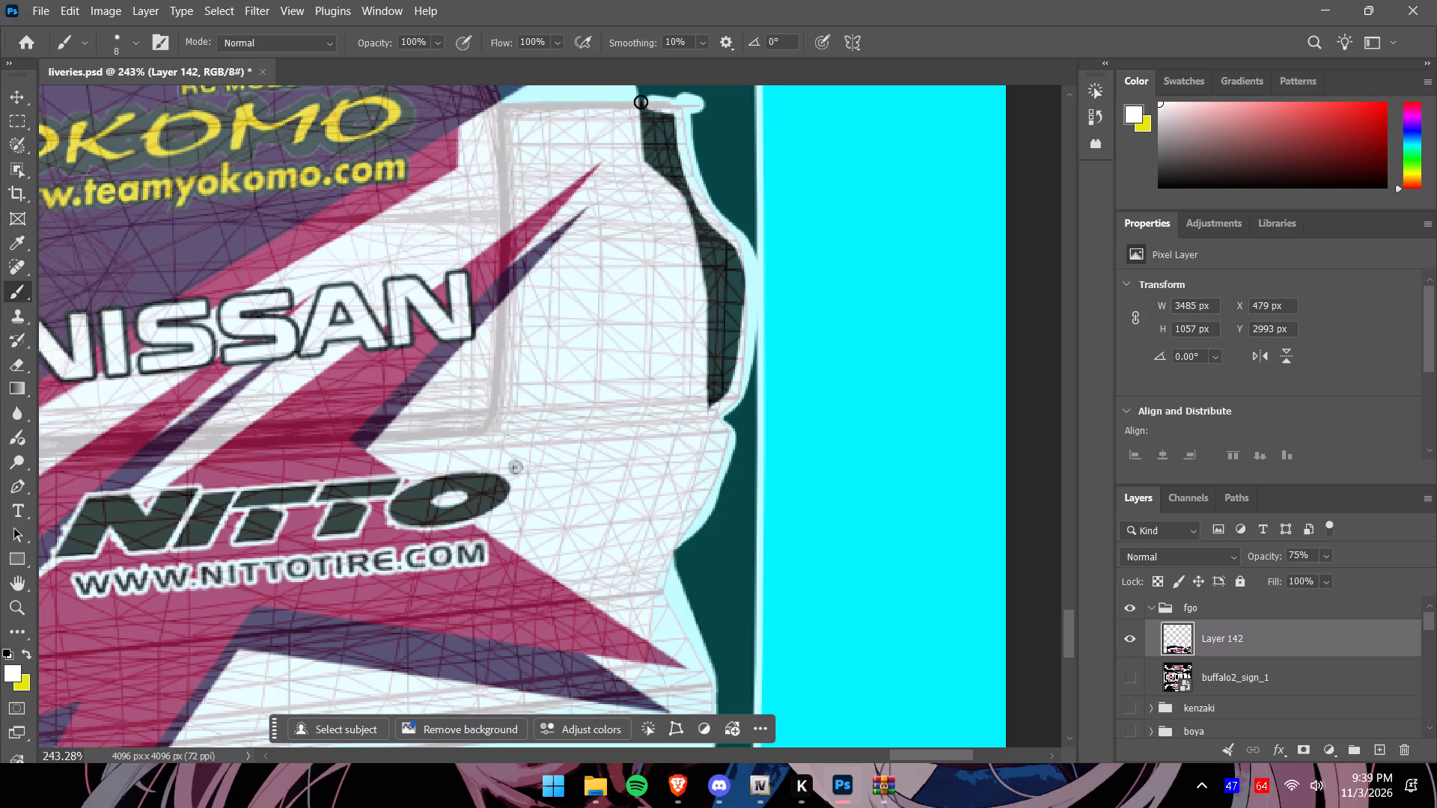
Fill the remaining dark gaps between the white outline and the livery along the rear bumper edge with white.
drag(641, 102, 641, 137)
drag(641, 137, 724, 397)
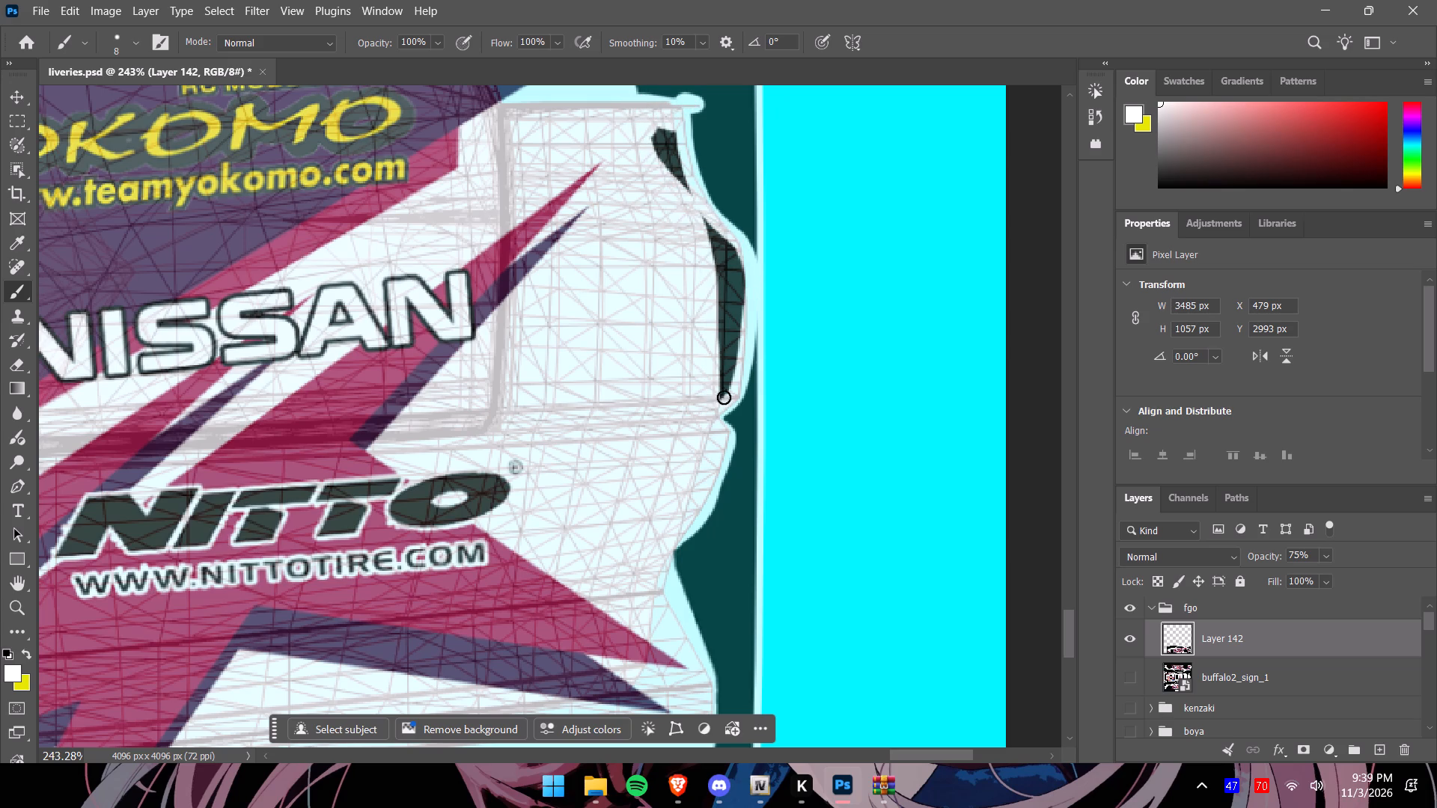
drag(724, 397, 662, 132)
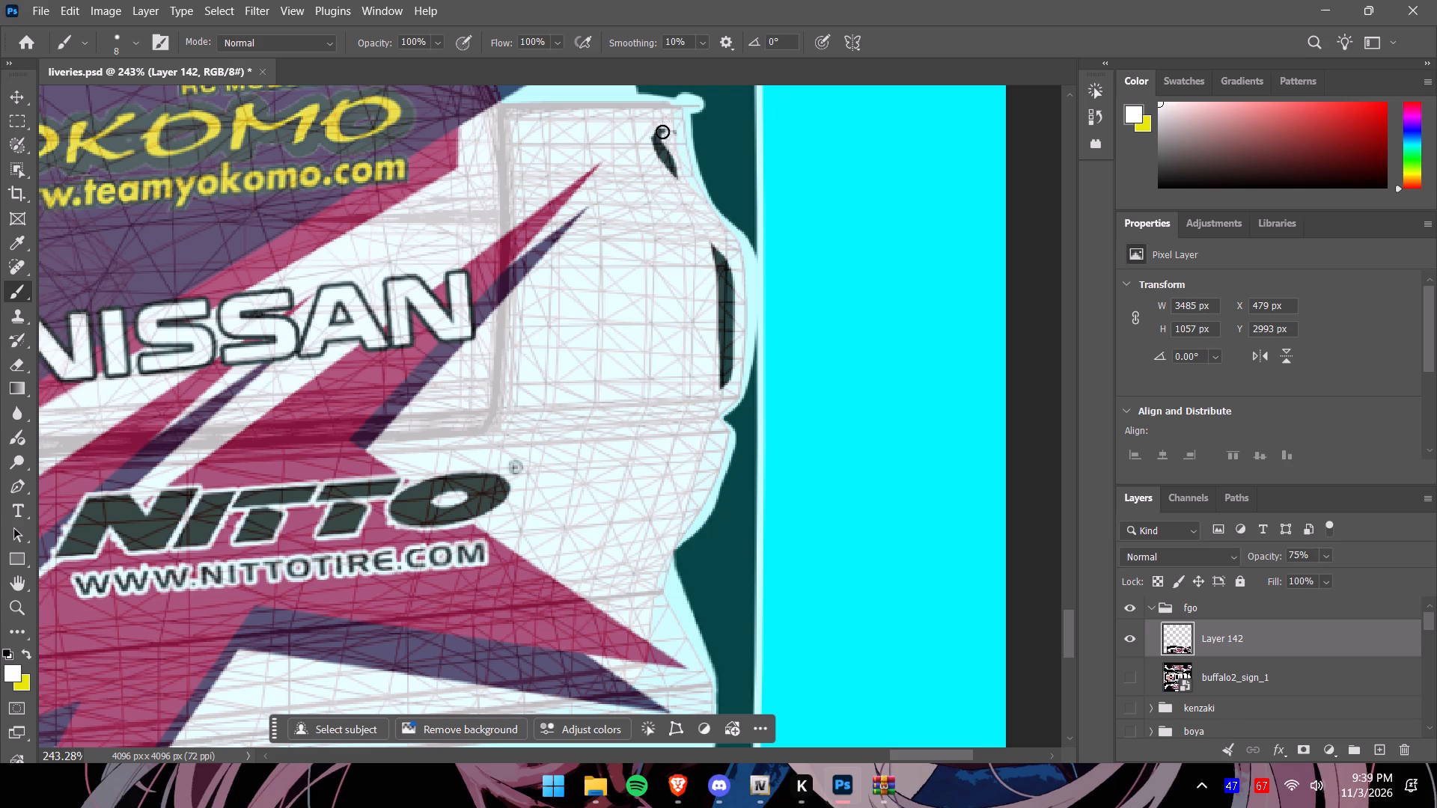
drag(662, 132, 662, 158)
drag(662, 158, 727, 284)
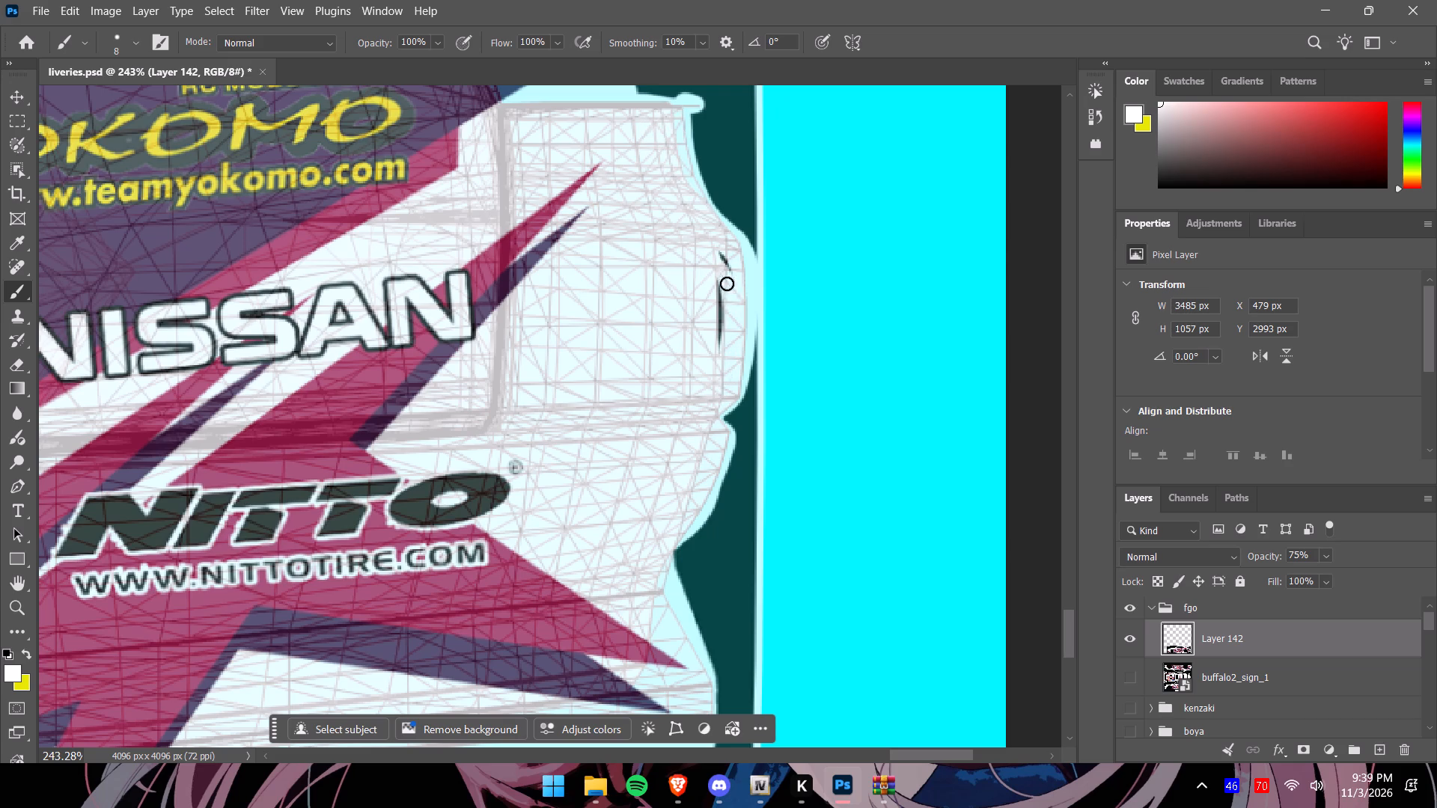
drag(727, 284, 674, 116)
drag(674, 116, 587, 123)
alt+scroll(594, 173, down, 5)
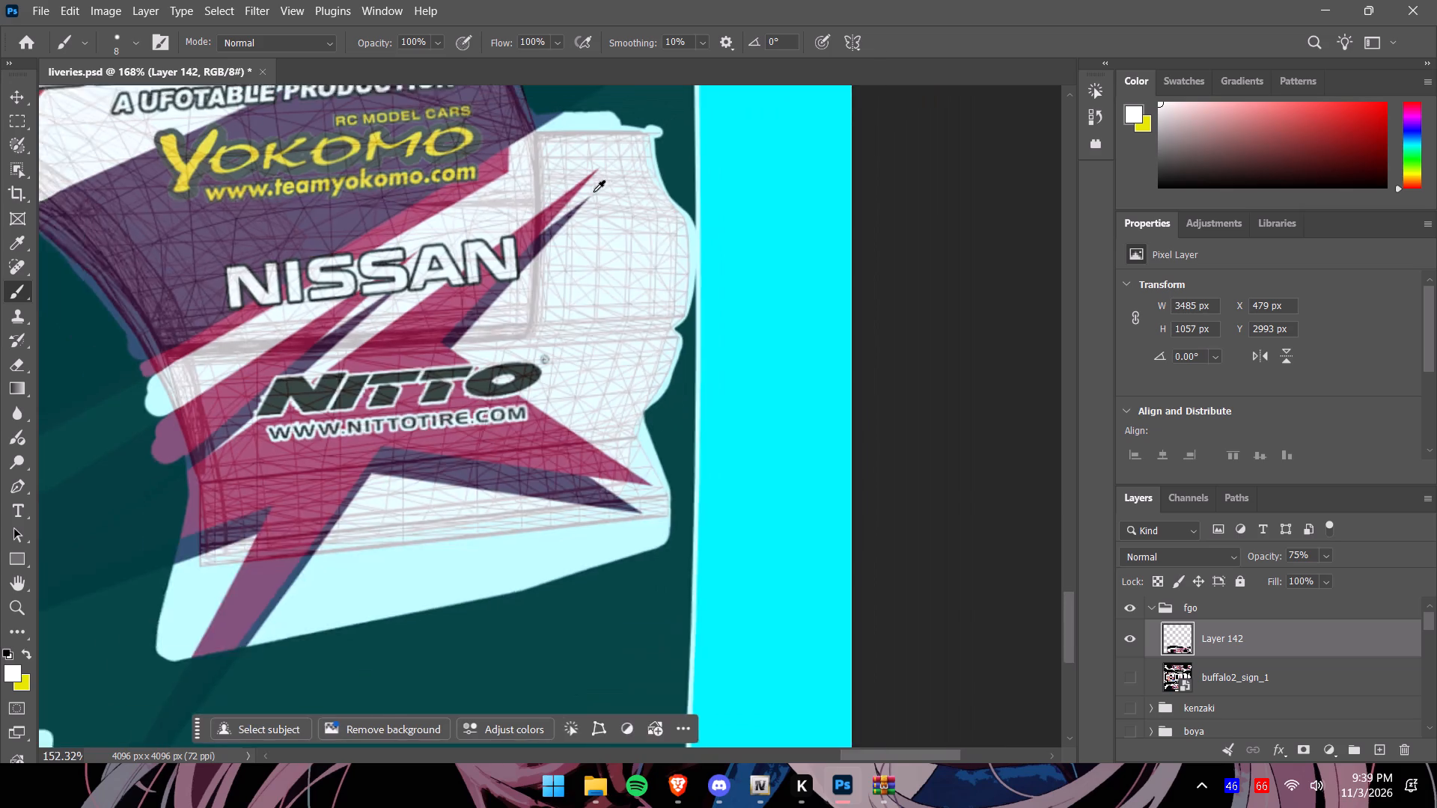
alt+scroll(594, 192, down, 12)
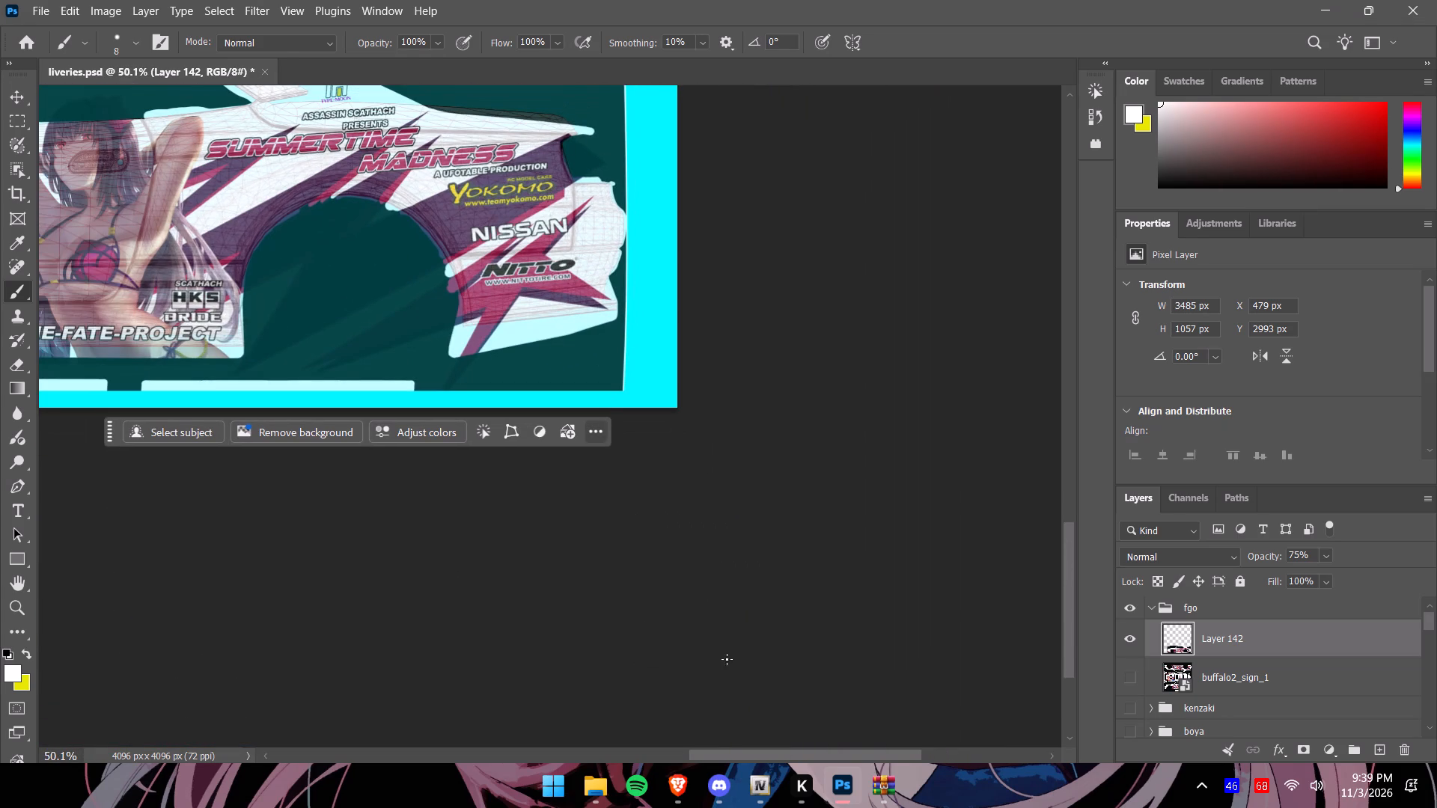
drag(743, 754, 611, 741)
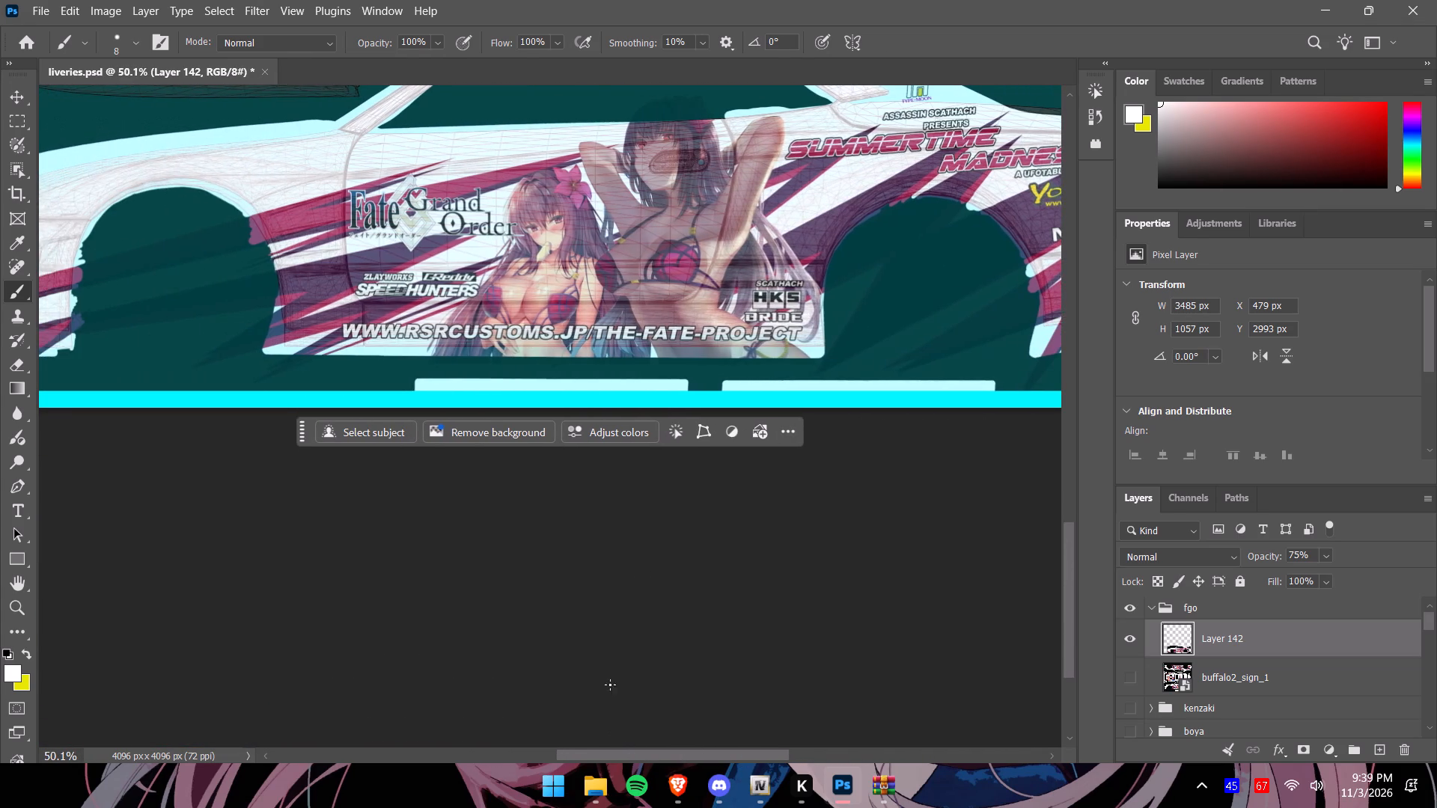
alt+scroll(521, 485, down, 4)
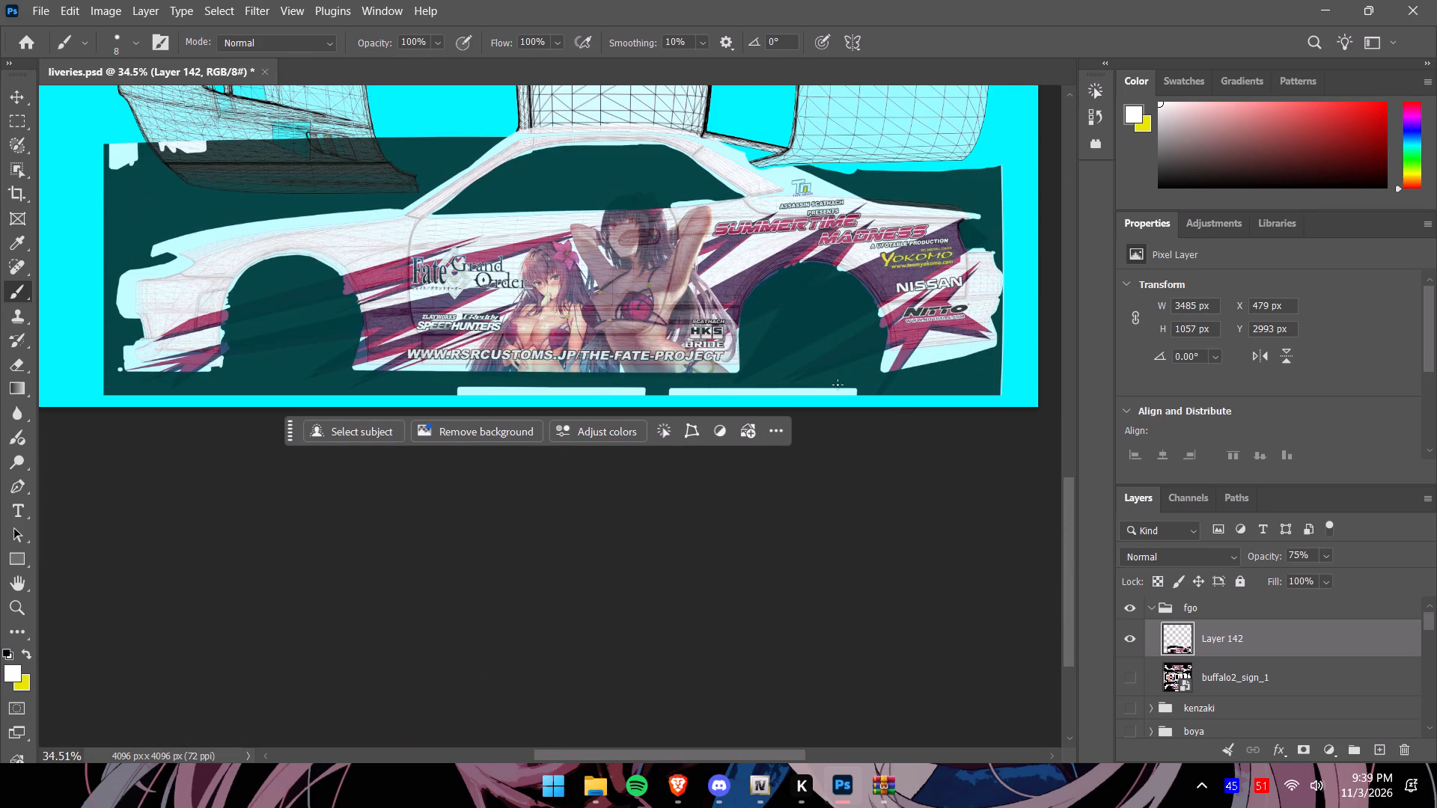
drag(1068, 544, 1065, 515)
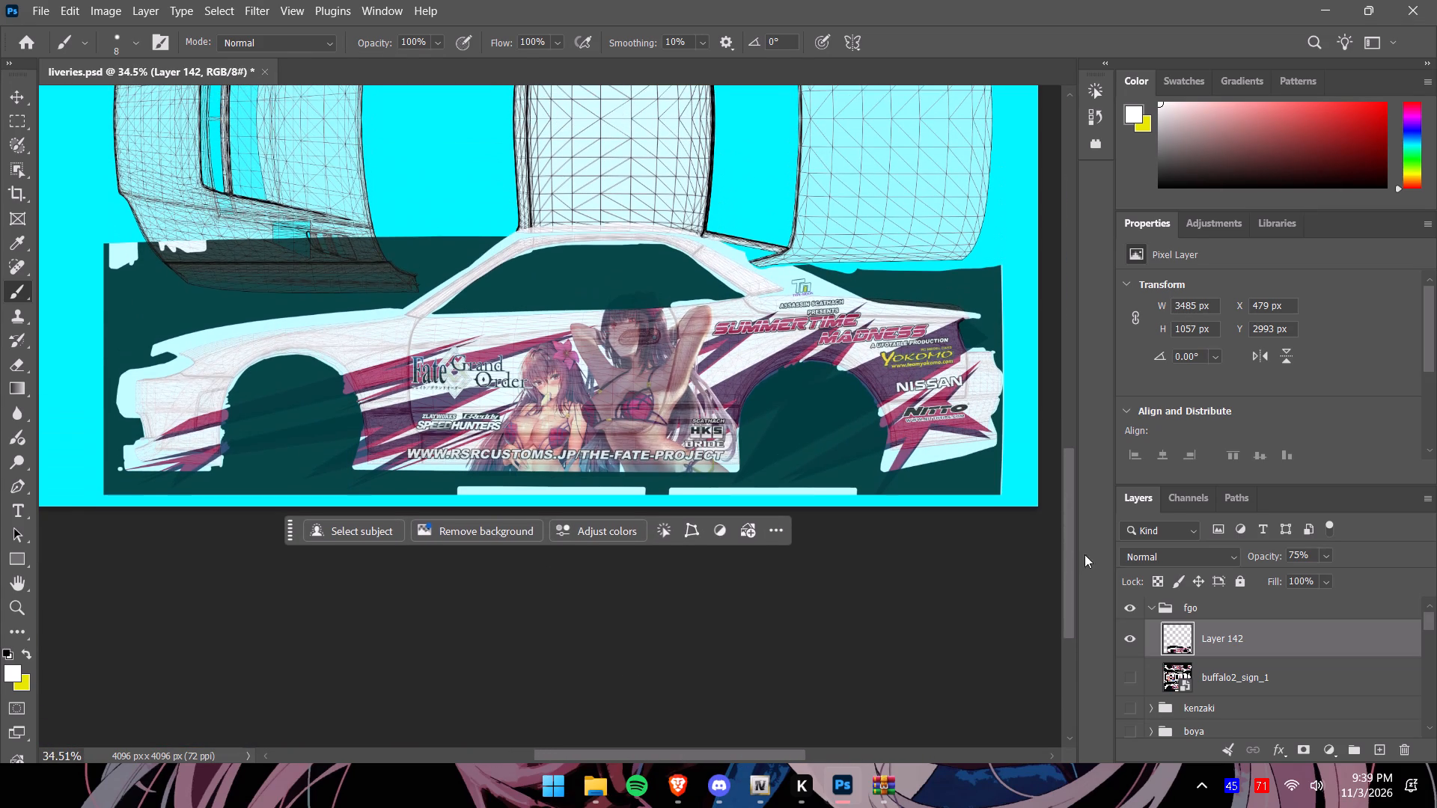
Set Layer 142's opacity to 92%, hide it, and show the original livery layer buffalo2_sign_1.
click(1324, 557)
drag(1339, 578, 1397, 584)
drag(1364, 577, 1357, 577)
click(1132, 640)
click(1136, 679)
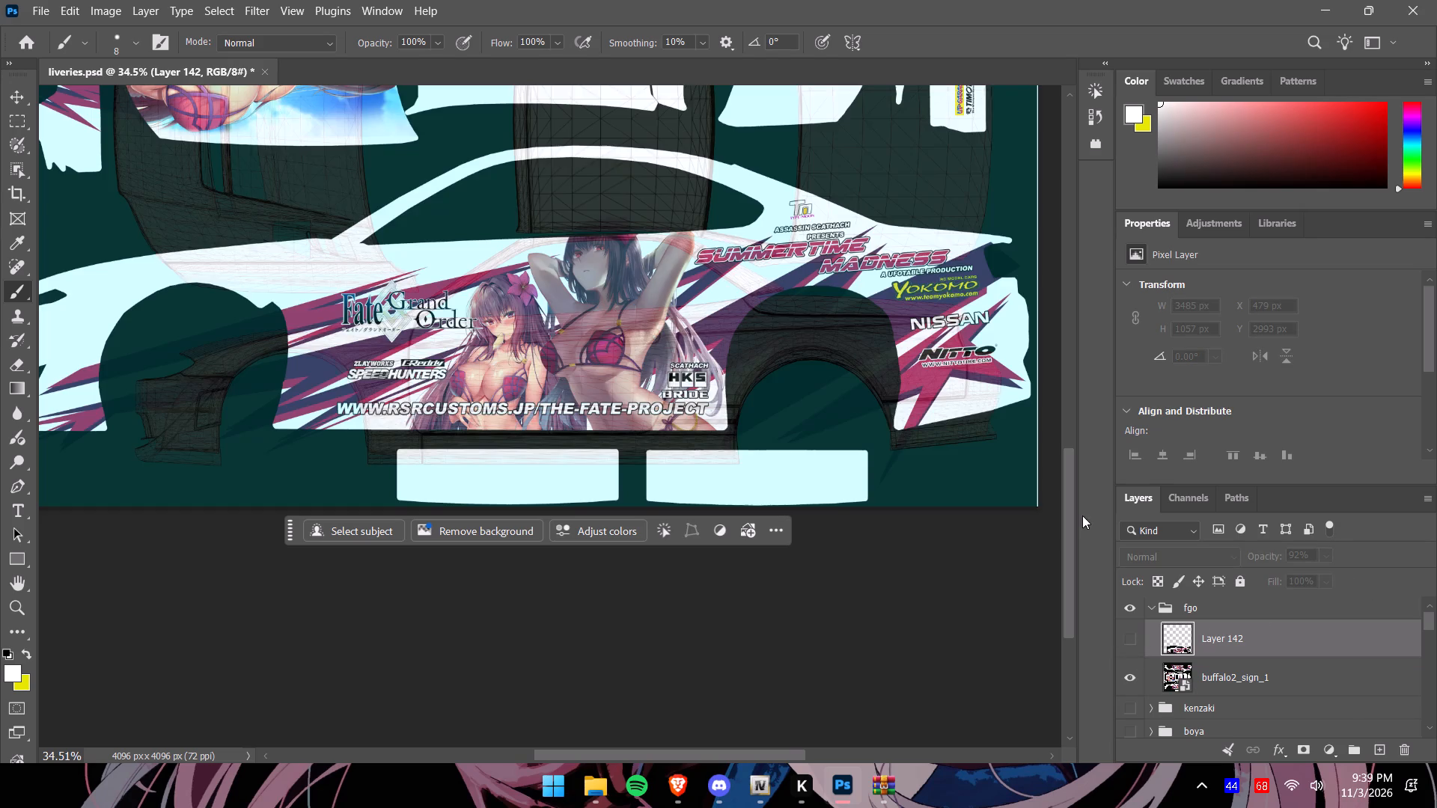
Select the upside-down car side across the full livery width and copy it from buffalo2_sign_1 into a new layer, about 4095 × 1221 px.
drag(1068, 515, 1060, 365)
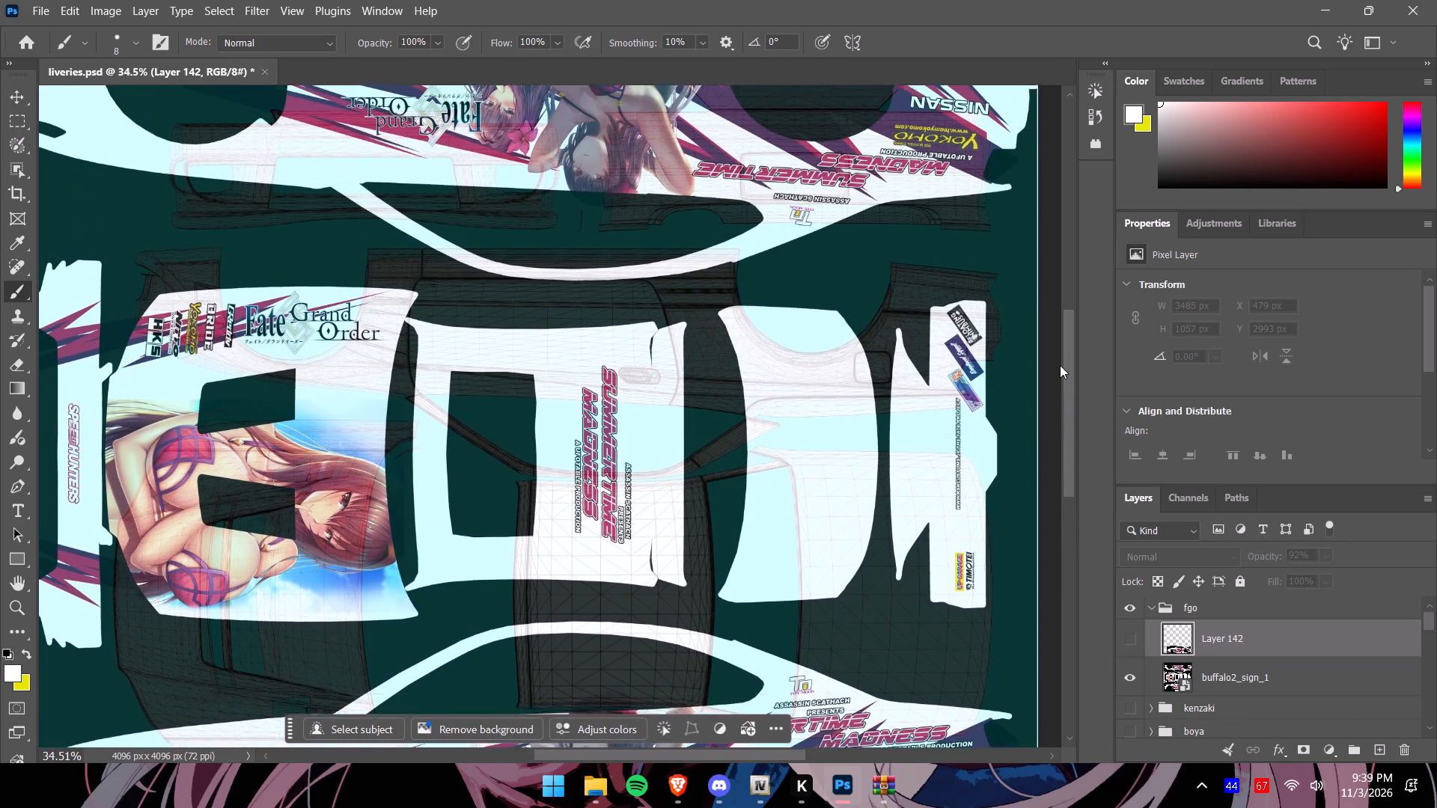
drag(1060, 365, 1055, 321)
alt+scroll(831, 383, down, 3)
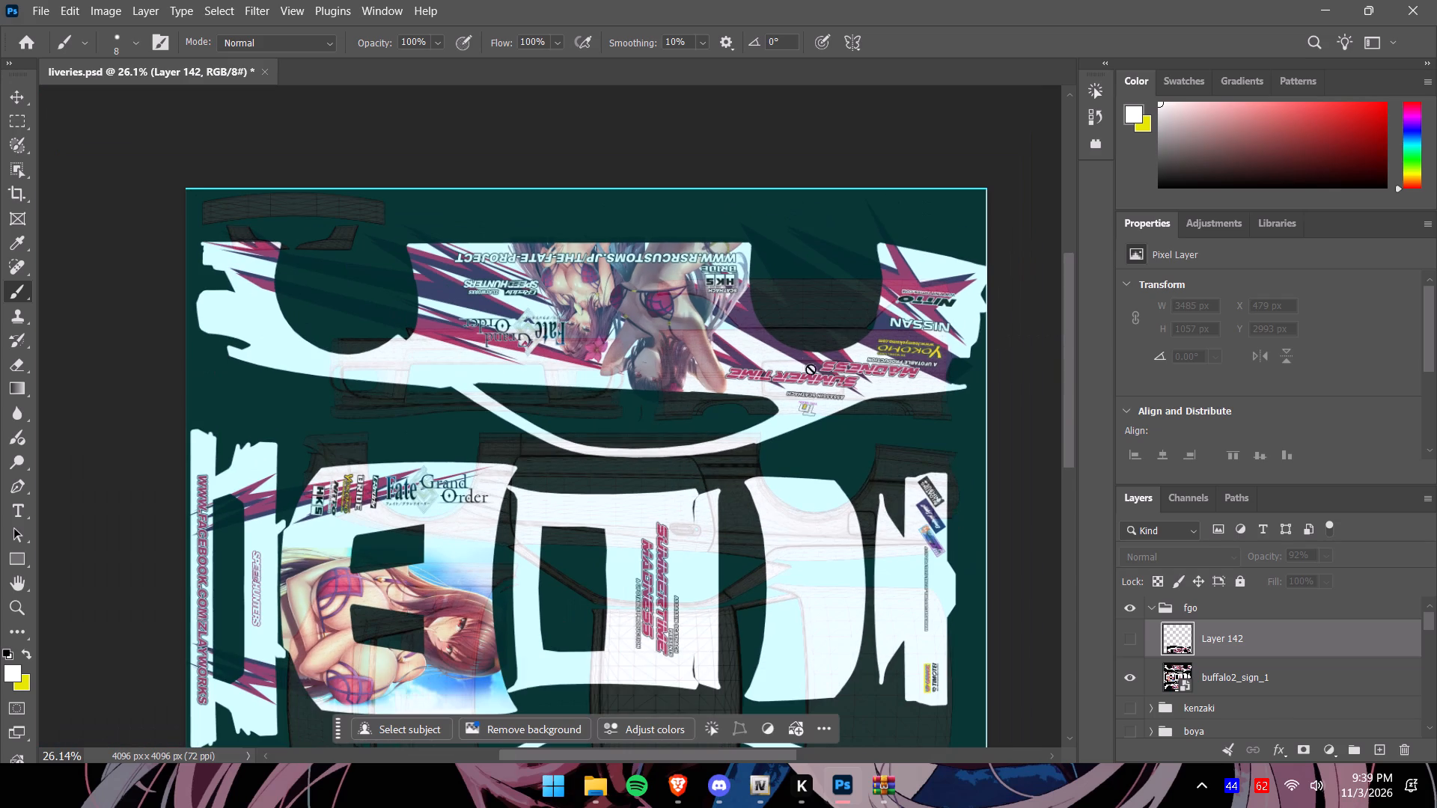
click(26, 116)
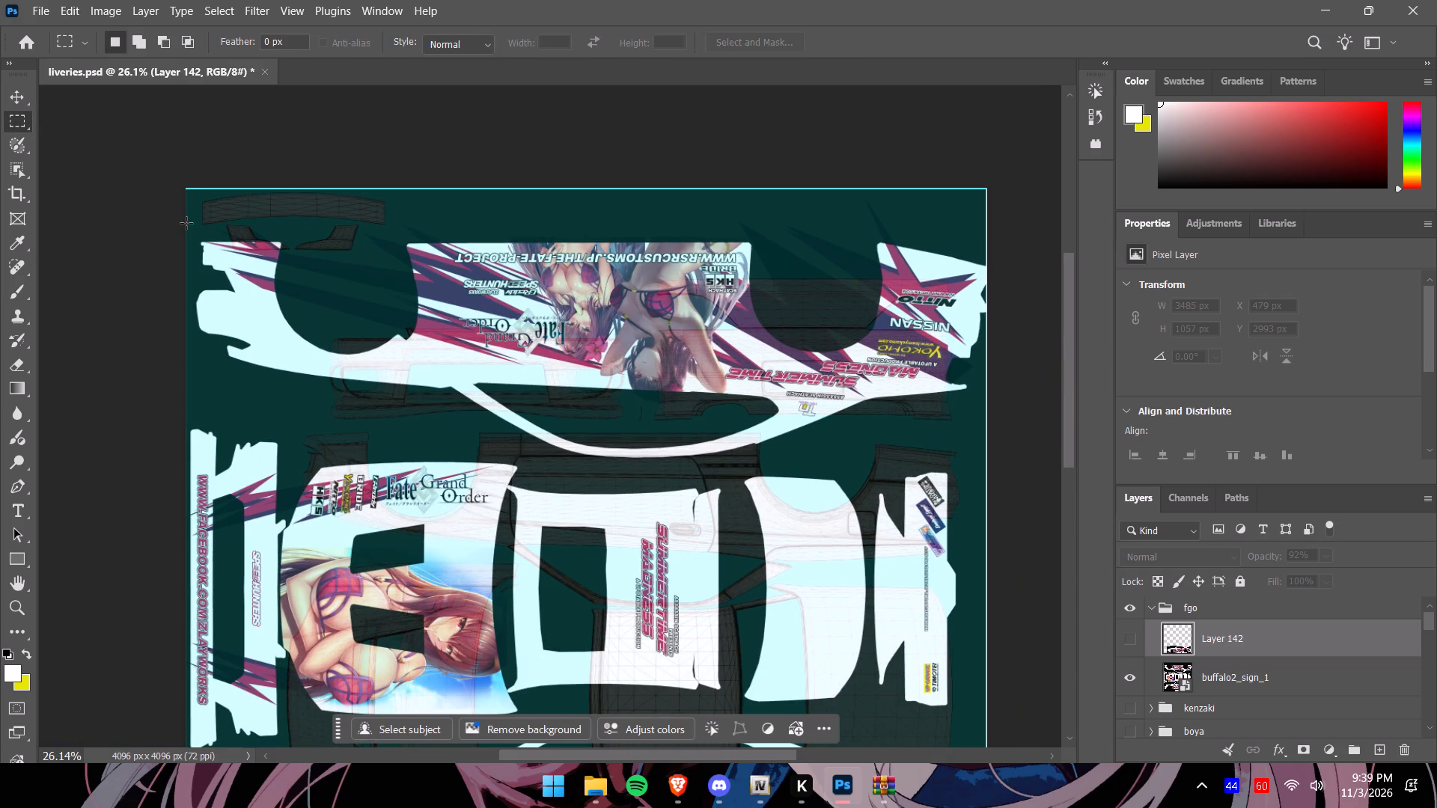
drag(184, 212, 942, 438)
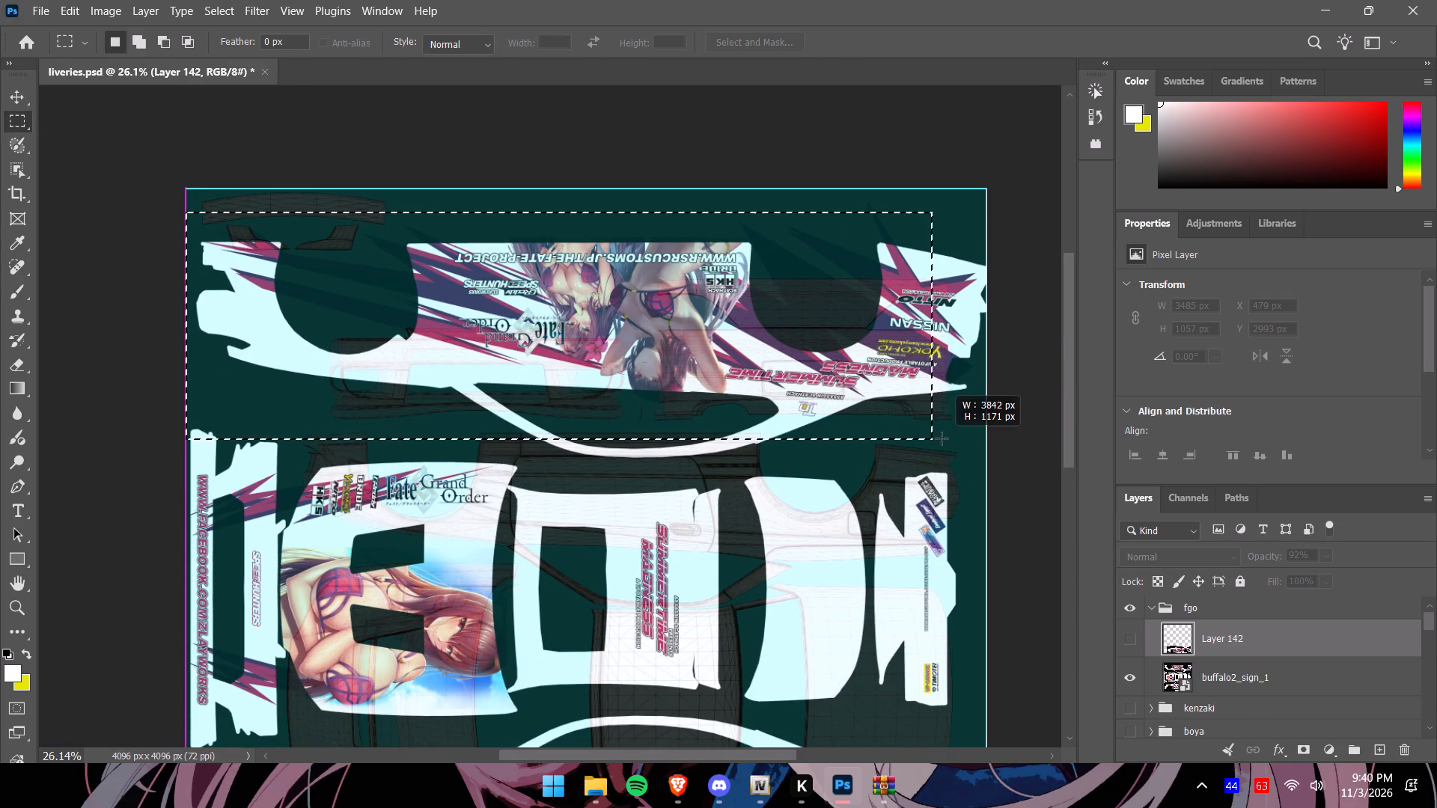
drag(942, 438, 993, 438)
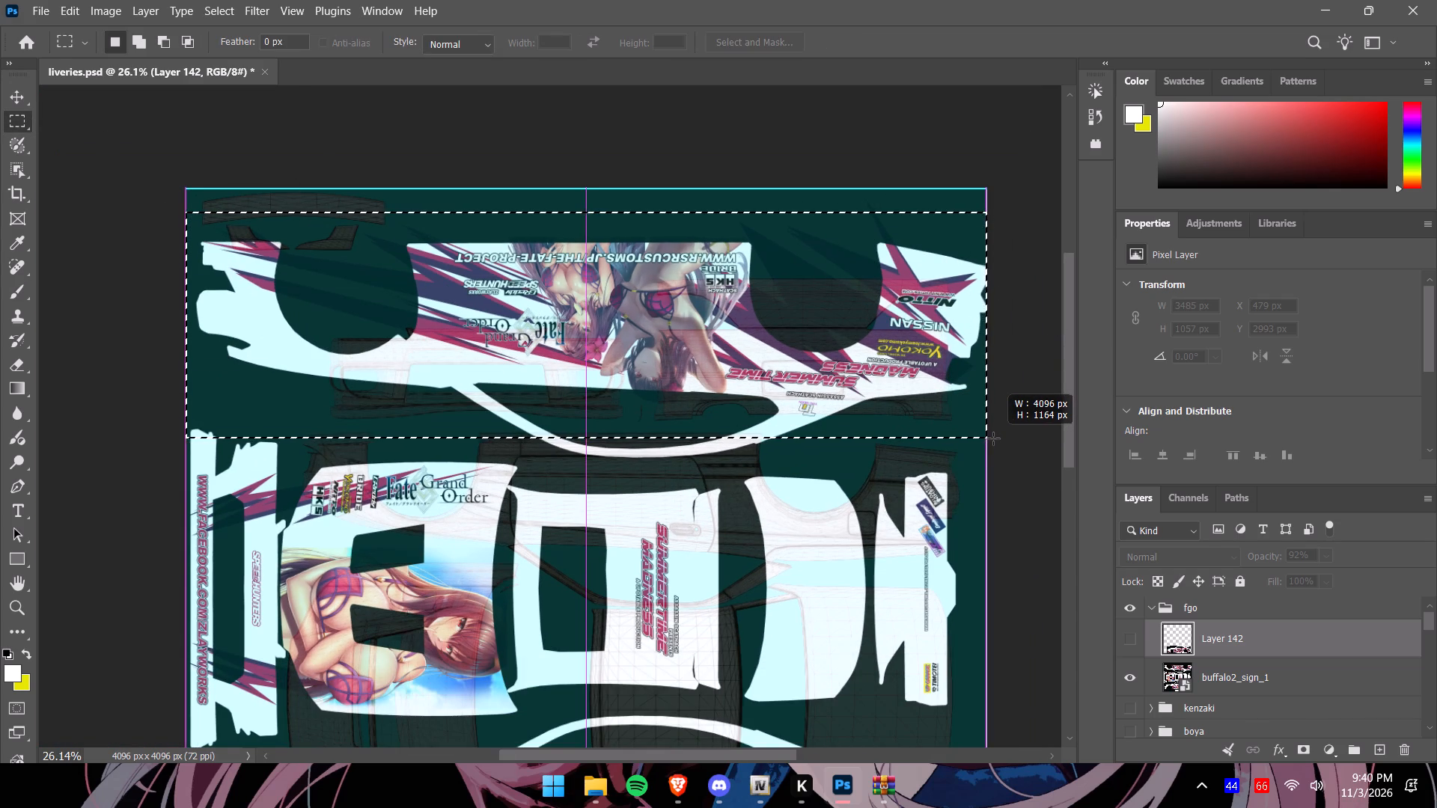
drag(993, 438, 994, 450)
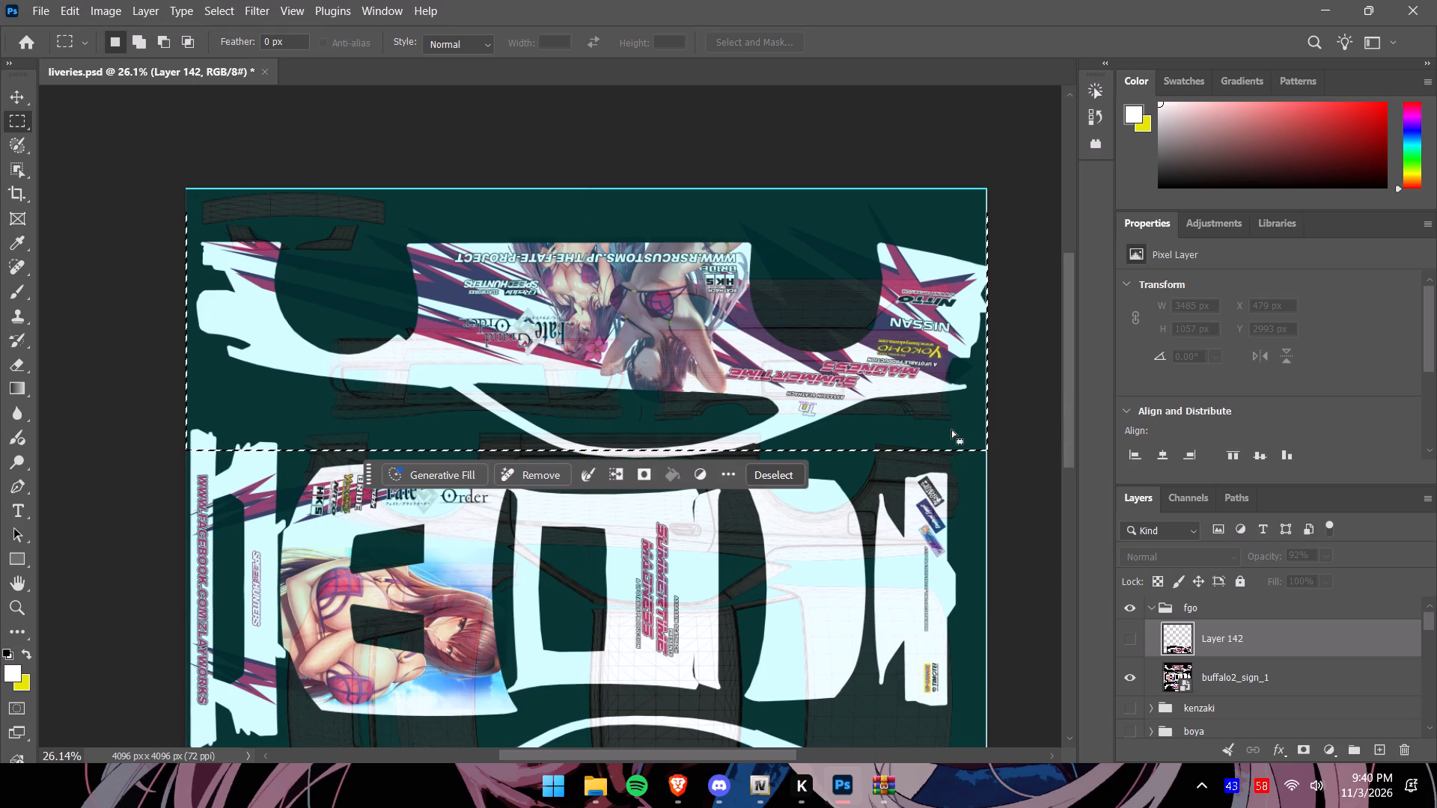
click(1218, 682)
key(ctrl+c)
key(ctrl+v)
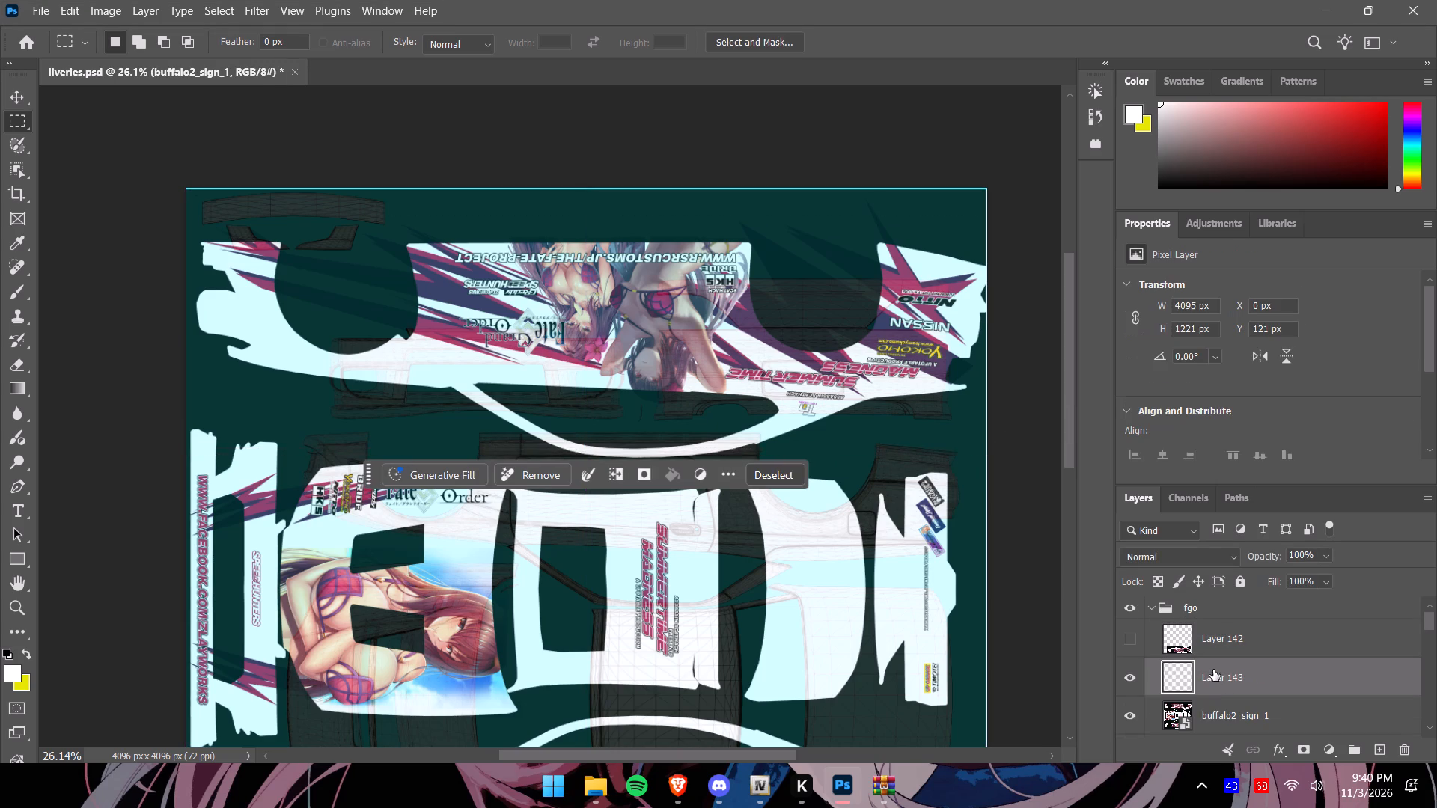
Hide buffalo2_sign_1 and set Layer 143's opacity to 77% so the wireframe shows through the copied strip.
click(1132, 711)
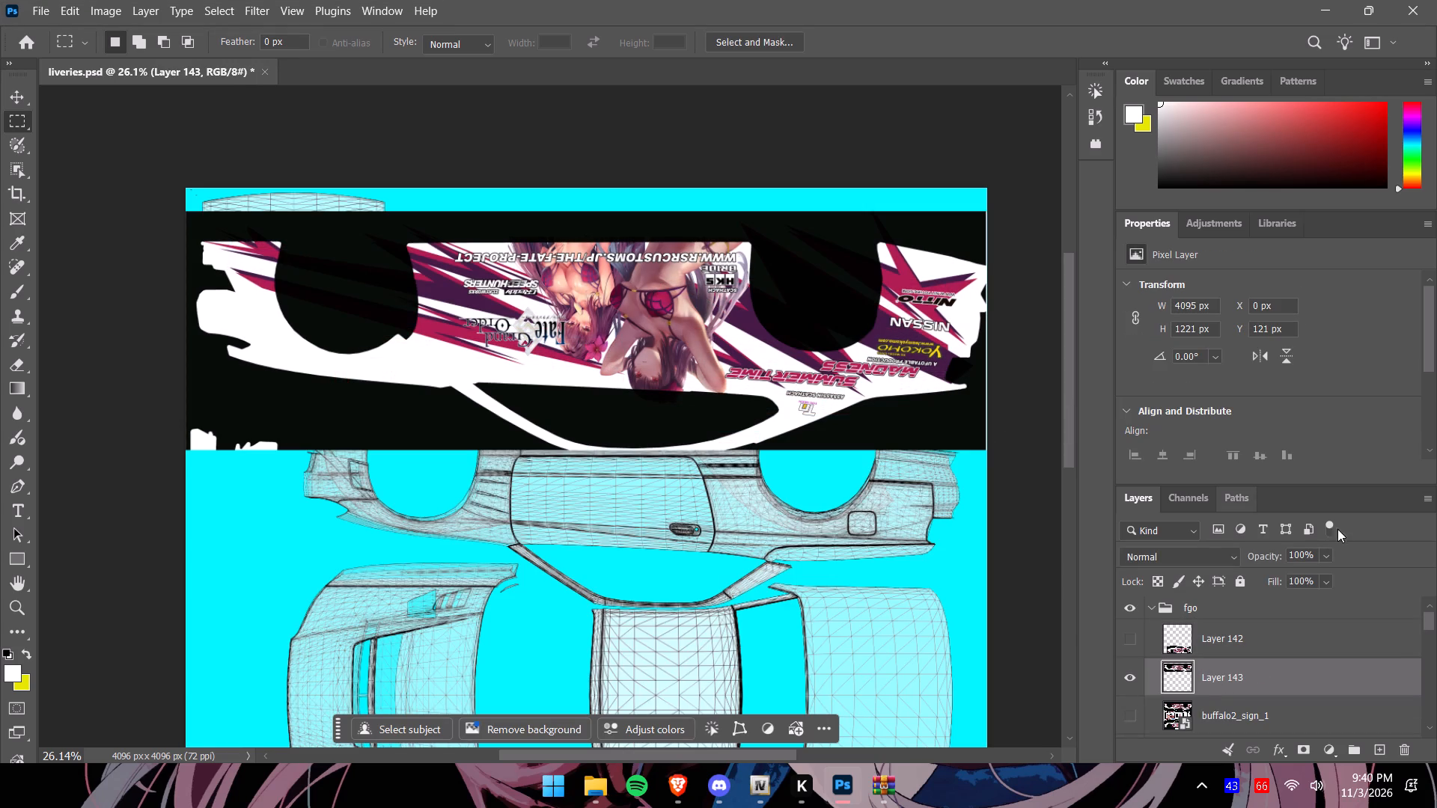
click(1327, 556)
drag(1346, 577, 1331, 578)
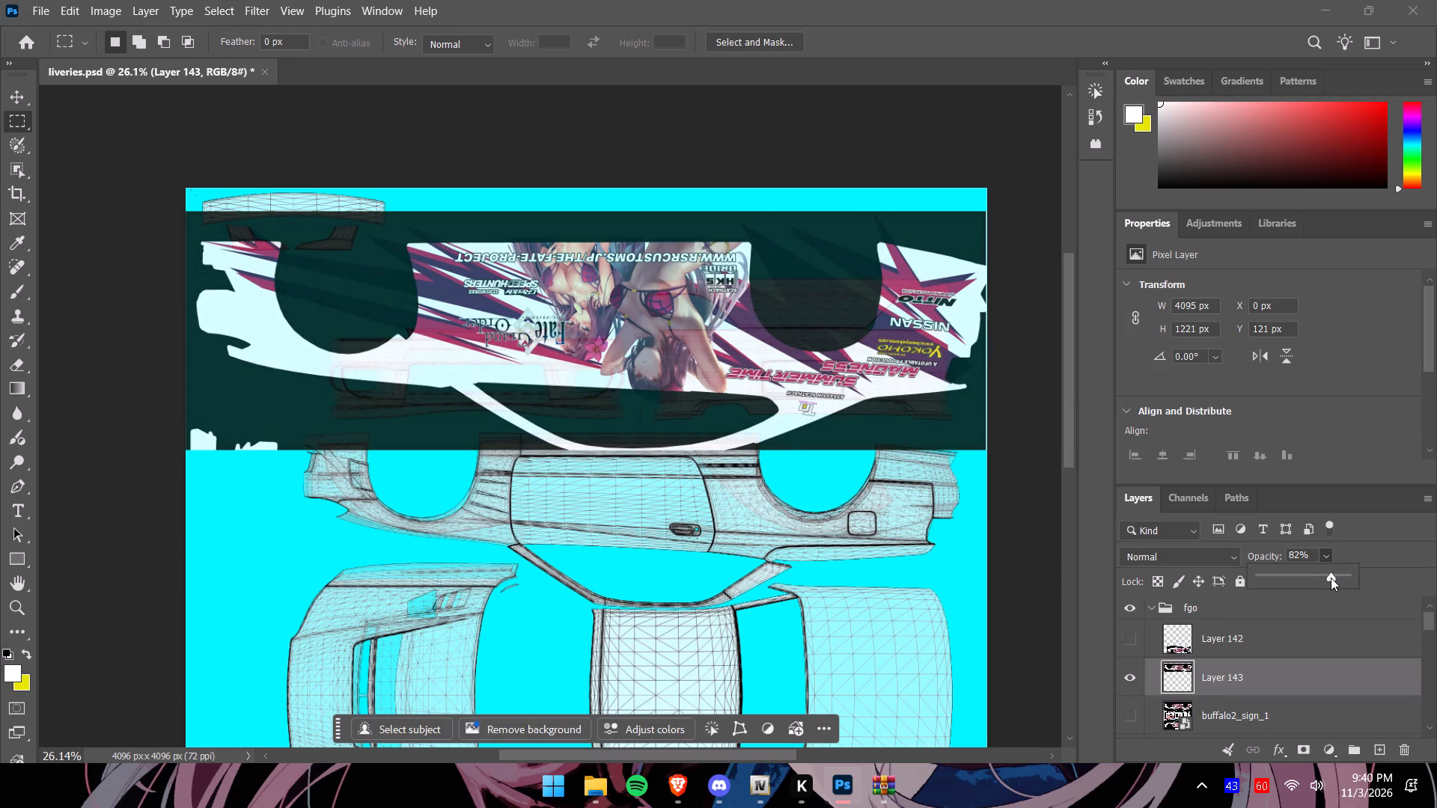
drag(1331, 578, 1327, 578)
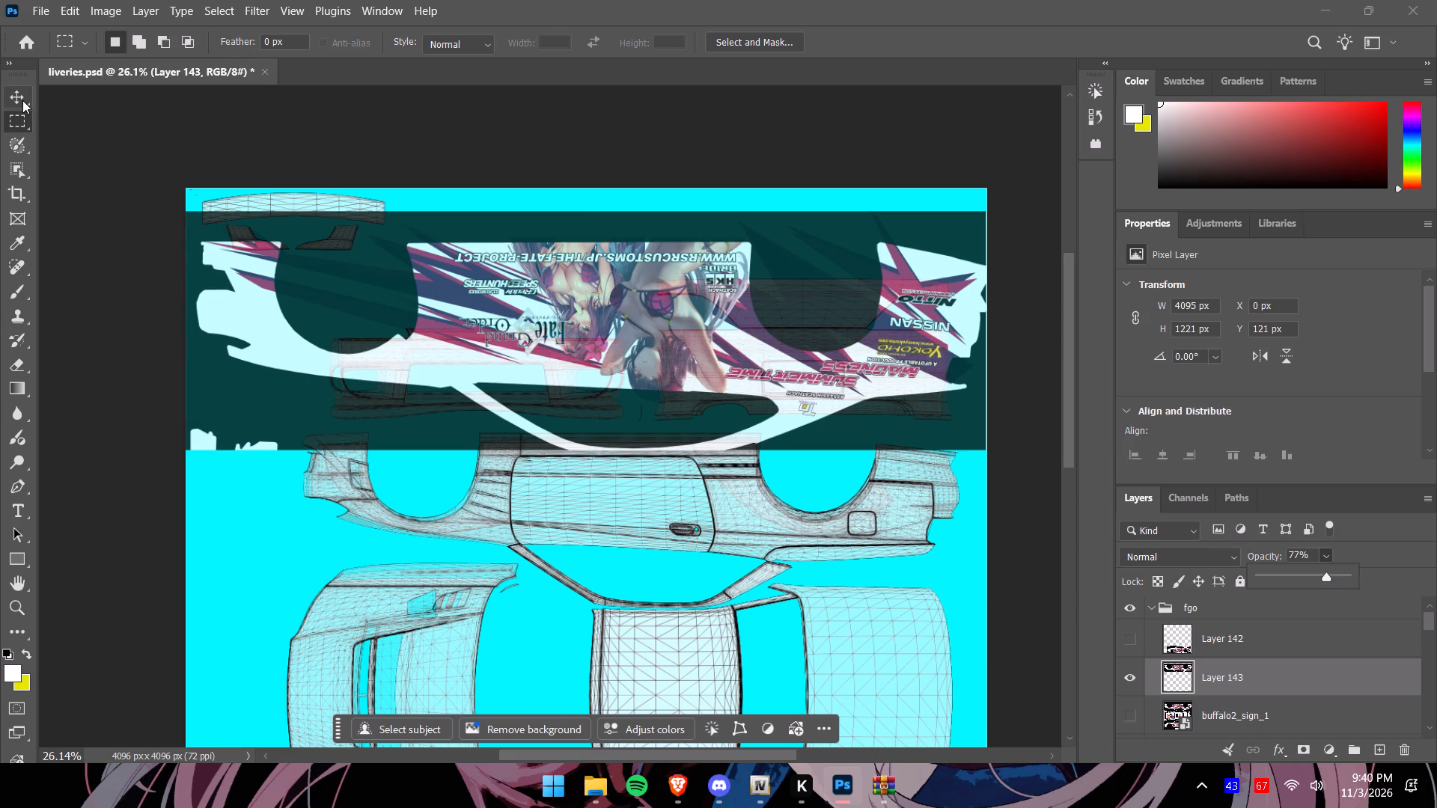
Move the copied side strip down onto the template's upside-down car side, to about X 234 px, Y 1096 px.
click(22, 100)
drag(616, 271, 646, 322)
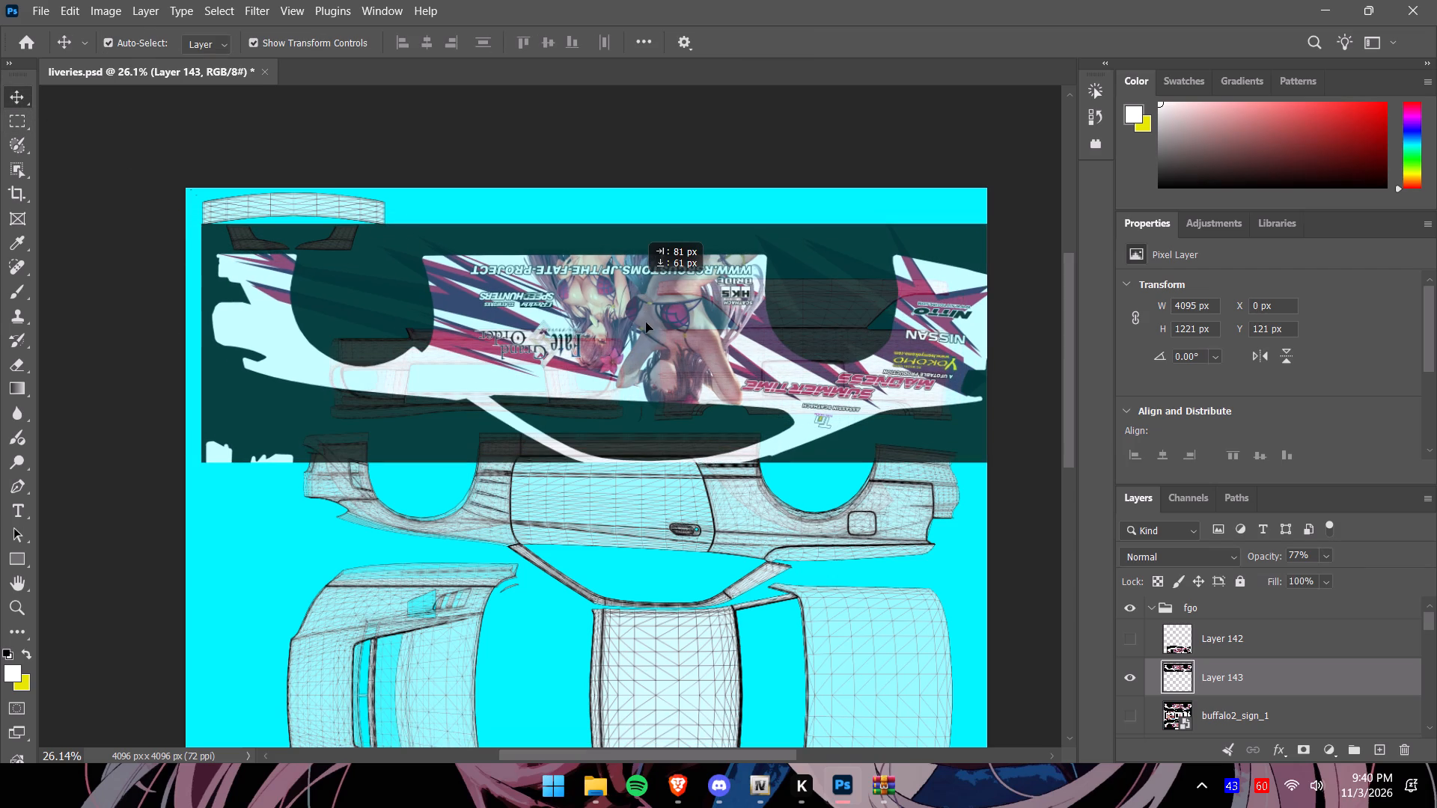
drag(646, 322, 662, 439)
drag(648, 352, 650, 420)
drag(674, 451, 671, 474)
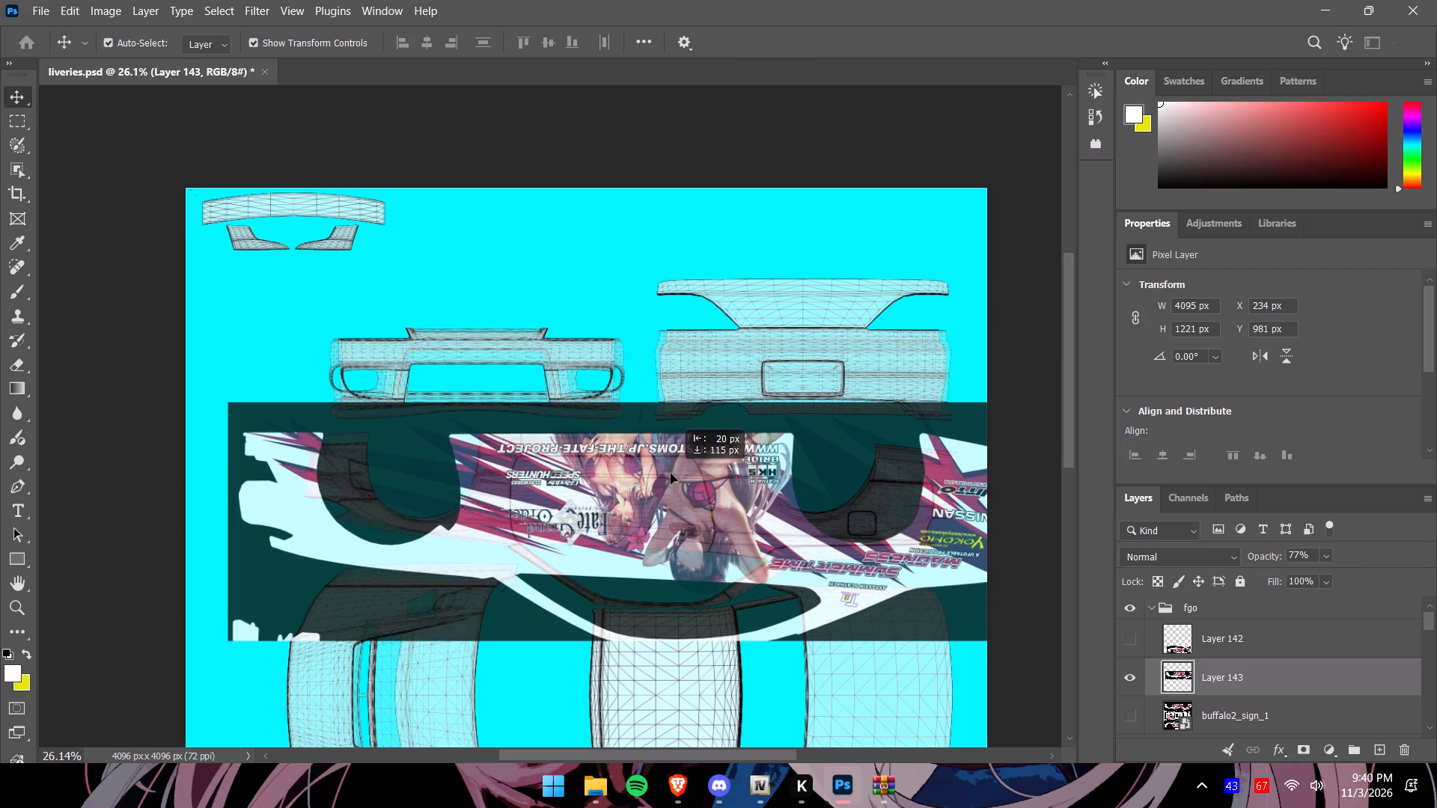
drag(671, 474, 674, 474)
Scale the copied strip to about 84.69% width and 83.46% height, matching its ends and roofline to the side wireframe.
drag(230, 524, 240, 524)
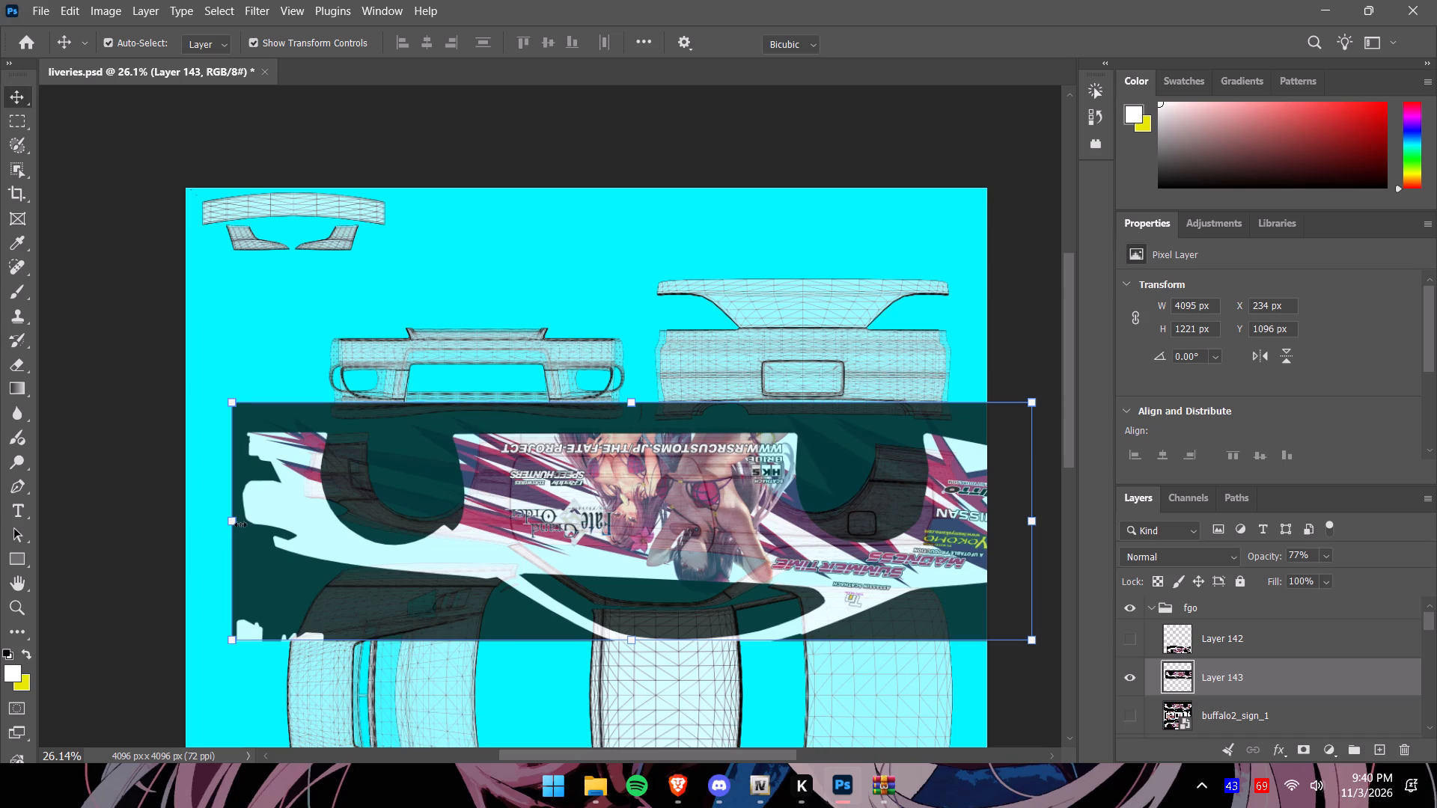
drag(240, 524, 279, 528)
drag(1036, 523, 1001, 518)
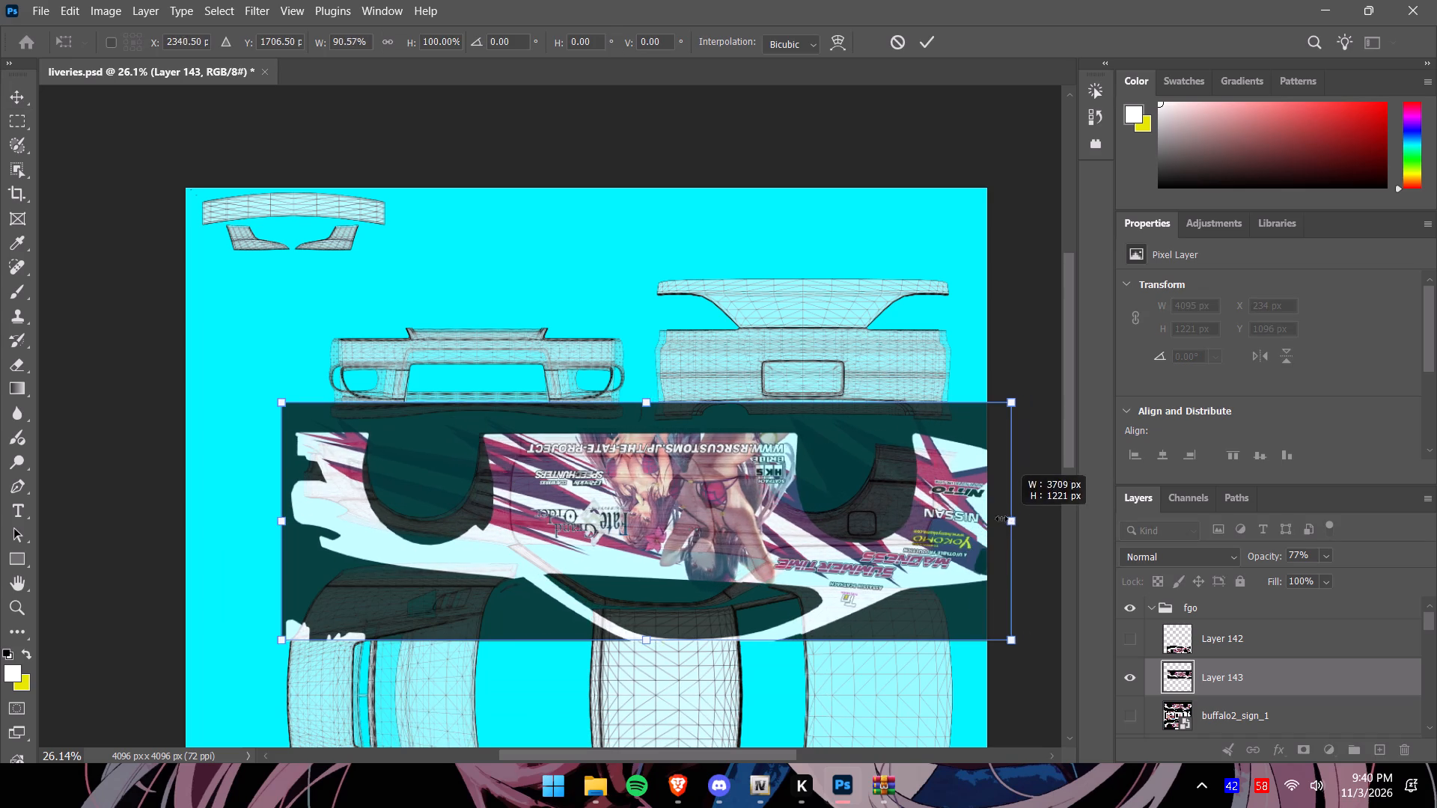
drag(1001, 518, 962, 515)
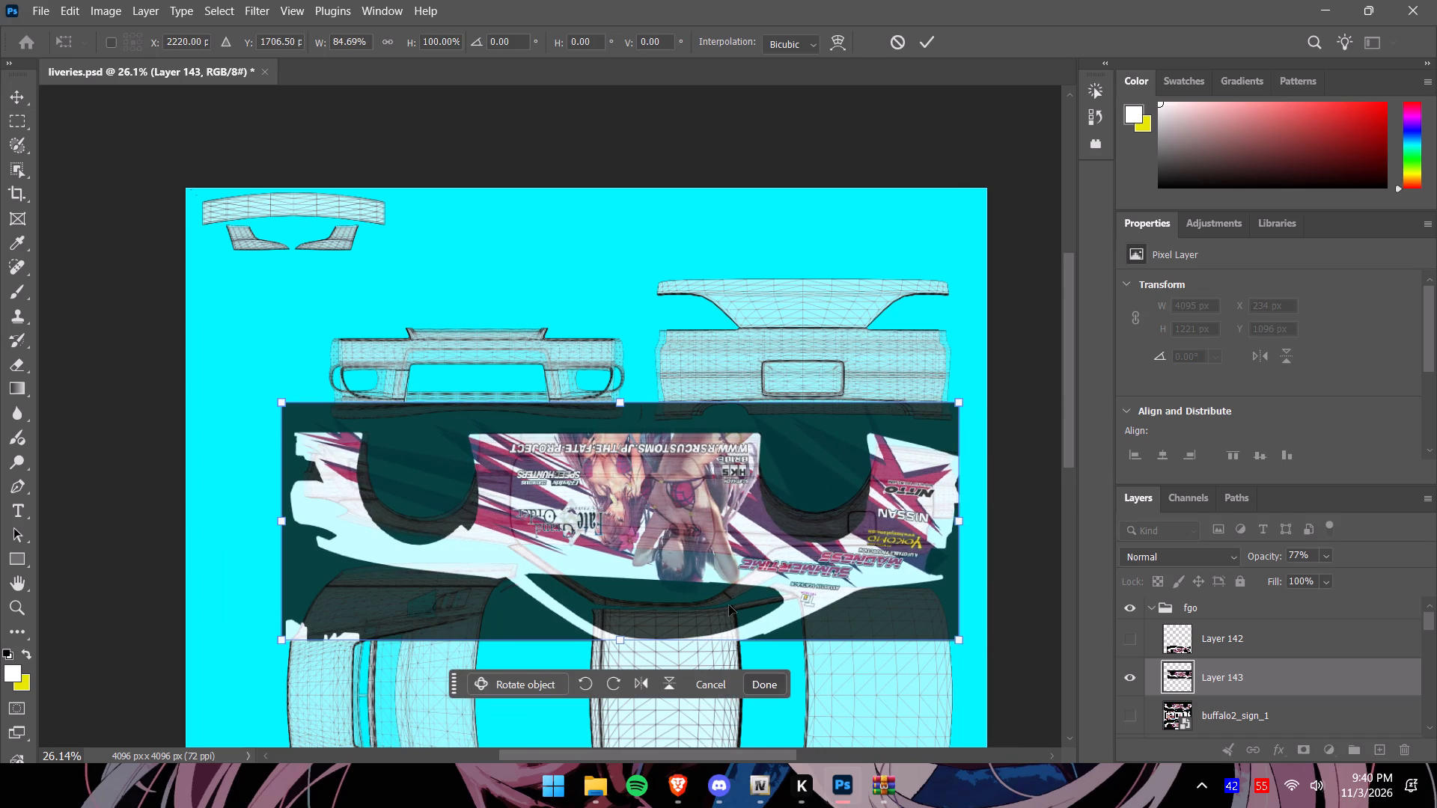
alt+scroll(702, 578, up, 6)
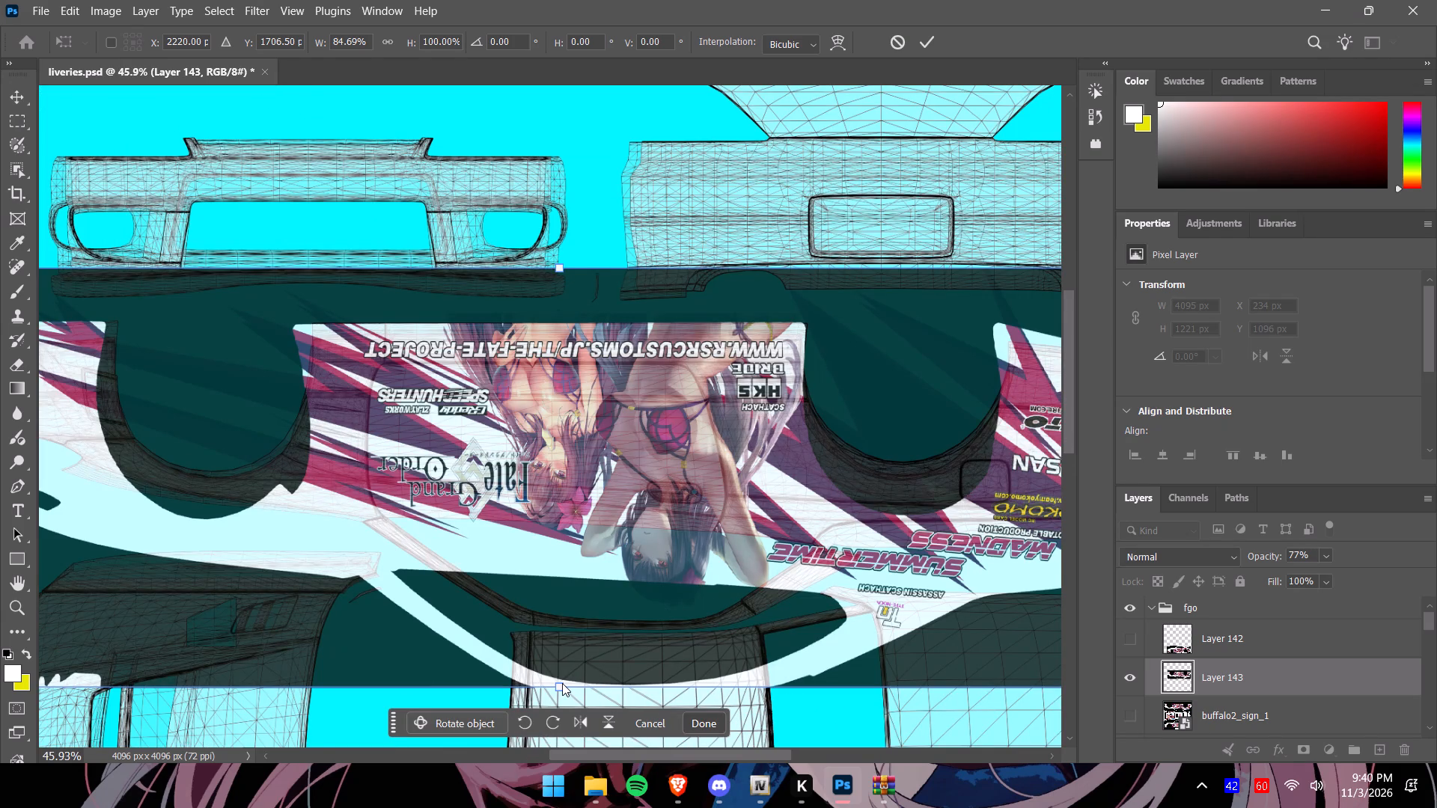
click(558, 683)
drag(562, 686, 562, 685)
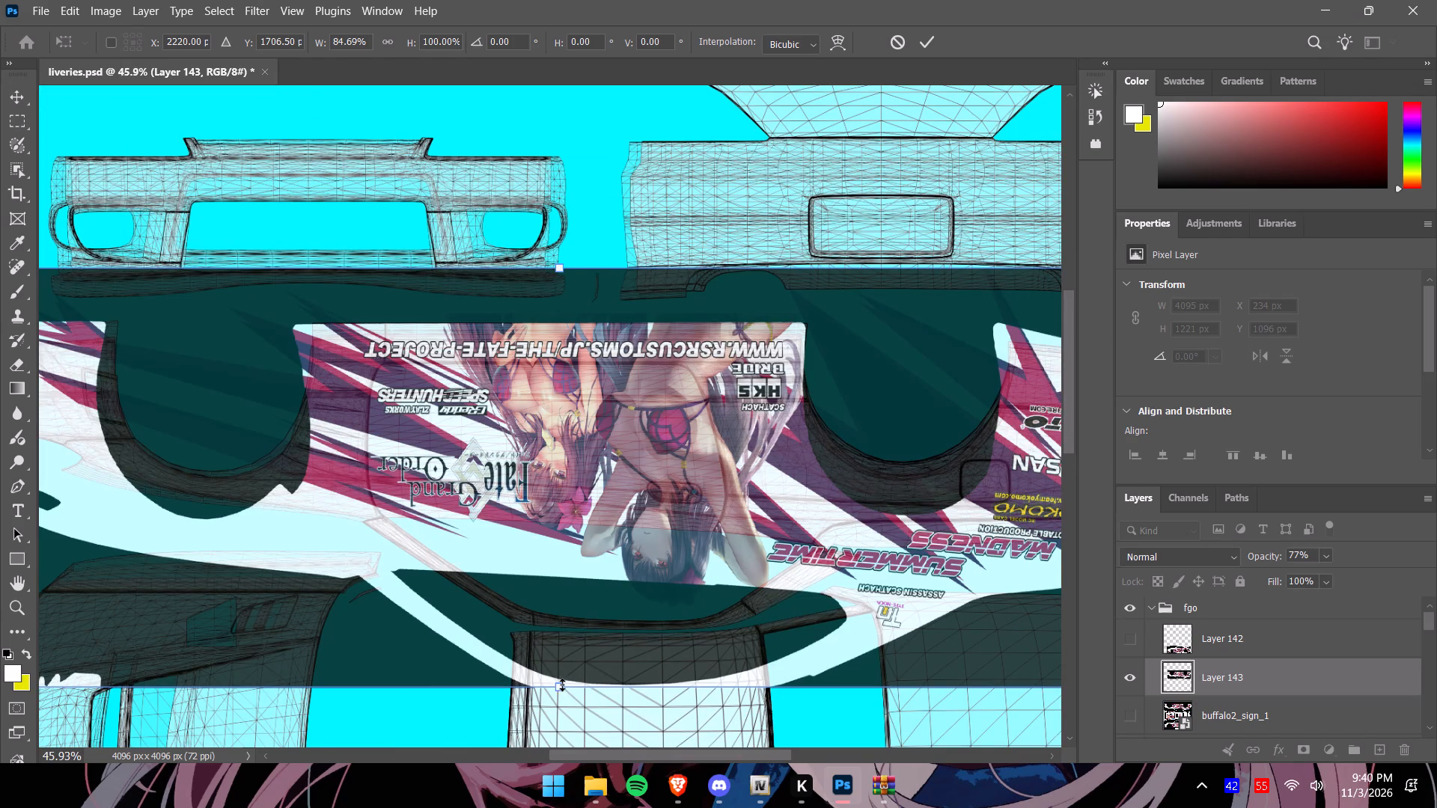
drag(562, 685, 566, 652)
drag(564, 686, 572, 623)
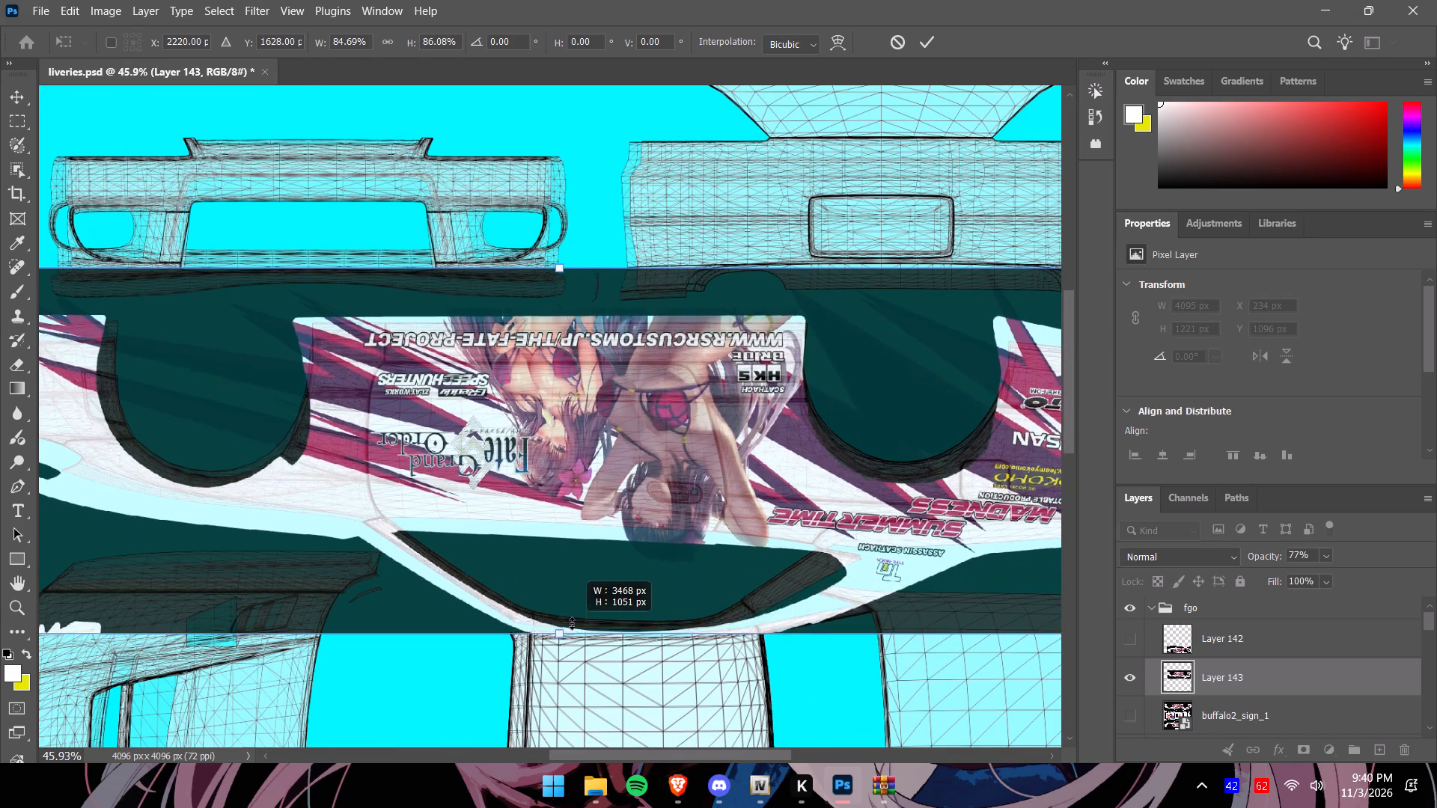
drag(572, 623, 575, 616)
Narrow the strip slightly from its front-bumper end to about 84.13% width and apply the transform.
alt+scroll(498, 527, down, 2)
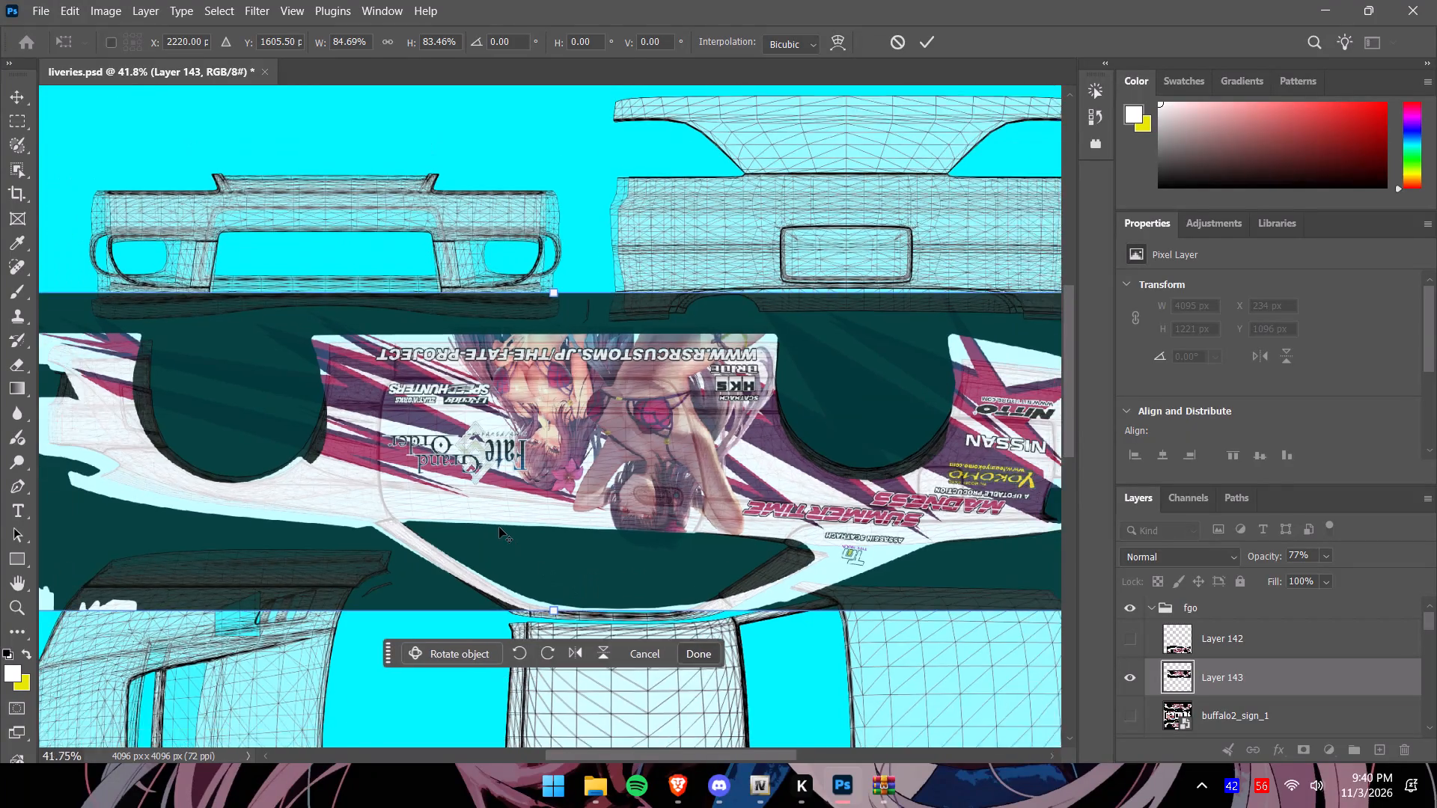
alt+scroll(499, 527, down, 1)
click(97, 462)
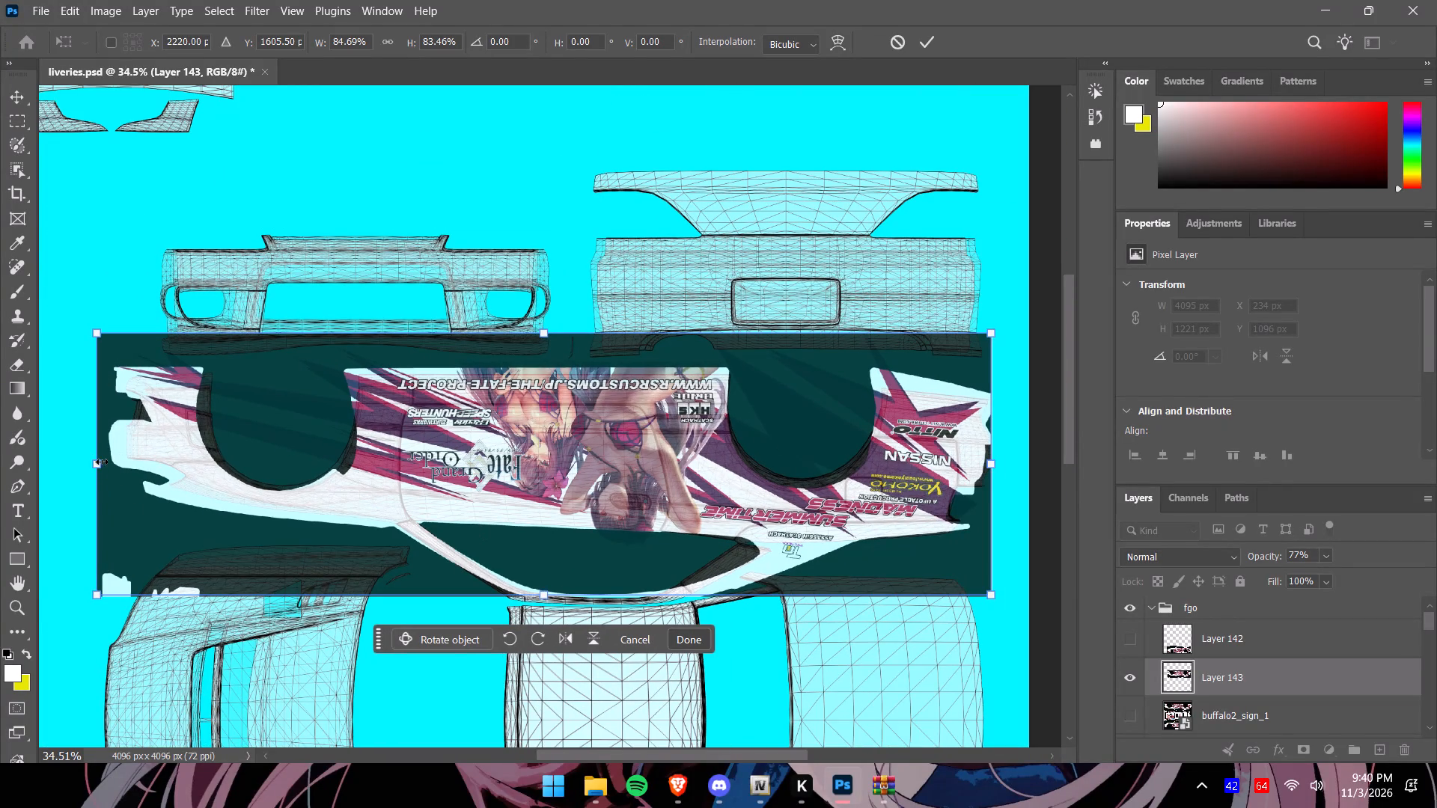
drag(102, 462, 117, 462)
click(100, 462)
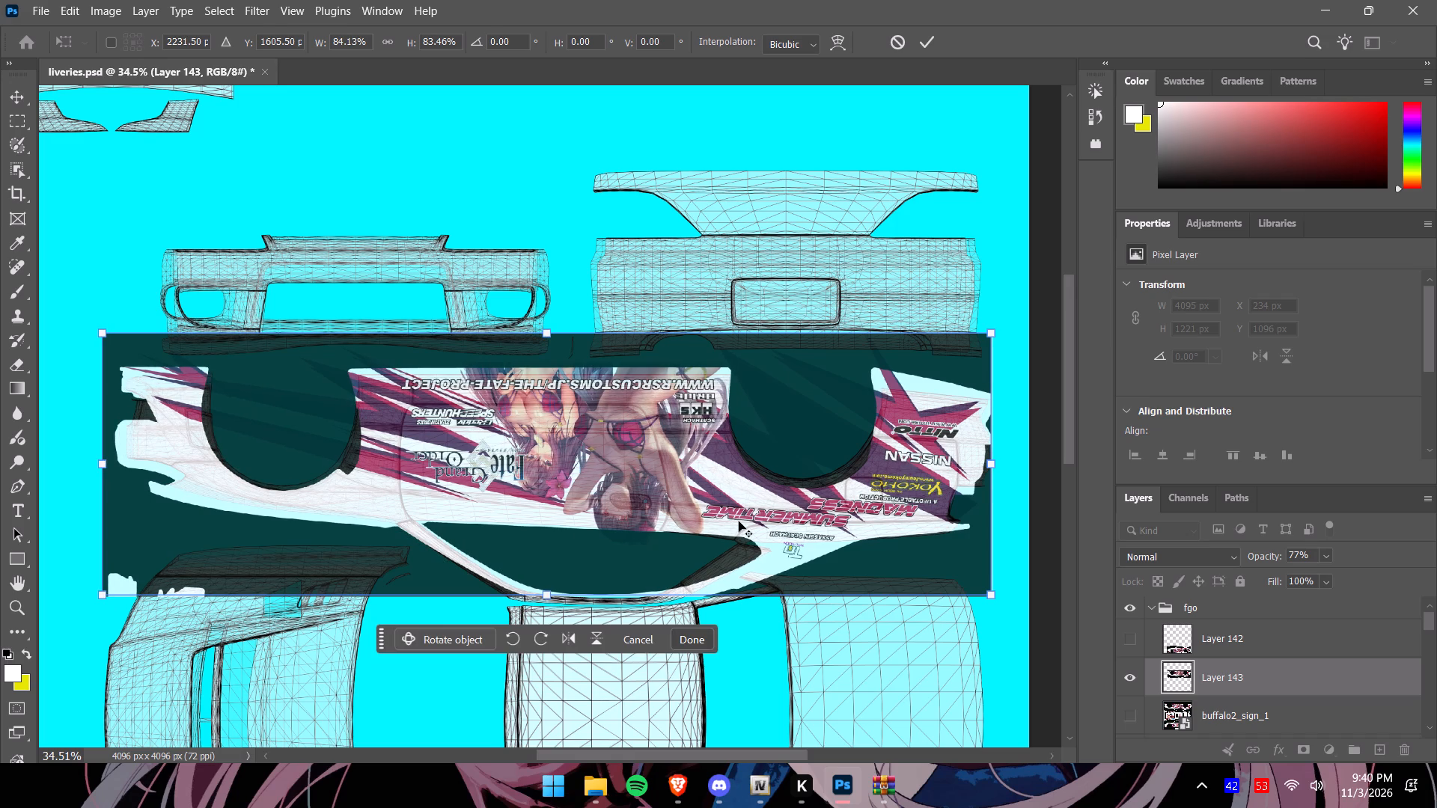
drag(1063, 444, 1065, 459)
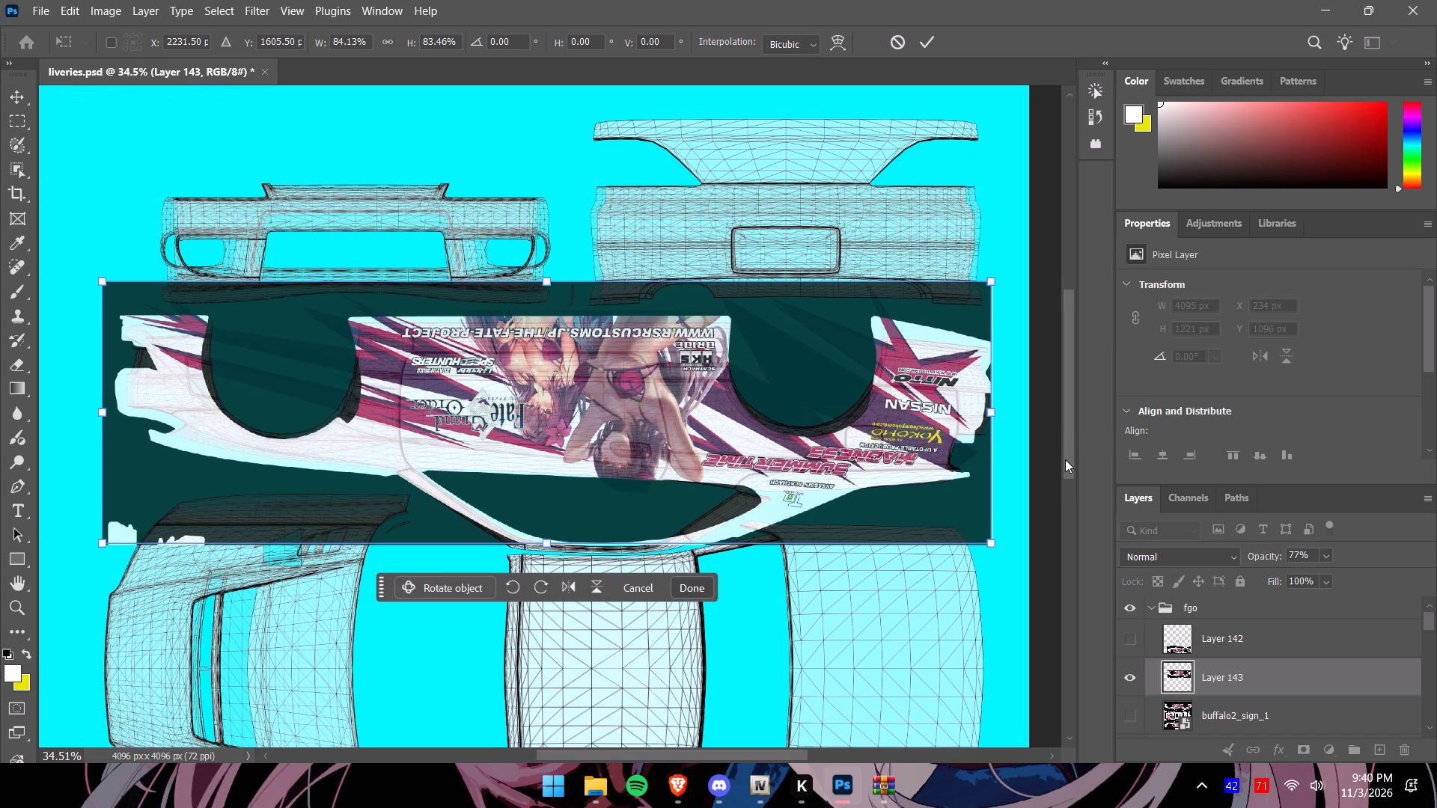
drag(1065, 459, 1072, 477)
click(1282, 634)
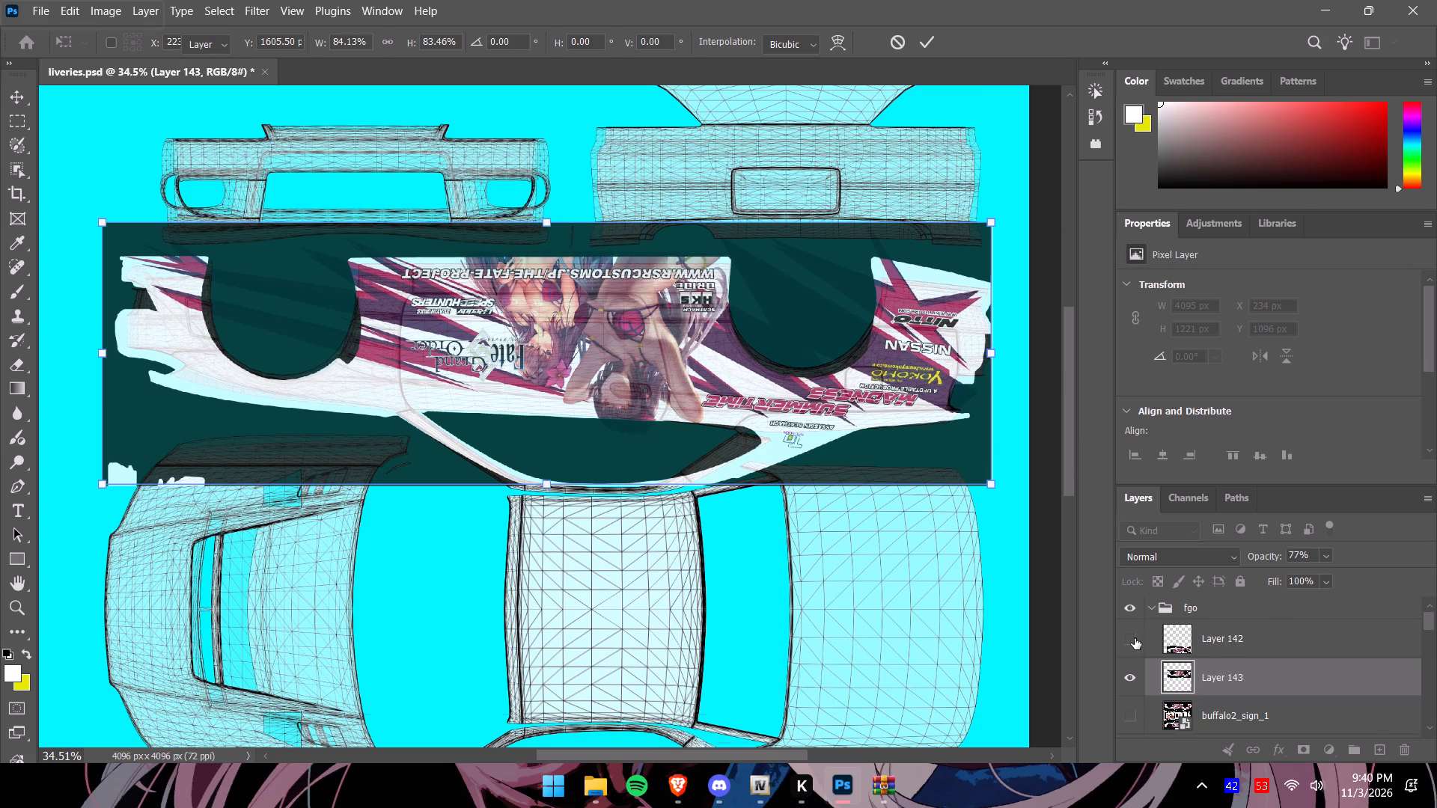
Show Layer 142 again and adjust the two side layers' opacities: 82% for Layer 143 and 80% for Layer 142.
click(1129, 635)
drag(1070, 483, 1073, 523)
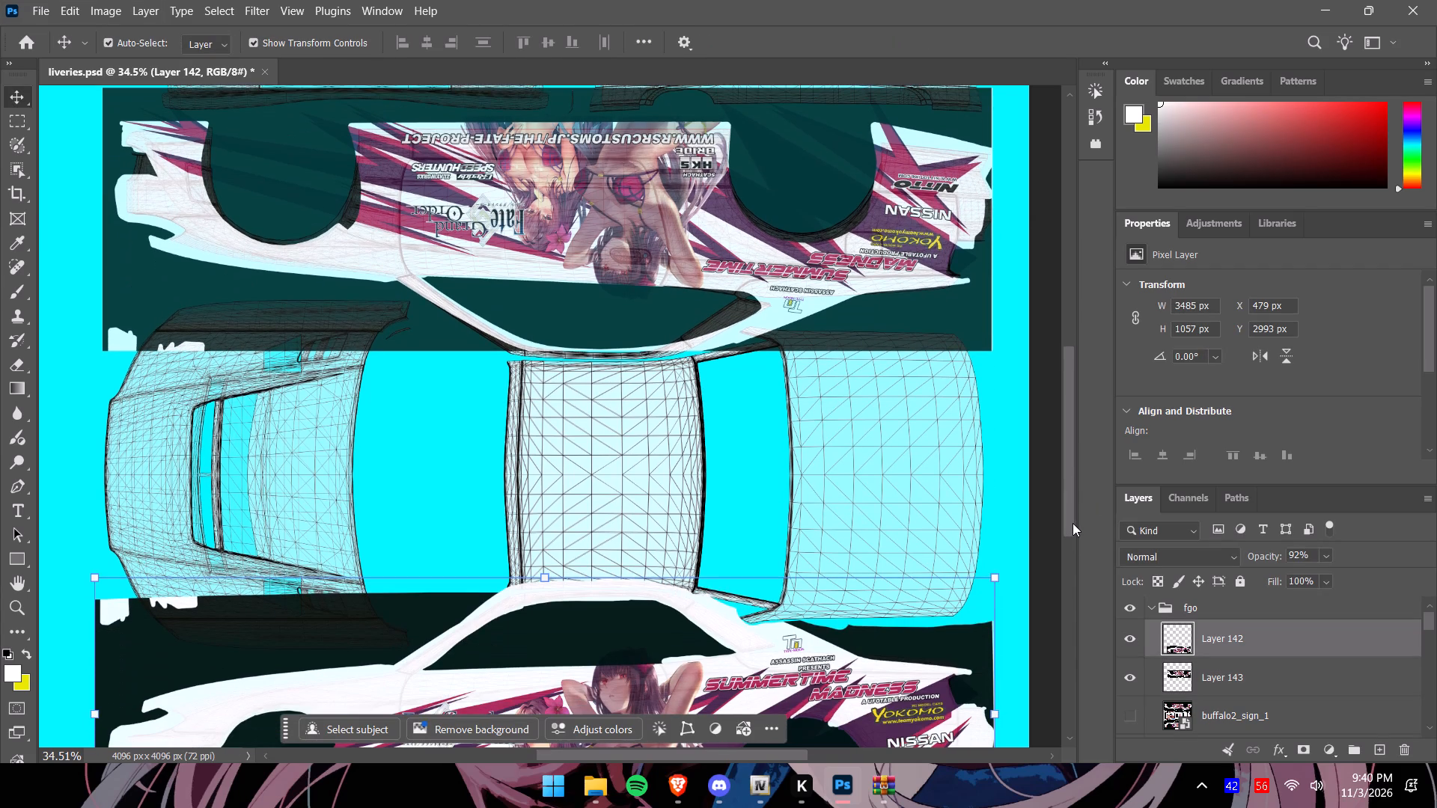
drag(1073, 523, 1073, 523)
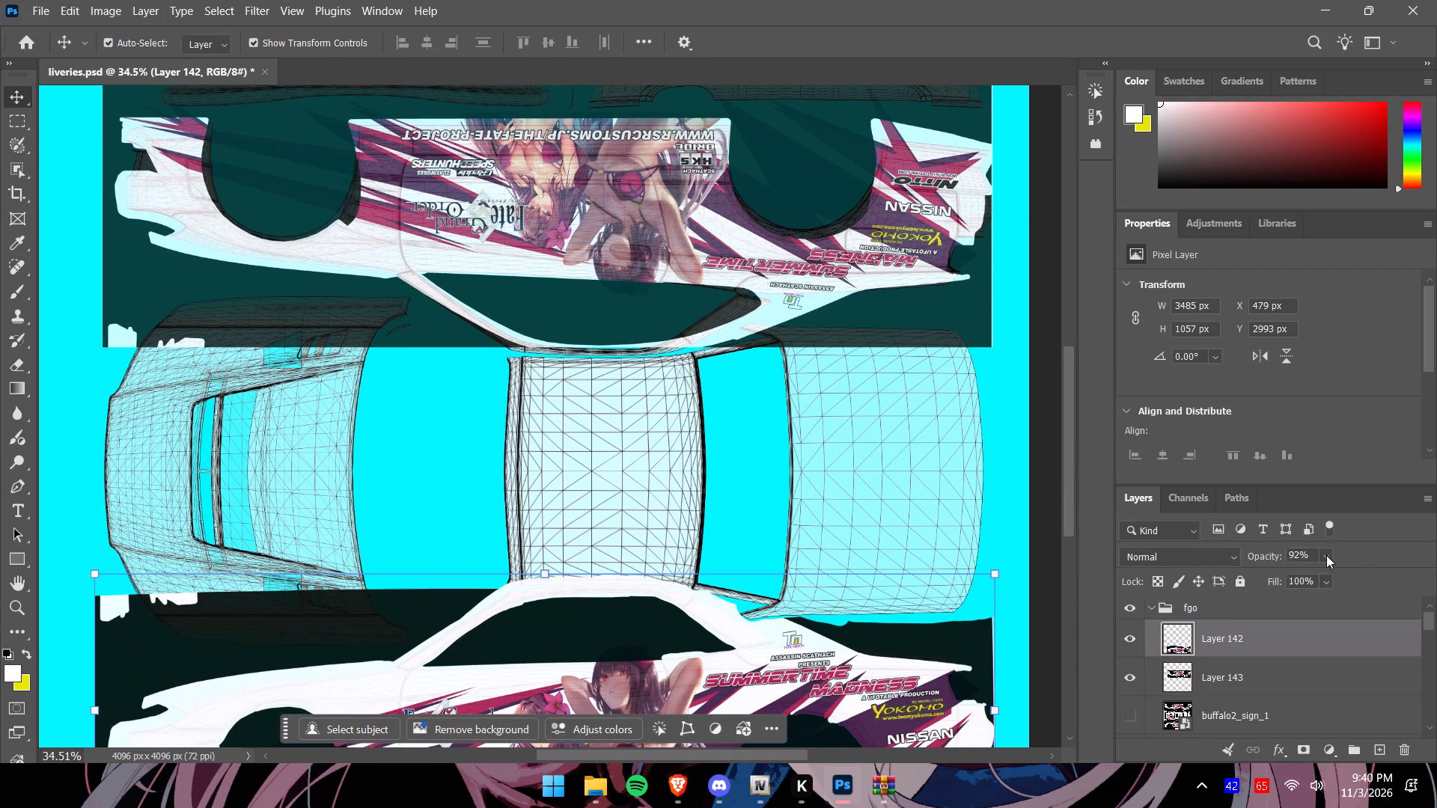
click(1326, 555)
click(1287, 670)
click(1325, 556)
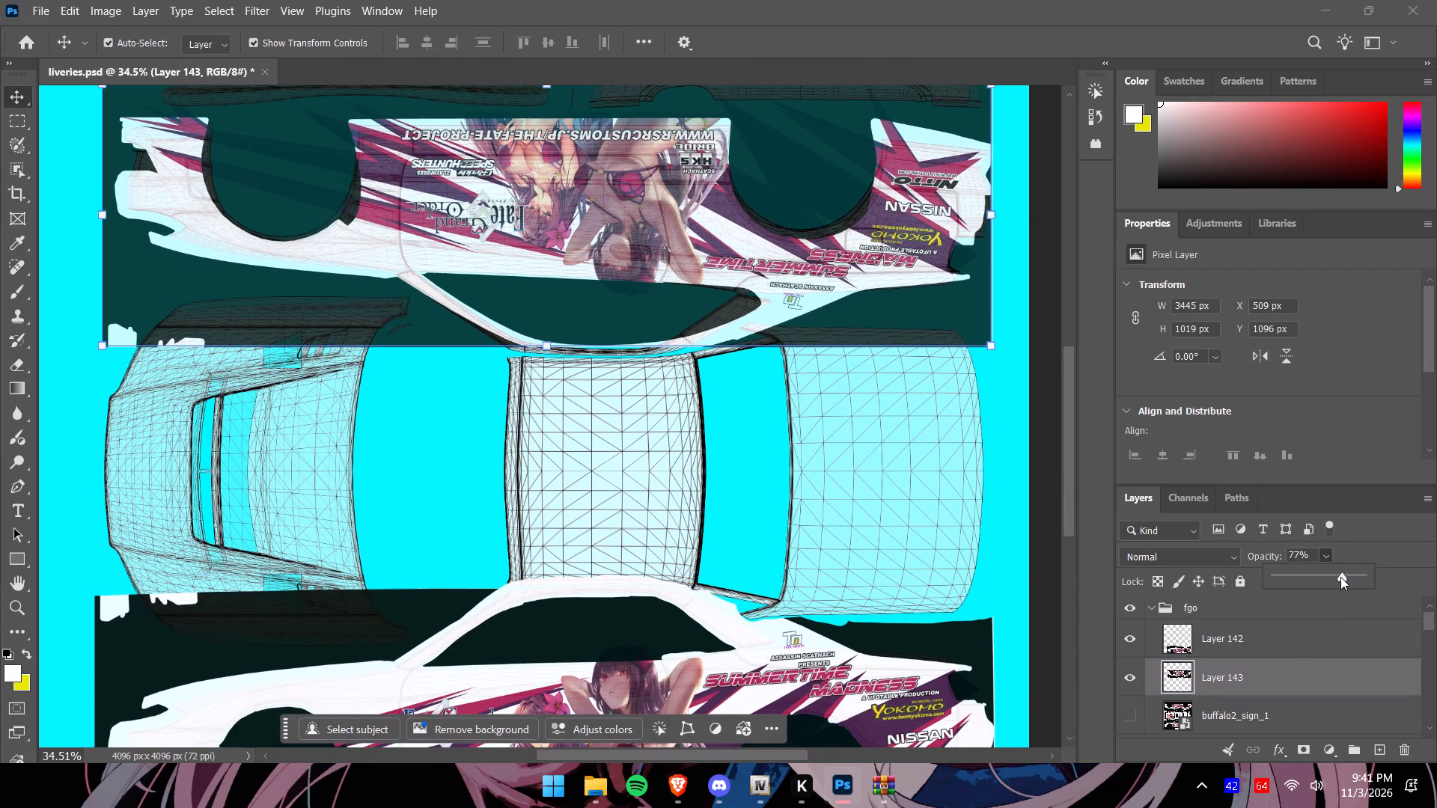
click(1340, 577)
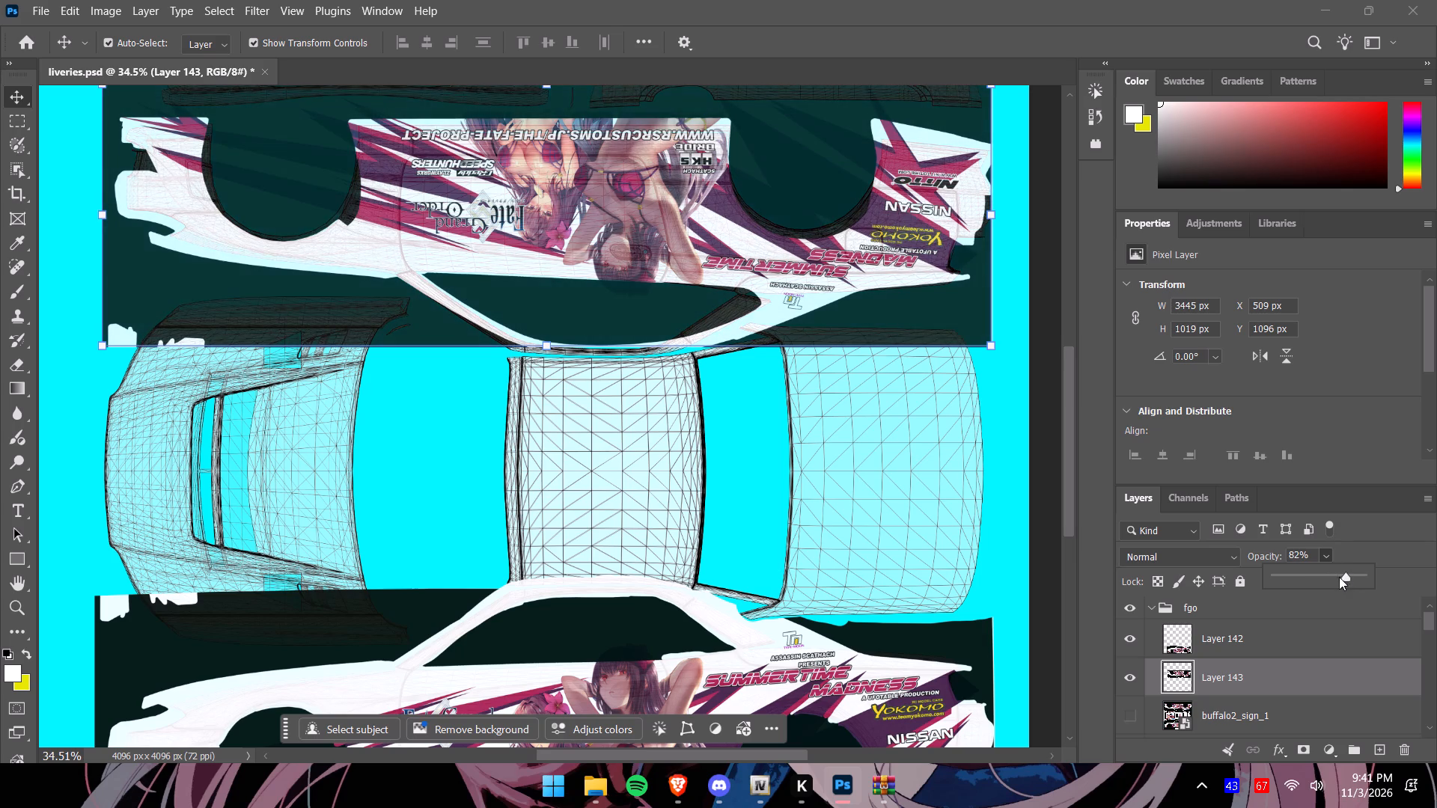
click(1301, 637)
click(1323, 554)
drag(1341, 578, 1340, 578)
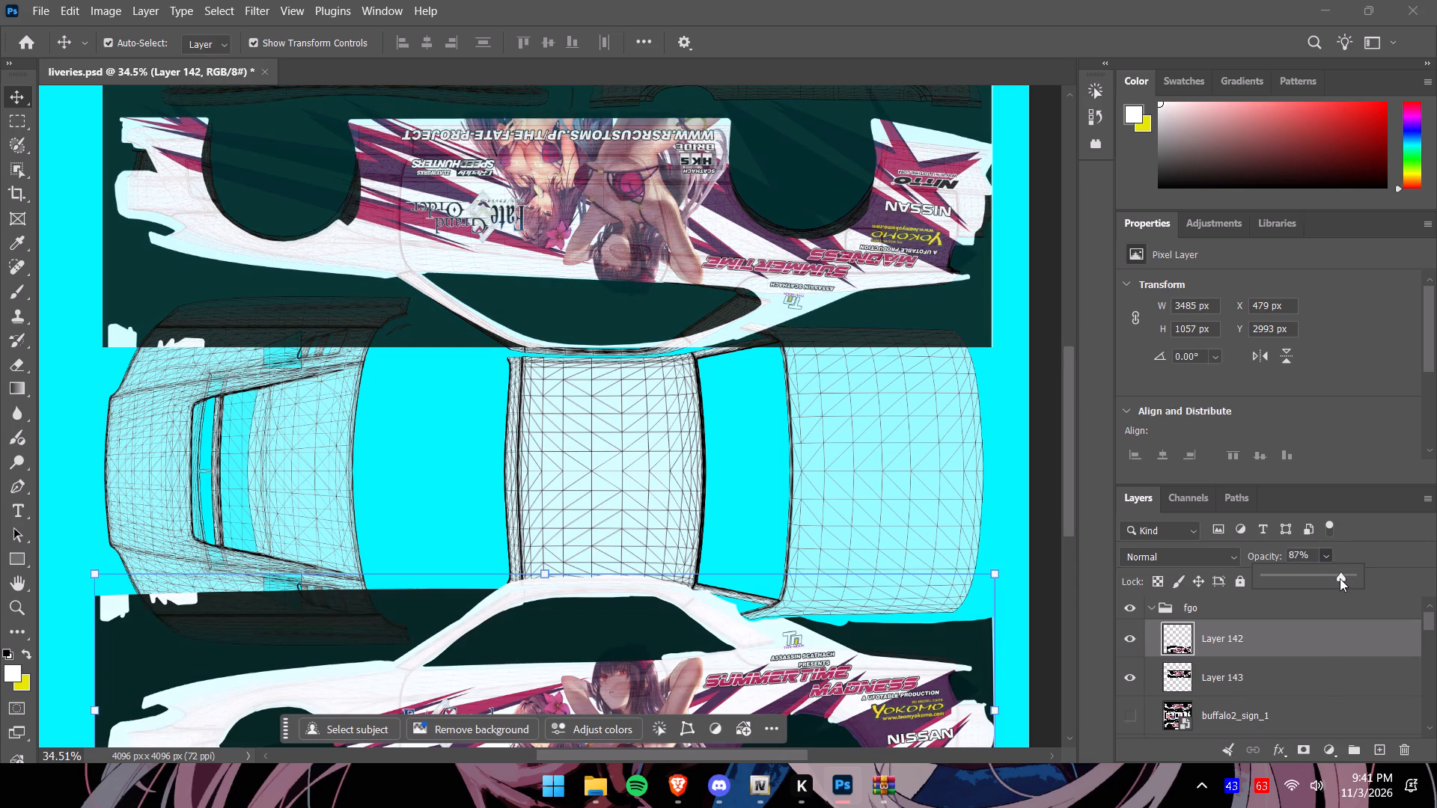
drag(1340, 578, 1334, 578)
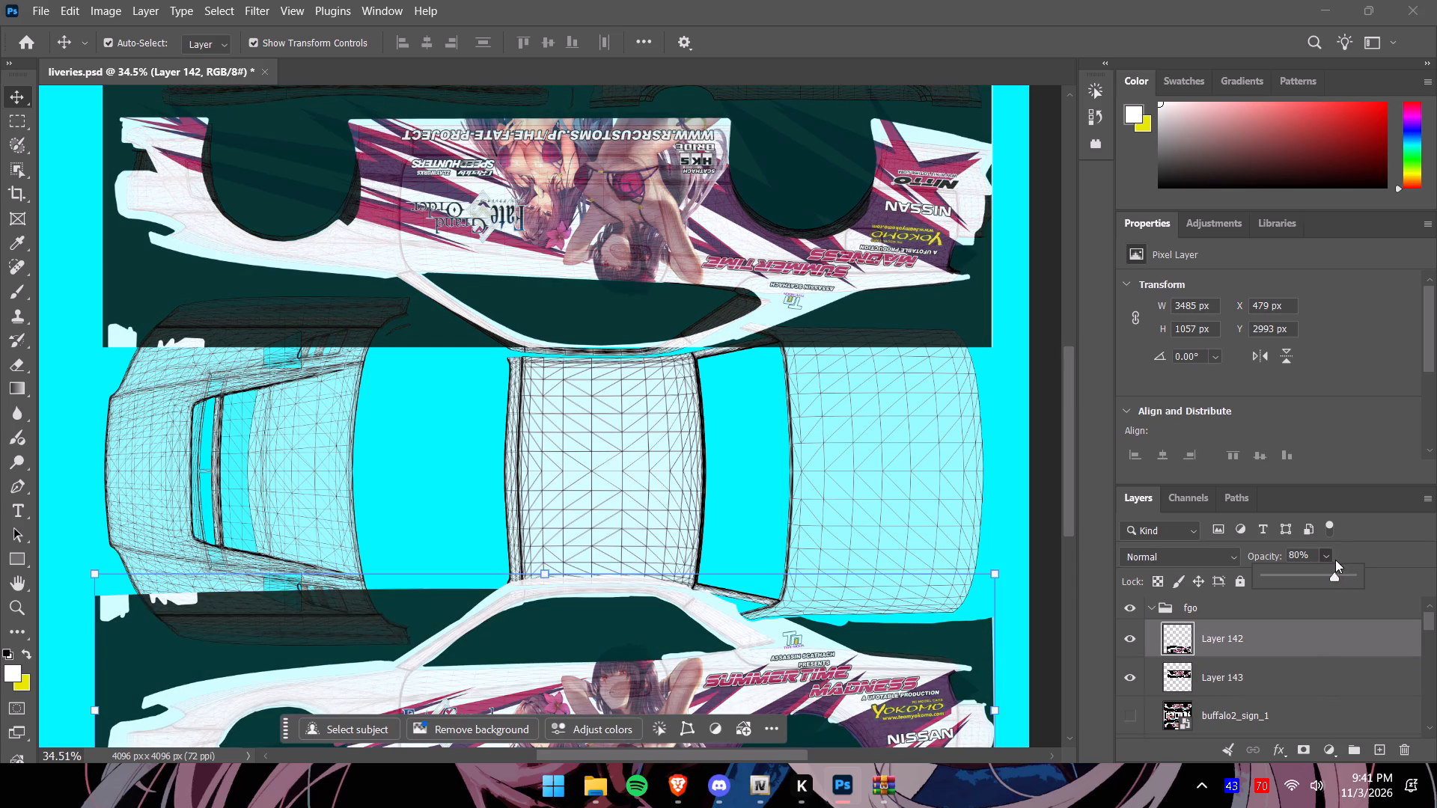
Set the opacity of both side layers, Layer 143 and Layer 142, to 100%.
click(1290, 669)
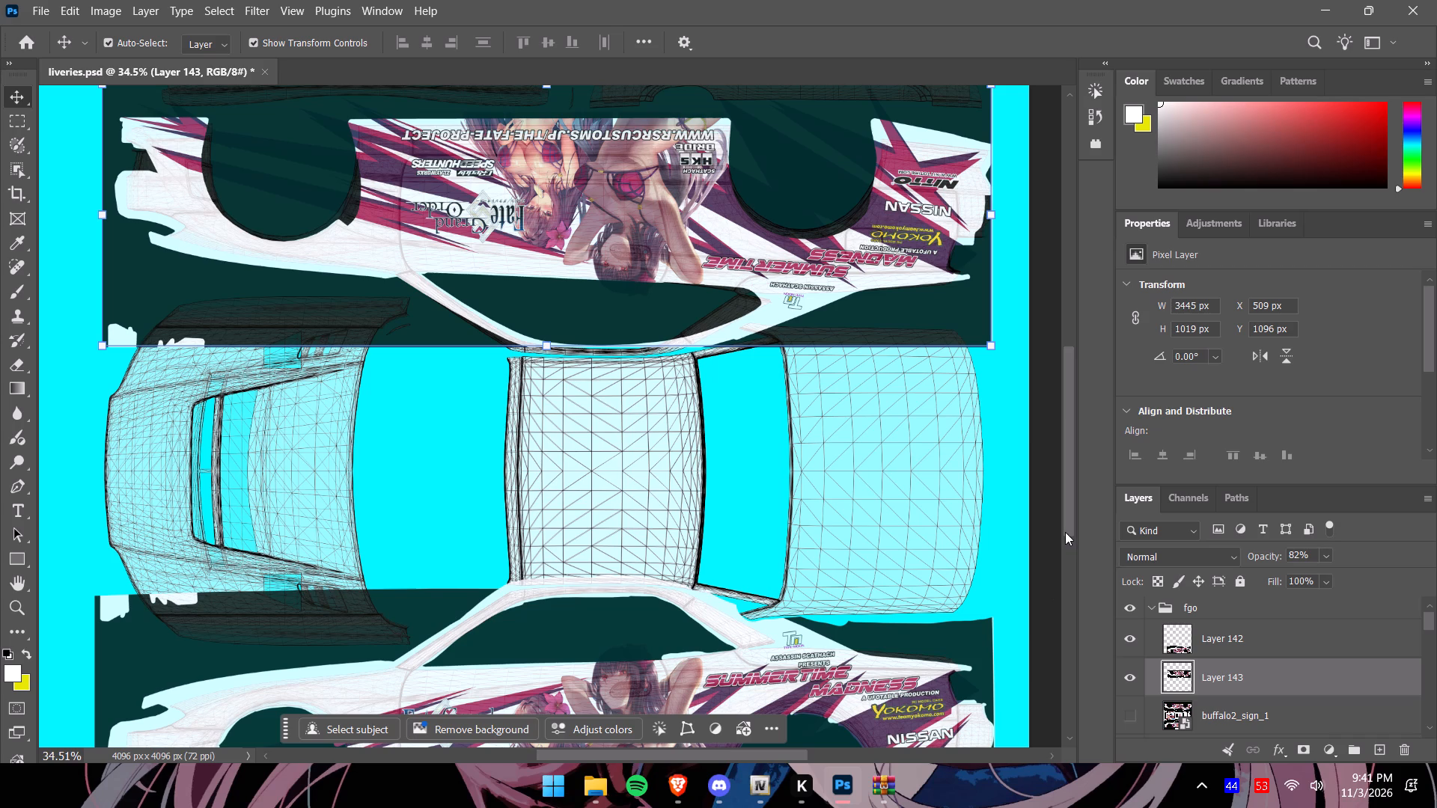
drag(1064, 522, 1072, 559)
alt+scroll(990, 577, up, 12)
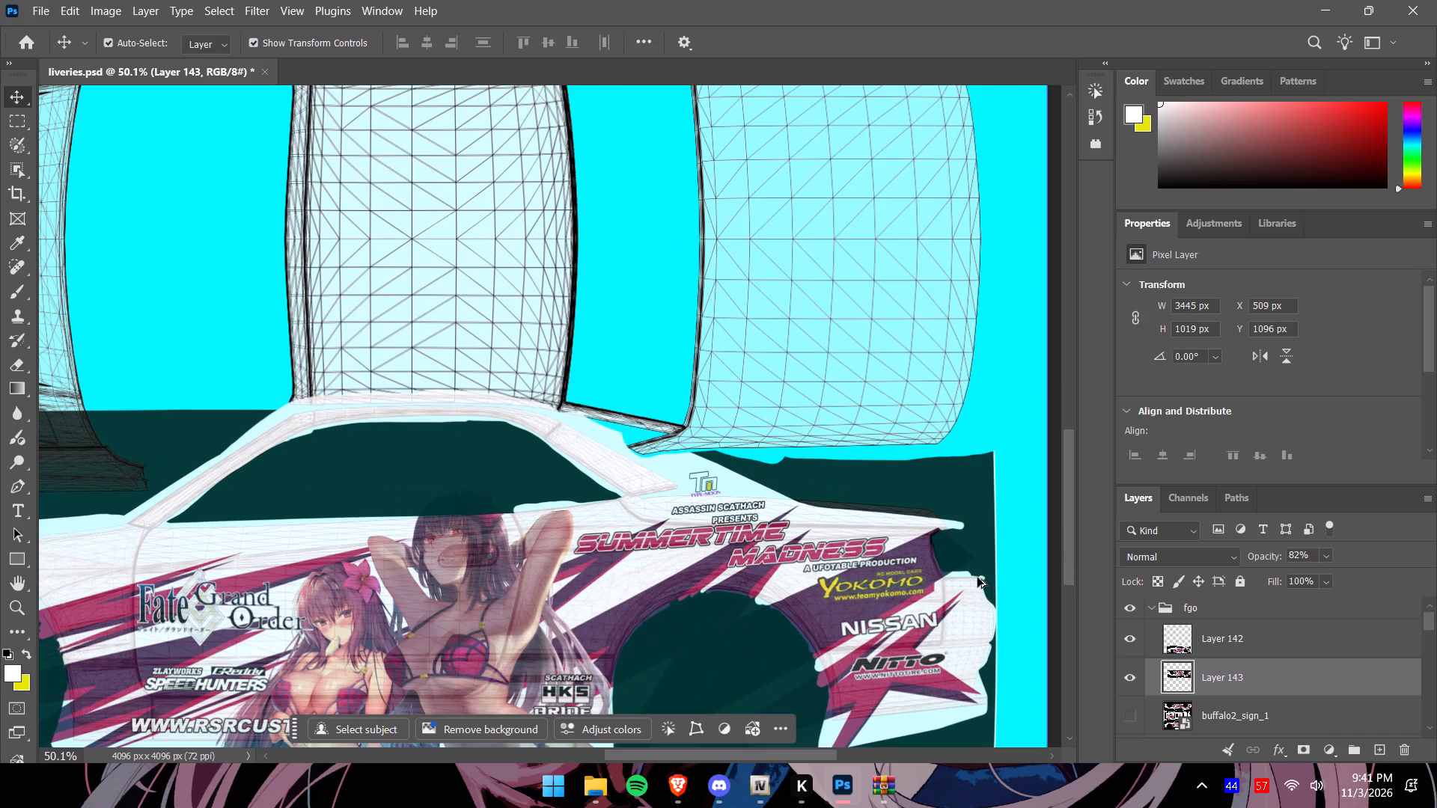
alt+scroll(949, 569, up, 4)
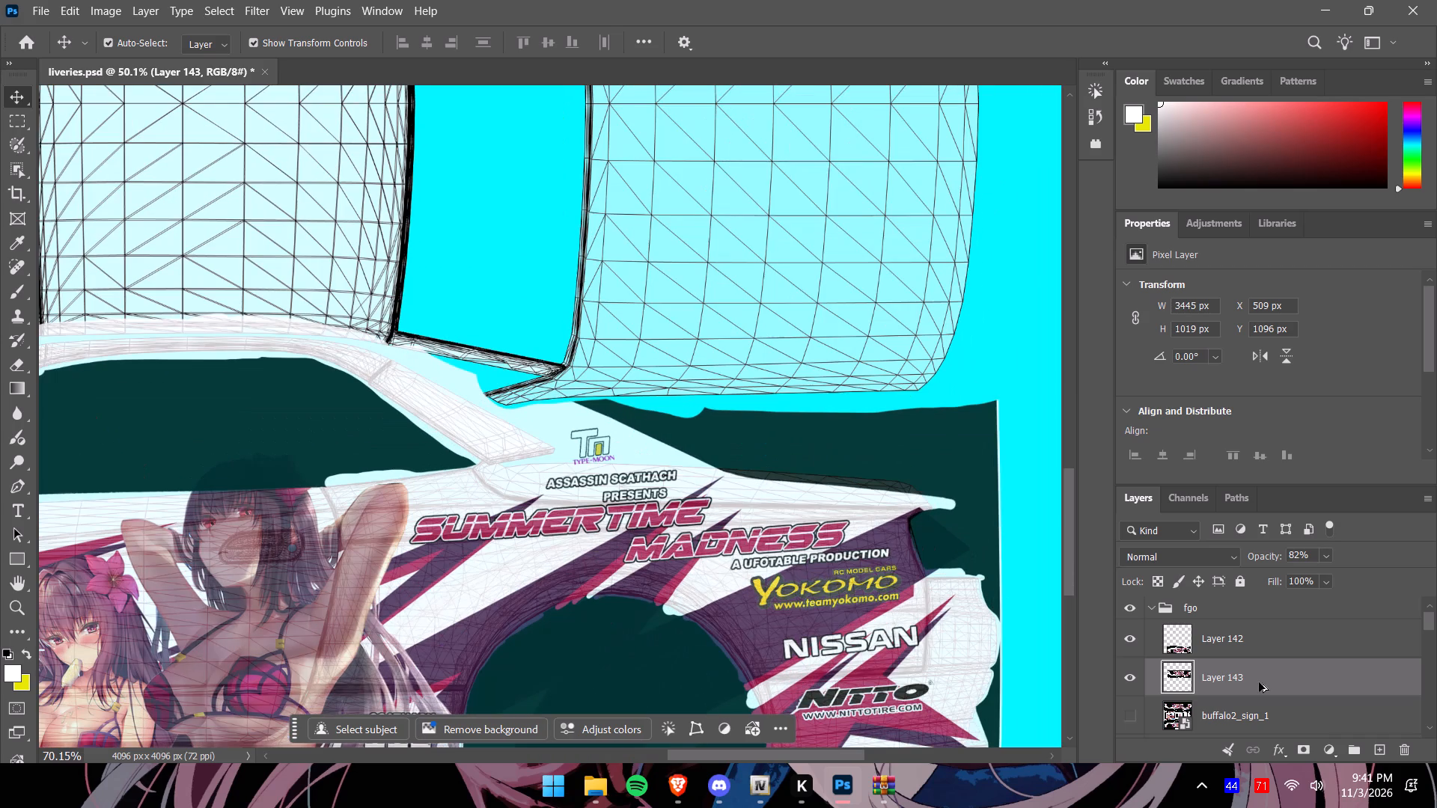
click(1322, 553)
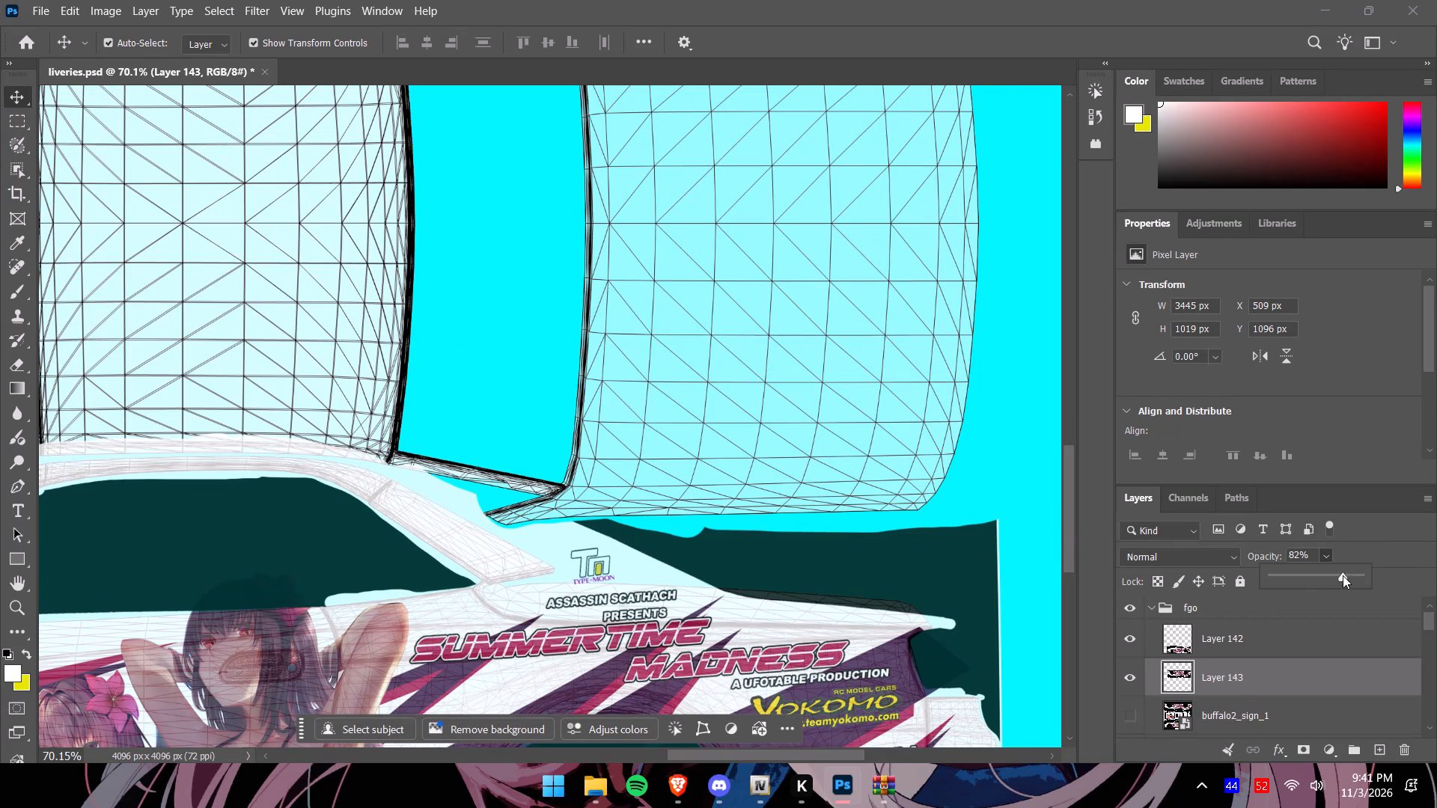
drag(1345, 575, 1388, 577)
click(1317, 635)
click(1331, 555)
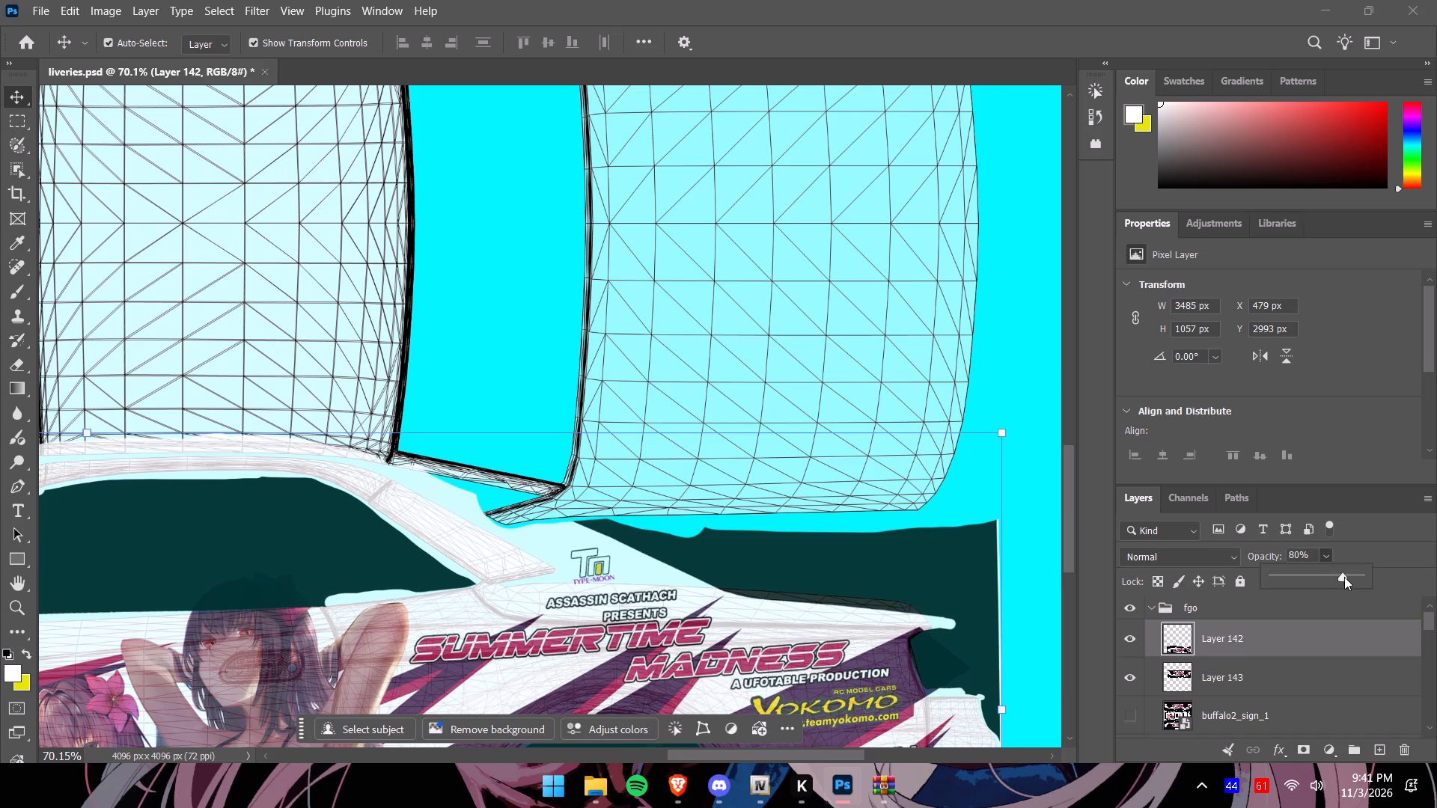
drag(1344, 577, 1340, 584)
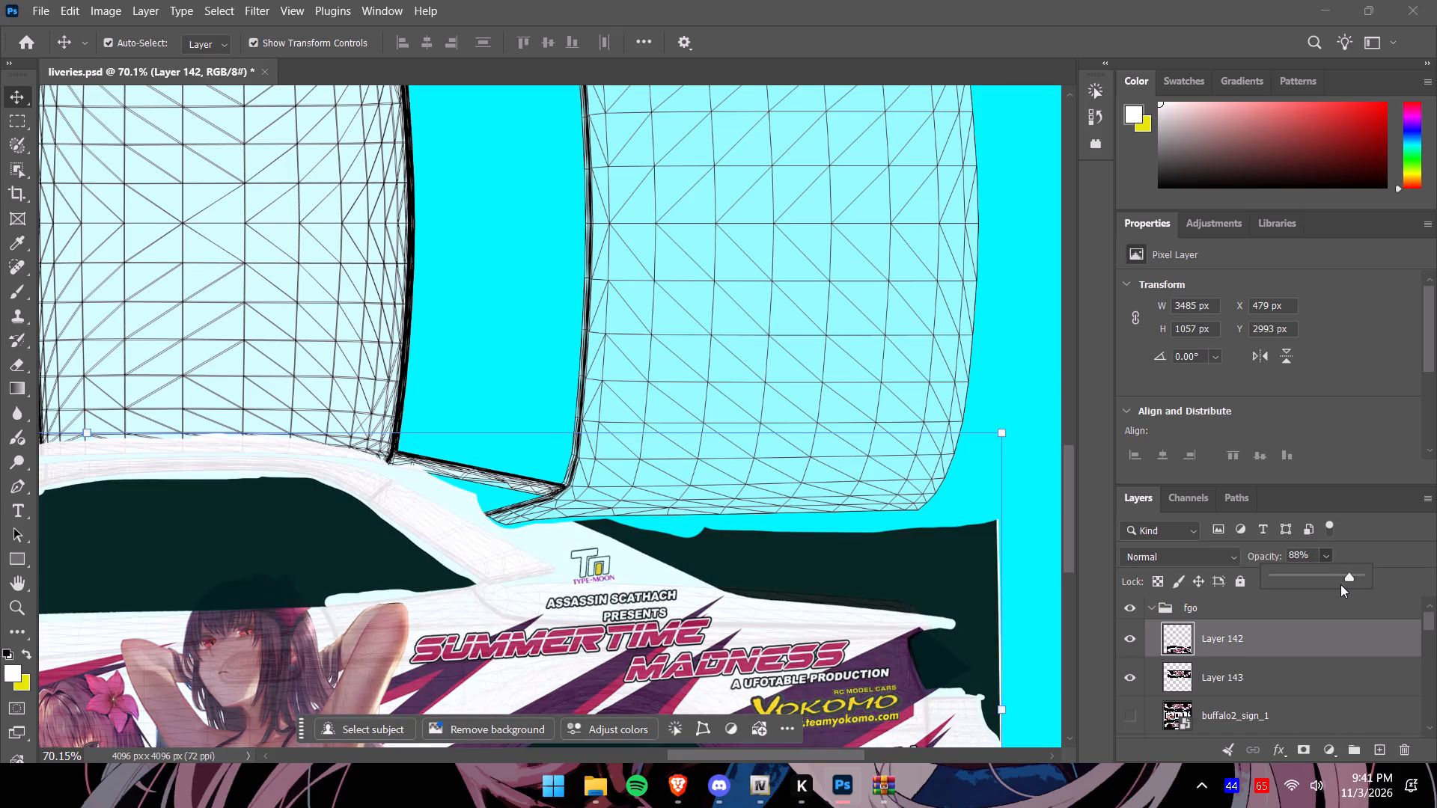
drag(1340, 584, 1344, 586)
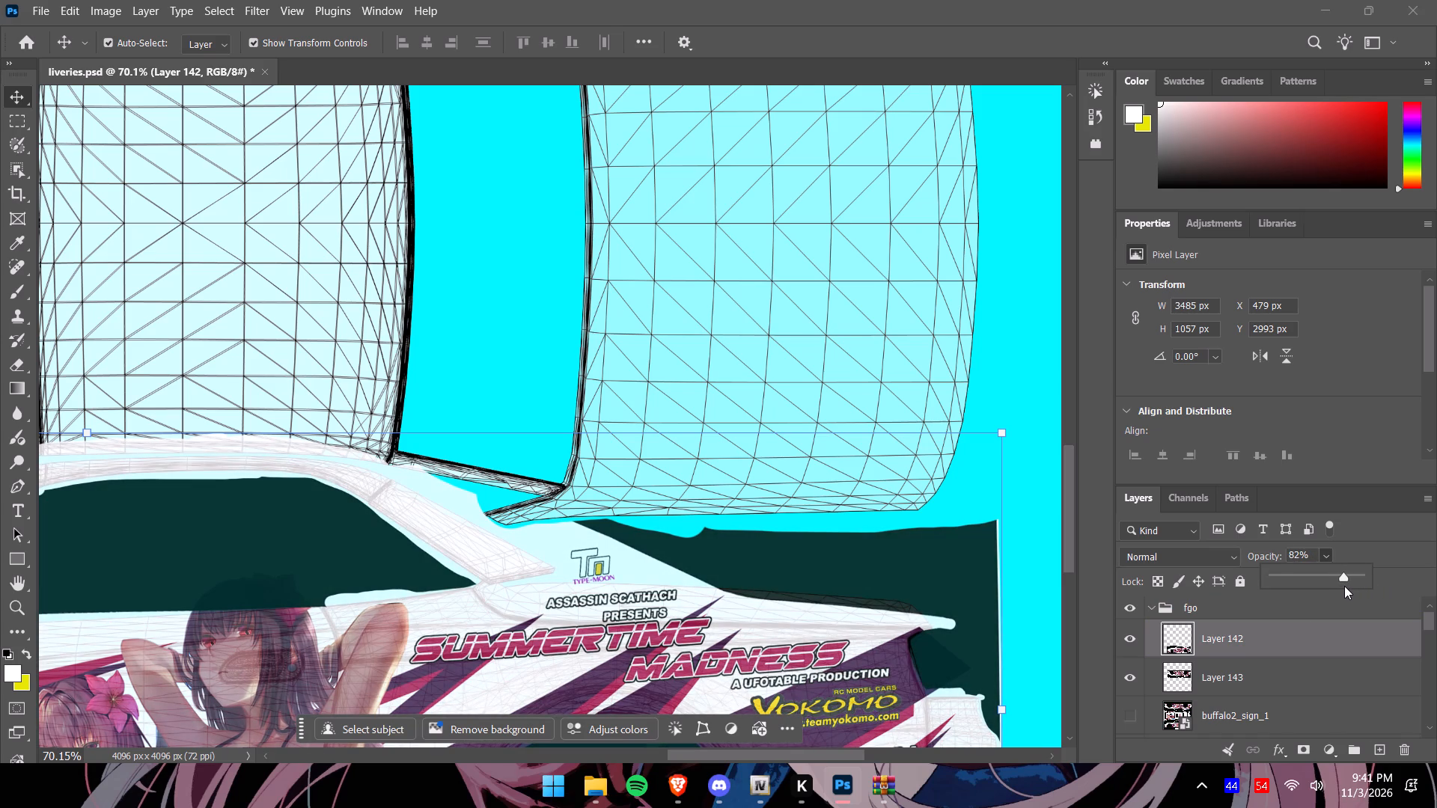
drag(1344, 586, 1346, 586)
drag(1346, 586, 1379, 586)
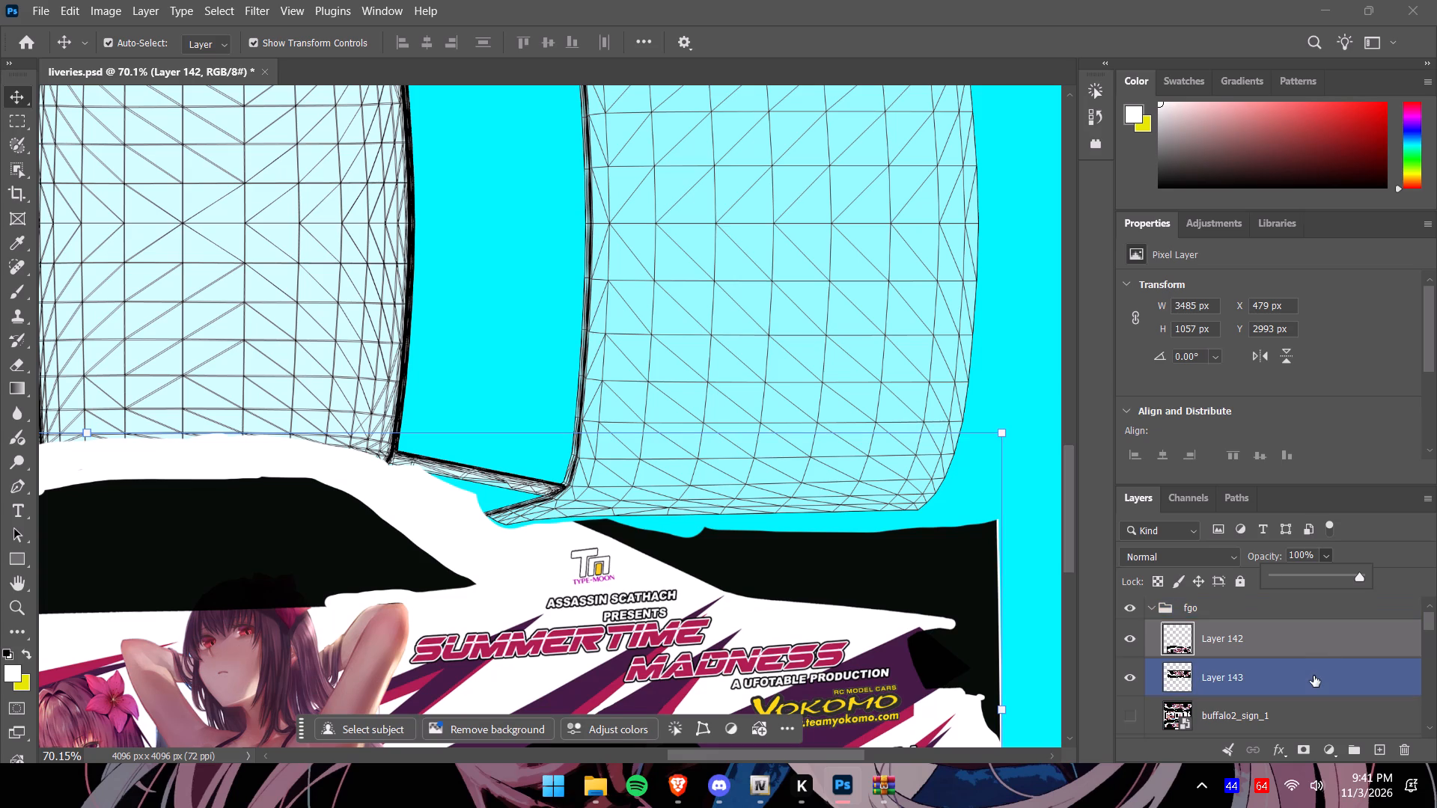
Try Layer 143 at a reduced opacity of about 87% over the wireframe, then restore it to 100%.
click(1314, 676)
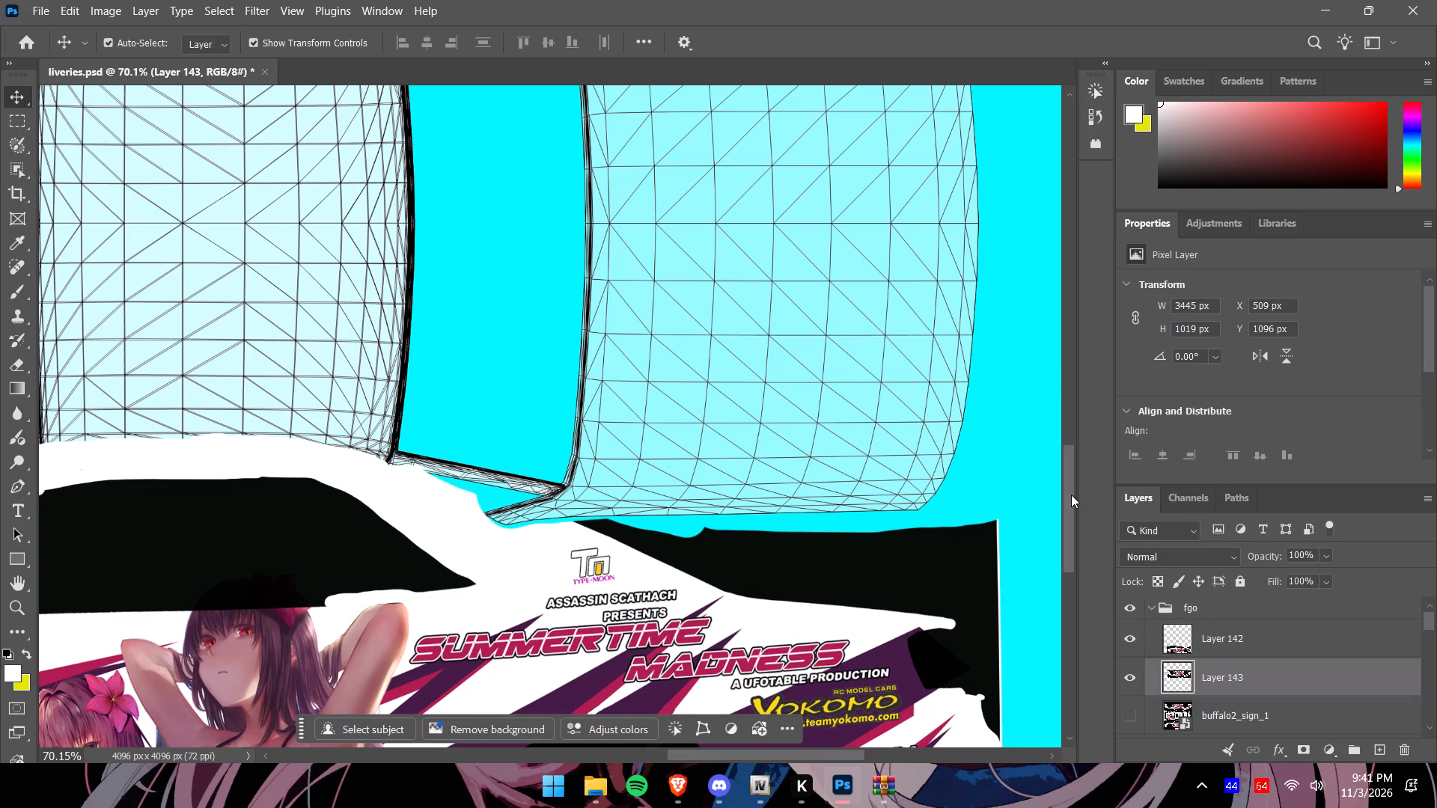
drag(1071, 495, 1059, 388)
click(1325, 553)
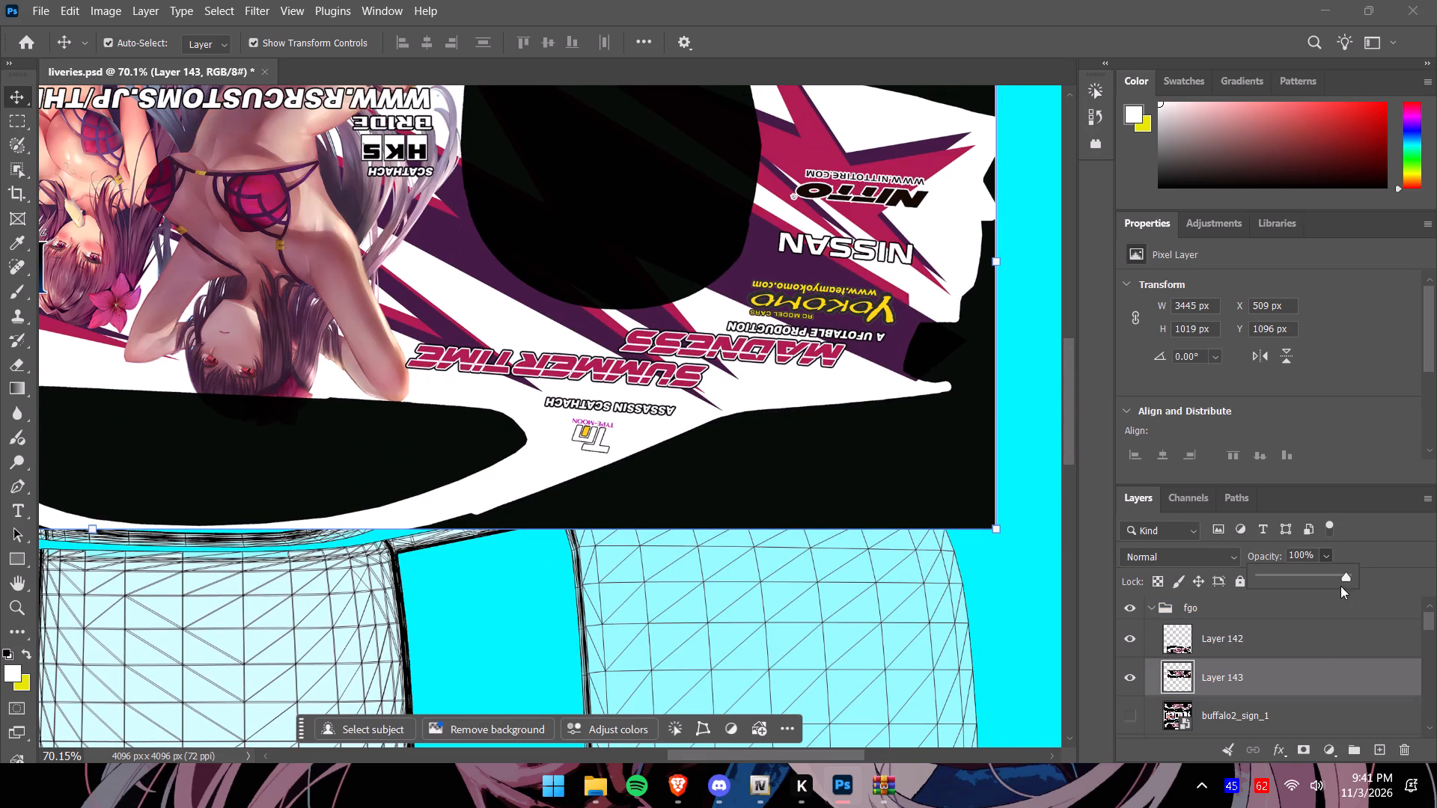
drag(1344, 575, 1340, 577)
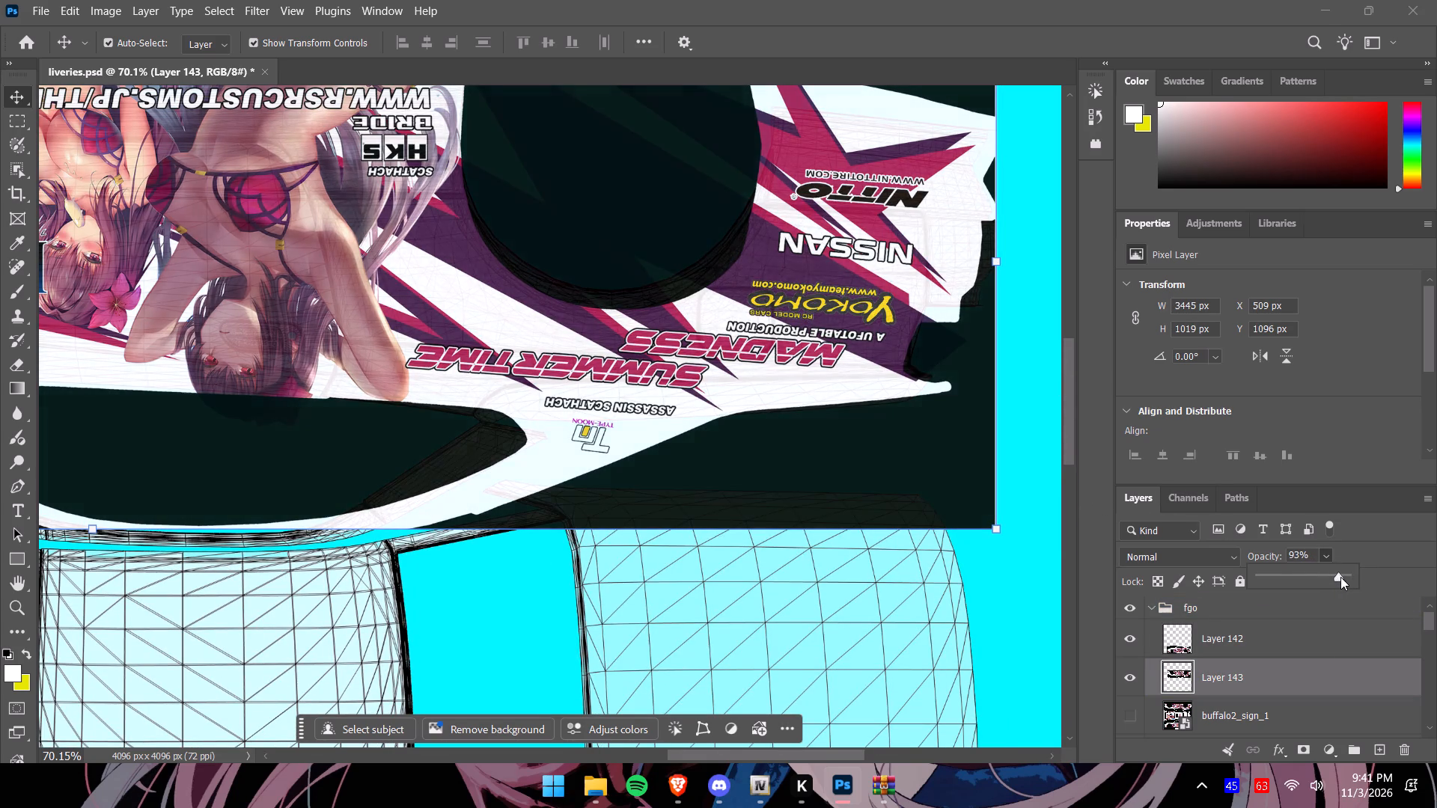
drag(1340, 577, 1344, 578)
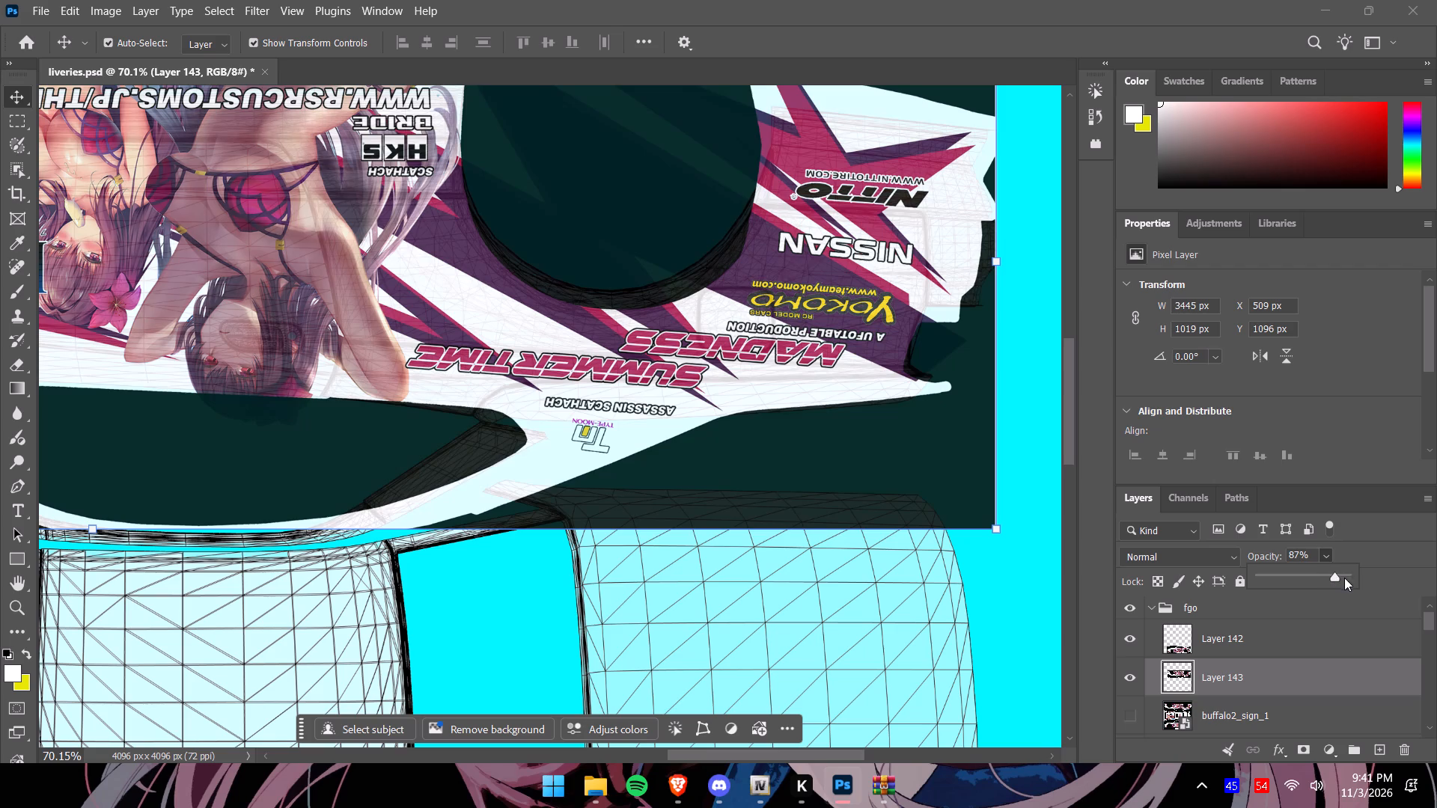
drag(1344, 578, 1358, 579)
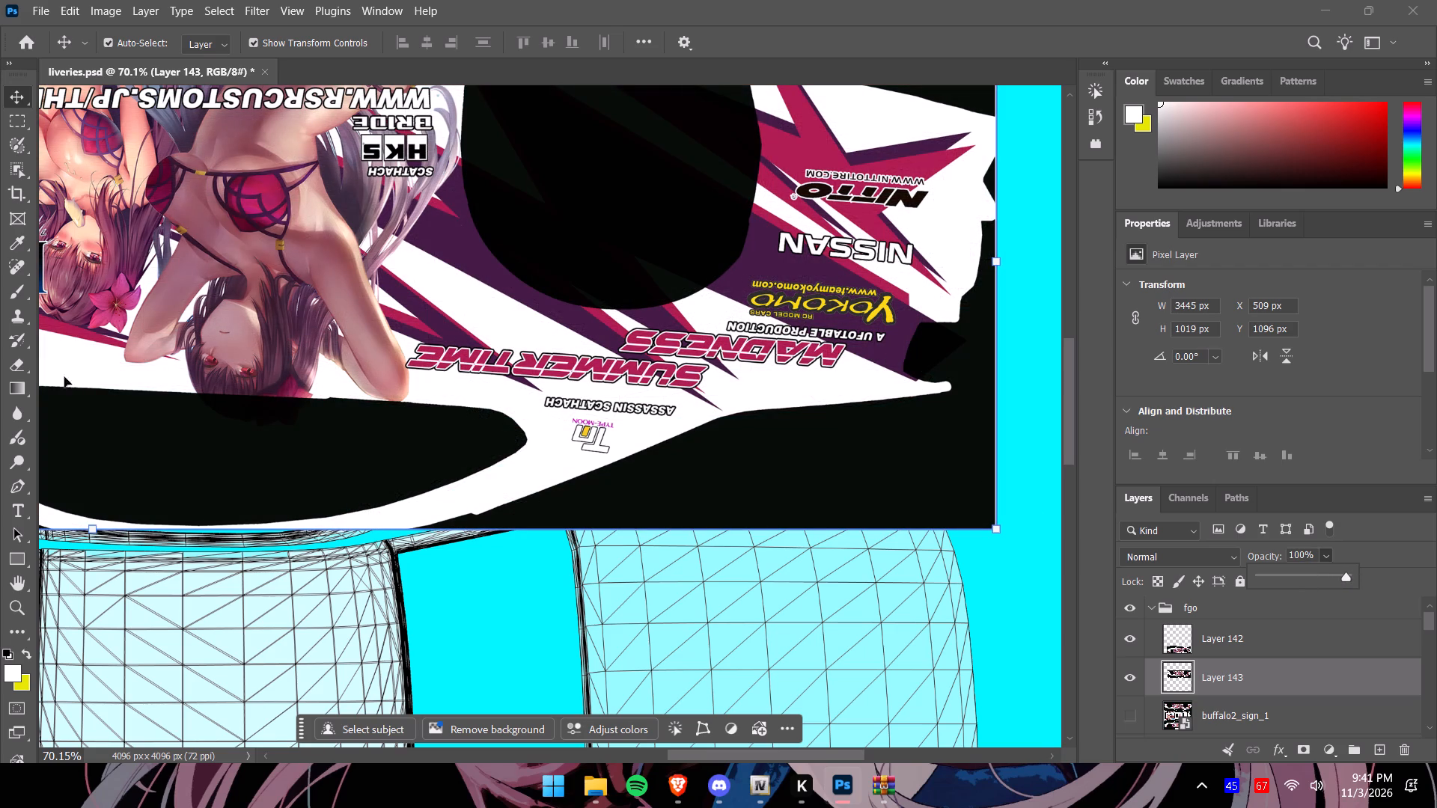
Set Layer 143 to 87% opacity and brush dark purple sampled from the stripe over its black edge beside the Yokomo logo.
click(20, 284)
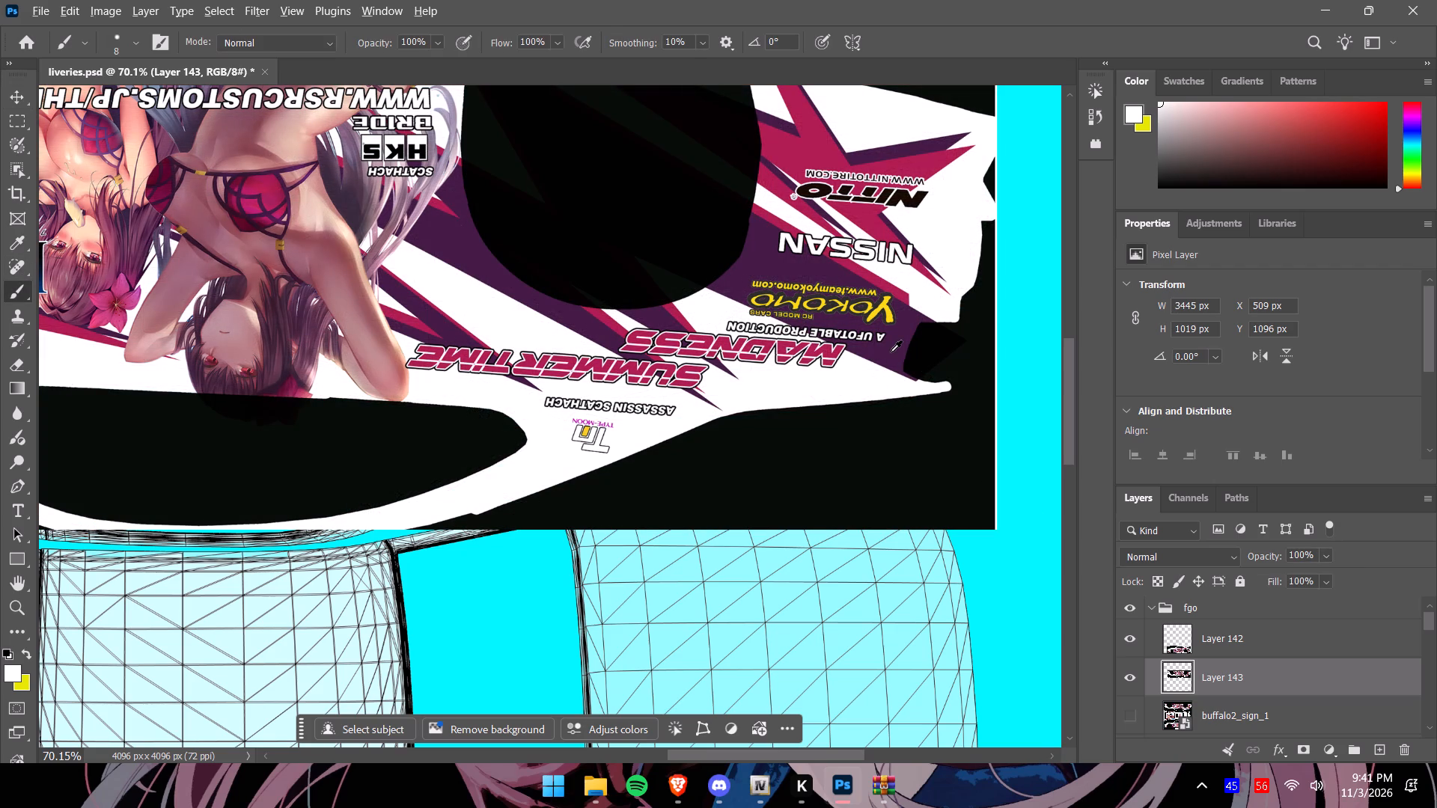
alt+click(891, 352)
alt+scroll(909, 350, up, 5)
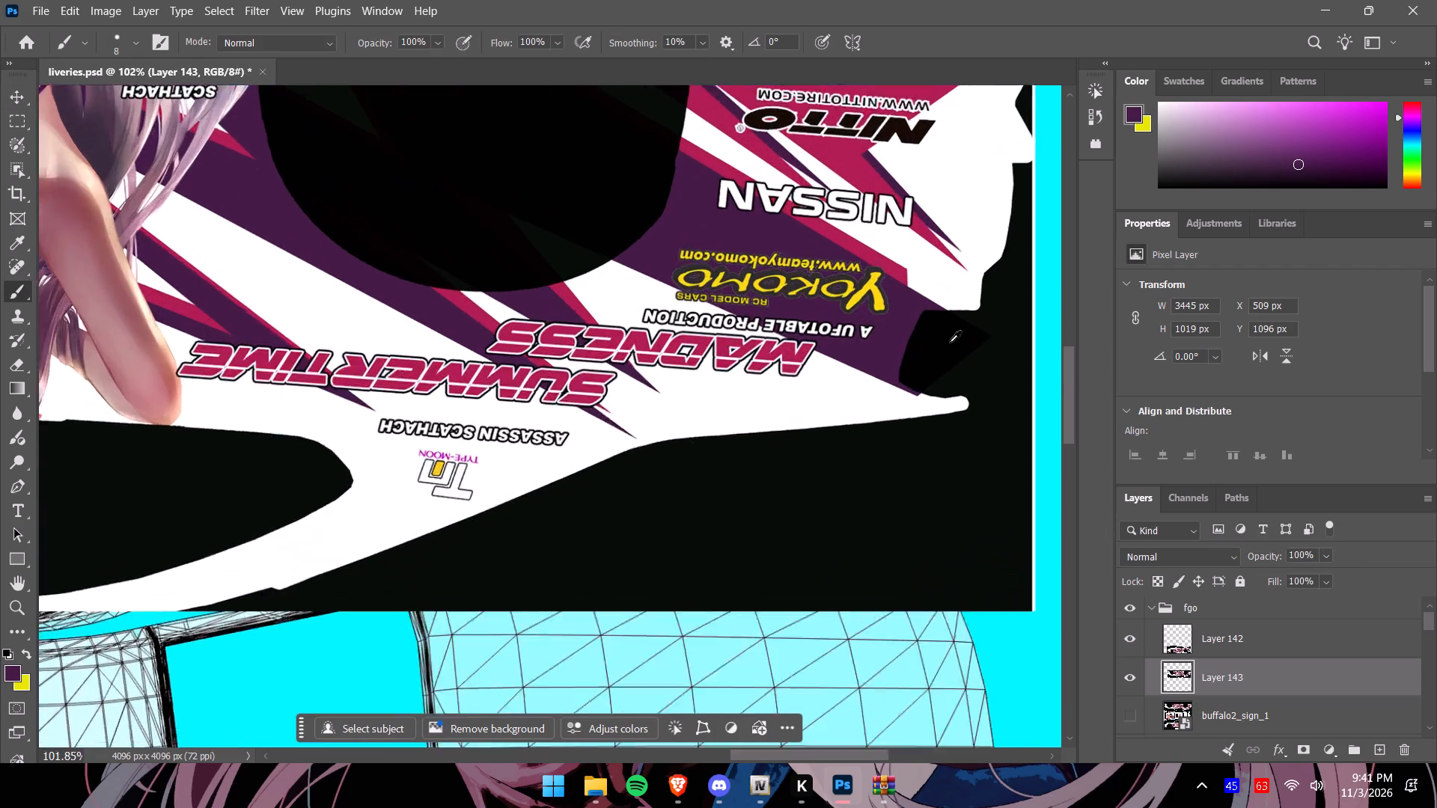
alt+scroll(950, 342, up, 10)
click(887, 246)
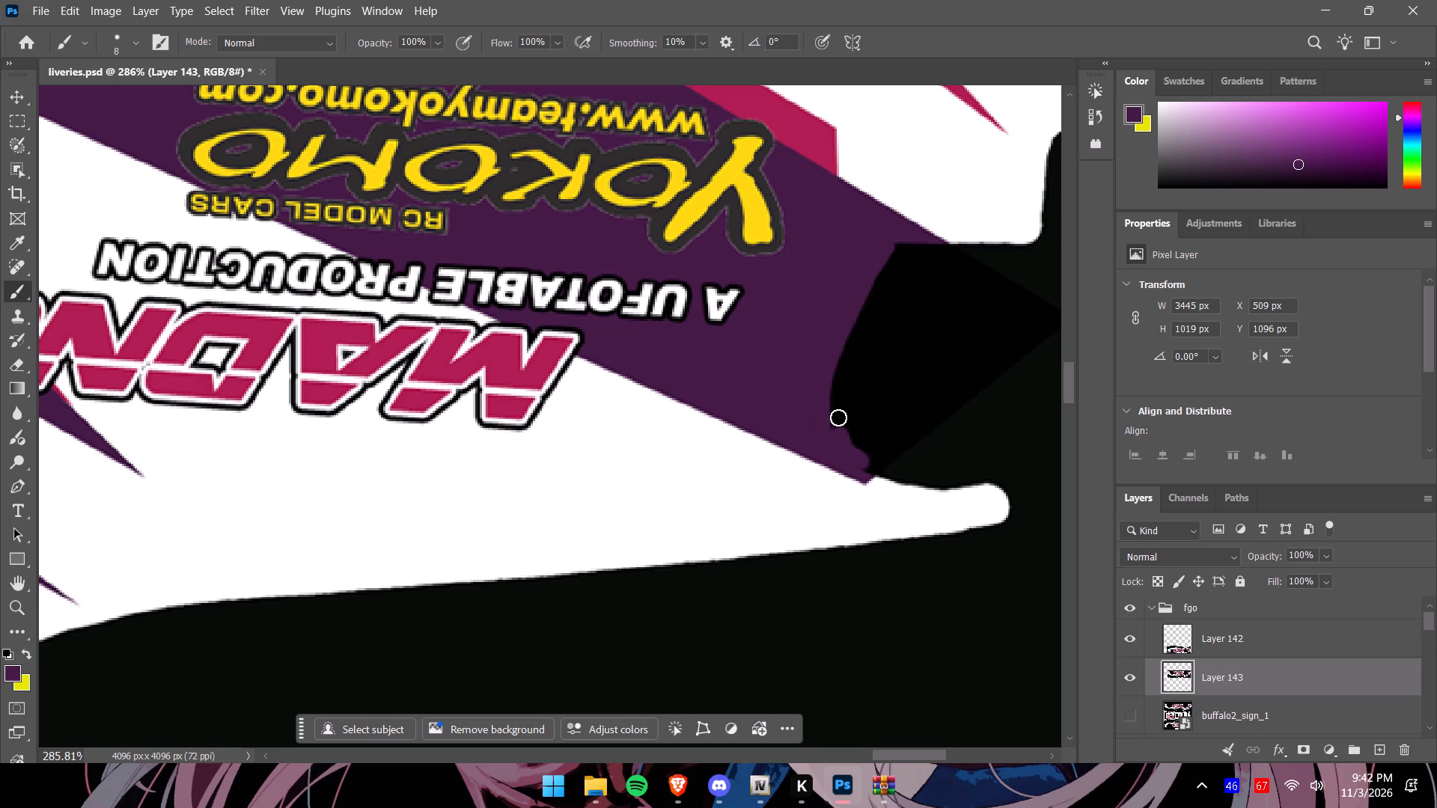
alt+scroll(913, 448, down, 4)
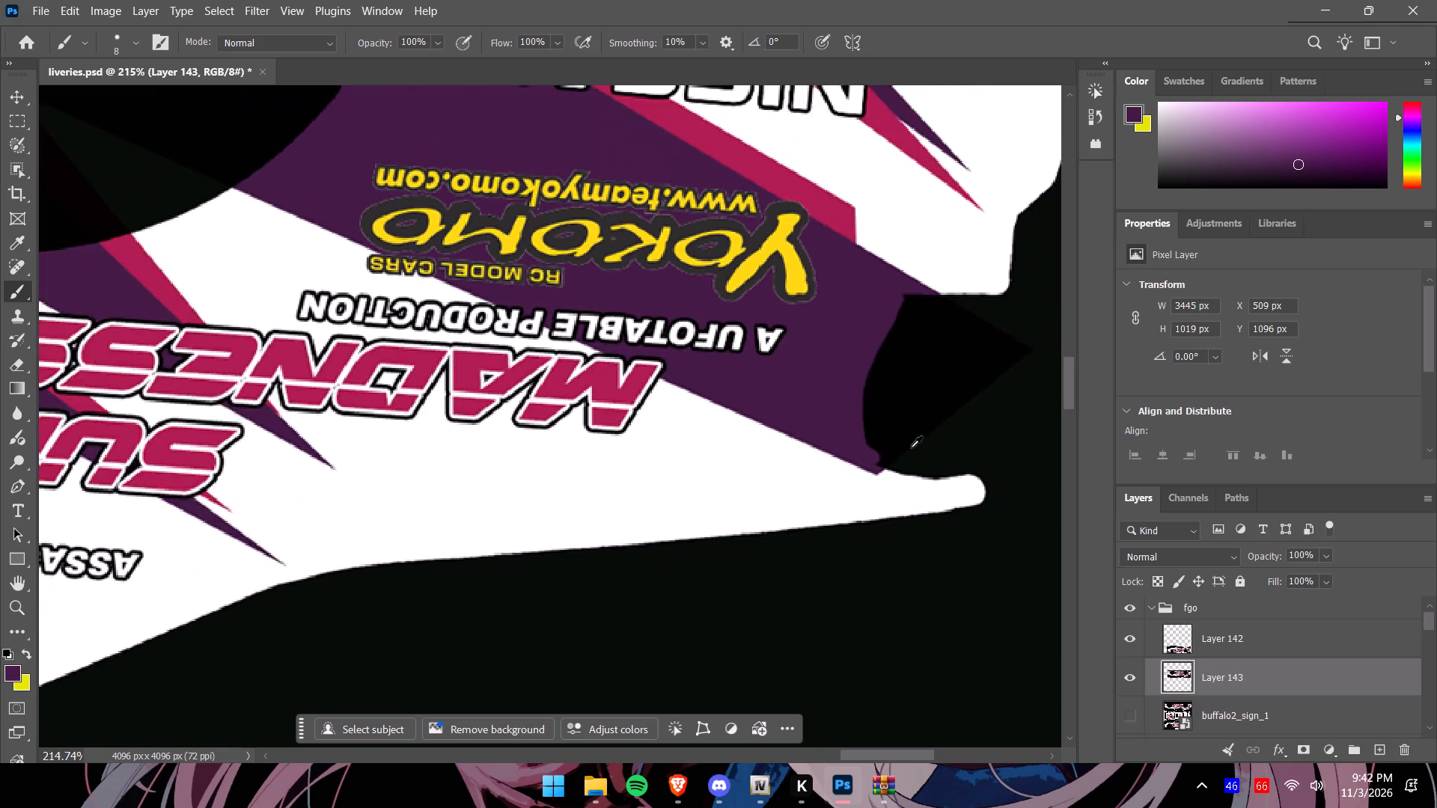
alt+scroll(911, 447, down, 2)
click(1327, 557)
drag(1349, 578, 1343, 577)
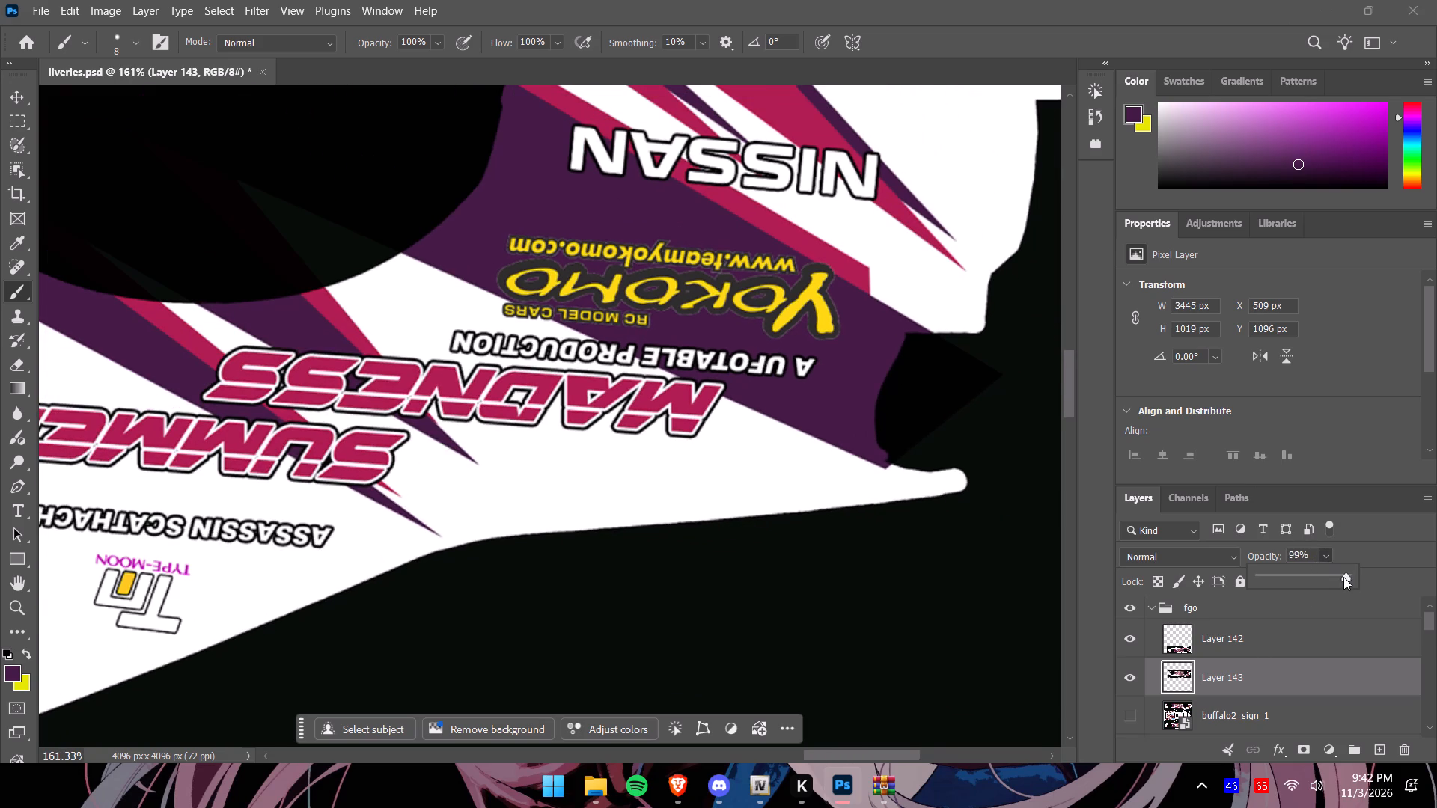
drag(1343, 577, 1335, 577)
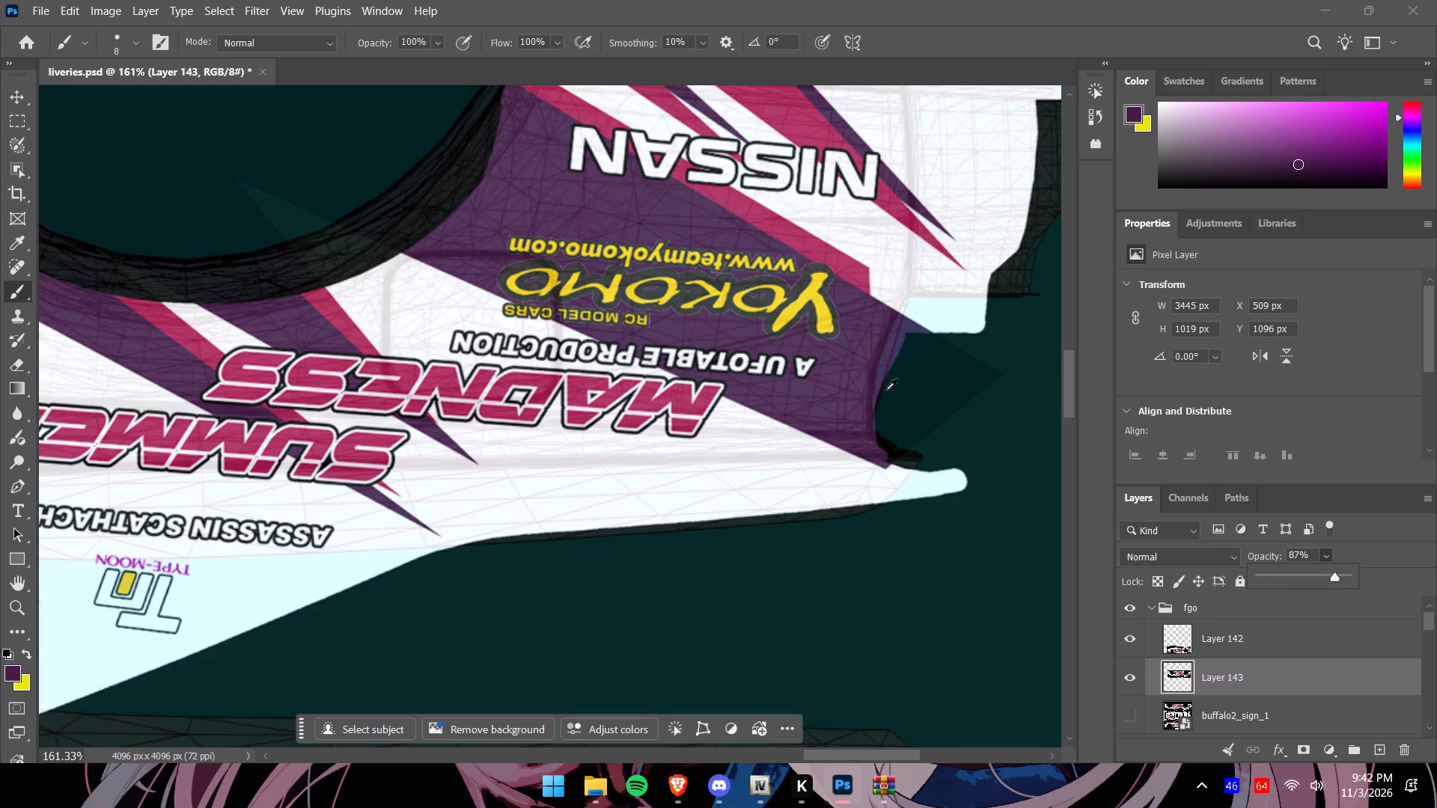
alt+scroll(888, 389, up, 8)
drag(874, 365, 860, 477)
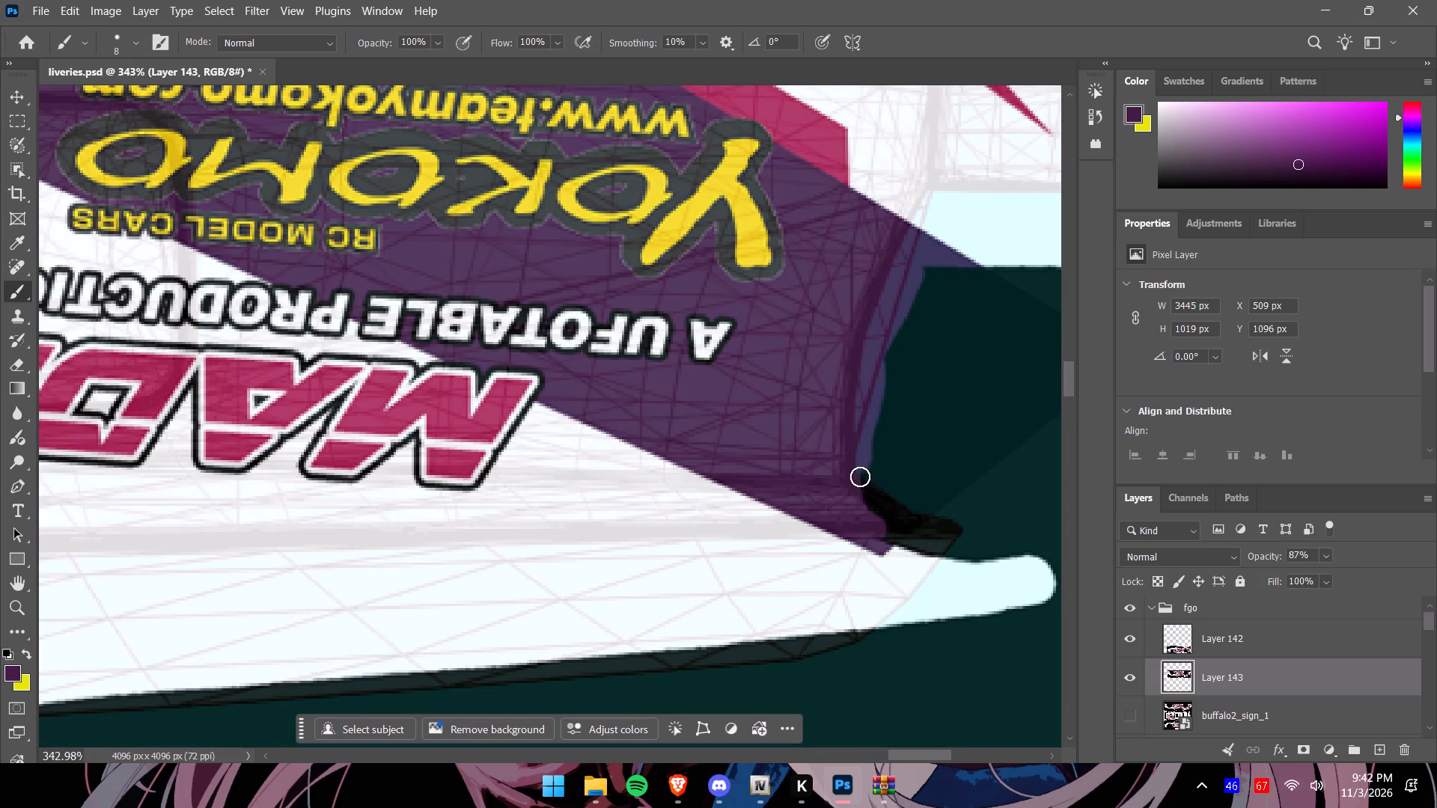
drag(860, 477, 894, 530)
drag(894, 530, 866, 485)
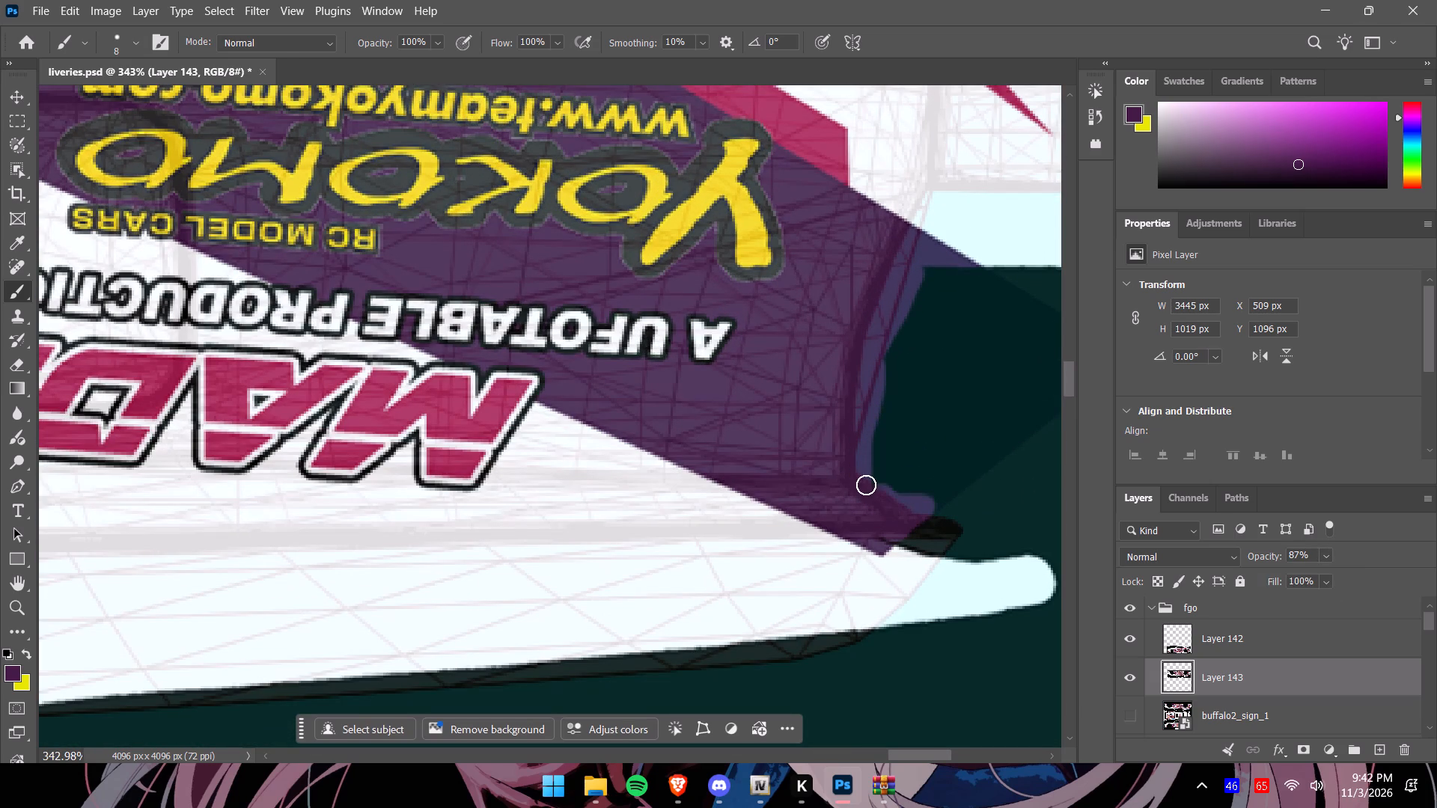
drag(866, 485, 883, 486)
Brush dark purple over the wheel arch's black rim on Layer 143, continuing the wide purple stripe up to the arch opening.
alt+scroll(854, 420, down, 11)
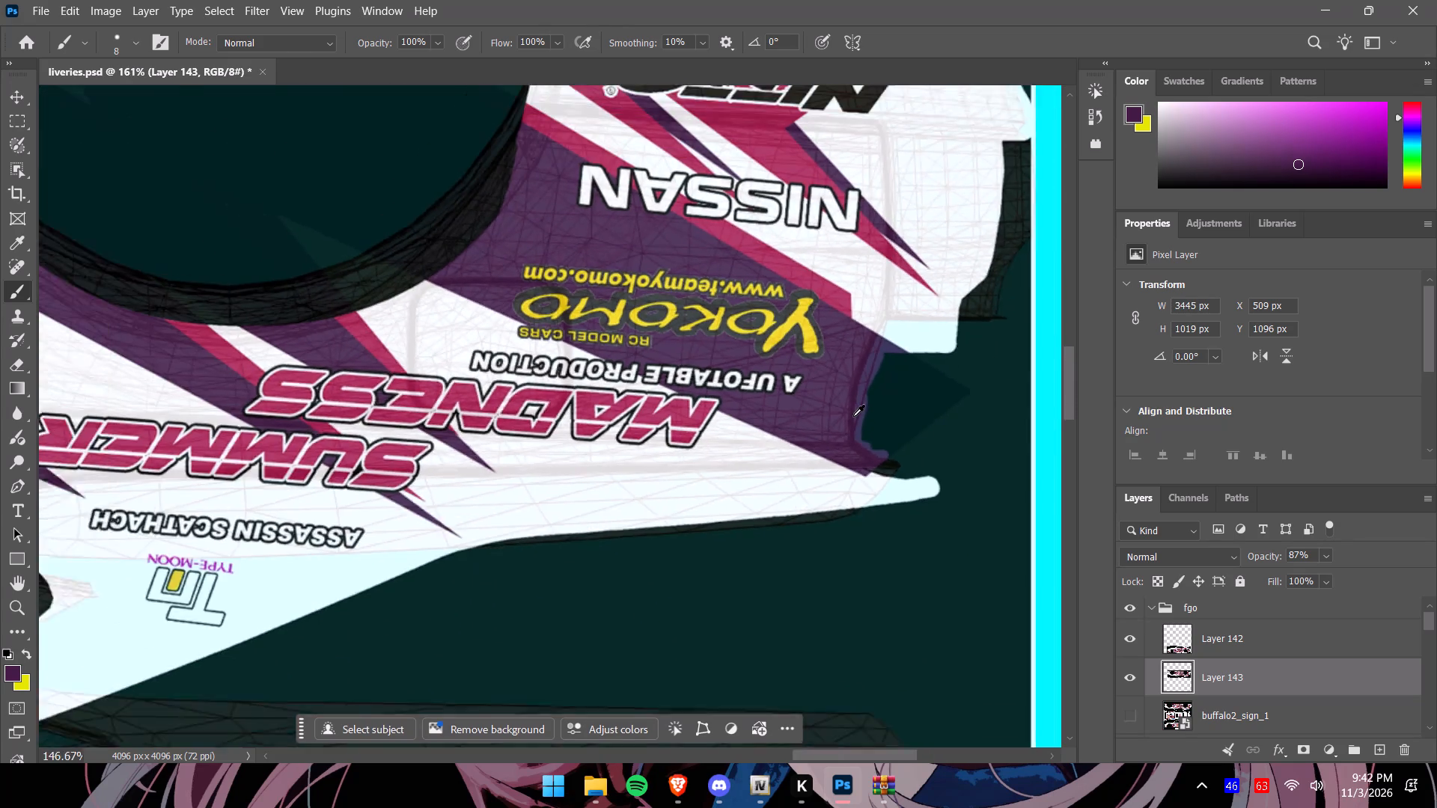
alt+scroll(853, 416, down, 3)
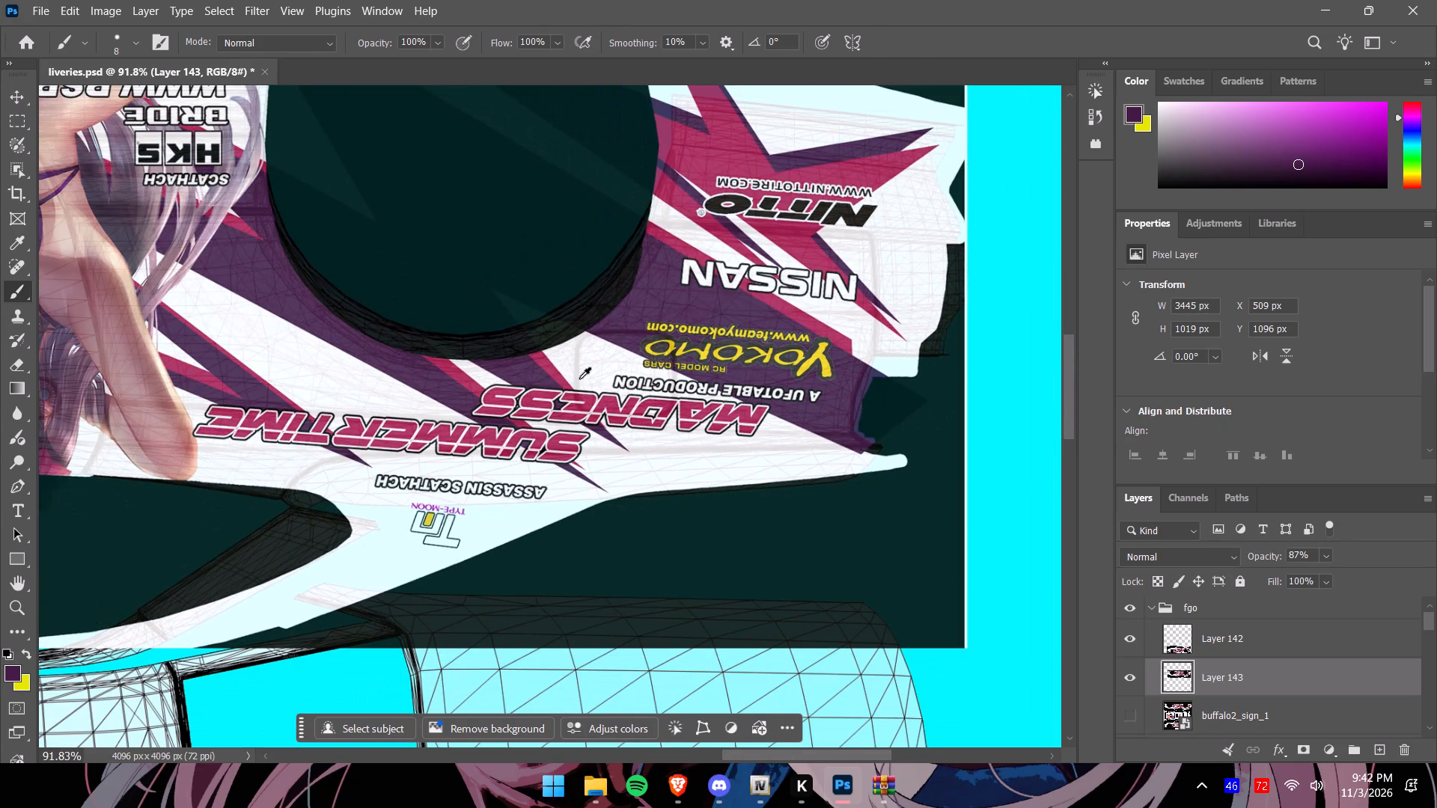
alt+scroll(361, 324, up, 3)
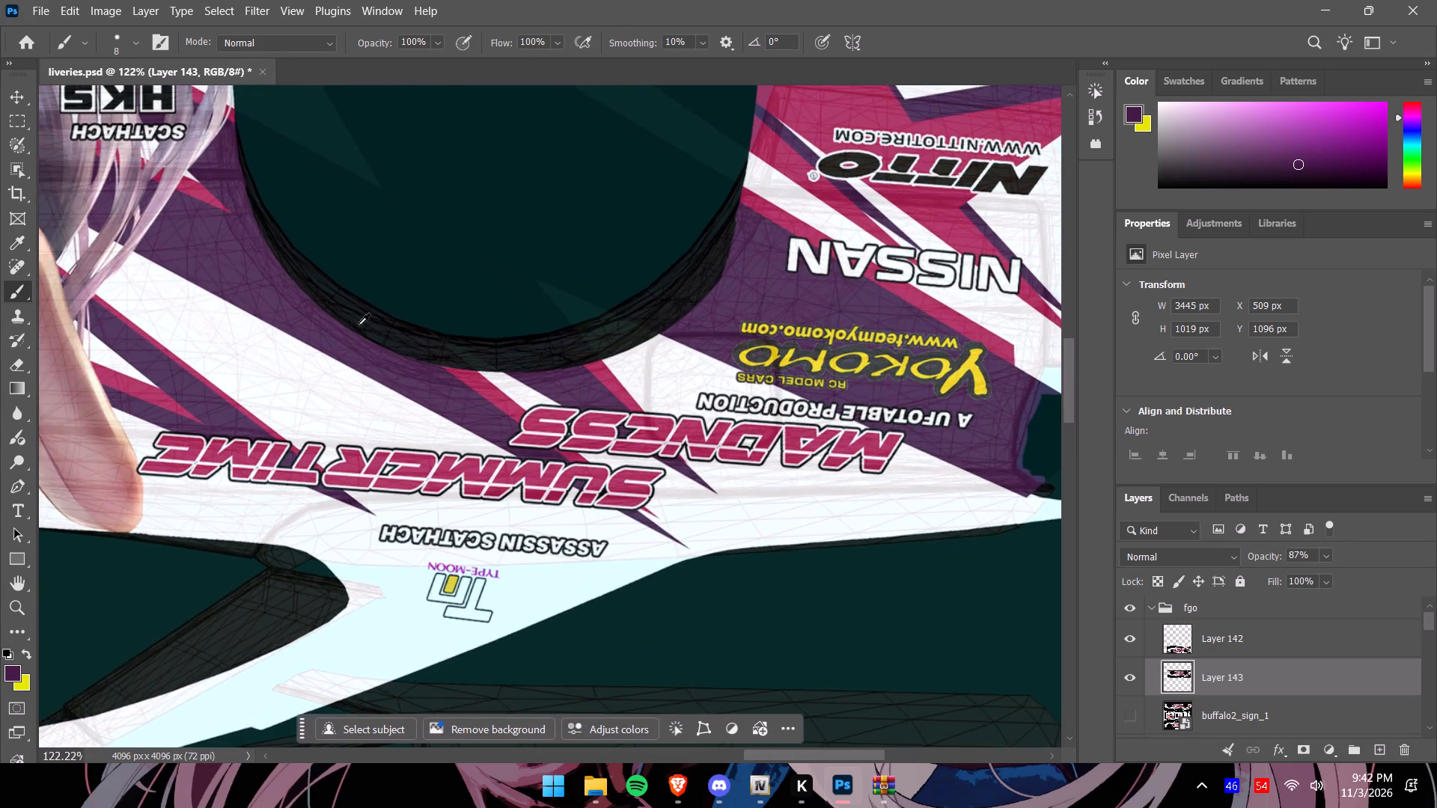
alt+scroll(353, 326, up, 10)
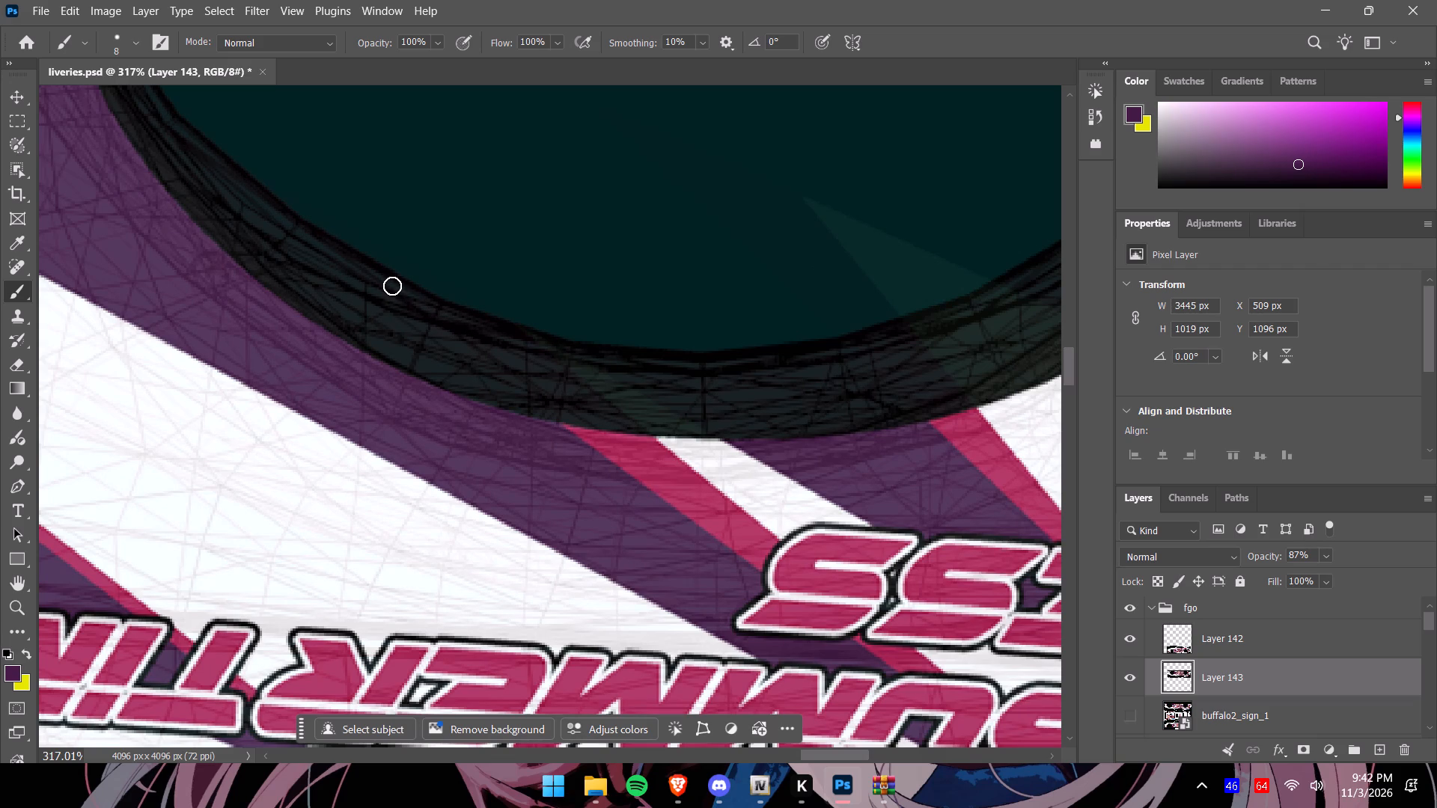
drag(553, 432, 536, 420)
drag(536, 420, 377, 282)
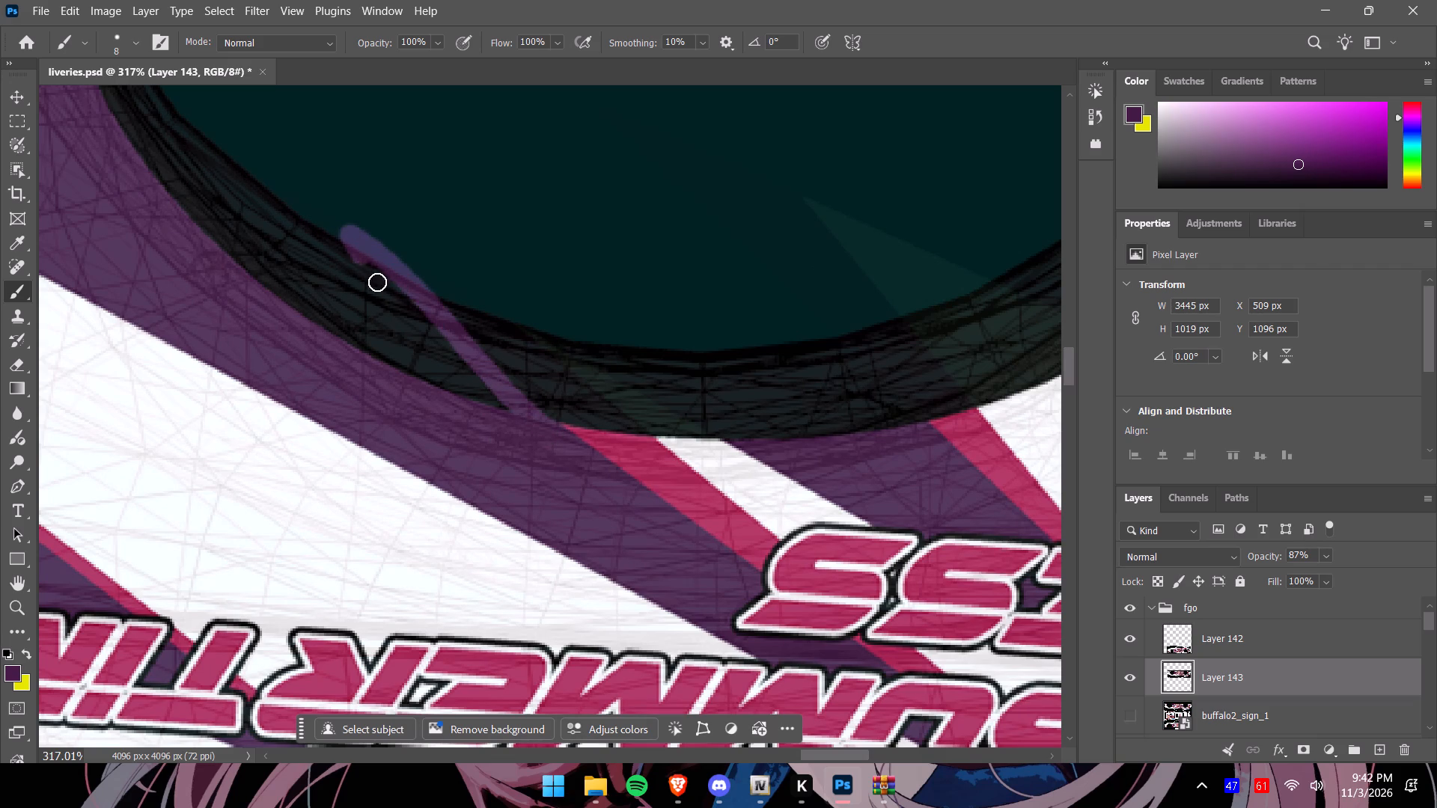
drag(377, 282, 311, 230)
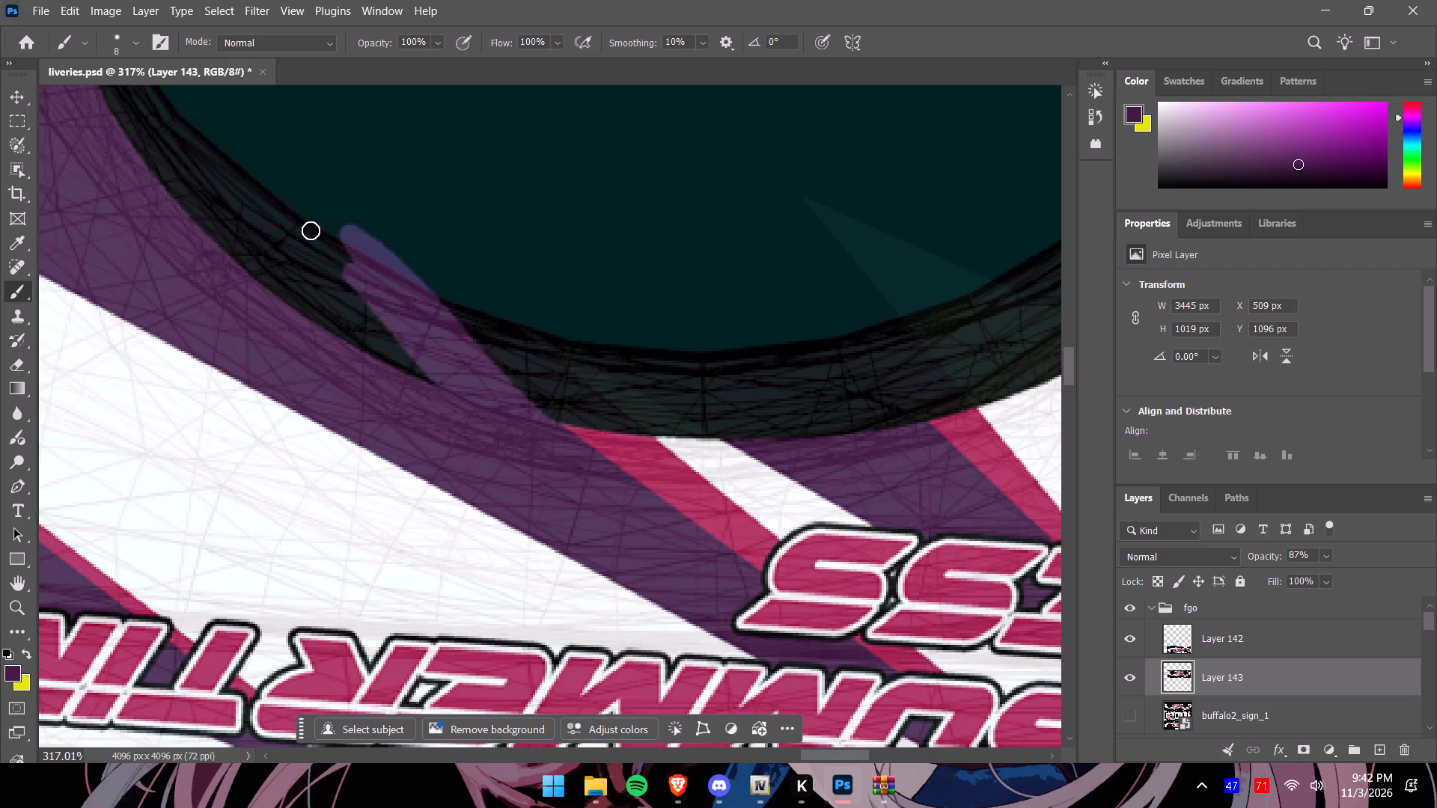
drag(311, 230, 231, 215)
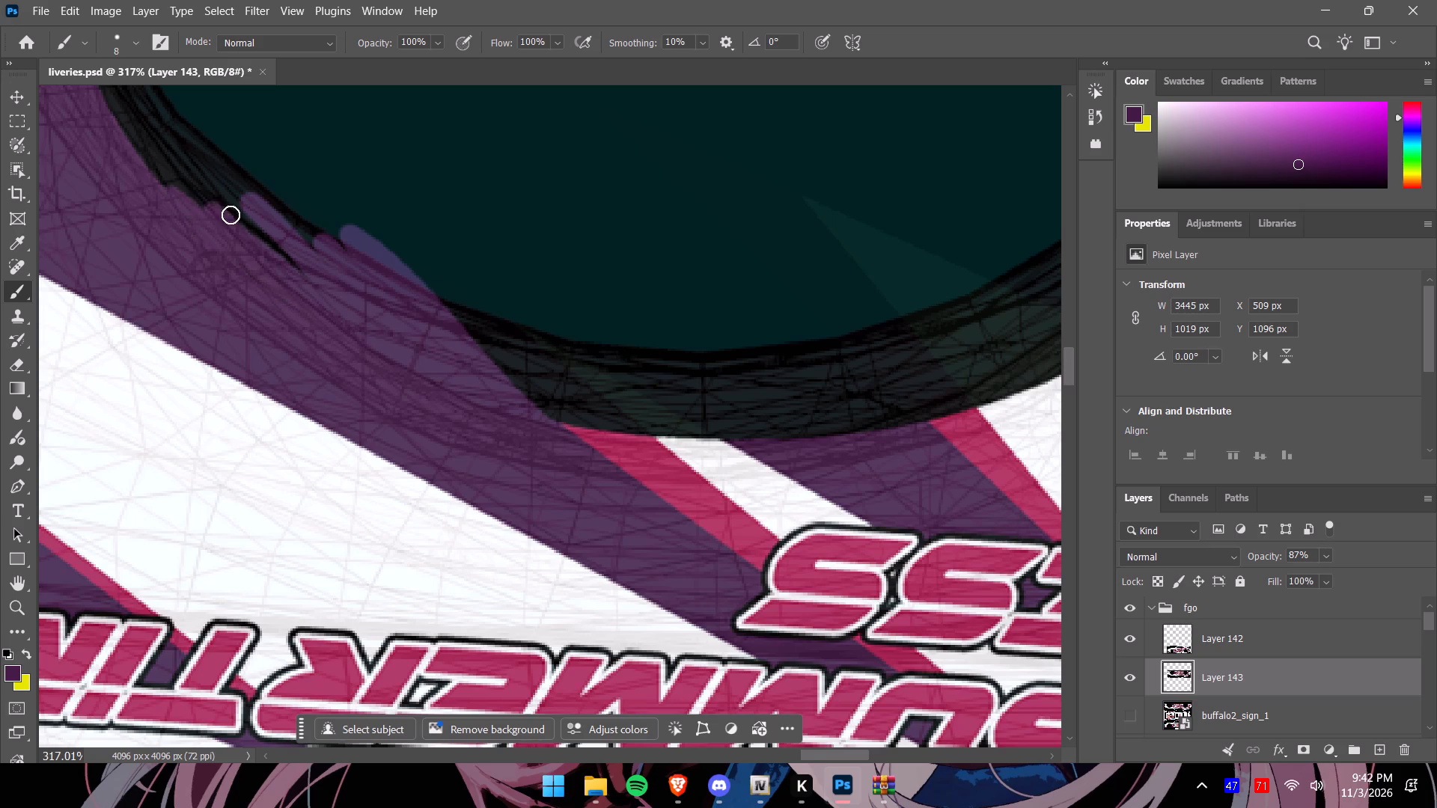
drag(231, 215, 217, 149)
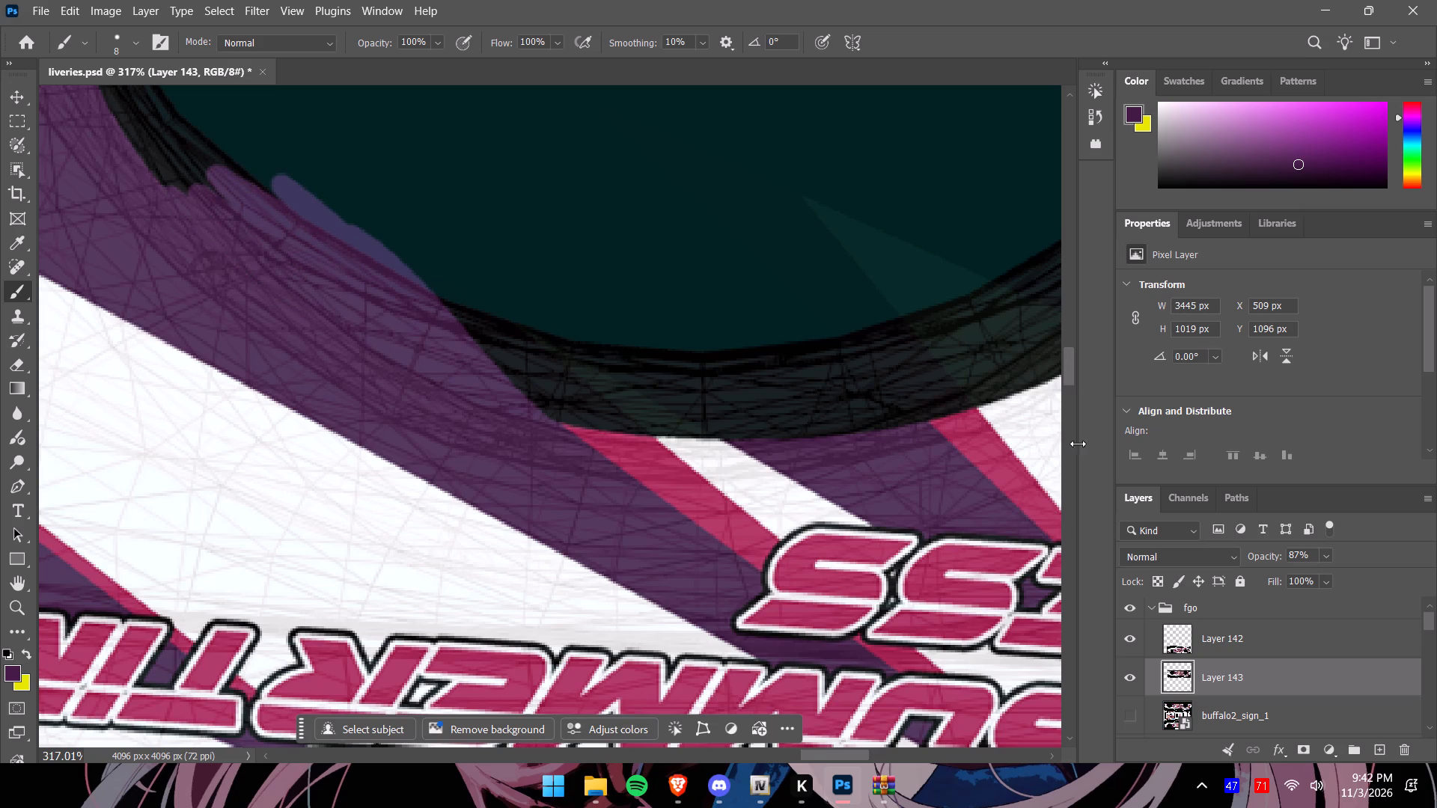
Extend the purple stripe above the MADNESS lettering diagonally across the black rim, starting from its border with the white stripe.
drag(1070, 365, 1072, 357)
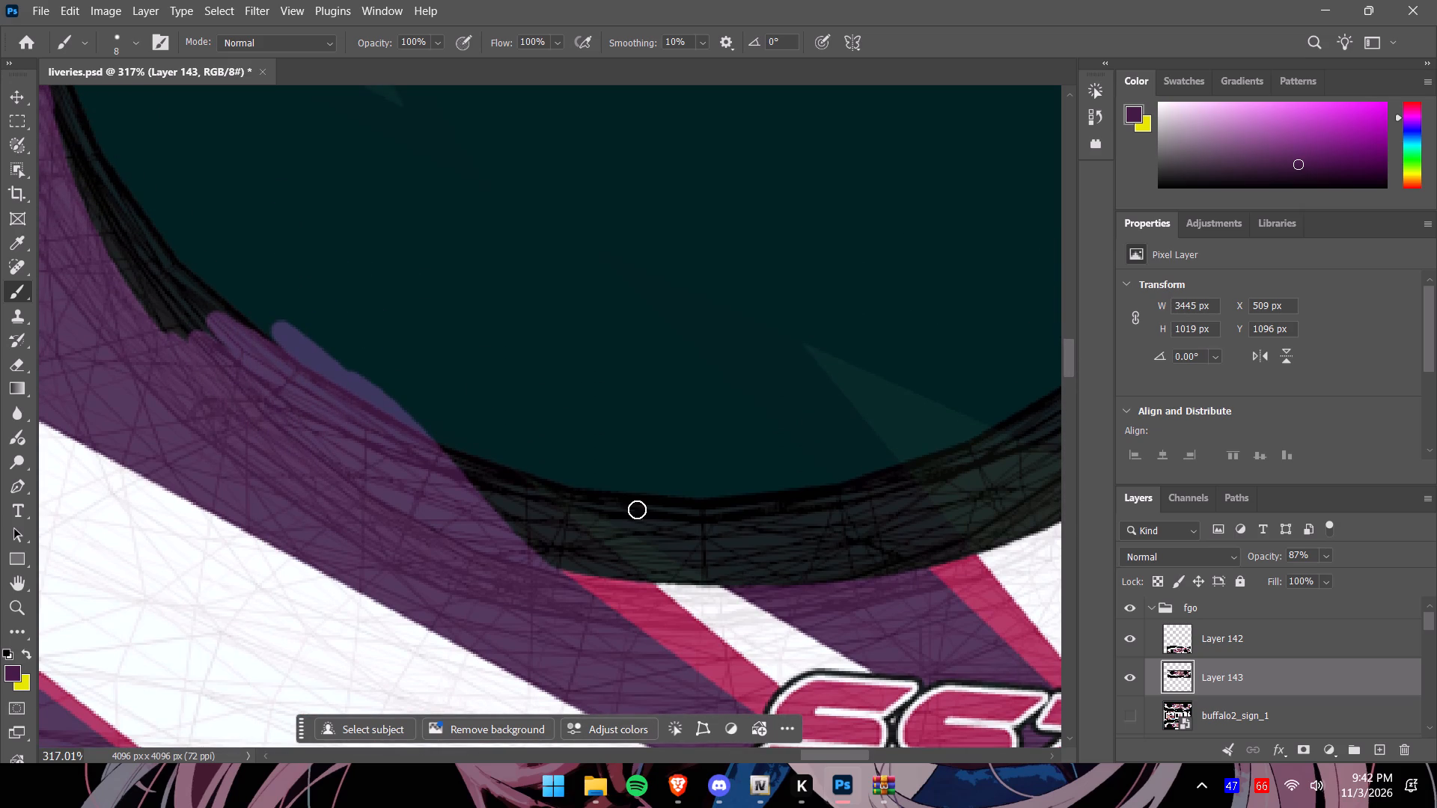
alt+scroll(615, 506, up, 7)
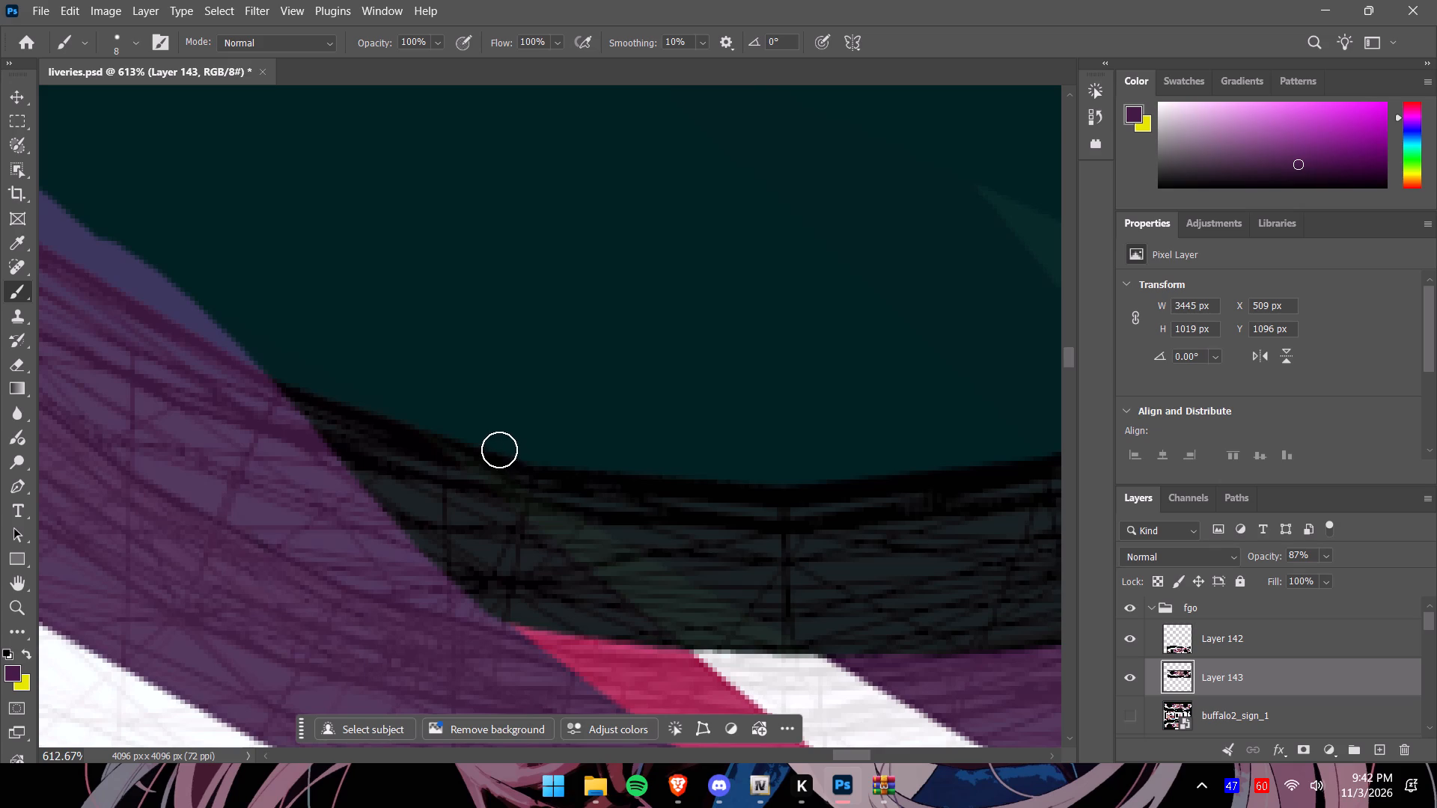
drag(500, 450, 730, 593)
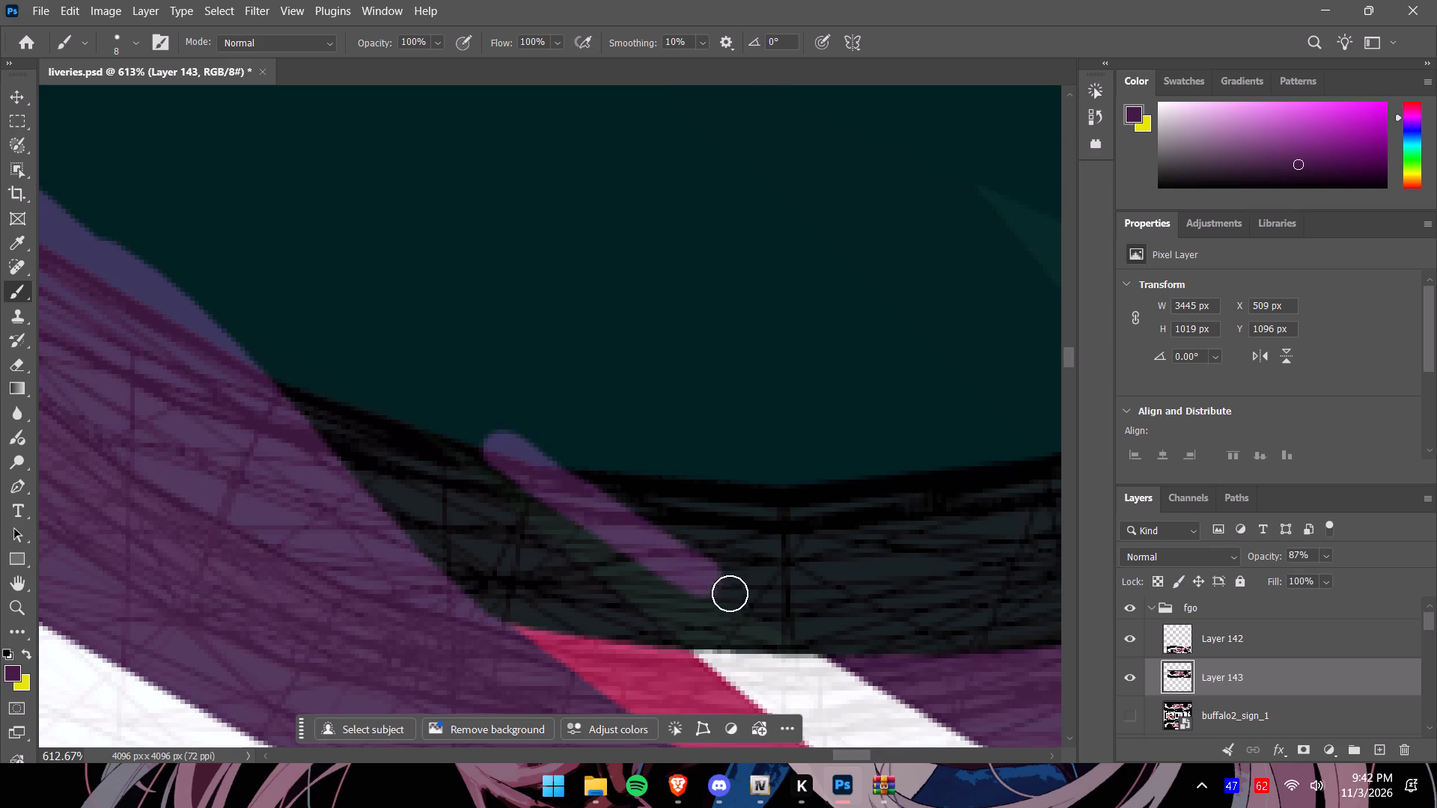
drag(730, 593, 930, 702)
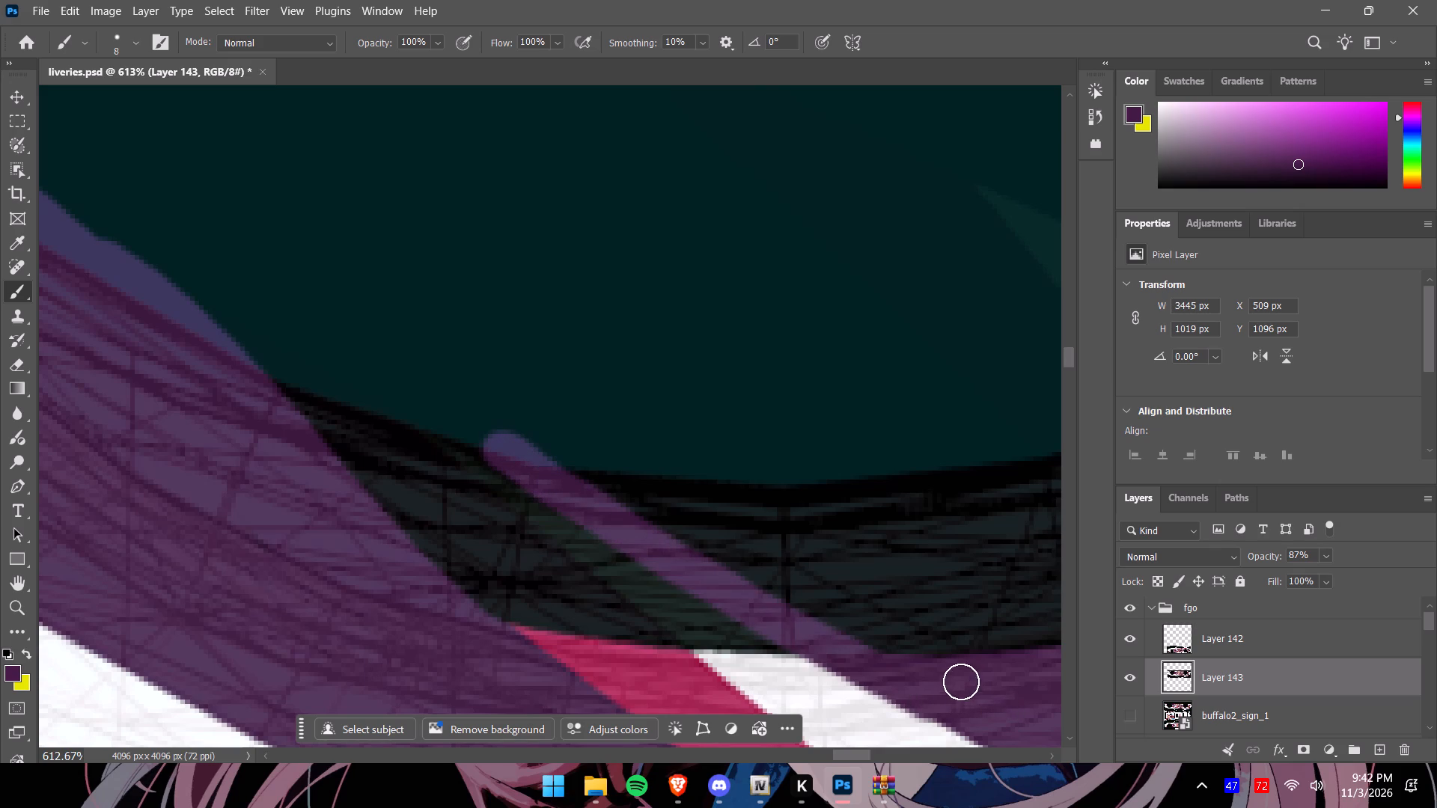
drag(959, 681, 533, 425)
drag(546, 428, 918, 652)
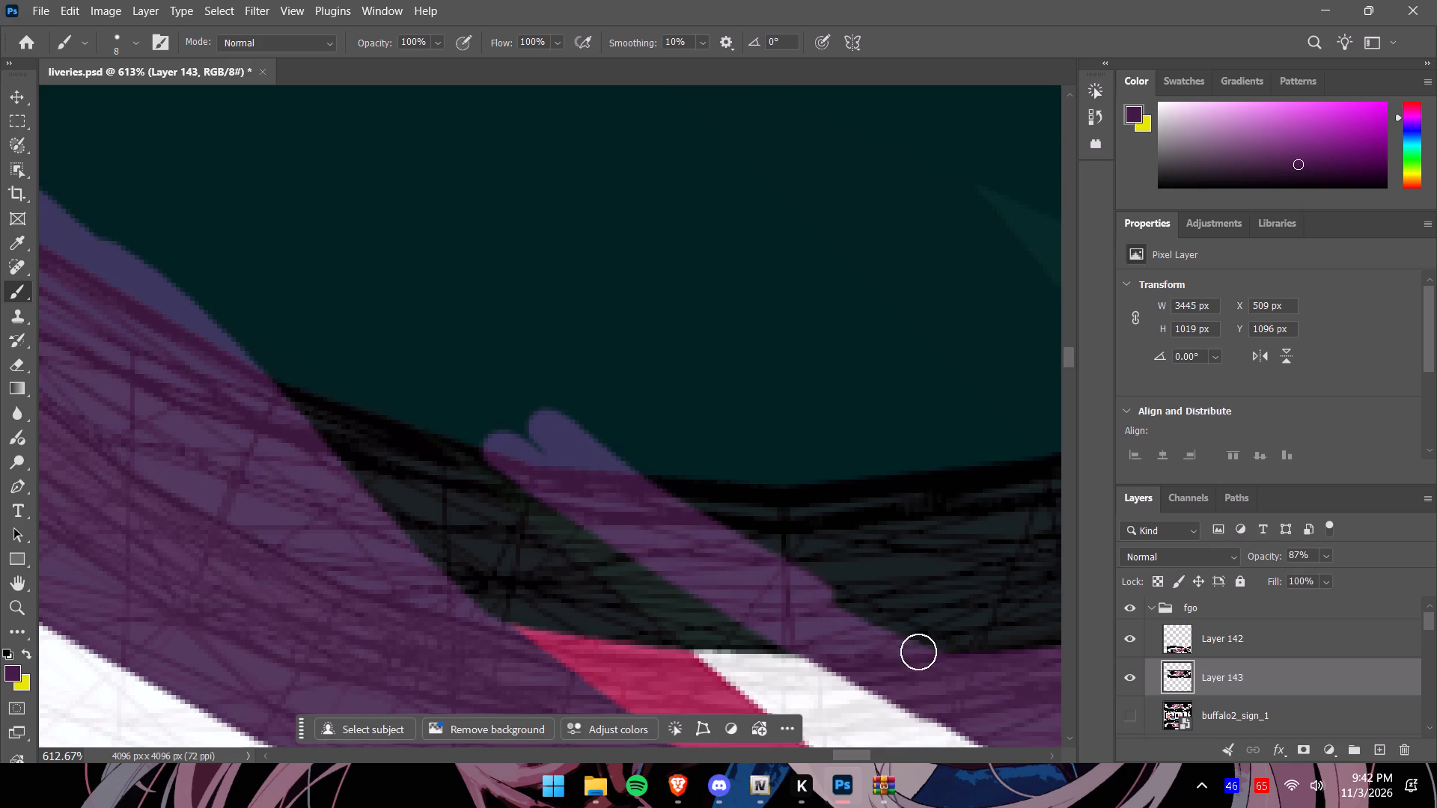
drag(918, 652, 947, 665)
drag(873, 624, 582, 423)
drag(662, 471, 991, 664)
drag(962, 652, 692, 441)
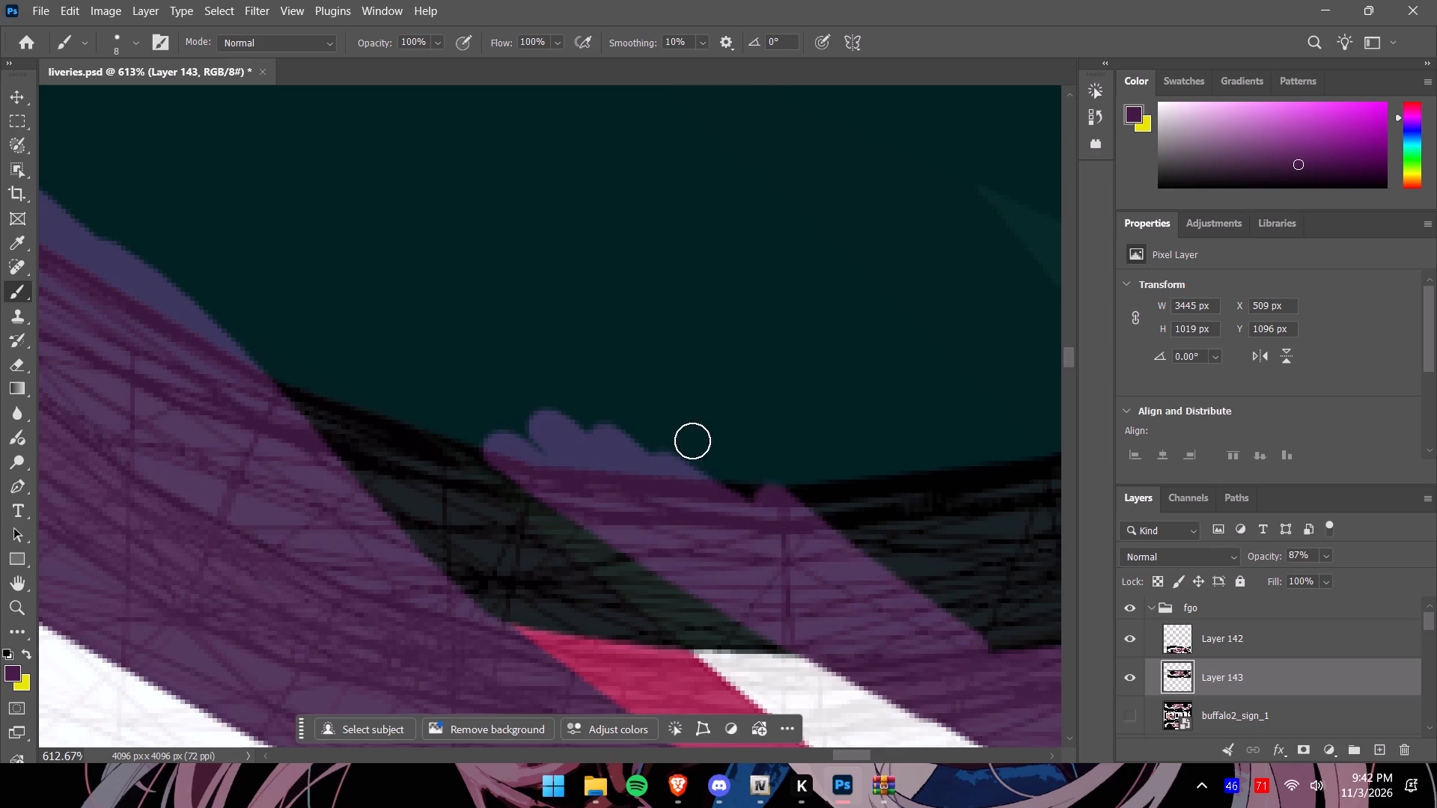
drag(692, 441, 638, 400)
drag(746, 466, 1034, 655)
Fill the rest of that stripe's extension across the rim with dark purple, as far as its border with the next pink stripe.
drag(852, 756, 862, 756)
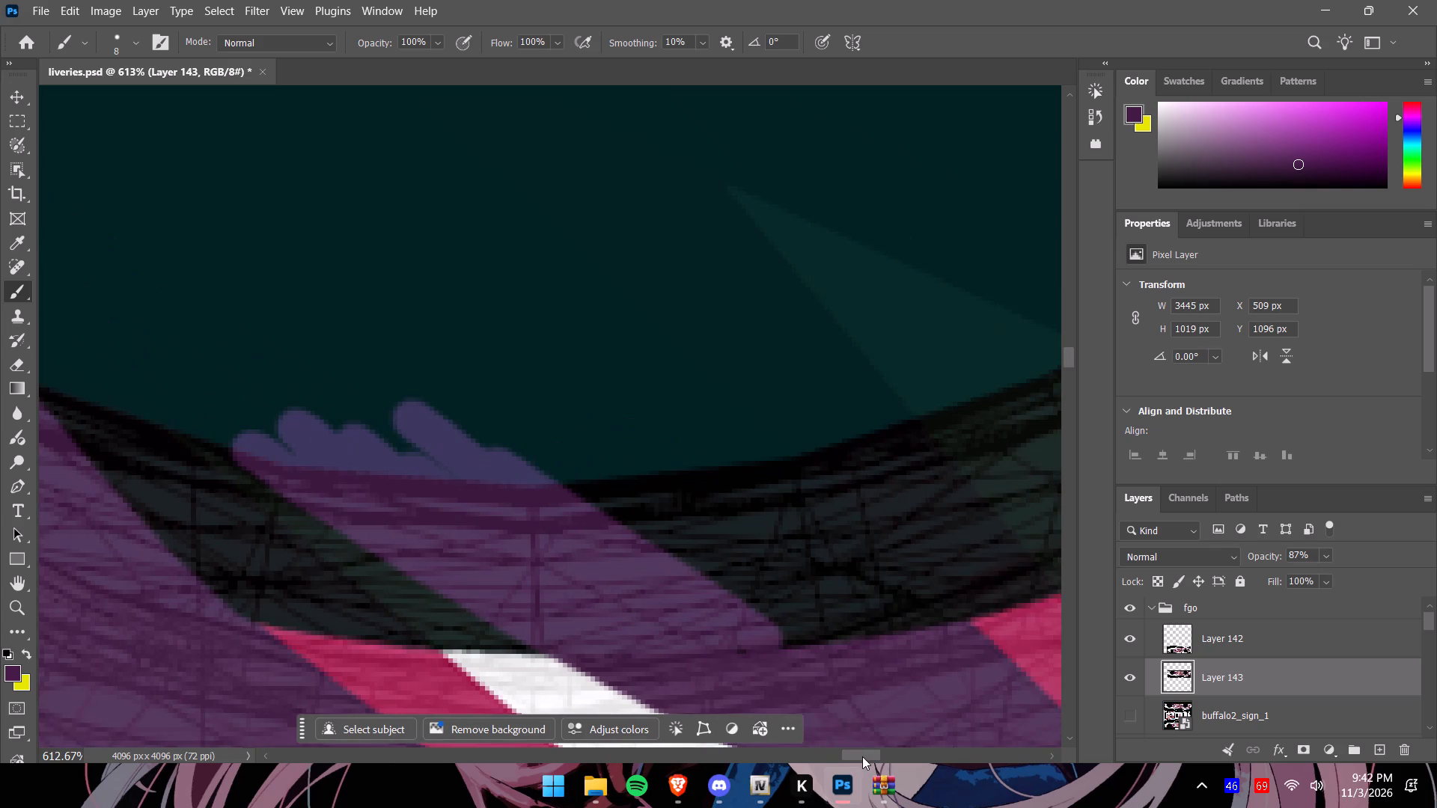
drag(862, 756, 862, 757)
drag(918, 640, 917, 640)
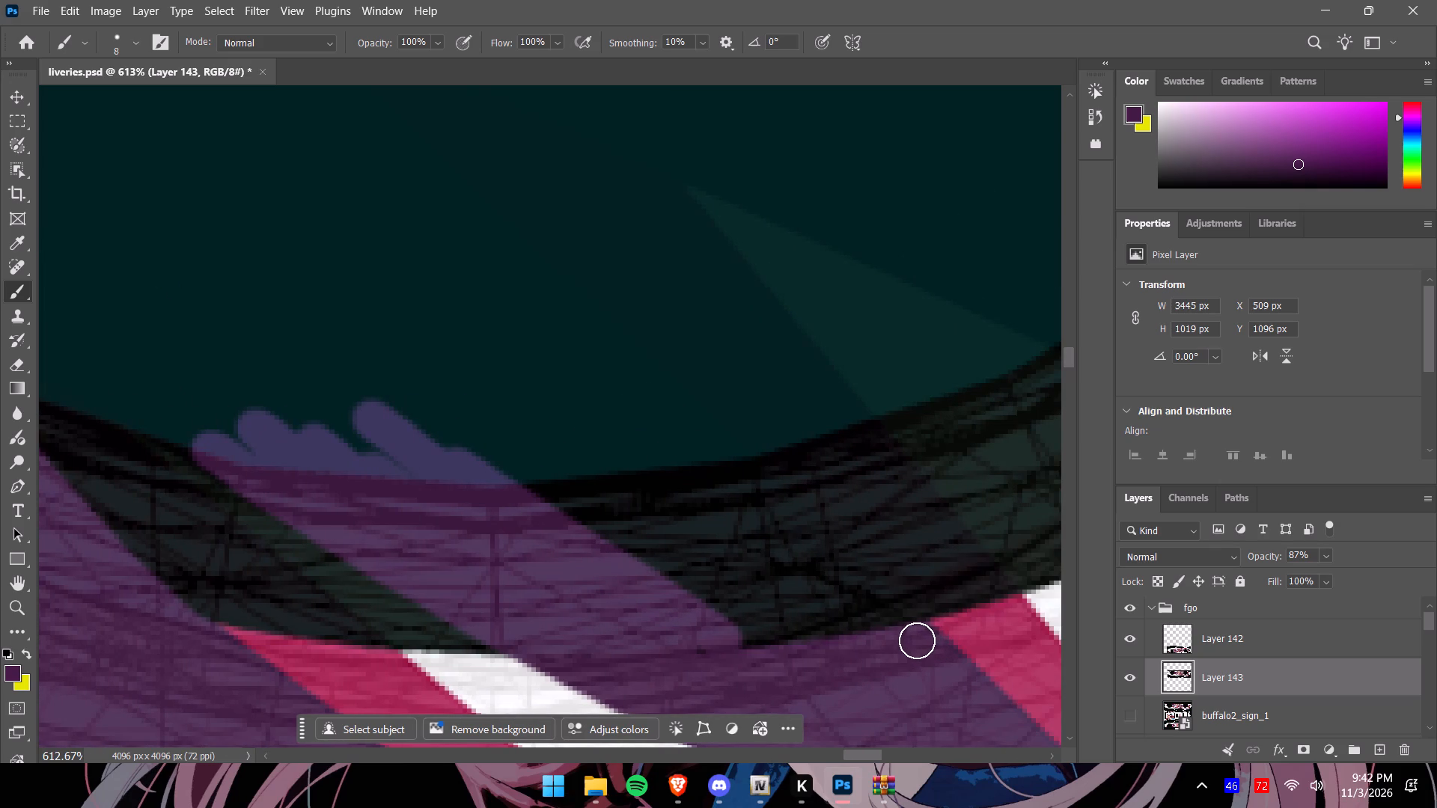
drag(917, 640, 650, 388)
drag(655, 388, 664, 396)
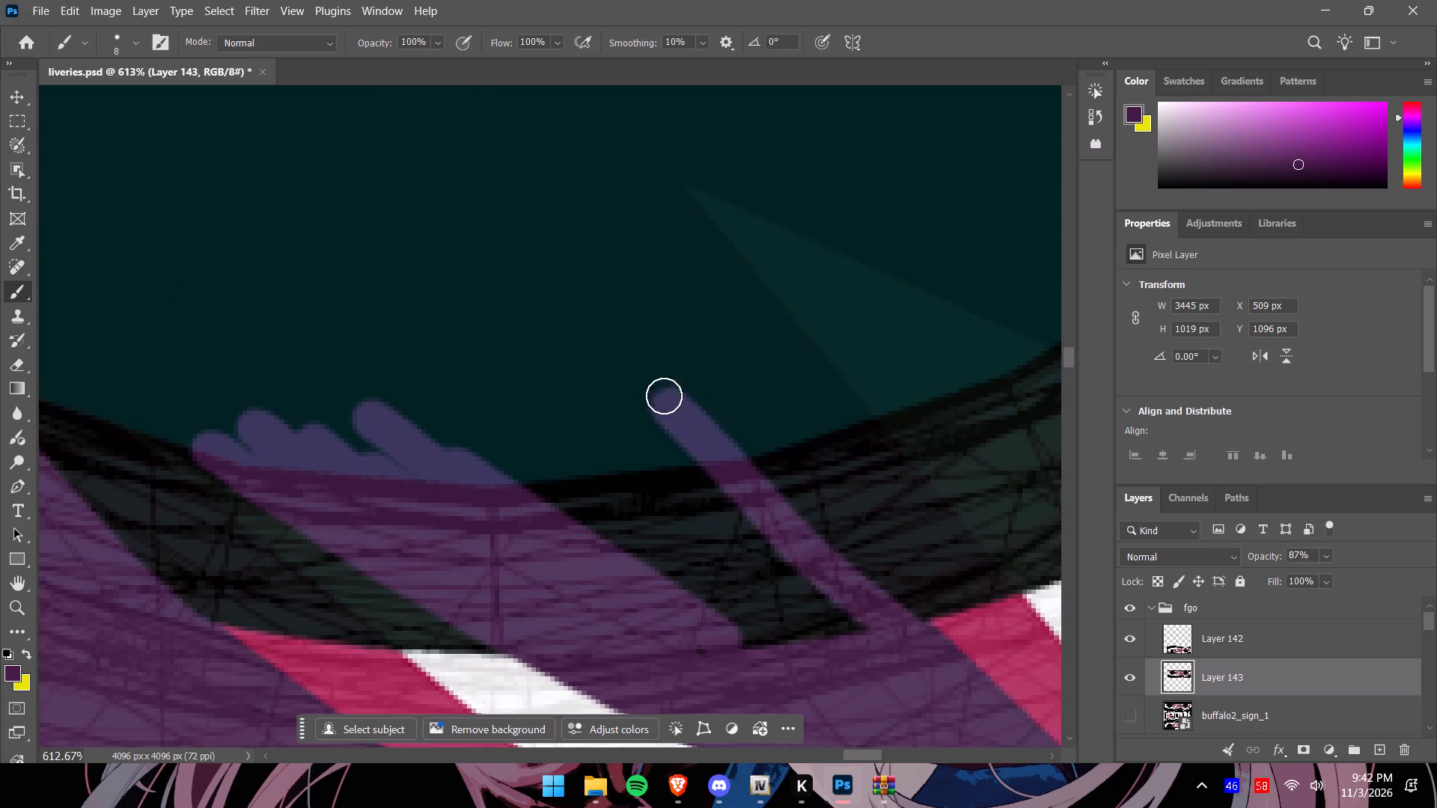
drag(664, 396, 654, 376)
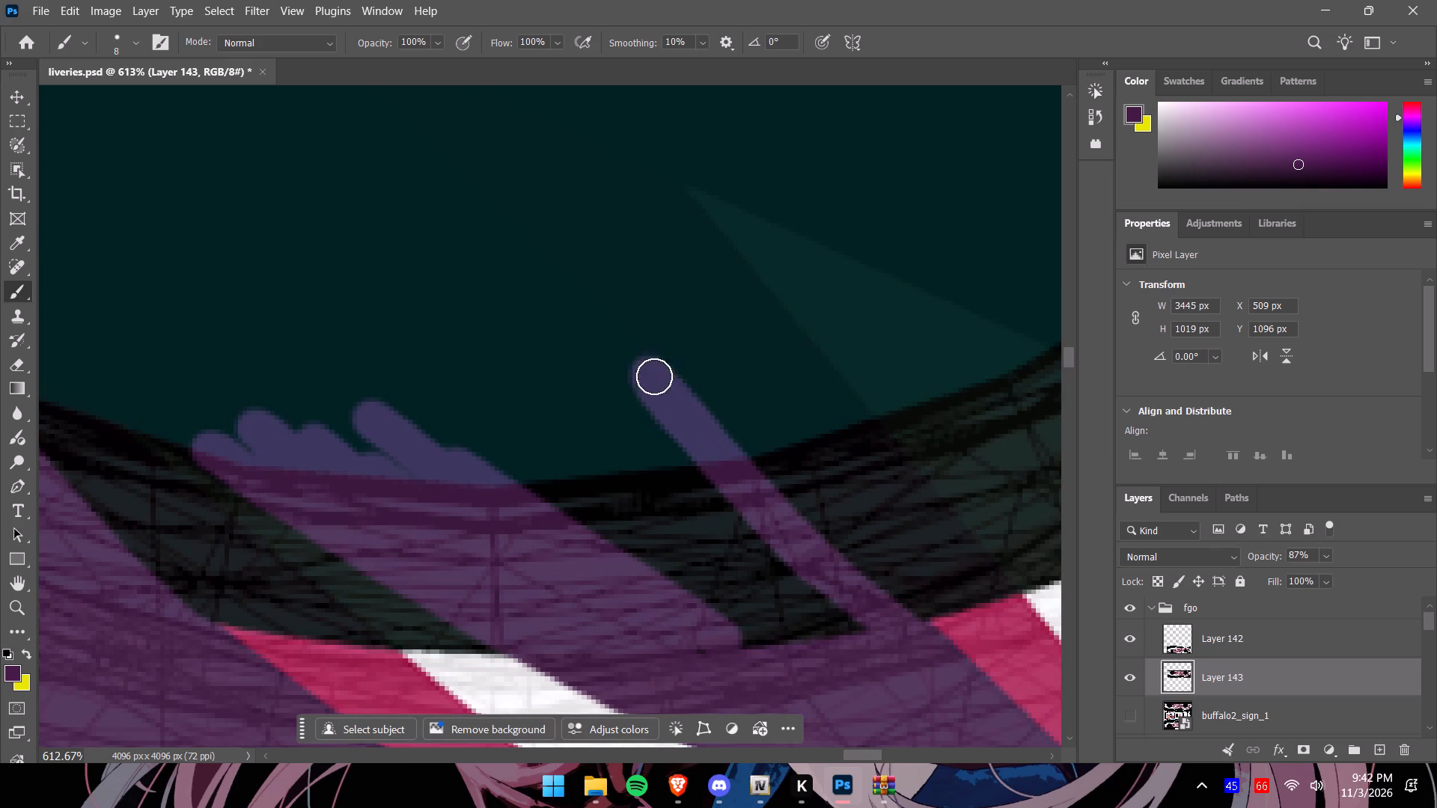
drag(654, 376, 718, 460)
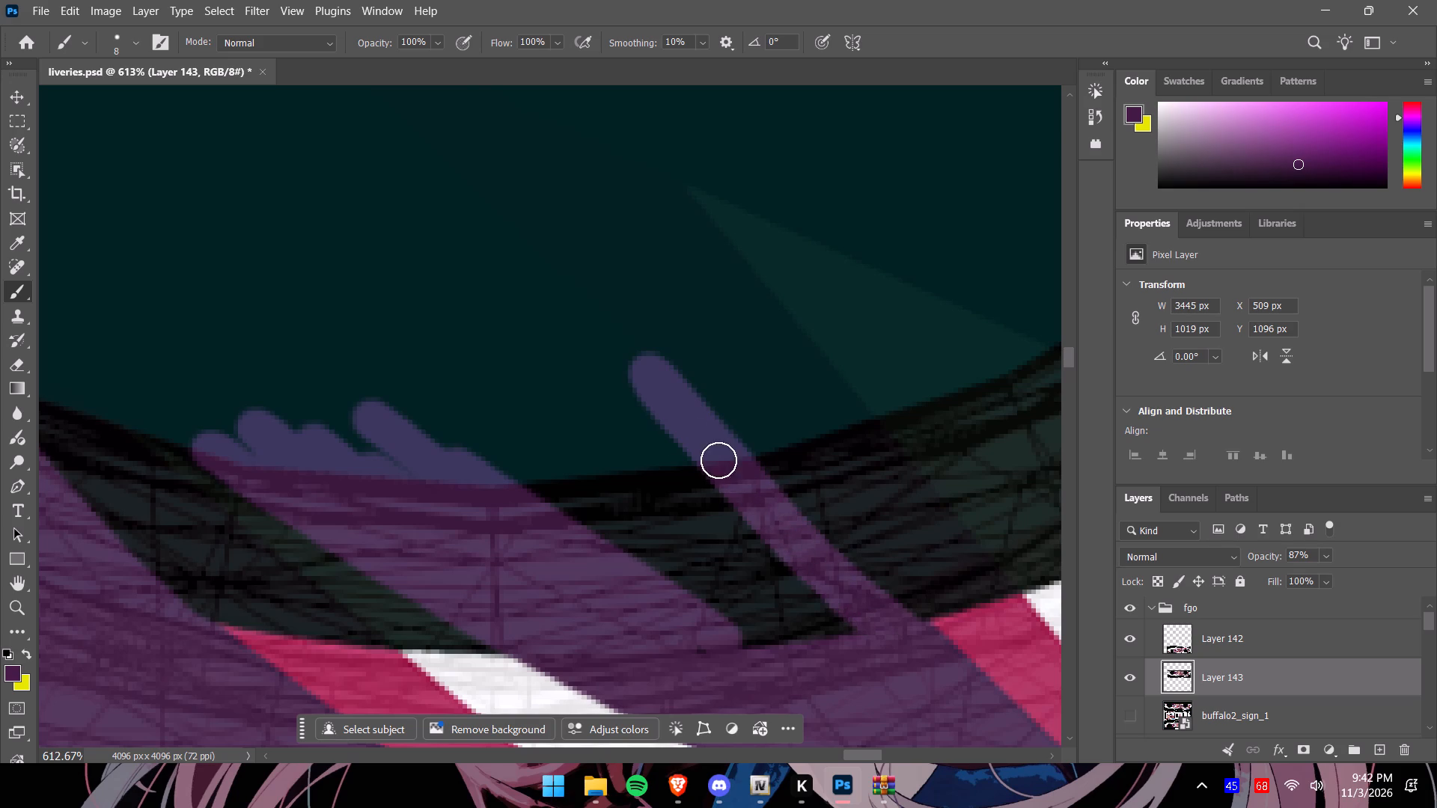
drag(718, 460, 485, 440)
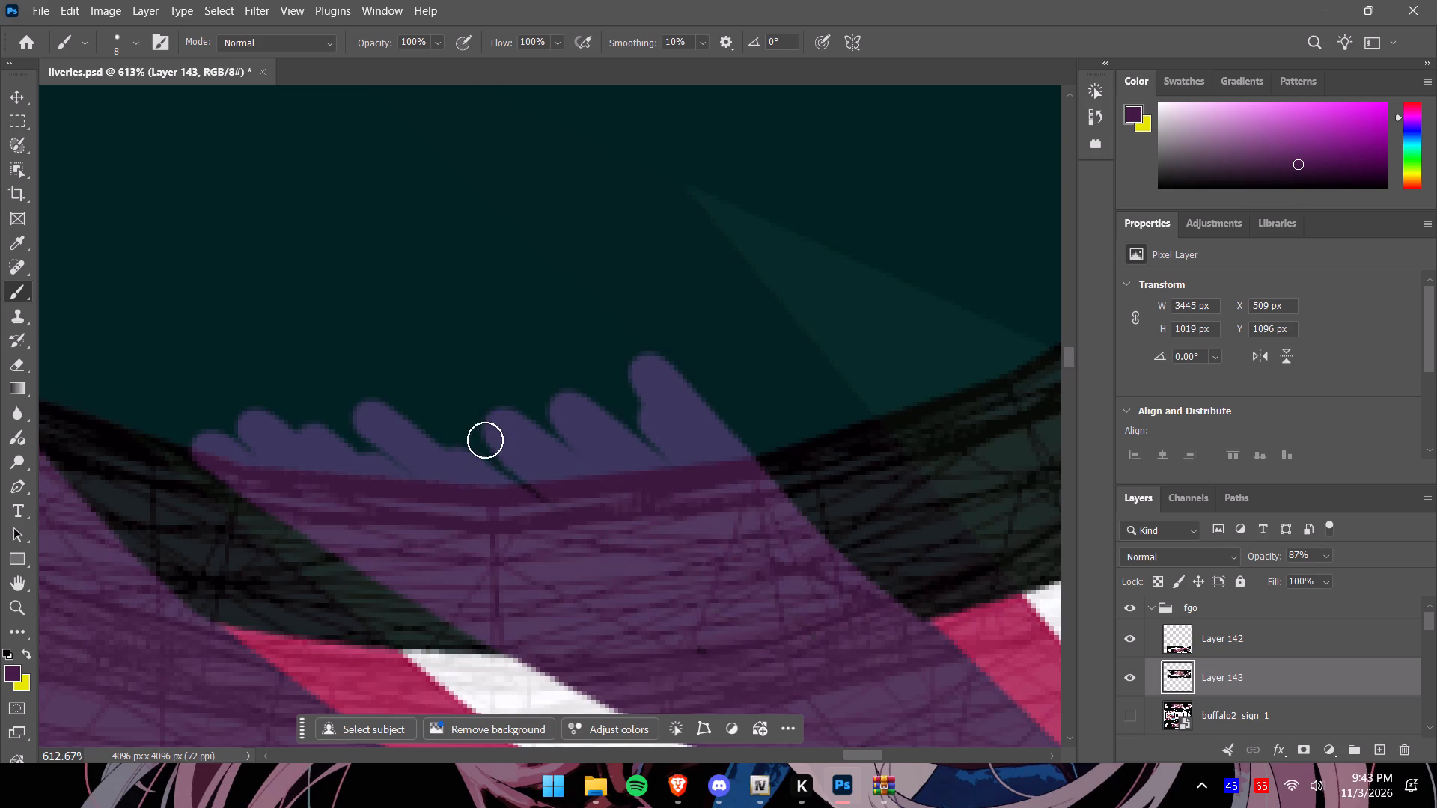
drag(485, 440, 666, 501)
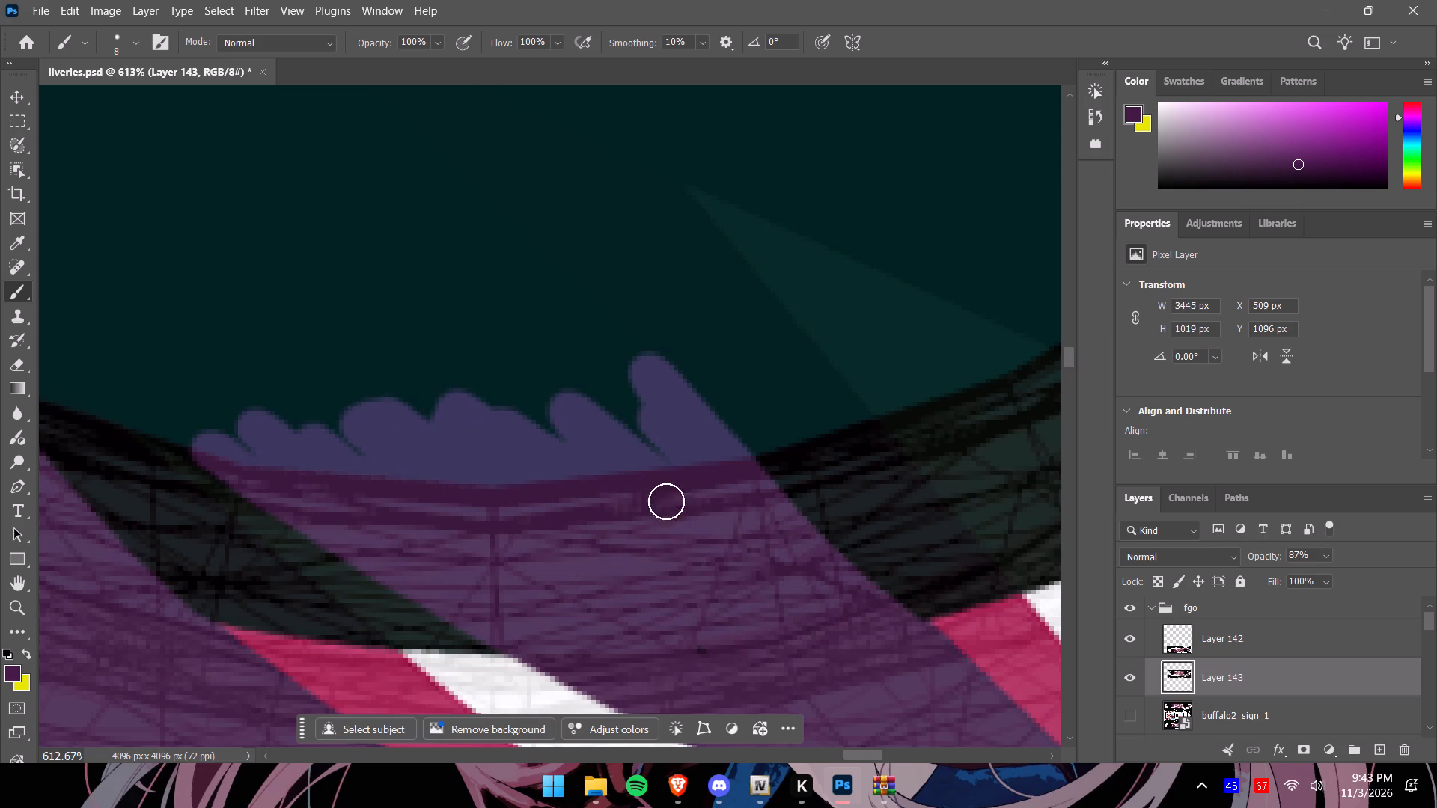
drag(666, 501, 493, 347)
drag(332, 512, 203, 392)
Cover the remaining black rim of the wide purple stripe with dark purple, up to the character's hair.
alt+scroll(222, 400, down, 2)
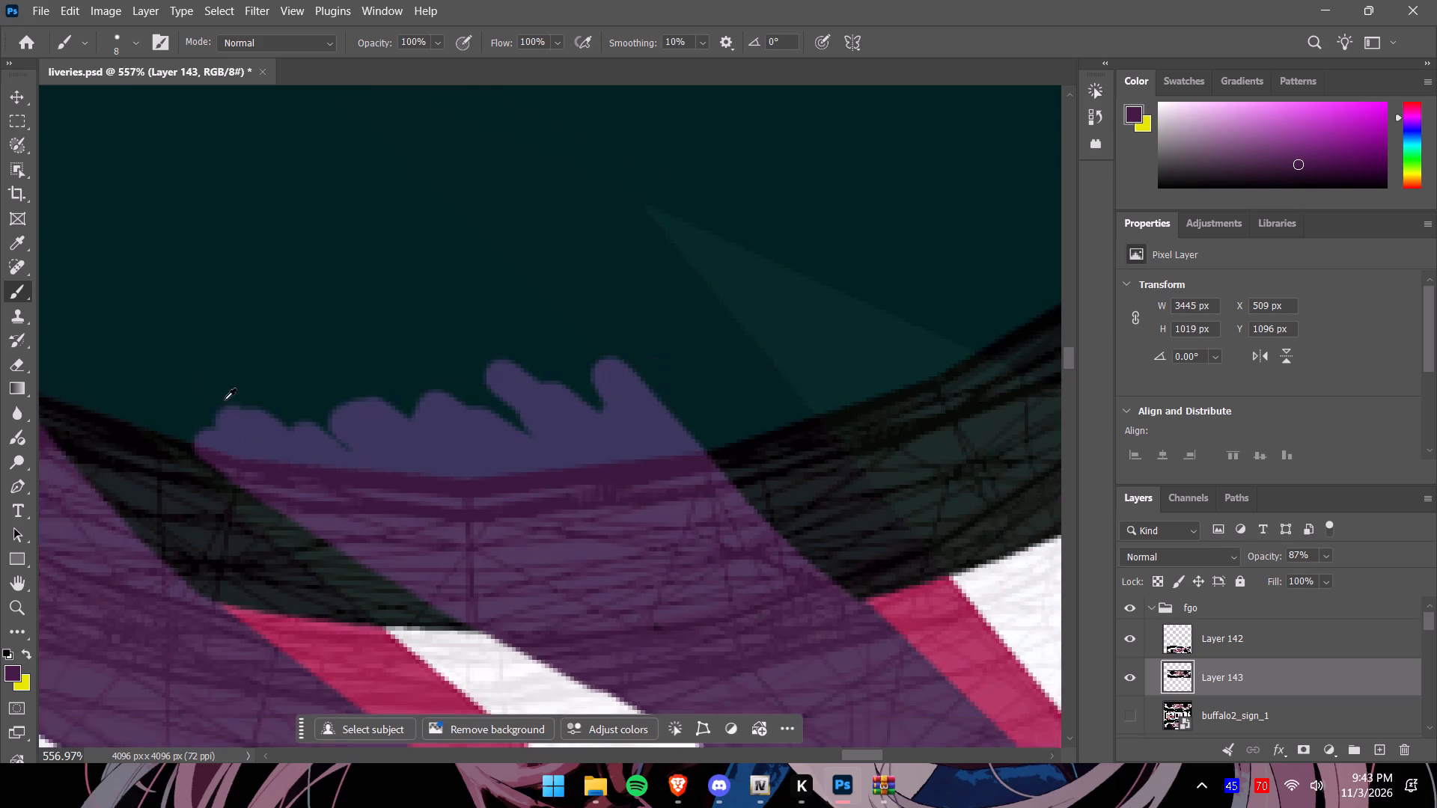
alt+scroll(225, 400, down, 1)
alt+scroll(916, 504, down, 7)
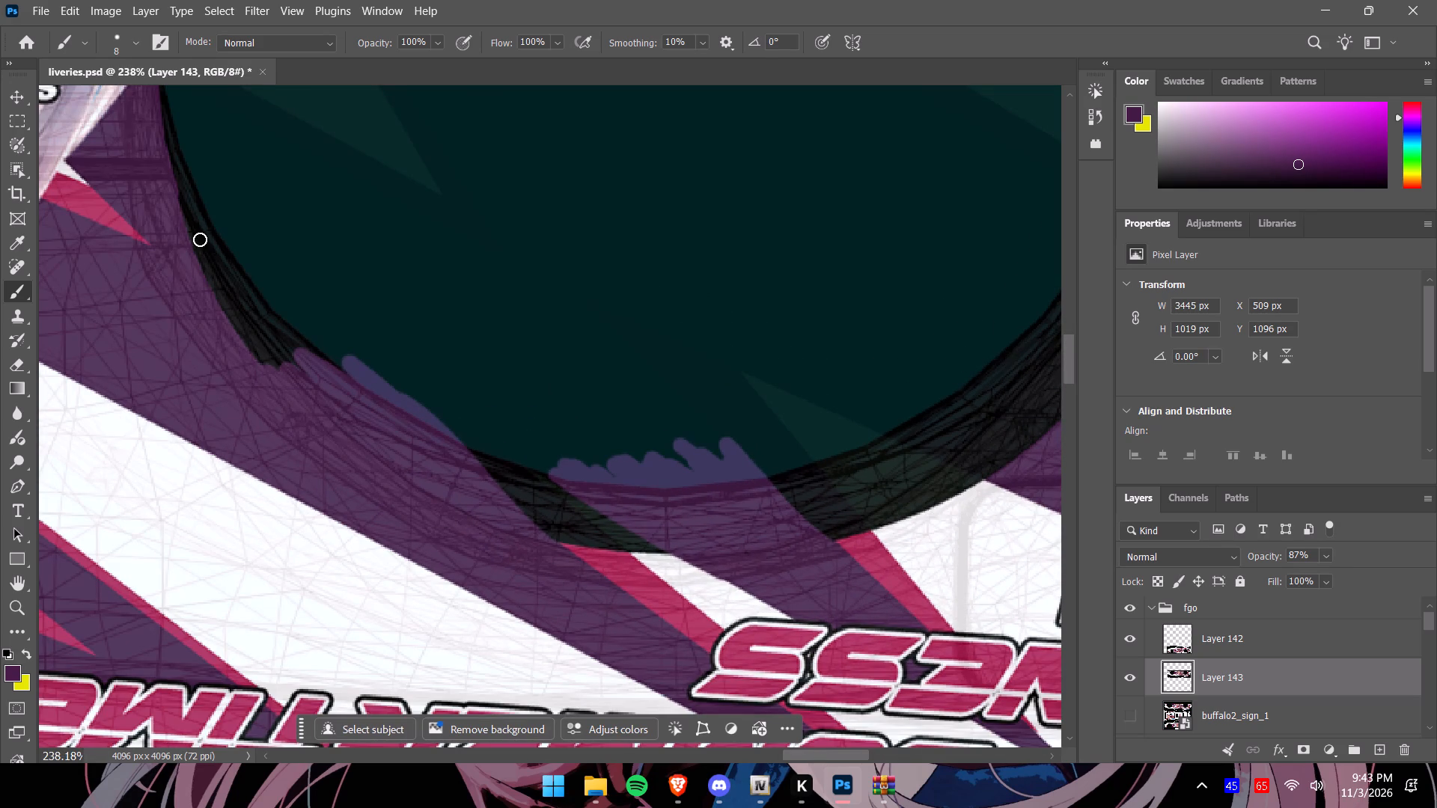
drag(169, 137, 269, 322)
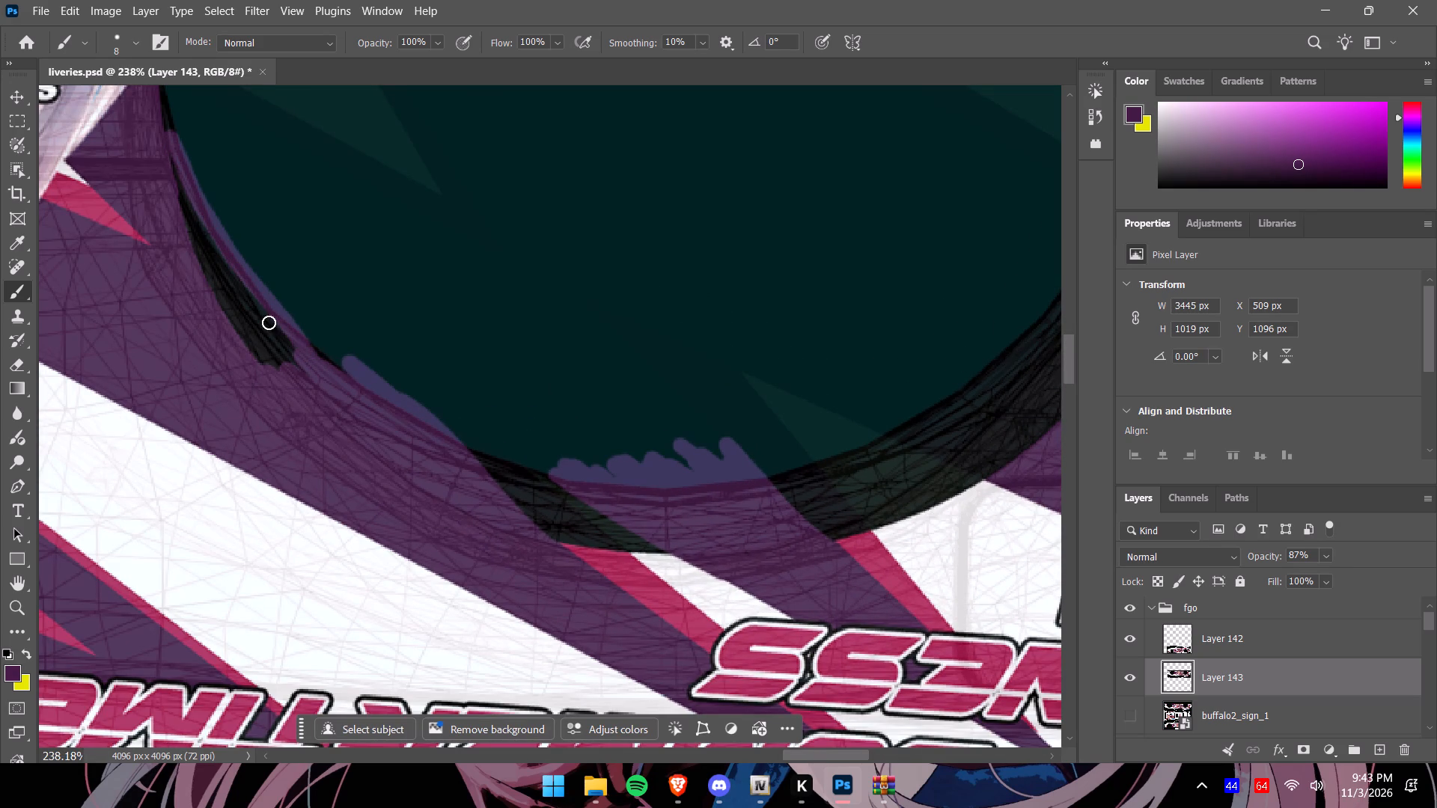
drag(269, 322, 194, 242)
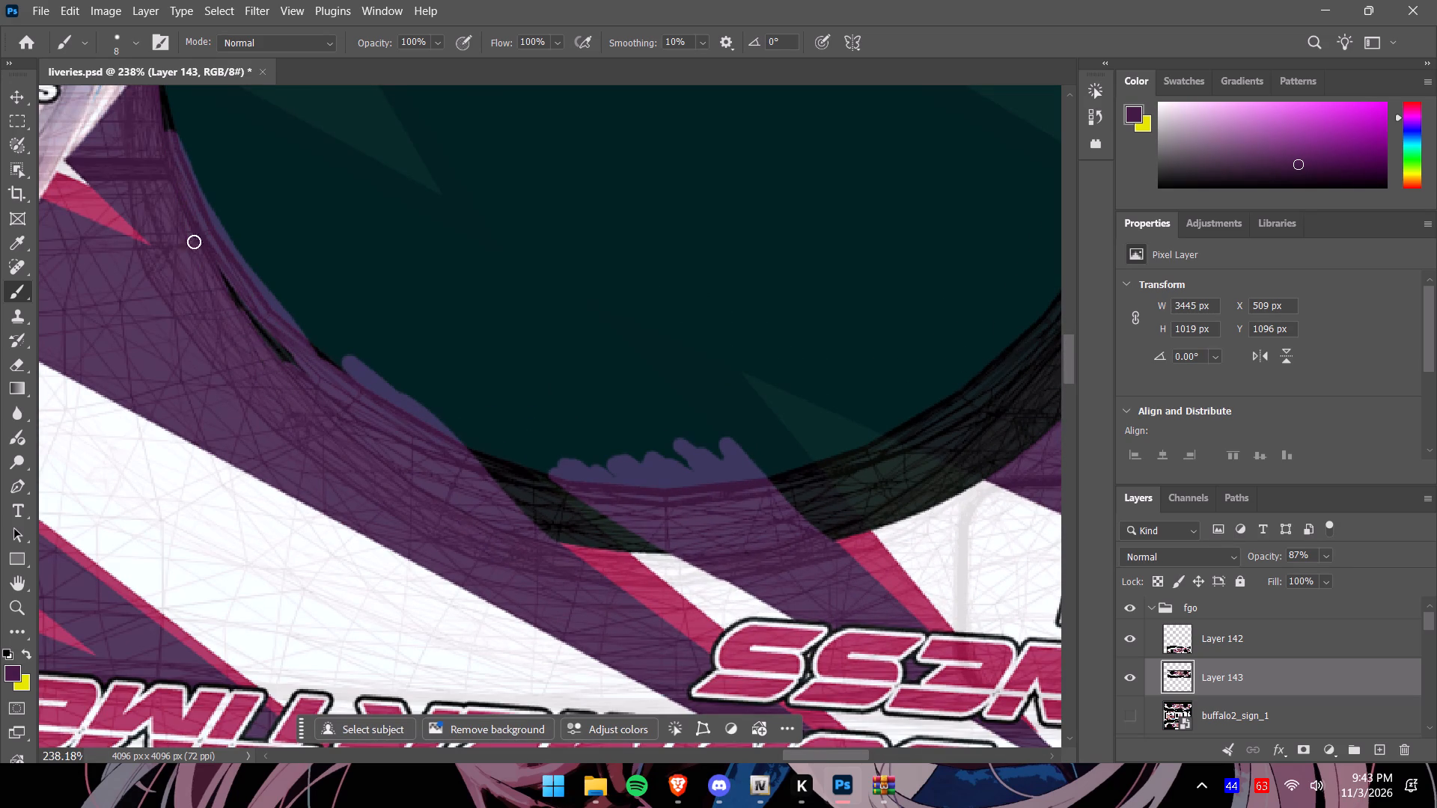
drag(194, 242, 222, 223)
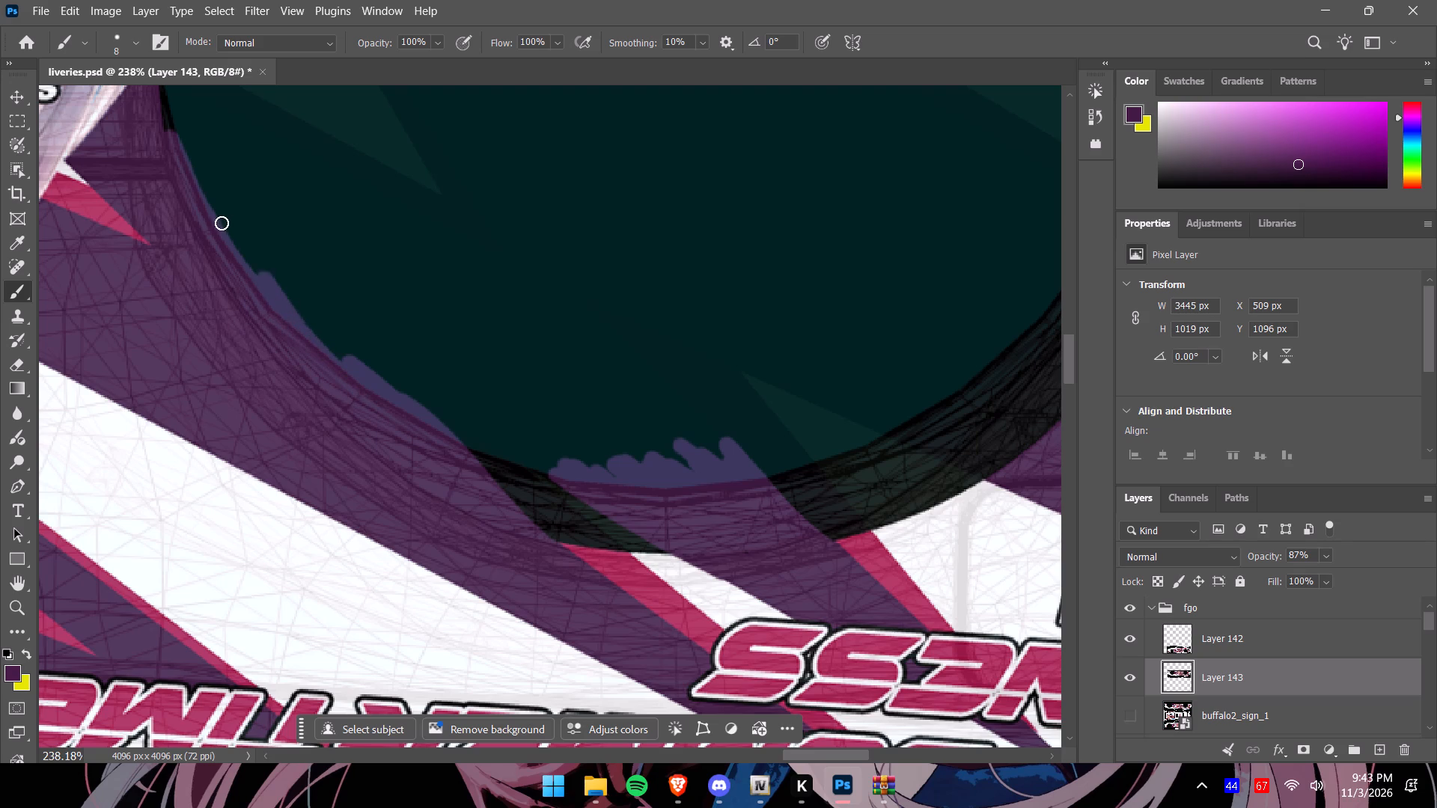
drag(222, 223, 222, 223)
drag(1066, 377, 1061, 370)
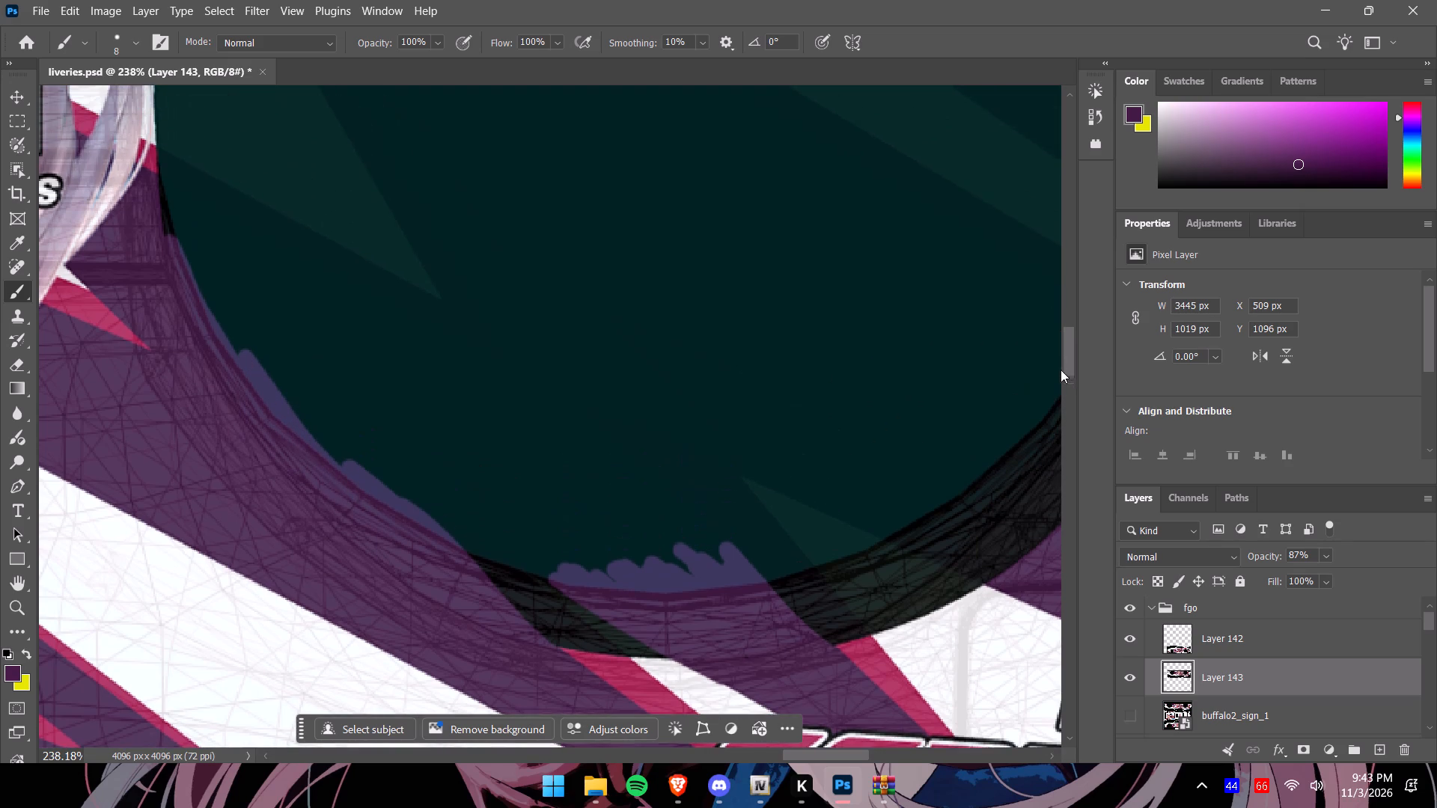
drag(1061, 370, 1062, 370)
drag(153, 183, 156, 185)
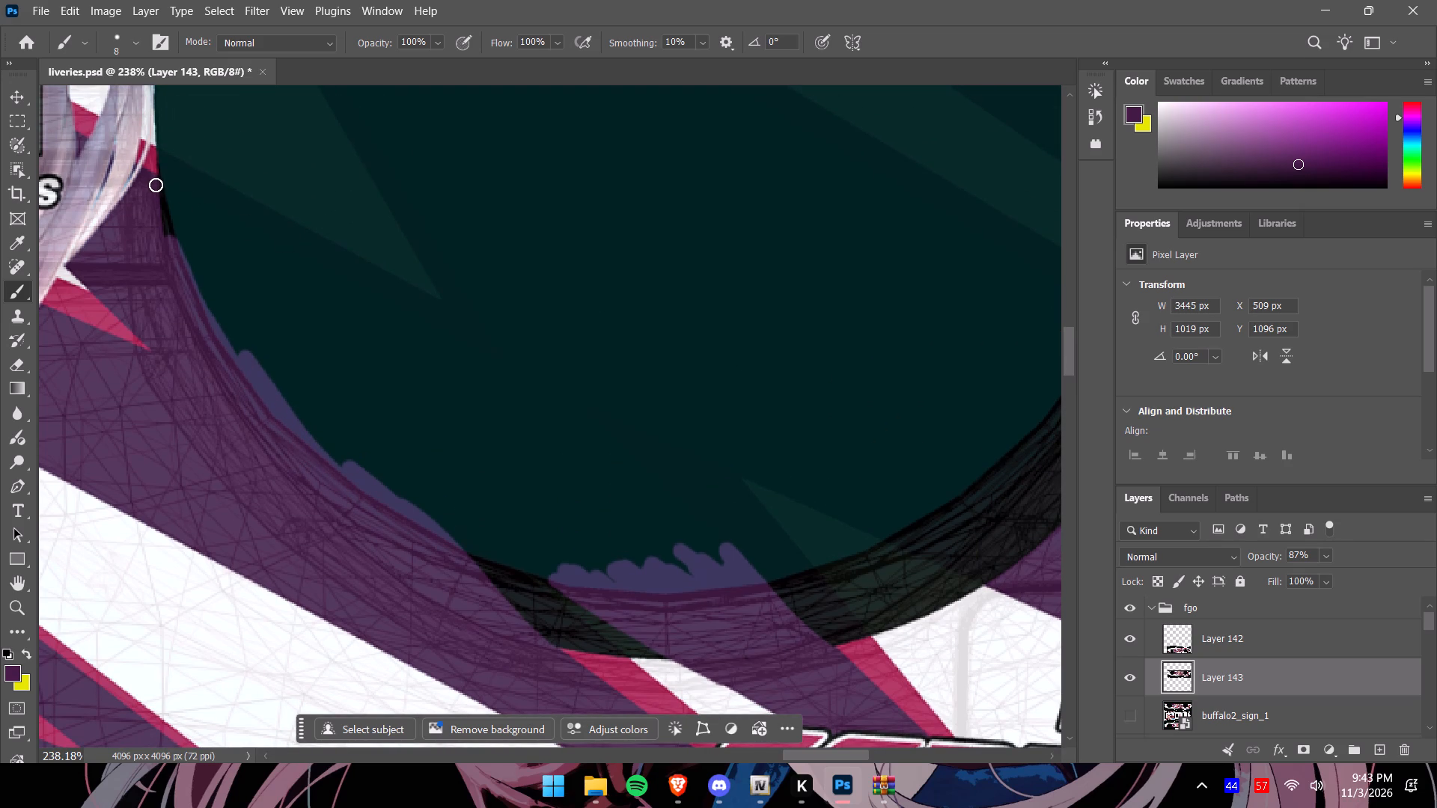
drag(156, 185, 165, 227)
drag(165, 227, 164, 224)
Outline in dark purple the YOKOMO stripe's extension across the black rim, along its pink-stripe border, the arch opening and its white-stripe border.
drag(836, 751, 871, 756)
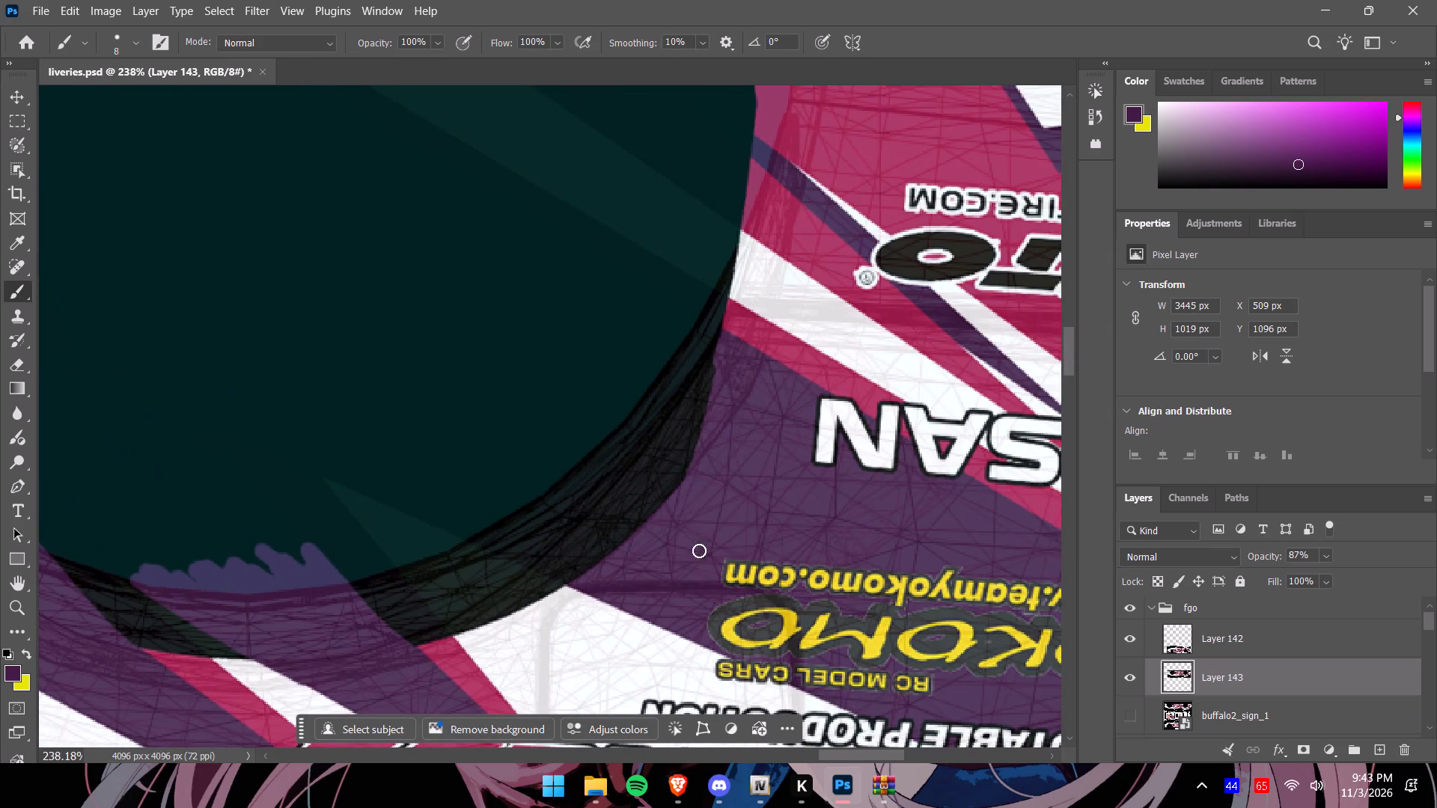
alt+scroll(632, 520, up, 3)
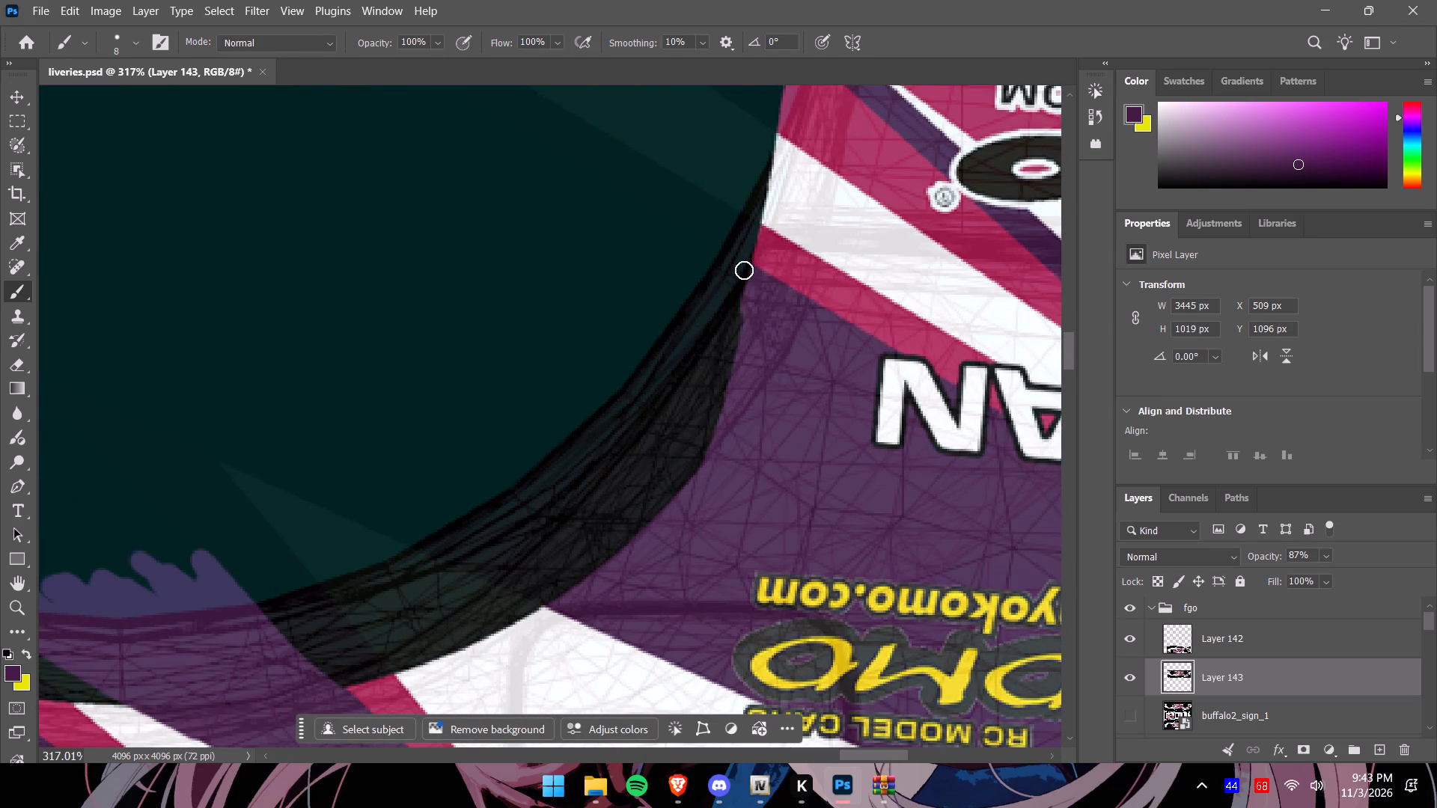
drag(746, 274, 699, 245)
drag(699, 245, 483, 506)
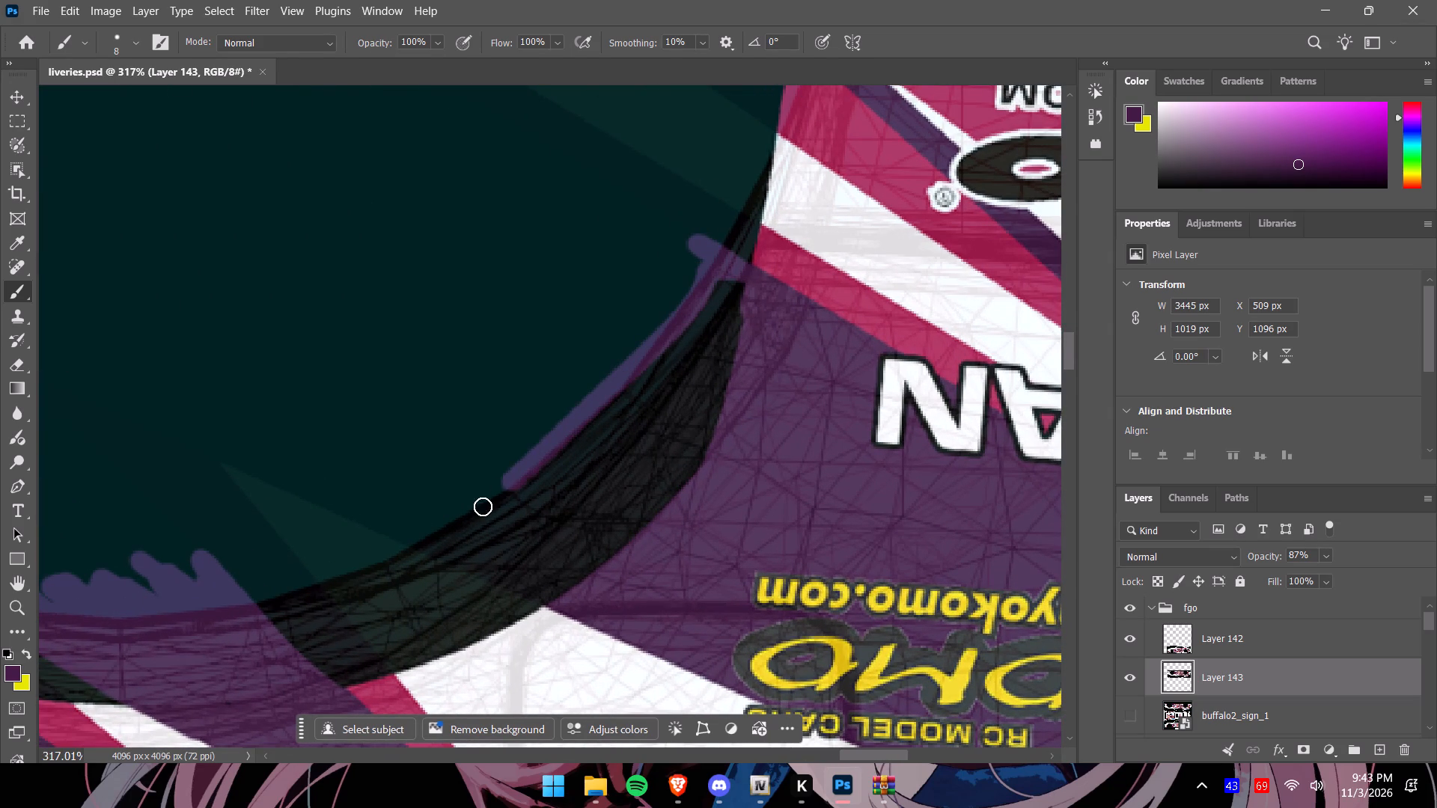
drag(483, 506, 418, 536)
drag(413, 537, 436, 545)
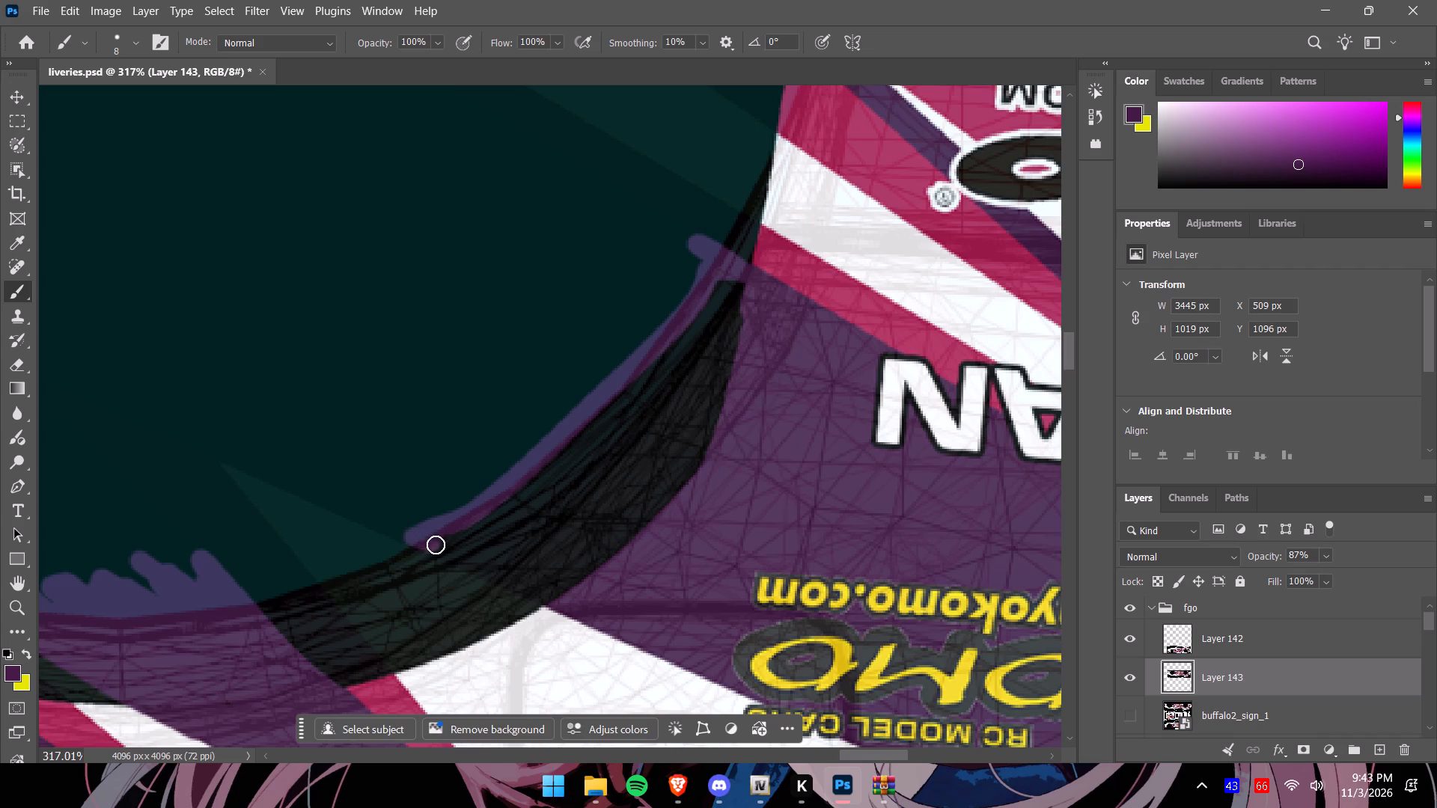
drag(436, 545, 549, 594)
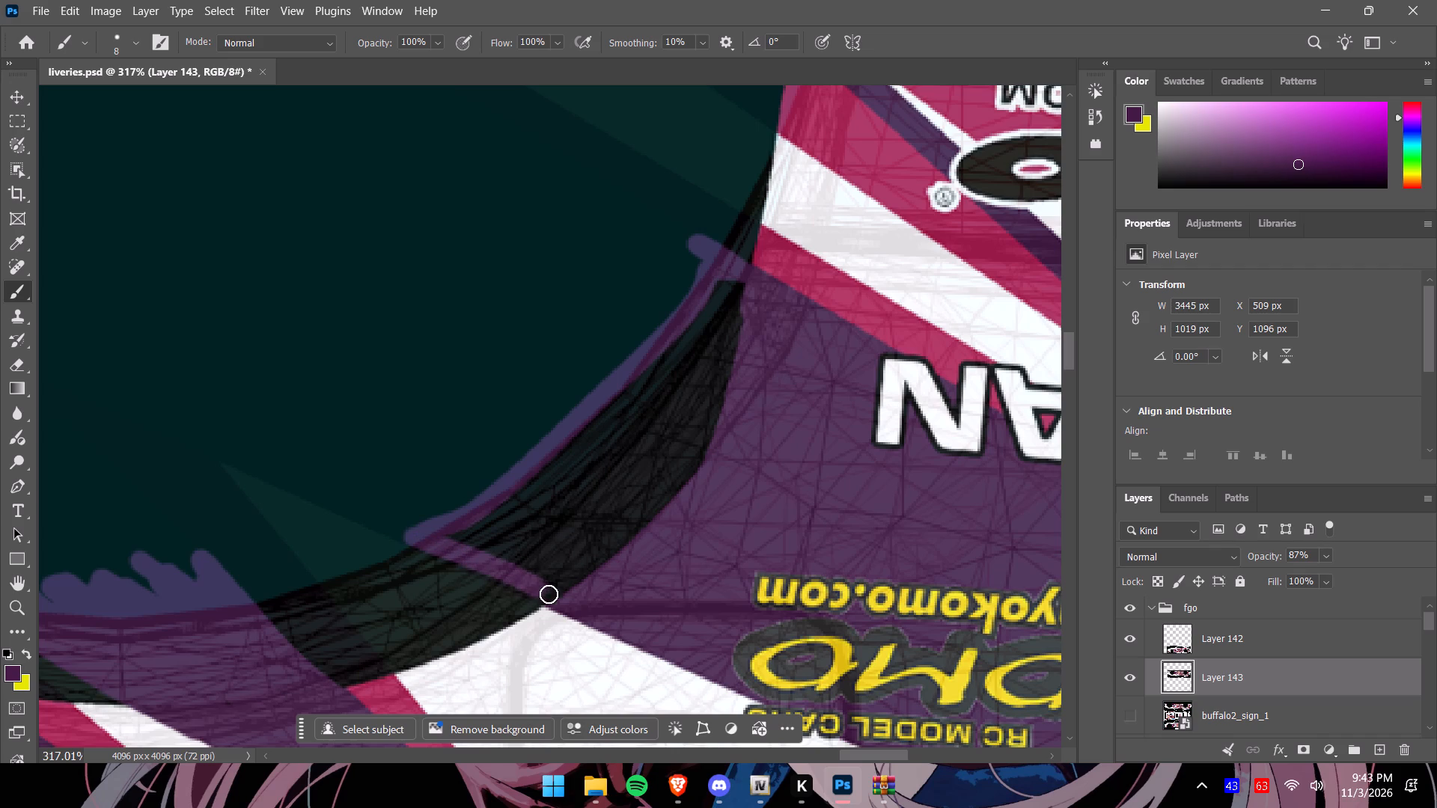
drag(549, 594, 513, 579)
Fill the remaining black rim inside the outlined YOKOMO stripe extension with dark purple.
drag(513, 579, 617, 566)
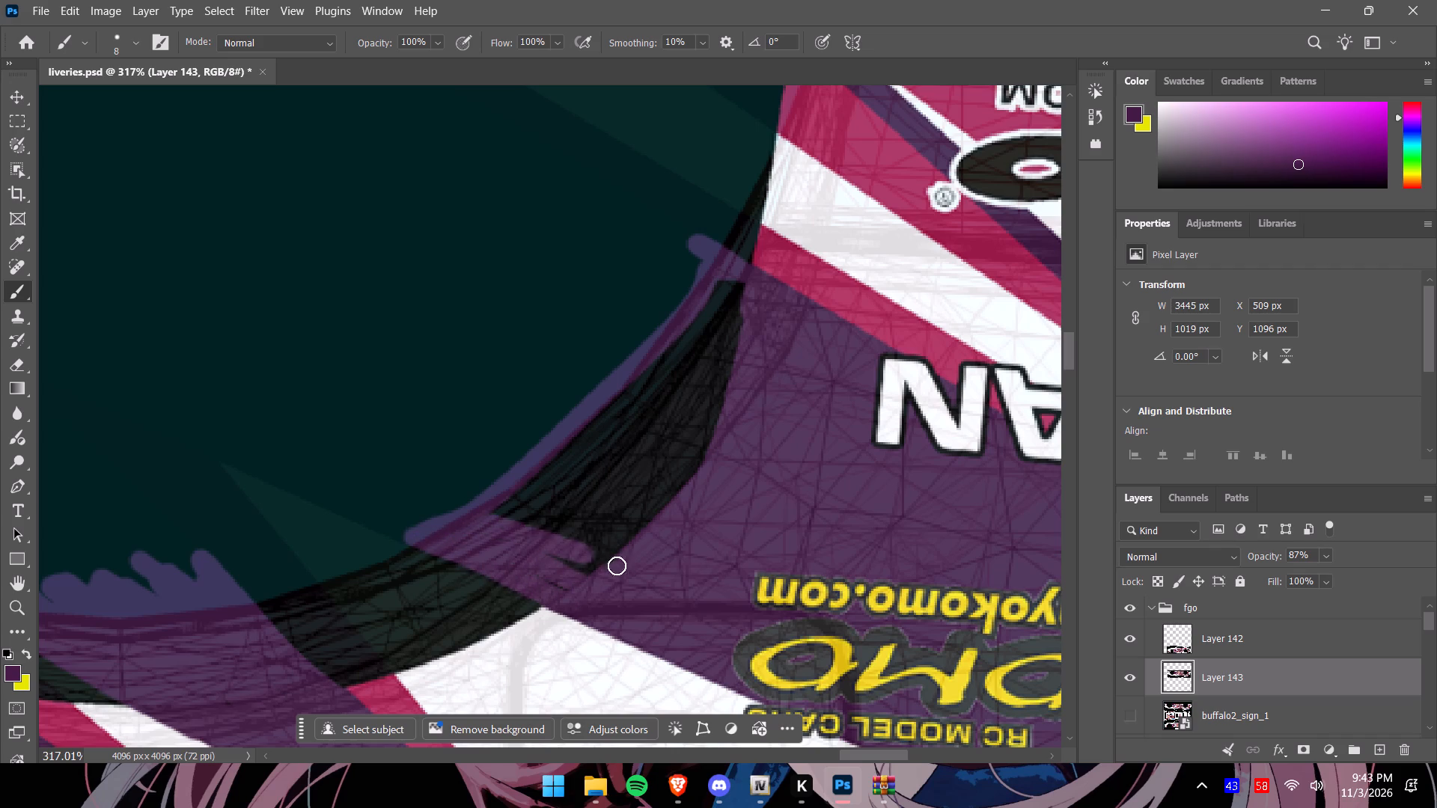
drag(617, 566, 571, 572)
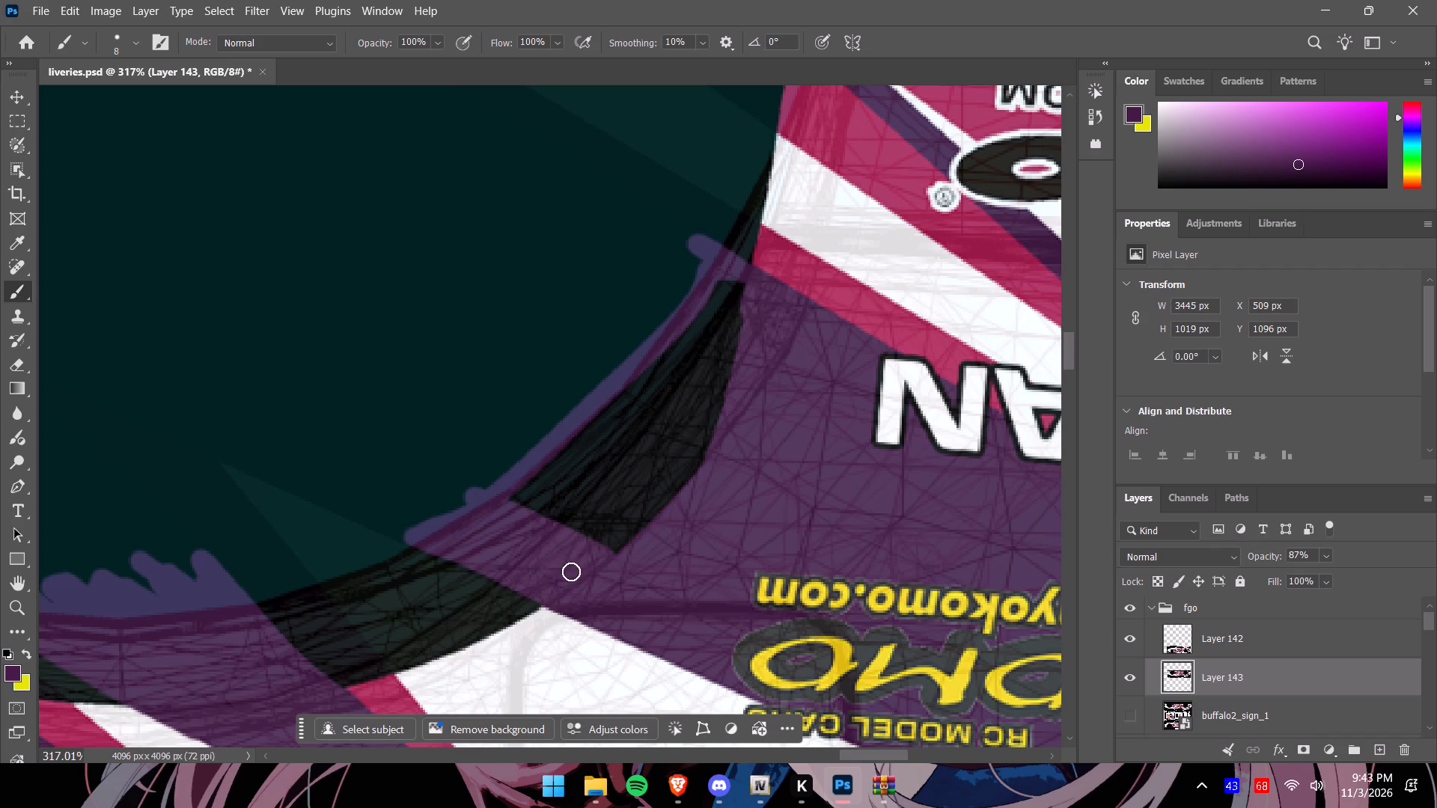
drag(571, 572, 718, 324)
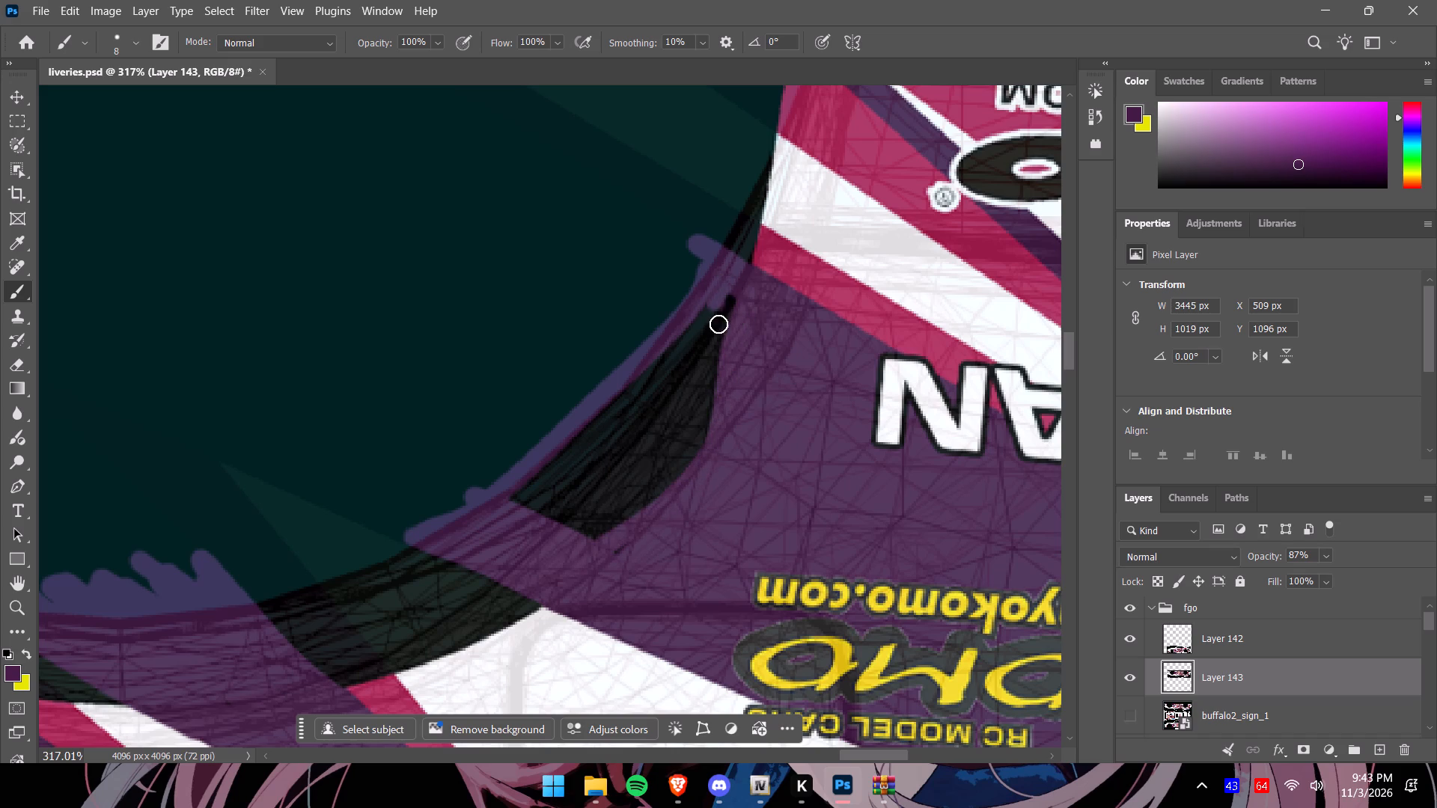
drag(718, 324, 680, 331)
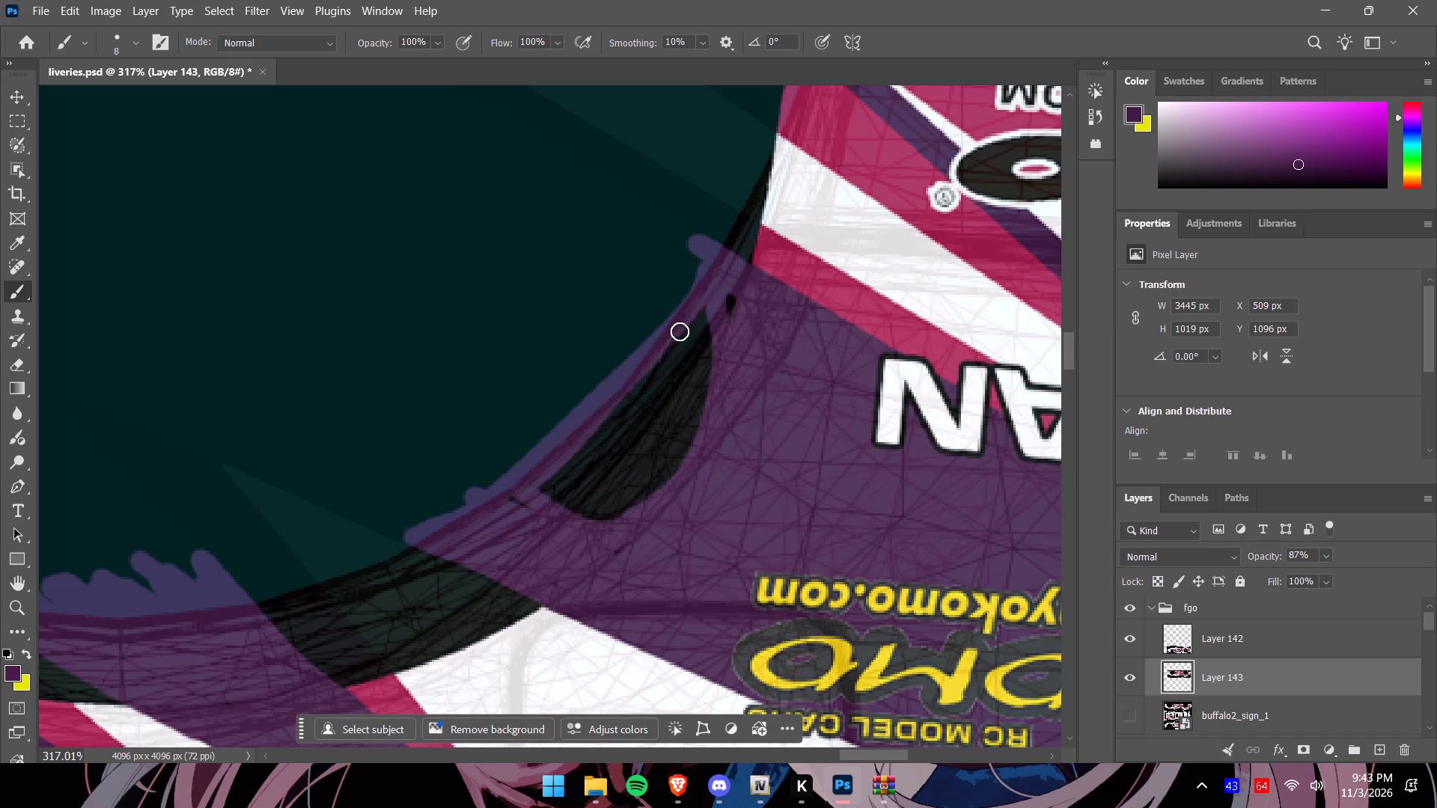
drag(680, 331, 545, 509)
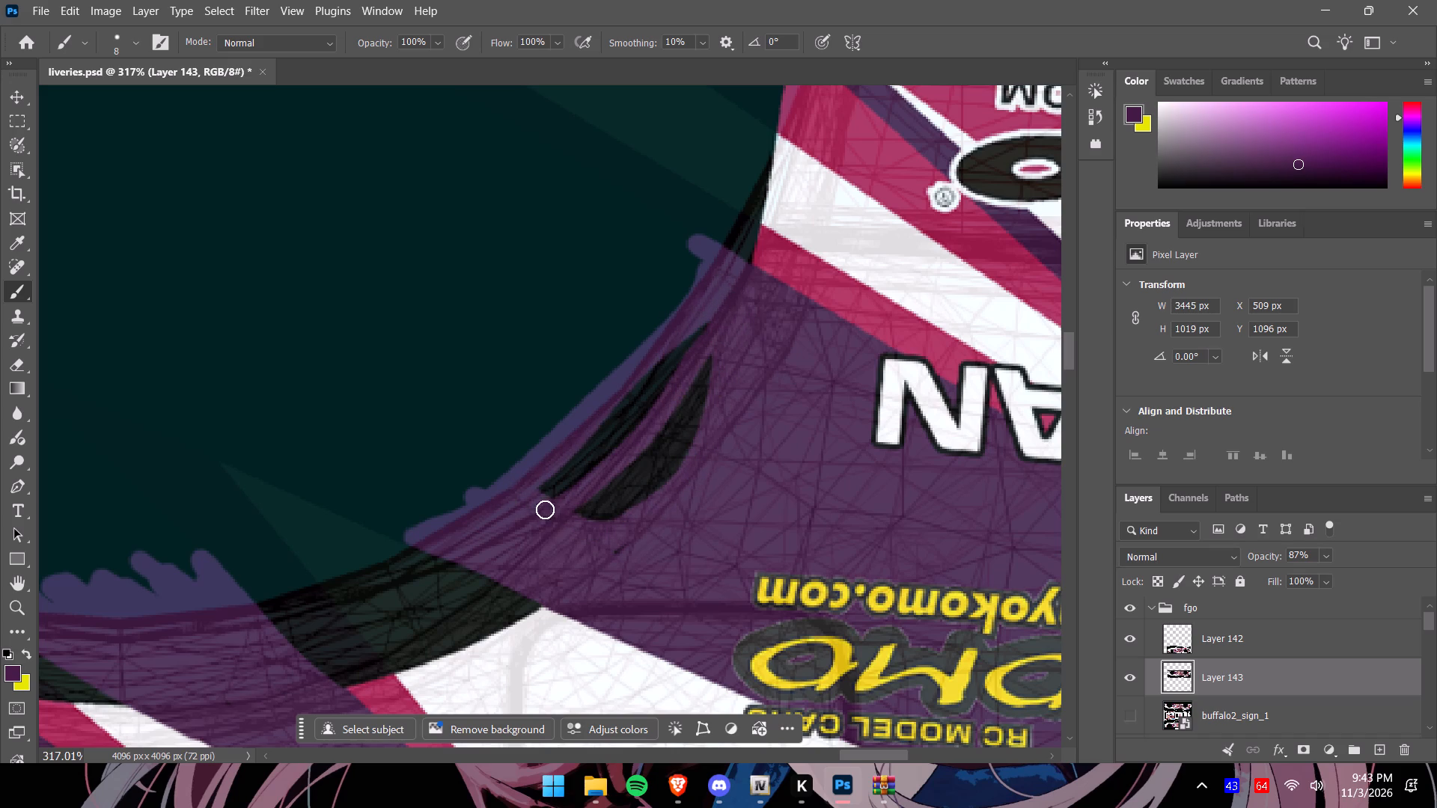
drag(545, 509, 692, 388)
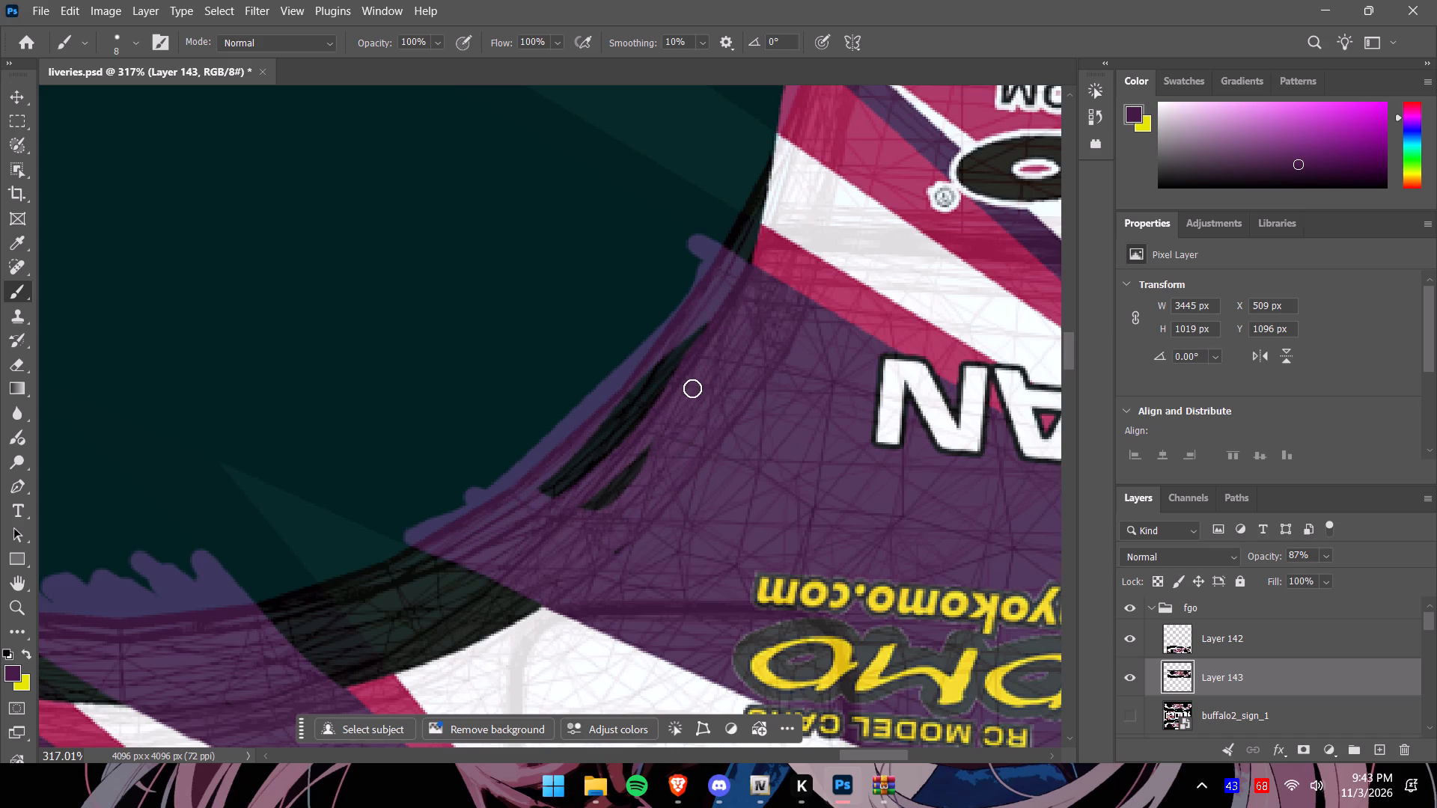
drag(692, 388, 565, 484)
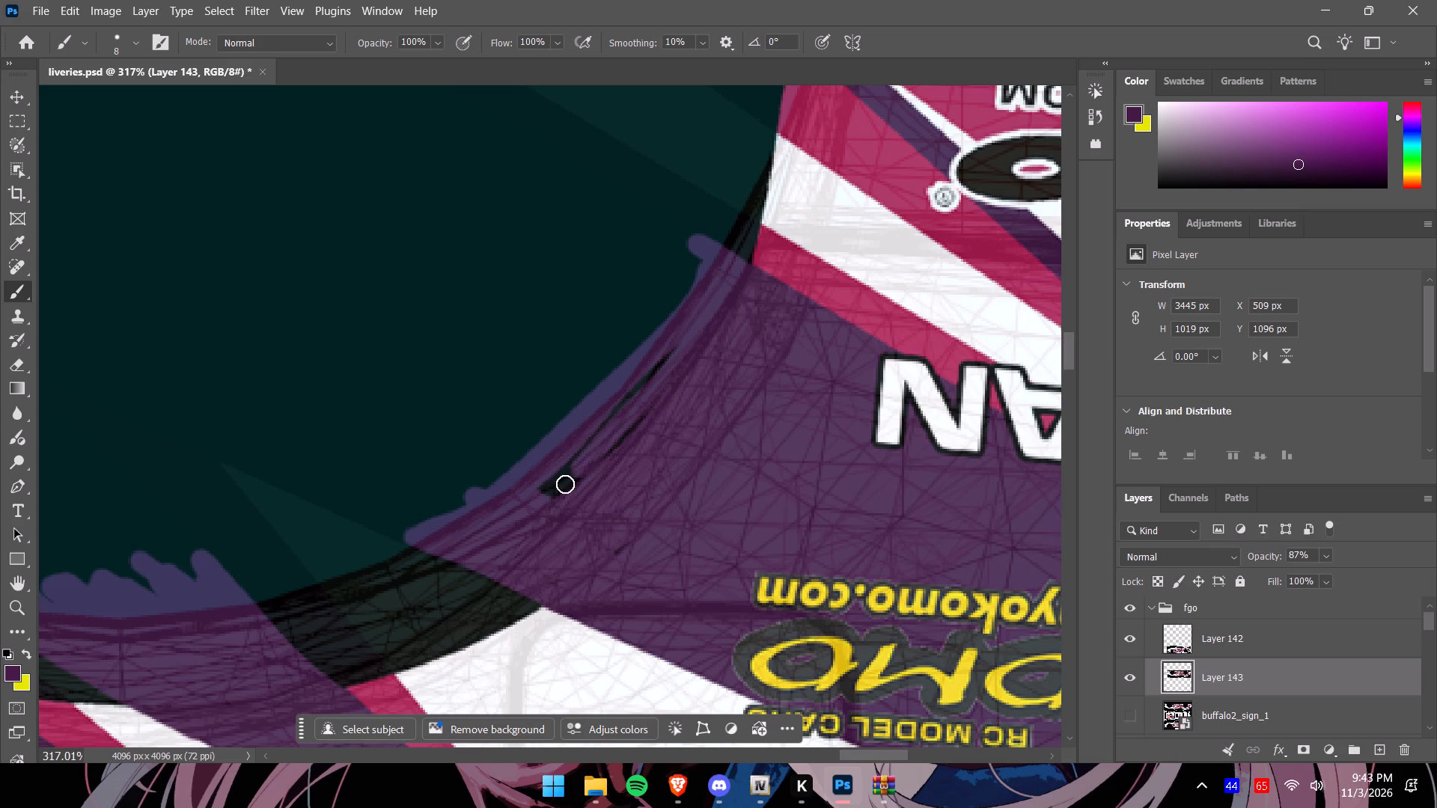
drag(565, 484, 662, 404)
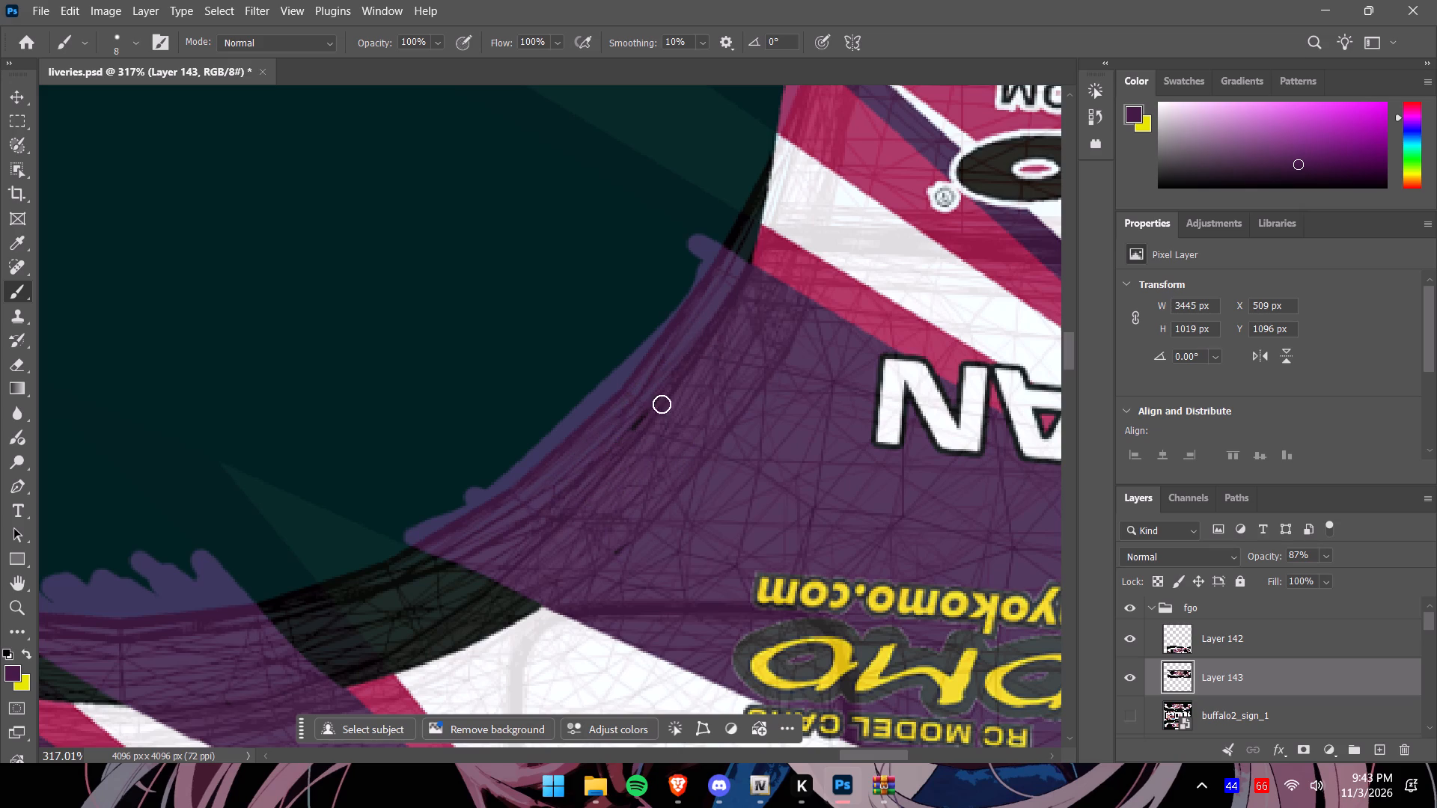
drag(662, 404, 611, 559)
drag(611, 559, 602, 453)
Sample white from the stripe beside the YOKOMO lettering with Layer 143 at 100% opacity, and set the layer to 91%.
drag(1070, 367, 1073, 335)
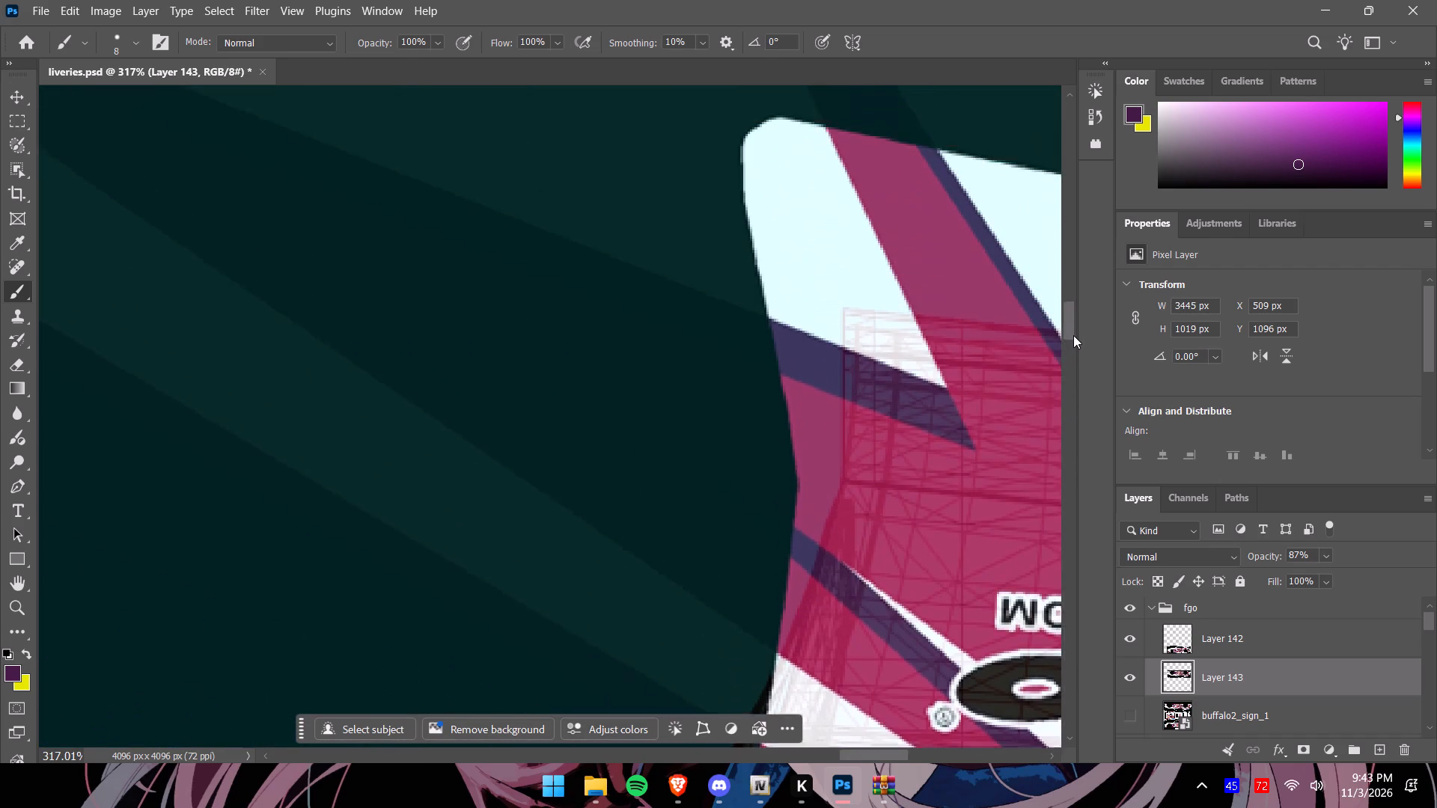
drag(1073, 335, 1067, 375)
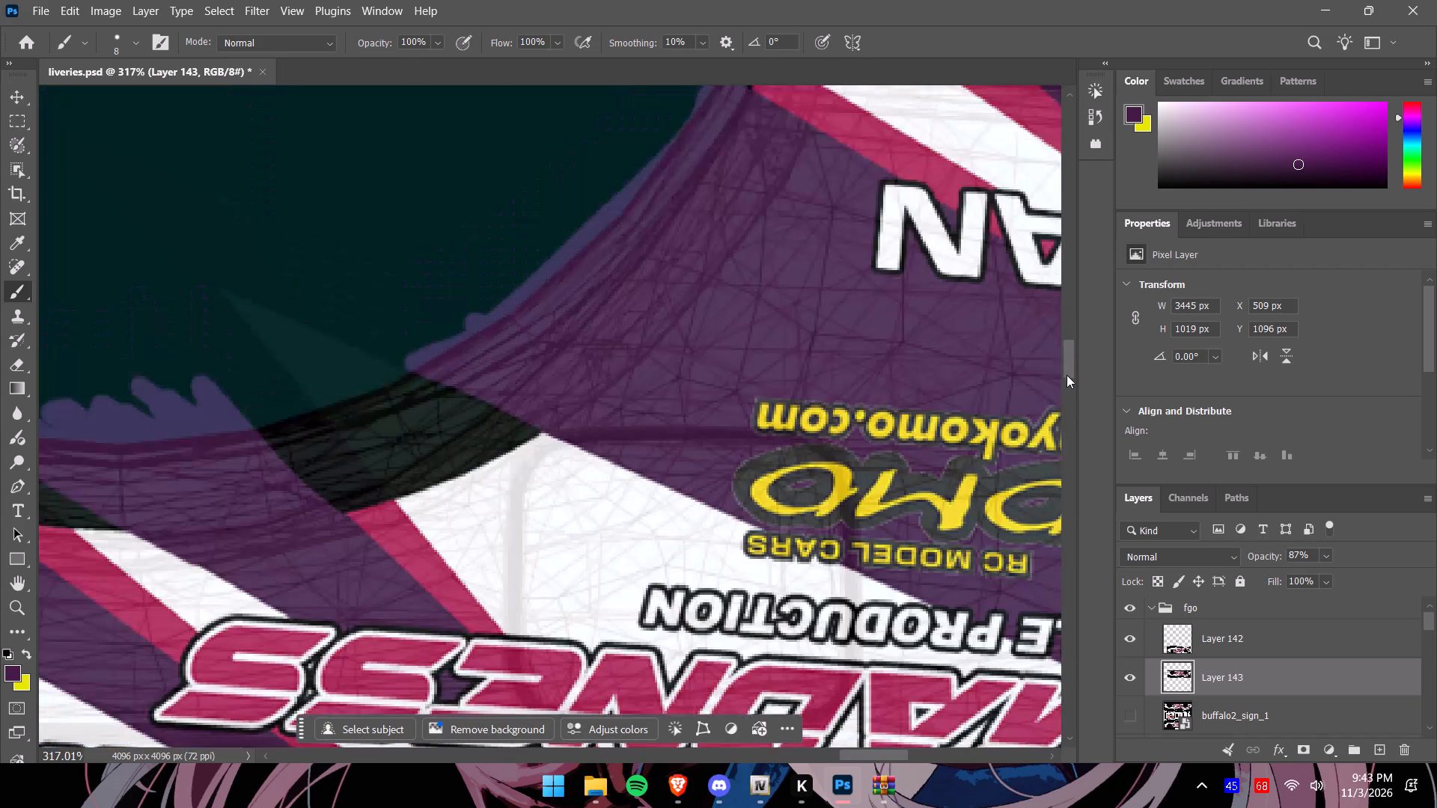
drag(1067, 375, 1067, 376)
click(1328, 558)
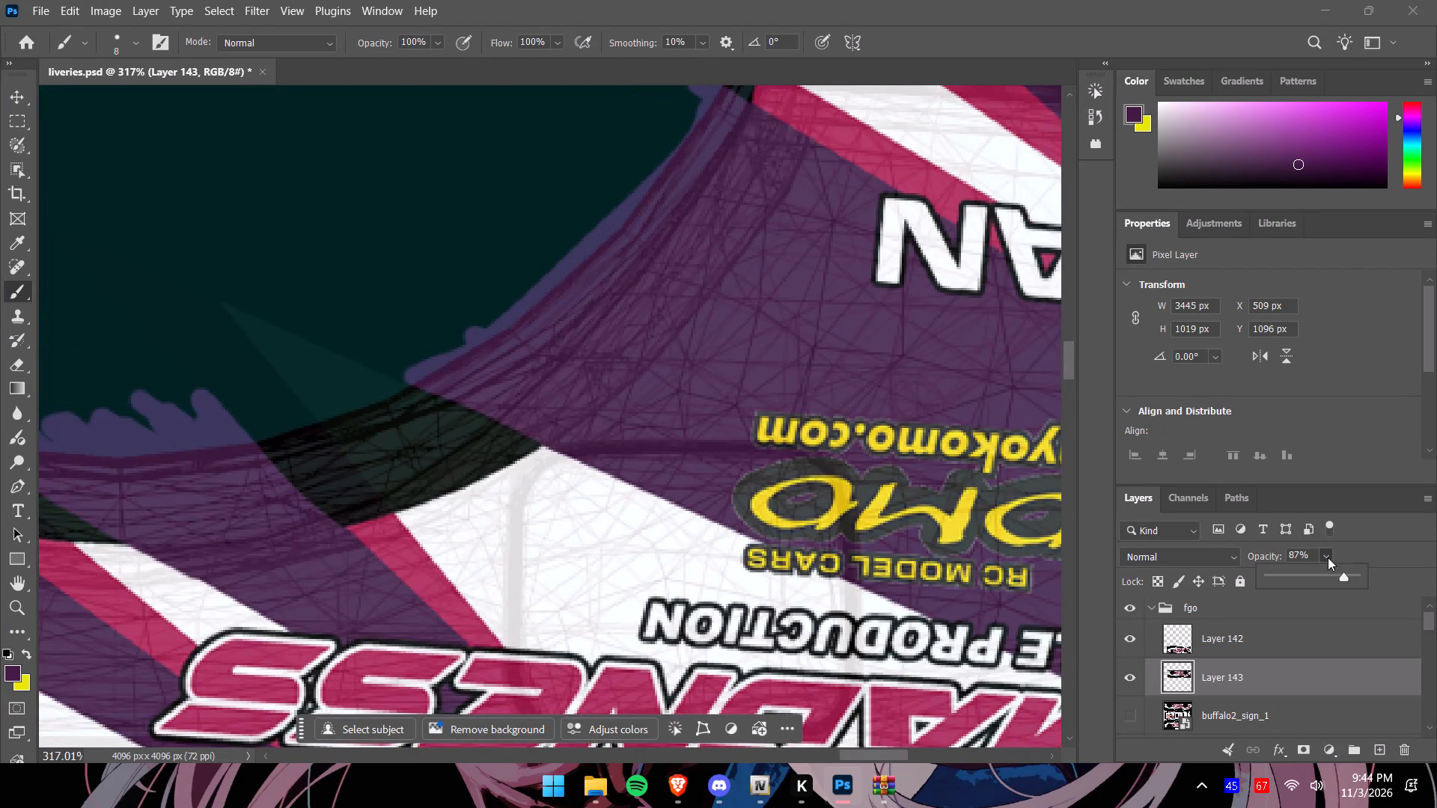
drag(1343, 578, 1375, 581)
alt+click(551, 520)
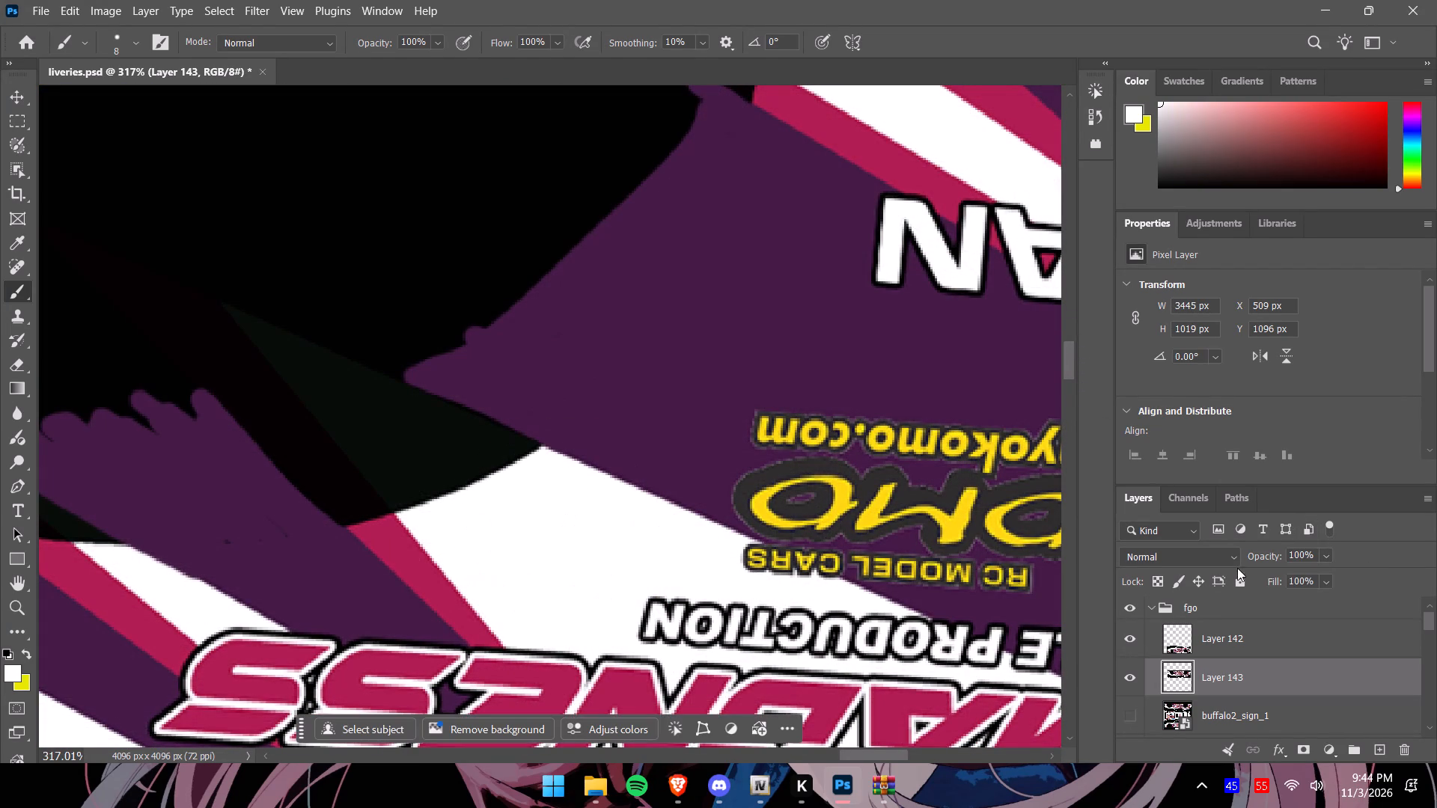
click(1319, 559)
click(1343, 577)
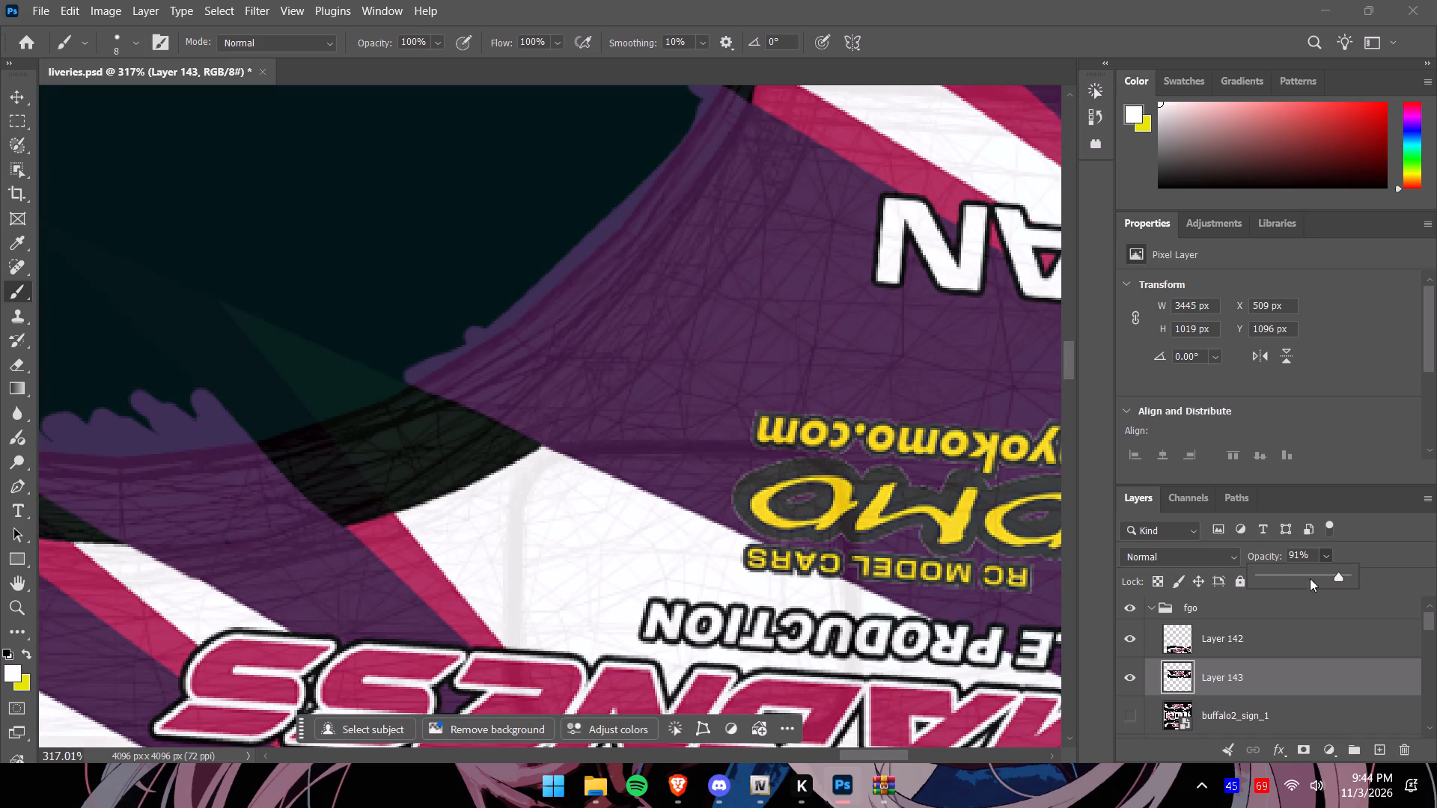
Extend the white stripe over the black rim with a white diagonal line along its pink-stripe border, from the arch opening to the stripe.
alt+scroll(366, 431, up, 8)
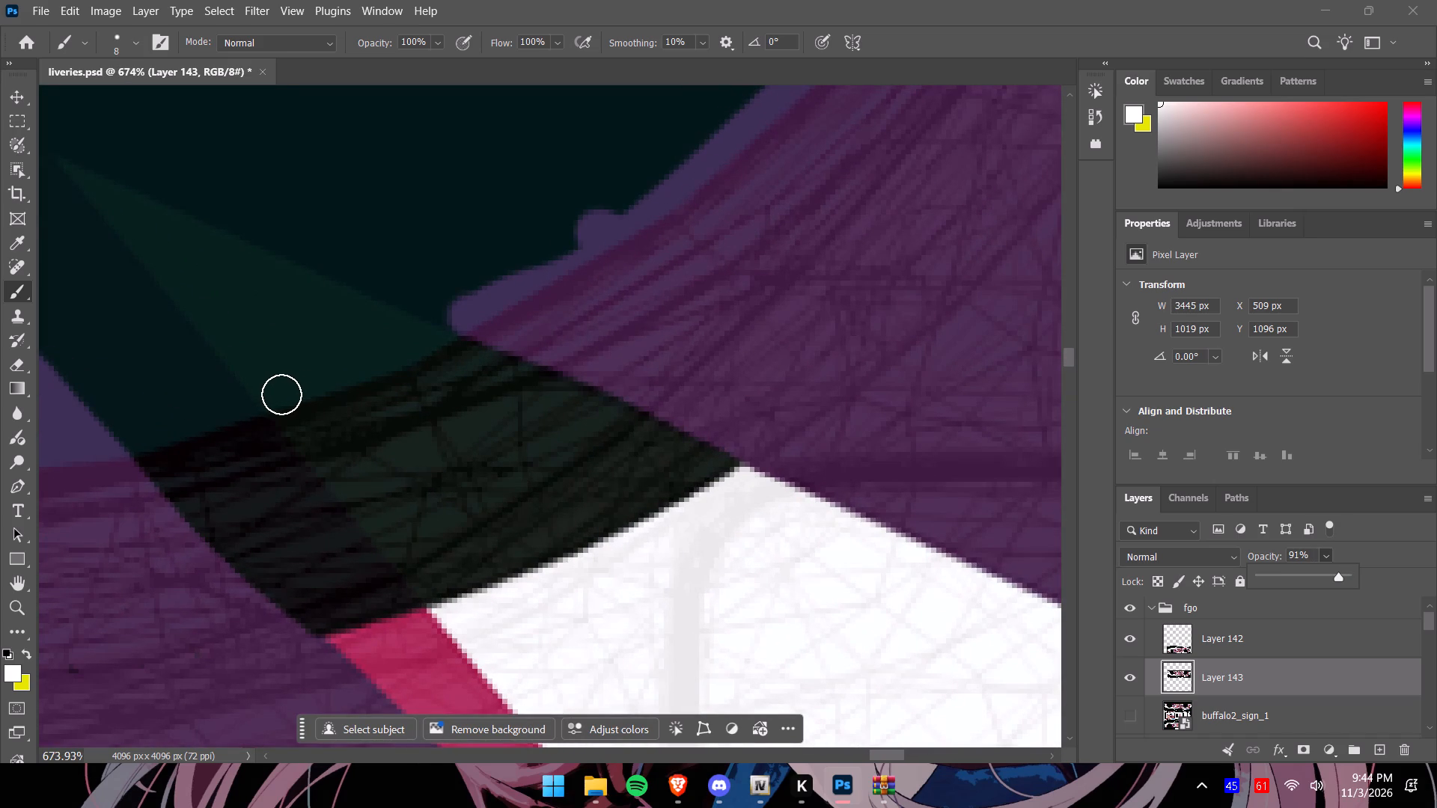
drag(276, 388, 382, 518)
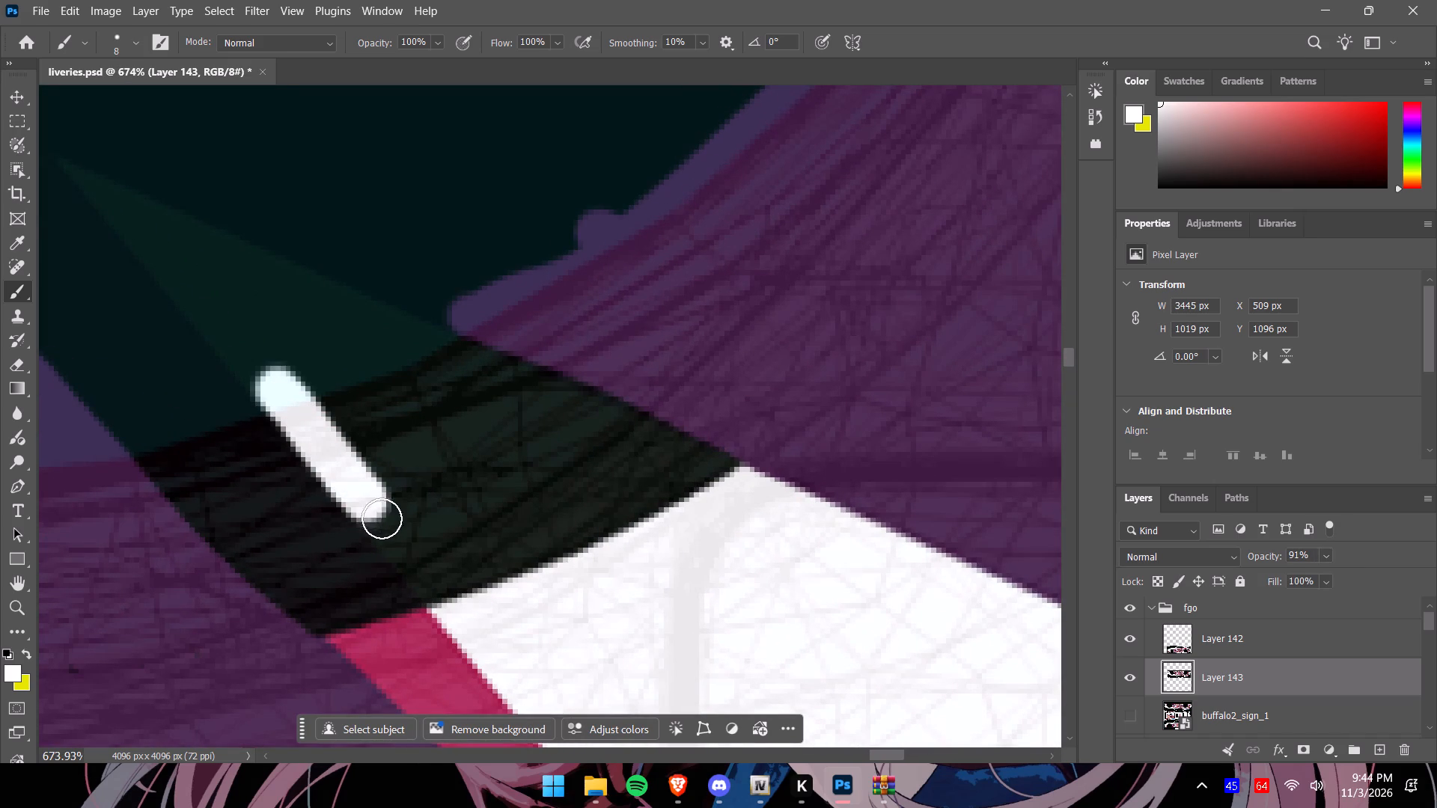
drag(382, 518, 457, 607)
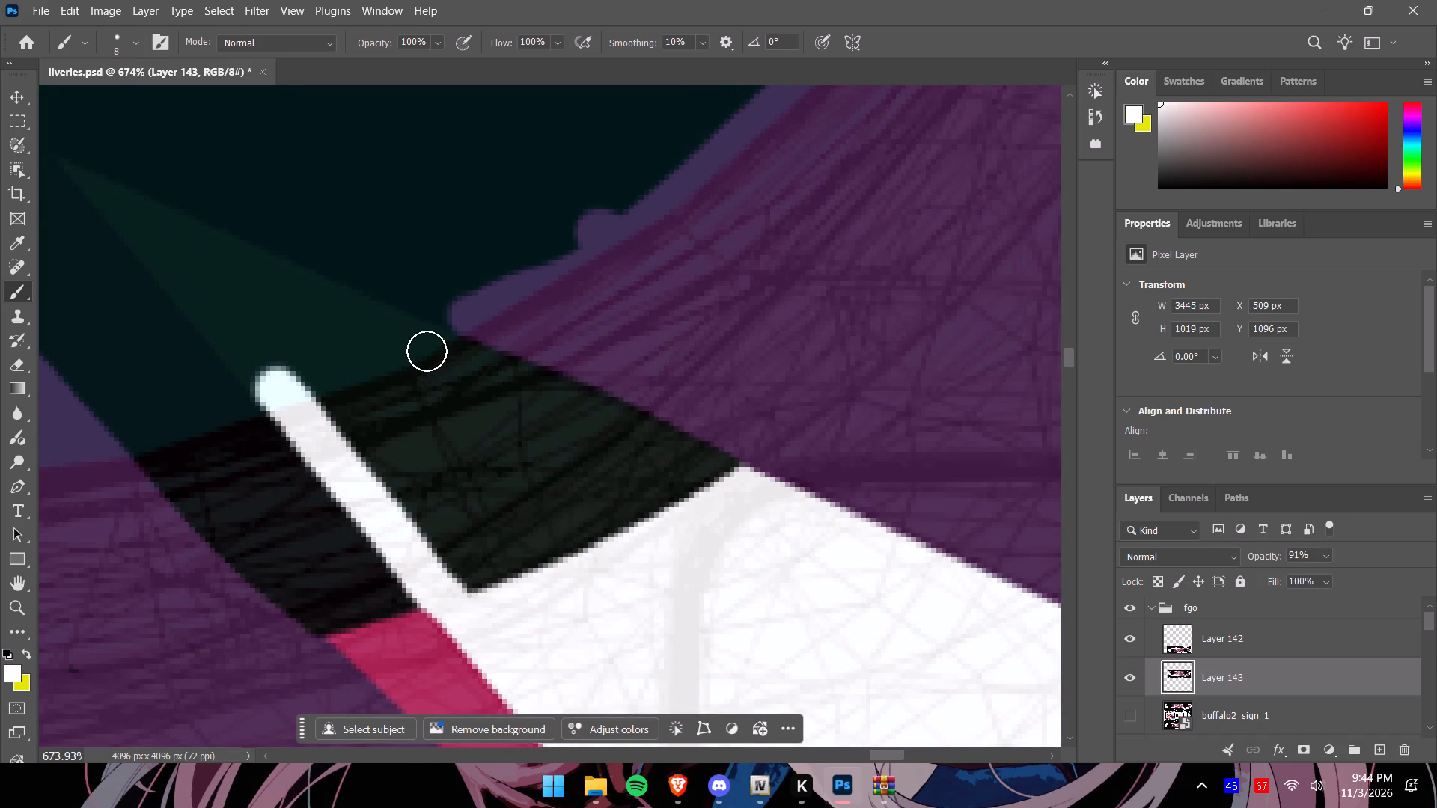
Paint white along the stripe extension's purple border and the arch opening, and fill the remaining black rim inside it.
drag(437, 351, 582, 417)
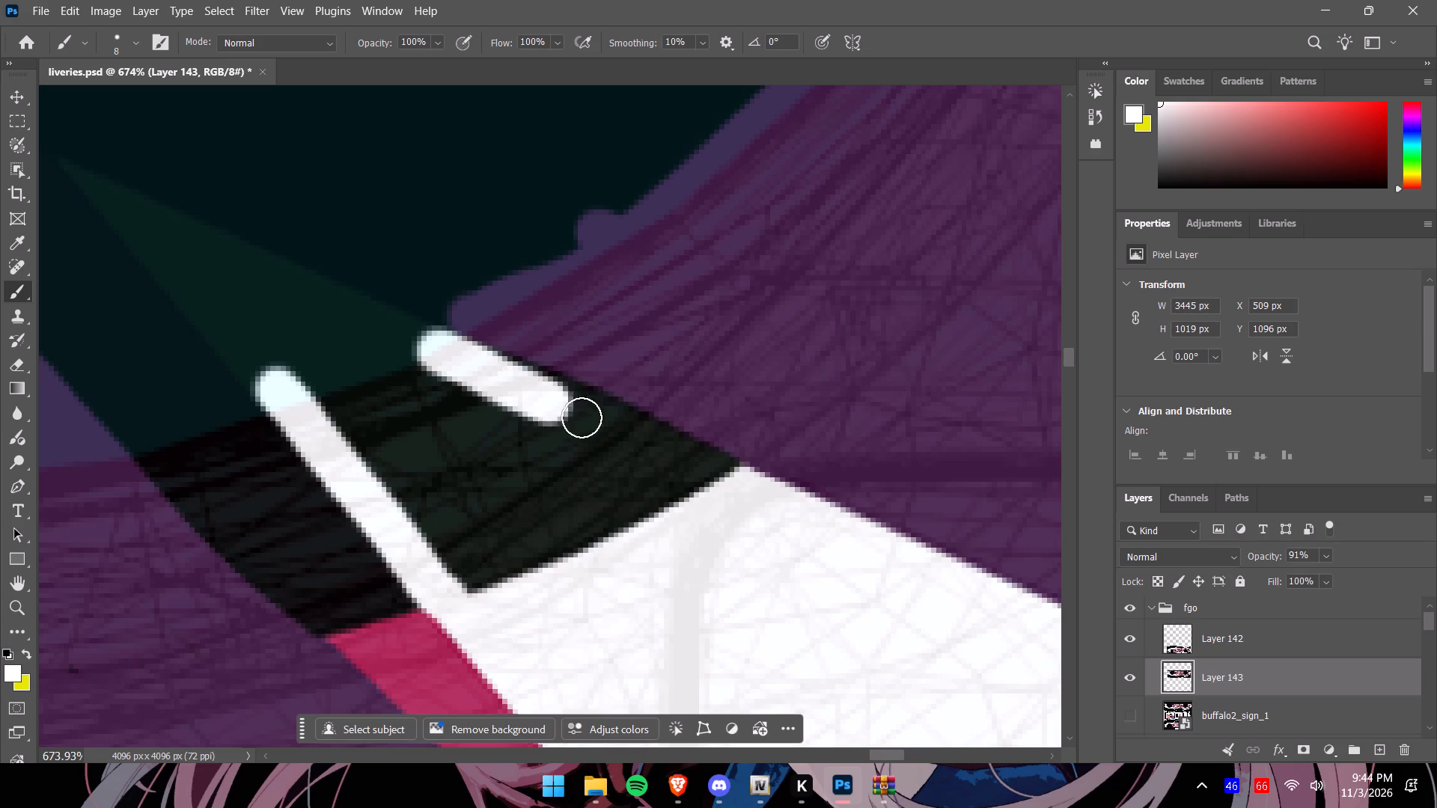
drag(582, 417, 641, 436)
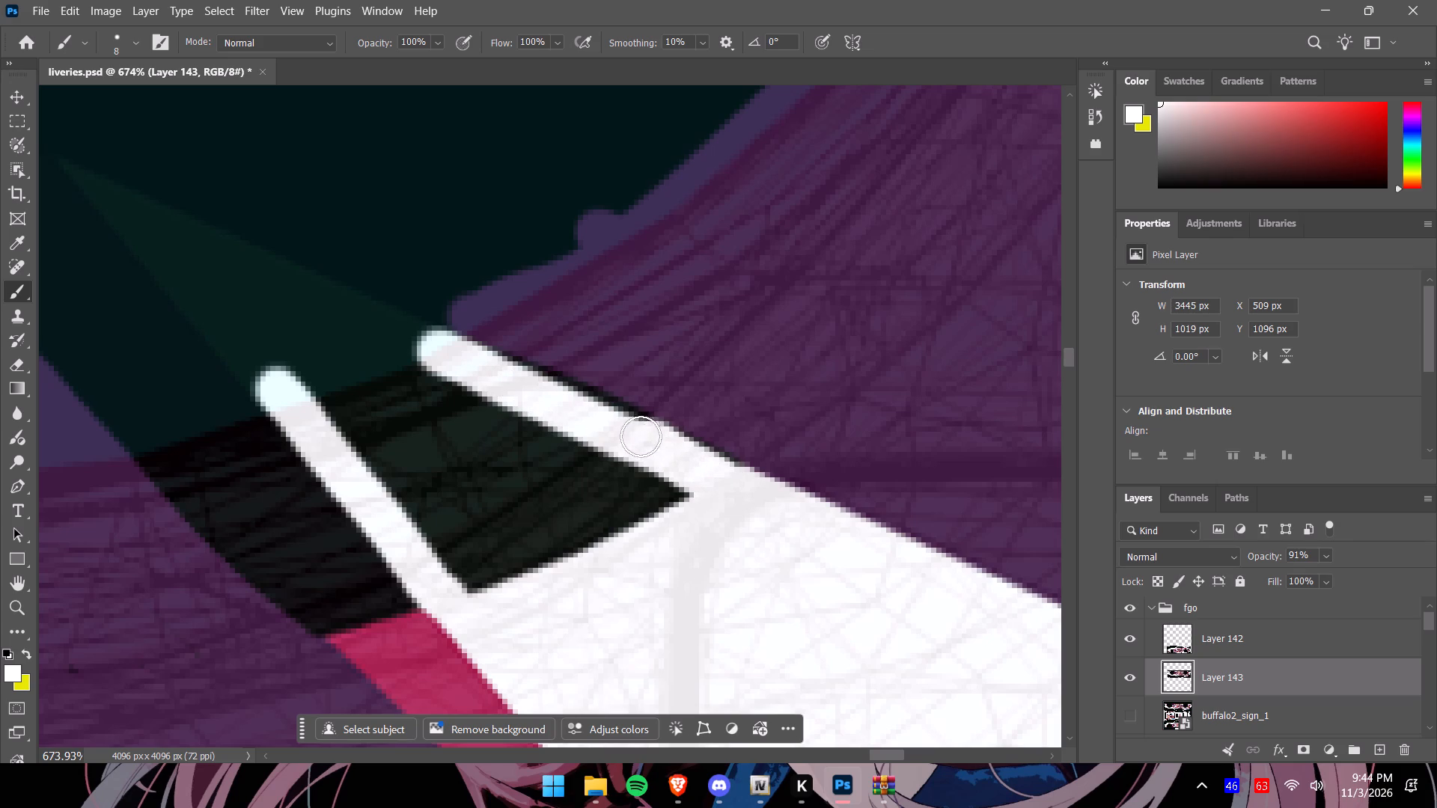
drag(641, 436, 377, 365)
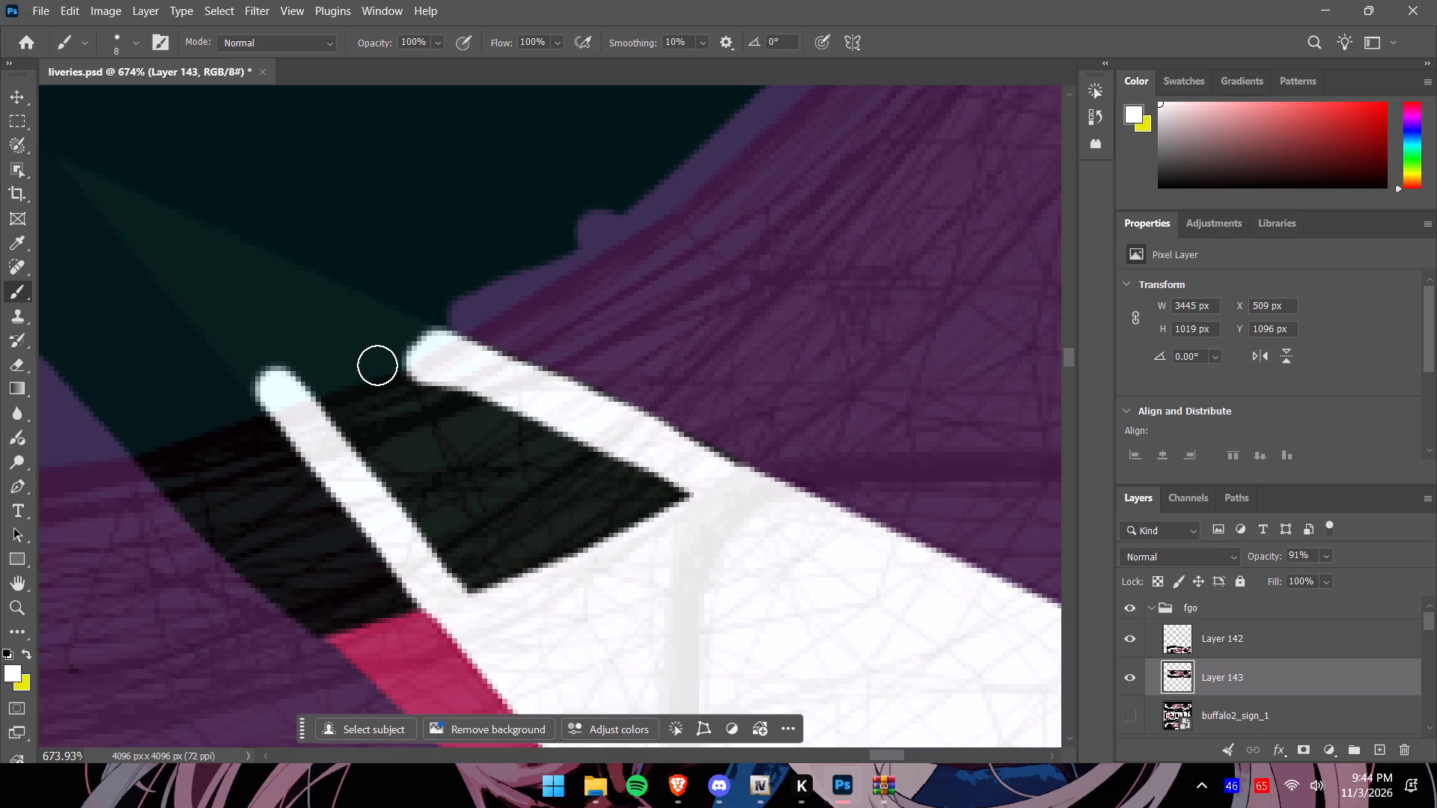
drag(377, 365, 338, 404)
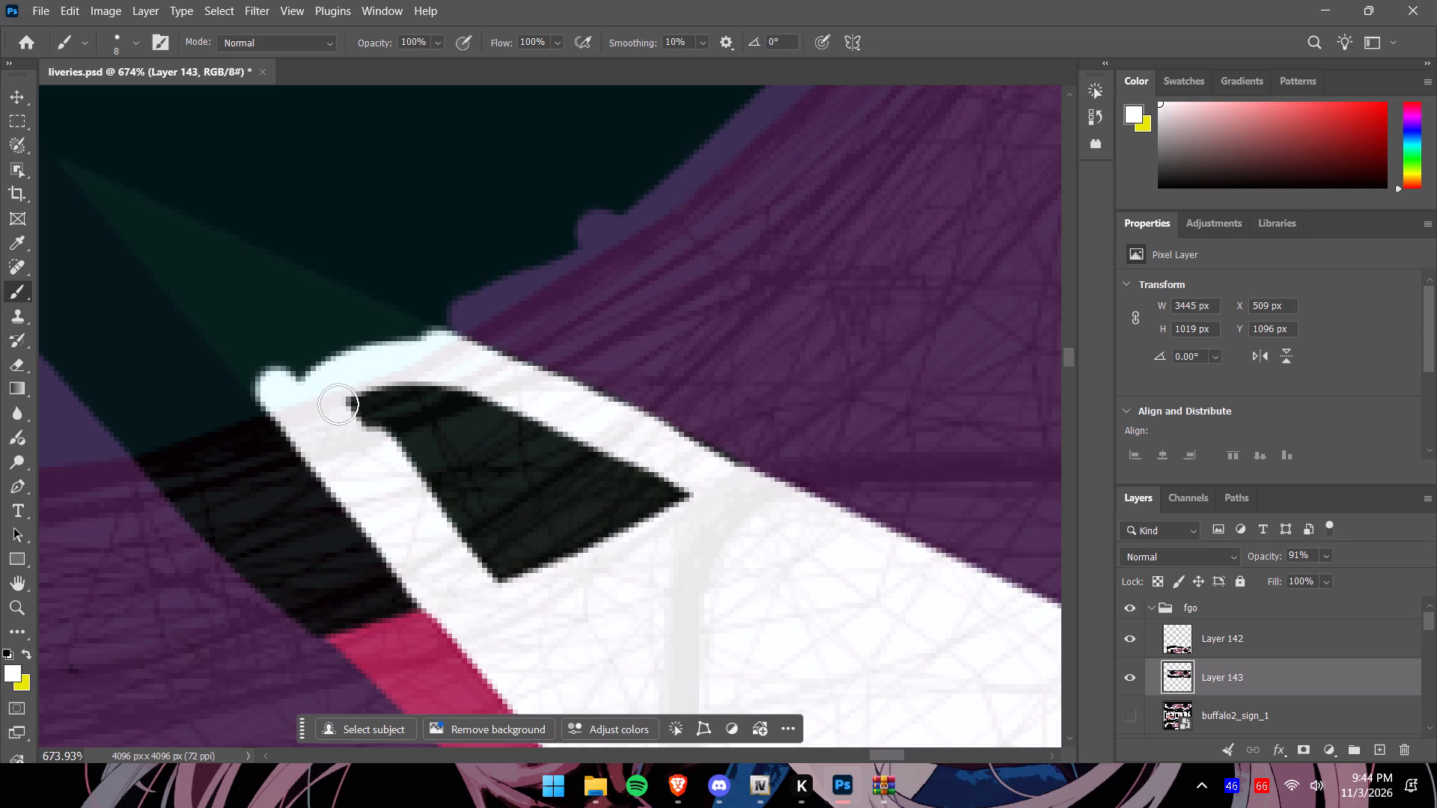
drag(338, 404, 484, 562)
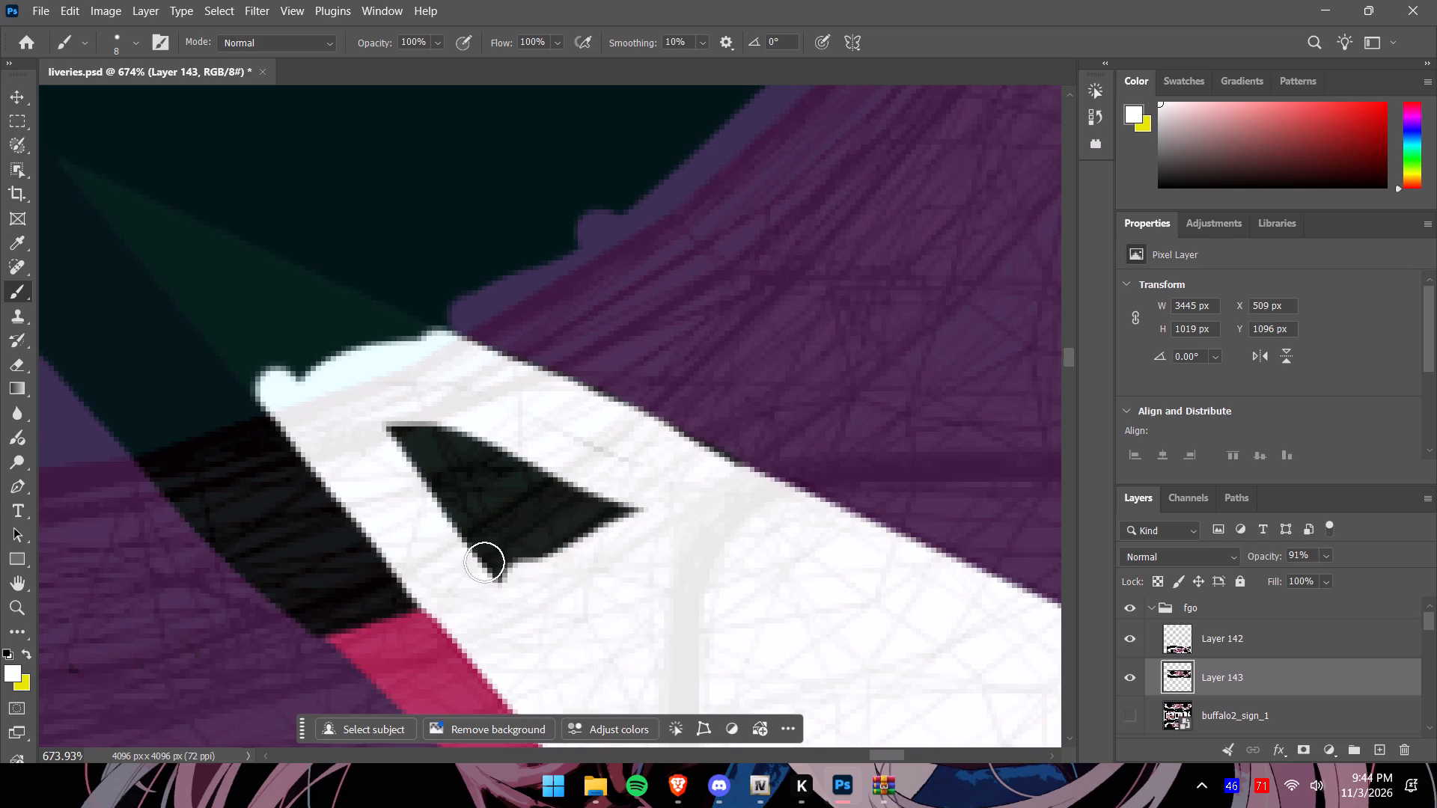
drag(484, 562, 439, 458)
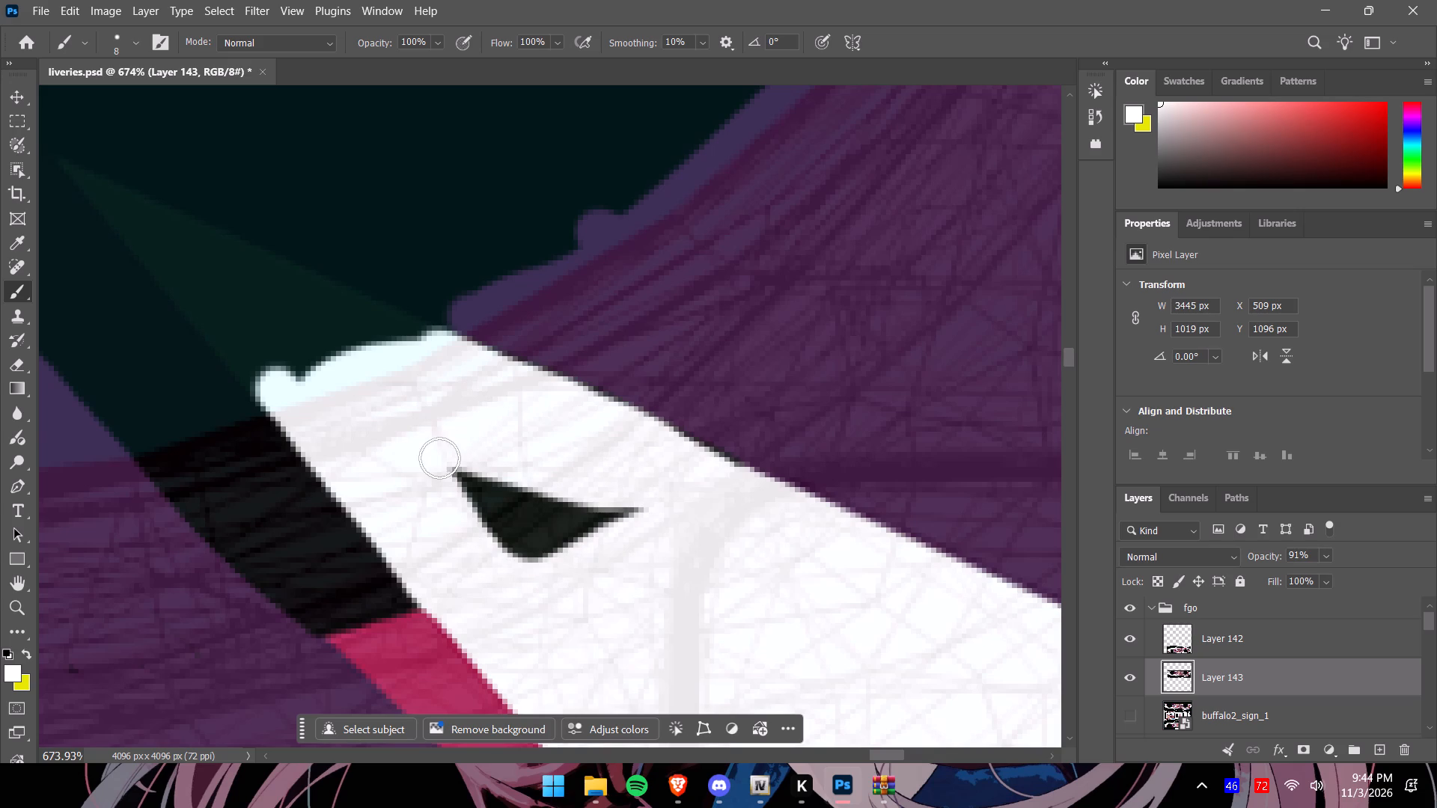
drag(439, 458, 550, 551)
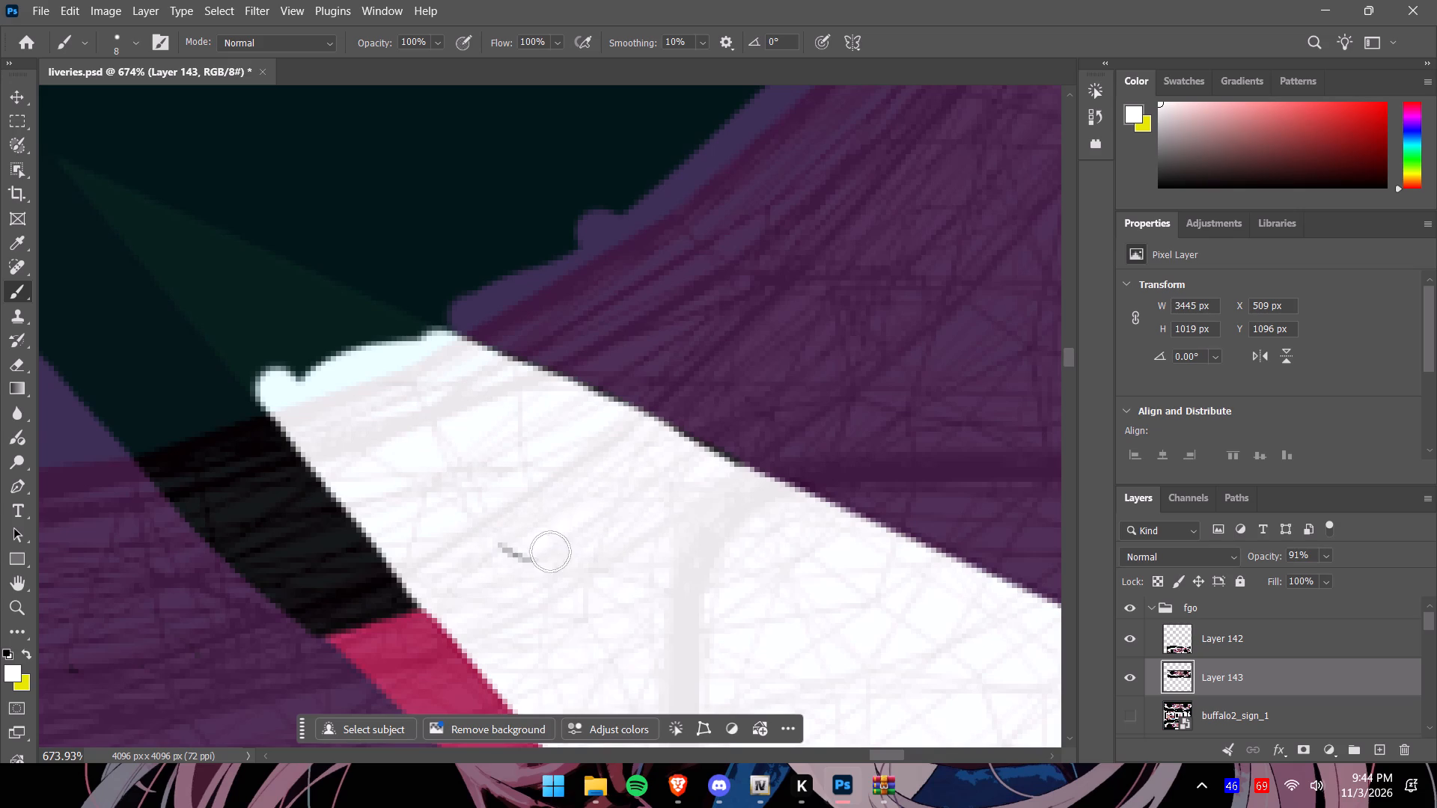
drag(550, 551, 453, 498)
Extend the white stripe near the NISSAN lettering over the thin black rim up to the arch opening.
alt+scroll(565, 430, down, 11)
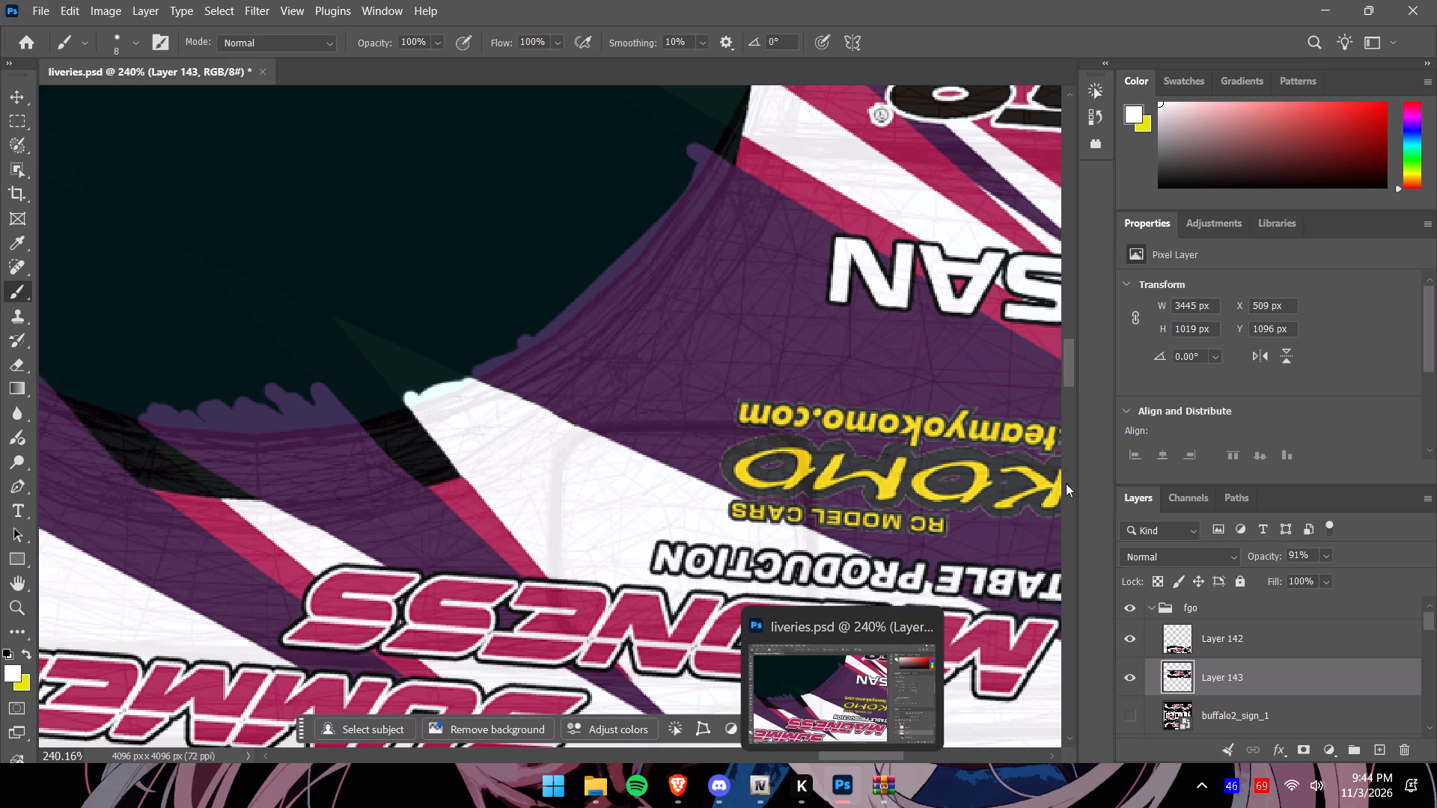
drag(1070, 375, 1070, 361)
alt+scroll(755, 309, up, 8)
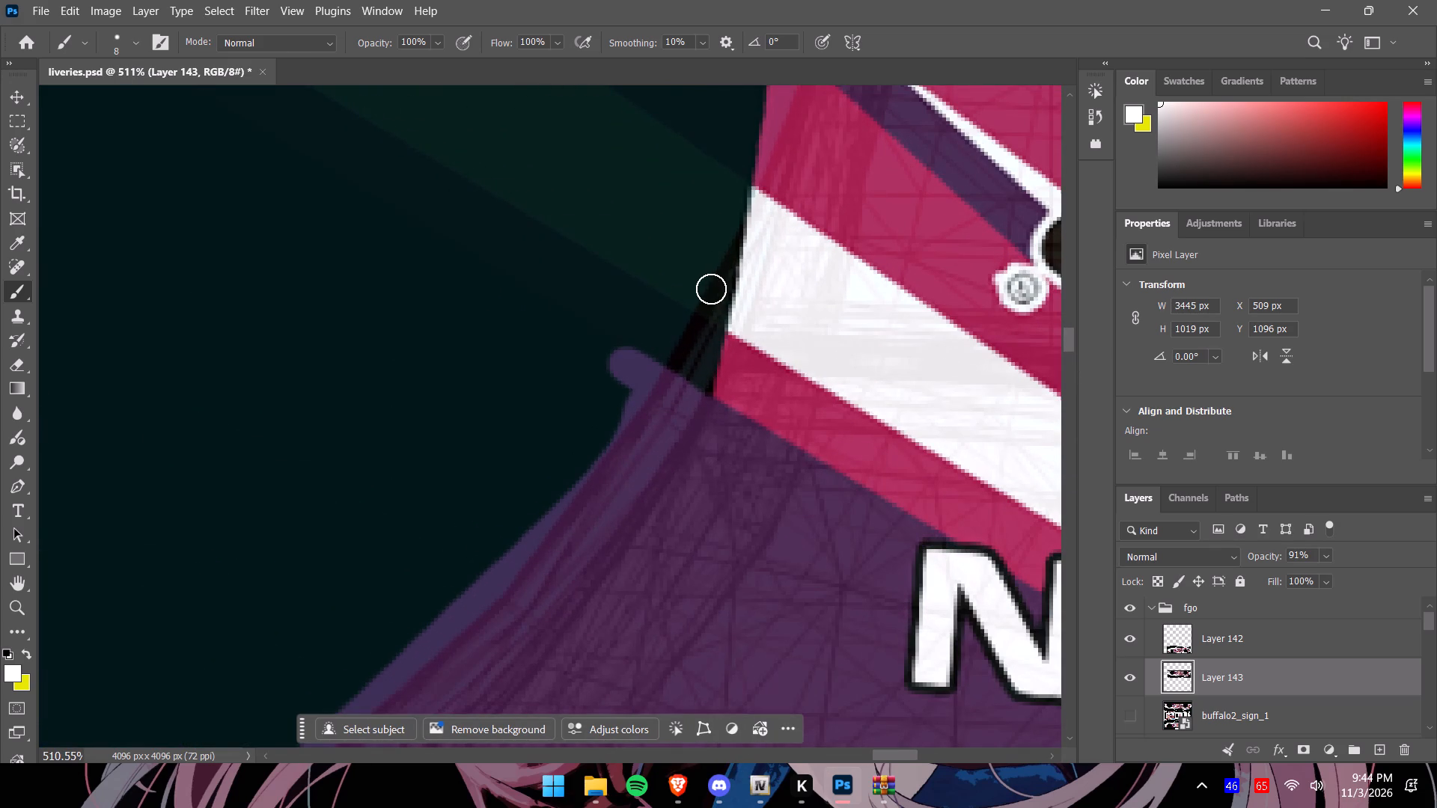
drag(697, 290, 755, 324)
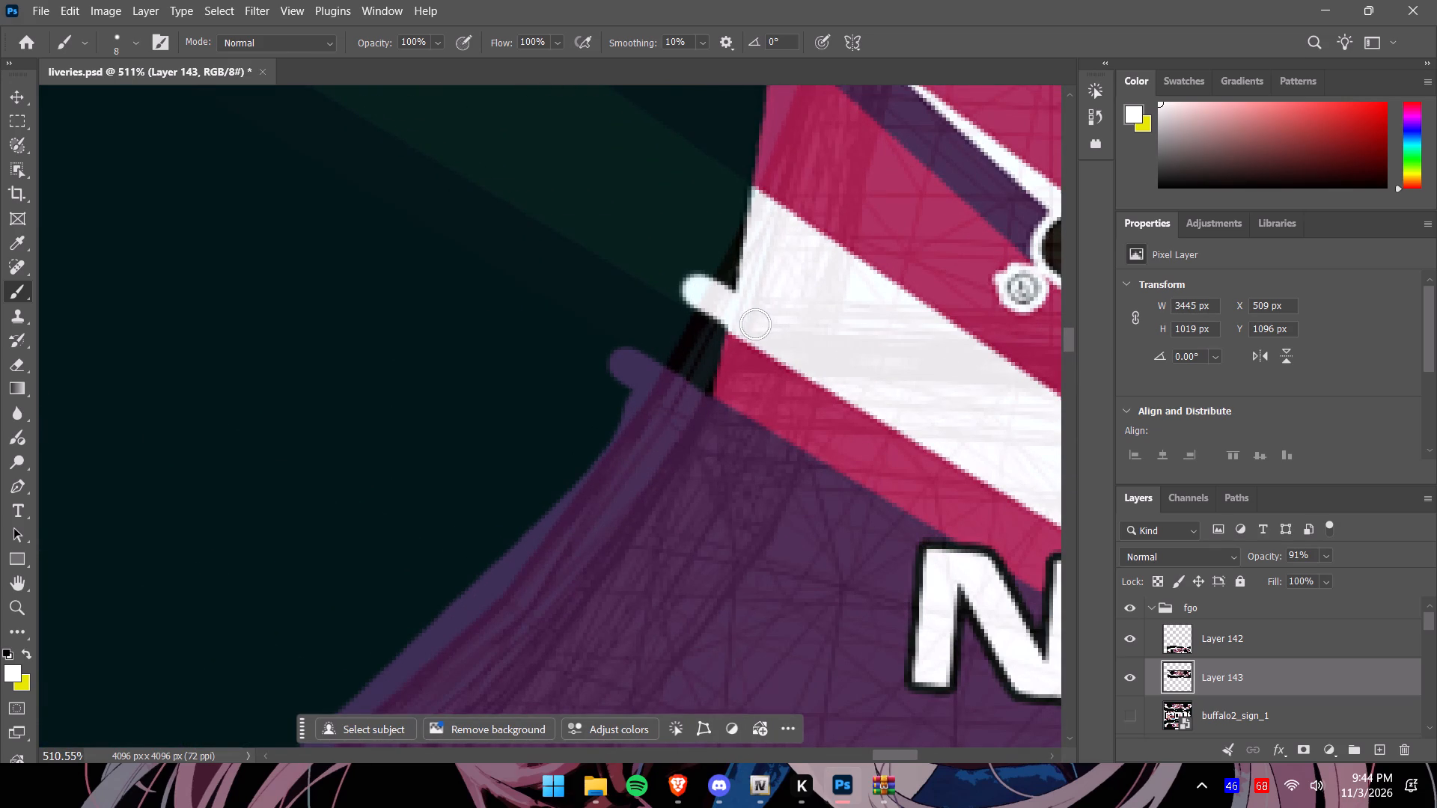
drag(755, 324, 745, 221)
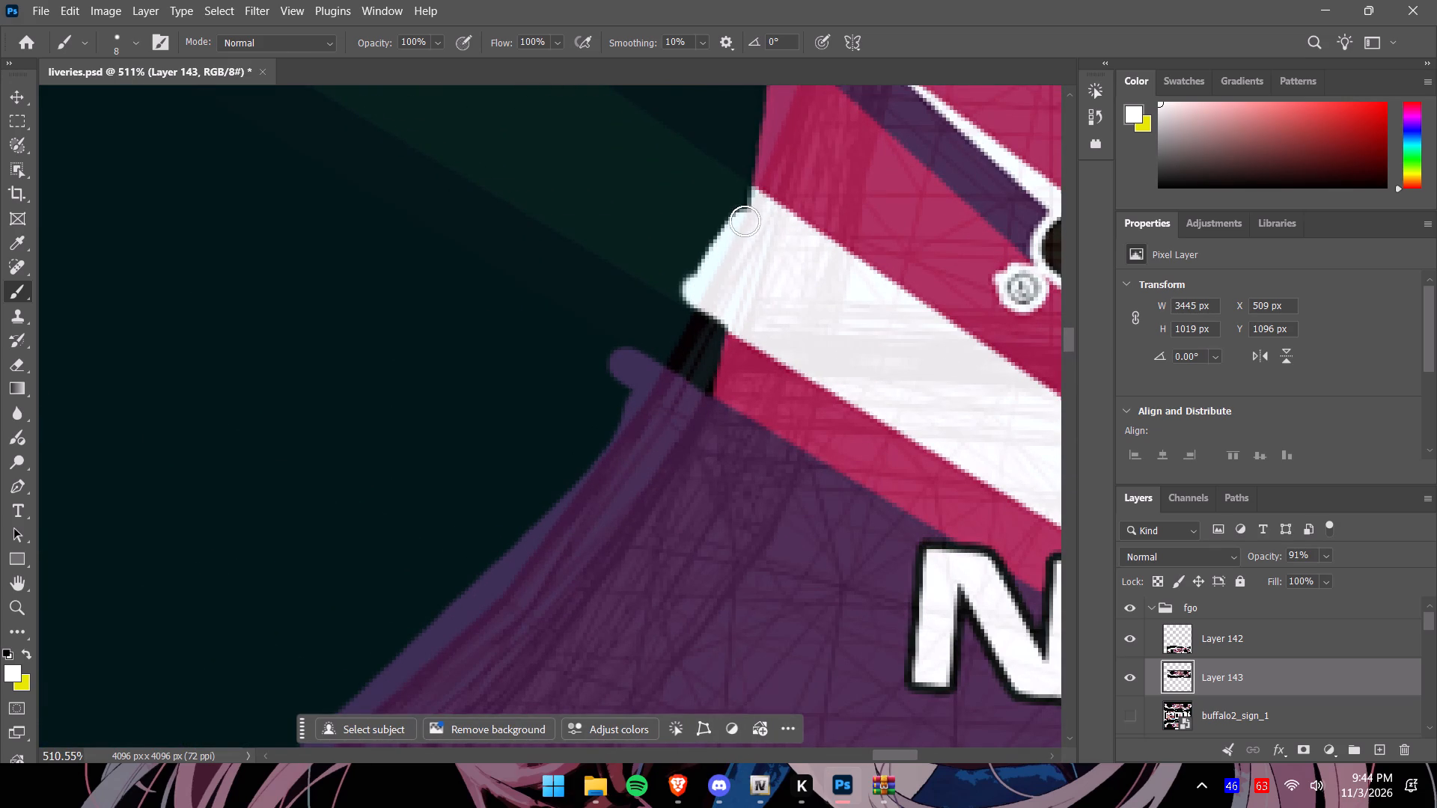
drag(745, 221, 745, 215)
drag(748, 320, 725, 309)
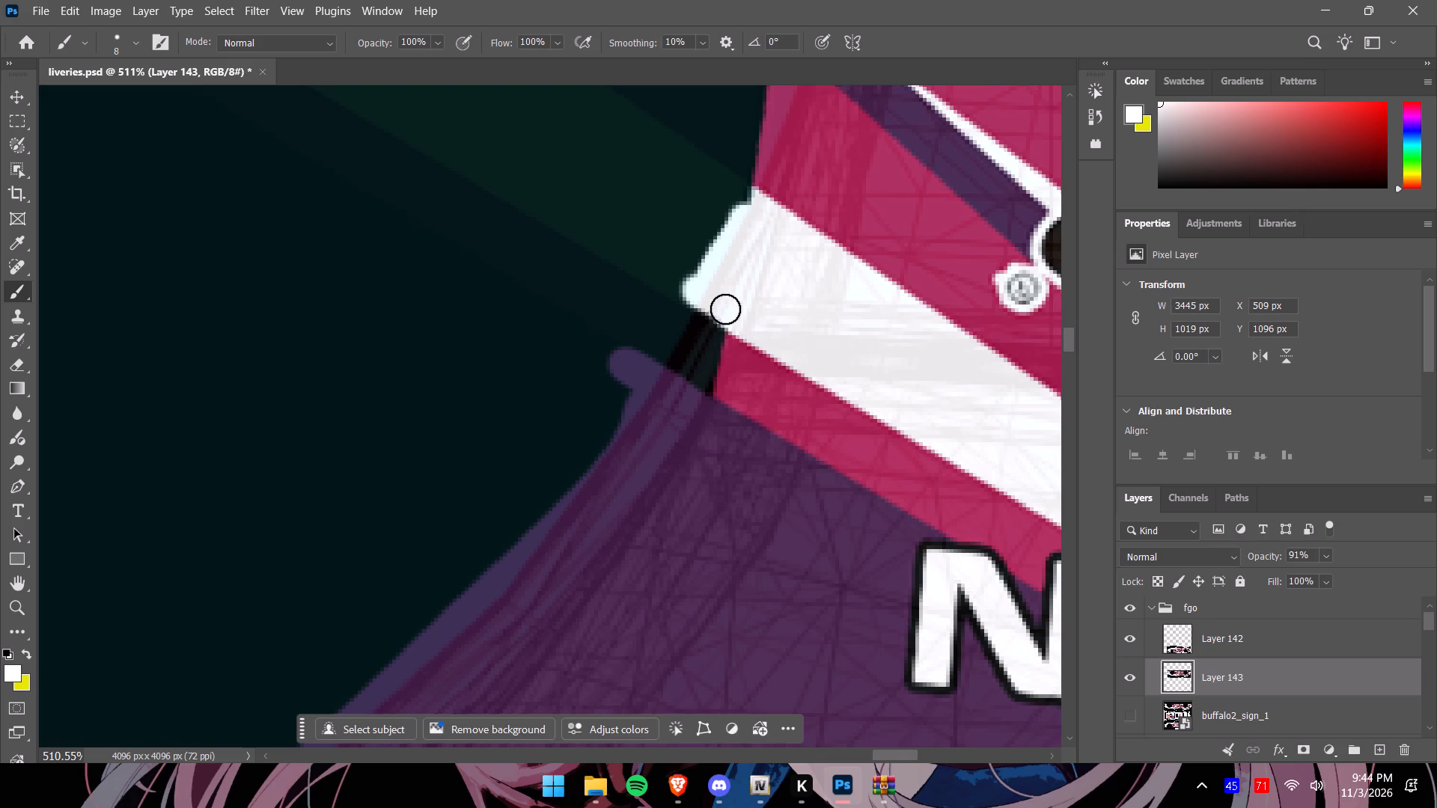
drag(725, 309, 692, 289)
Start extending the narrow white stripe beside the MADNESS lettering over the black rim, along its purple border.
alt+scroll(605, 420, down, 5)
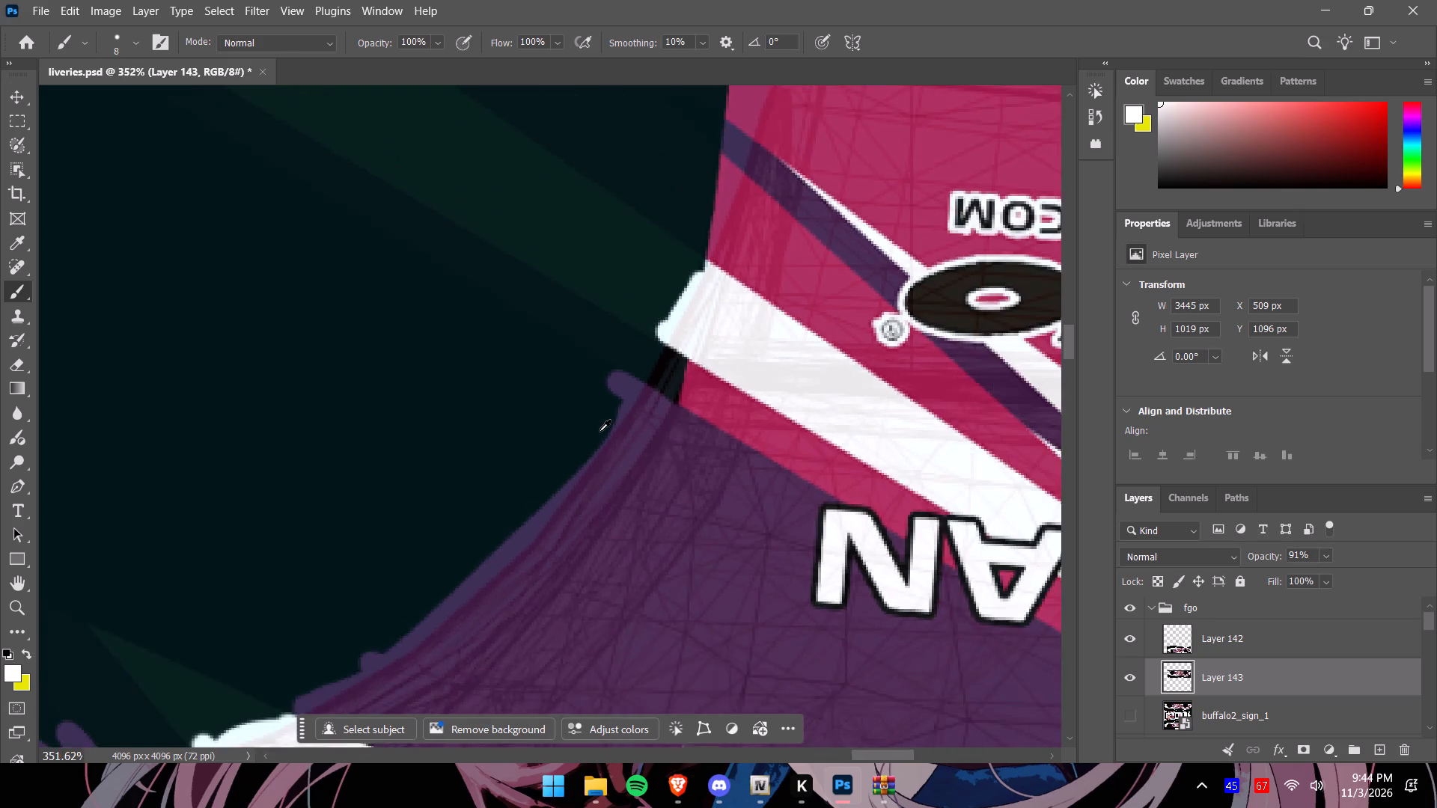
alt+scroll(599, 431, down, 2)
drag(1068, 364, 1067, 382)
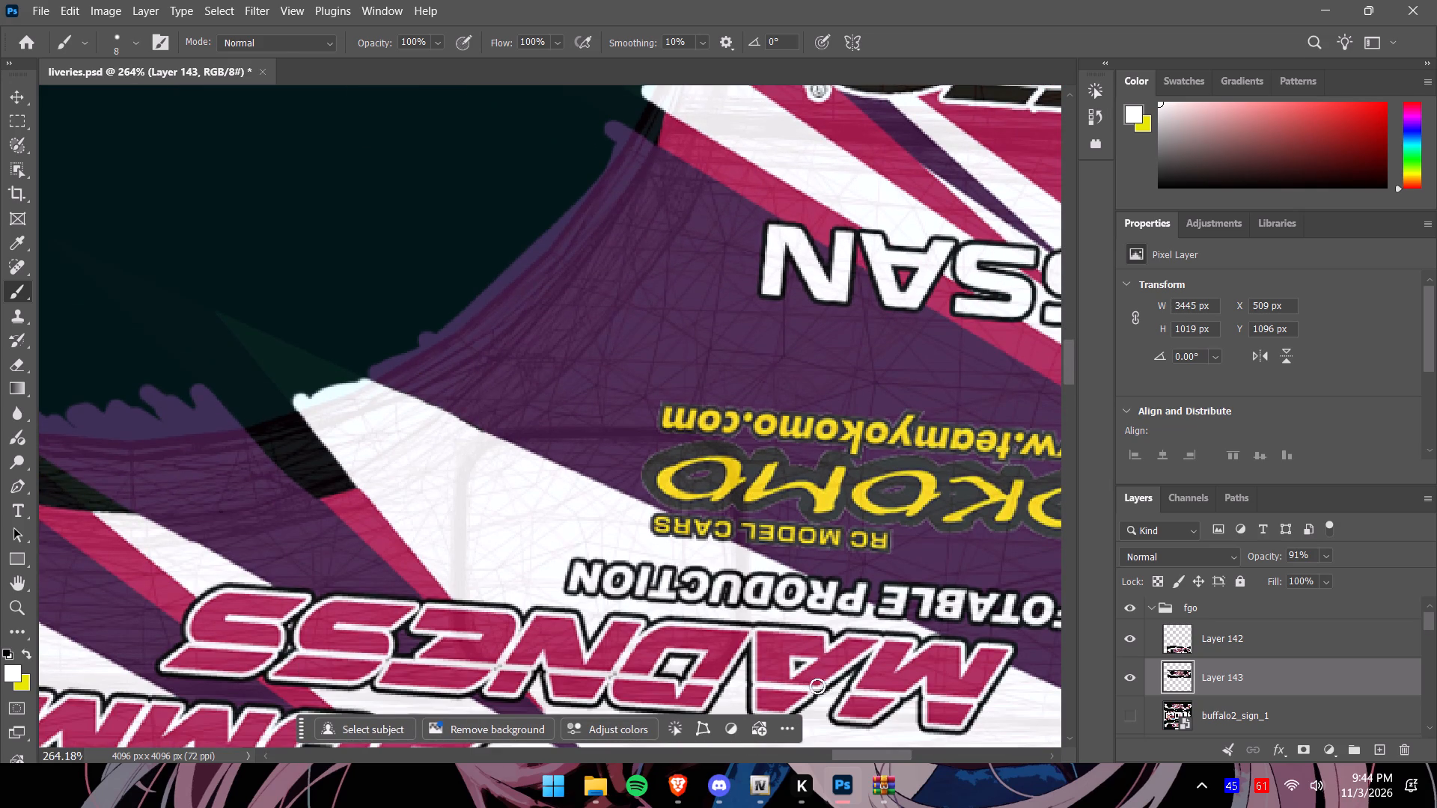
drag(834, 753, 793, 756)
alt+scroll(659, 521, up, 2)
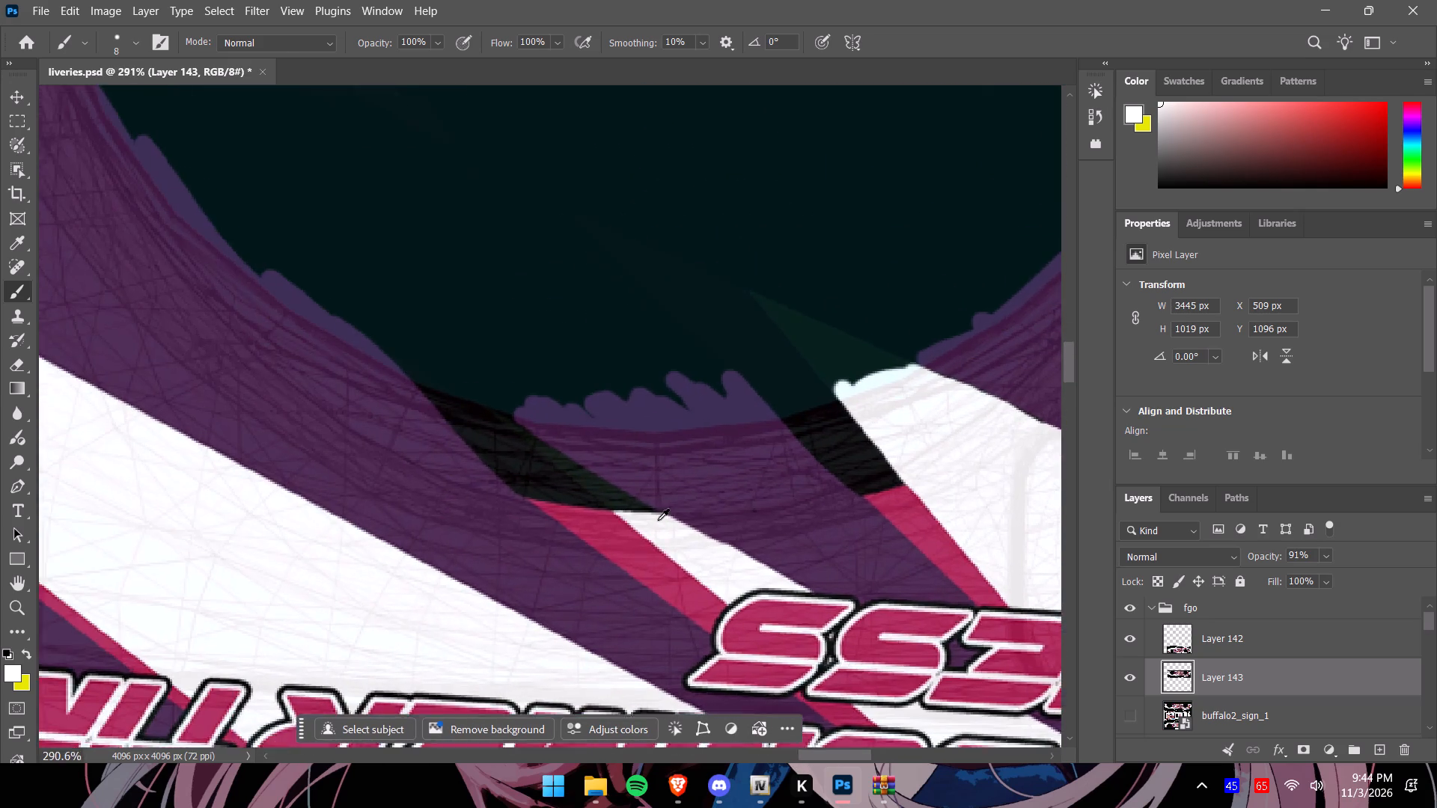
alt+scroll(658, 520, up, 14)
drag(631, 491, 647, 493)
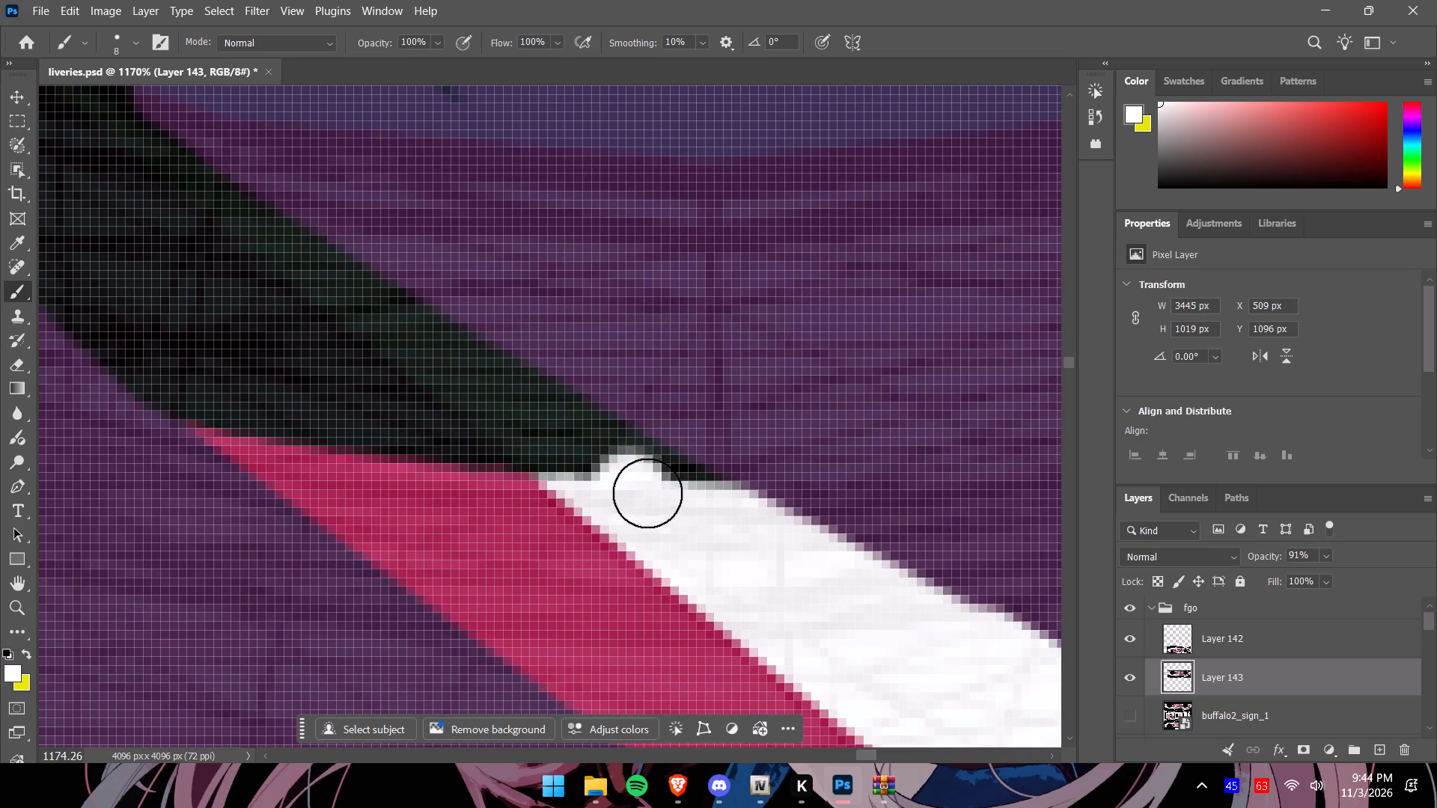
drag(647, 493, 555, 435)
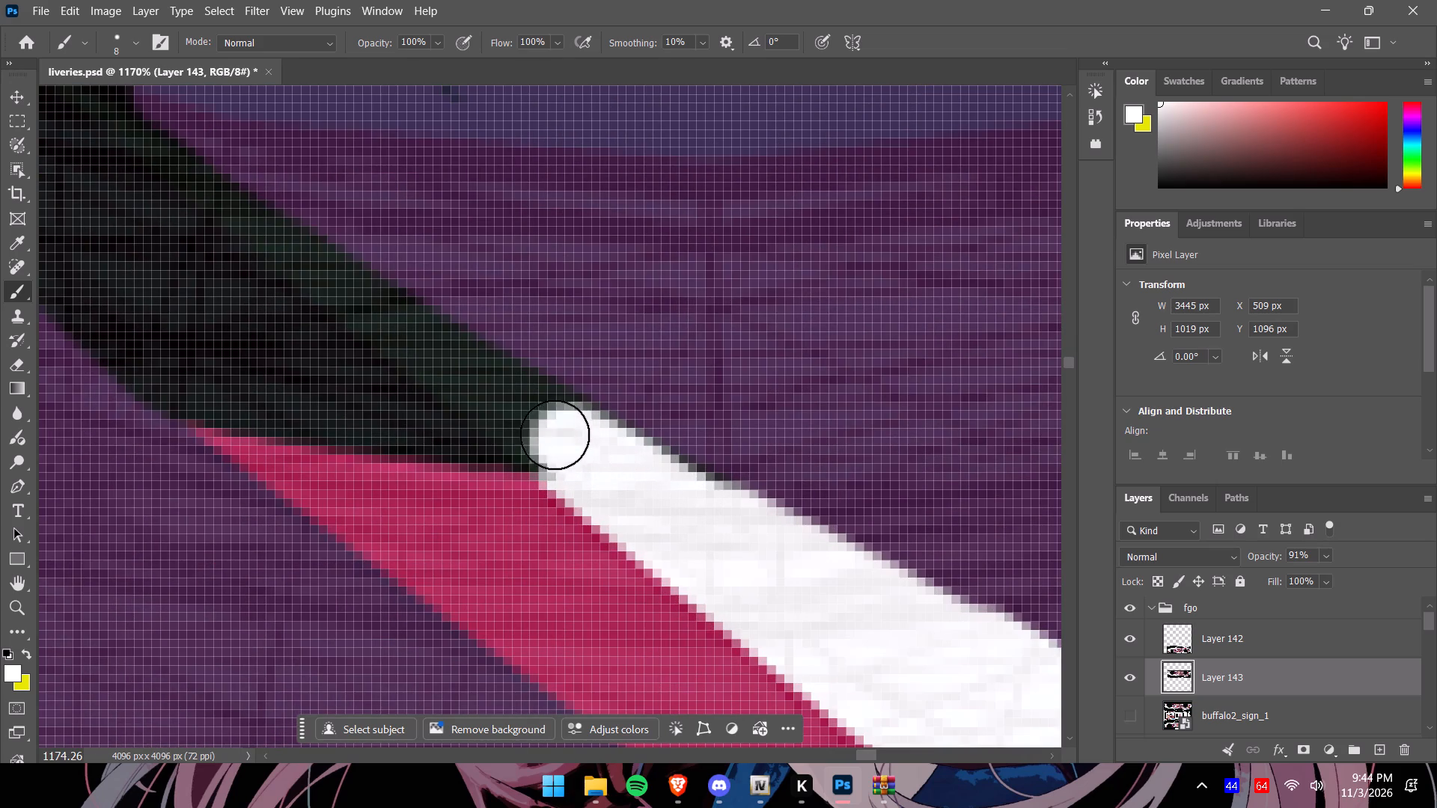
drag(555, 435, 479, 385)
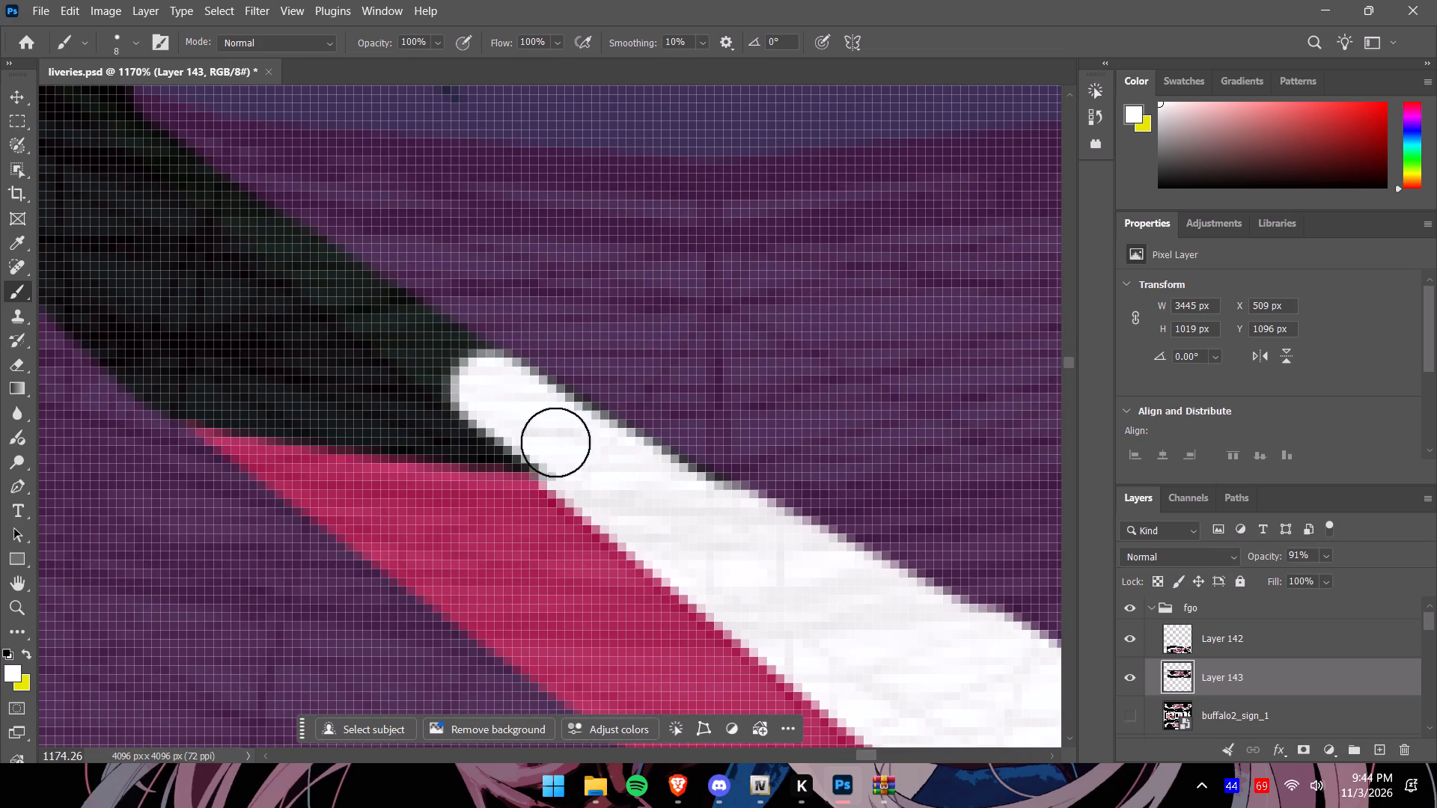
drag(573, 467, 468, 381)
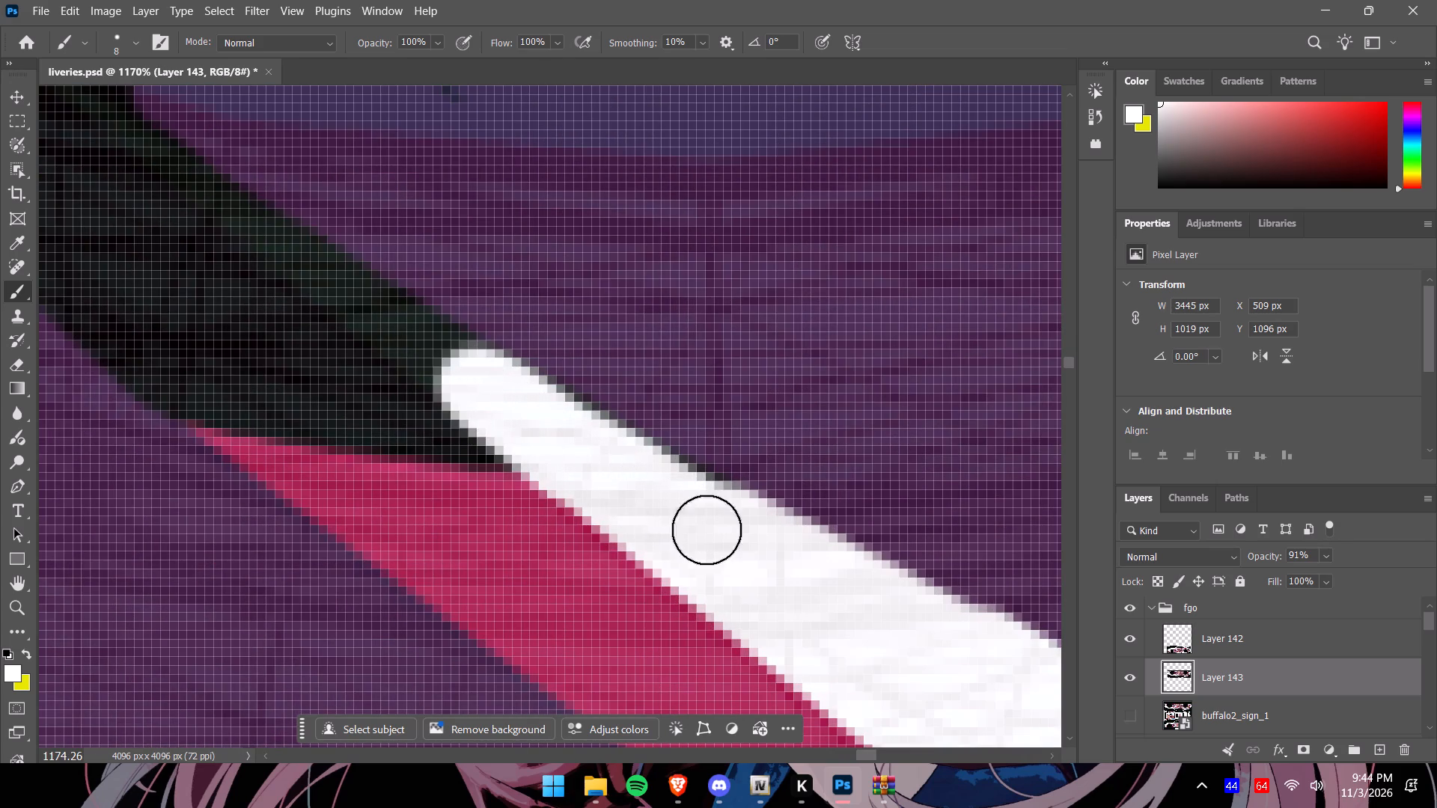
With a 2 px brush, paint a thin white line along the narrow stripe's purple border, from near the arch opening to the stripe.
alt+scroll(707, 530, down, 6)
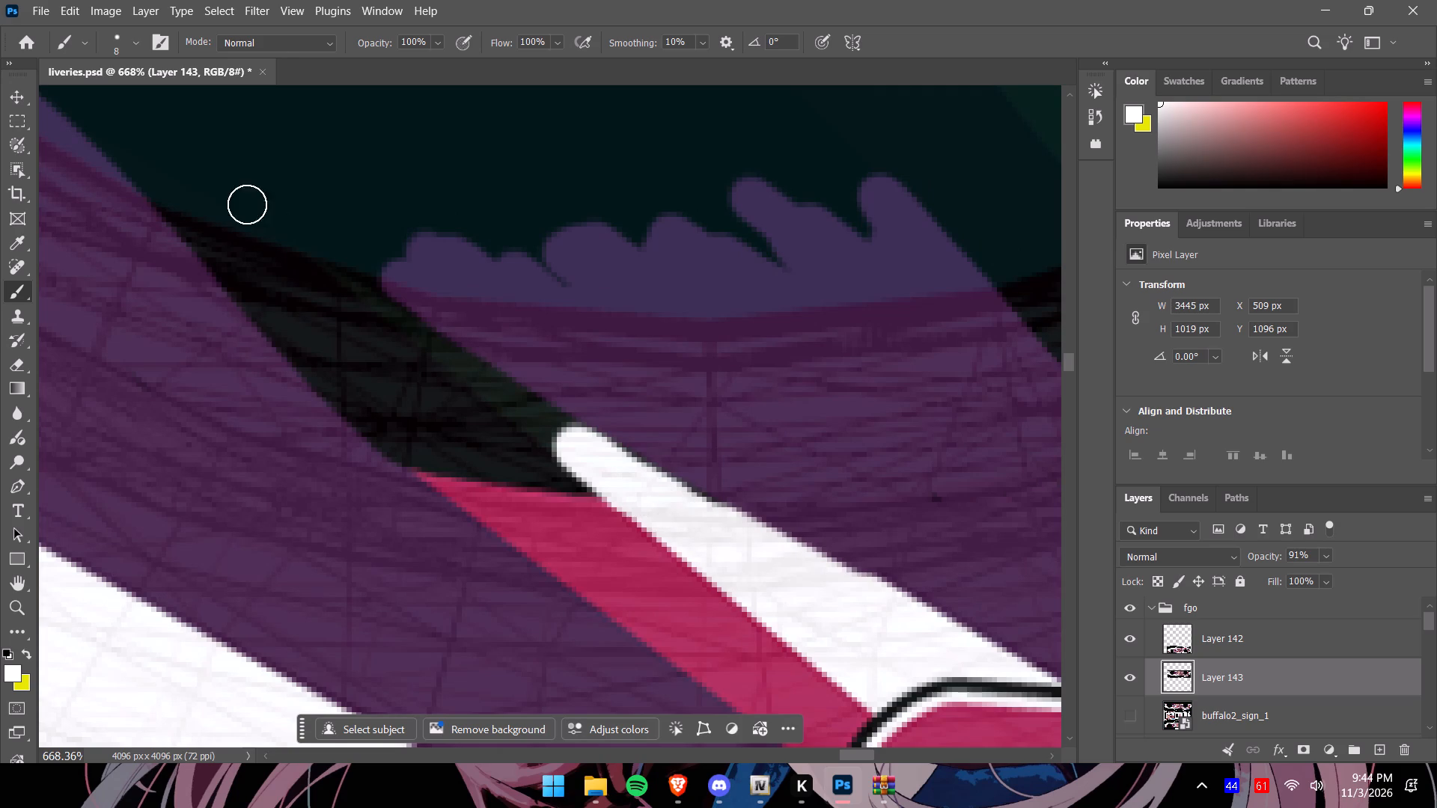
click(135, 44)
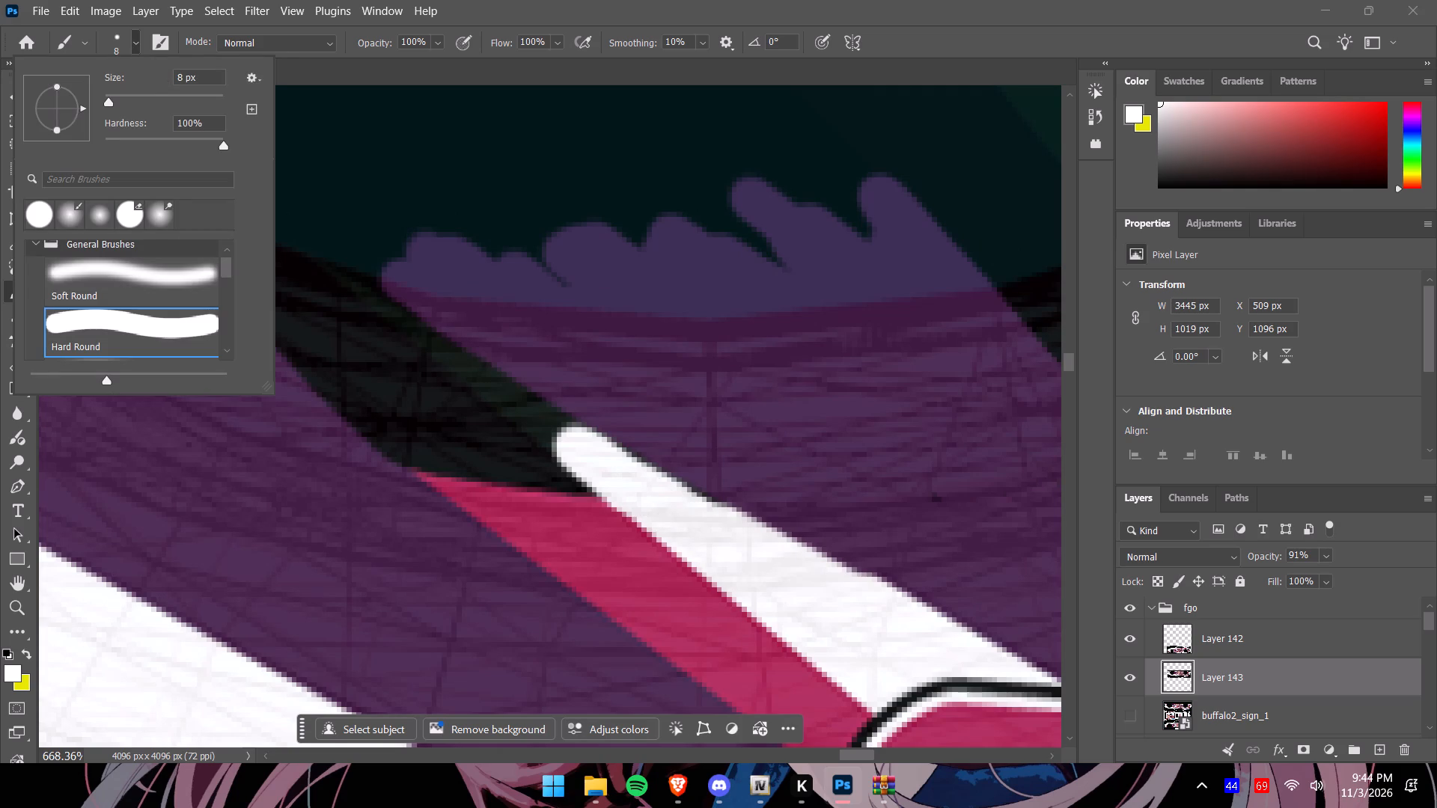
drag(198, 73, 150, 80)
key(2)
click(135, 44)
alt+scroll(542, 435, up, 8)
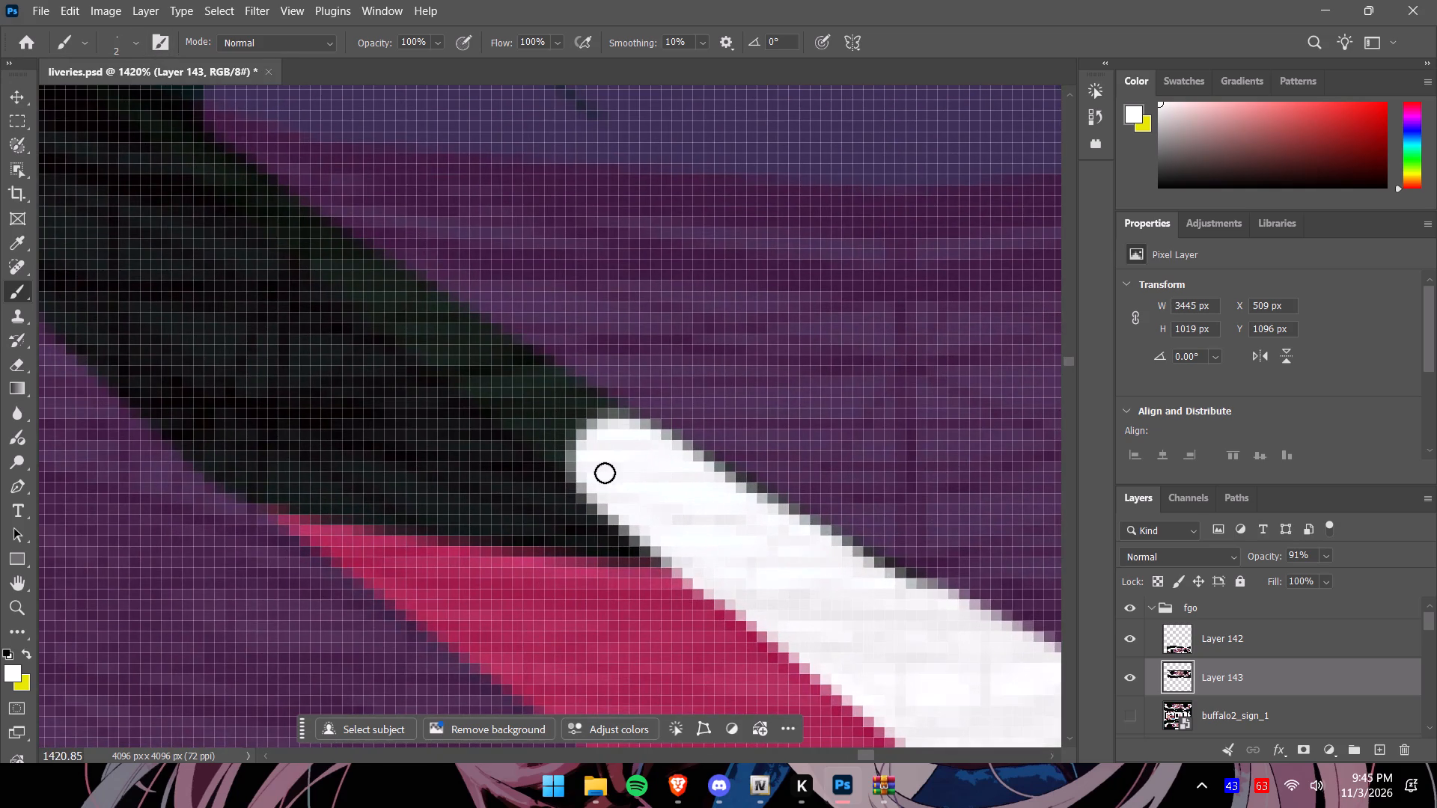
drag(593, 474, 567, 447)
drag(202, 150, 206, 150)
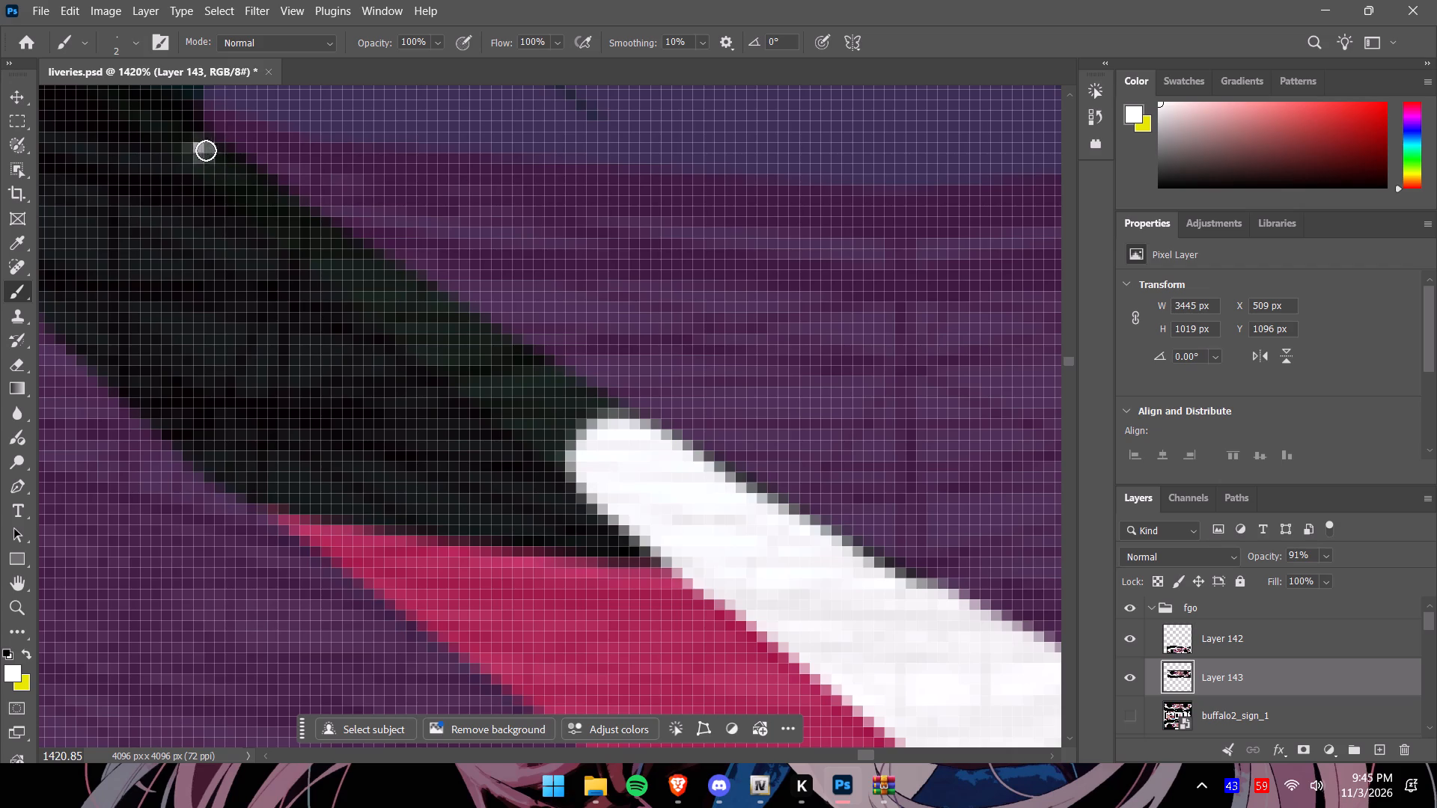
drag(206, 150, 404, 287)
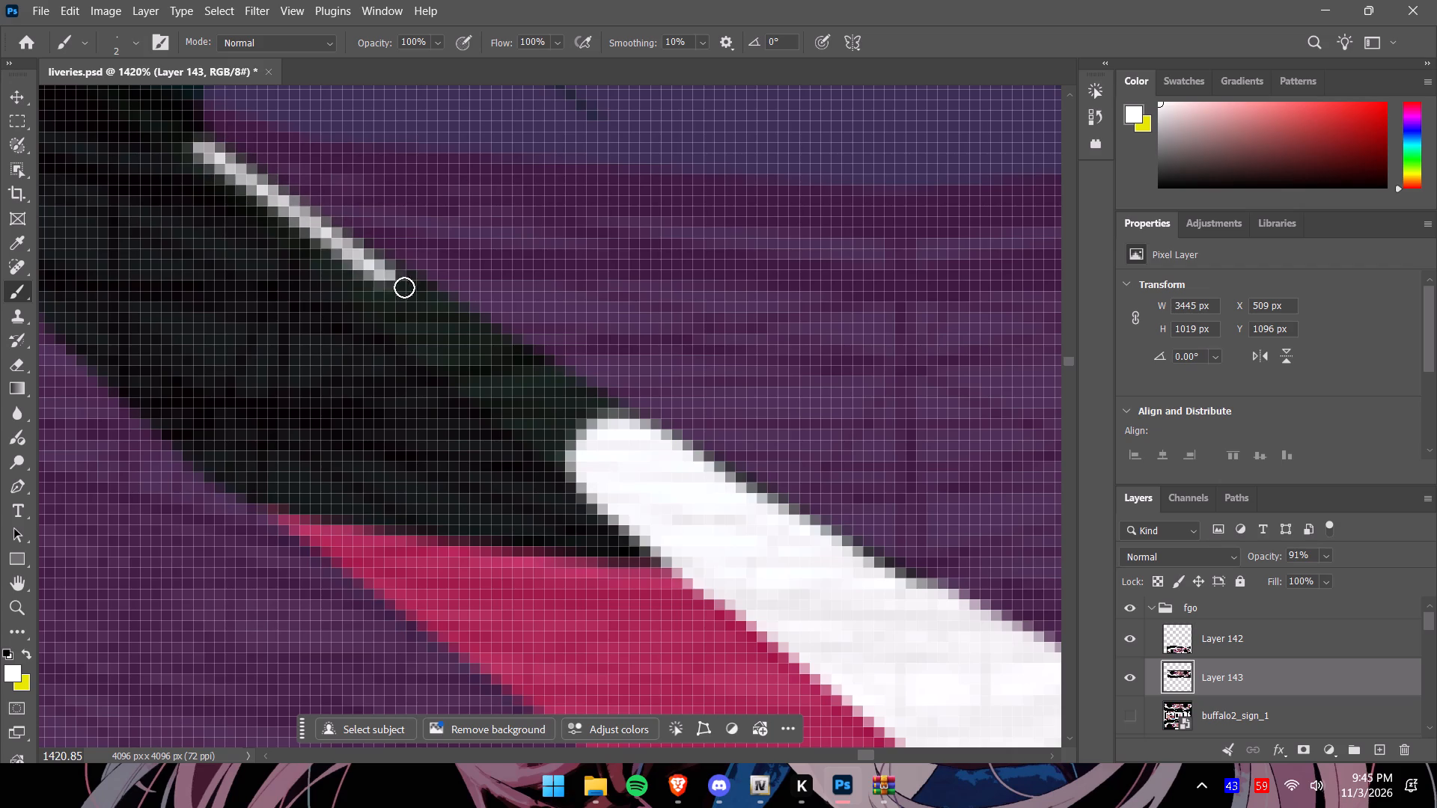
drag(404, 287, 564, 397)
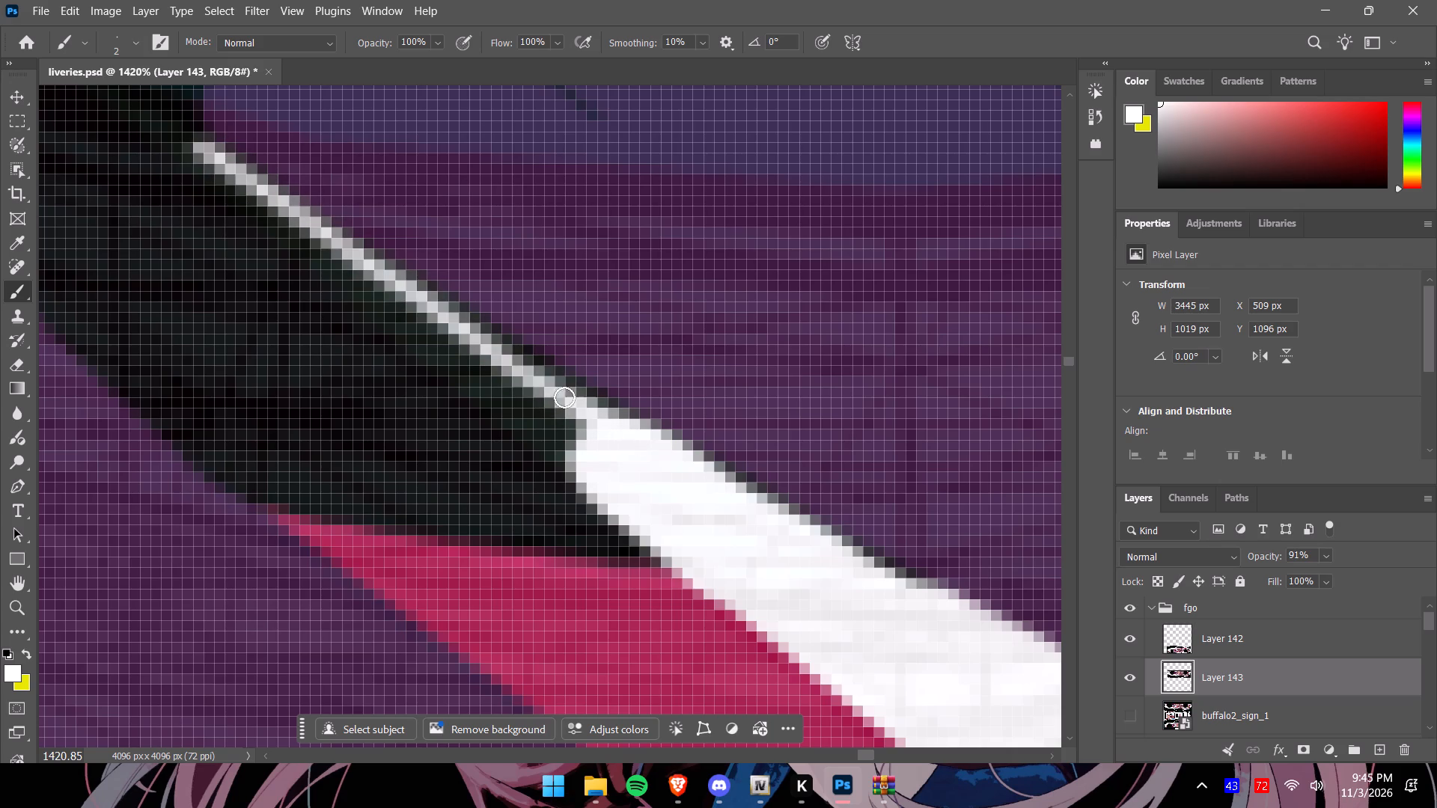
drag(564, 397, 699, 467)
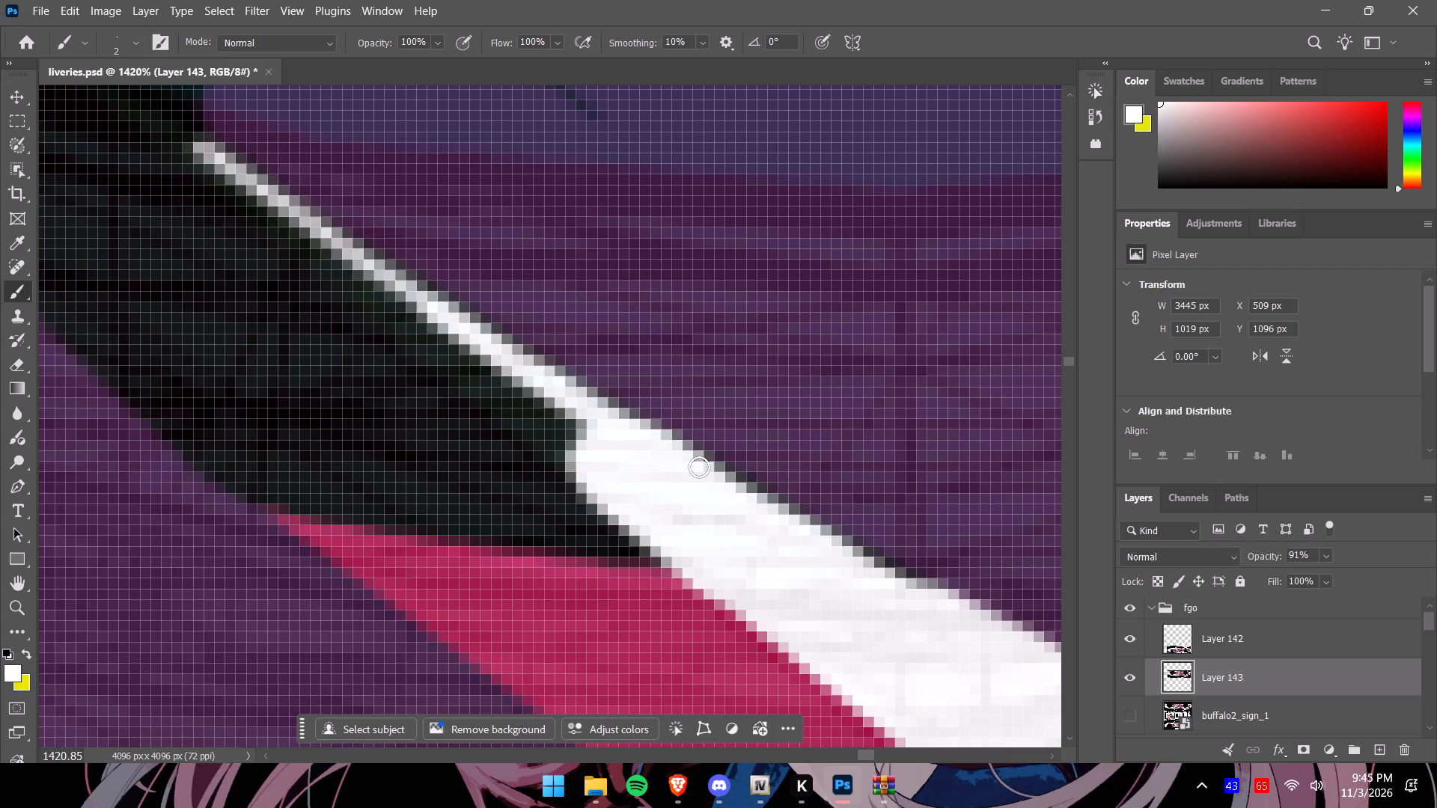
drag(699, 467, 944, 614)
Paint the narrow white stripe's pink-side edge across the black rim, fill the wedge between both edges, and extend its tip to the arch opening.
drag(605, 487, 581, 474)
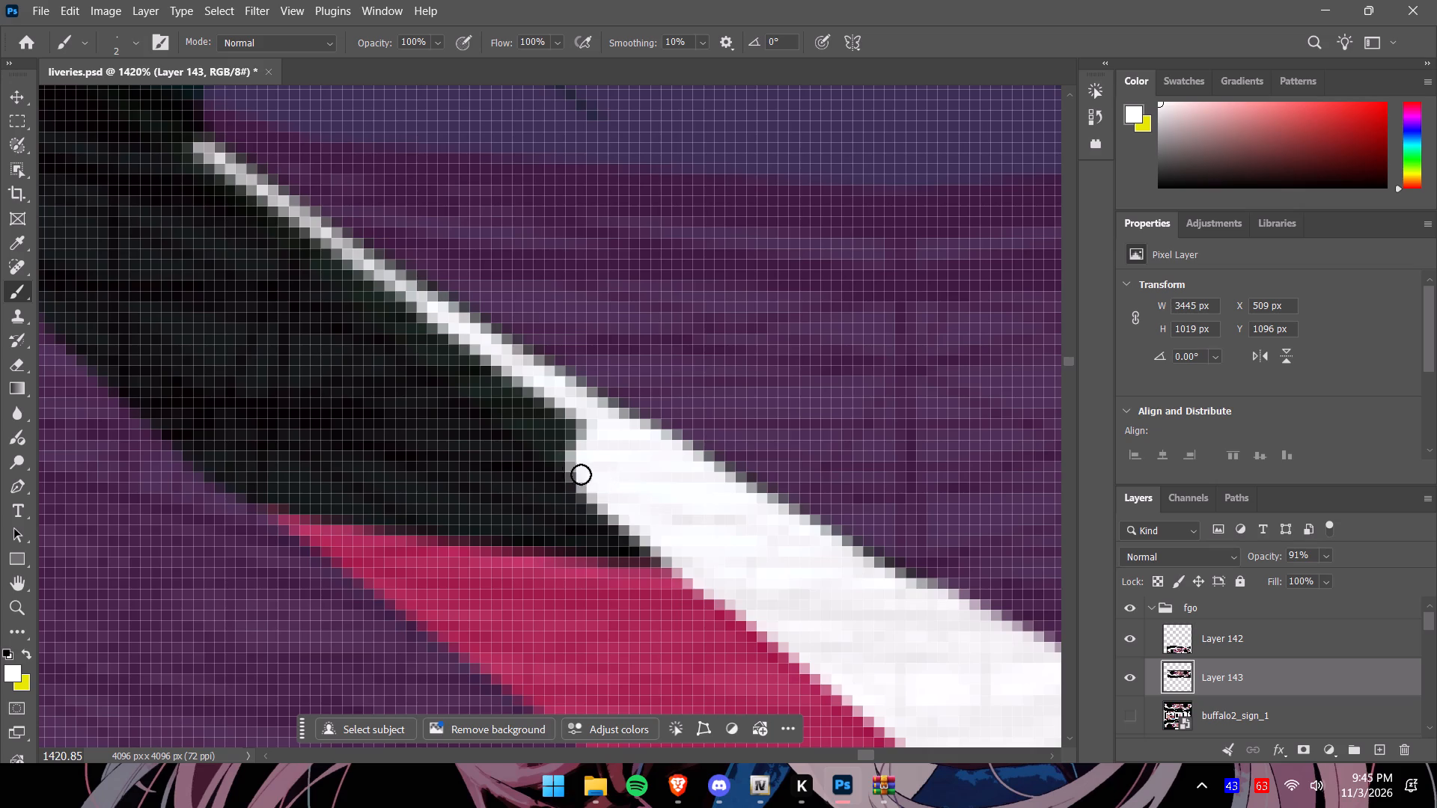
drag(581, 474, 276, 206)
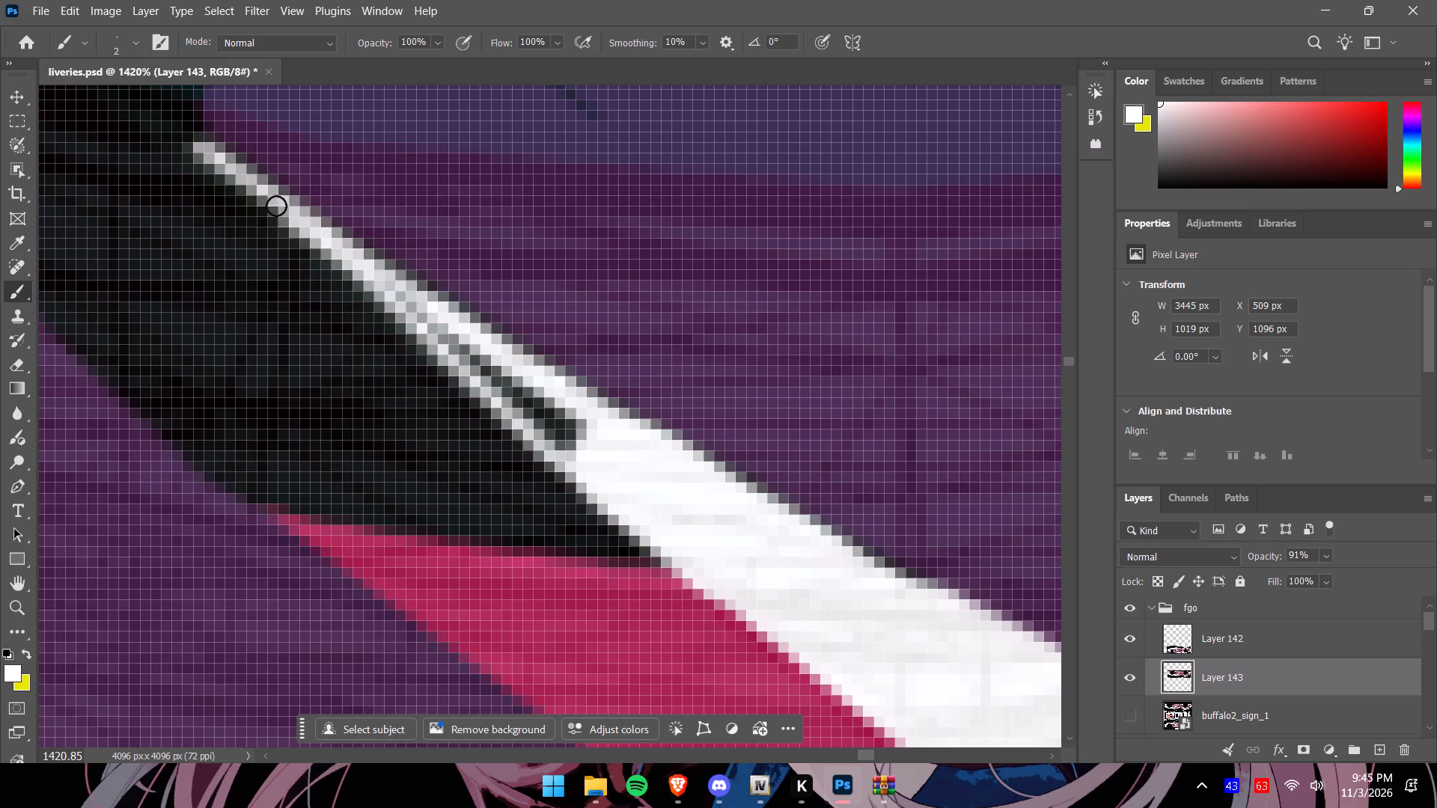
drag(276, 206, 440, 349)
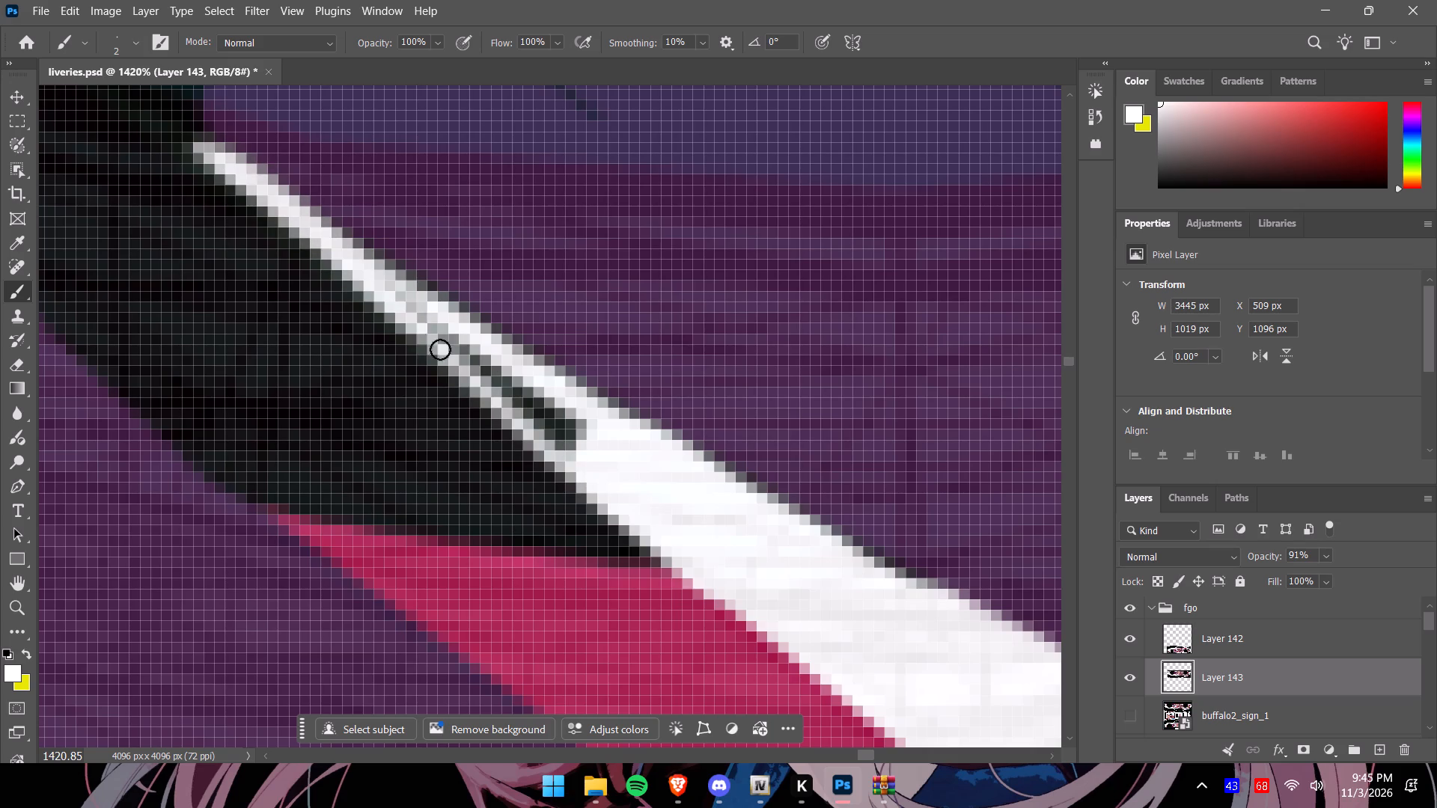
drag(440, 349, 544, 414)
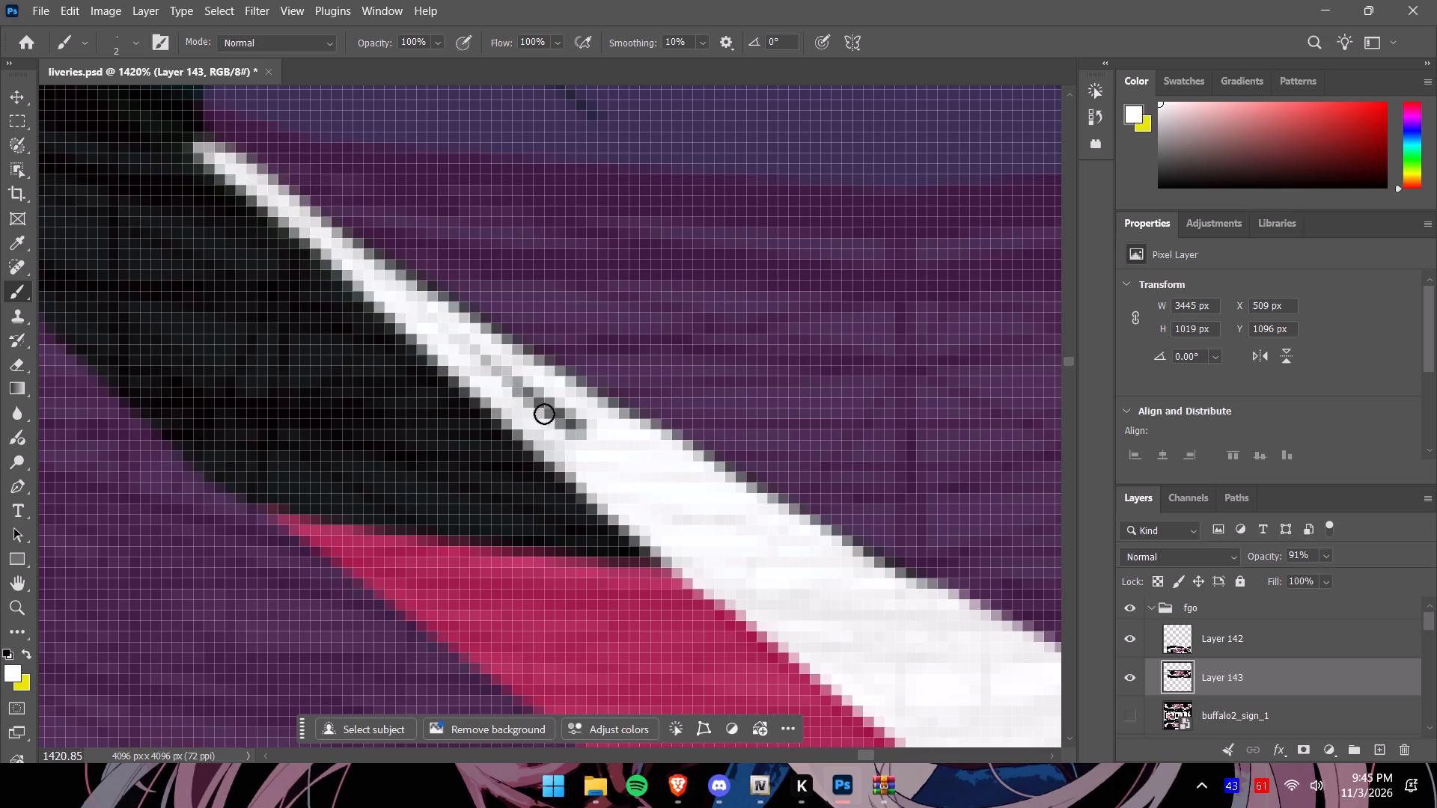
drag(544, 414, 460, 349)
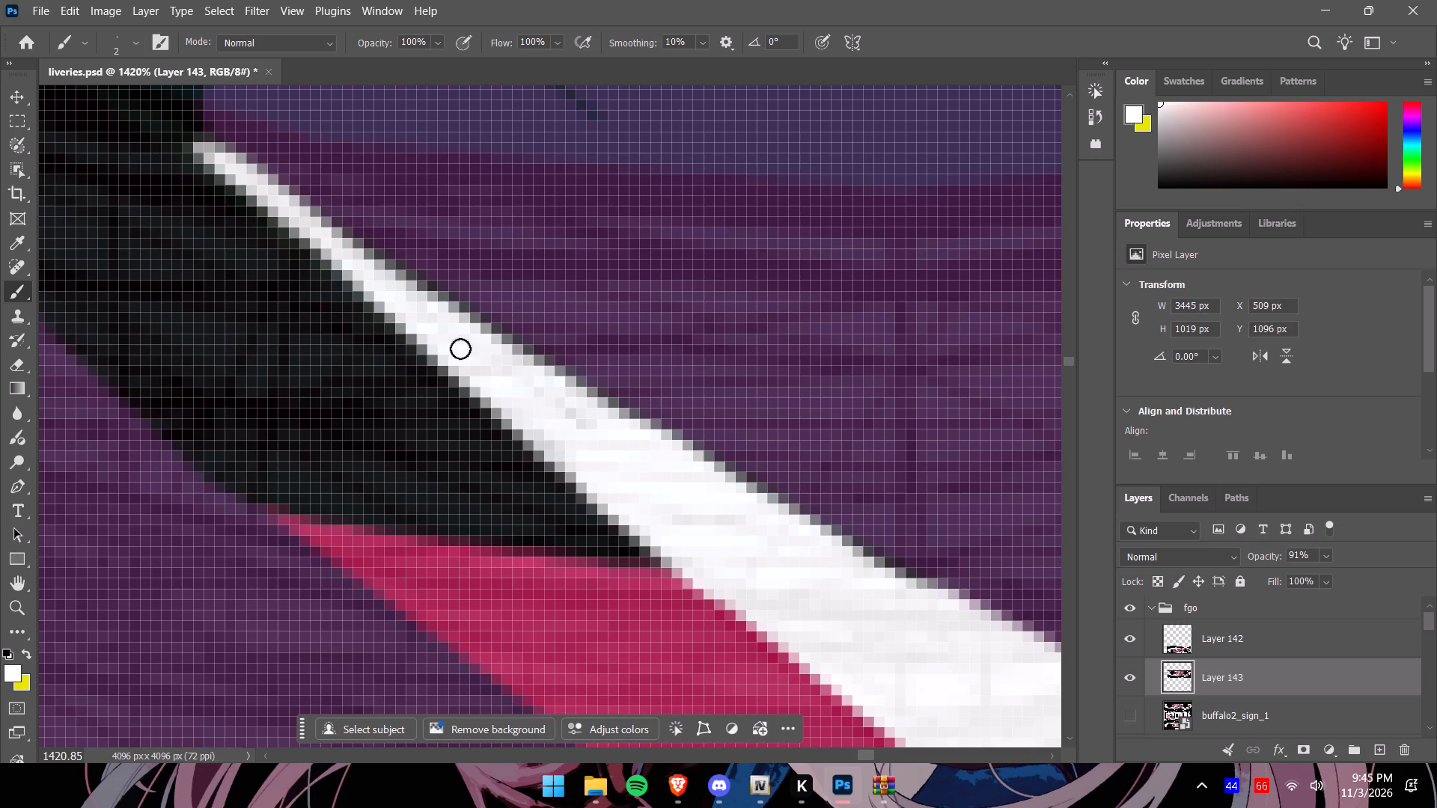
drag(460, 349, 430, 334)
alt+scroll(474, 358, down, 6)
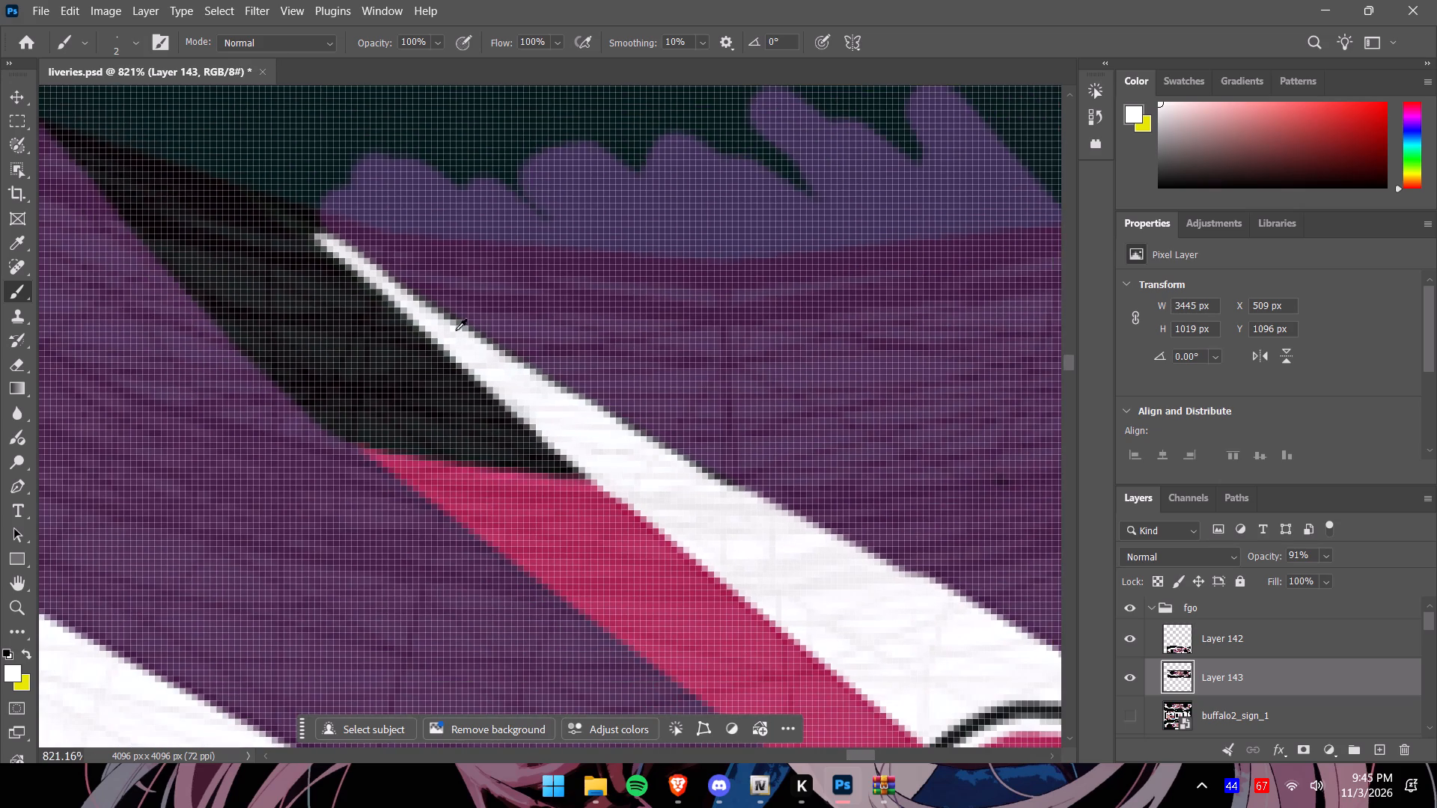
drag(324, 239, 282, 197)
Touch up the narrow white stripe's tip at the wheel arch opening.
drag(282, 197, 283, 194)
Sample the stripe's pink as the foreground colour with Layer 143 at 100% opacity, and set the layer's opacity to 84%.
alt+scroll(763, 436, down, 10)
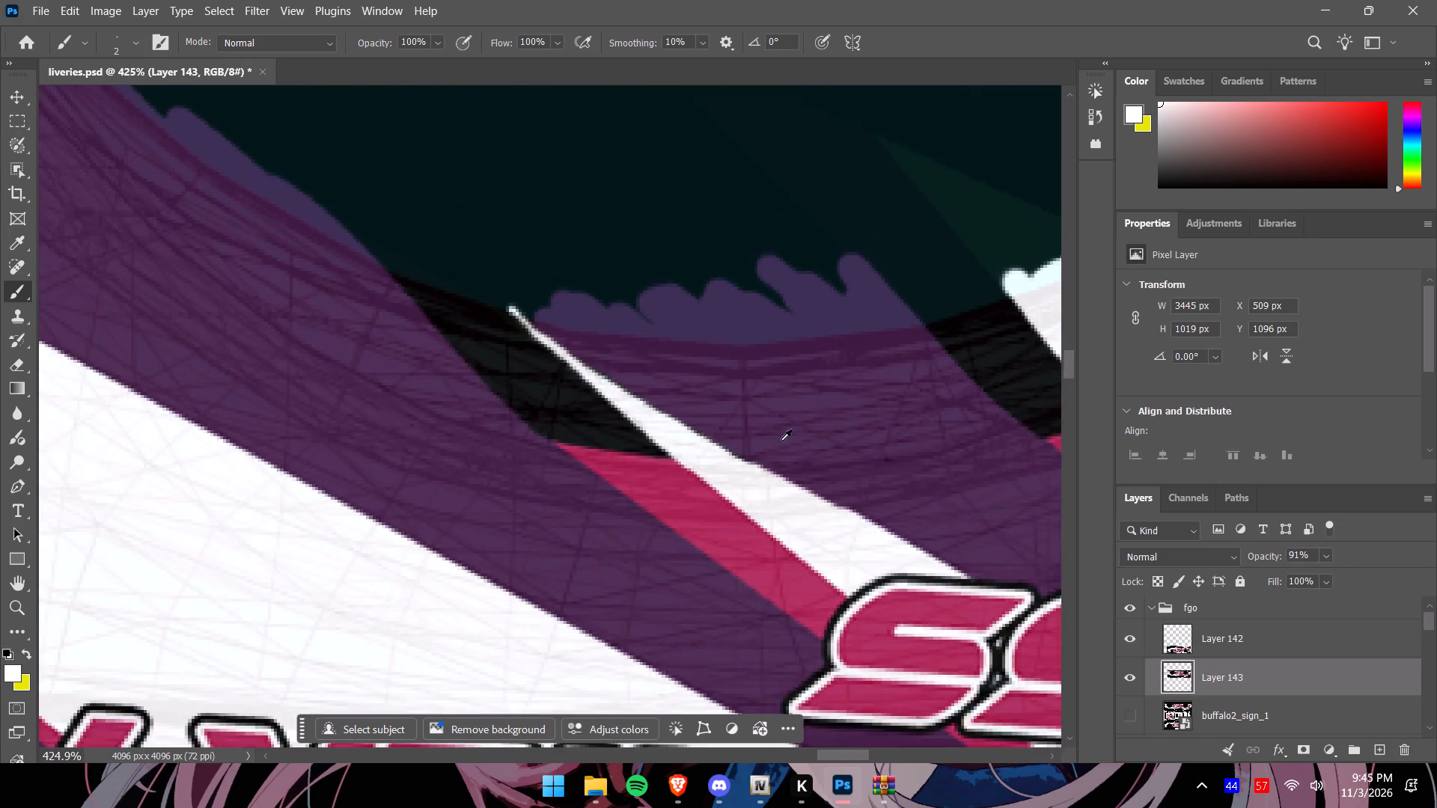
alt+scroll(781, 441, down, 8)
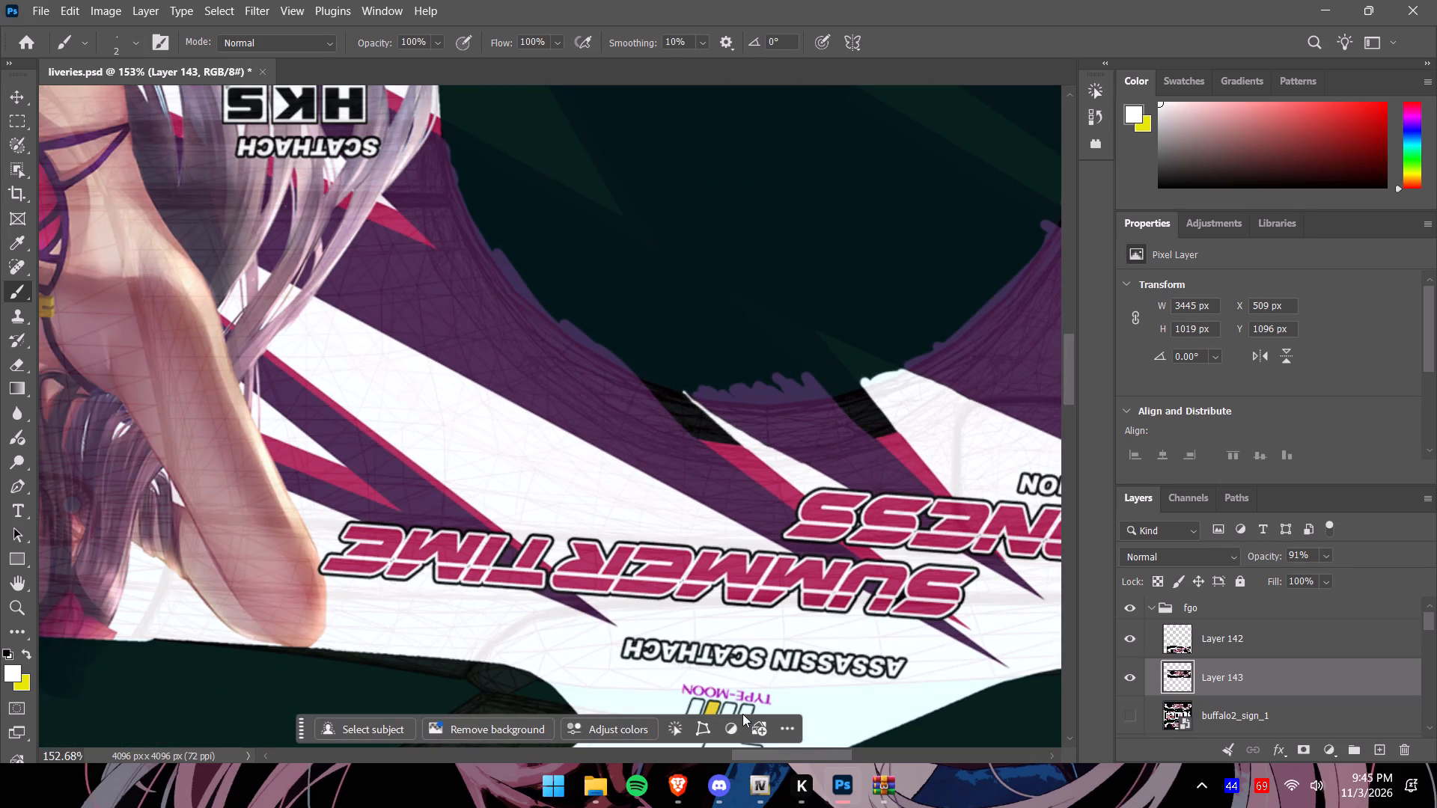
drag(819, 754, 849, 762)
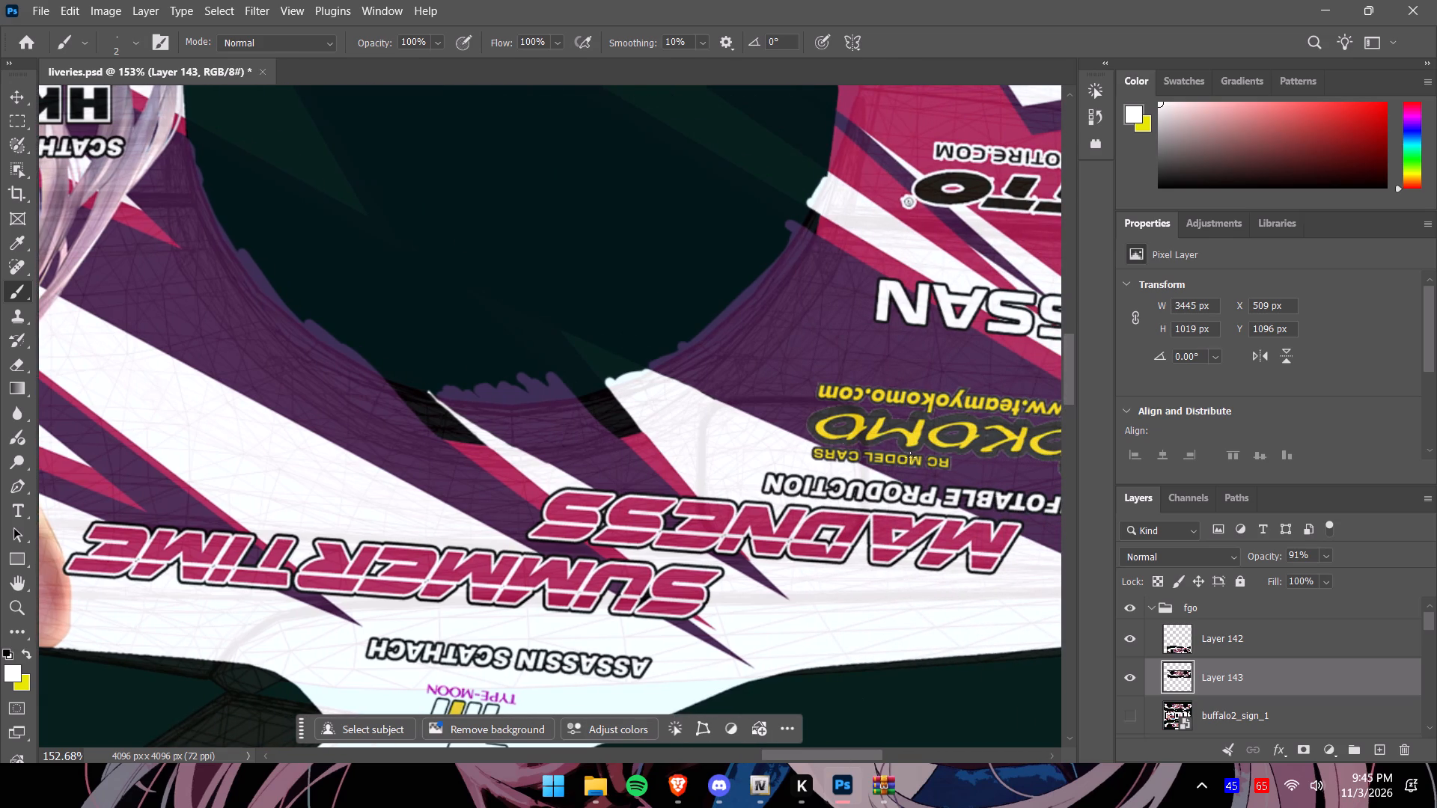
alt+scroll(504, 330, up, 7)
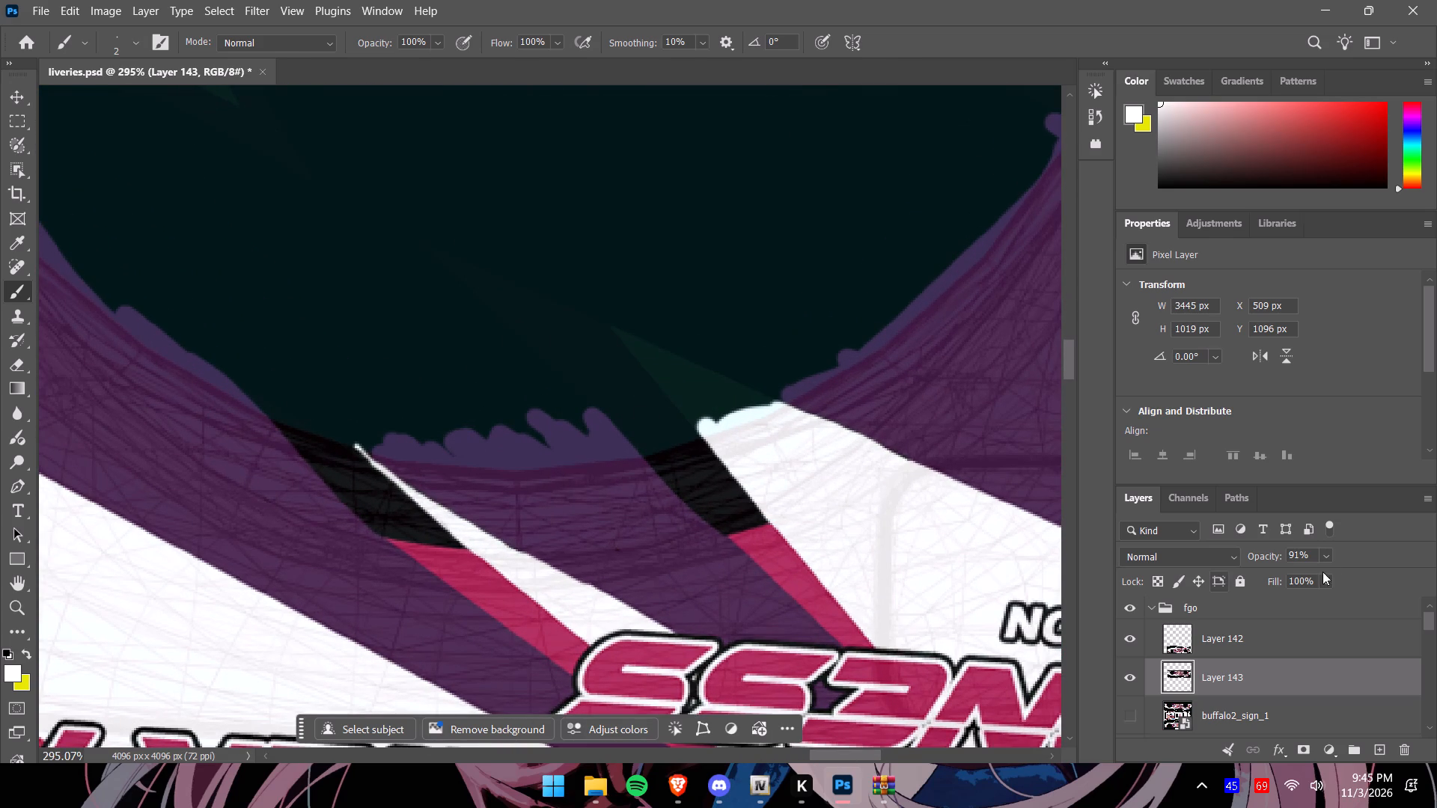
click(1317, 553)
drag(1345, 576, 1418, 607)
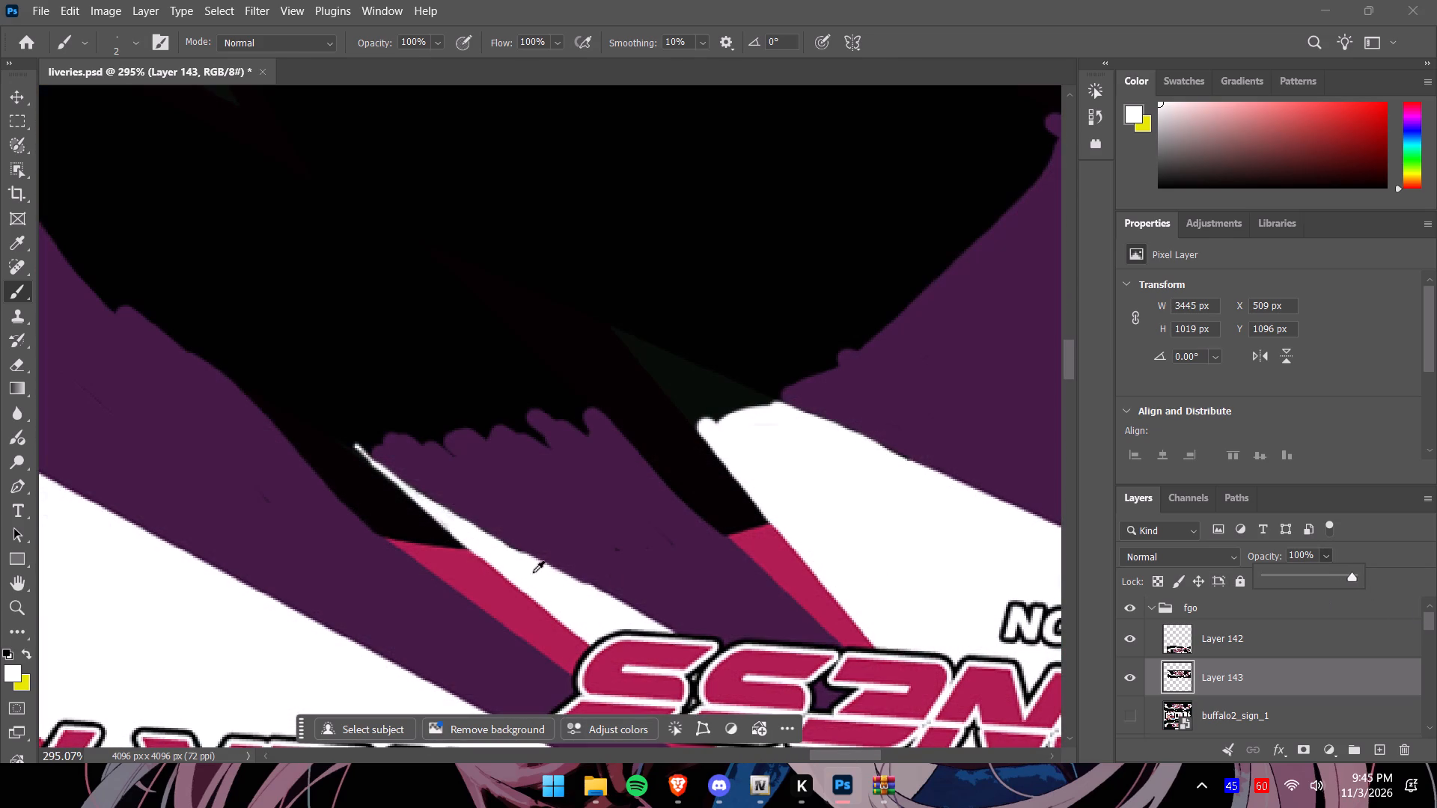
alt+click(469, 570)
click(1326, 556)
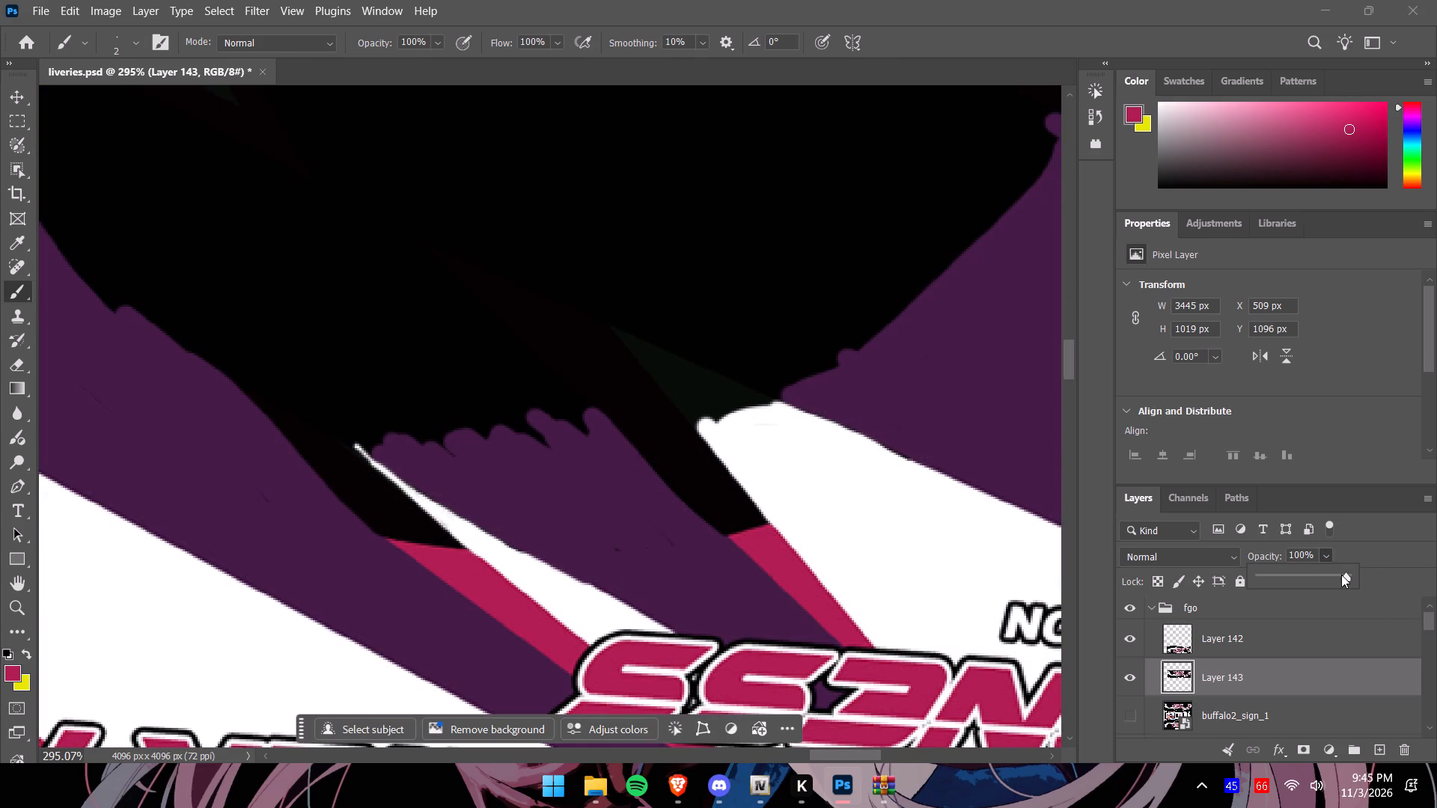
drag(1341, 575, 1332, 575)
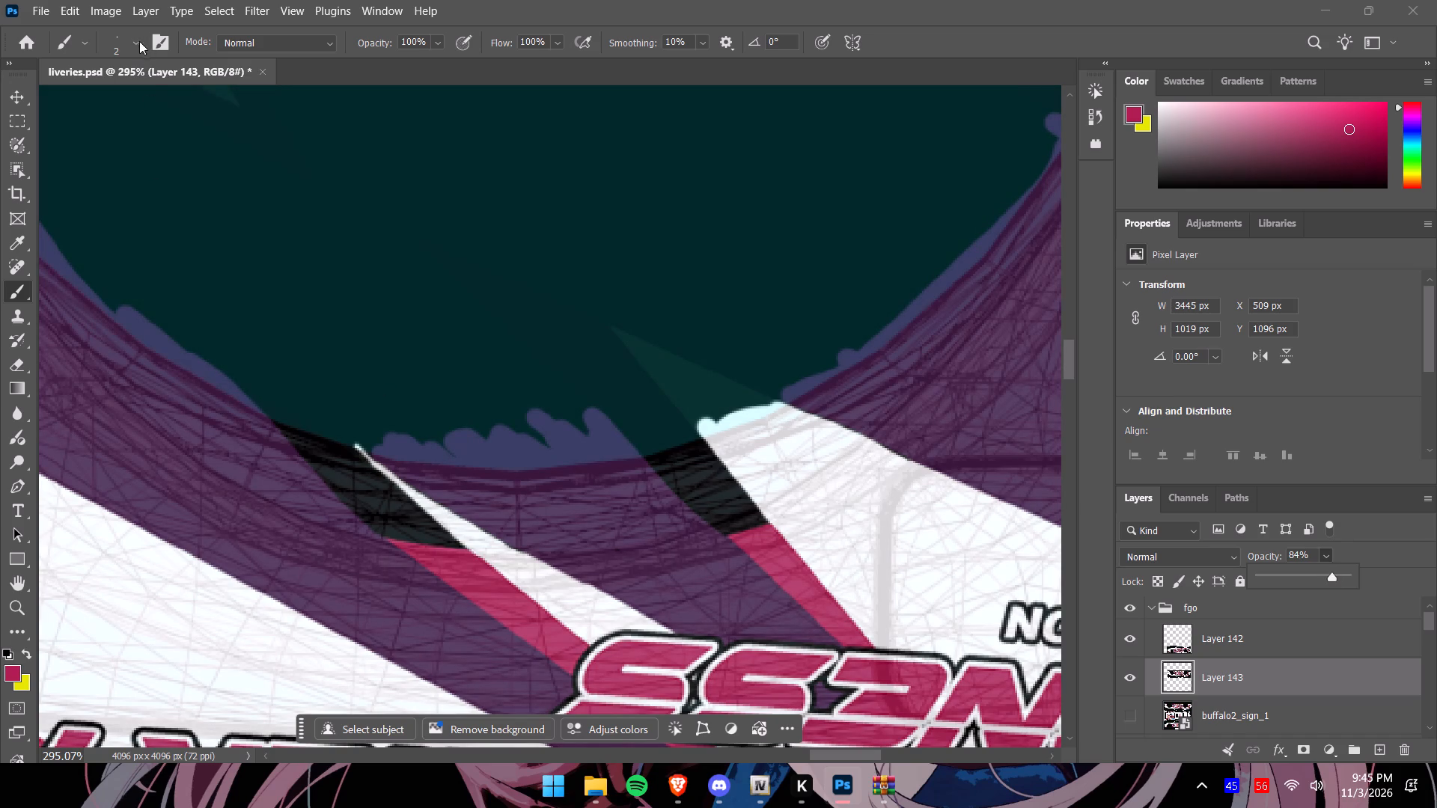
With a 9 px brush, paint a pink band across the black rim beside the narrow white stripe, joining the existing pink stripe.
click(138, 40)
drag(204, 81, 134, 79)
key(9)
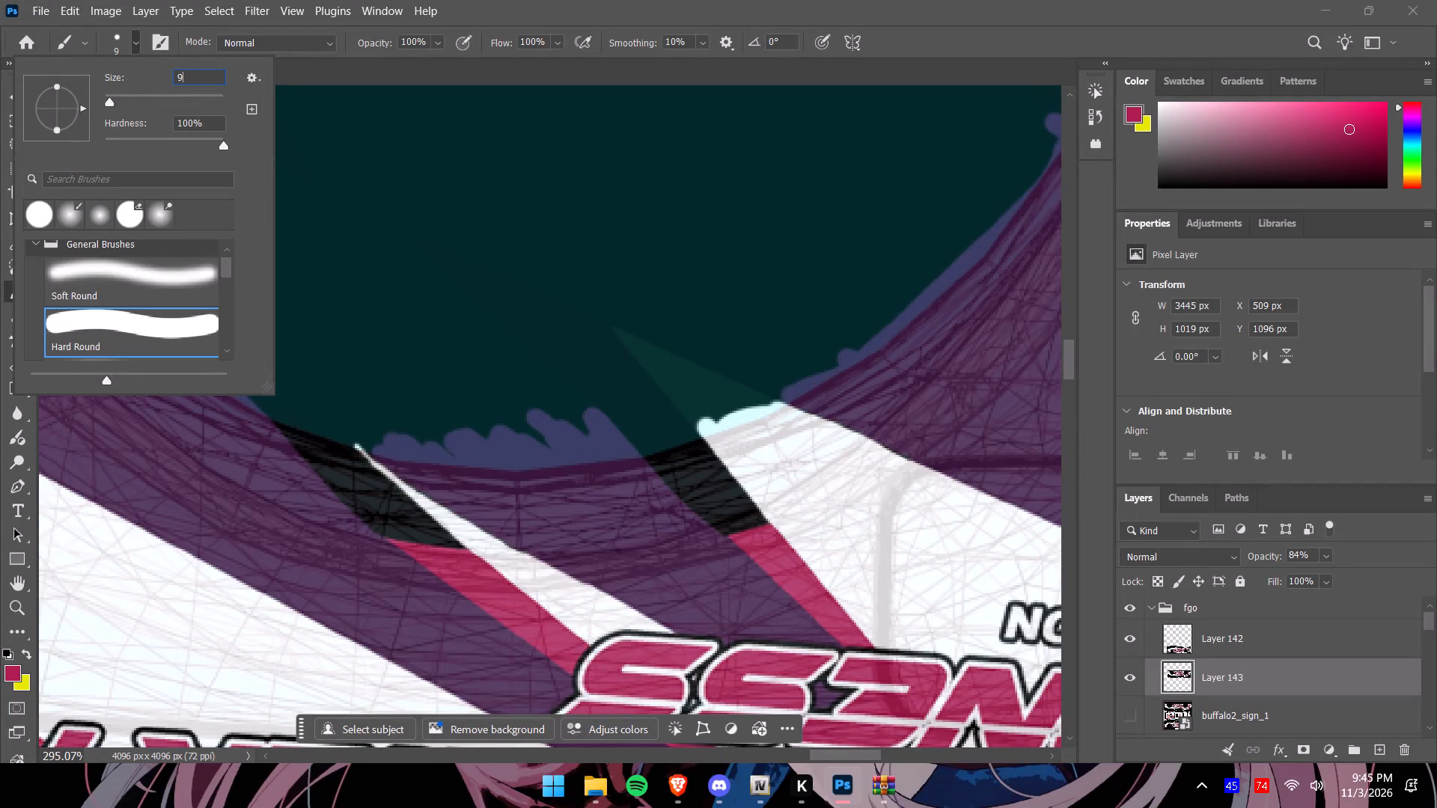
click(140, 40)
alt+scroll(428, 539, up, 6)
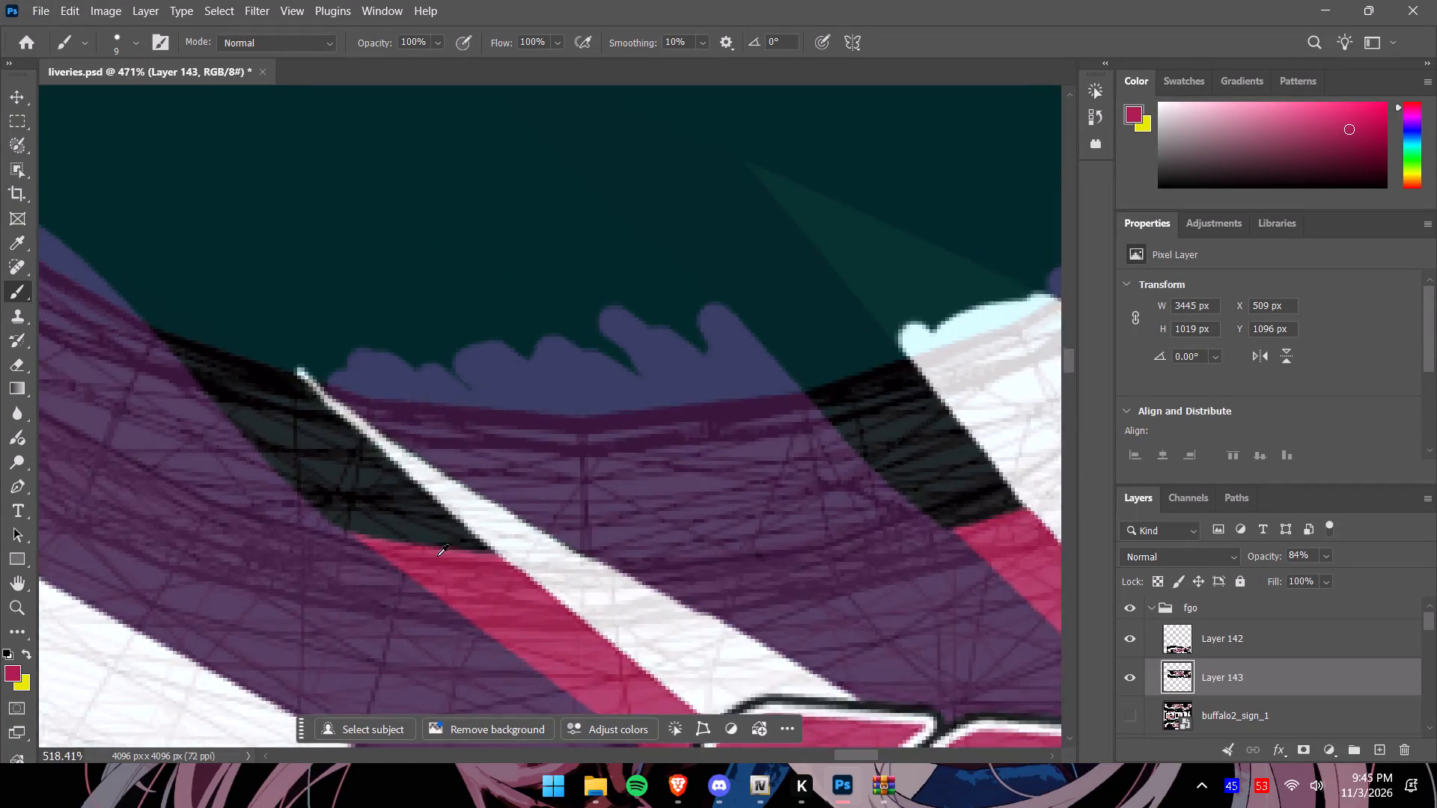
alt+scroll(437, 556, up, 6)
drag(65, 192, 131, 253)
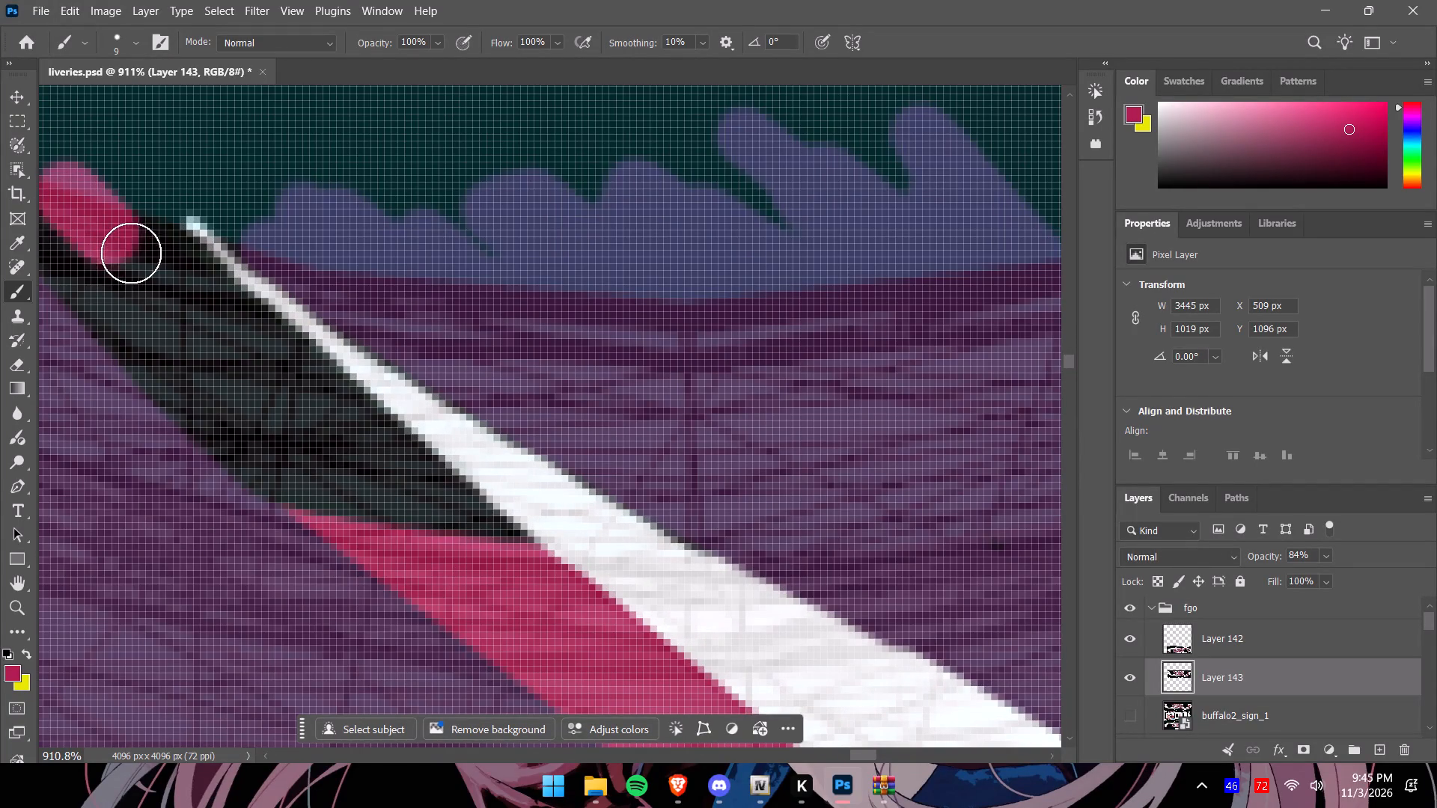
drag(131, 253, 174, 283)
drag(129, 230, 164, 258)
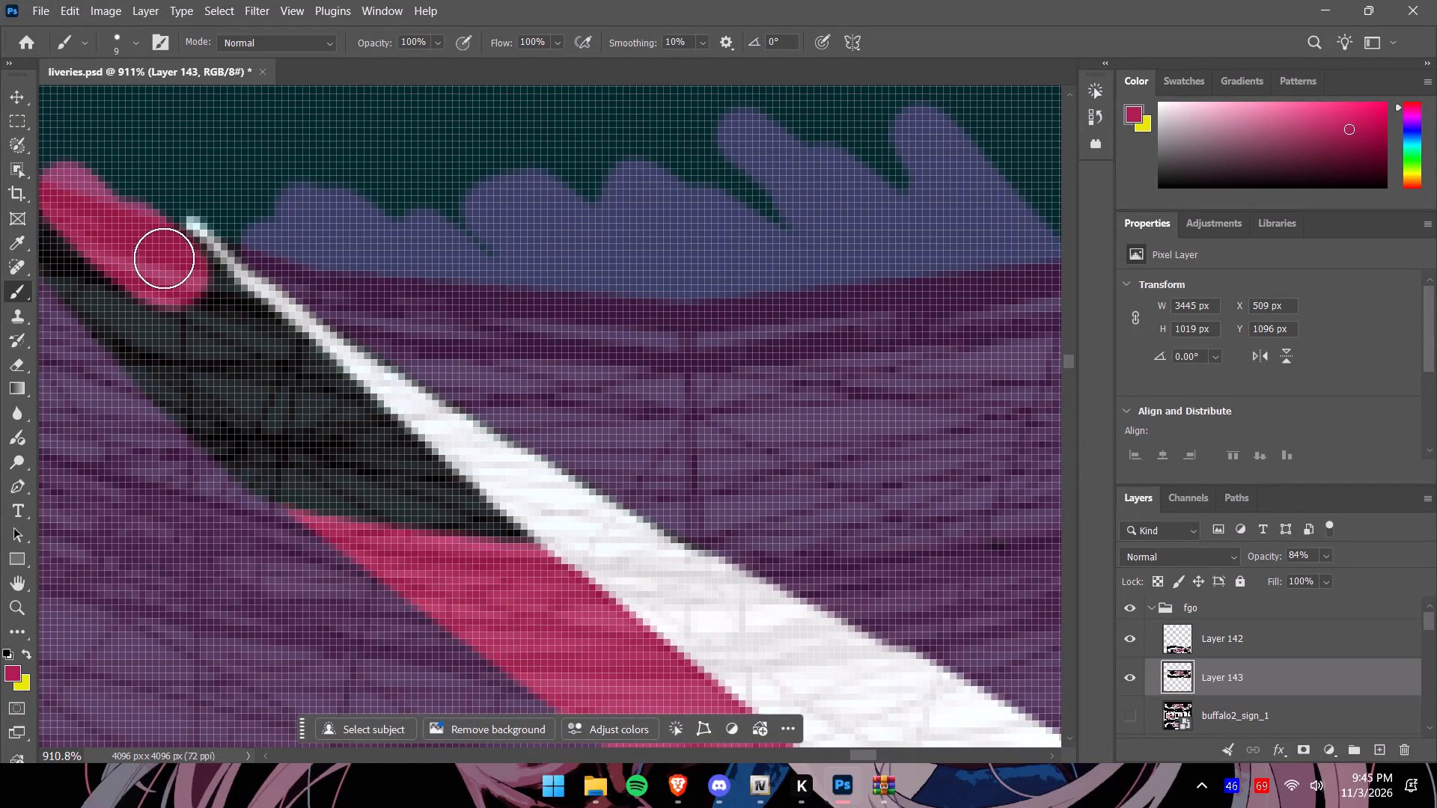
drag(164, 258, 265, 361)
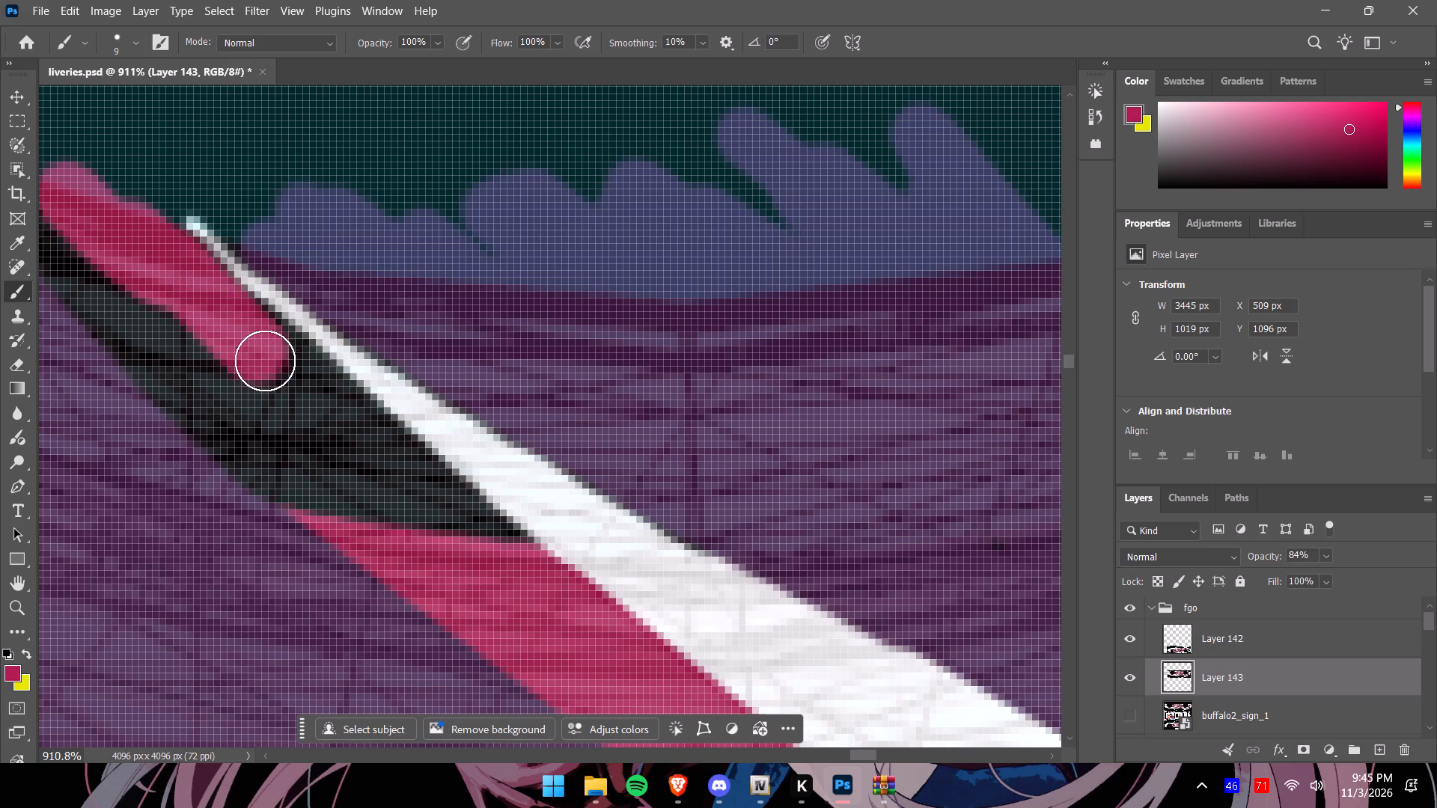
drag(265, 361, 486, 546)
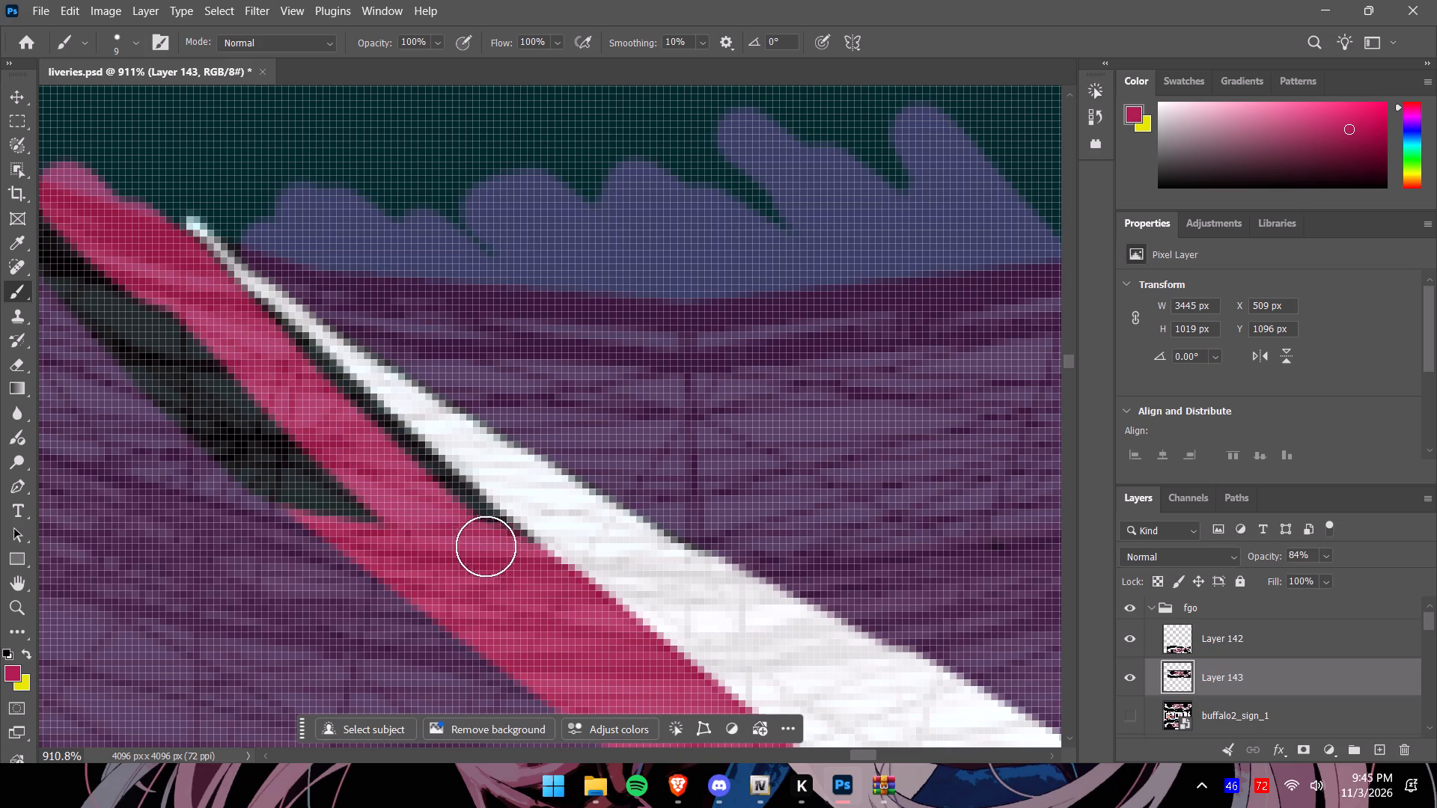
Fill the black sliver along the narrow white stripe's edge with pink and widen the band toward its purple side.
drag(486, 546, 286, 371)
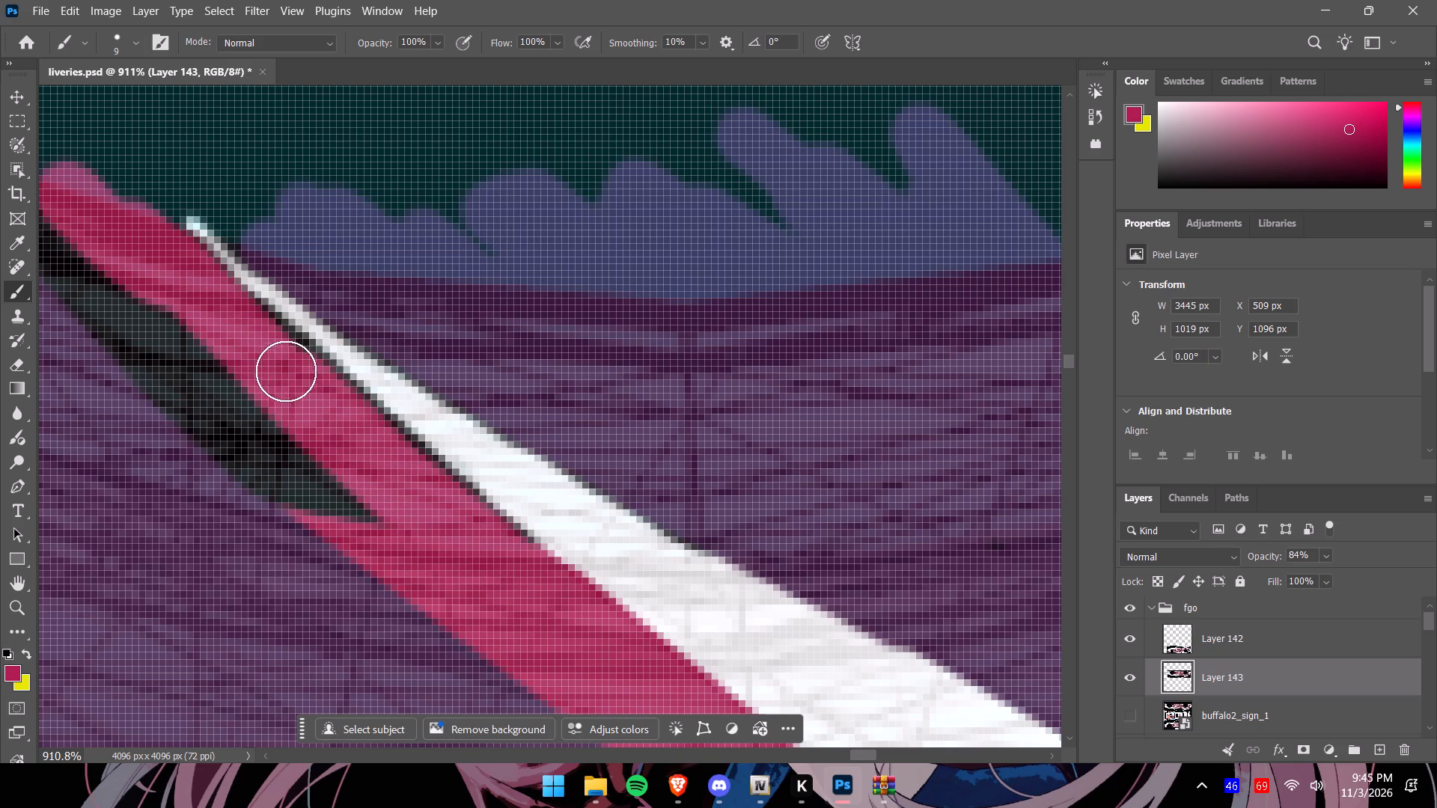
drag(286, 371, 327, 402)
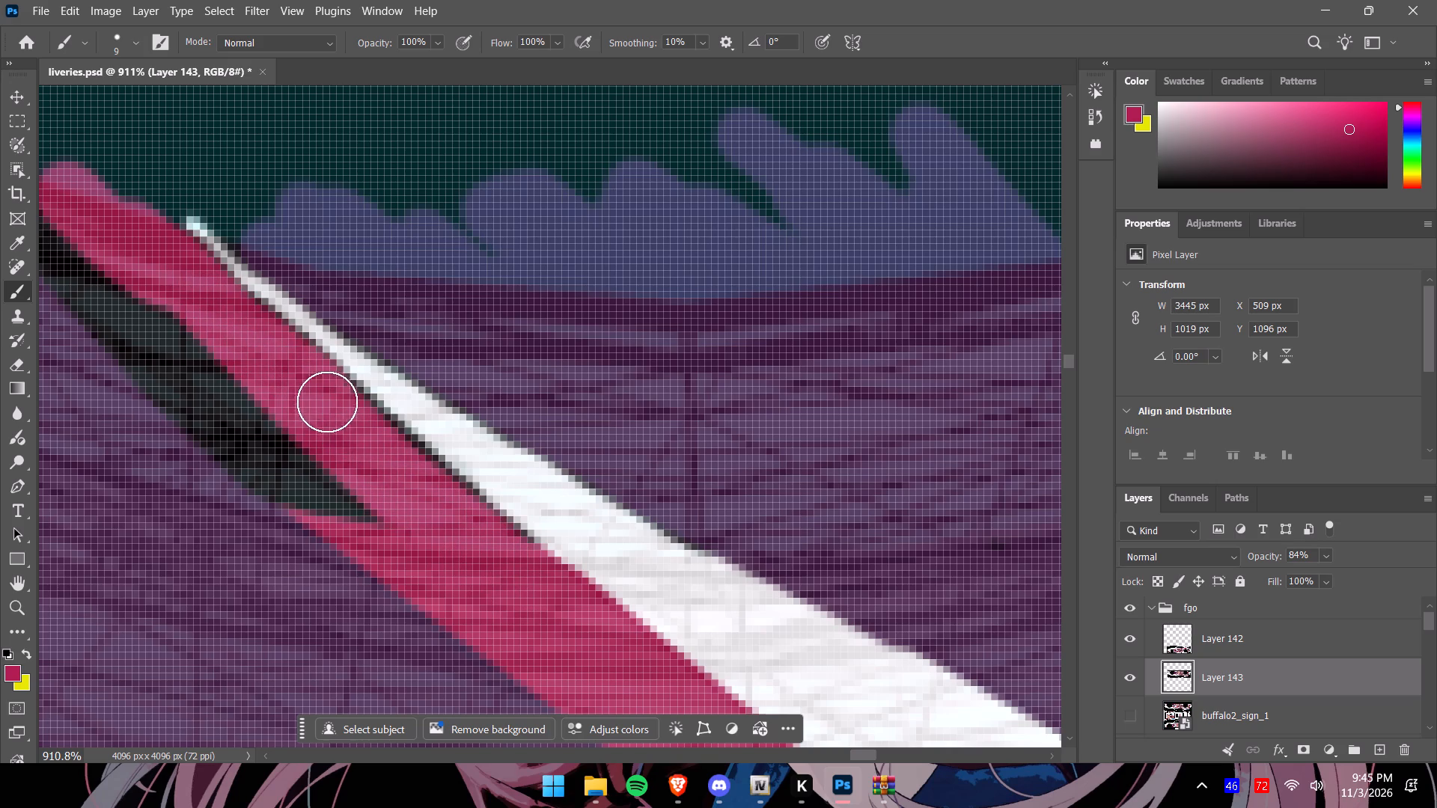
drag(327, 402, 443, 512)
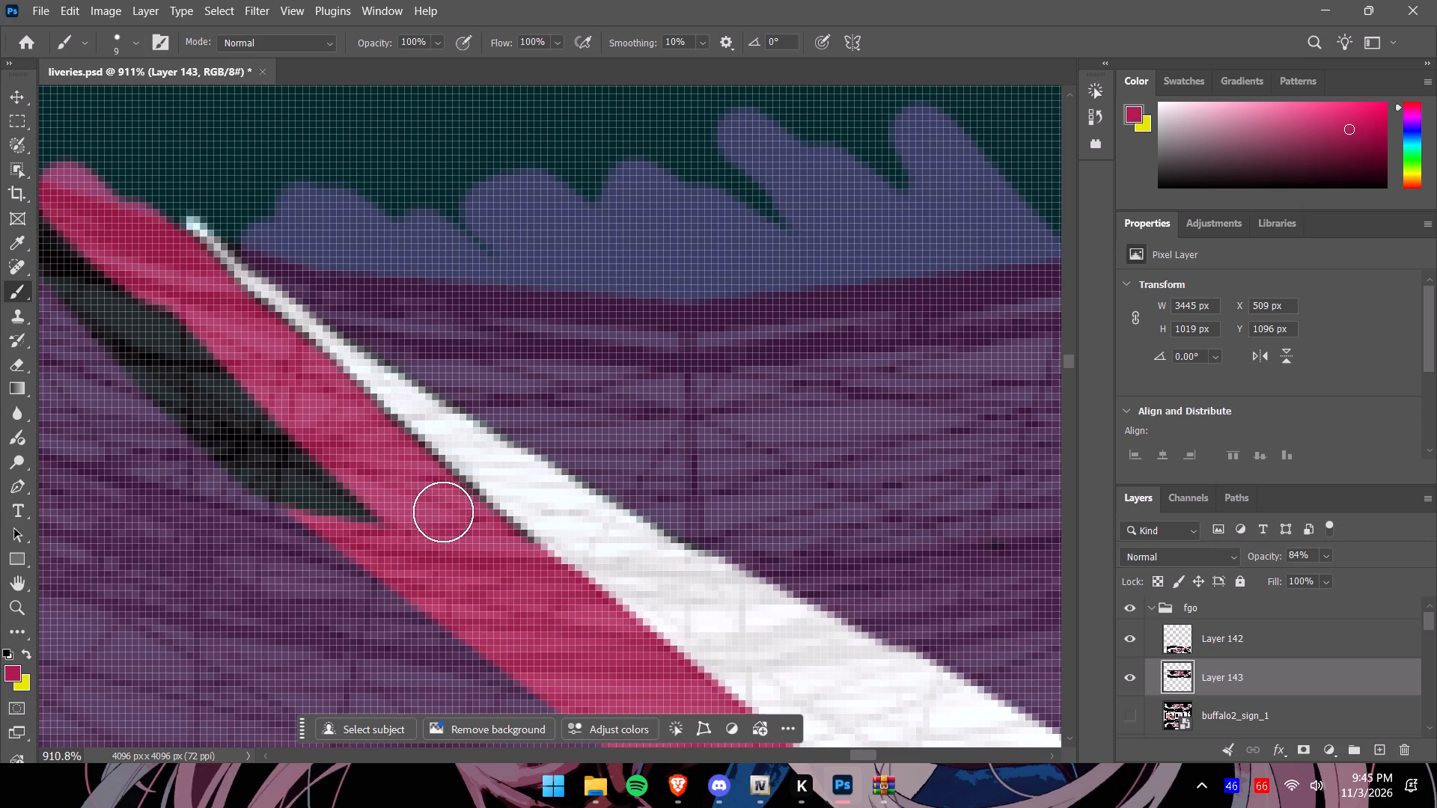
drag(443, 512, 138, 279)
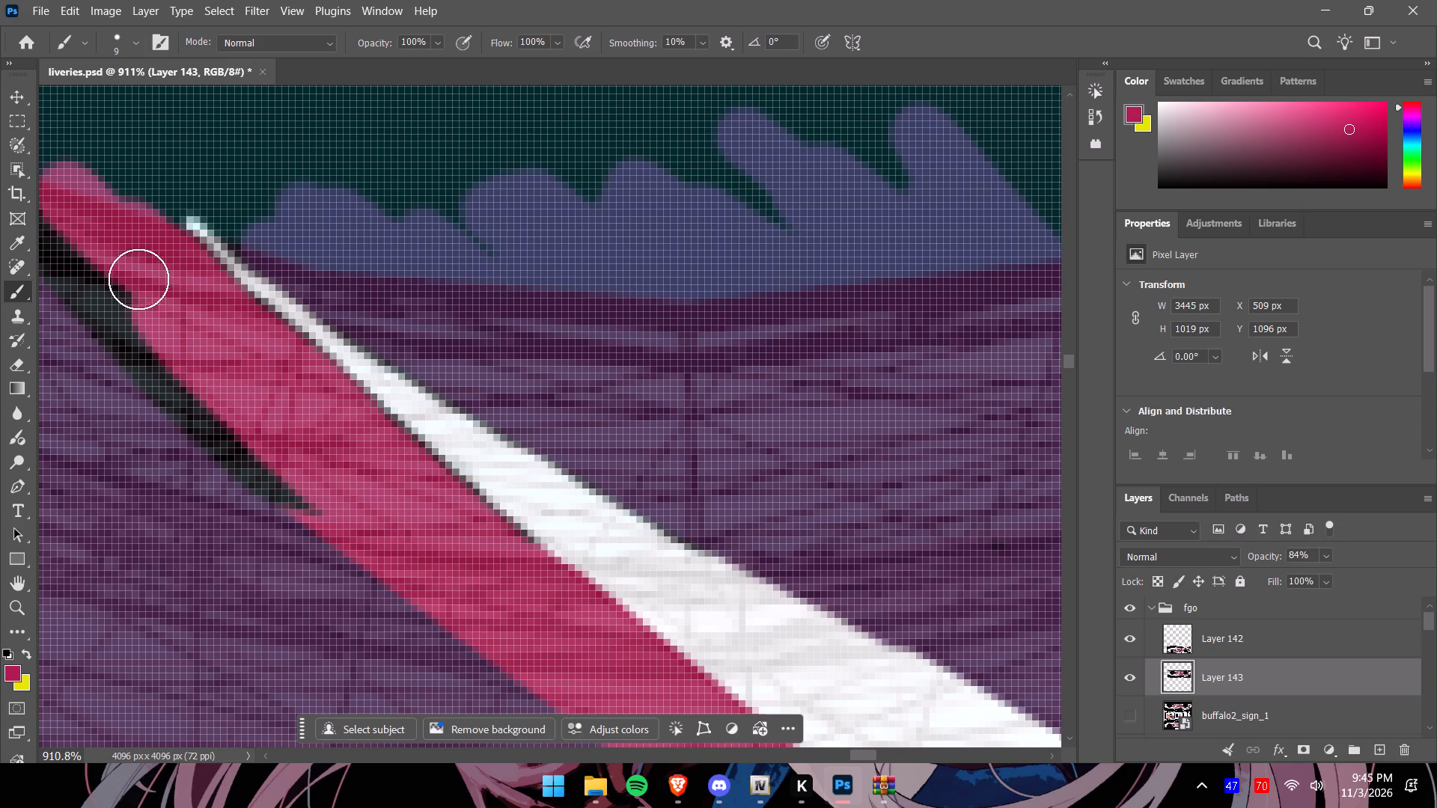
drag(138, 279, 98, 239)
Extend the pink band past the arch opening and cover the remaining black along its purple border.
drag(852, 756, 842, 756)
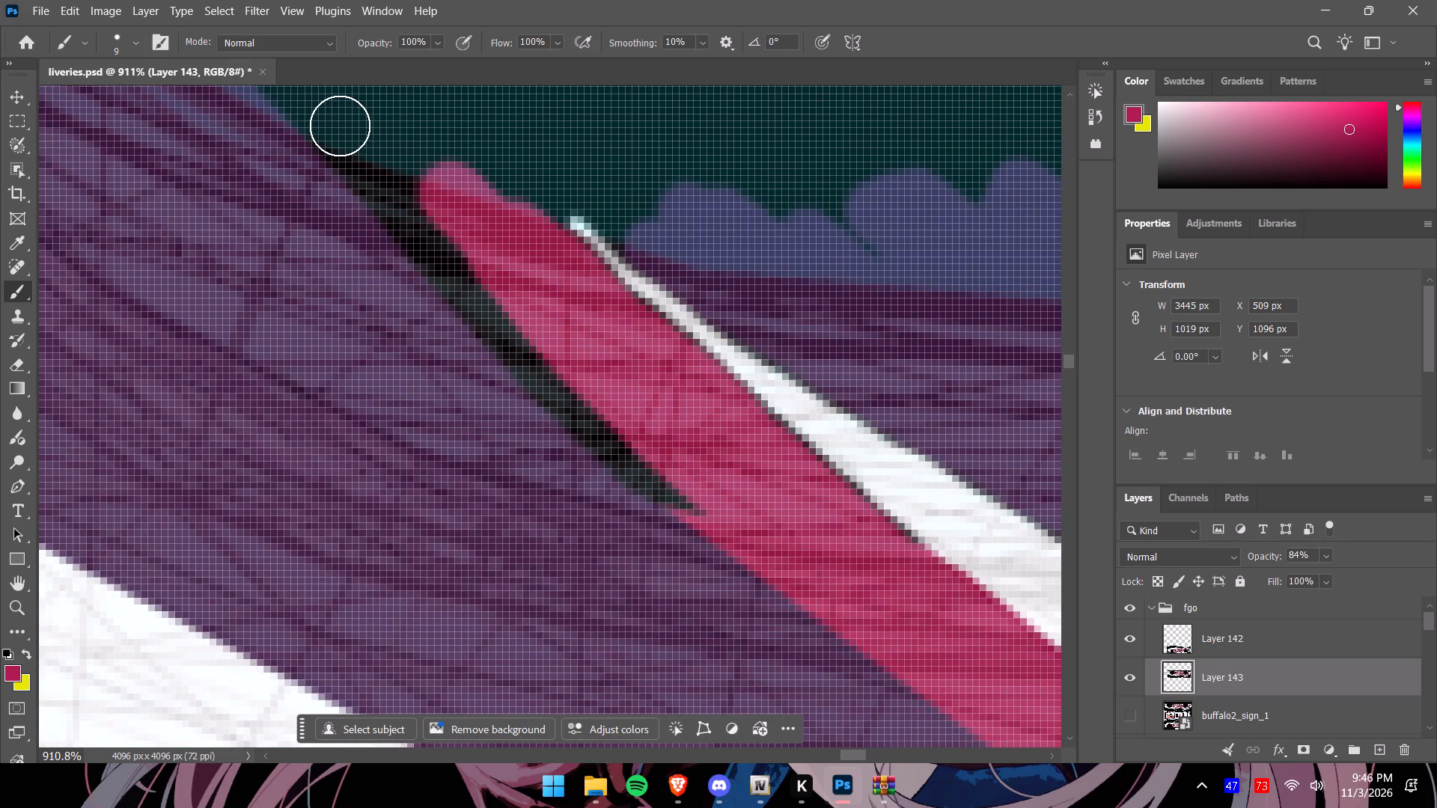
drag(340, 126, 421, 211)
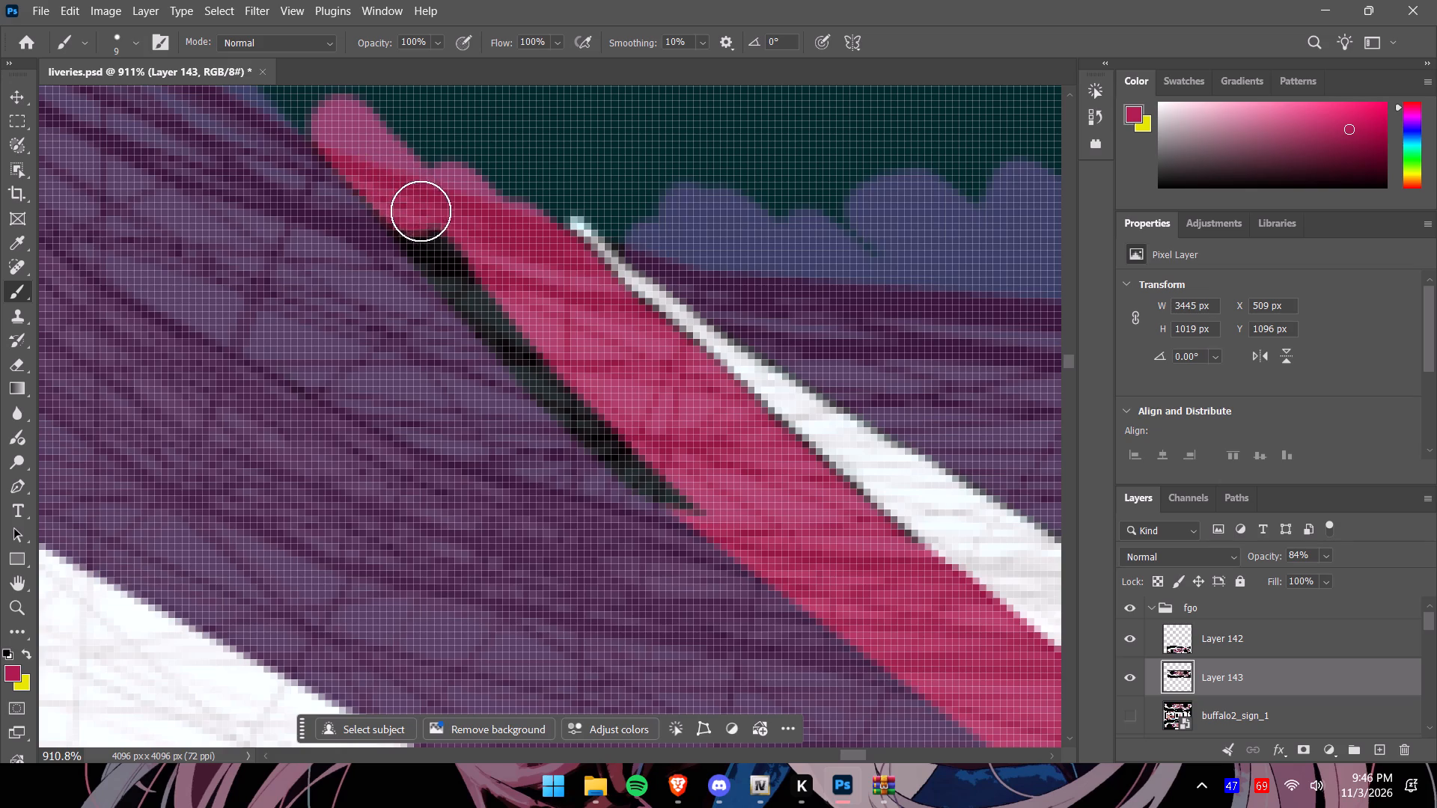
drag(421, 211, 565, 373)
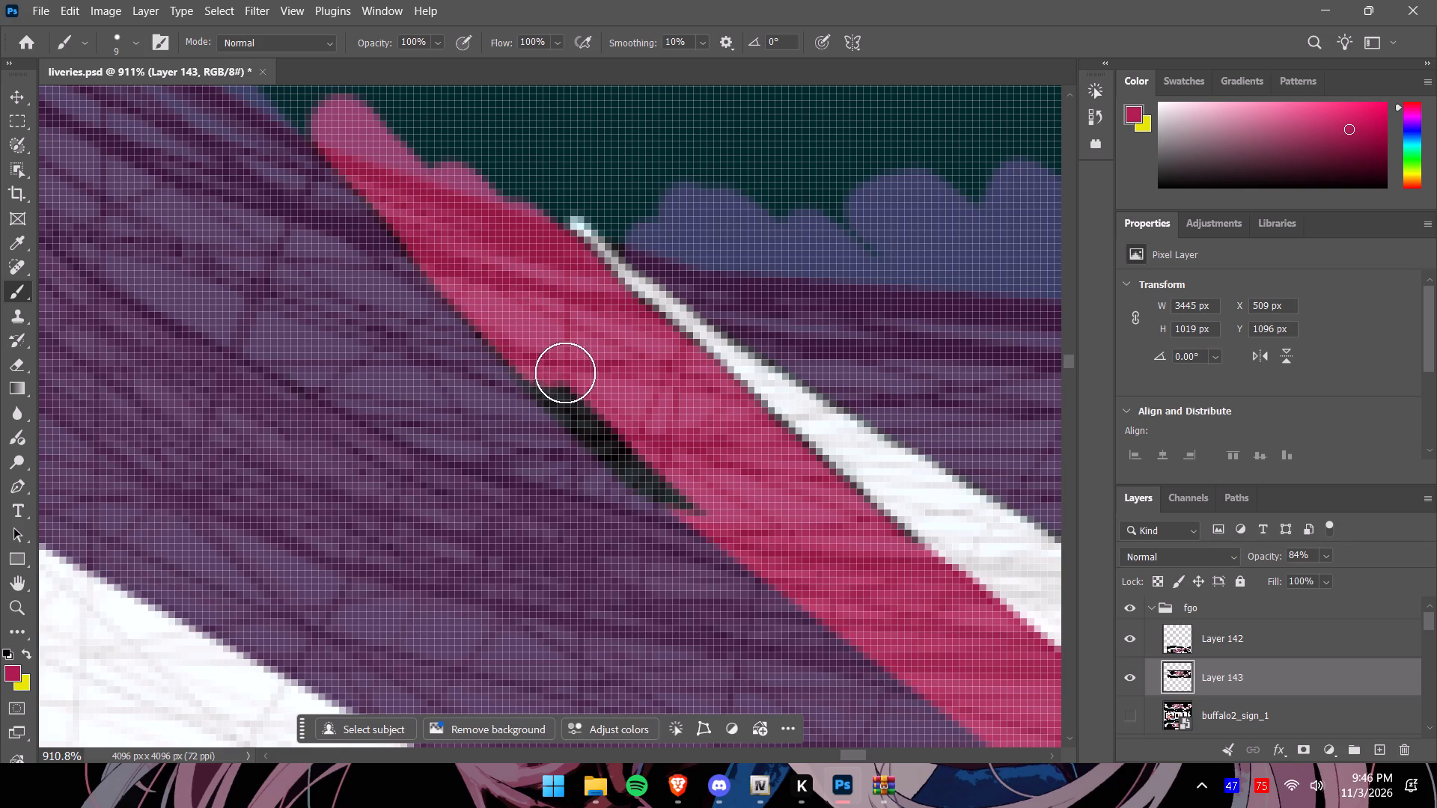
drag(565, 373, 766, 530)
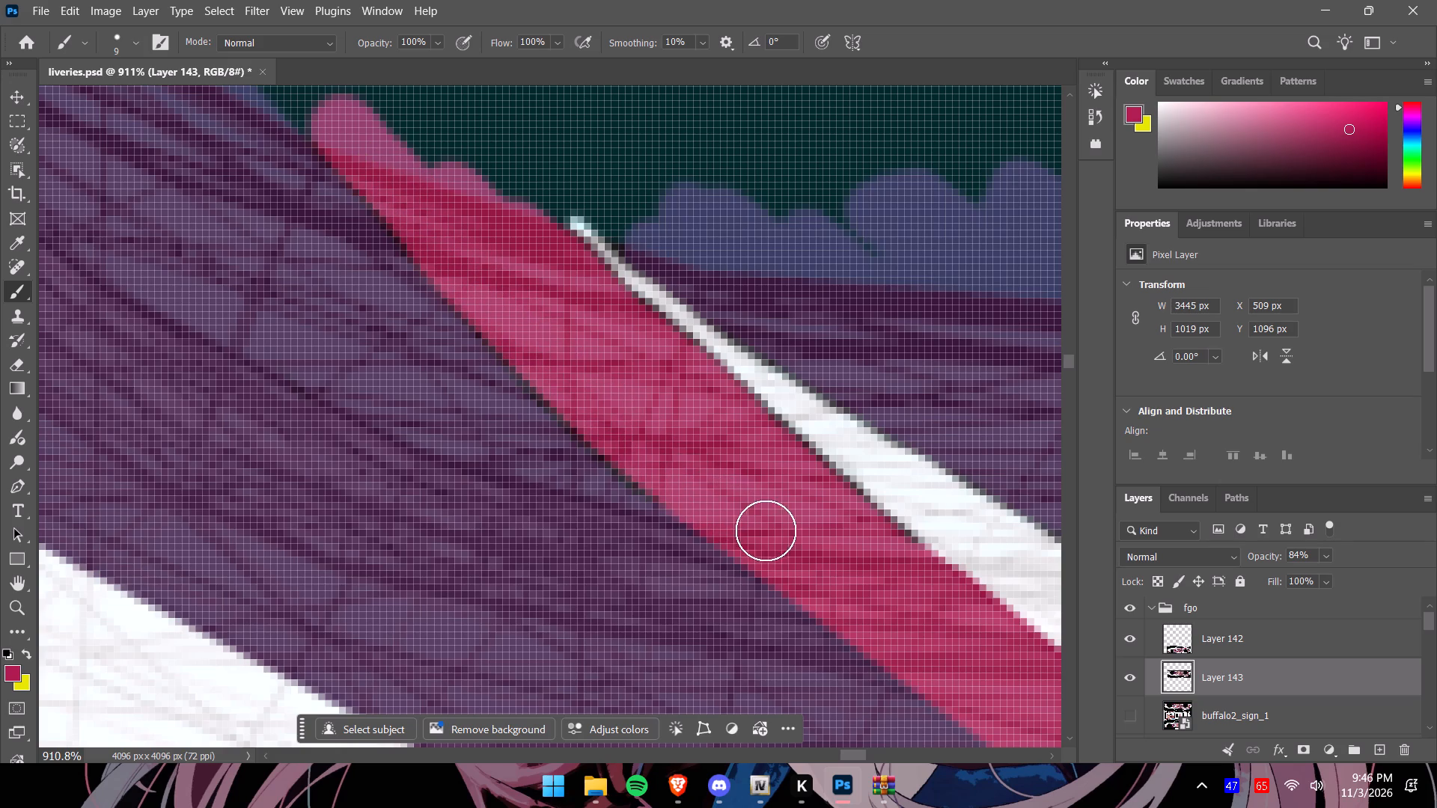
drag(766, 530, 789, 537)
Extend the pink stripe beside the wide white stripe above the MADNESS lettering across the black rim to the arch opening.
alt+scroll(810, 435, down, 11)
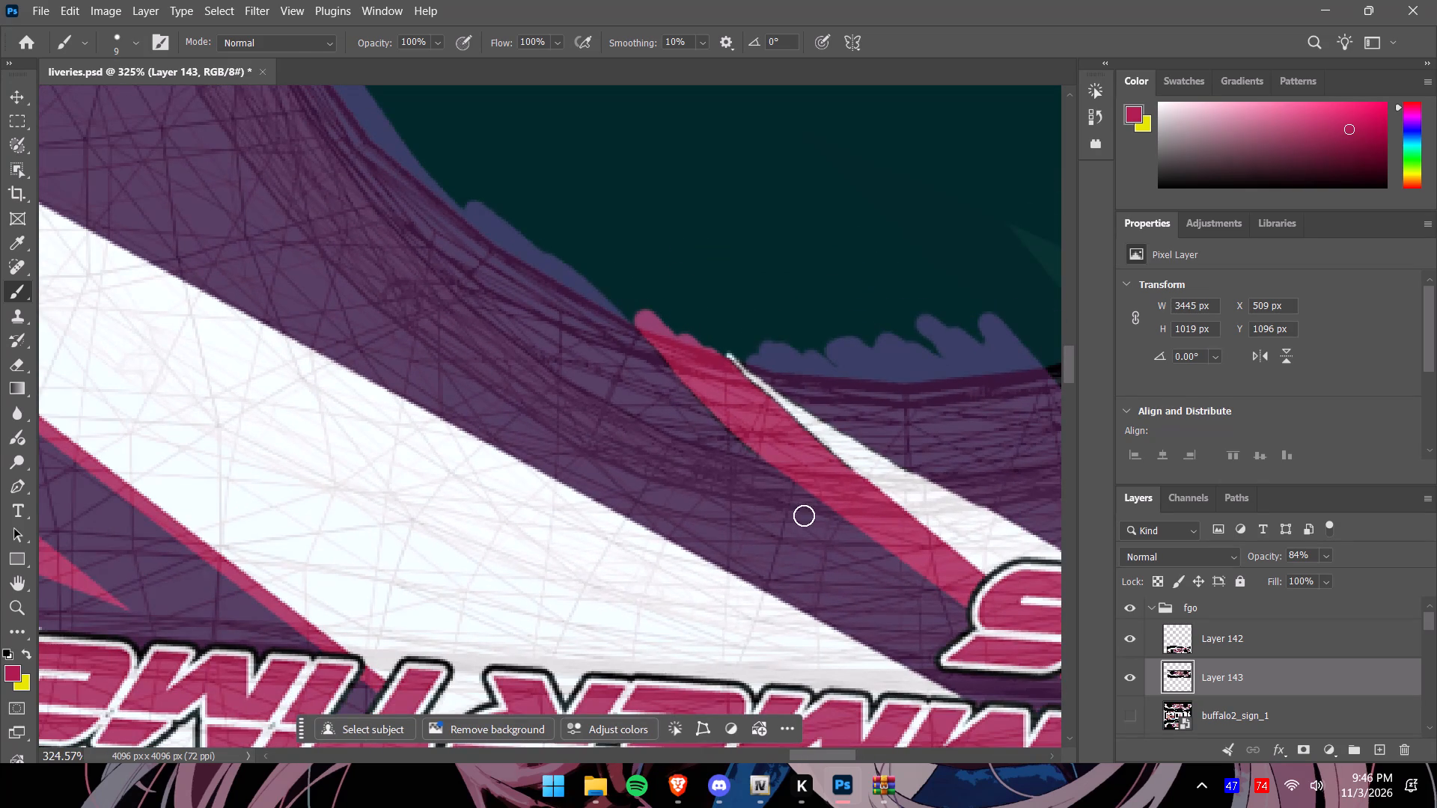
drag(823, 750, 855, 756)
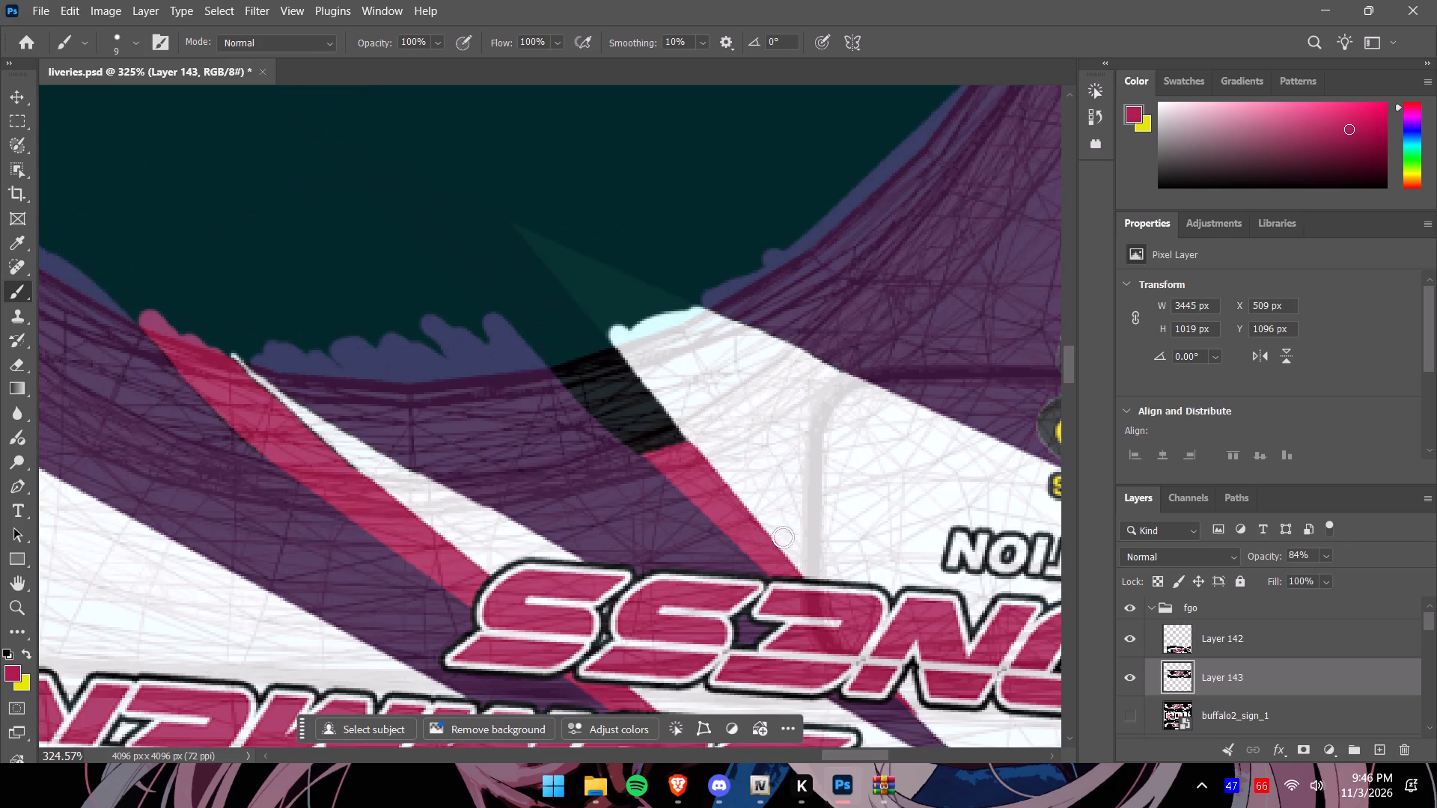
alt+scroll(660, 403, up, 7)
drag(486, 321, 504, 336)
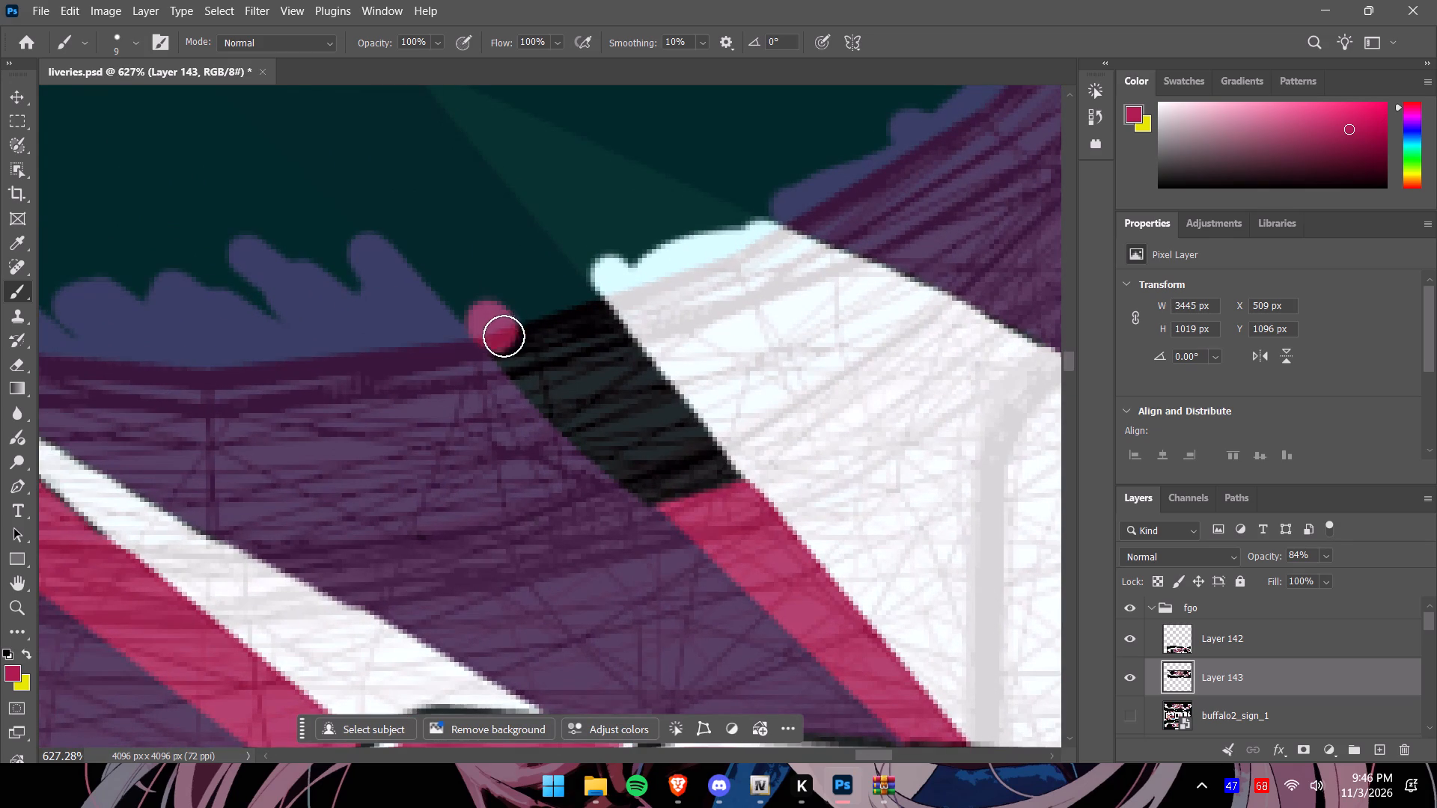
drag(504, 336, 683, 501)
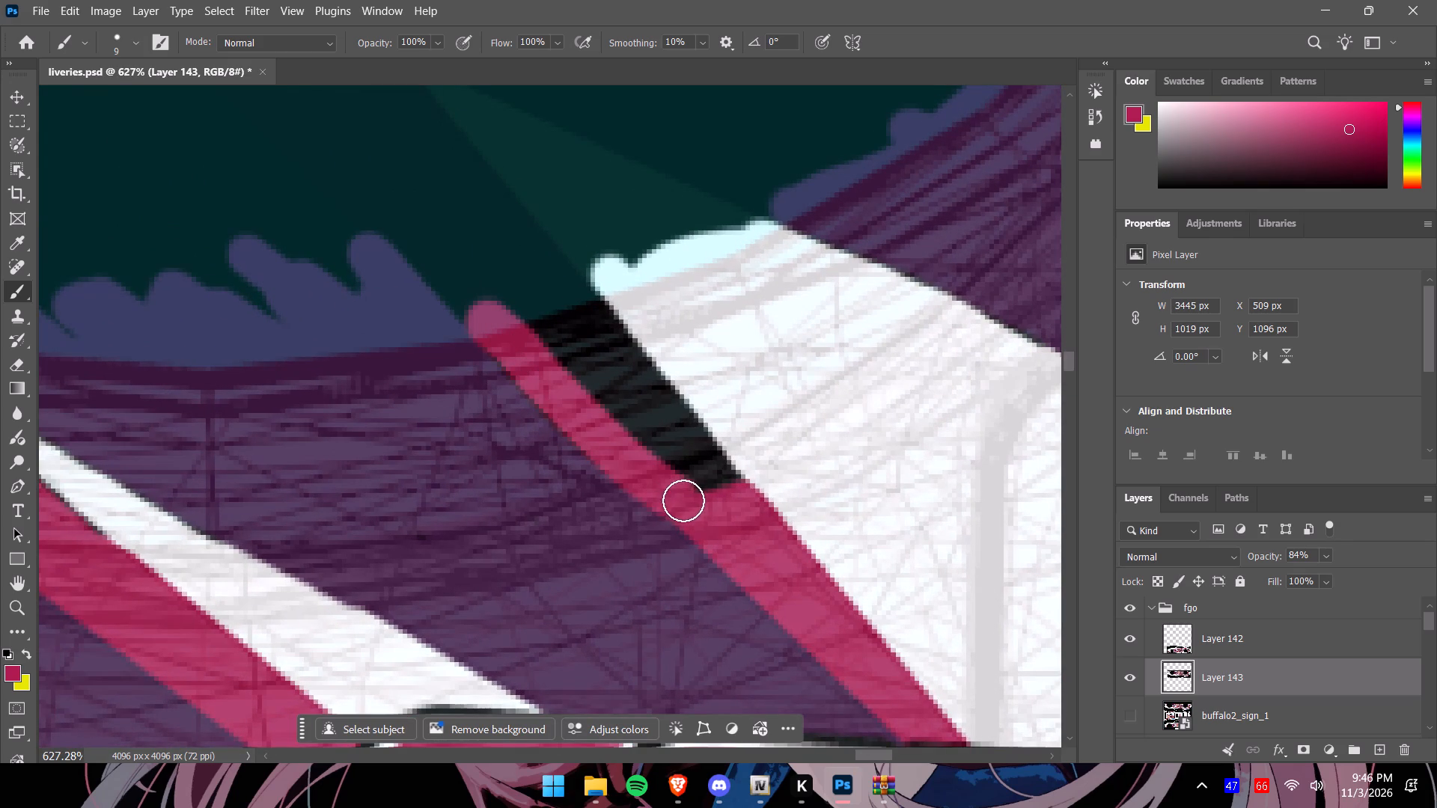
drag(683, 501, 683, 501)
drag(724, 503, 701, 466)
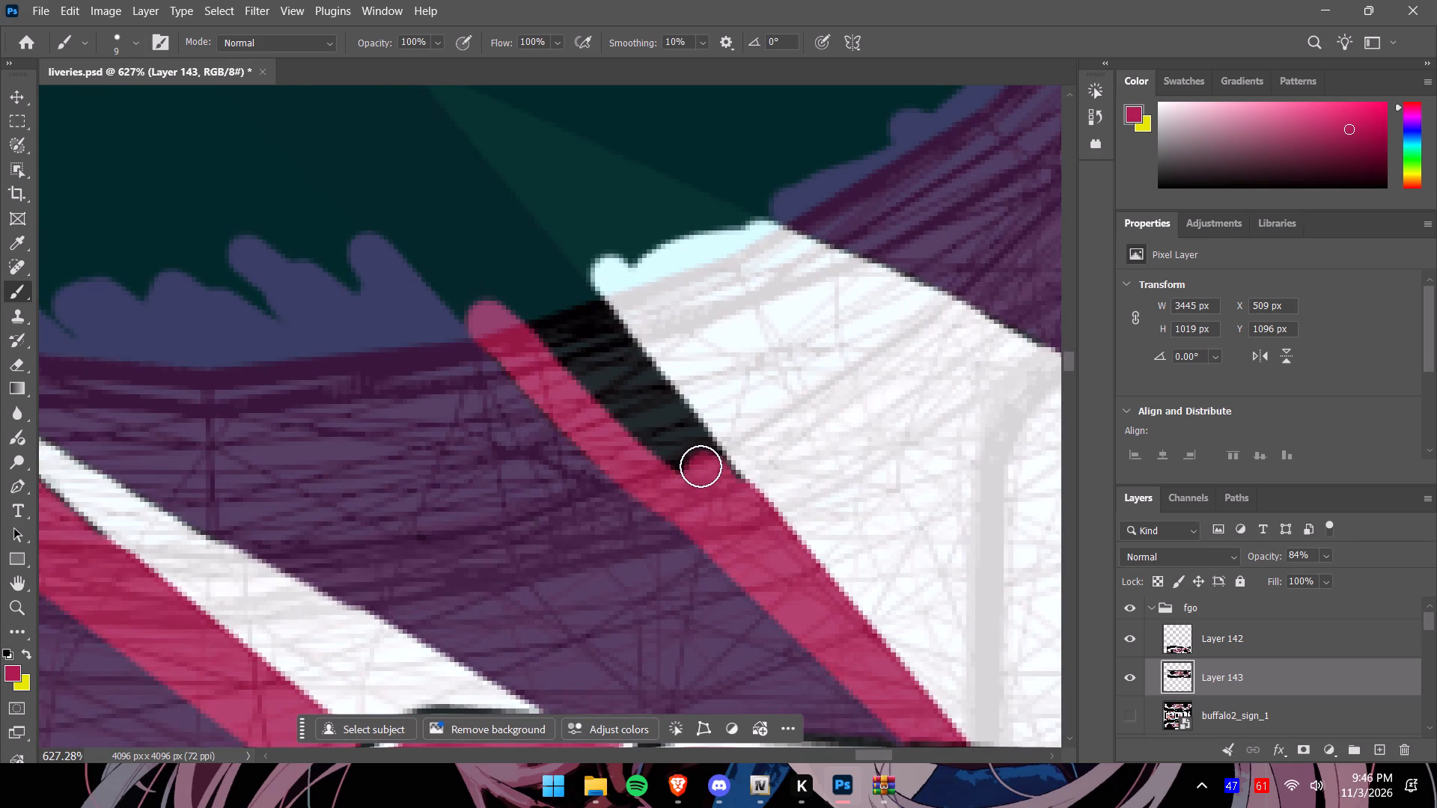
drag(701, 466, 576, 304)
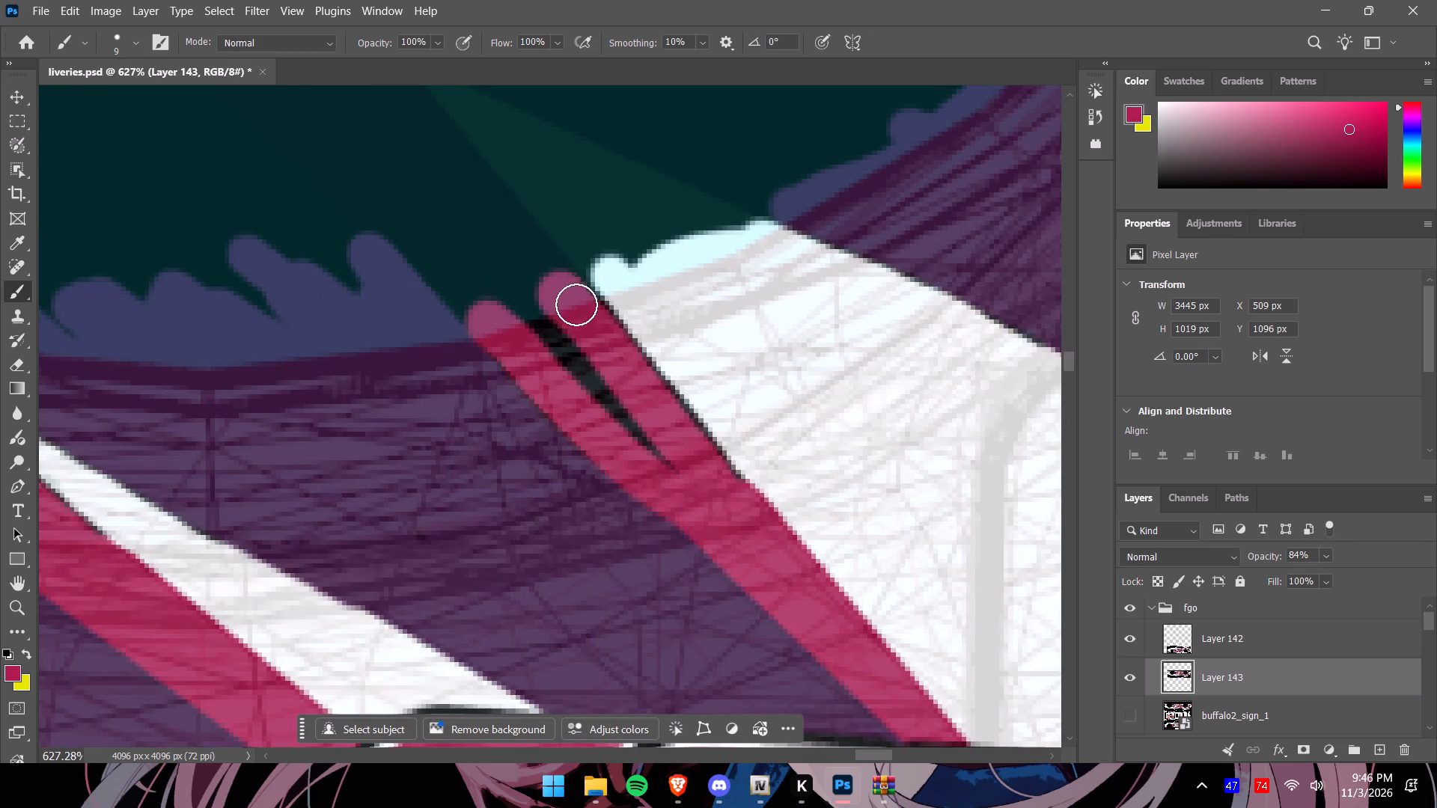
drag(576, 304, 660, 406)
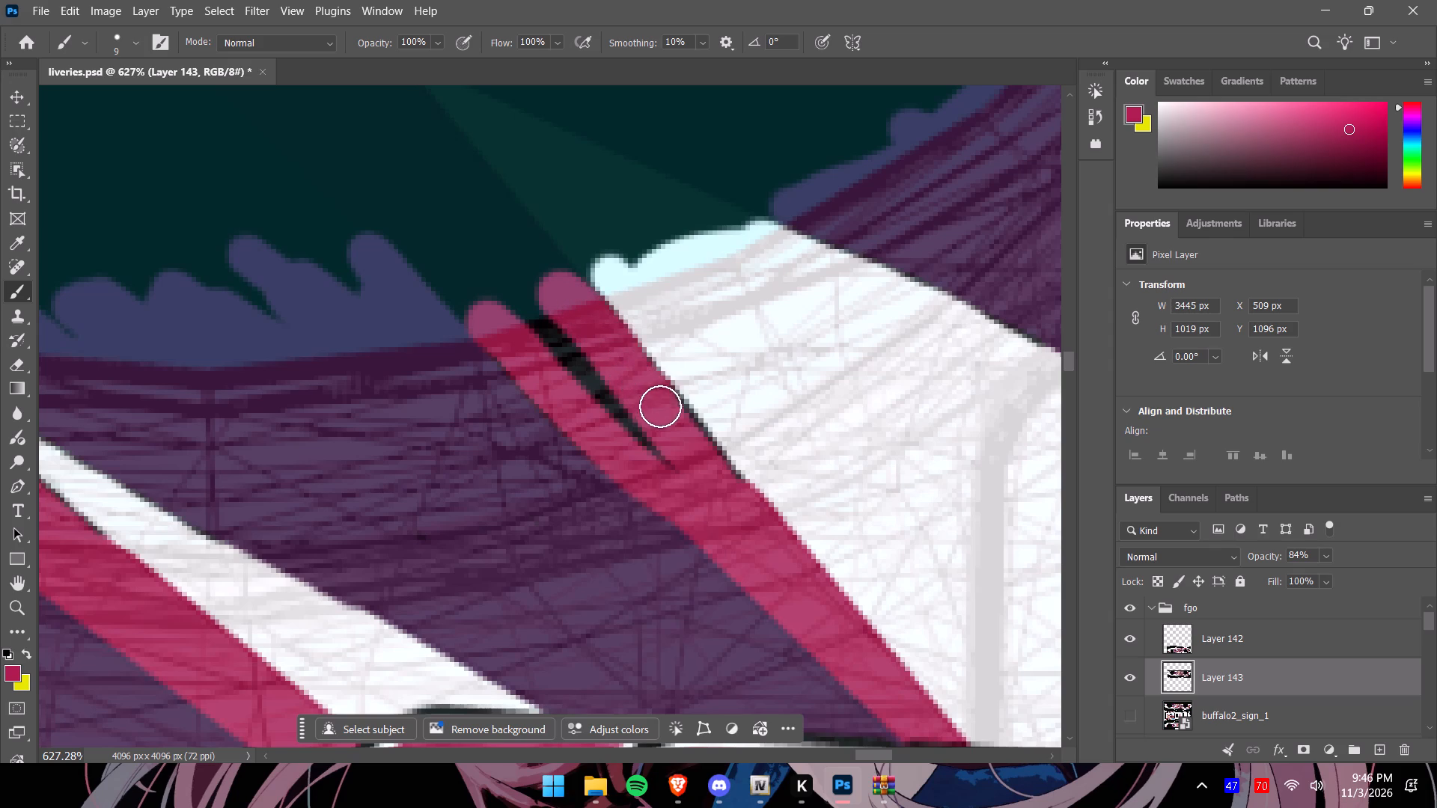
drag(660, 406, 737, 504)
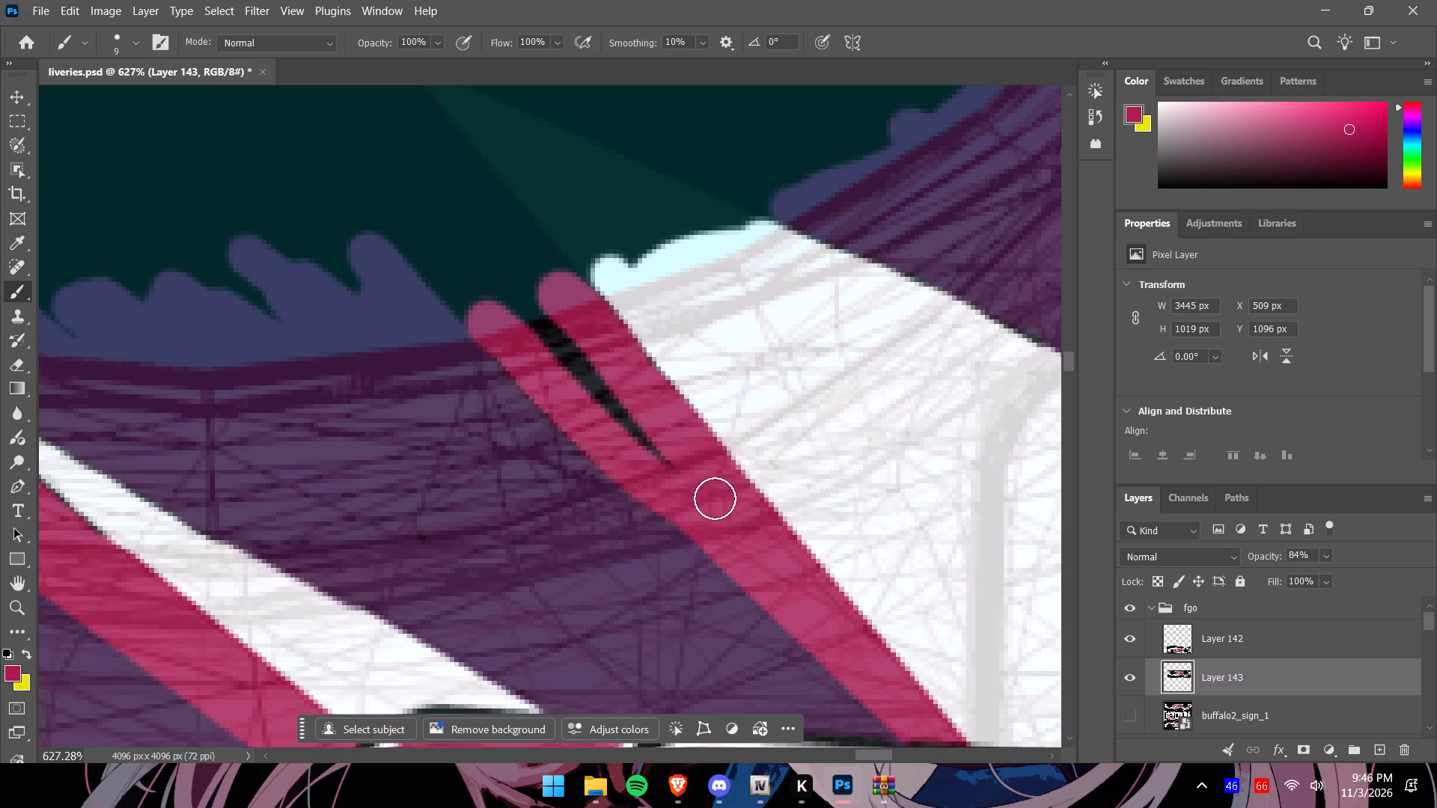
drag(680, 483, 513, 302)
Extend the pink stripe beside the white stripe near the NISSAN lettering across the black rim to the arch opening.
alt+scroll(638, 422, down, 3)
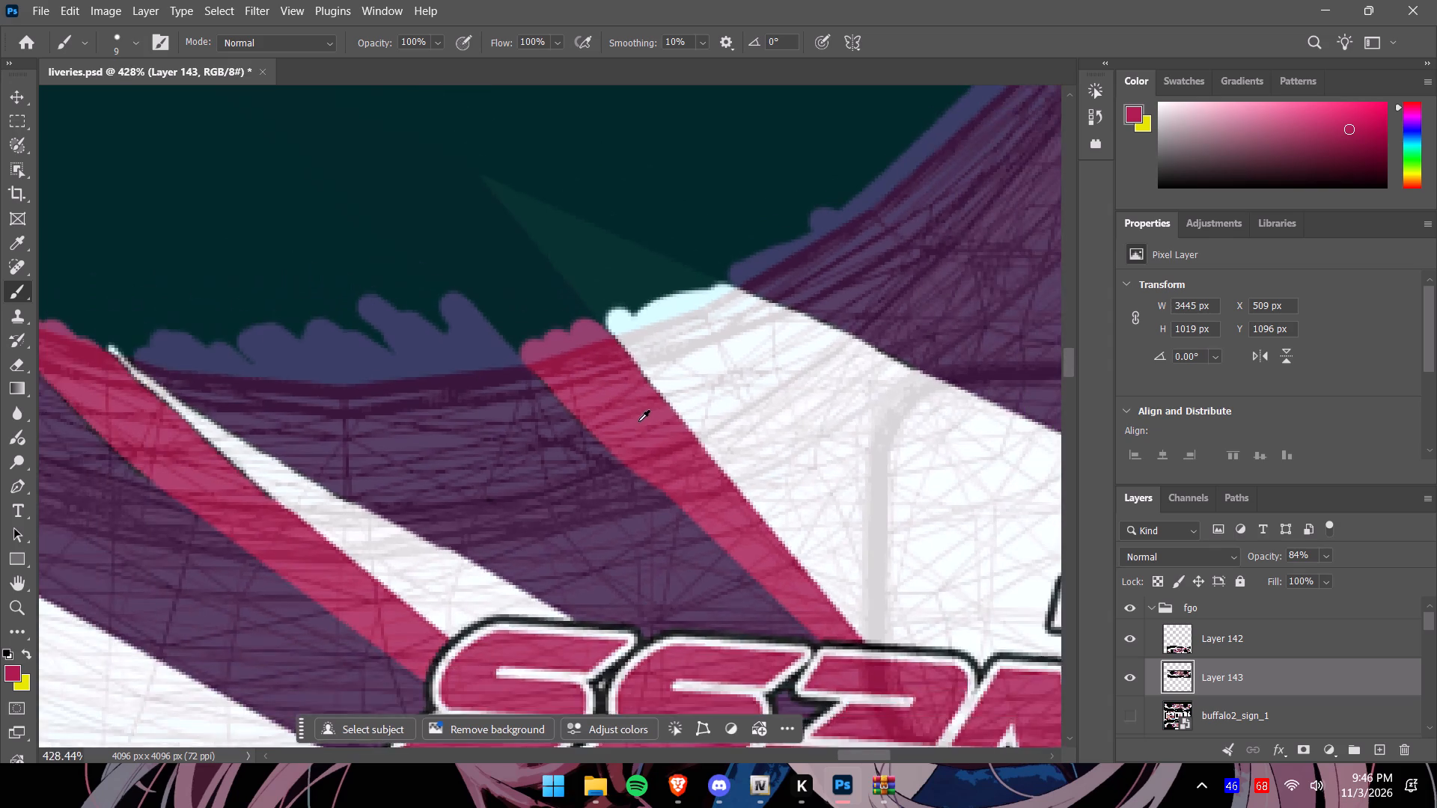
alt+scroll(638, 421, down, 3)
alt+scroll(820, 465, down, 4)
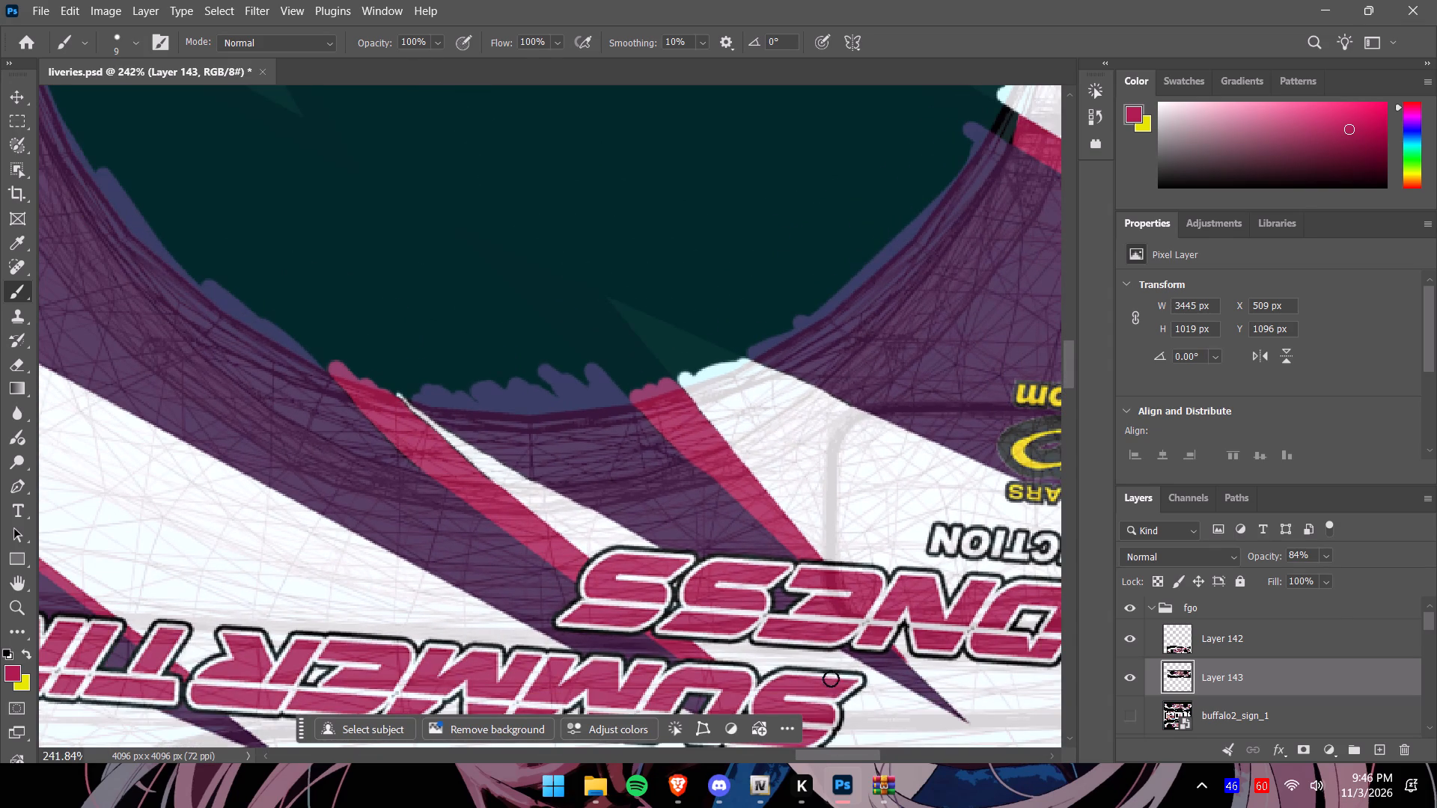
drag(840, 758, 864, 764)
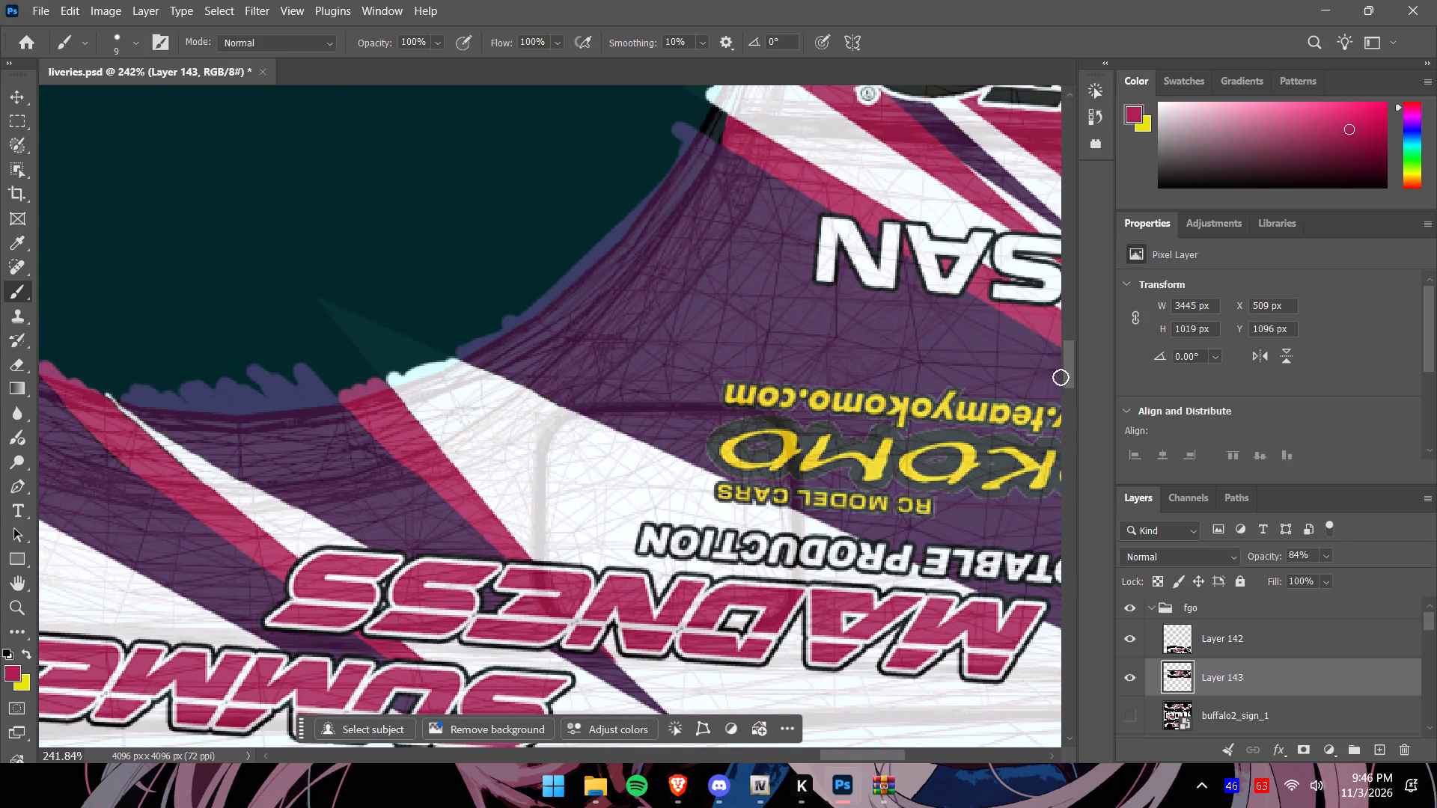
drag(1067, 374, 1071, 352)
alt+scroll(748, 357, up, 11)
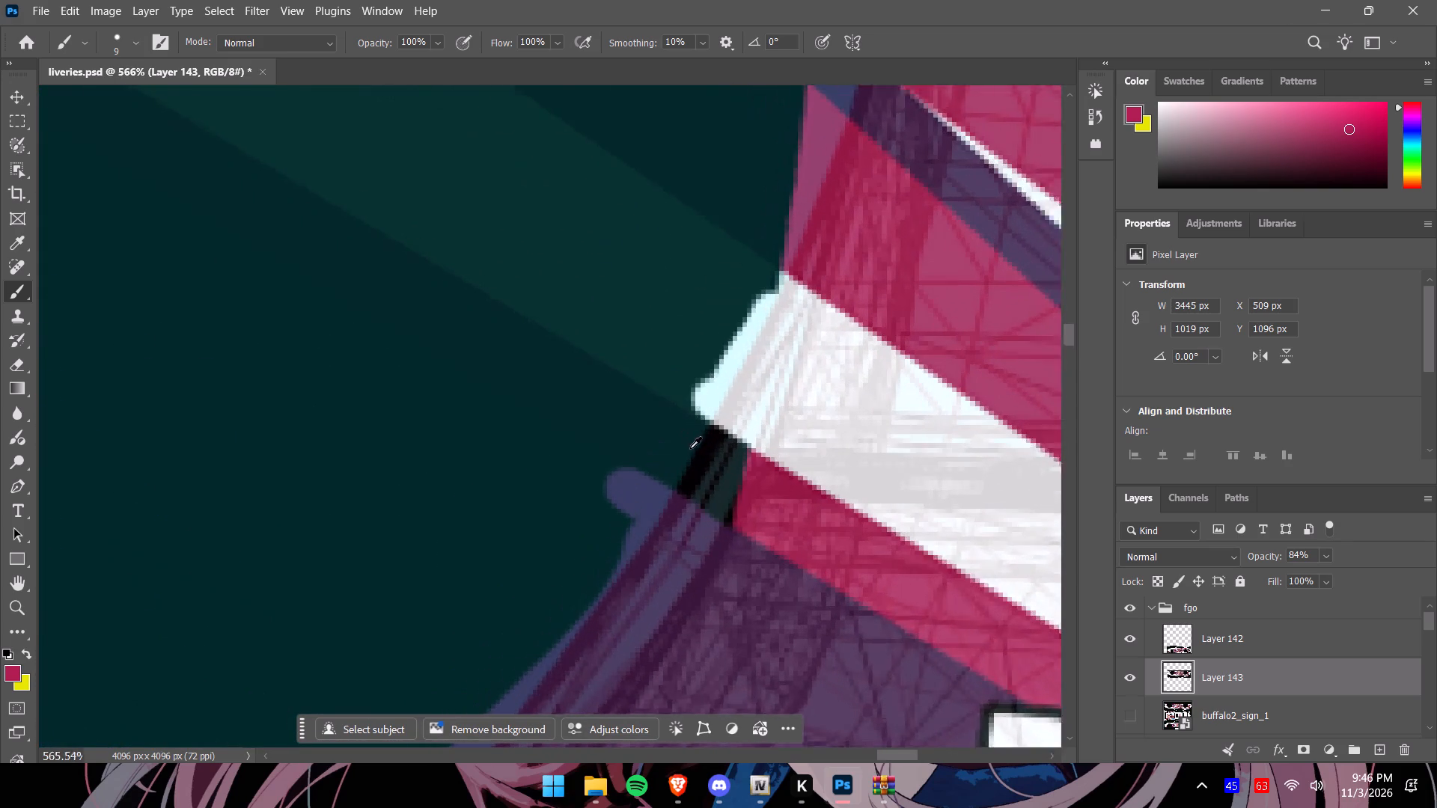
drag(690, 440, 731, 463)
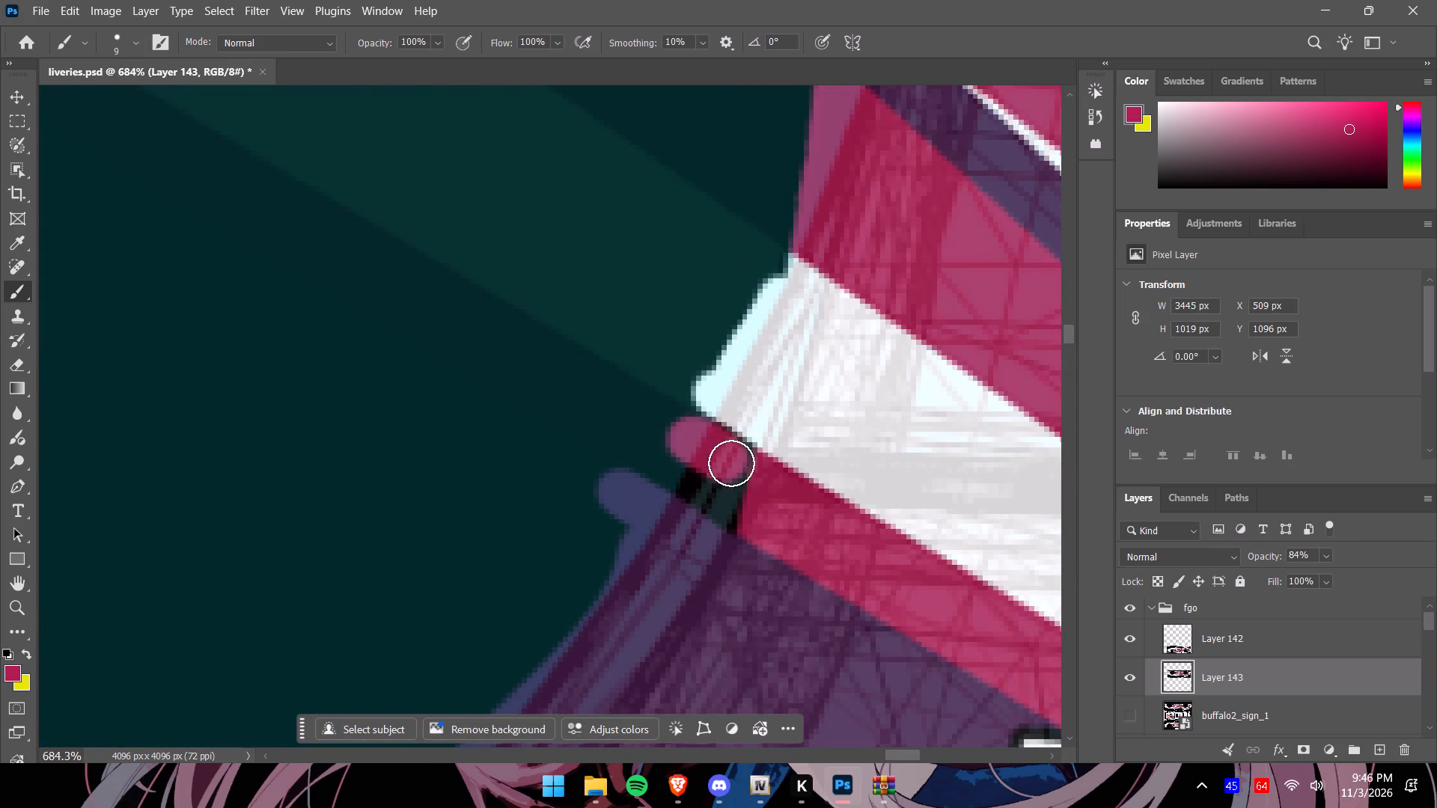
drag(731, 463, 656, 445)
drag(666, 454, 670, 459)
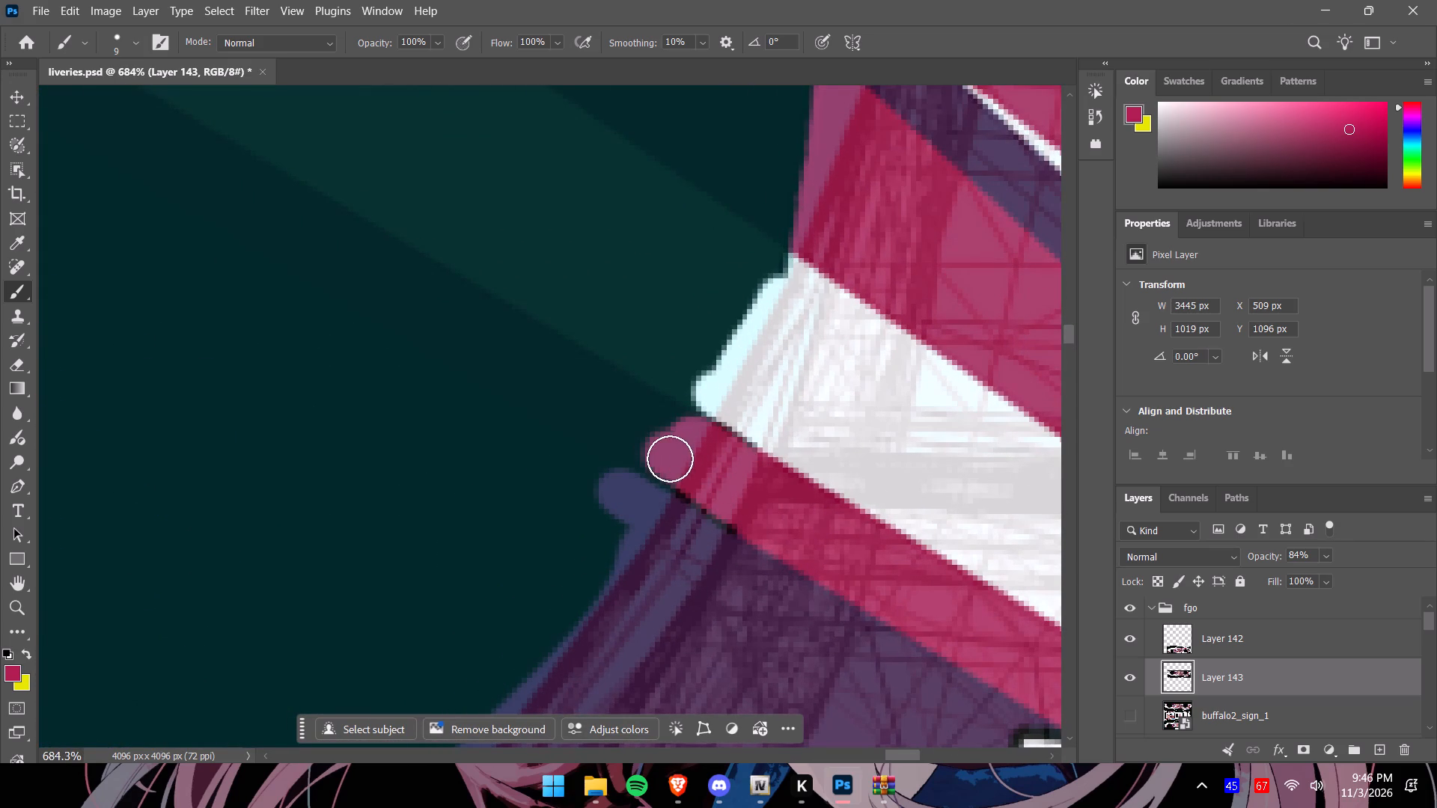
drag(670, 459, 704, 482)
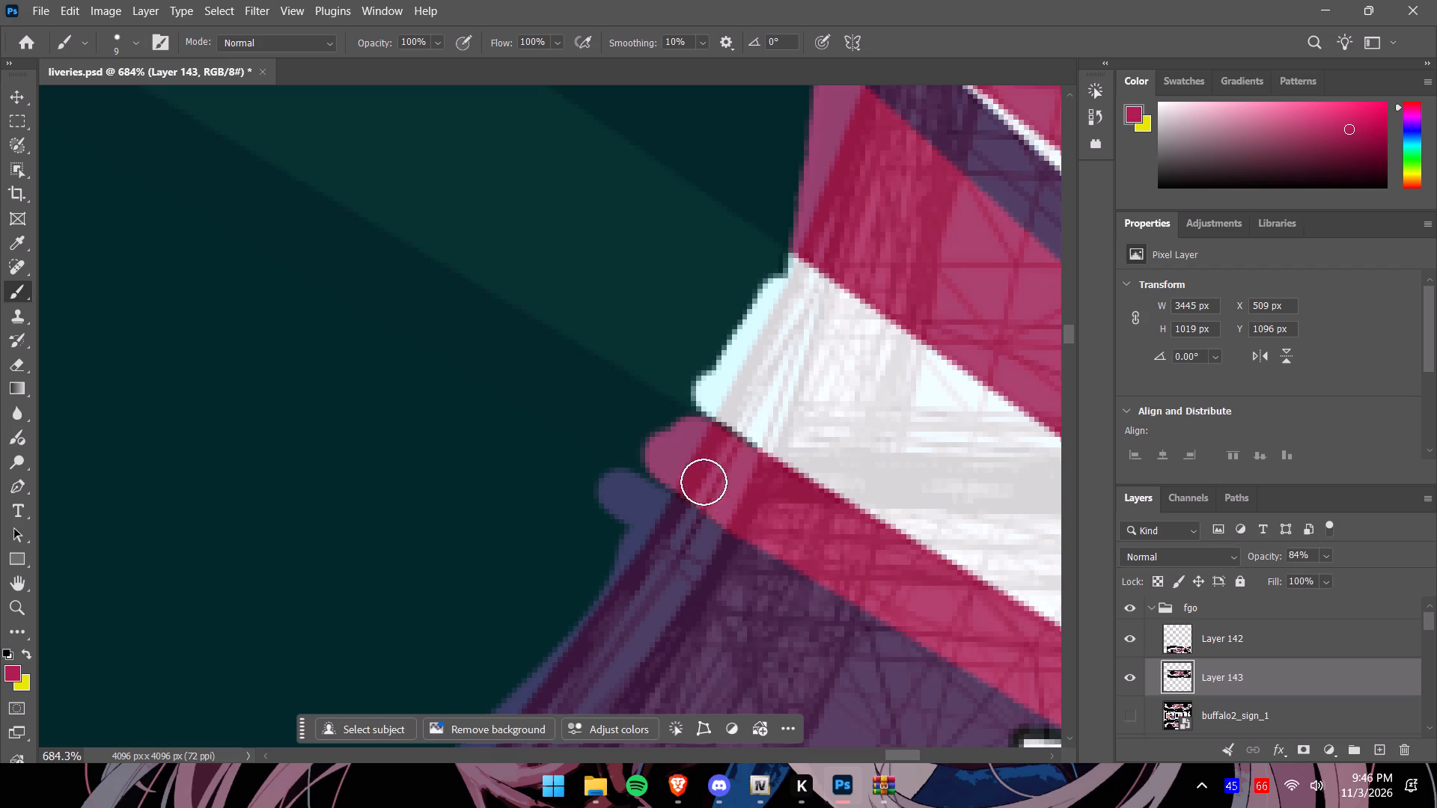
drag(704, 482, 666, 461)
drag(729, 463, 714, 451)
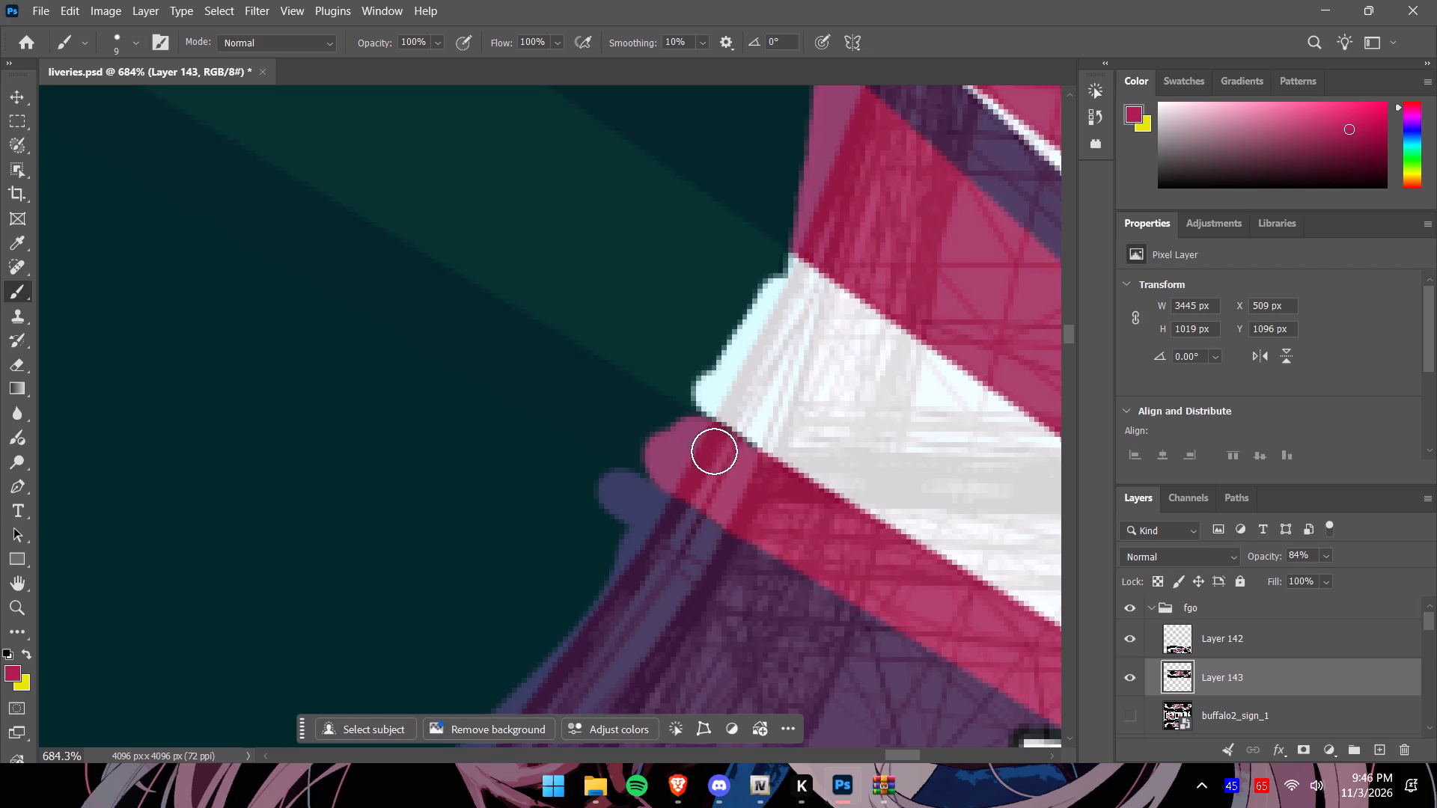
drag(714, 451, 684, 440)
At the other wheel arch, extend the lower pink stripe of the mostly white end panel across the black rim, filling its full width.
alt+scroll(671, 426, down, 15)
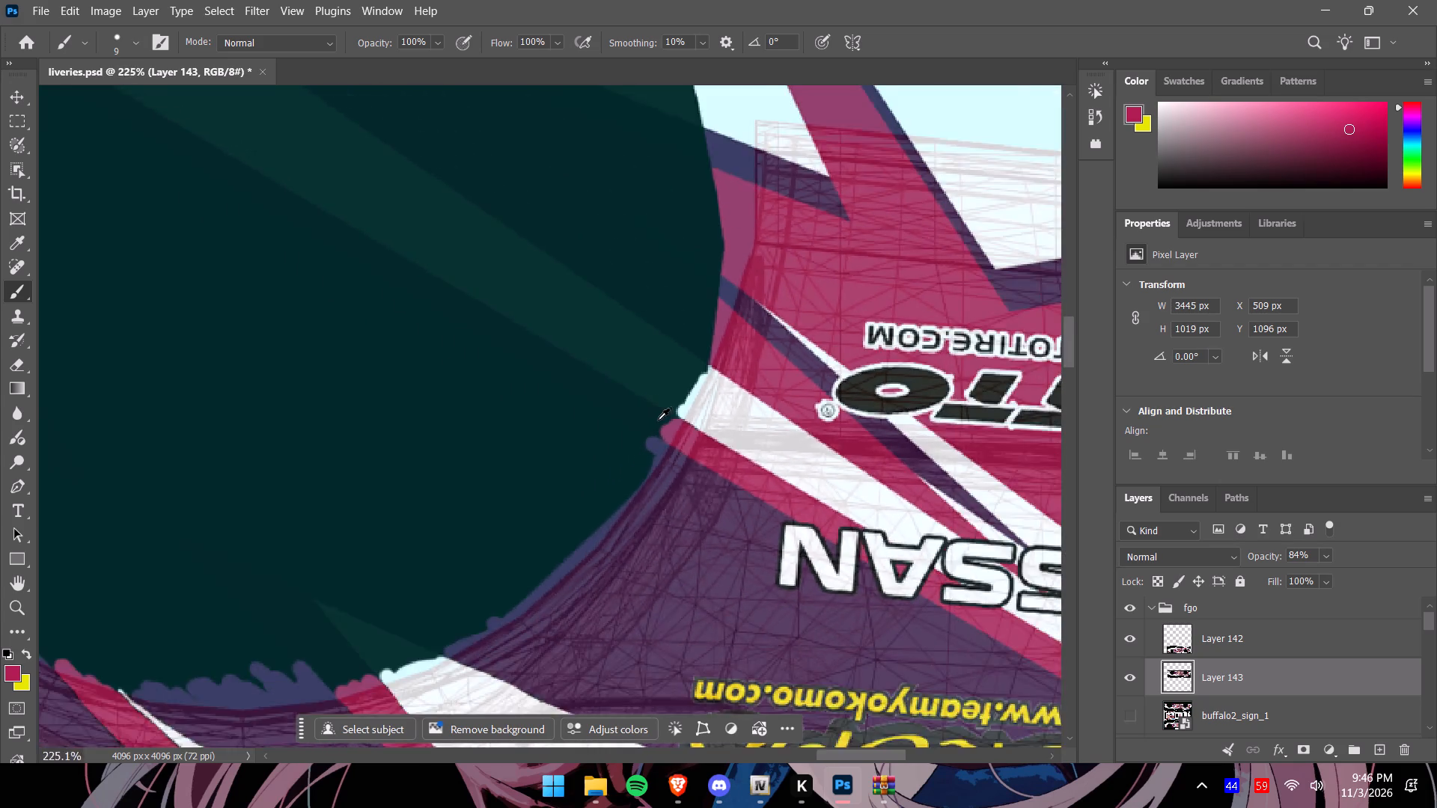
alt+scroll(658, 420, down, 7)
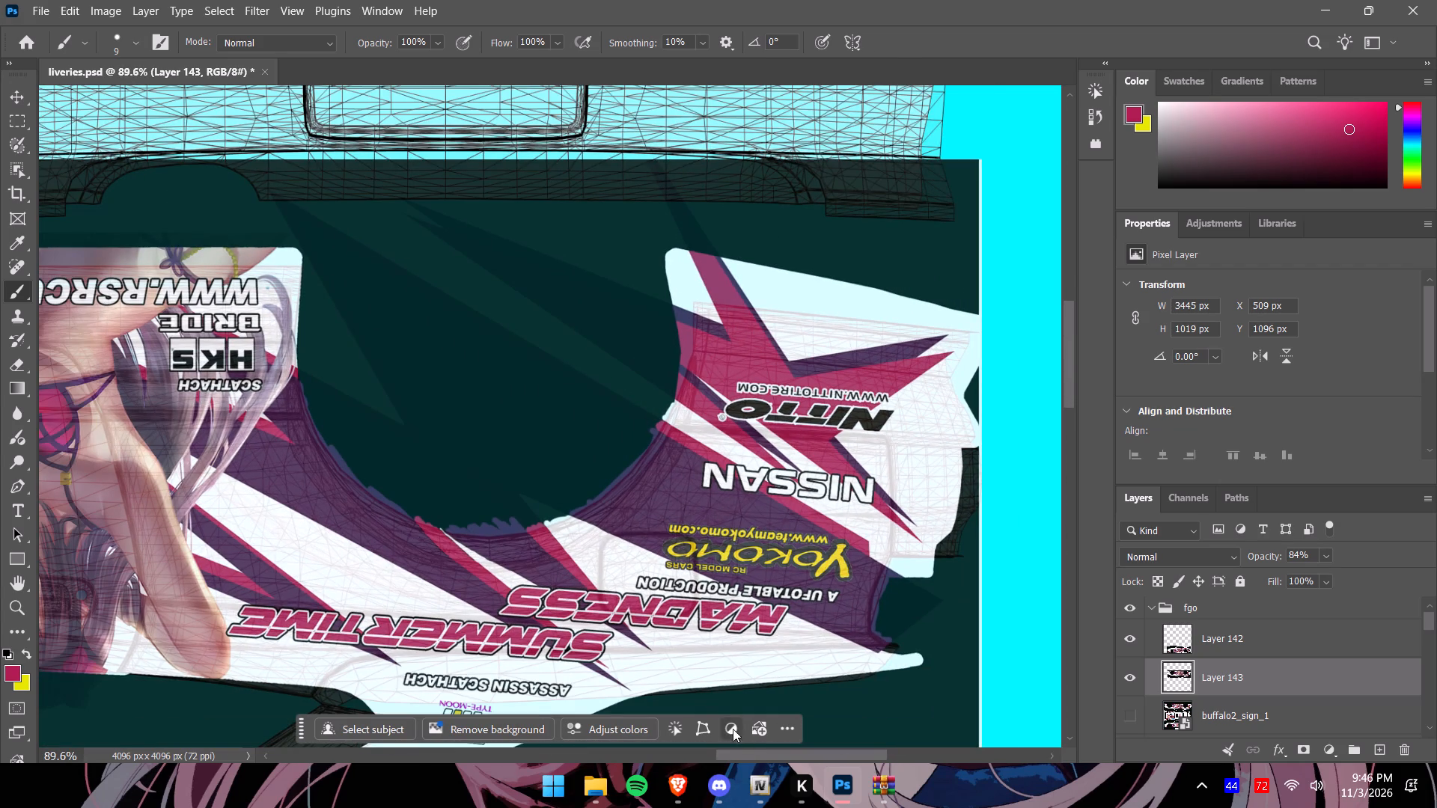
drag(745, 753, 546, 741)
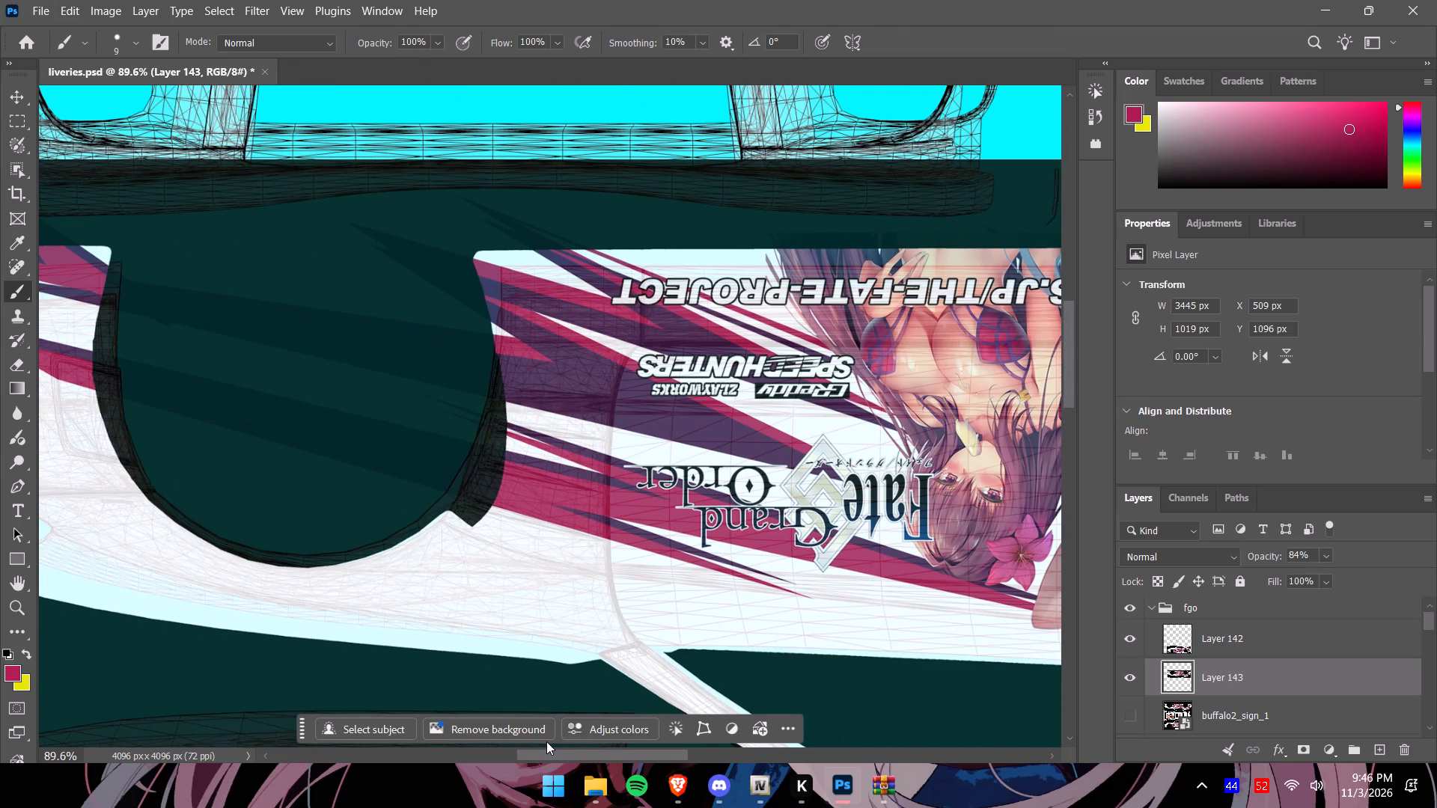
drag(546, 741, 522, 738)
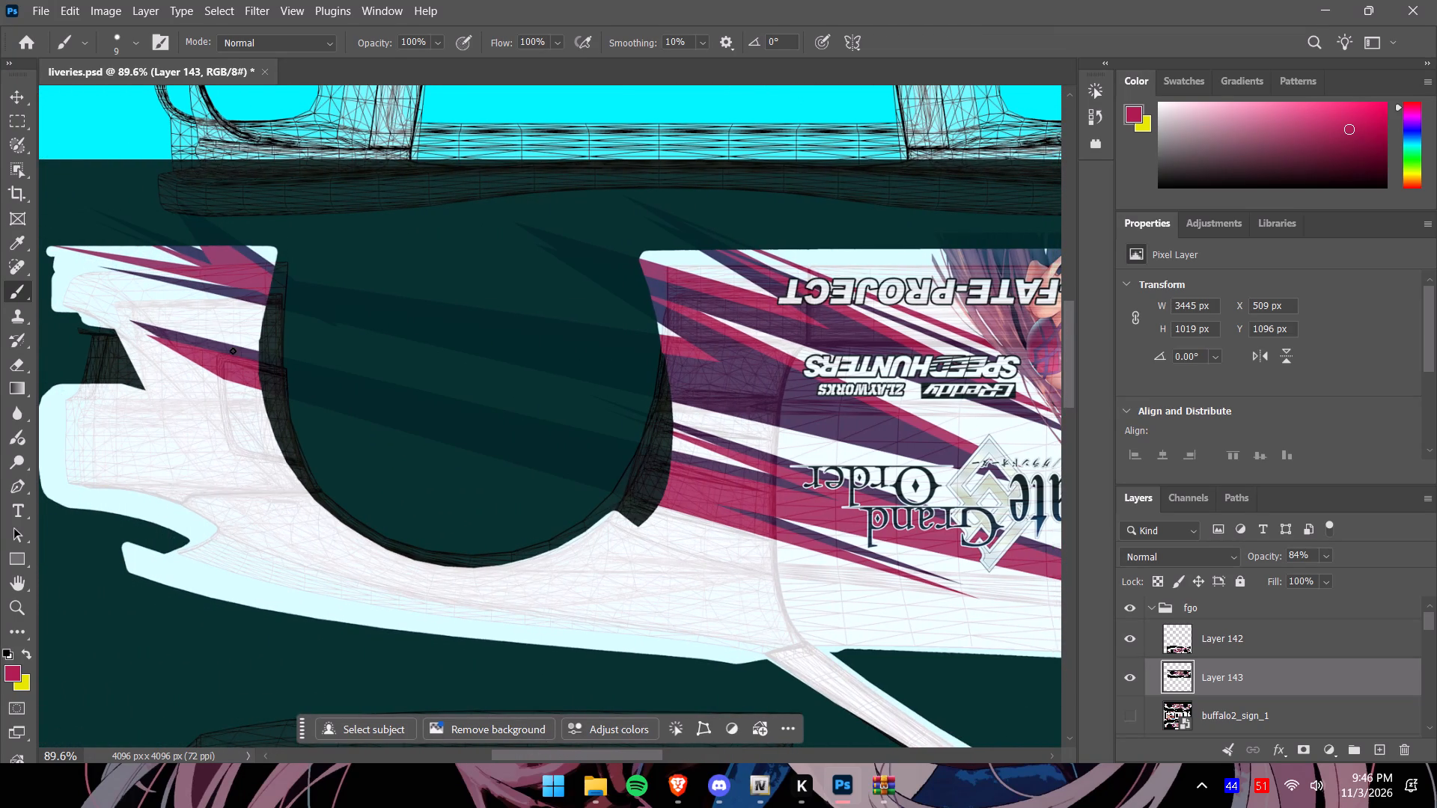
alt+scroll(251, 361, up, 15)
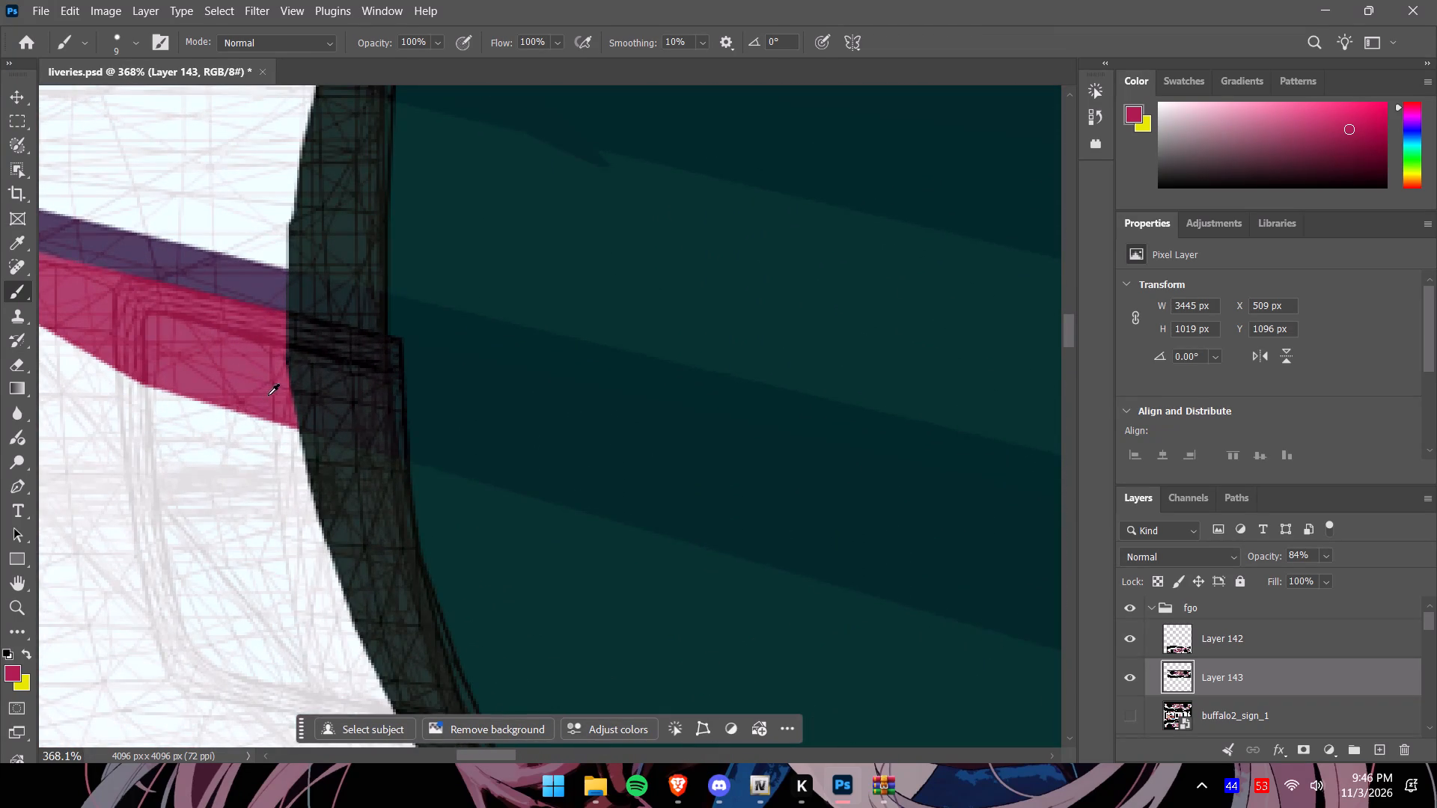
drag(280, 325, 287, 328)
drag(287, 328, 408, 361)
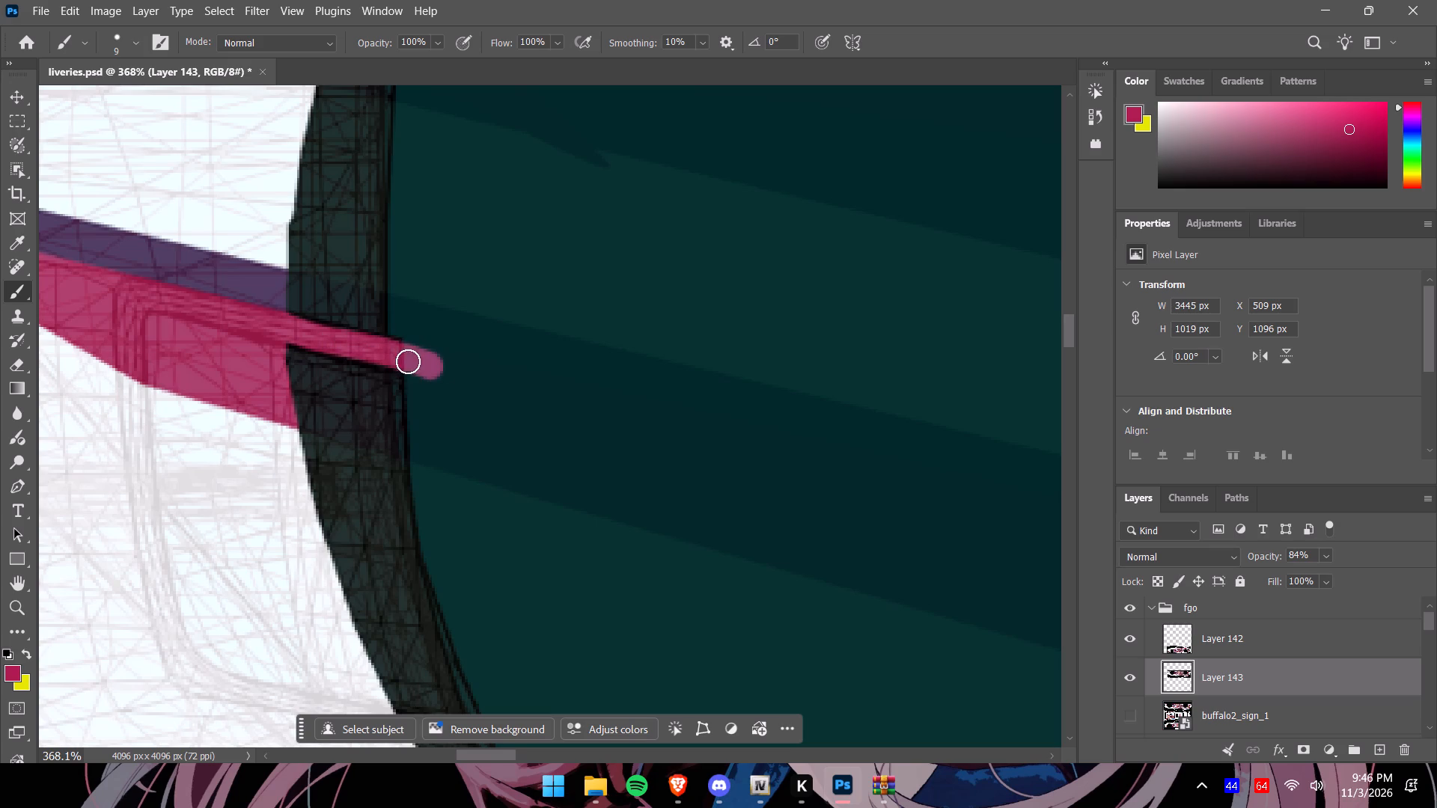
drag(408, 361, 408, 392)
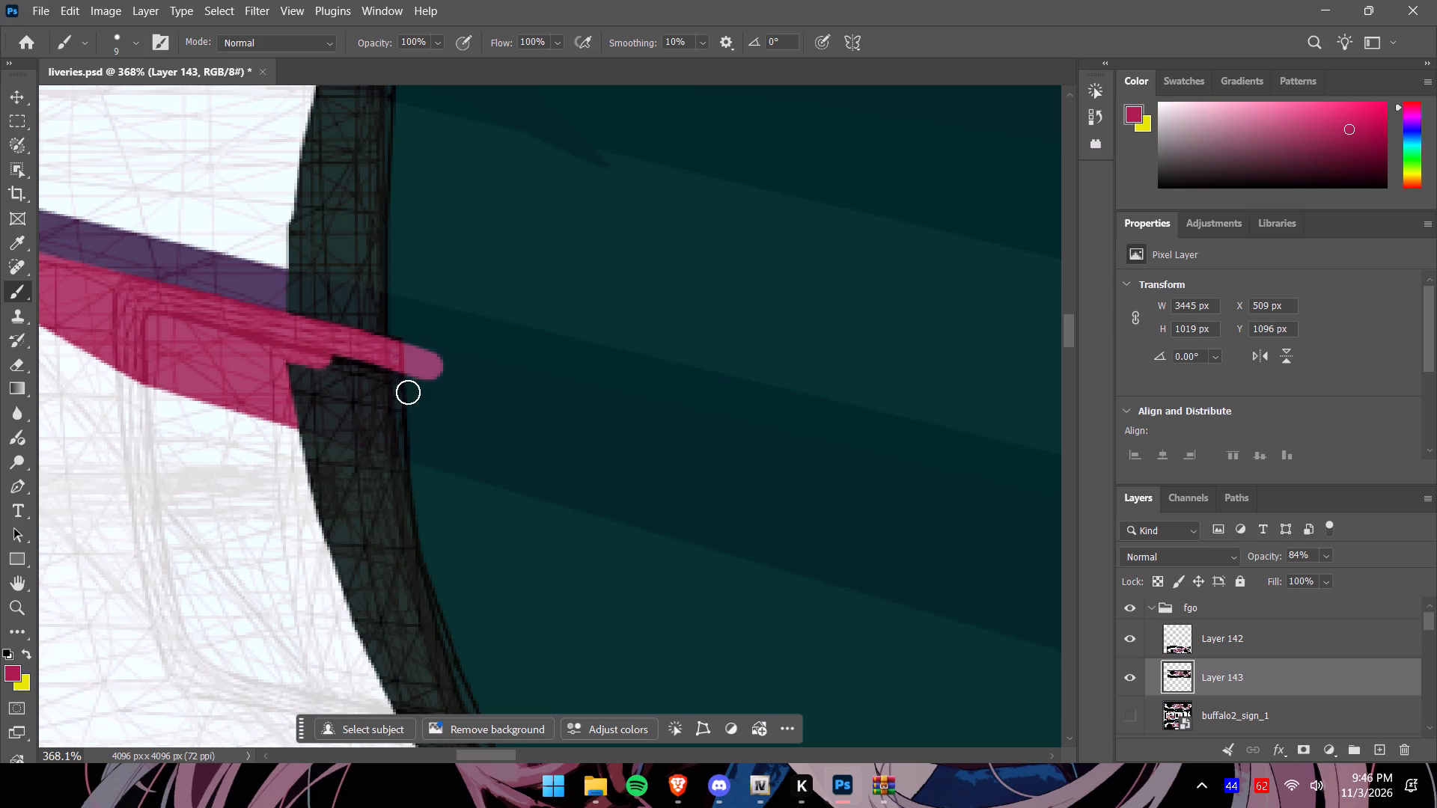
drag(408, 392, 428, 403)
drag(290, 414, 407, 444)
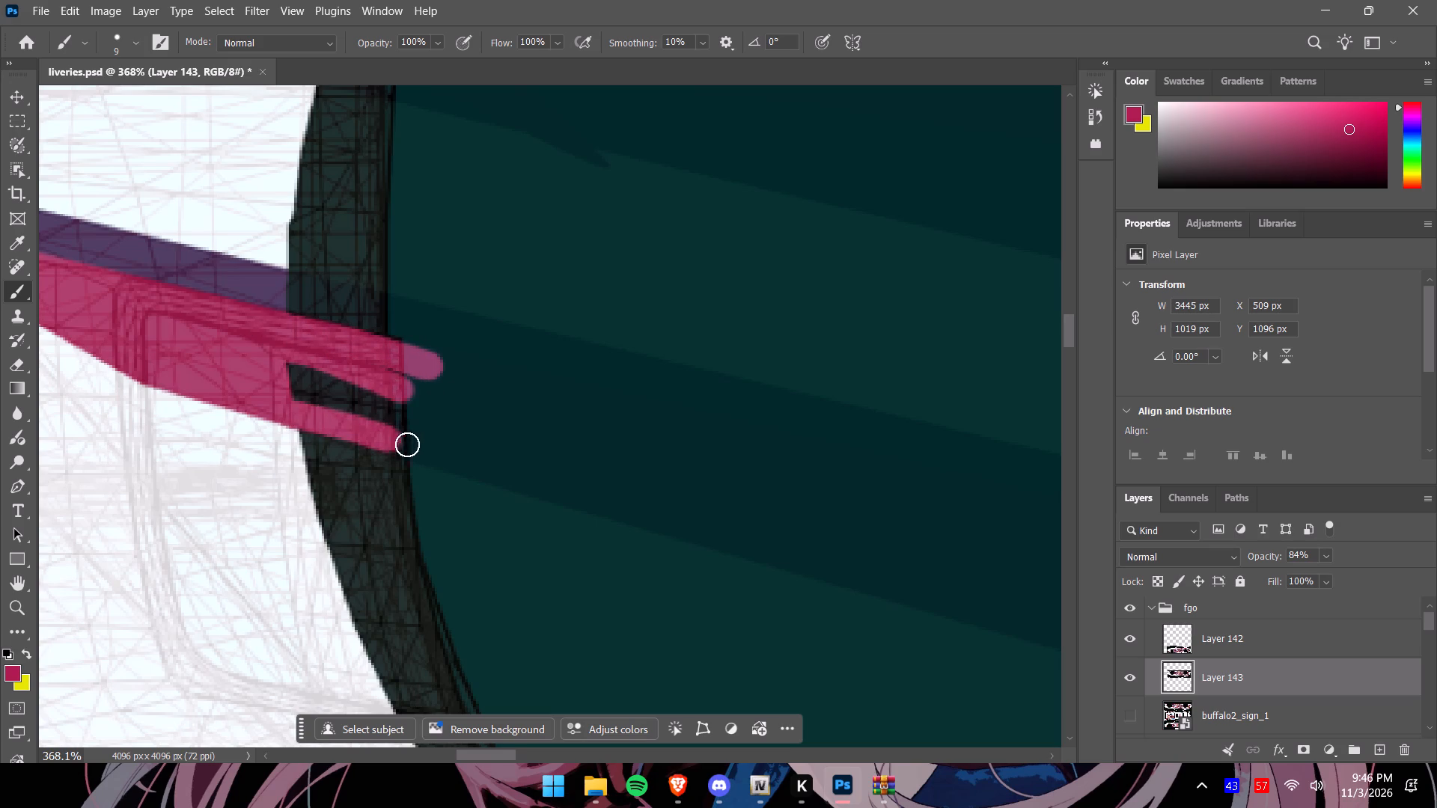
drag(407, 444, 430, 454)
drag(295, 411, 433, 451)
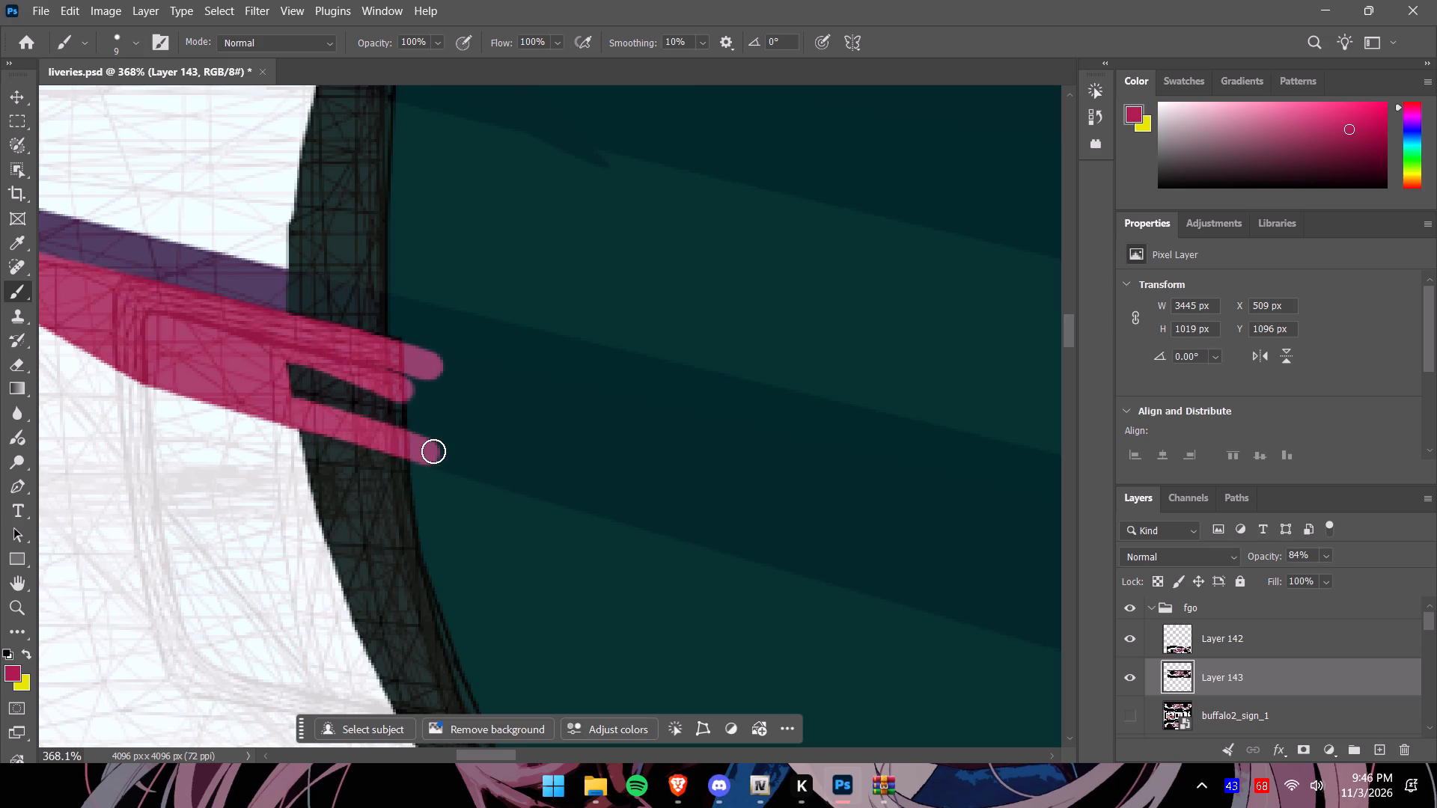
drag(433, 451, 404, 385)
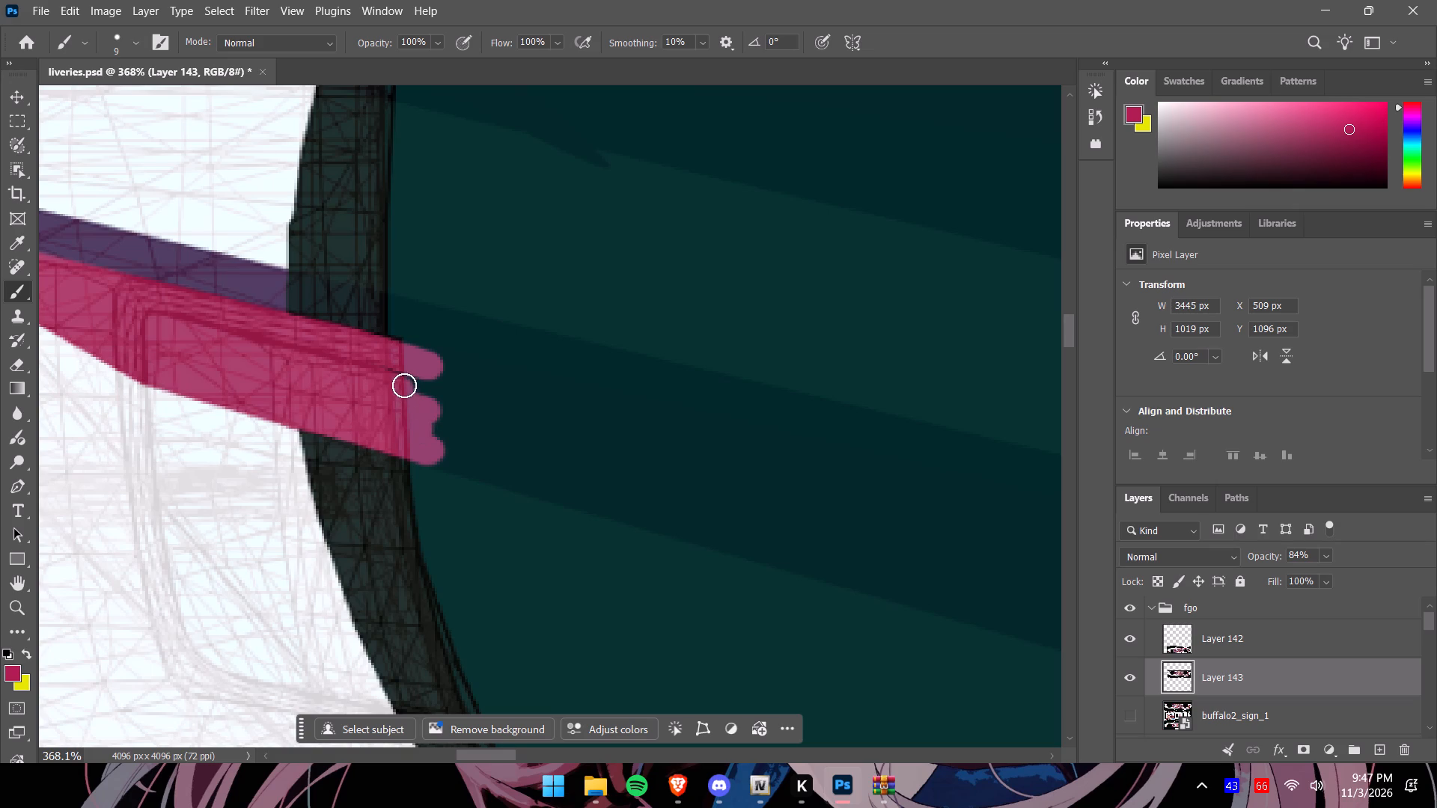
drag(404, 385, 426, 446)
Extend the upper pink stripe of the same end panel across the rim, filling the gaps out past the arch opening.
alt+scroll(432, 411, down, 8)
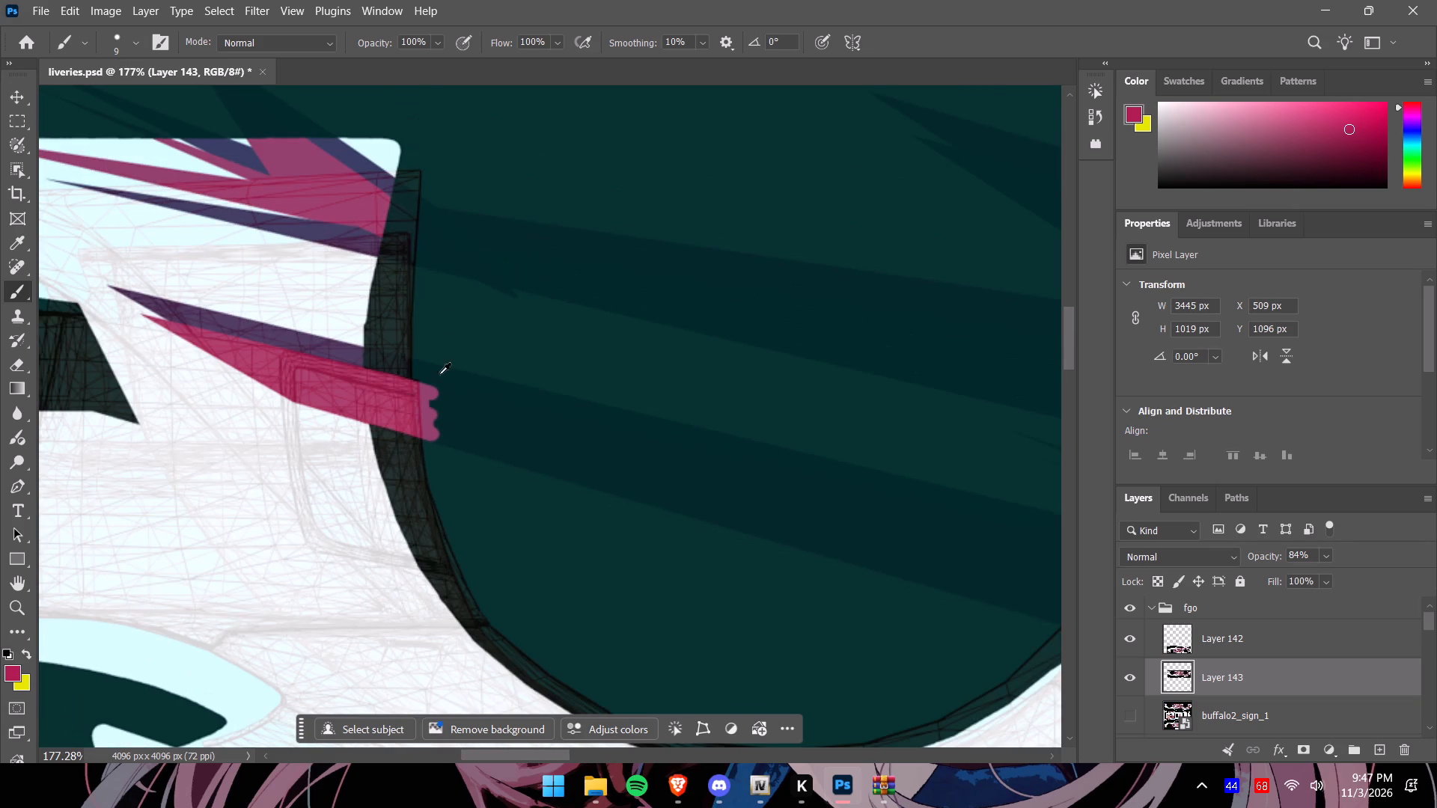
alt+scroll(438, 212, up, 10)
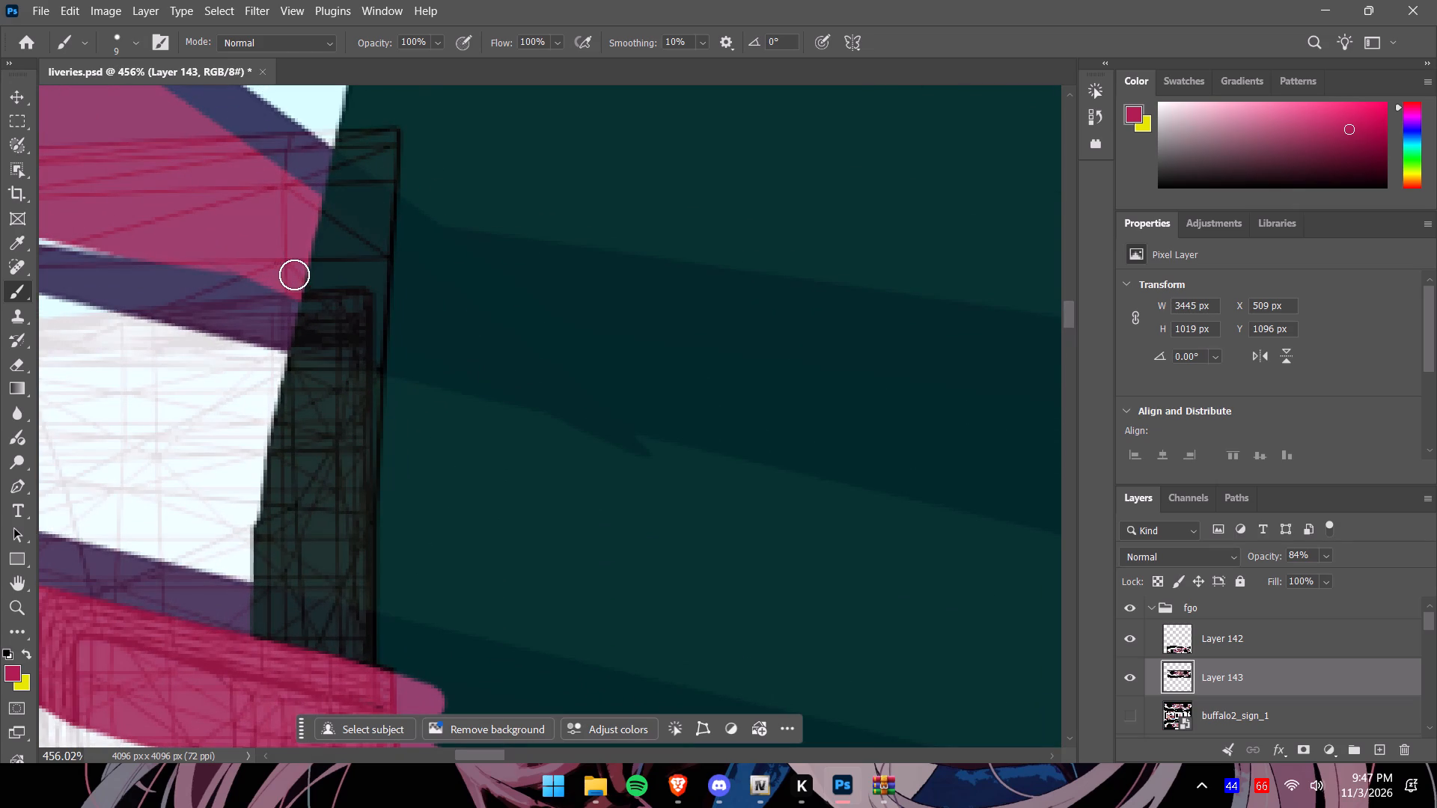
drag(296, 279, 364, 316)
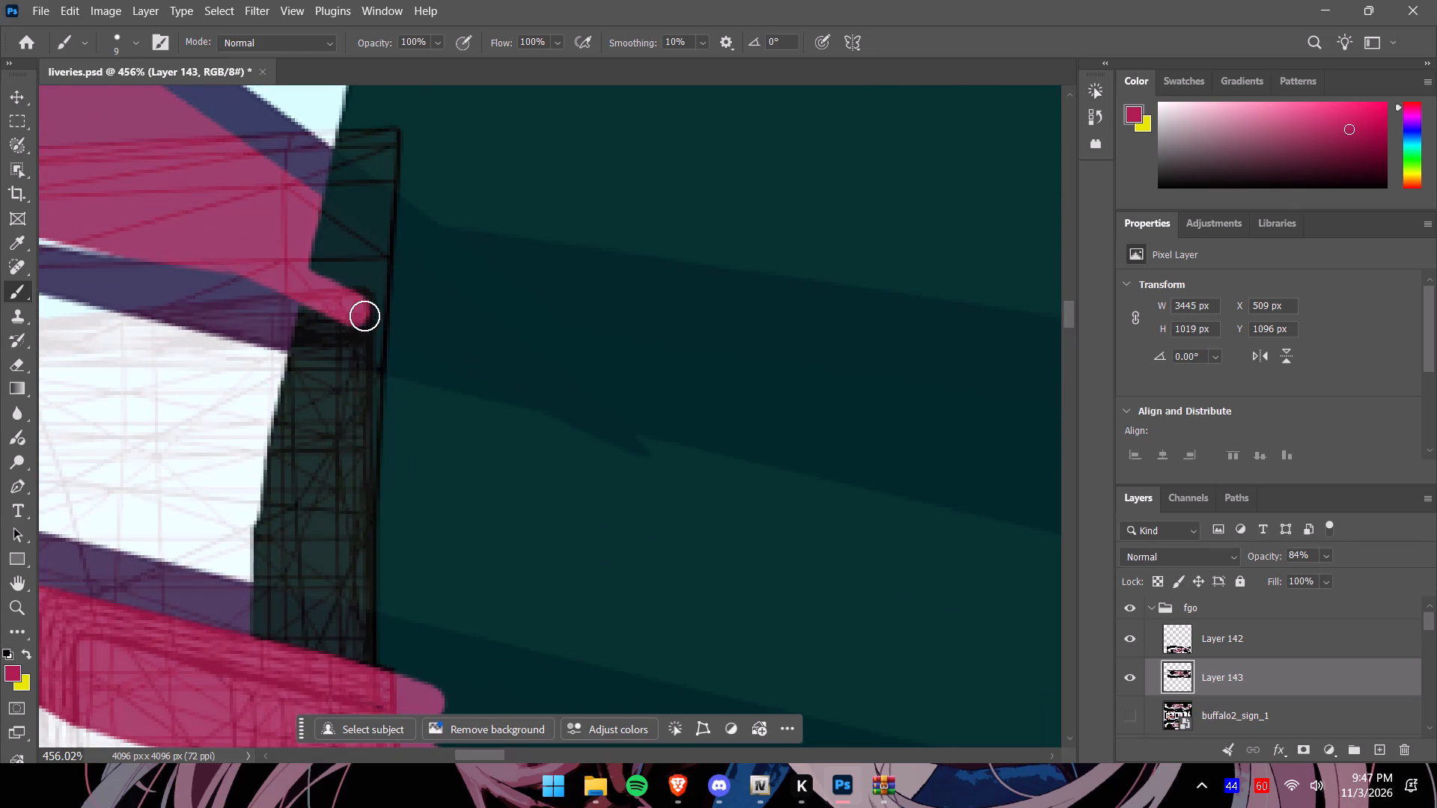
drag(364, 316, 413, 343)
drag(292, 253, 405, 315)
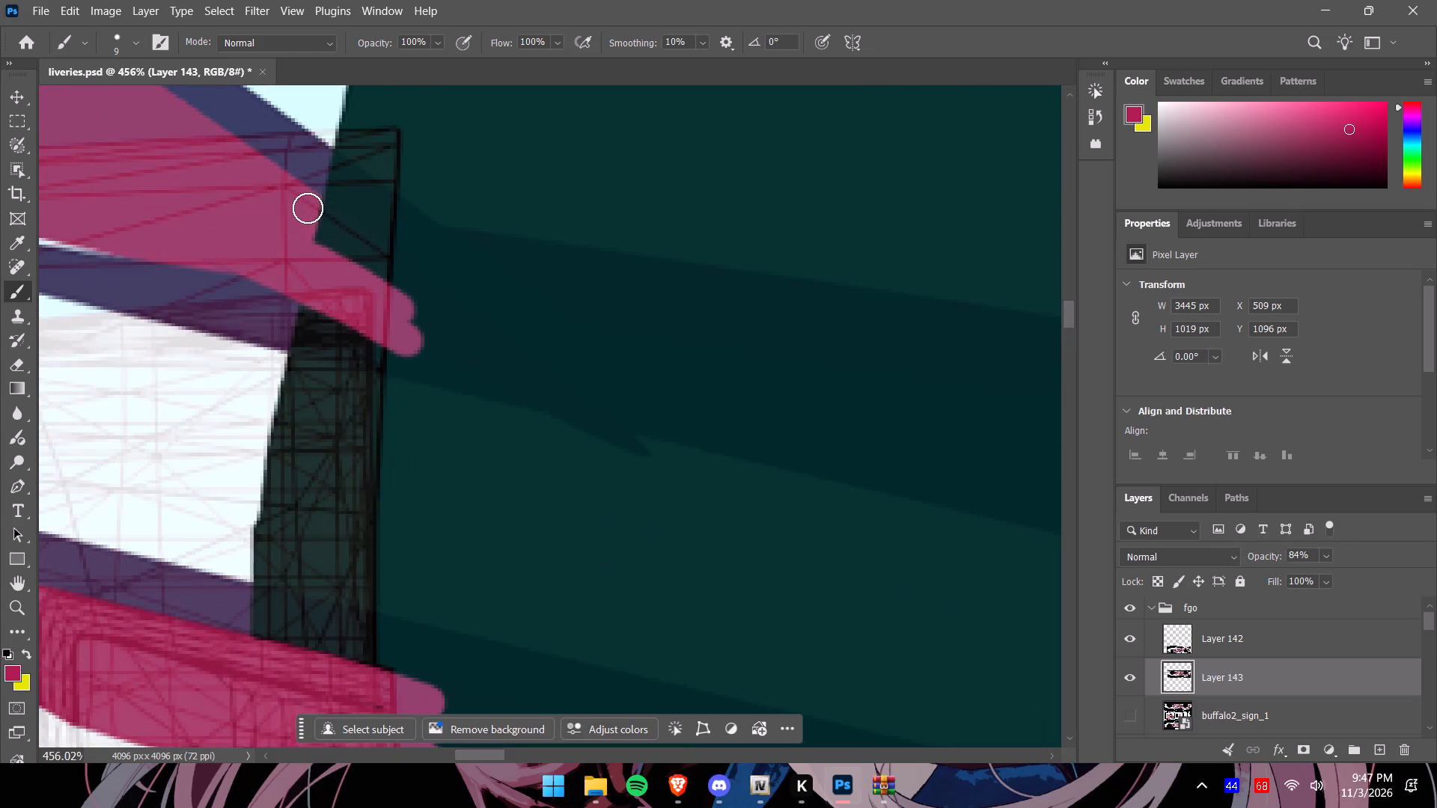
drag(308, 208, 412, 290)
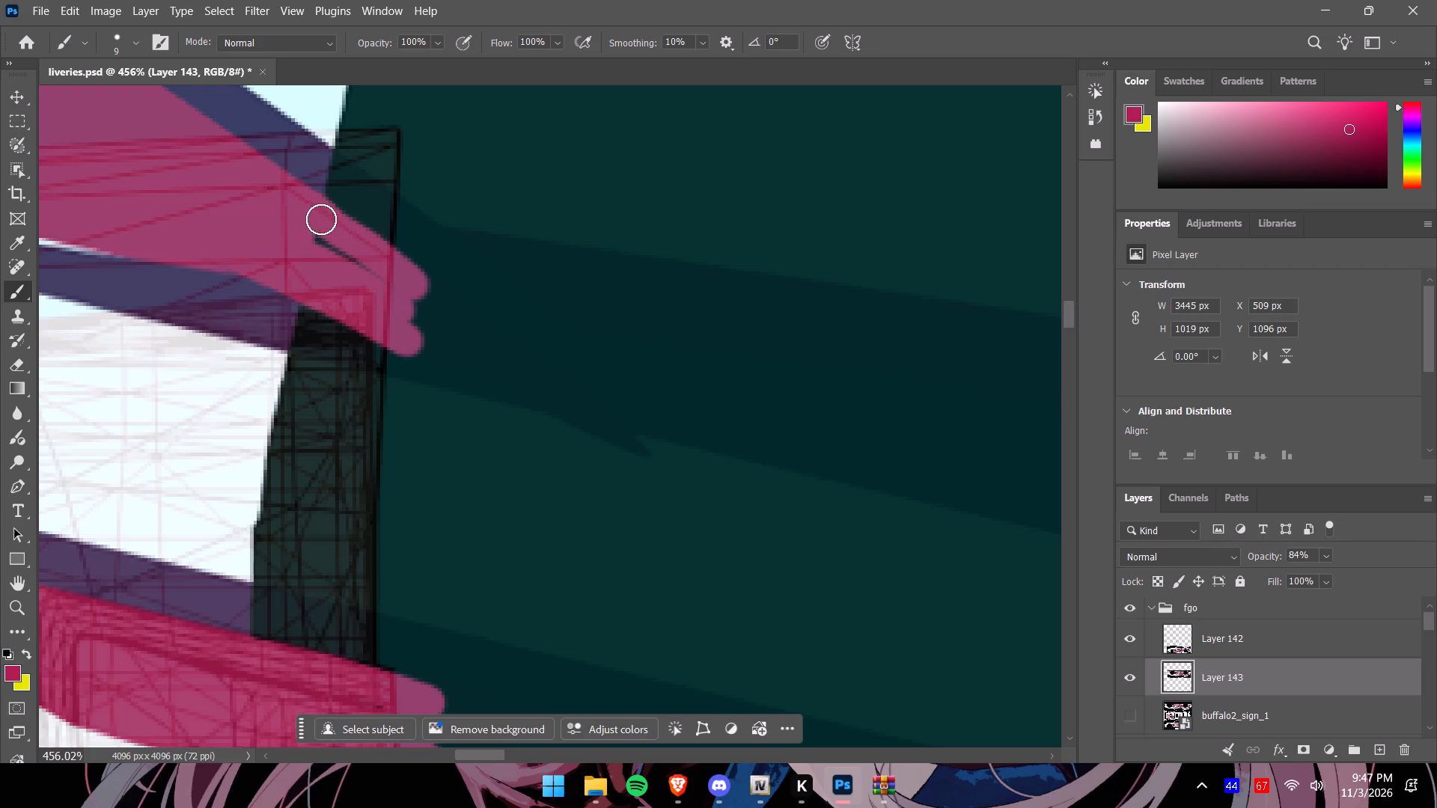
drag(319, 219, 407, 294)
drag(306, 225, 415, 309)
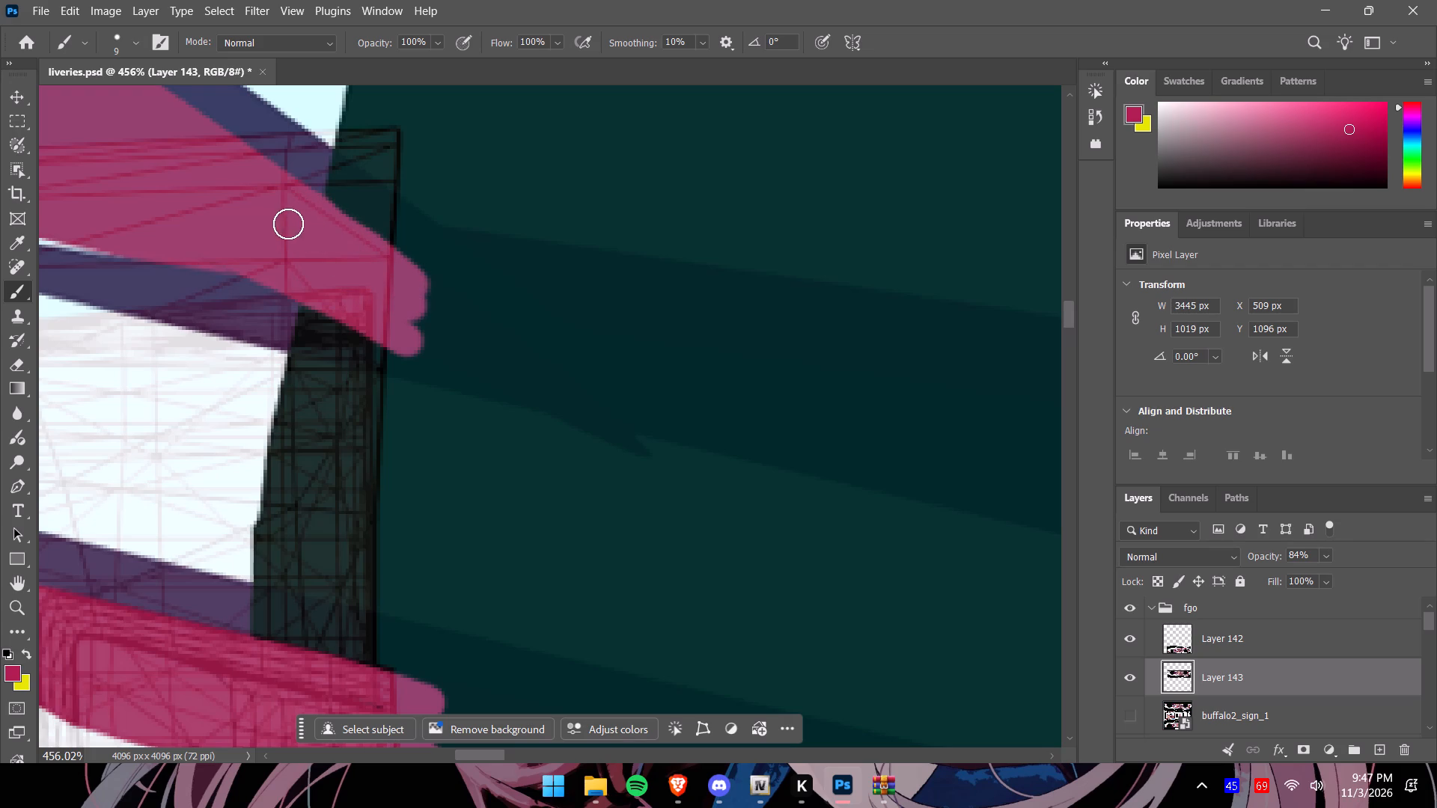
drag(288, 224, 409, 307)
On the arch's opposite side, cover the black at the tip of the short pink spike near the SPEEDHUNTERS logo with pink.
alt+scroll(411, 310, down, 12)
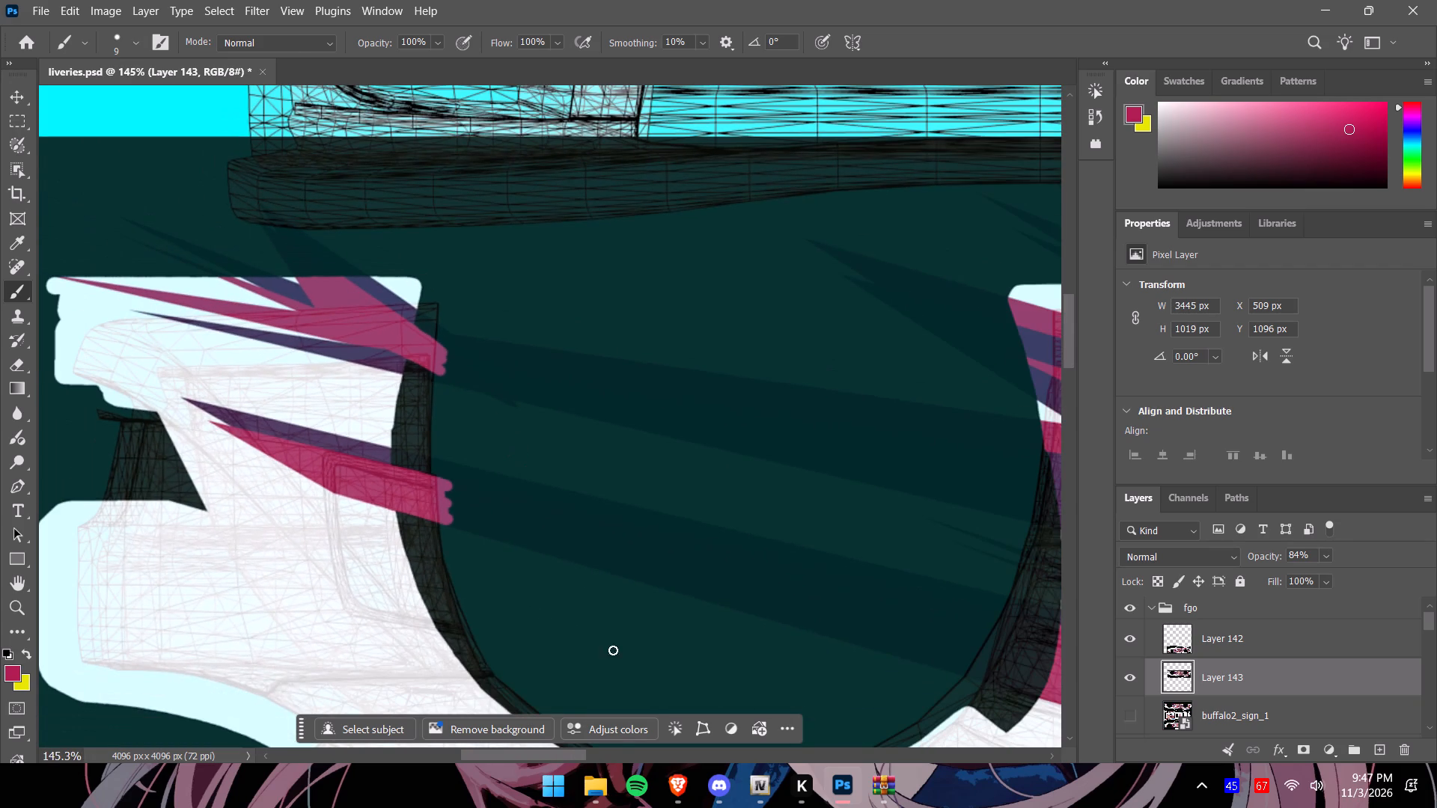
drag(568, 753, 616, 759)
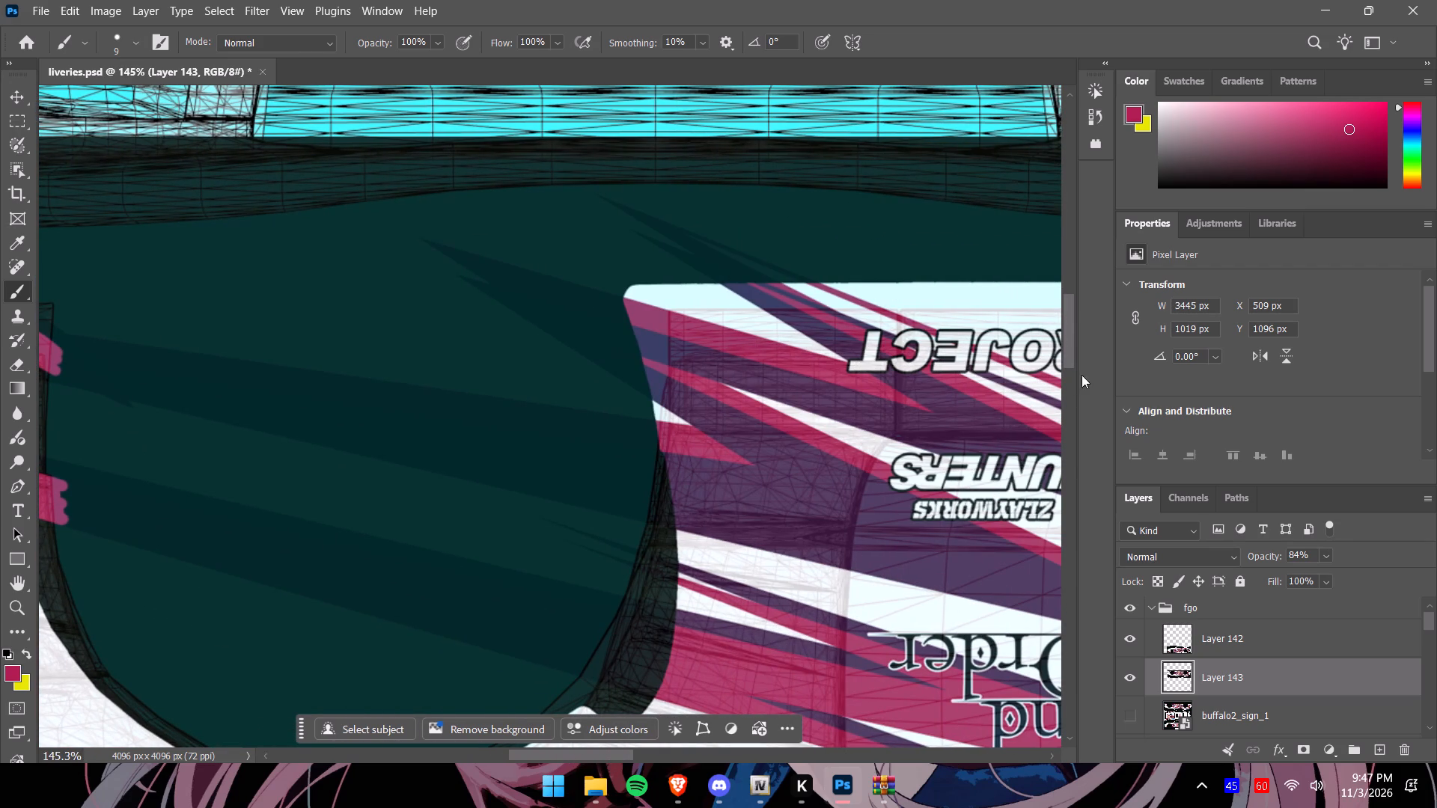
drag(1070, 352, 1072, 364)
alt+scroll(662, 322, up, 10)
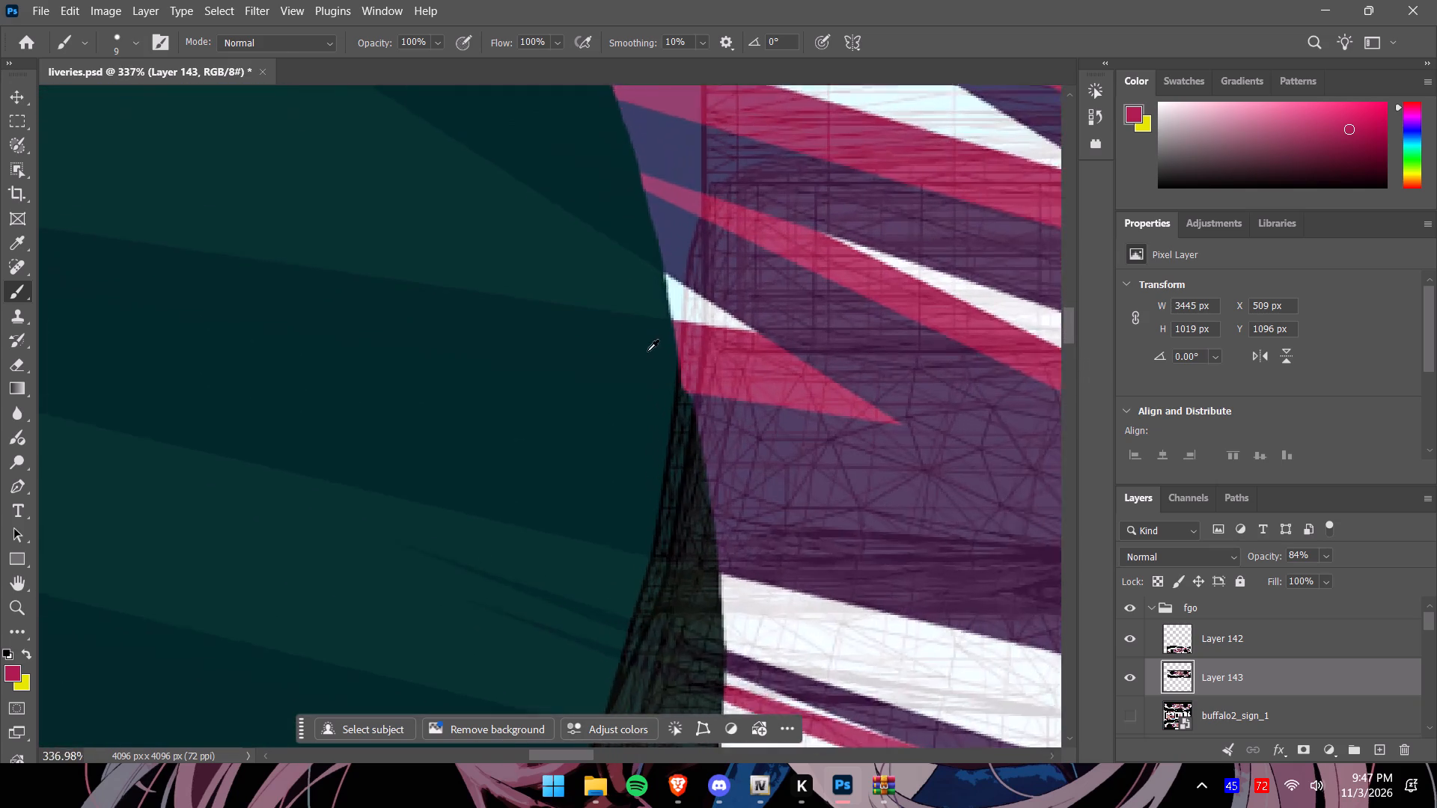
alt+scroll(647, 351, up, 1)
drag(708, 379, 671, 380)
drag(699, 383, 665, 385)
Paint both long edges of the wide pink stripe near the Grand Order lettering across the black rim to the arch opening.
drag(1067, 332, 1064, 358)
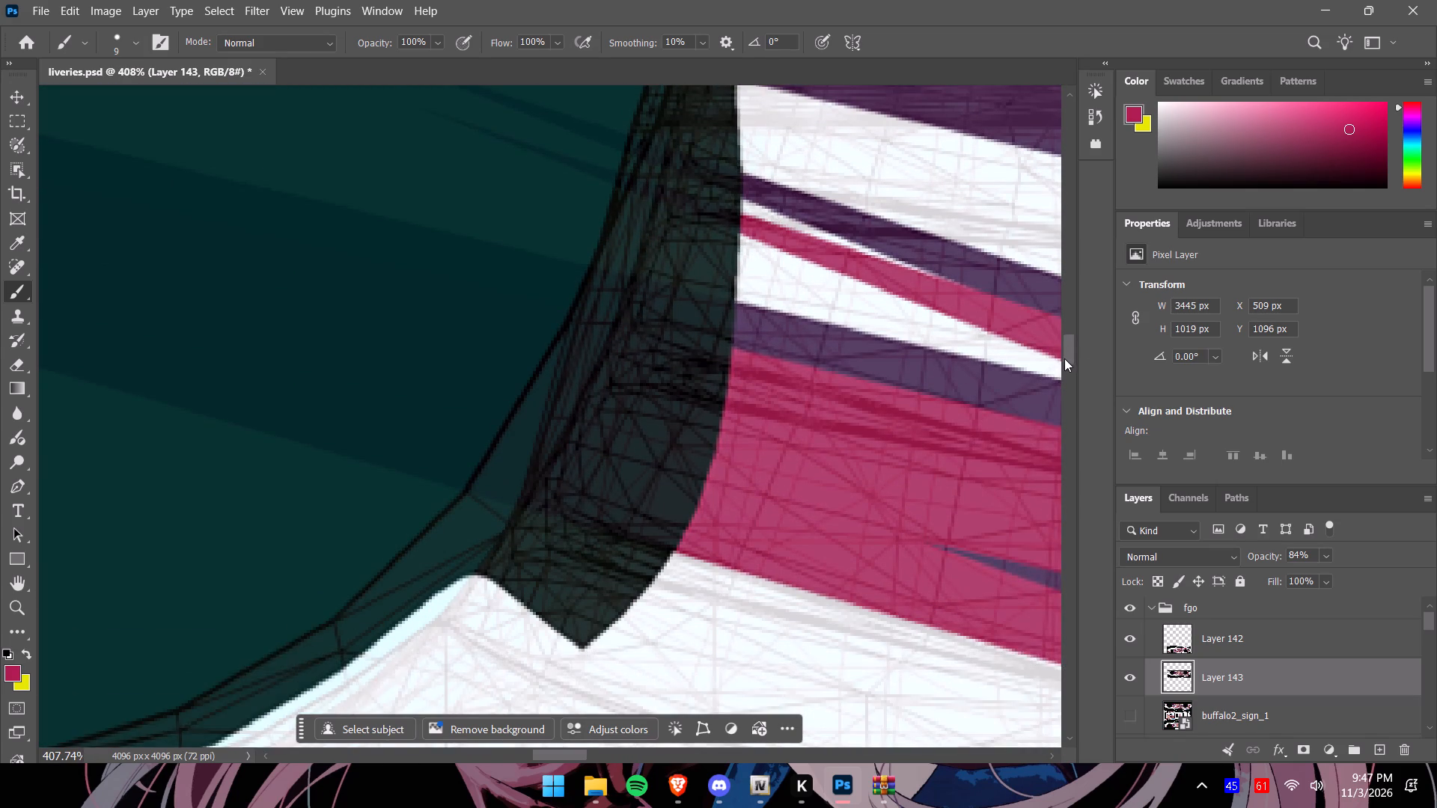
drag(1064, 358, 1064, 356)
click(742, 403)
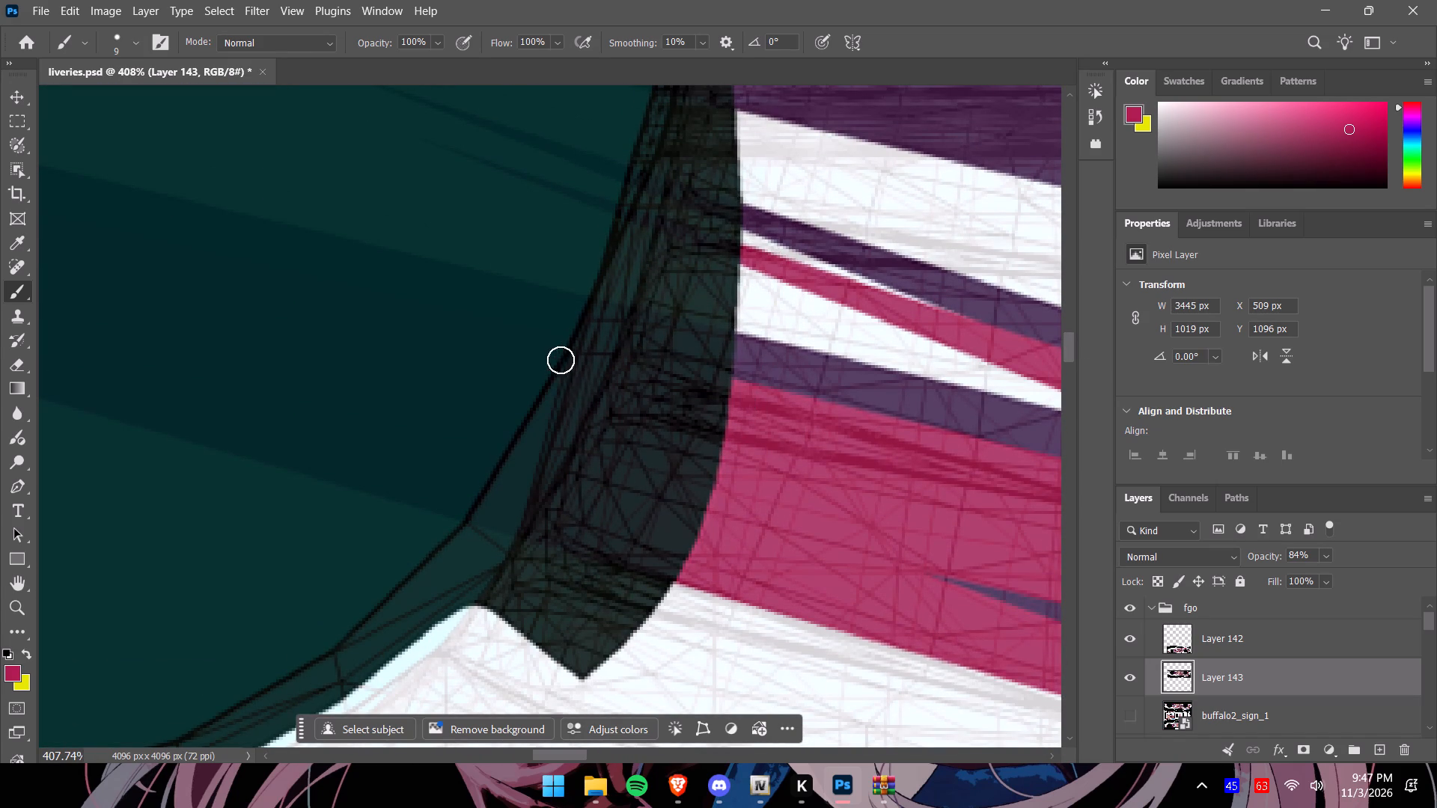
drag(554, 345, 601, 358)
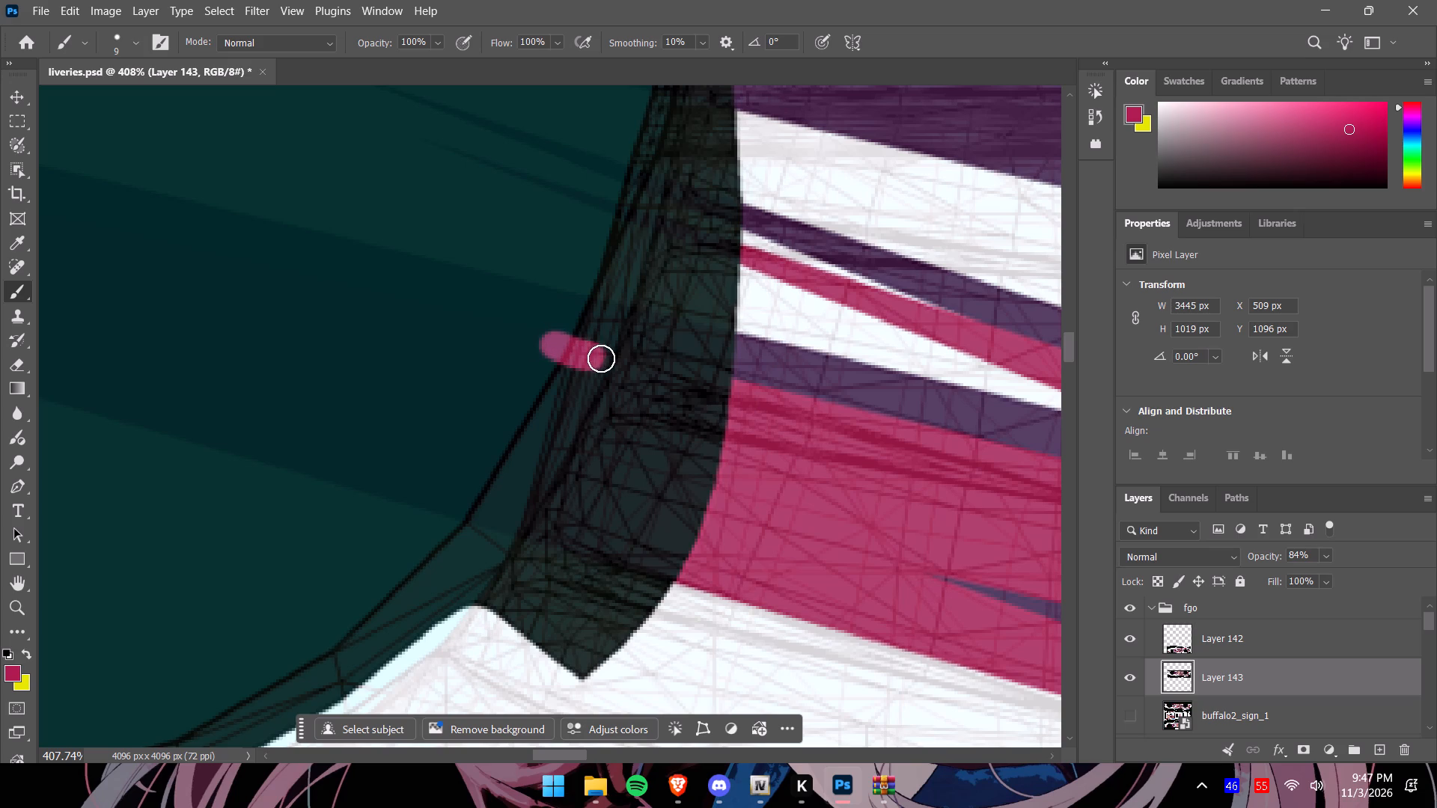
drag(601, 358, 748, 398)
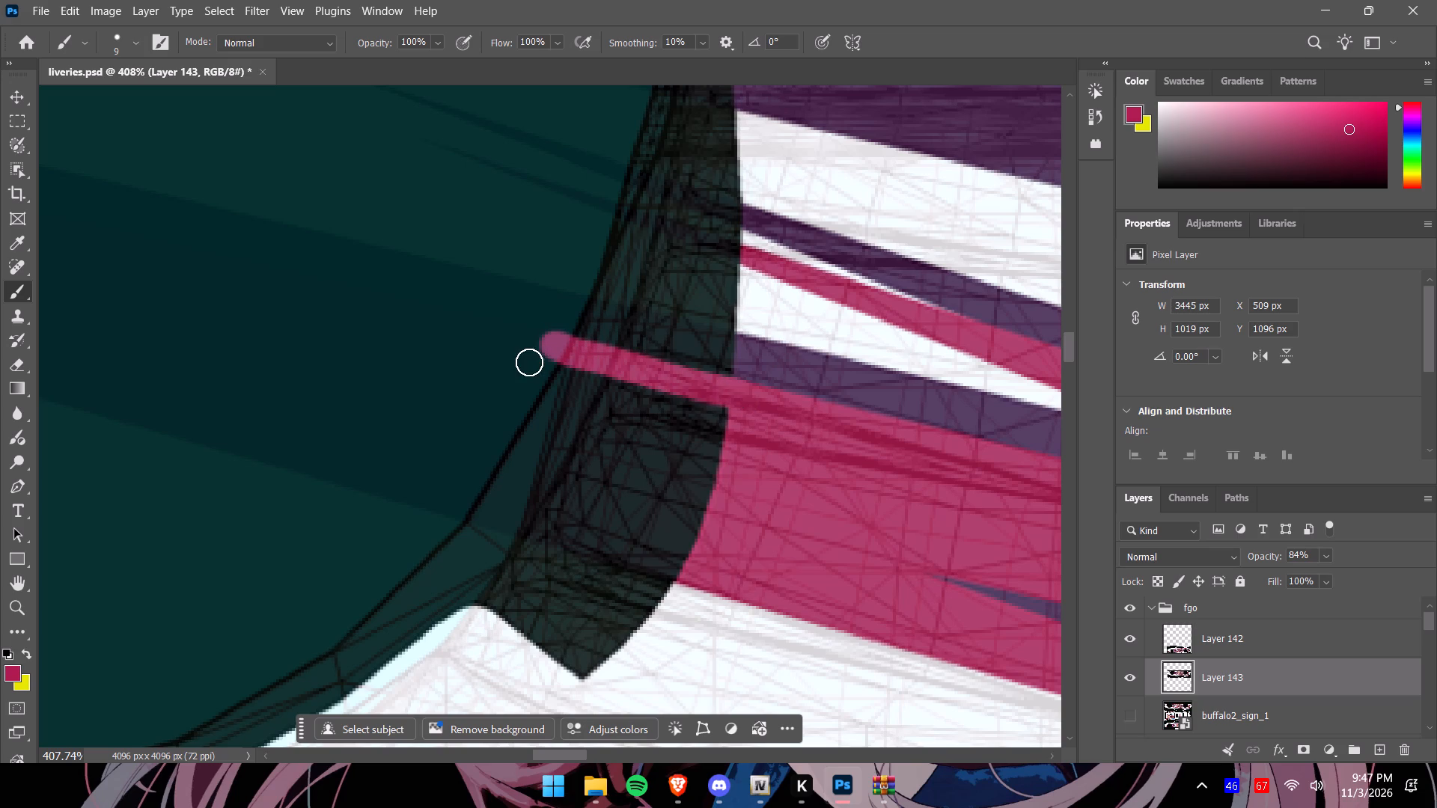
click(531, 362)
drag(460, 504, 486, 507)
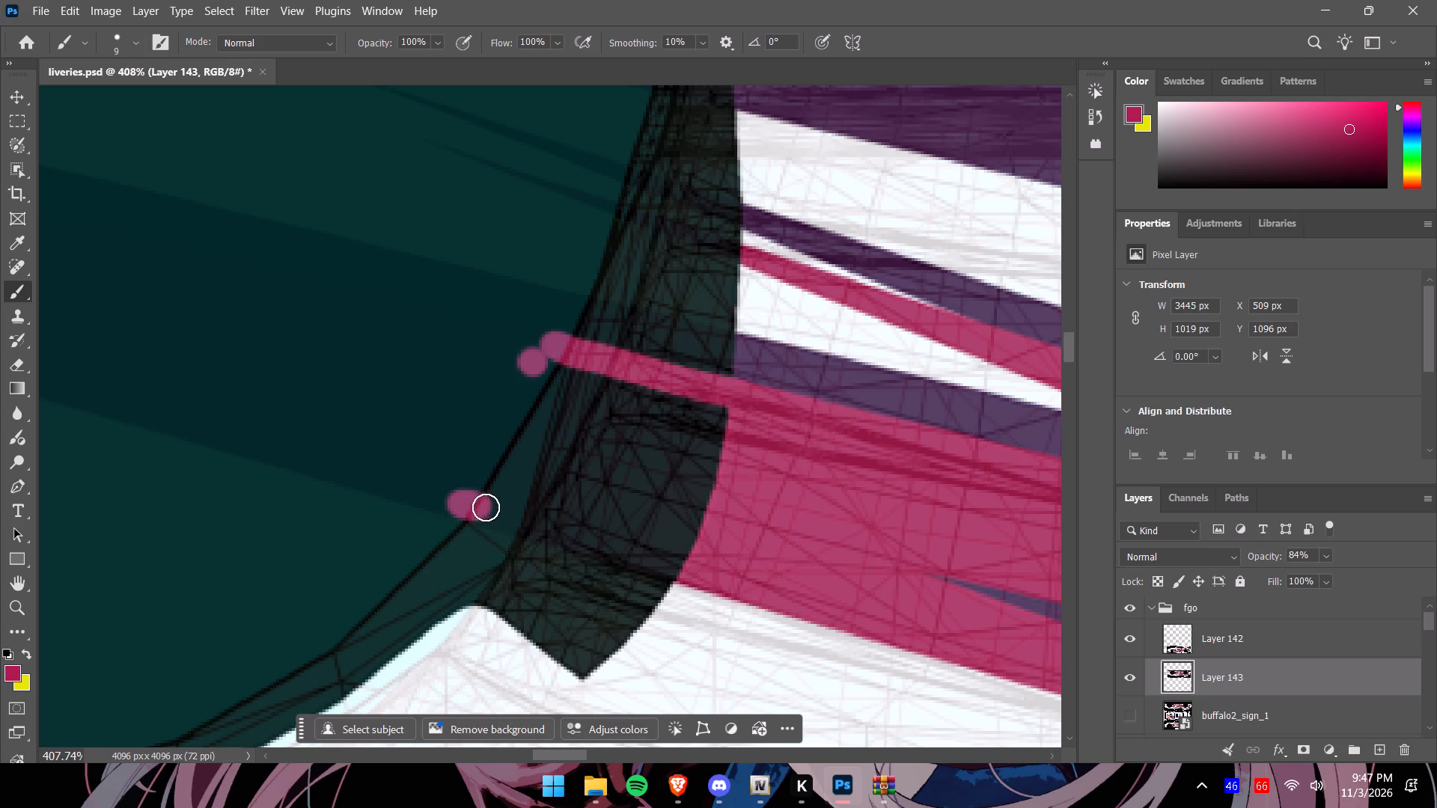
drag(486, 507, 718, 575)
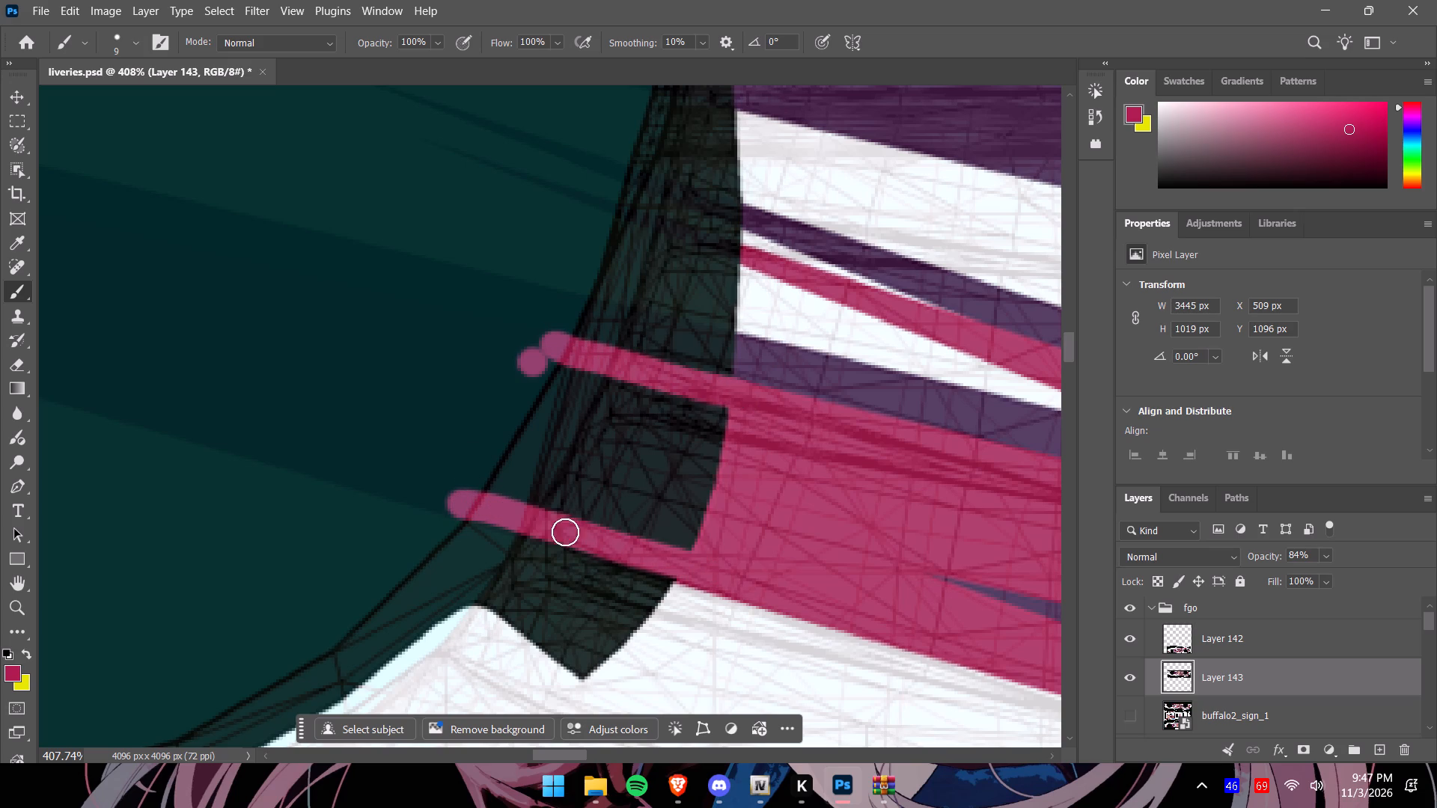
drag(467, 506, 645, 551)
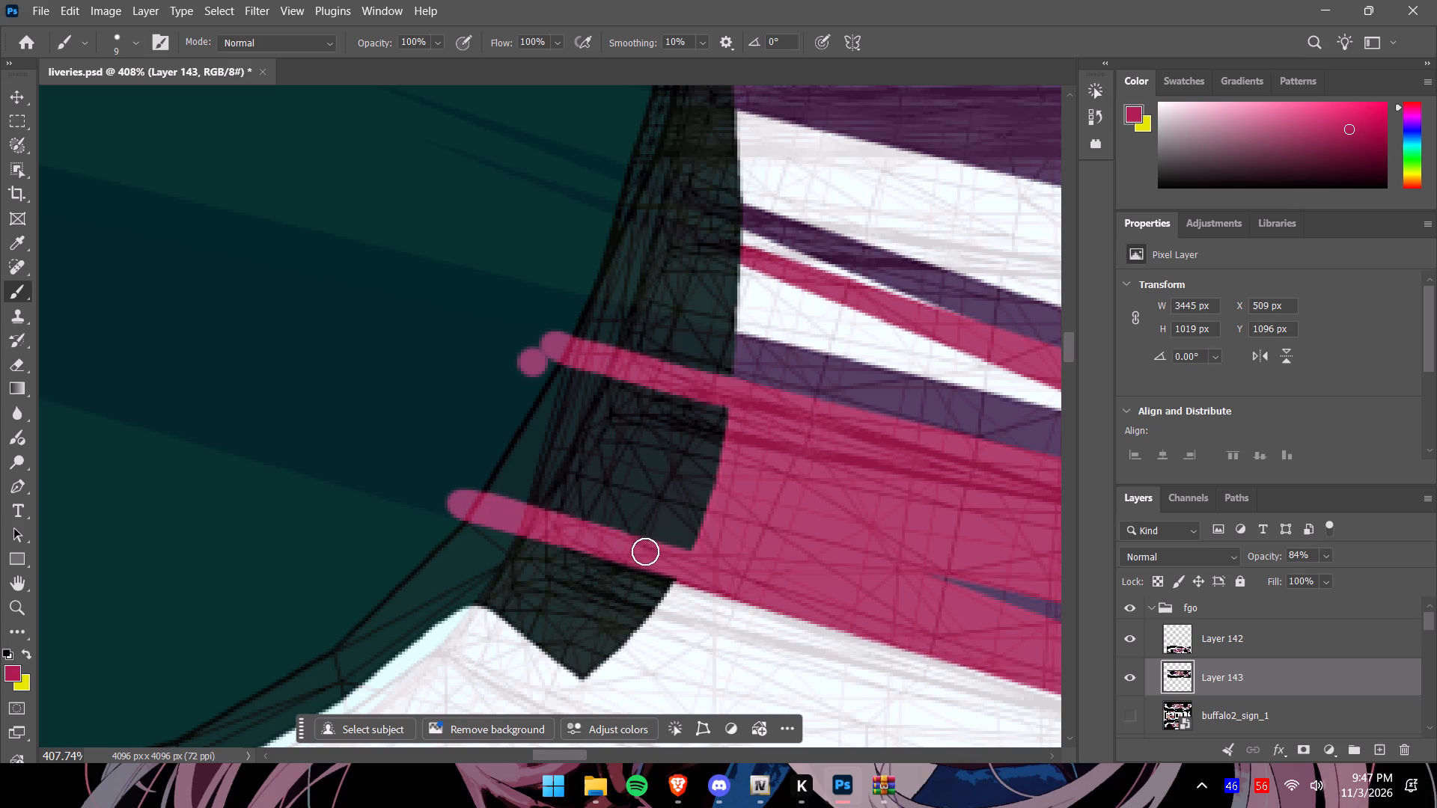
drag(645, 551, 737, 567)
Fill the black area between the two extended edges of the wide stripe with pink, out to the arch opening.
drag(488, 493, 551, 365)
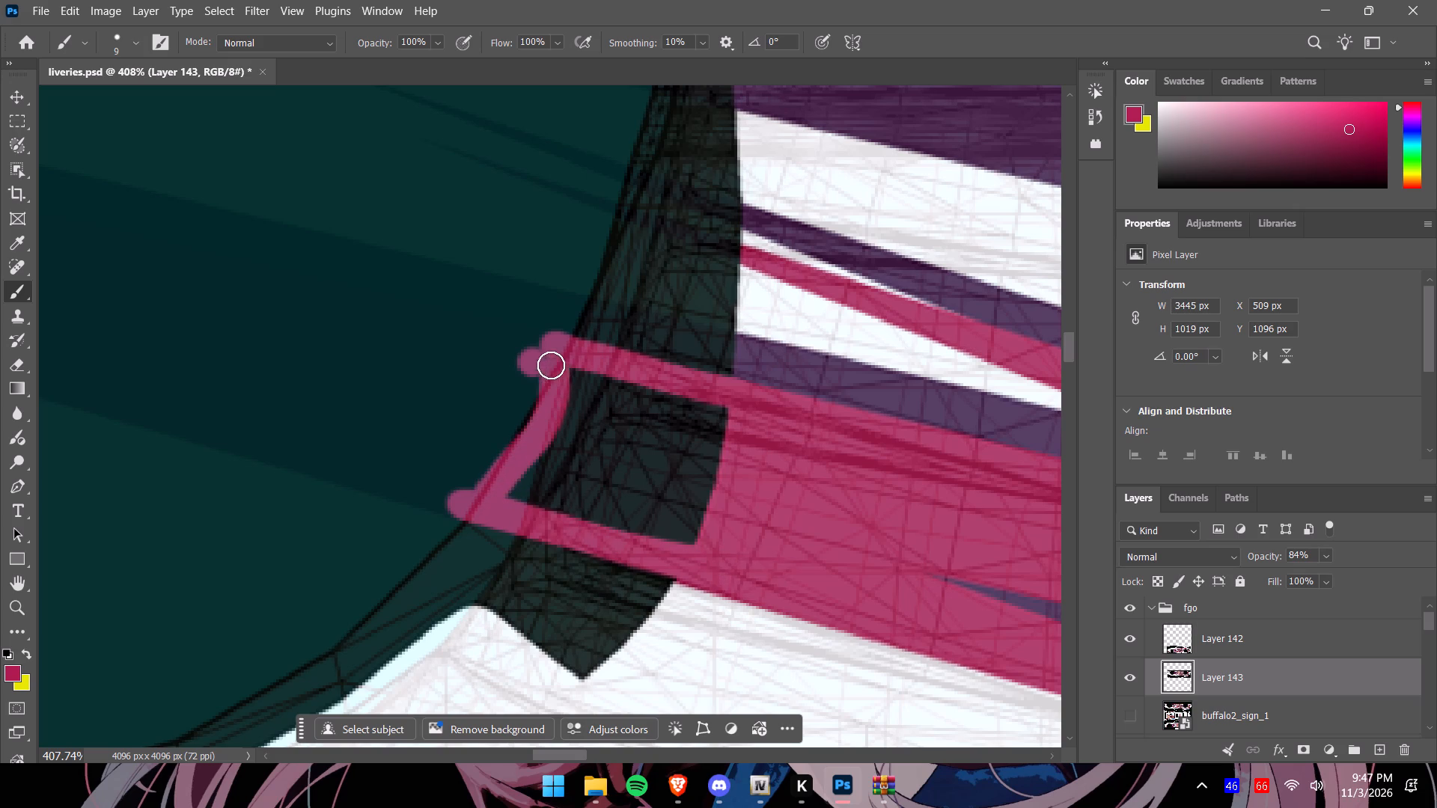
drag(551, 365, 641, 388)
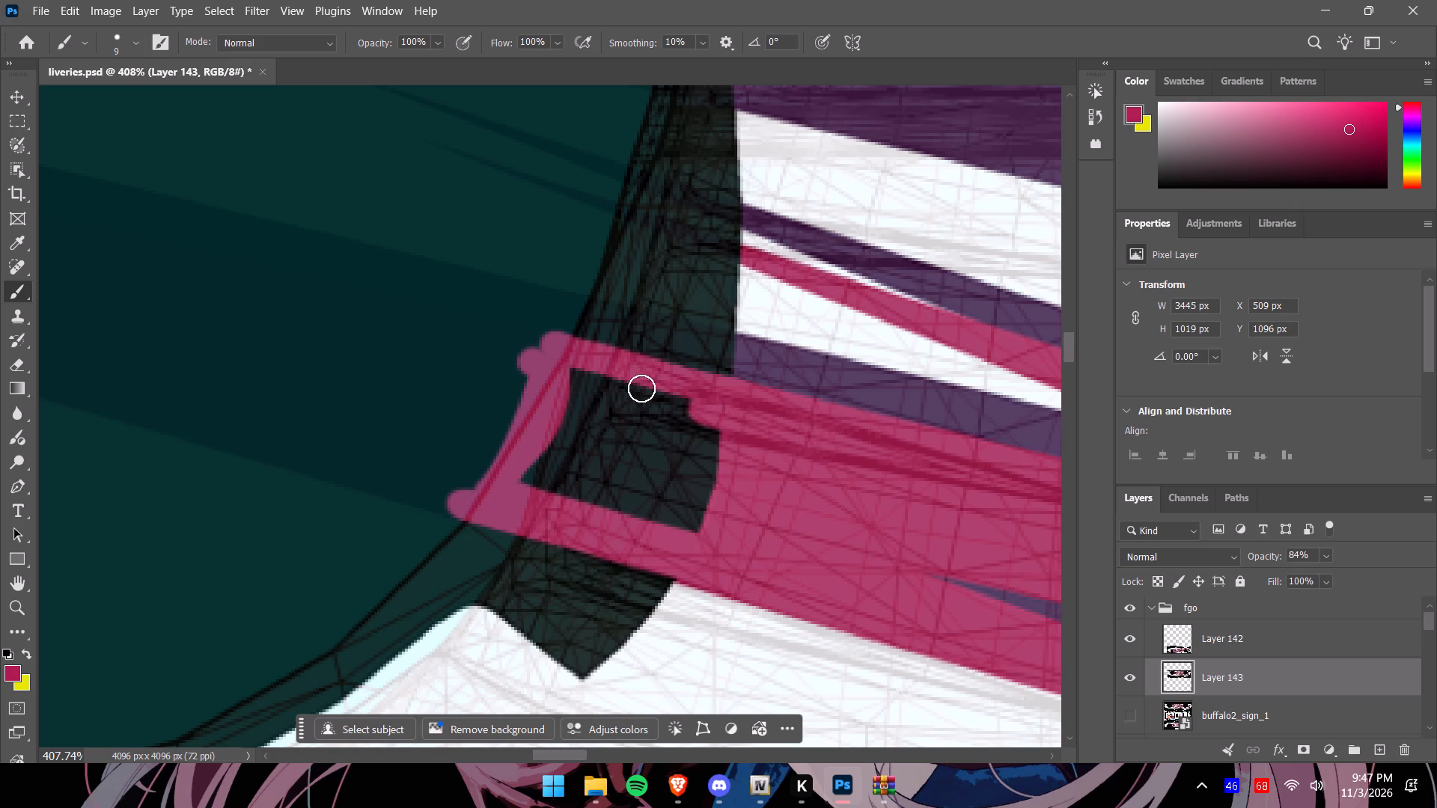
drag(641, 388, 569, 427)
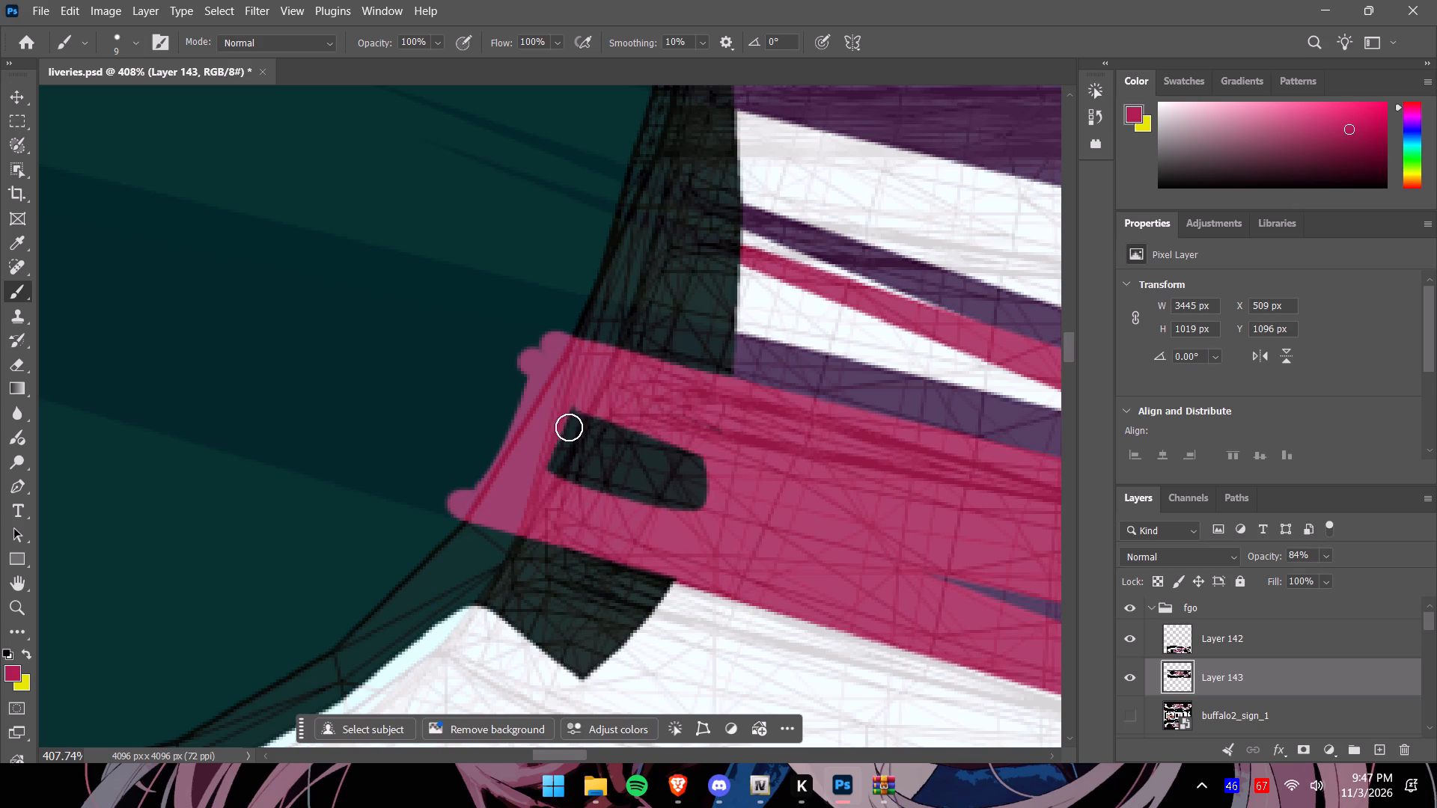
drag(569, 427, 632, 456)
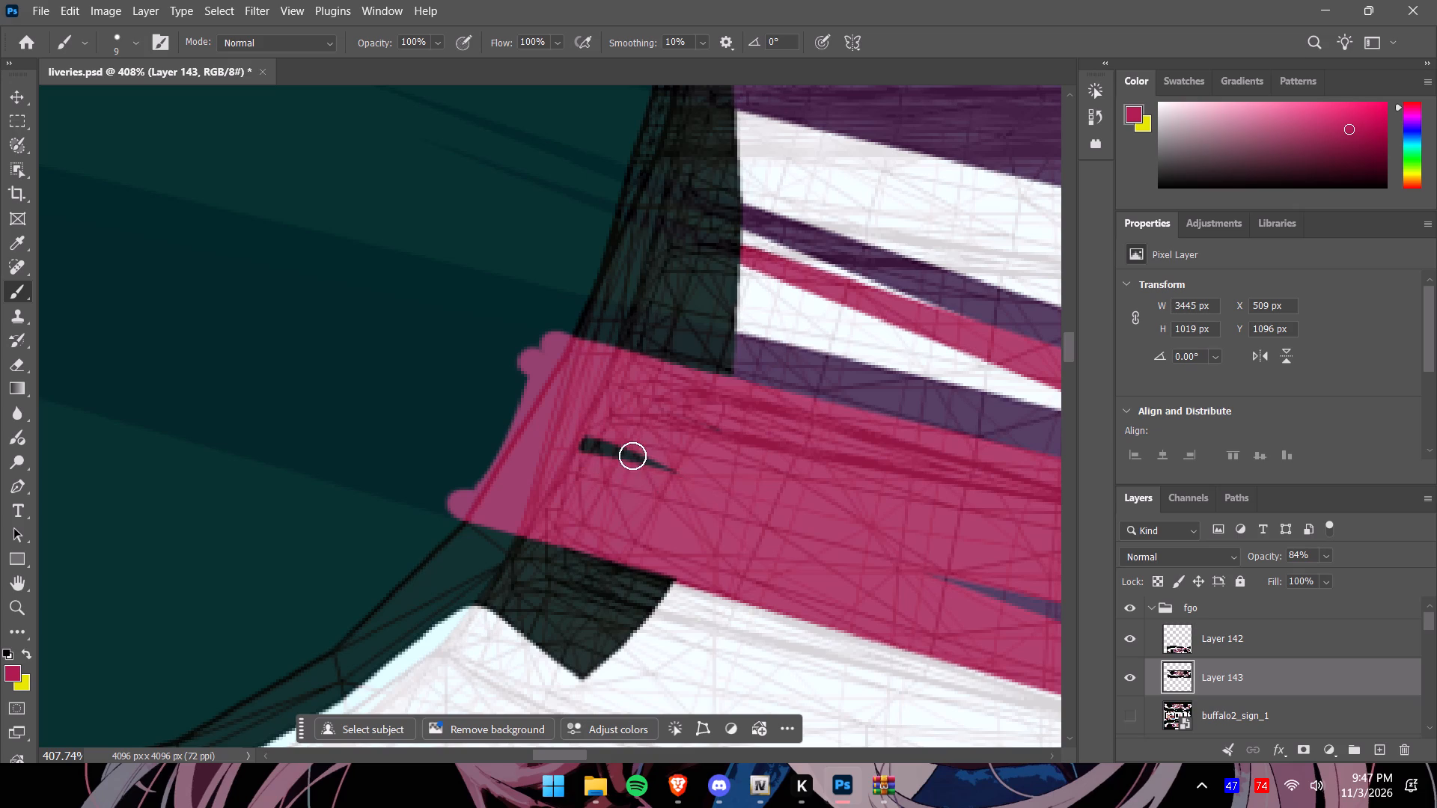
drag(632, 456, 564, 444)
With a 2 px brush, extend the thin pink stripe above the wide one across the black rim as a fine line.
alt+scroll(704, 412, down, 11)
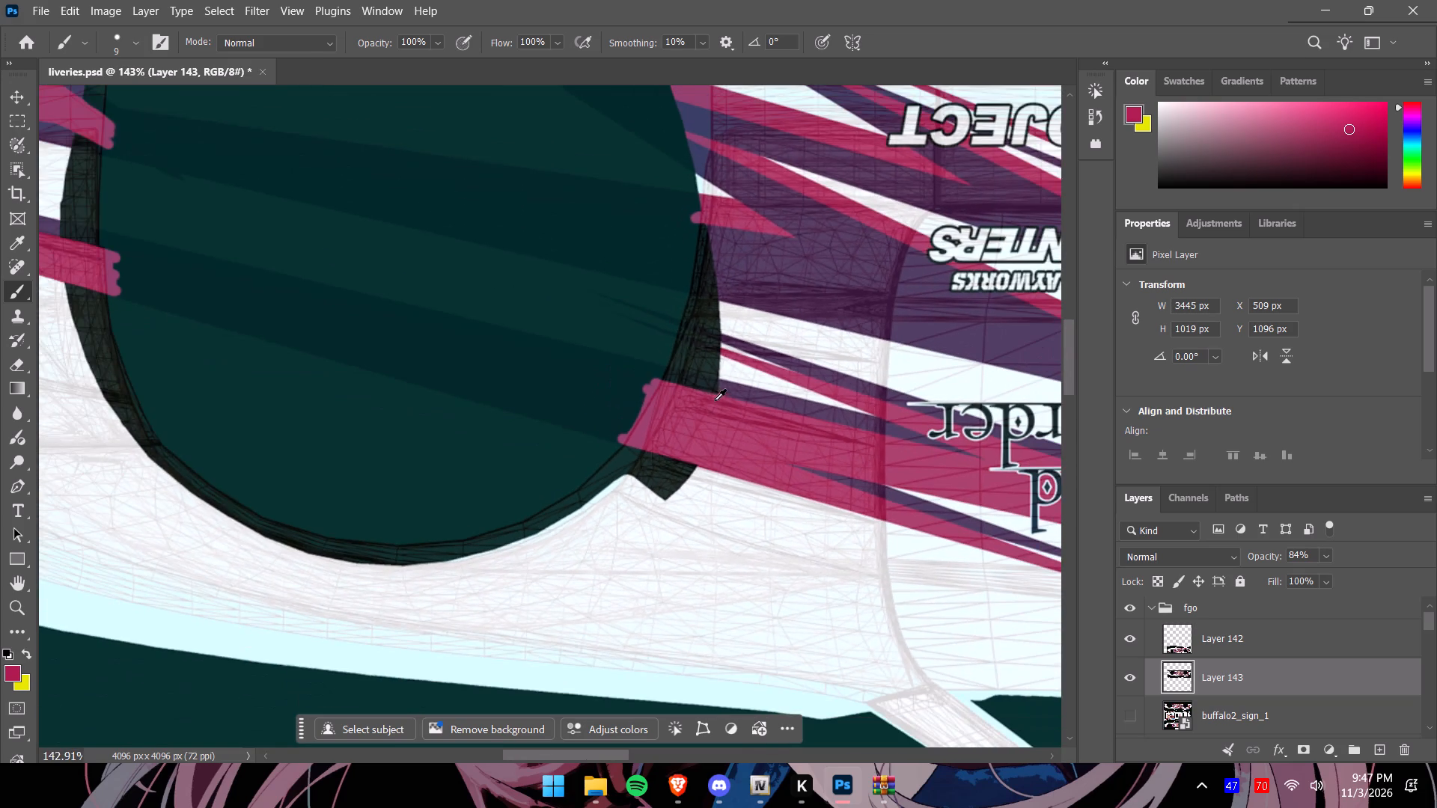
alt+scroll(740, 339, down, 5)
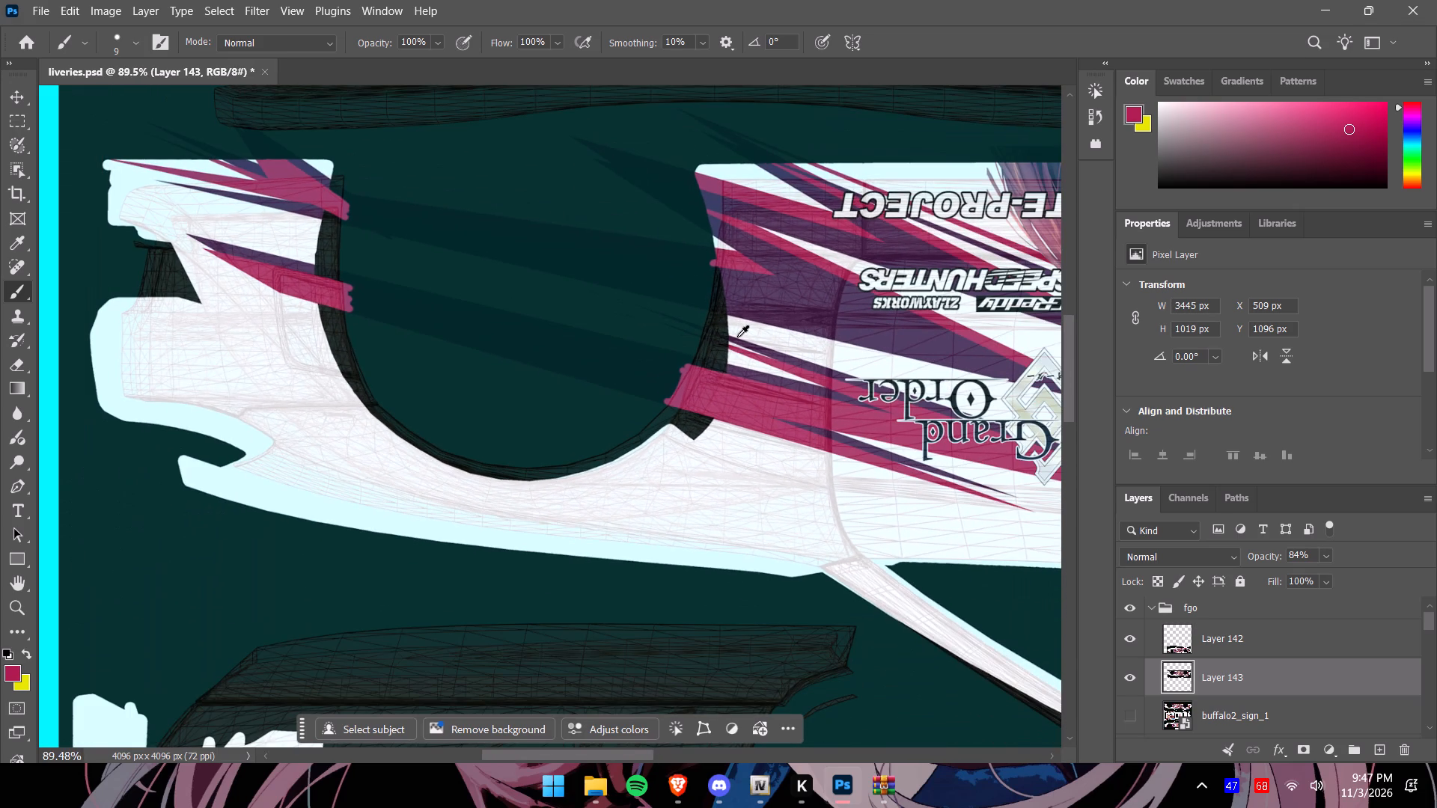
alt+scroll(737, 337, up, 15)
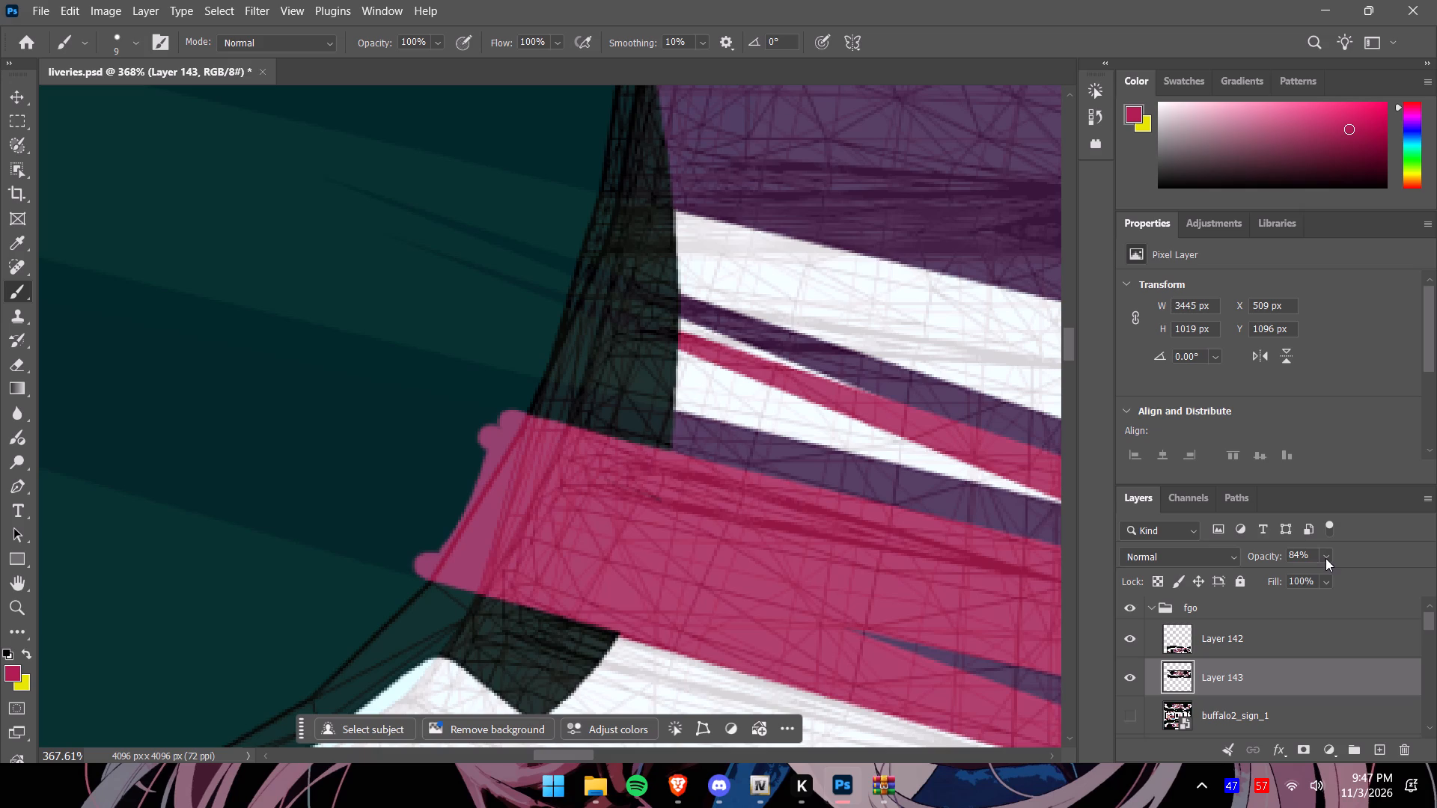
click(136, 37)
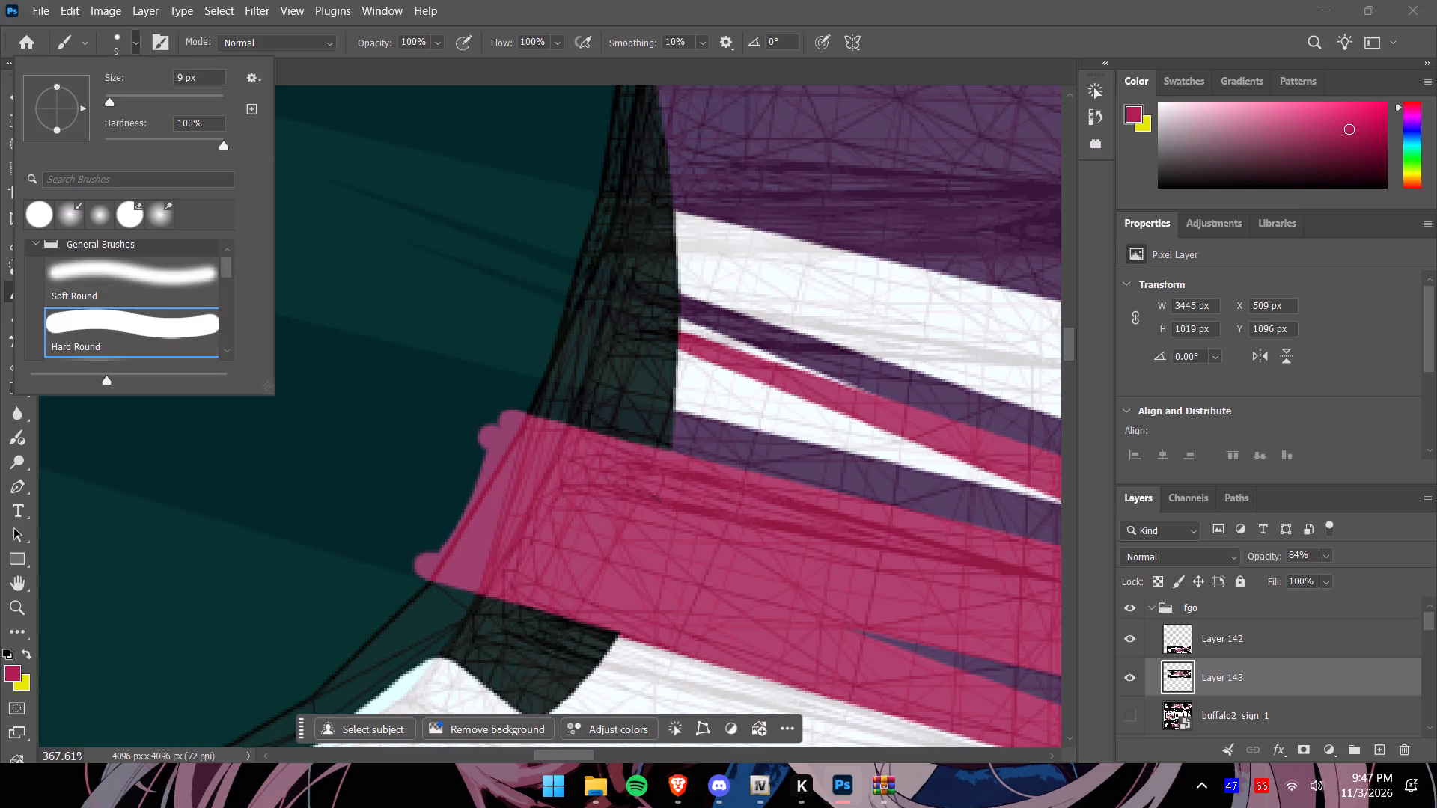
drag(207, 76, 150, 85)
key(2)
click(137, 40)
alt+scroll(714, 317, up, 3)
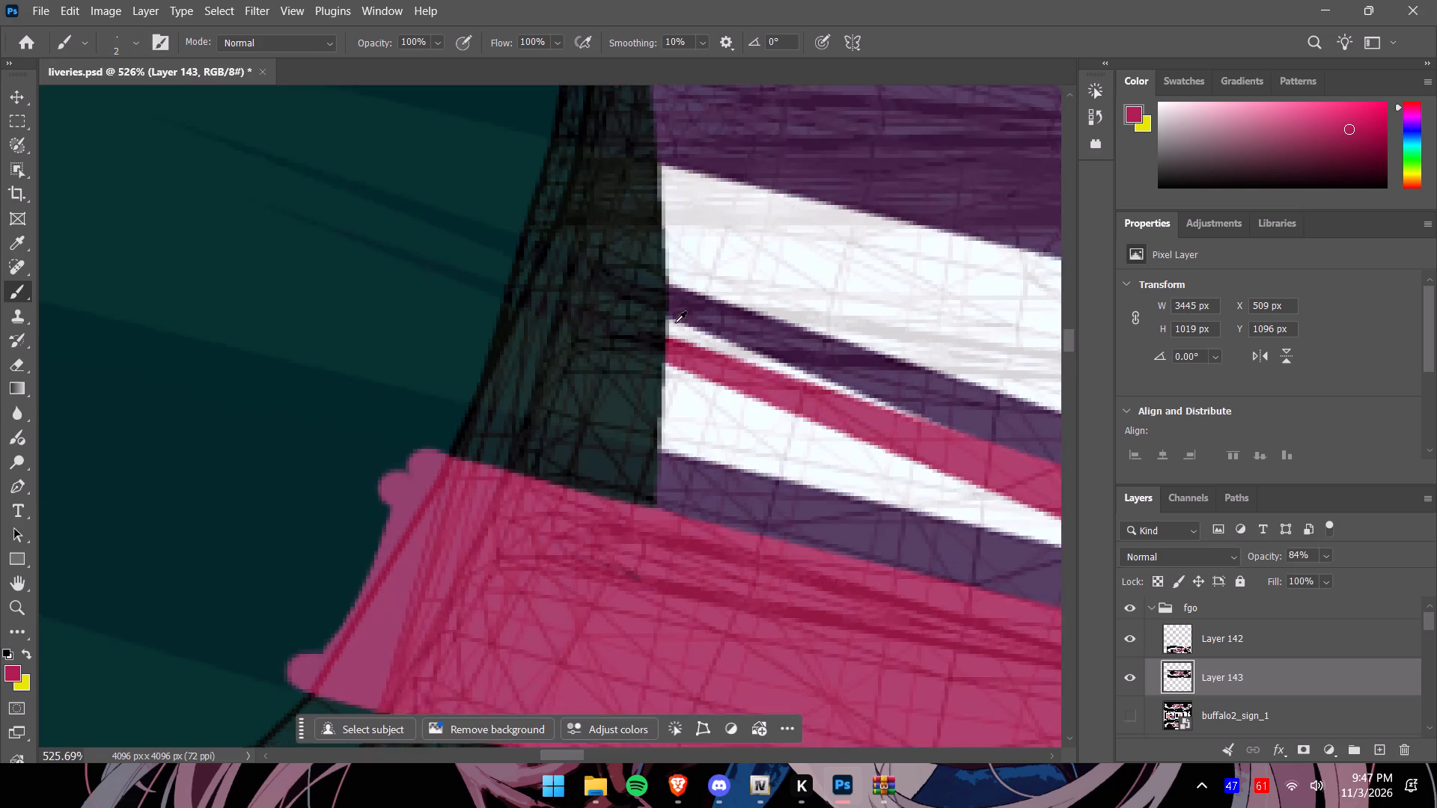
alt+scroll(675, 322, up, 5)
drag(418, 270, 488, 297)
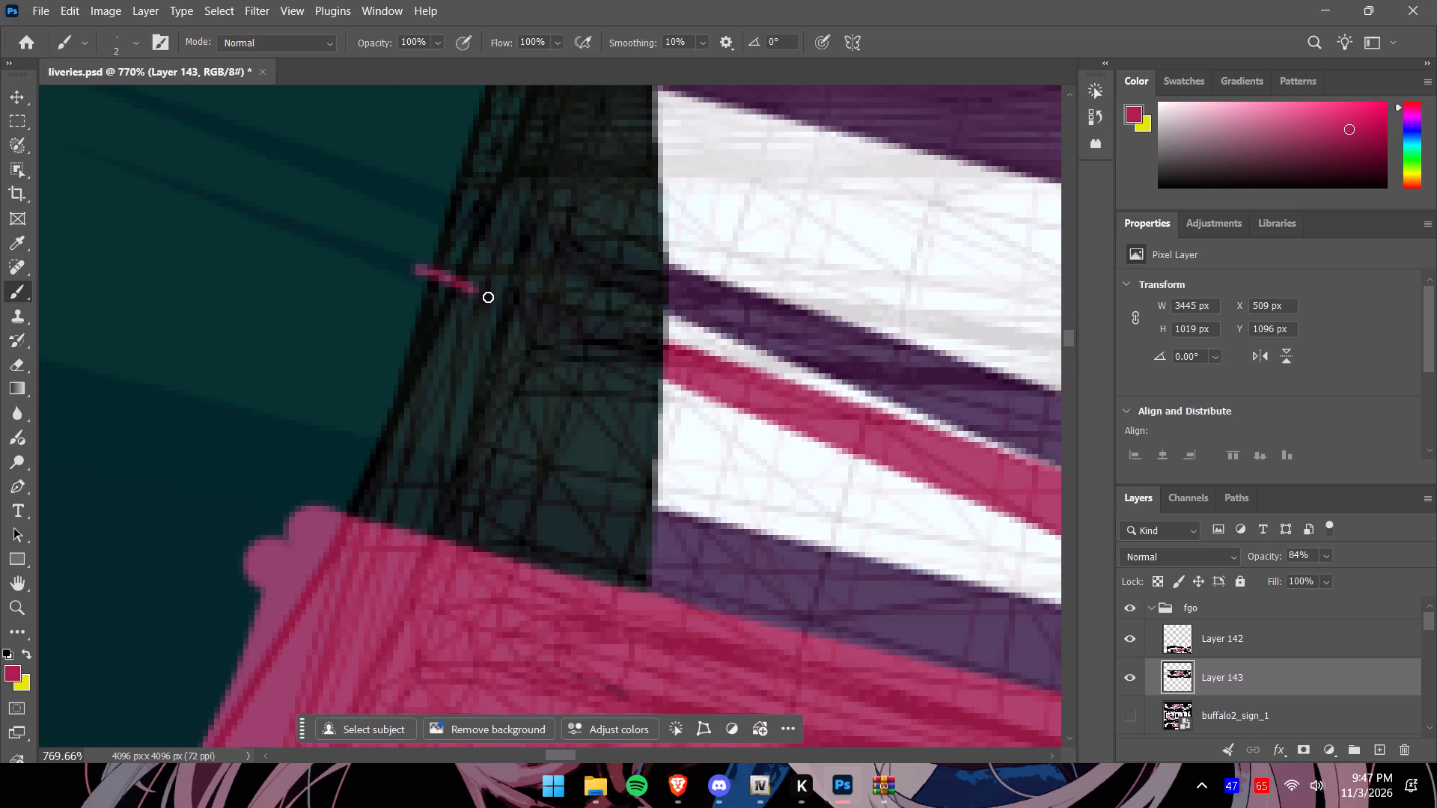
drag(488, 297, 701, 373)
Thicken the thin stripe's extension with pink along its whole length, tapering it to a point just inside the arch opening.
drag(673, 359, 662, 356)
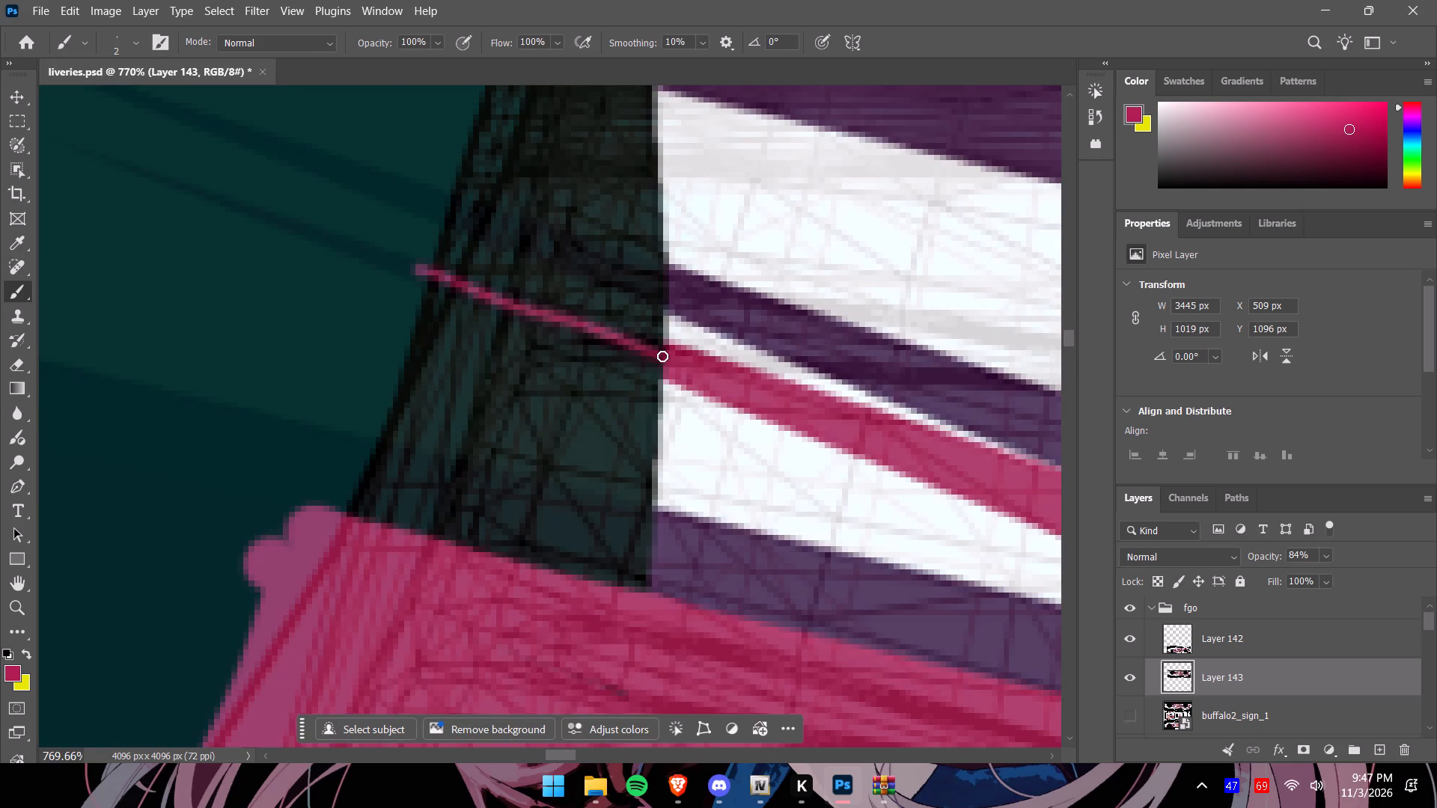
drag(662, 356, 415, 273)
drag(403, 273, 539, 323)
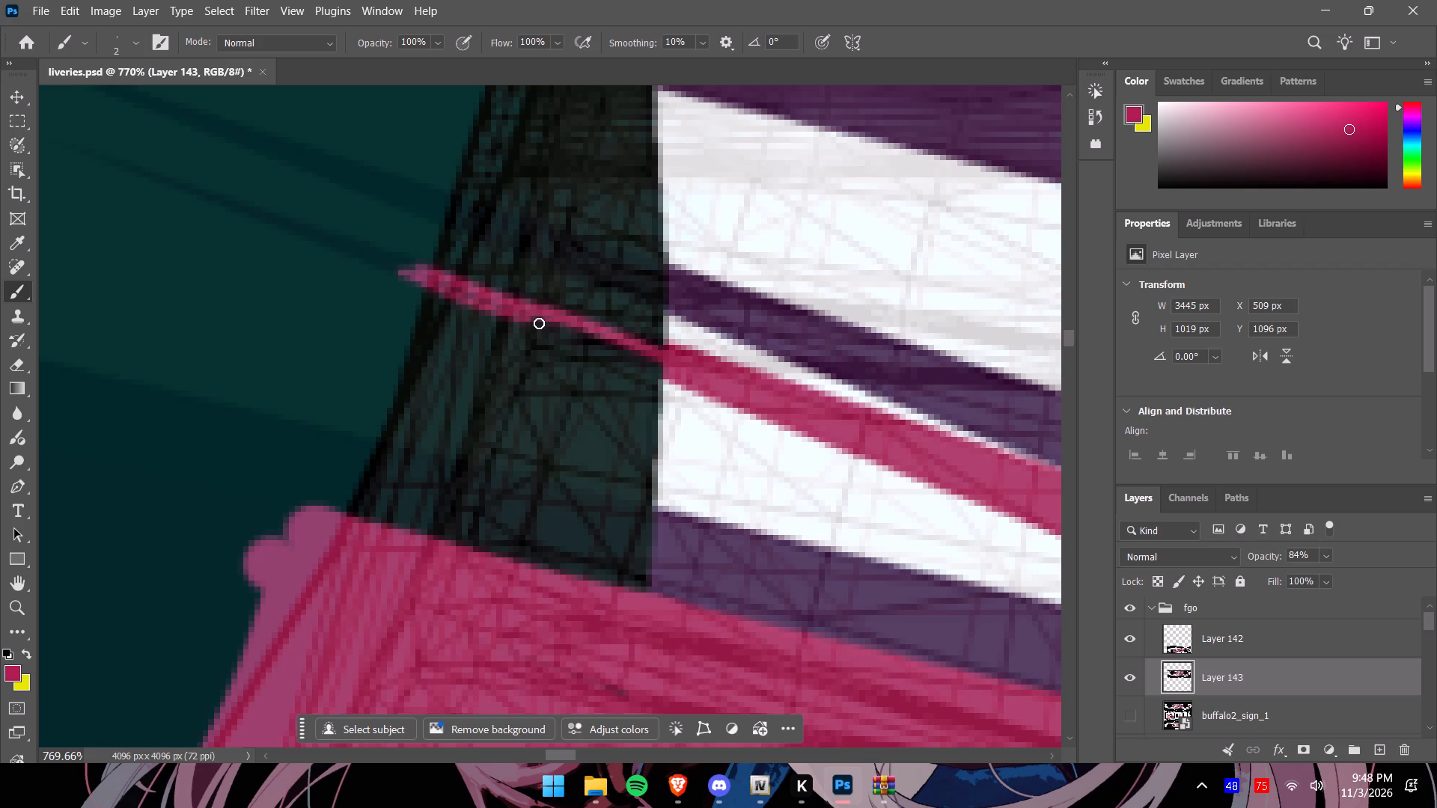
drag(539, 323, 675, 372)
drag(665, 372, 647, 367)
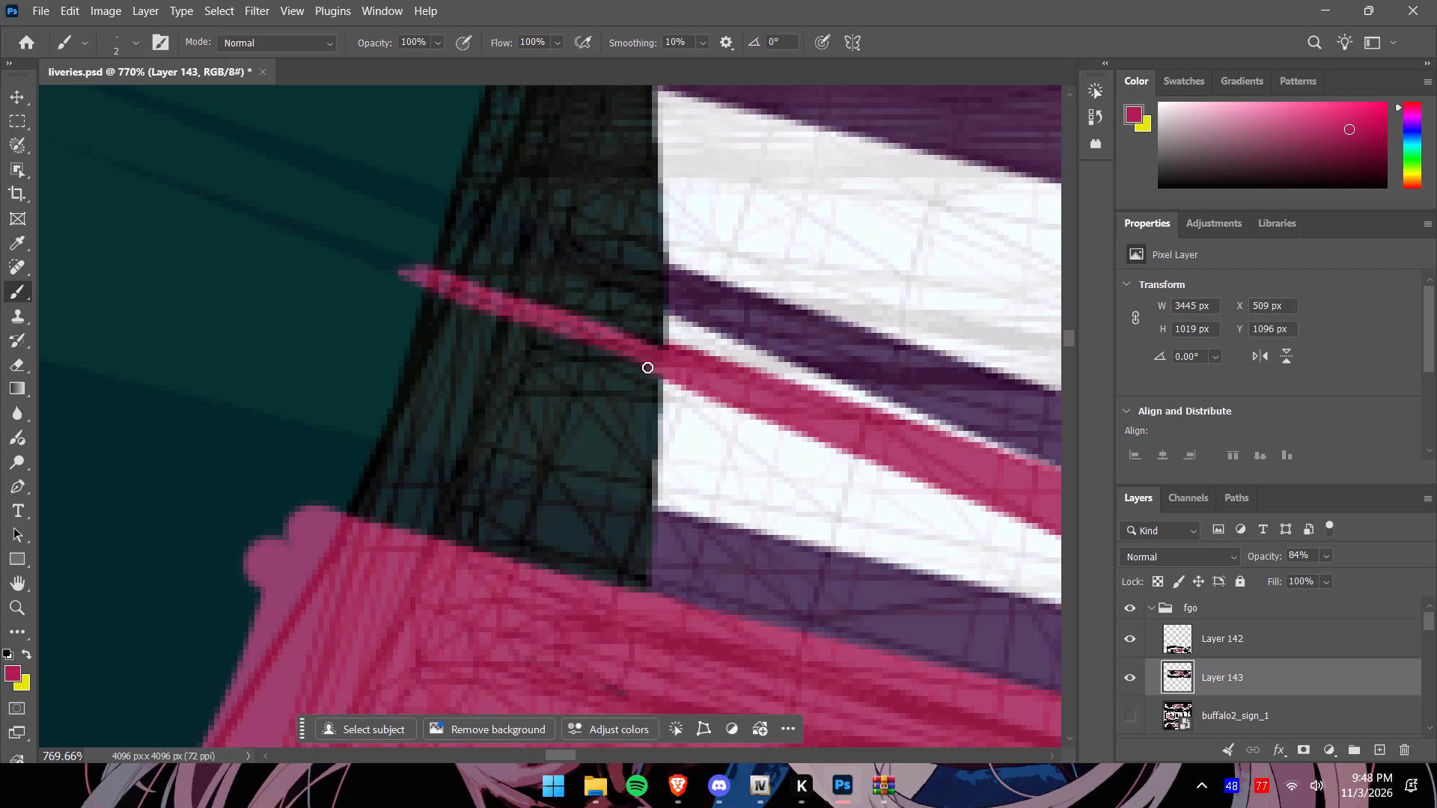
drag(647, 367, 537, 319)
drag(443, 288, 466, 291)
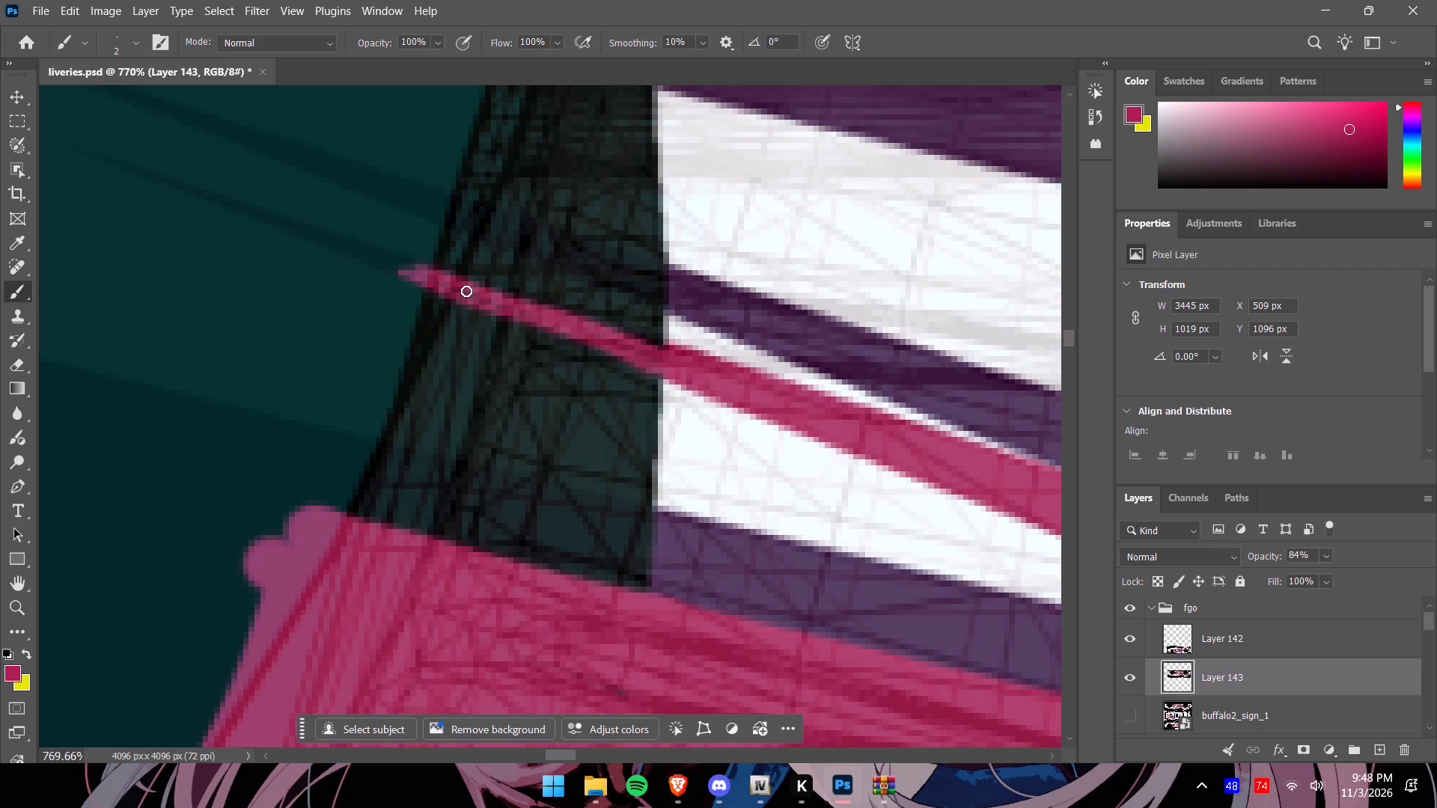
drag(466, 291, 698, 377)
drag(655, 373, 614, 356)
drag(614, 356, 403, 274)
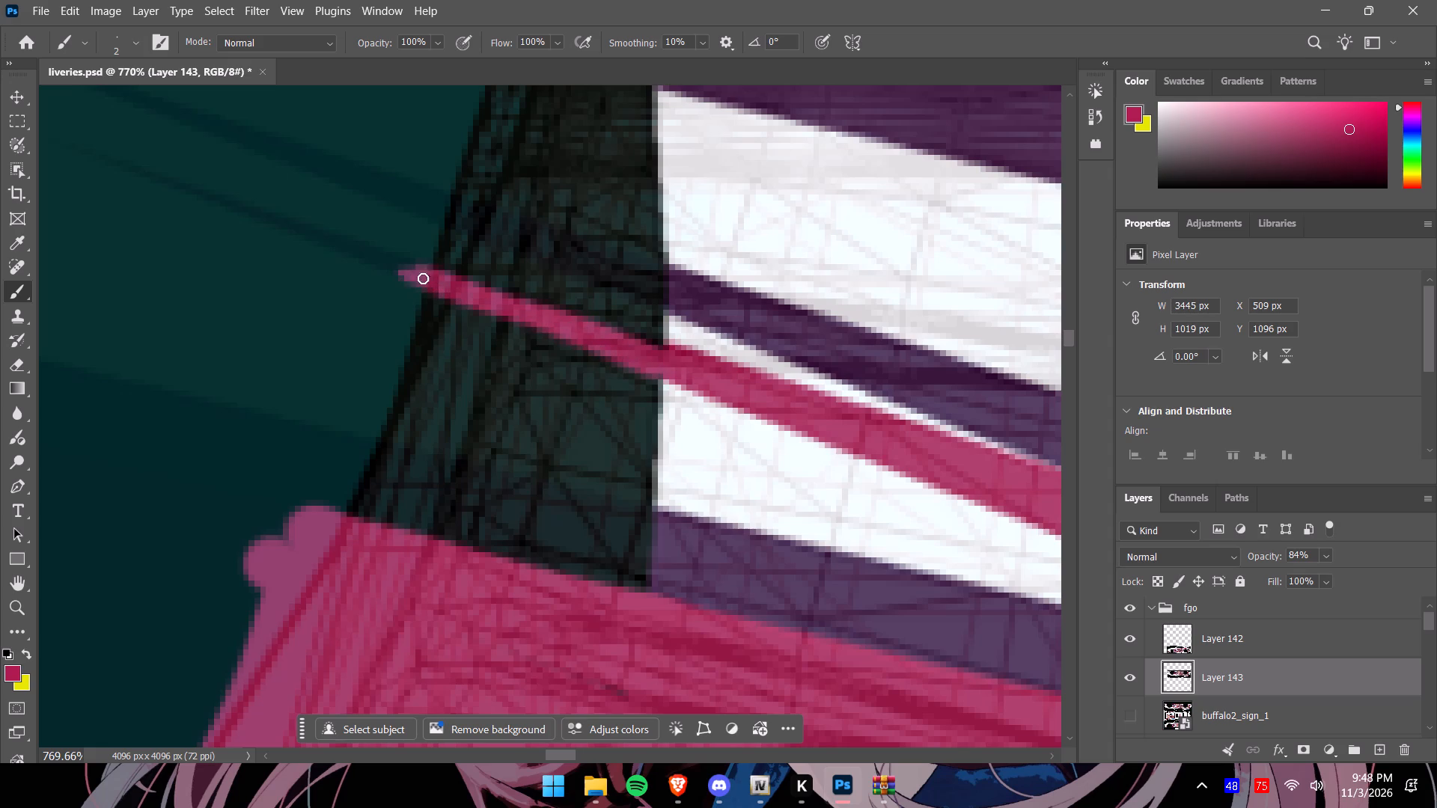
drag(455, 286, 408, 272)
drag(450, 283, 406, 272)
Set Layer 143's opacity to 100% and cover the leftover dark sliver inside the wide stripe's extension with the sampled pink.
alt+scroll(537, 342, down, 7)
click(1325, 548)
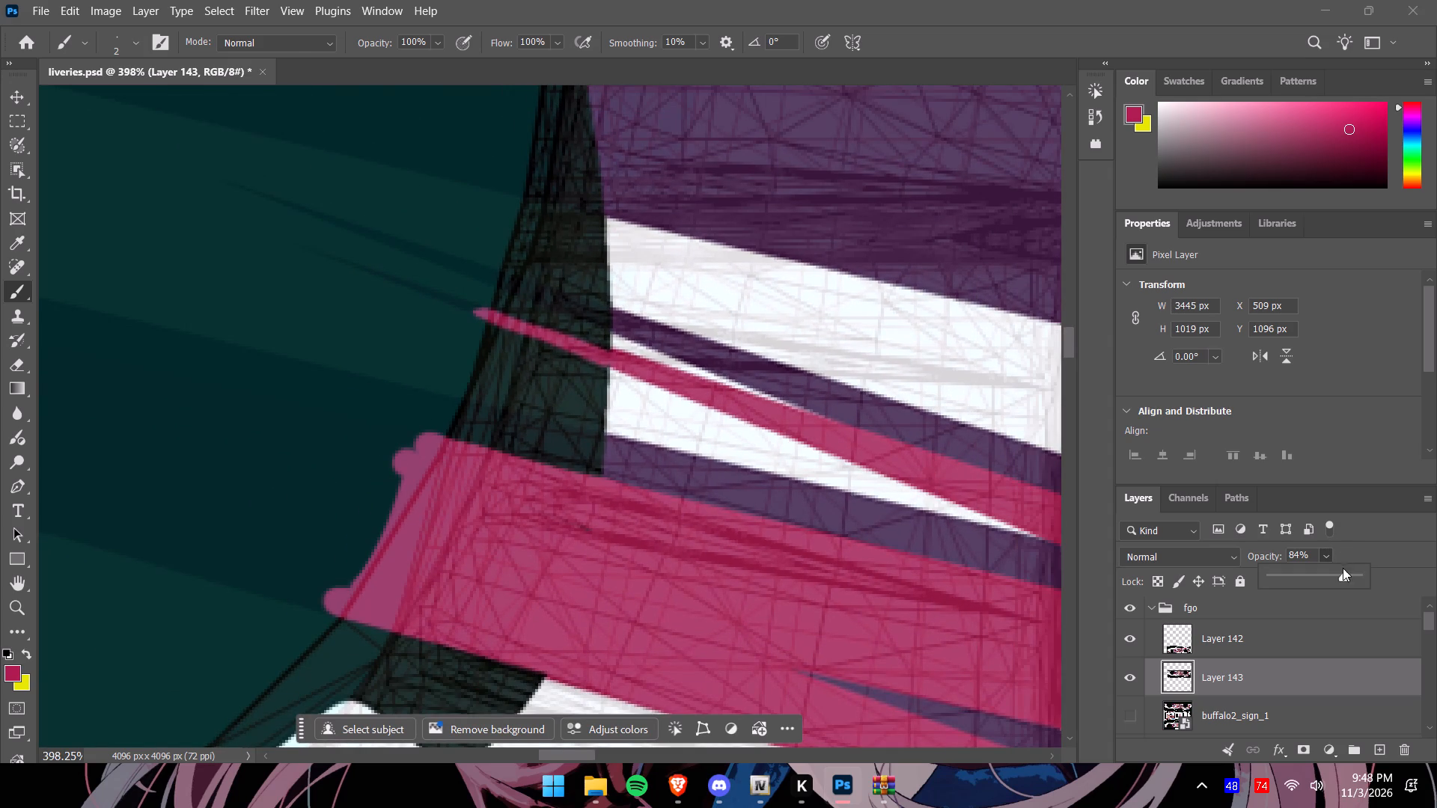
drag(1346, 572, 1405, 589)
alt+click(655, 419)
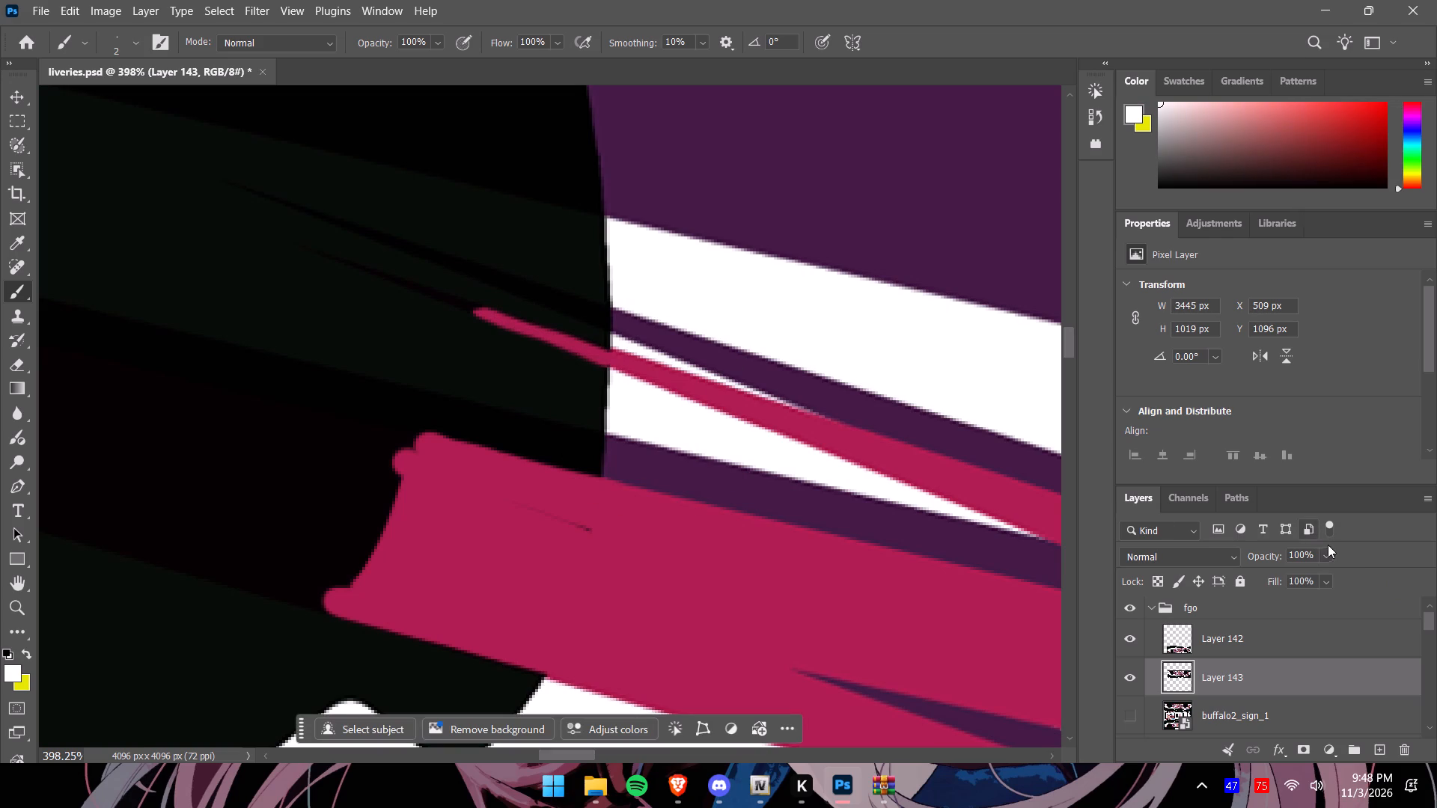
alt+click(721, 557)
drag(597, 531, 525, 512)
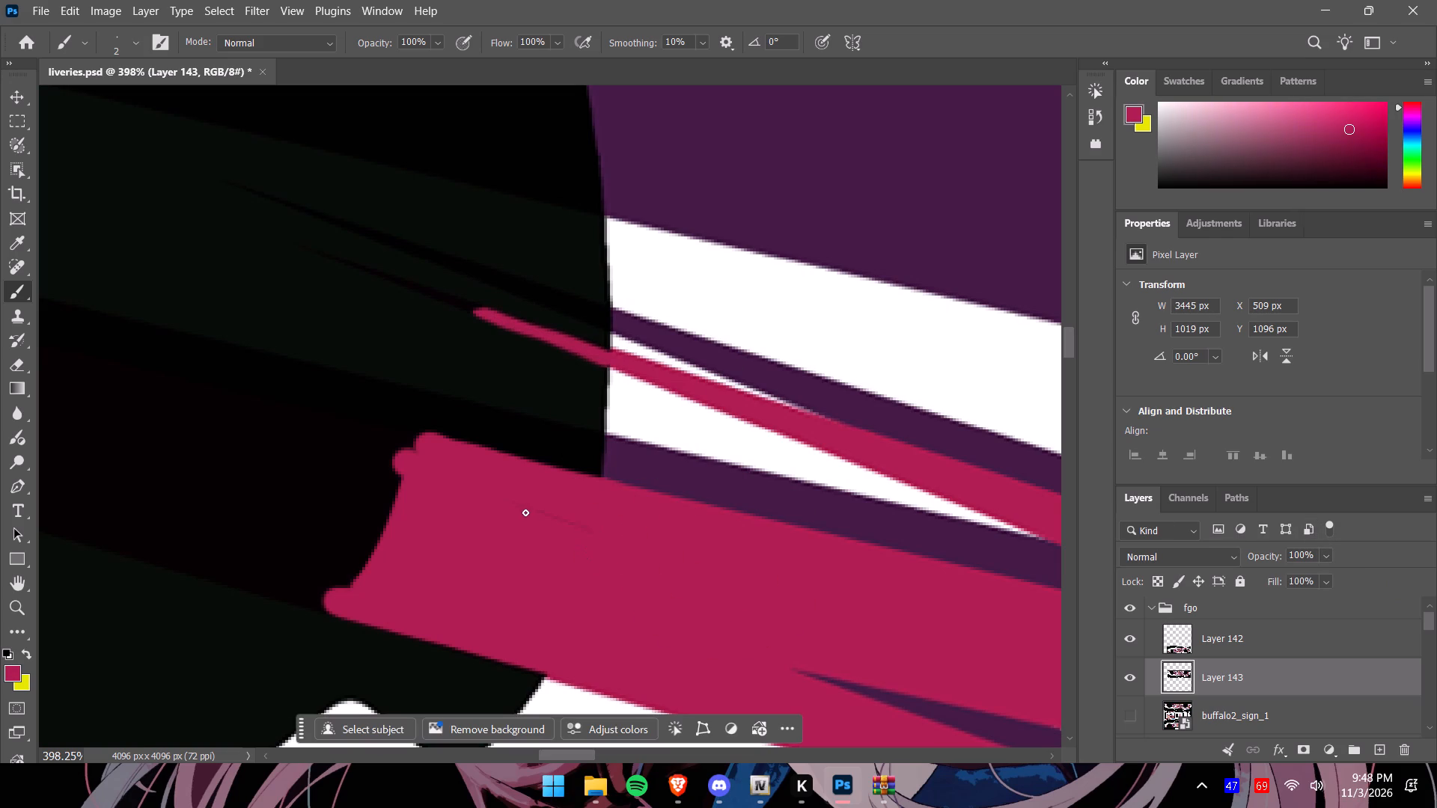
drag(525, 512, 617, 544)
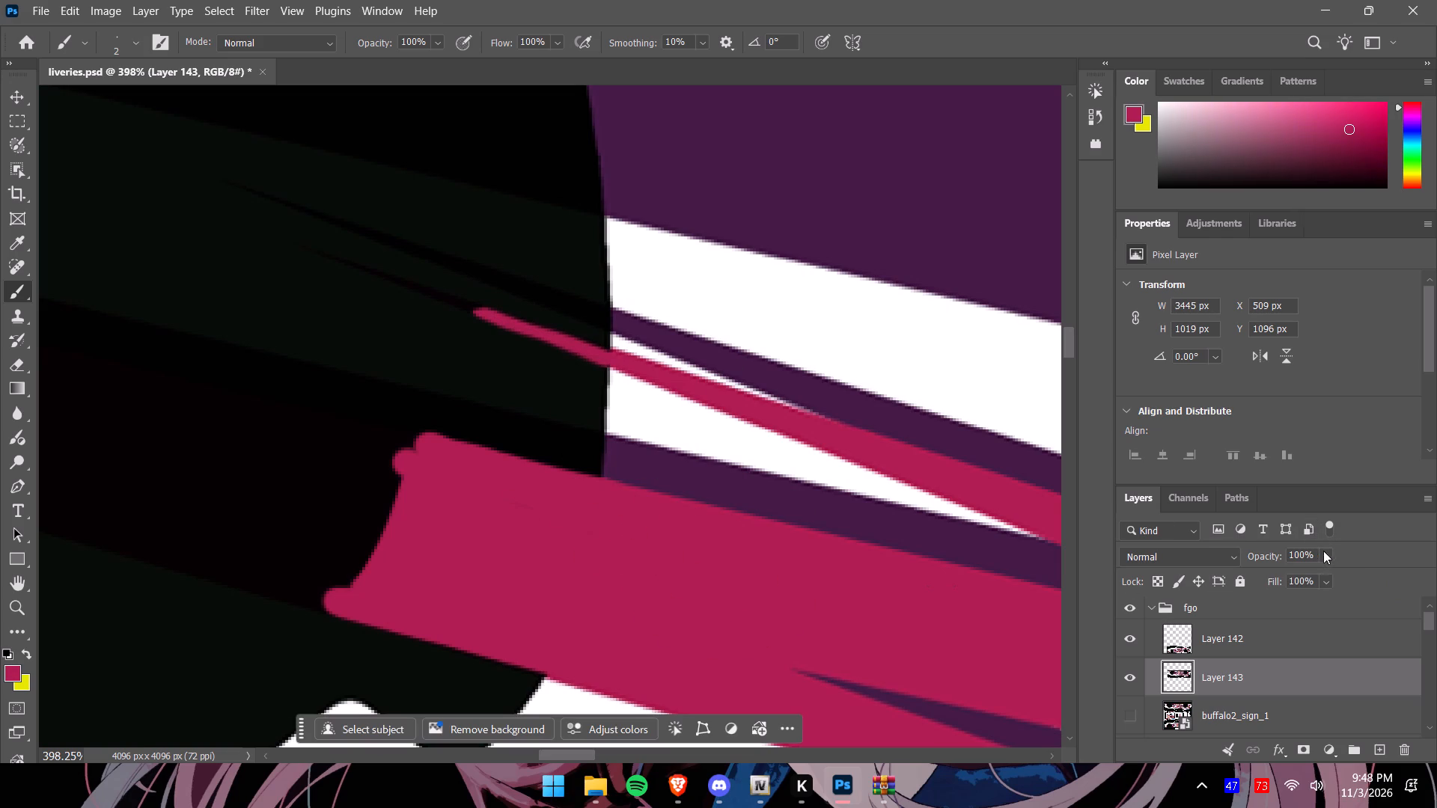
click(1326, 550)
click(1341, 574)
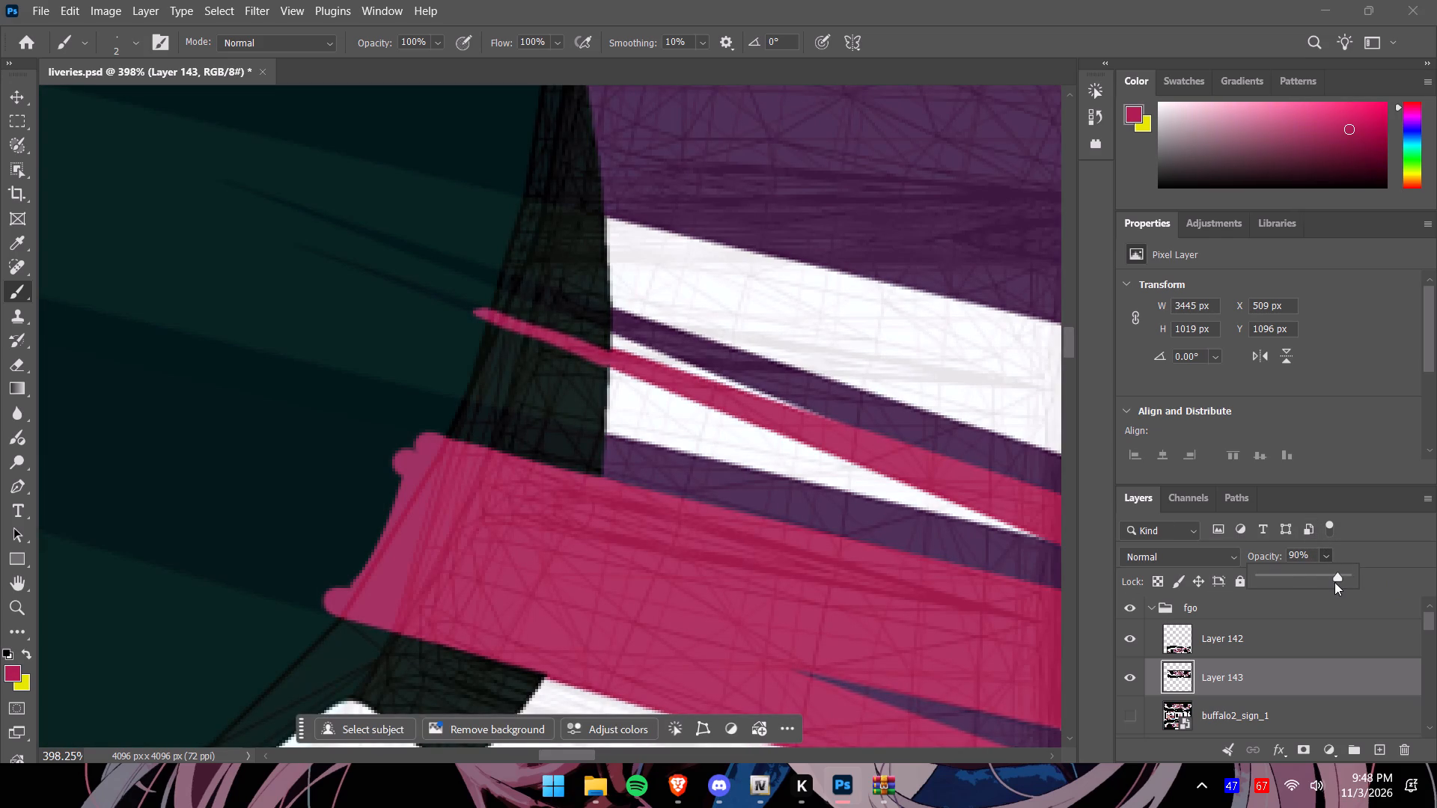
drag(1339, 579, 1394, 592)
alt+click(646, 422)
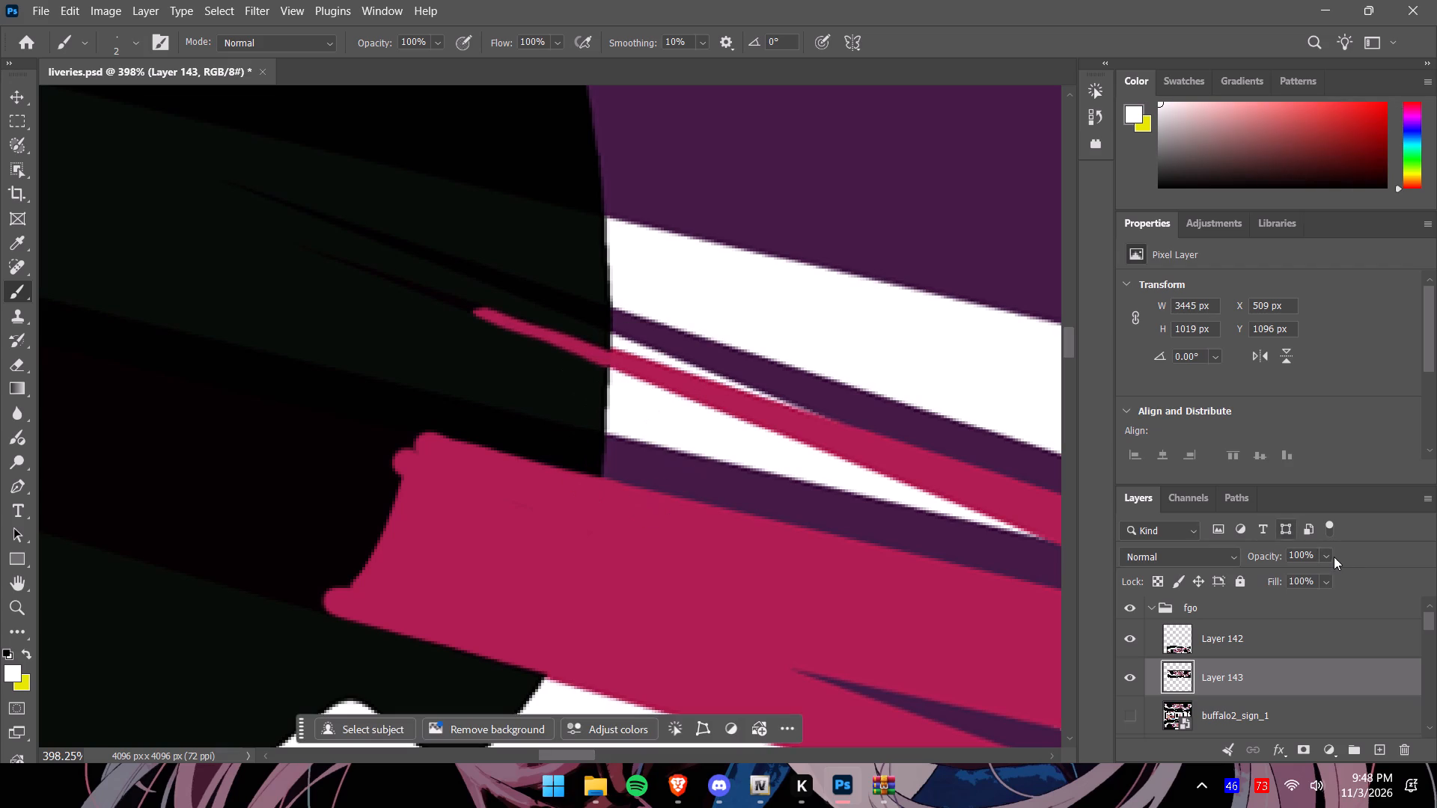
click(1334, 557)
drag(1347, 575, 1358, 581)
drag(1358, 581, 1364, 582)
Set Layer 143 to 91% opacity and, with sampled dark purple and a 9 px brush, extend the purple band above the wide pink stripe across the rim.
alt+click(686, 476)
click(1326, 552)
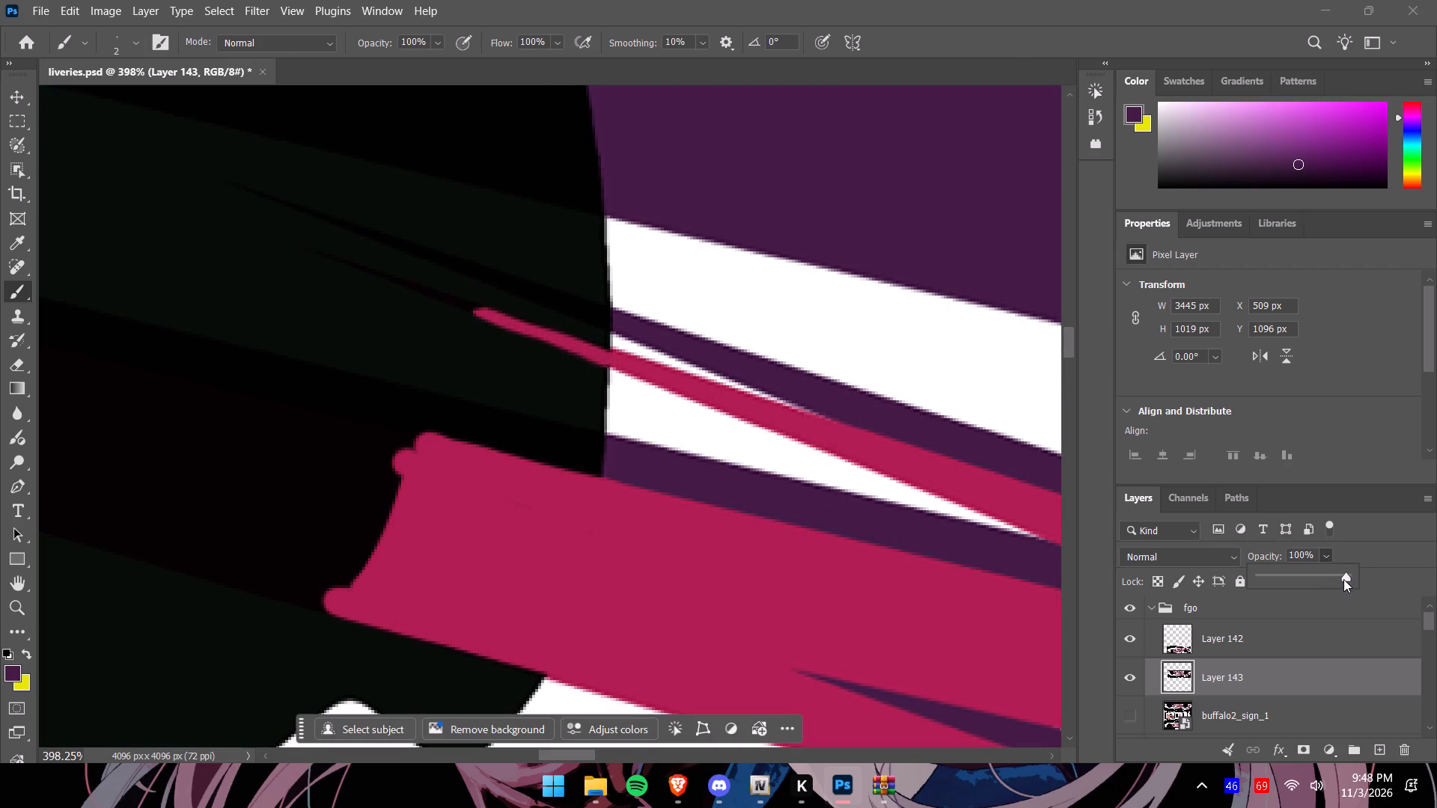
click(1343, 578)
alt+scroll(476, 412, up, 5)
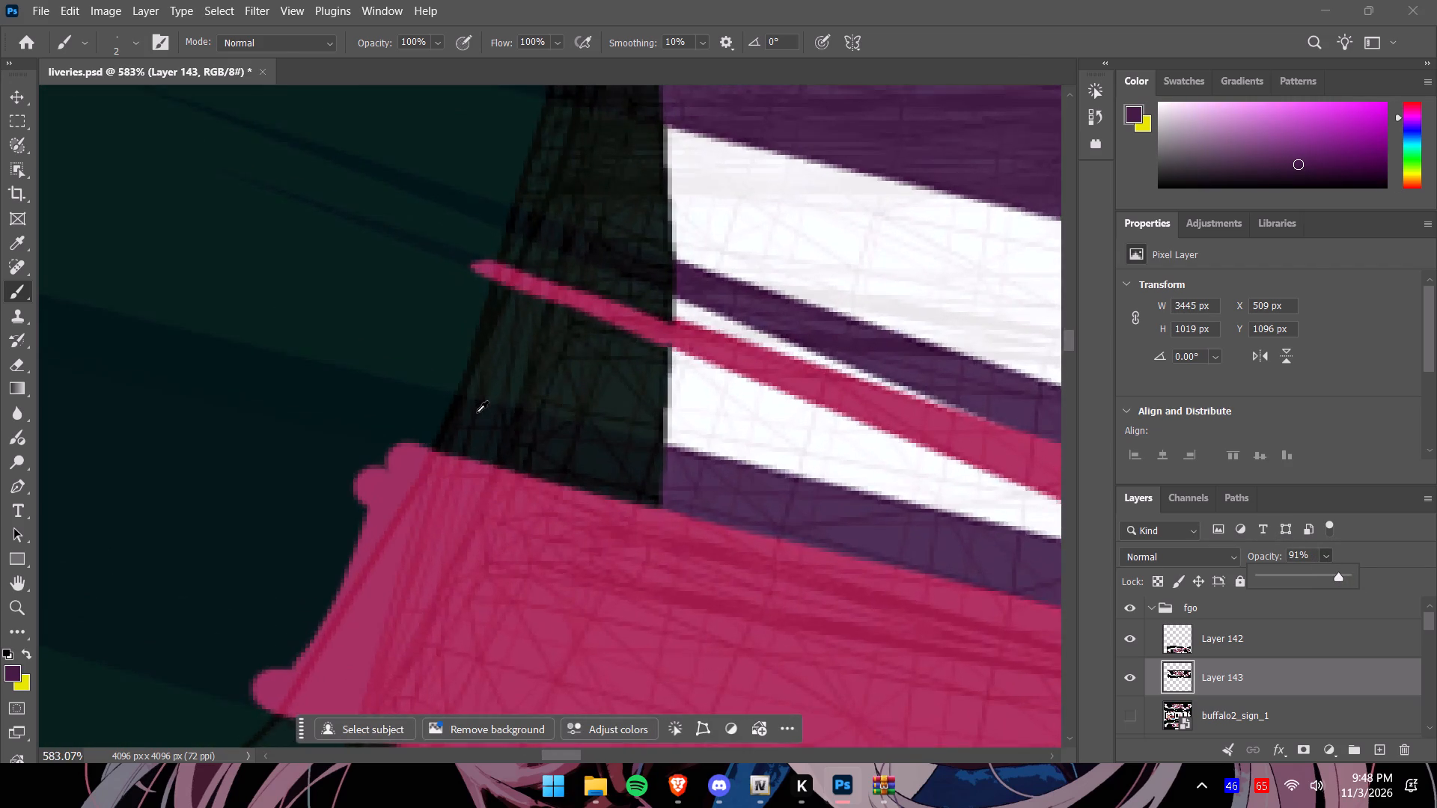
alt+scroll(477, 412, up, 3)
click(135, 42)
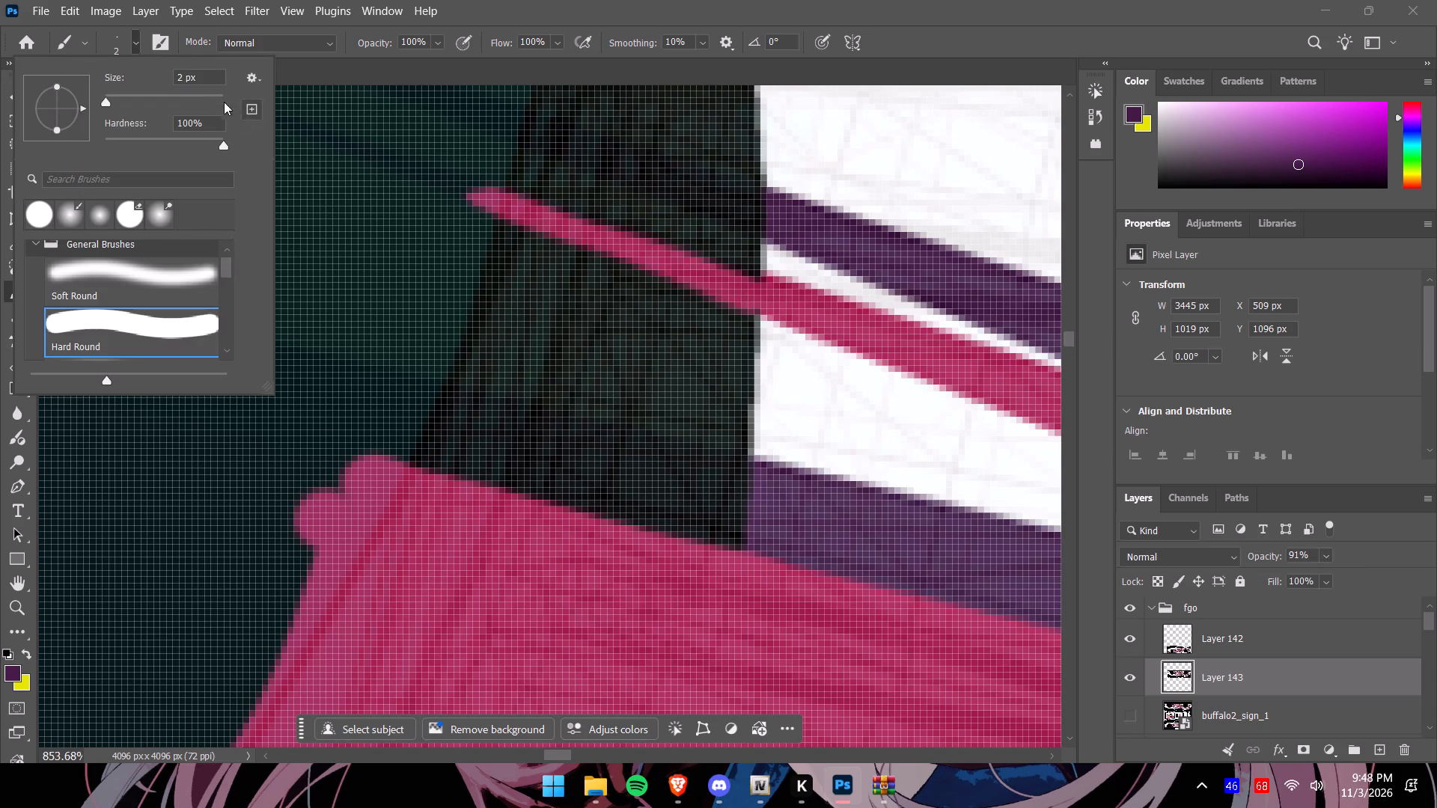
drag(207, 79, 109, 75)
key(9)
click(139, 42)
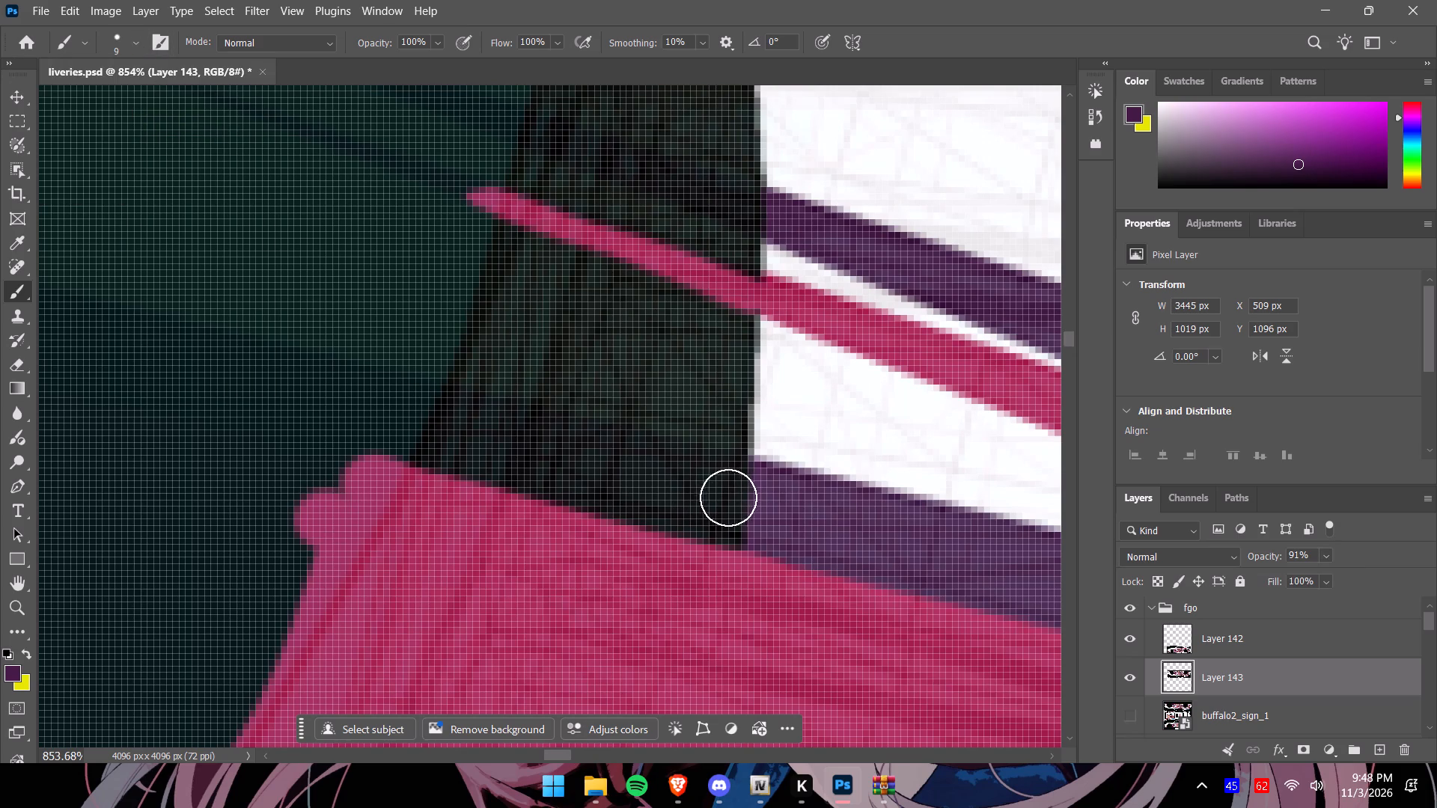
drag(754, 521, 648, 493)
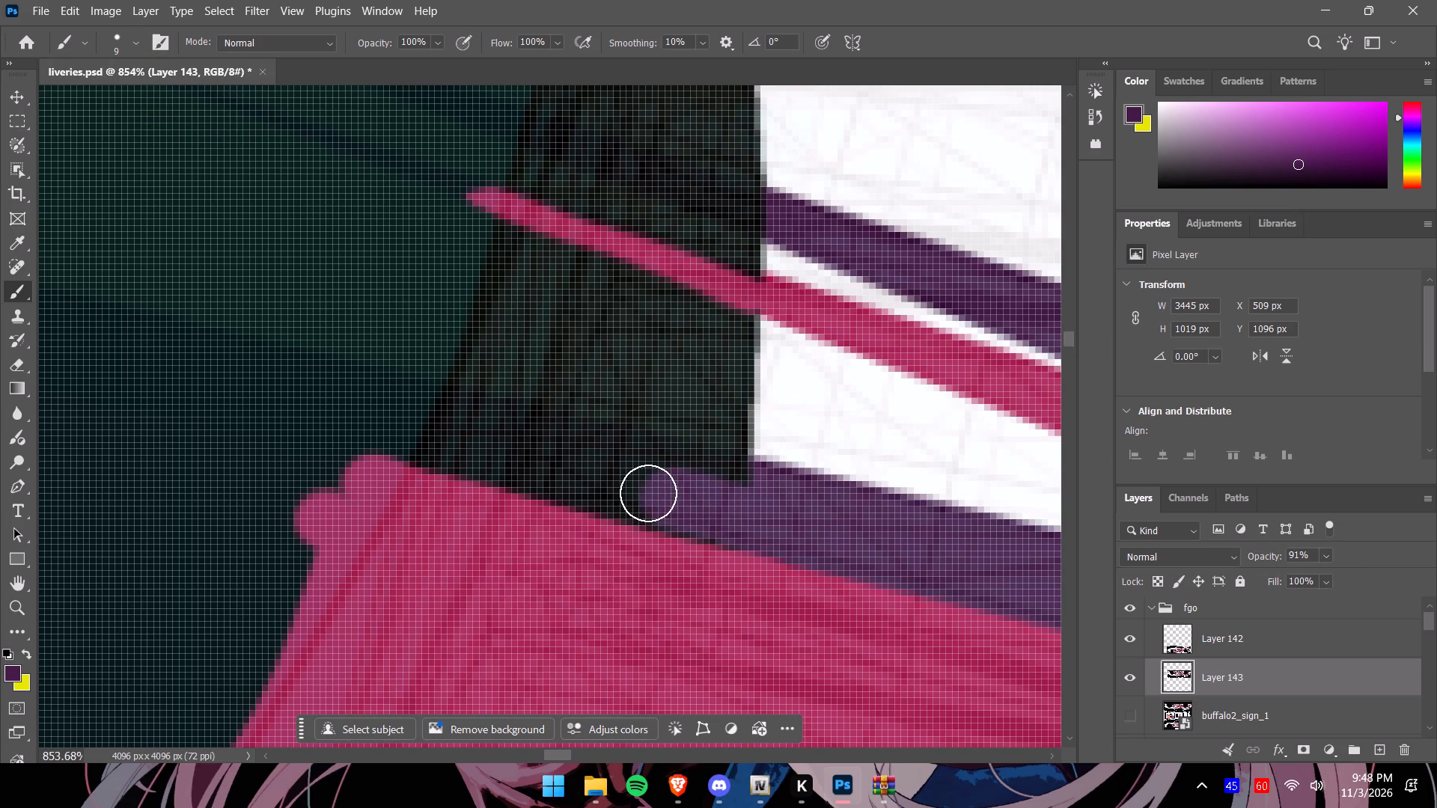
drag(648, 493, 424, 432)
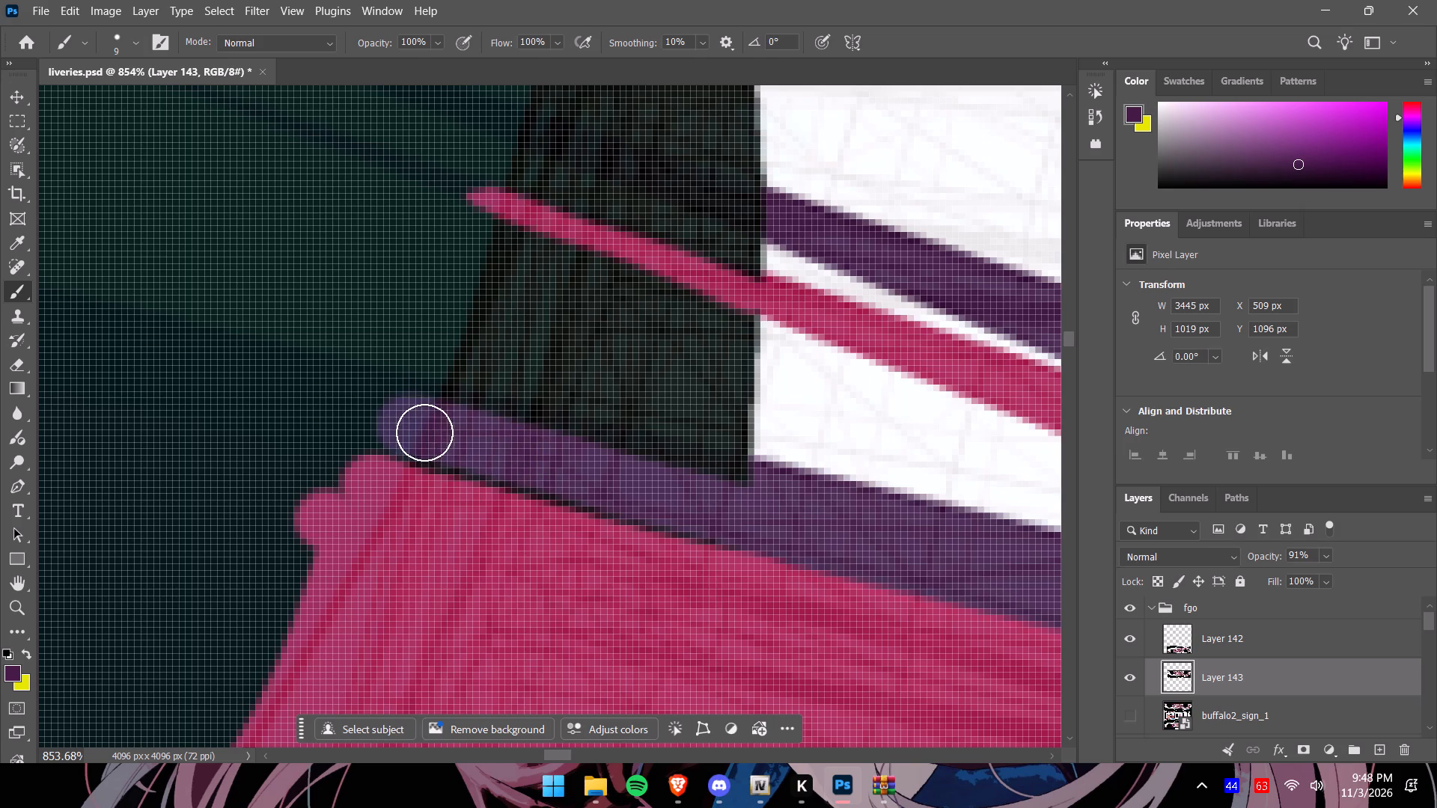
drag(424, 432, 701, 495)
drag(755, 498, 751, 498)
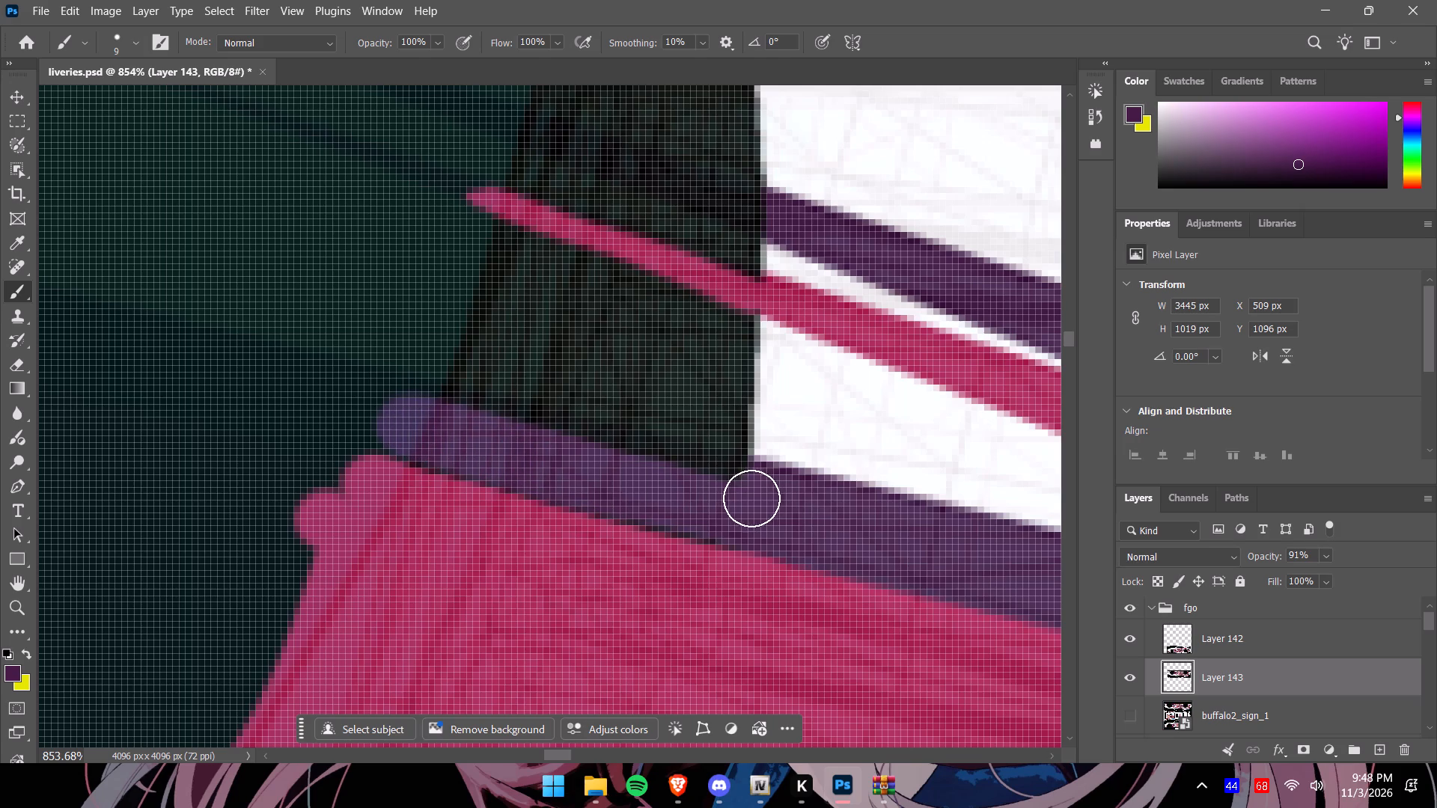
drag(751, 498, 415, 411)
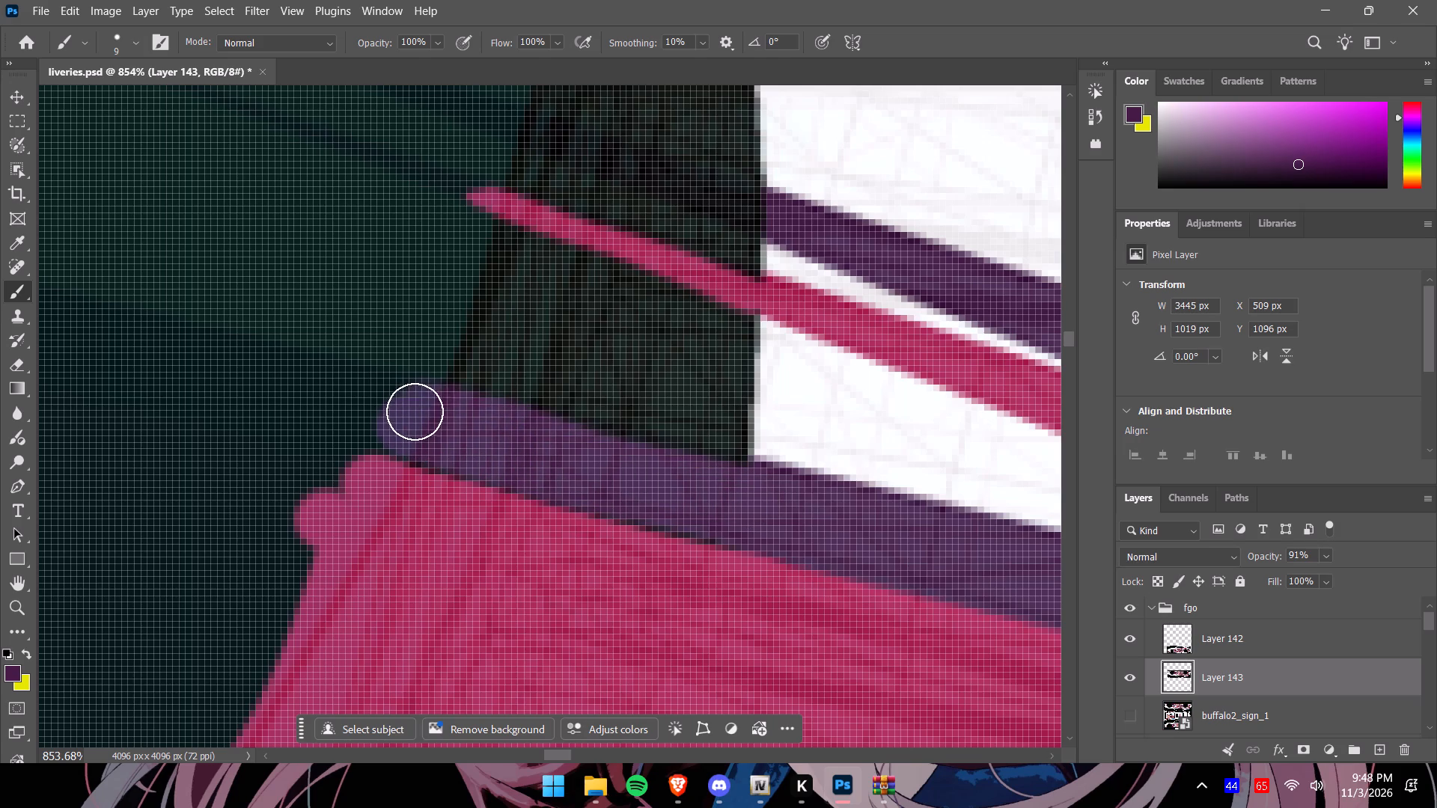
drag(415, 411, 737, 496)
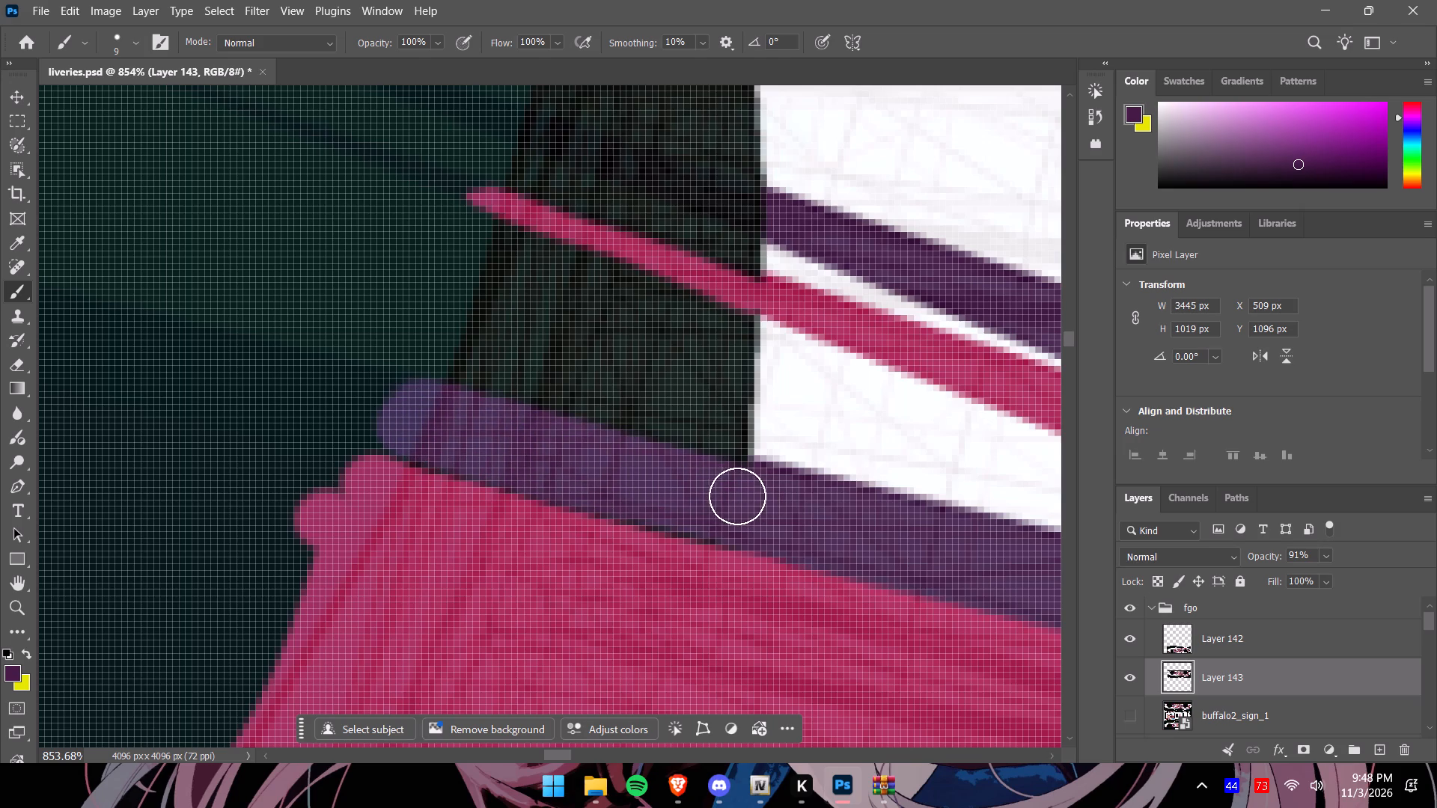
drag(737, 496, 738, 493)
Fill the black rim beside the large purple area with purple, from the upper pink stripe down to the white band's edge.
drag(1070, 343, 1070, 335)
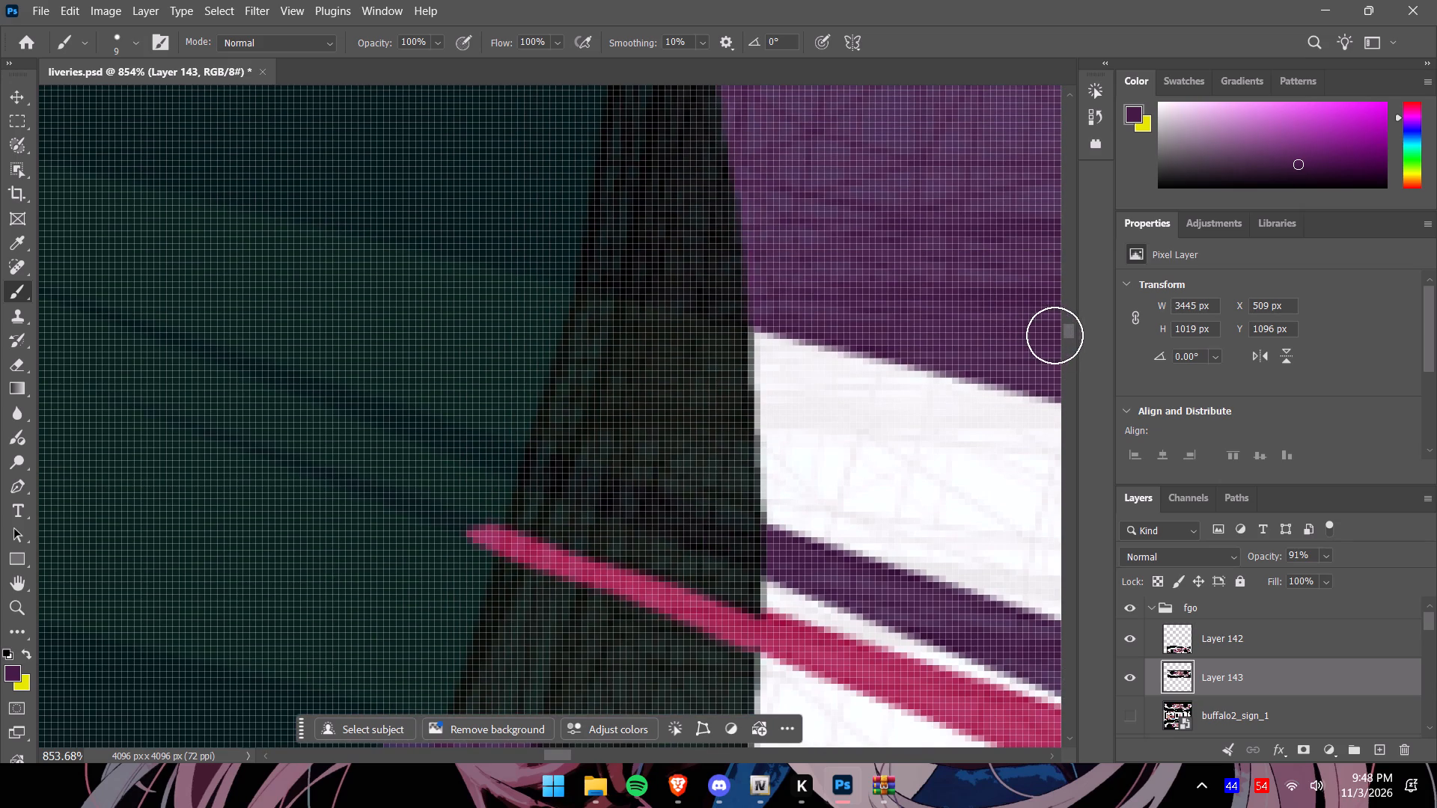
click(1065, 332)
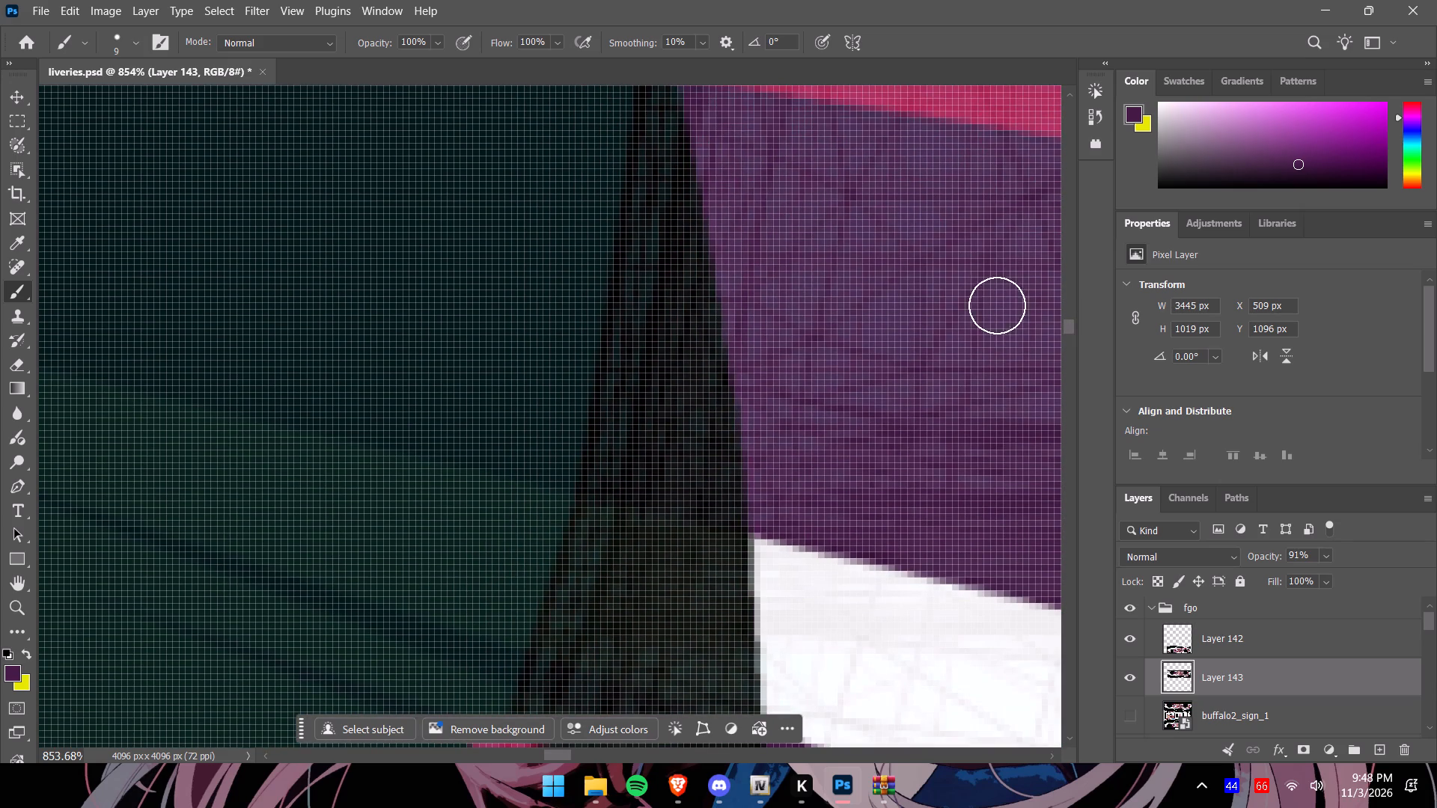
alt+scroll(809, 249, up, 1)
alt+scroll(787, 221, down, 2)
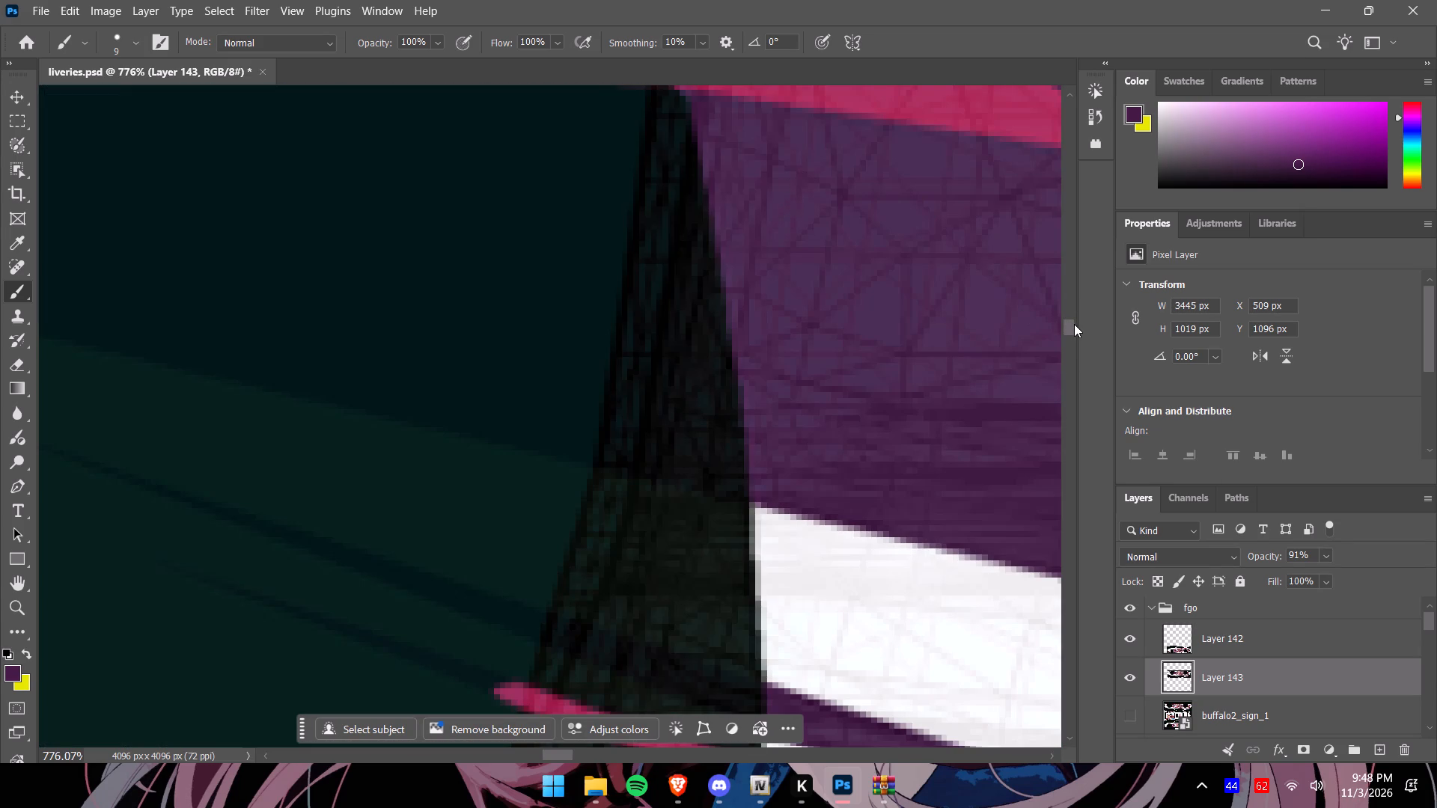
click(1074, 324)
alt+scroll(644, 191, up, 1)
drag(684, 186, 671, 186)
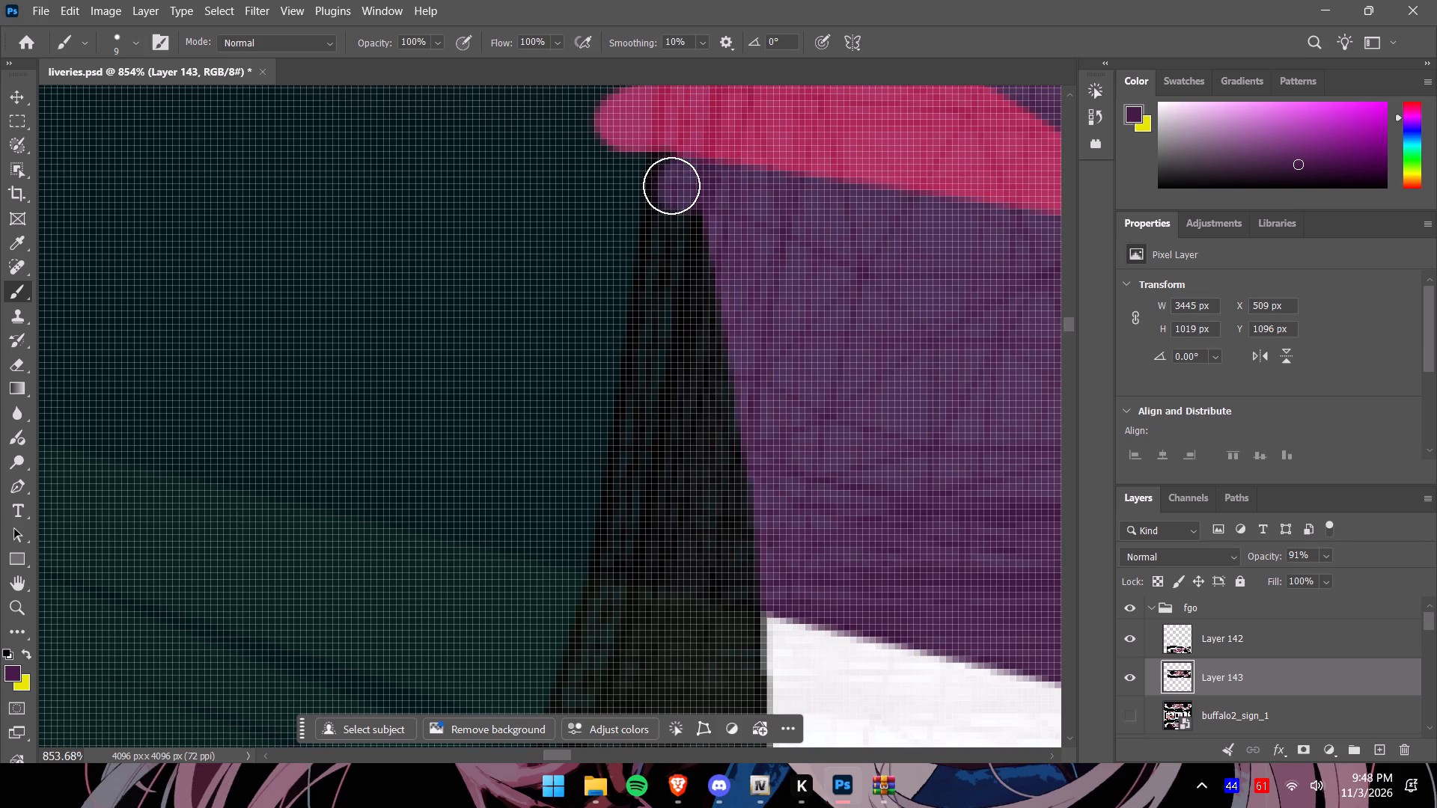
drag(671, 186, 614, 501)
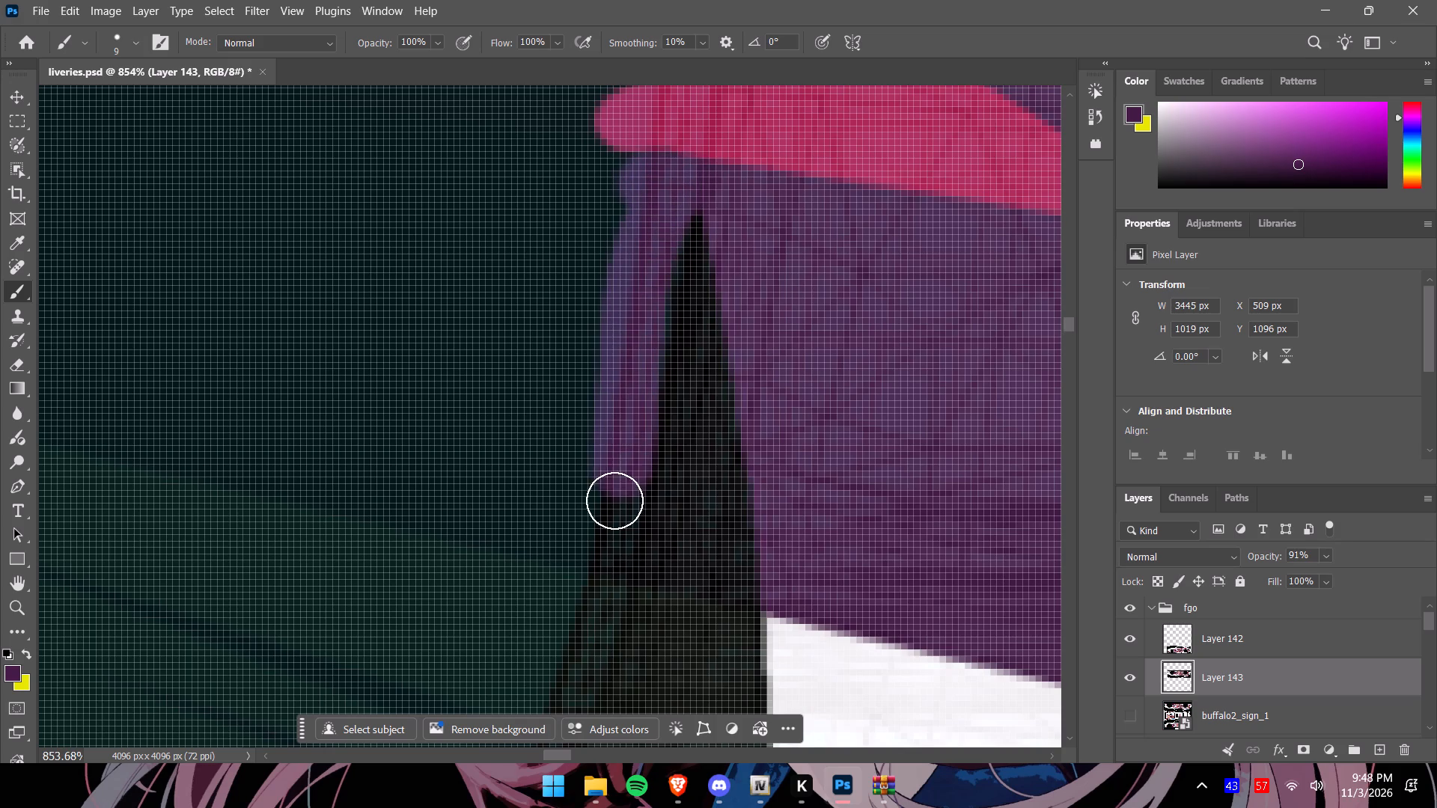
drag(614, 501, 724, 569)
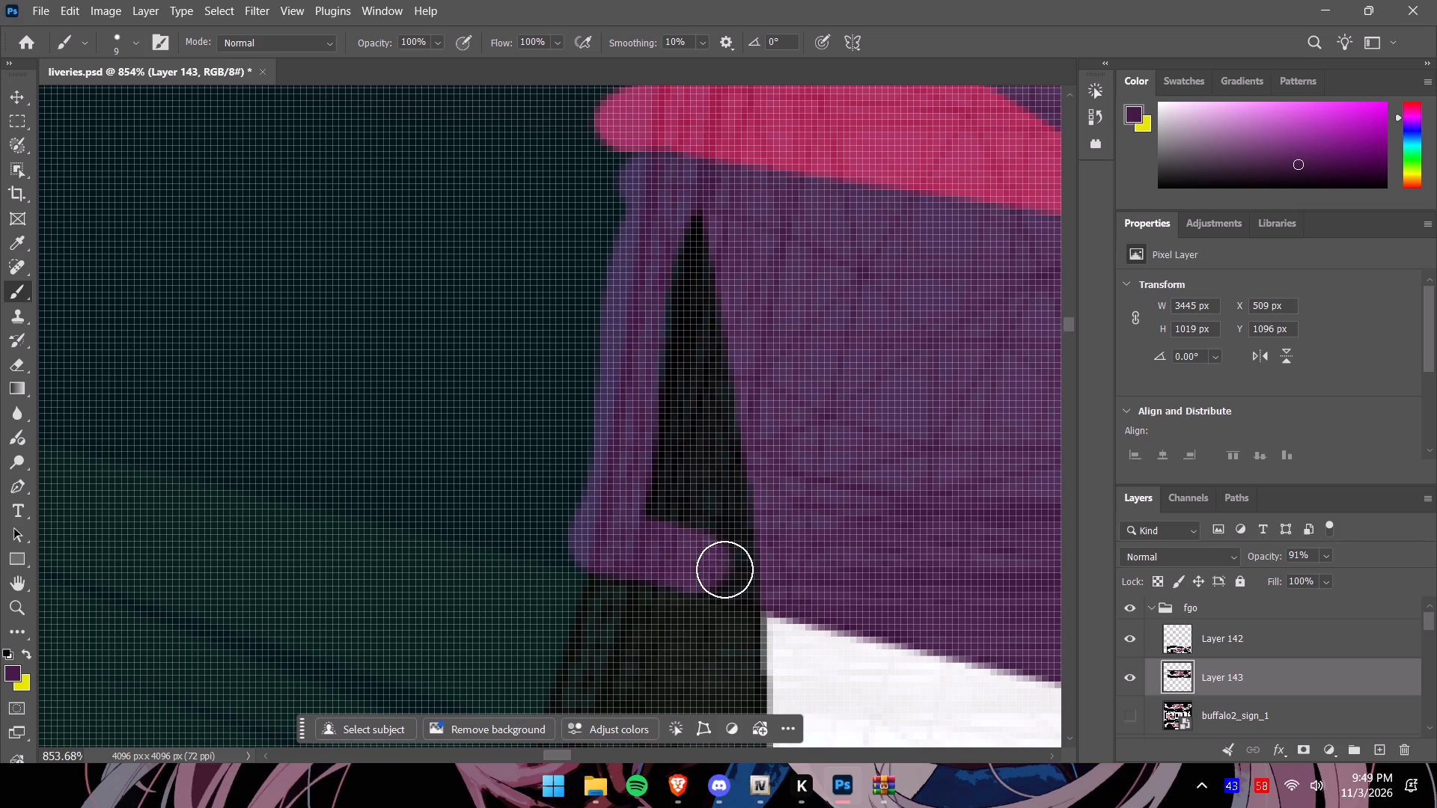
drag(724, 569, 773, 480)
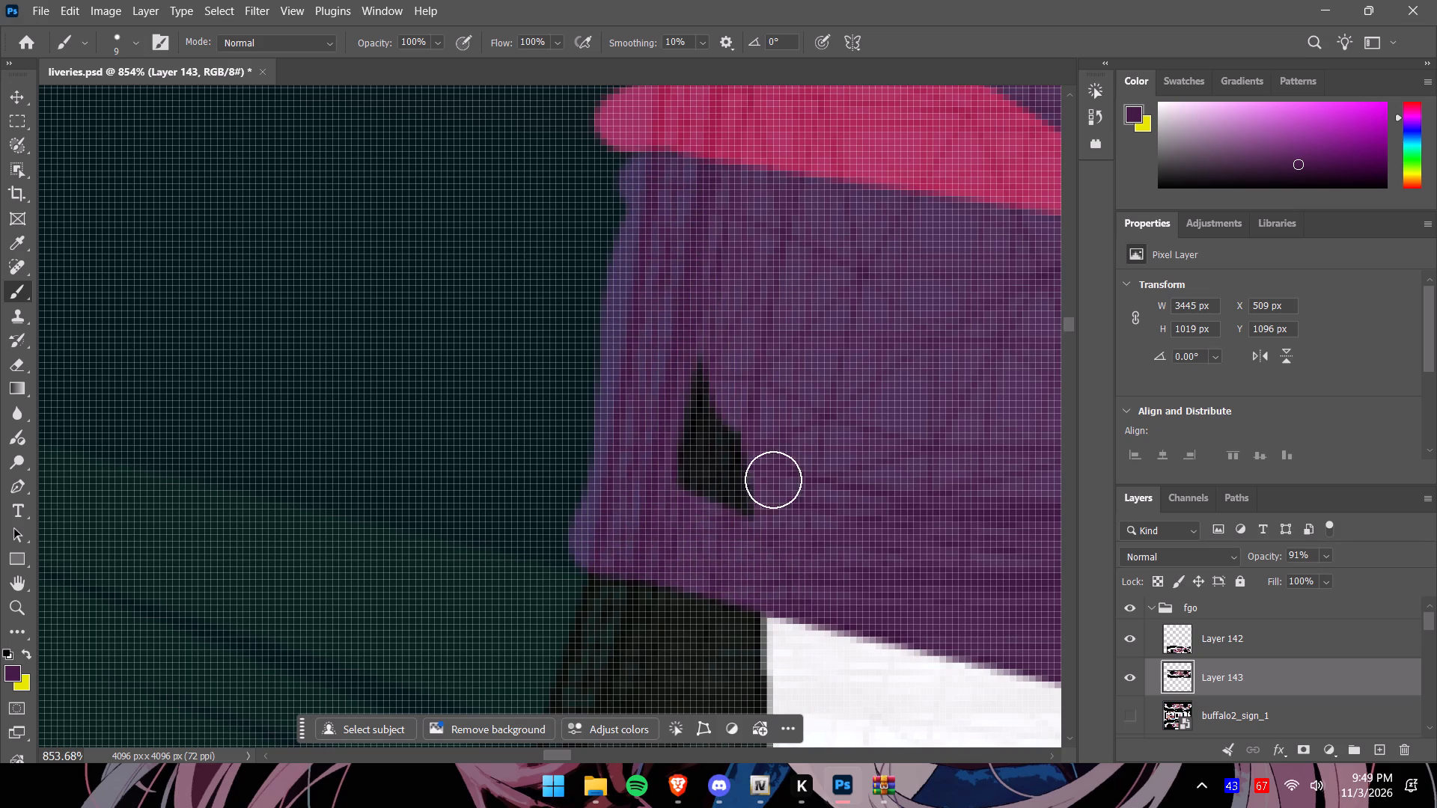
drag(773, 480, 805, 510)
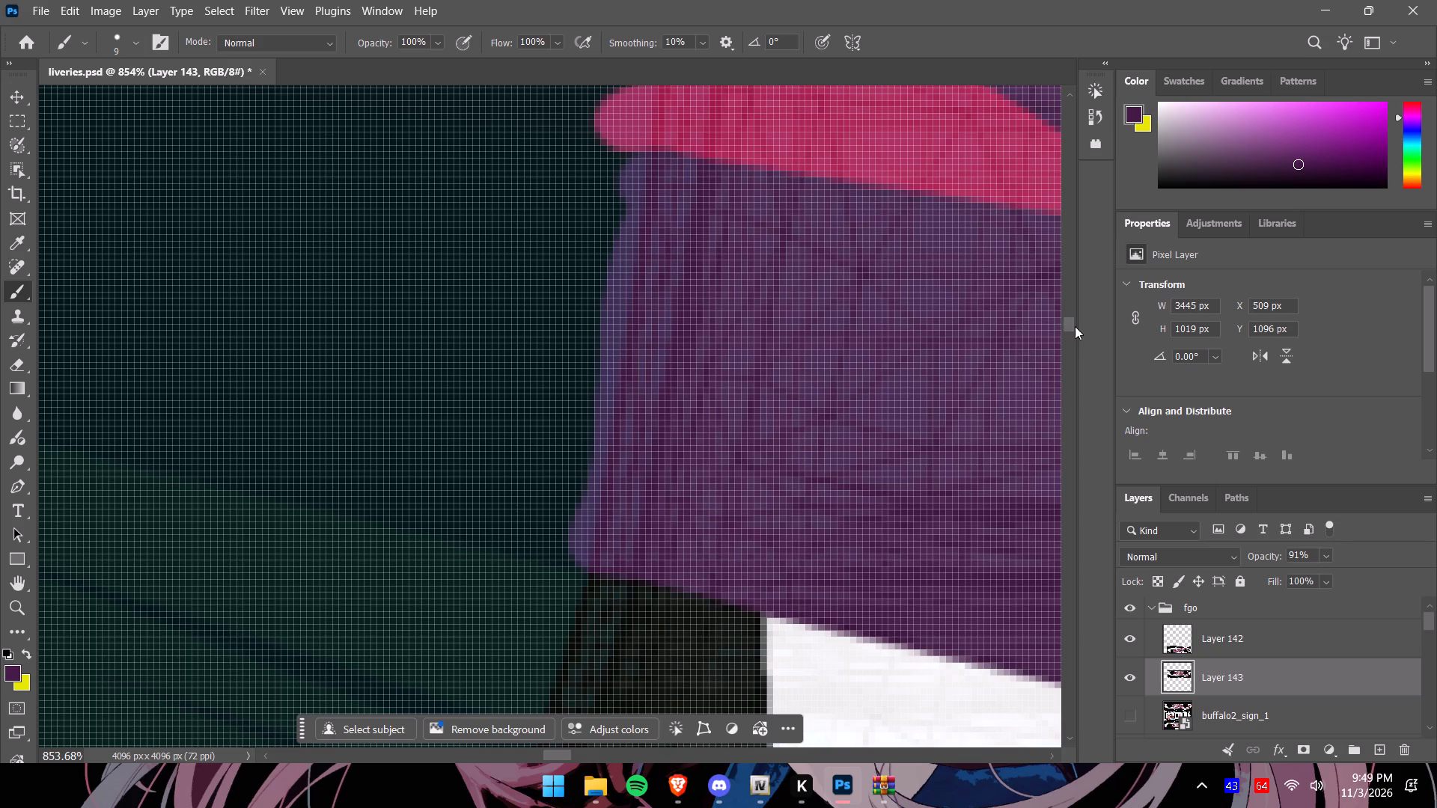
On the arch's opposite rim, extend the purple band above the lower pink stripe across the black, just into the arch opening.
drag(1075, 325, 1067, 337)
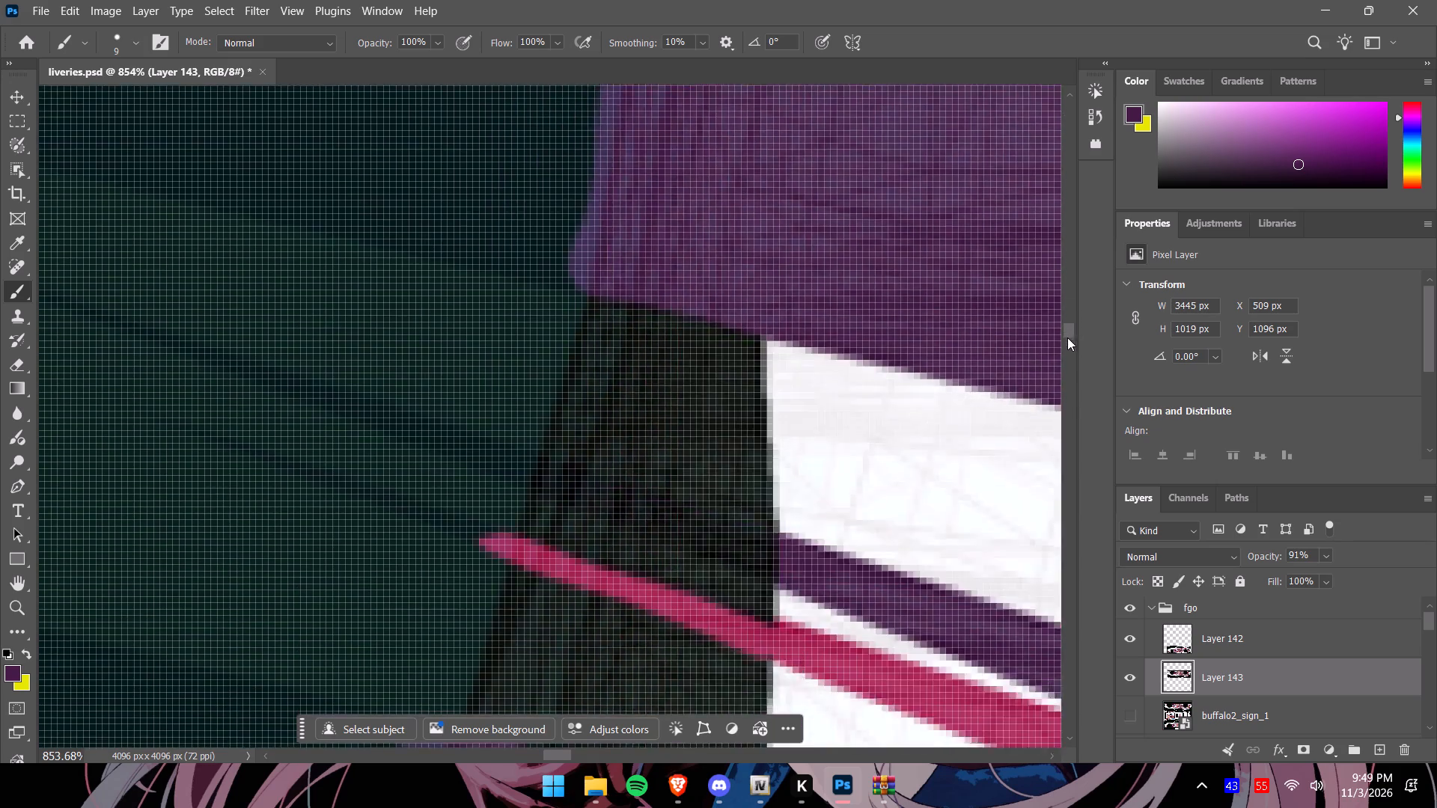
drag(1067, 337, 1059, 337)
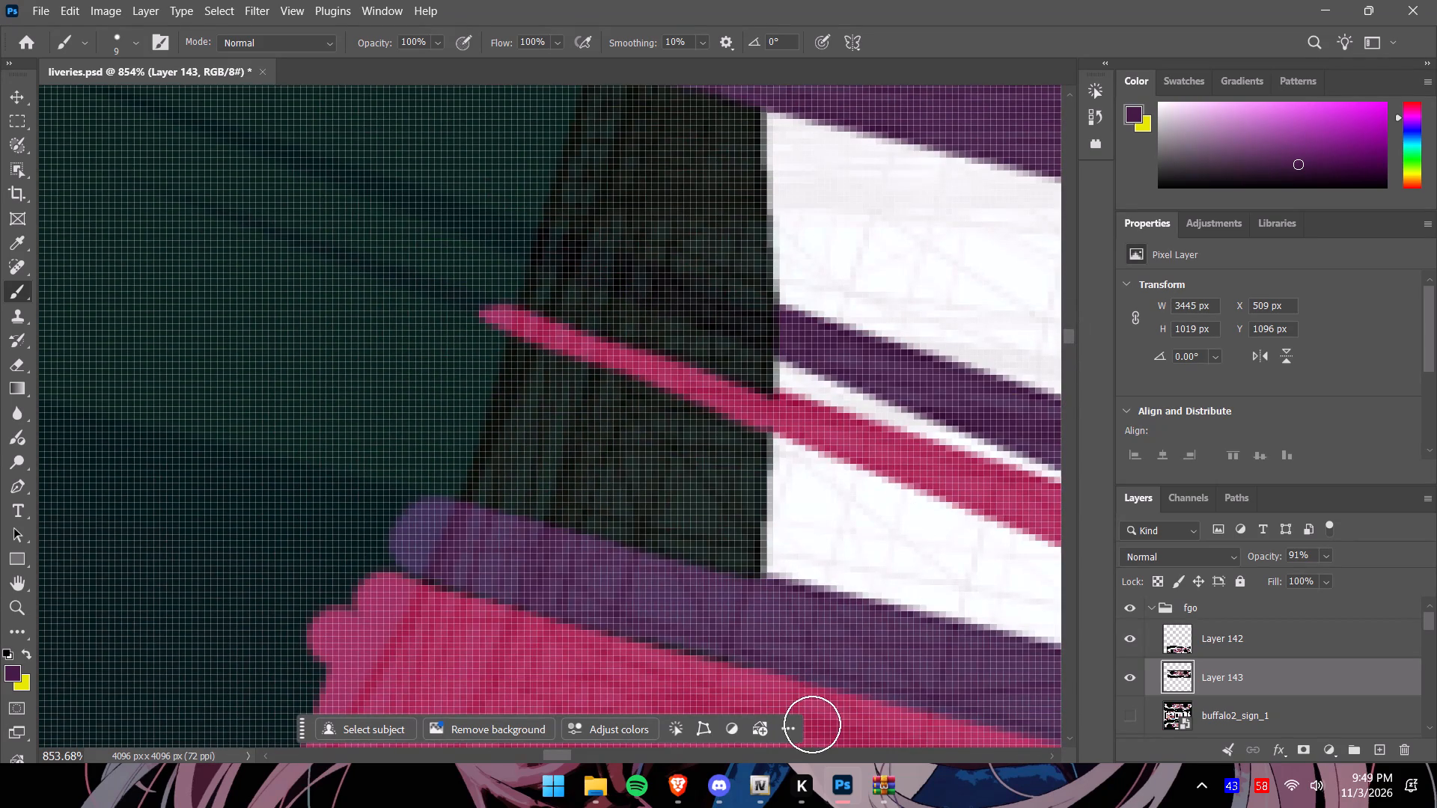
alt+scroll(570, 509, down, 8)
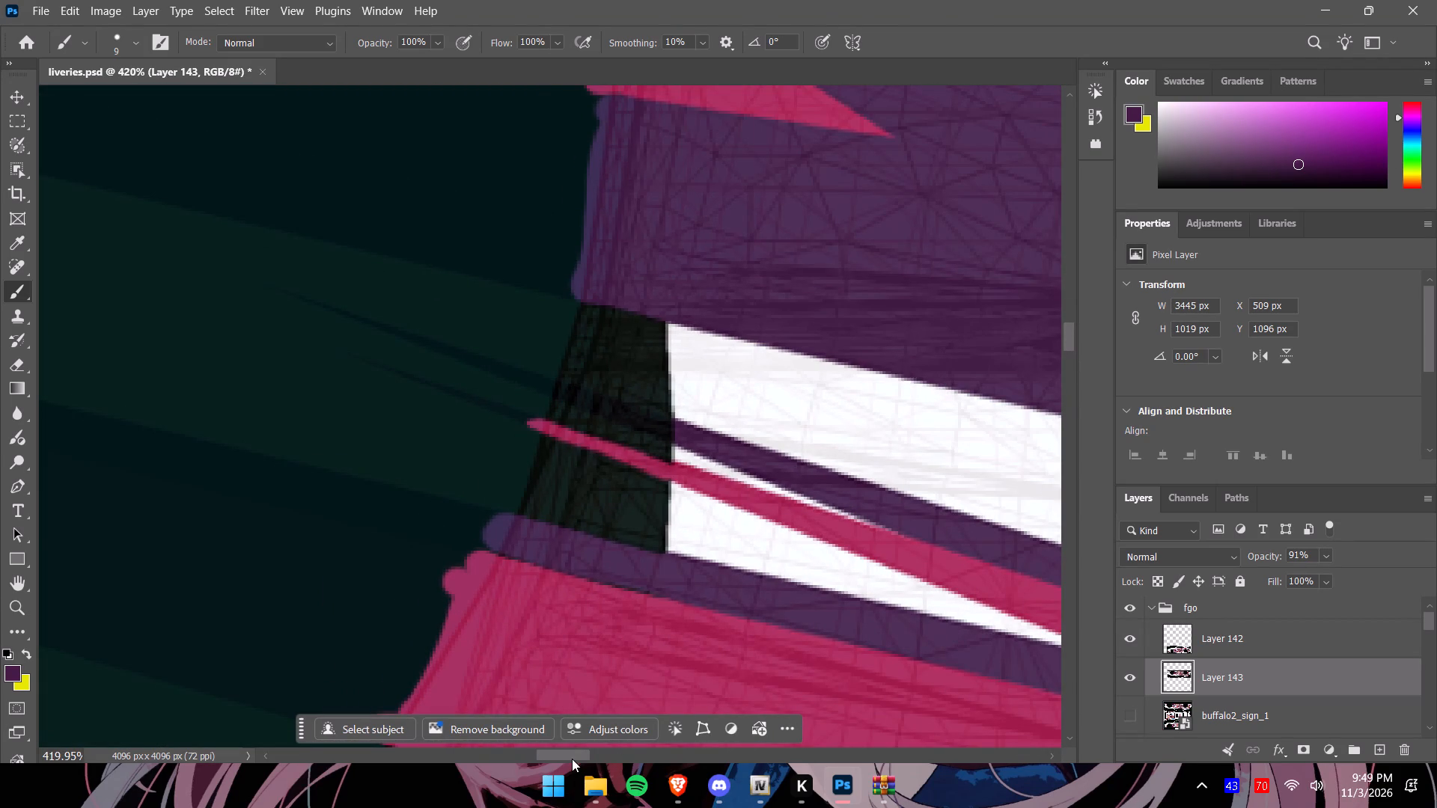
drag(565, 756, 473, 725)
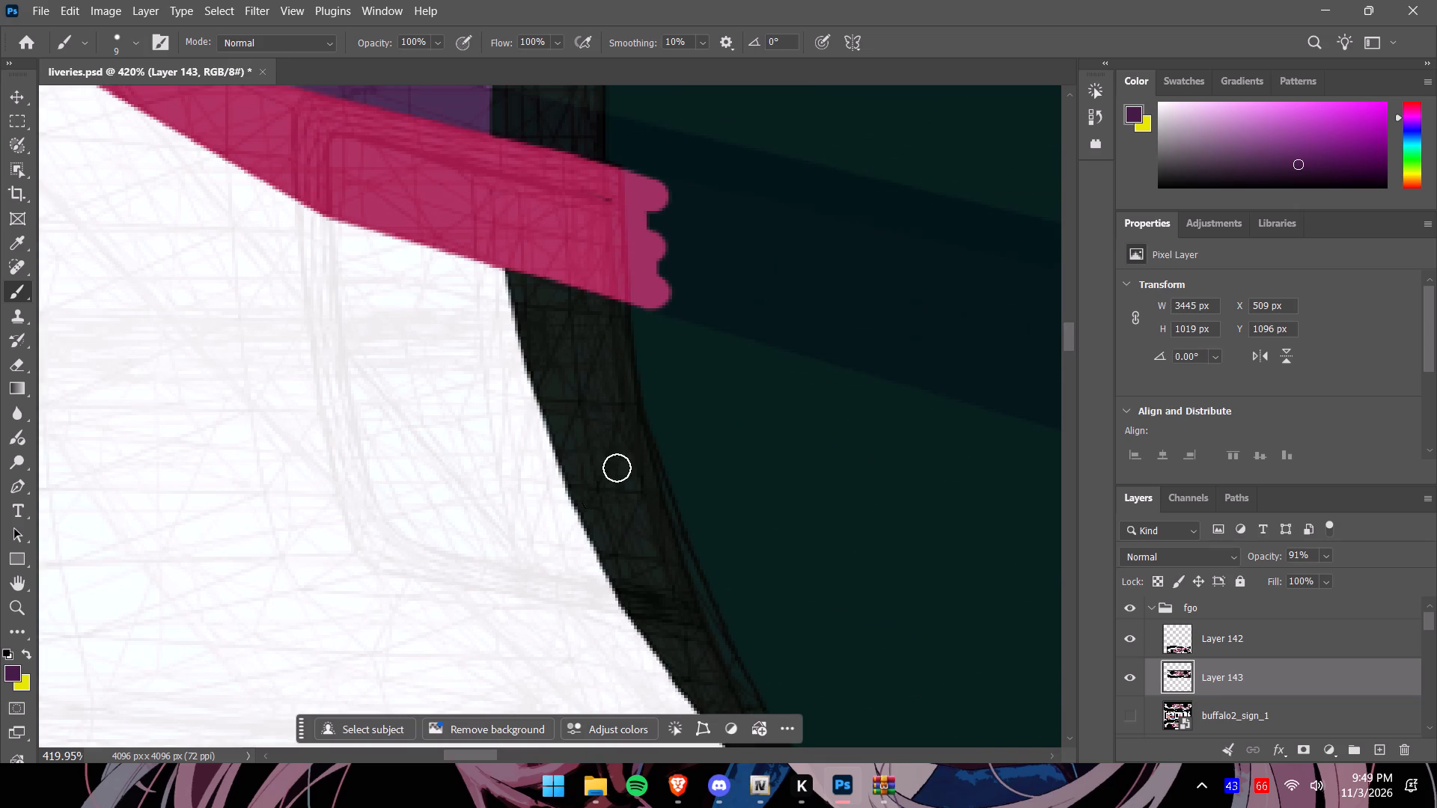
drag(1066, 344, 1067, 334)
alt+scroll(596, 294, up, 4)
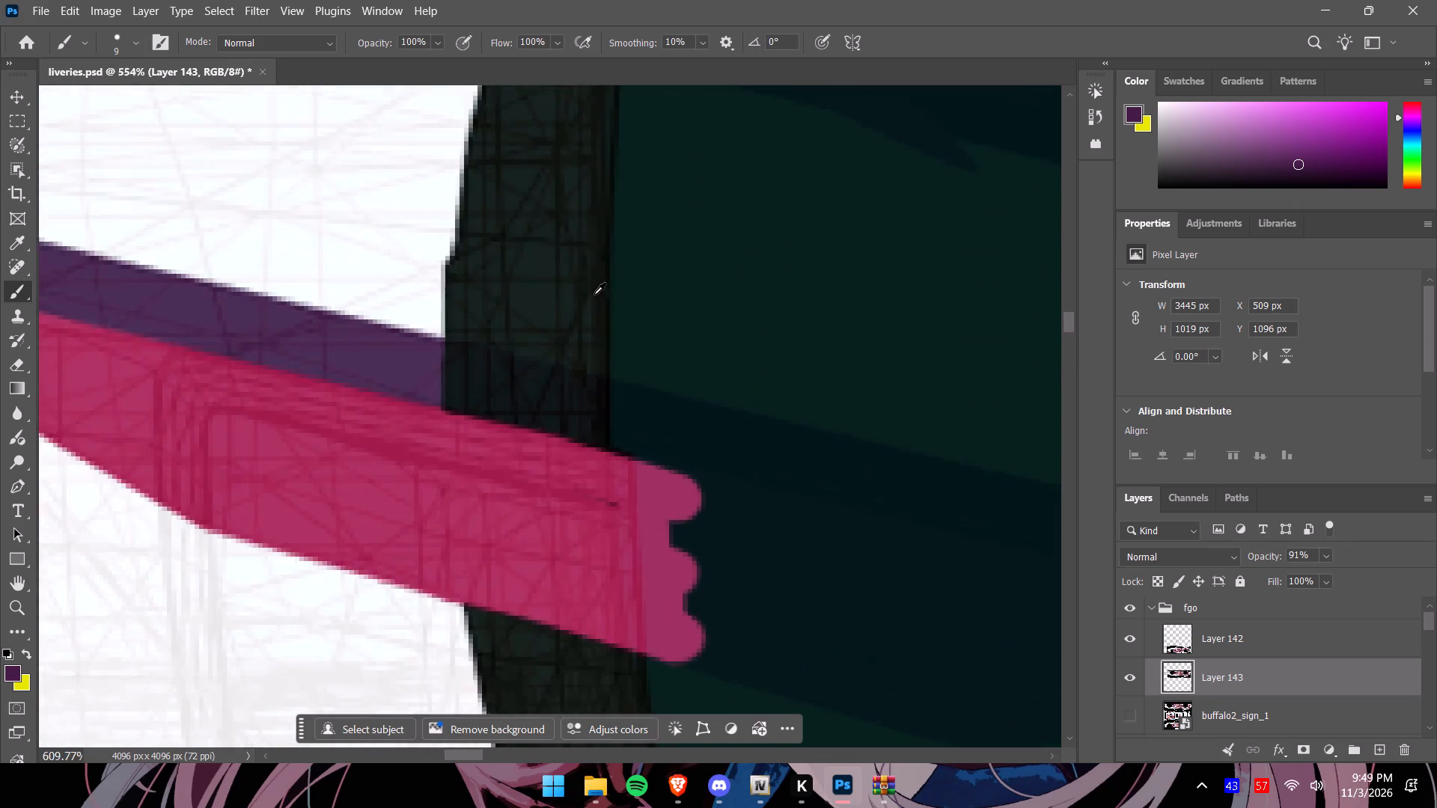
alt+scroll(594, 294, up, 4)
drag(381, 414, 400, 420)
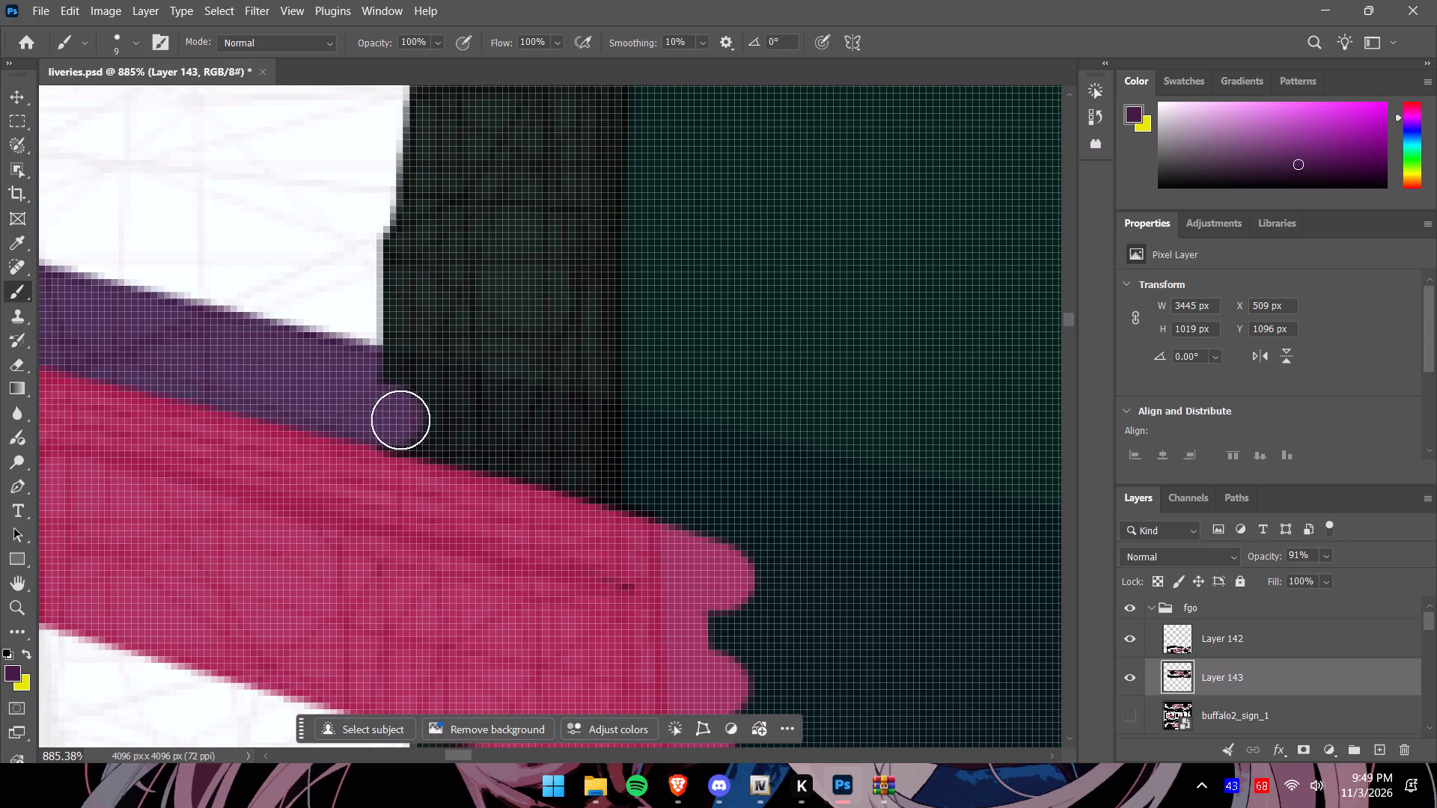
drag(400, 420, 677, 503)
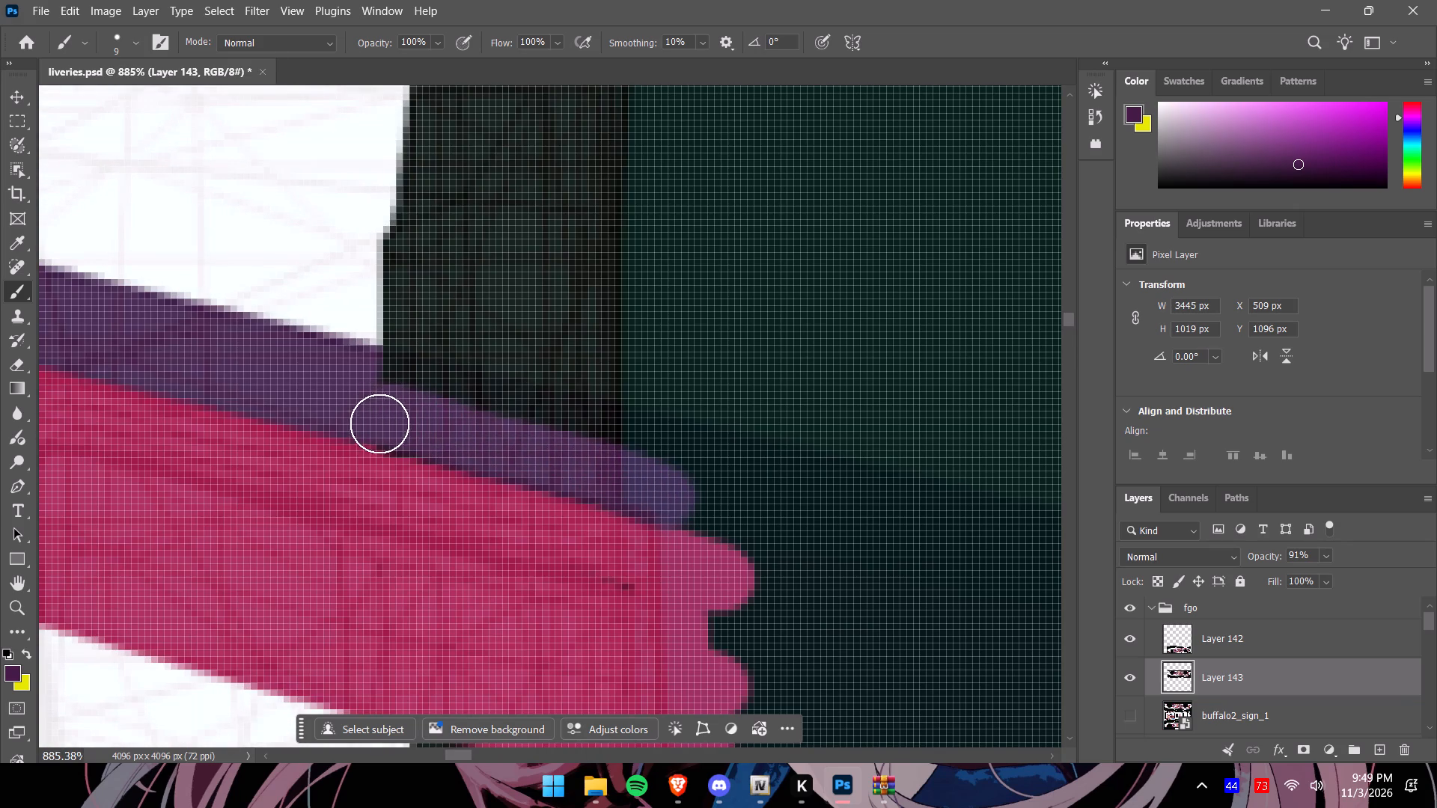
drag(380, 423, 415, 428)
drag(368, 385, 511, 428)
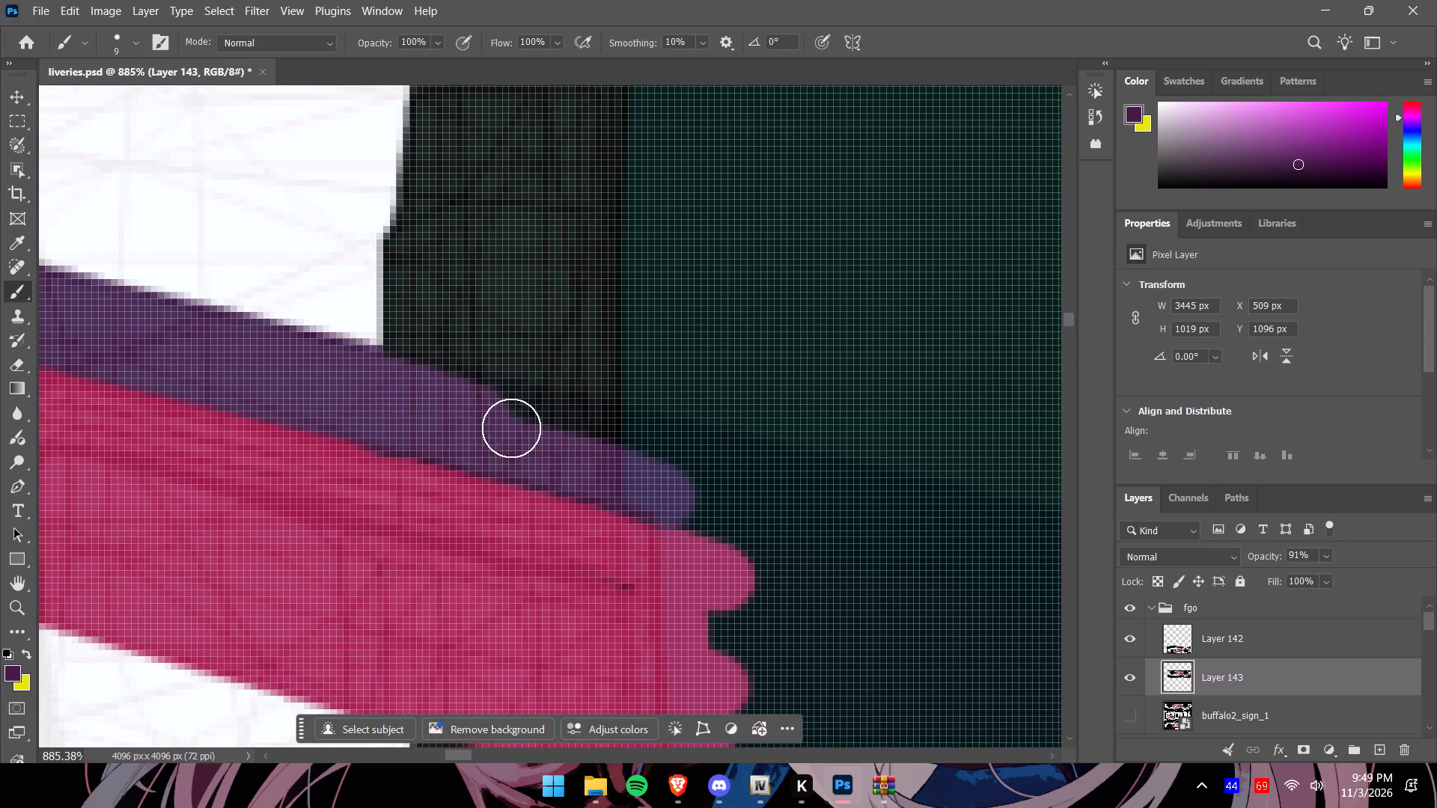
drag(511, 428, 495, 412)
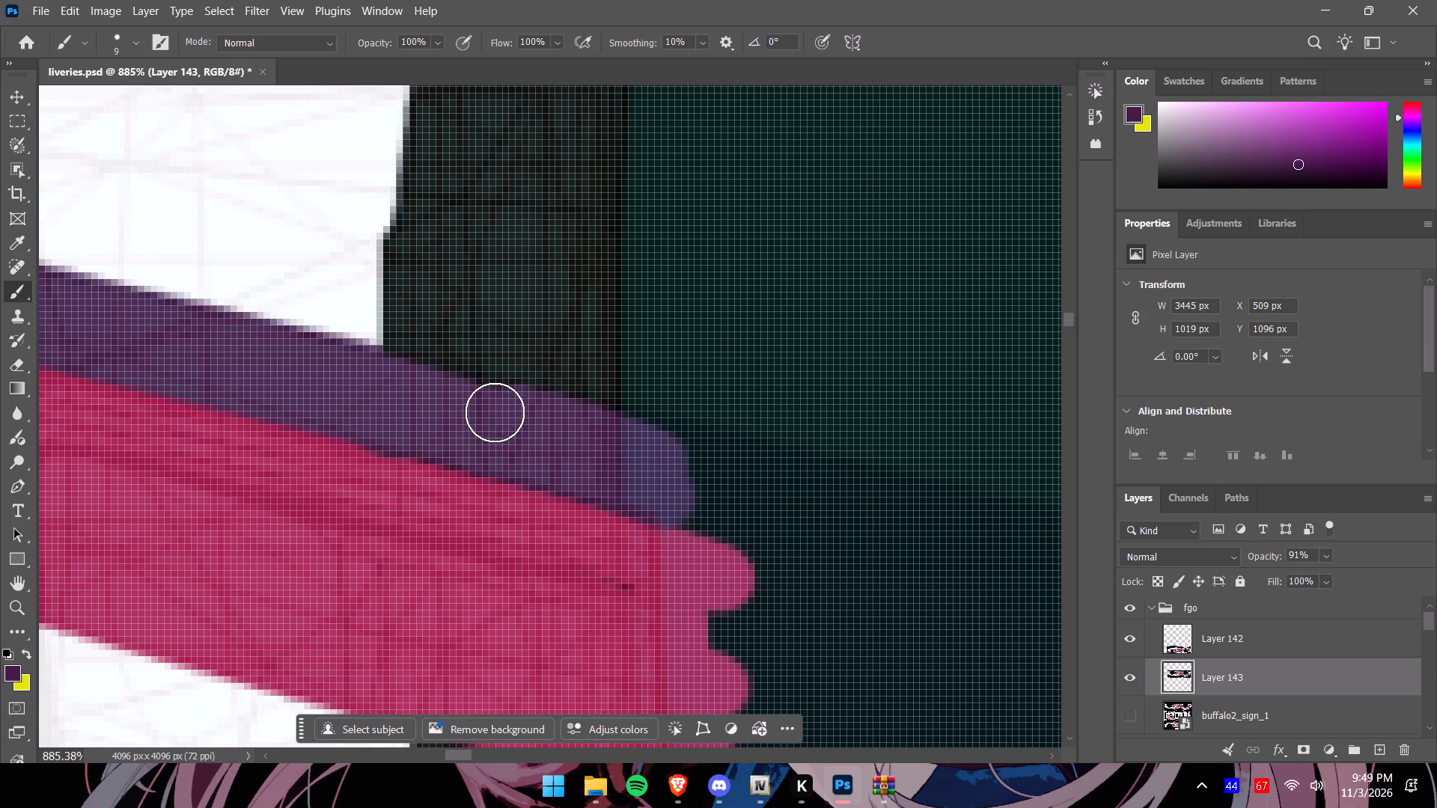
drag(495, 412, 651, 448)
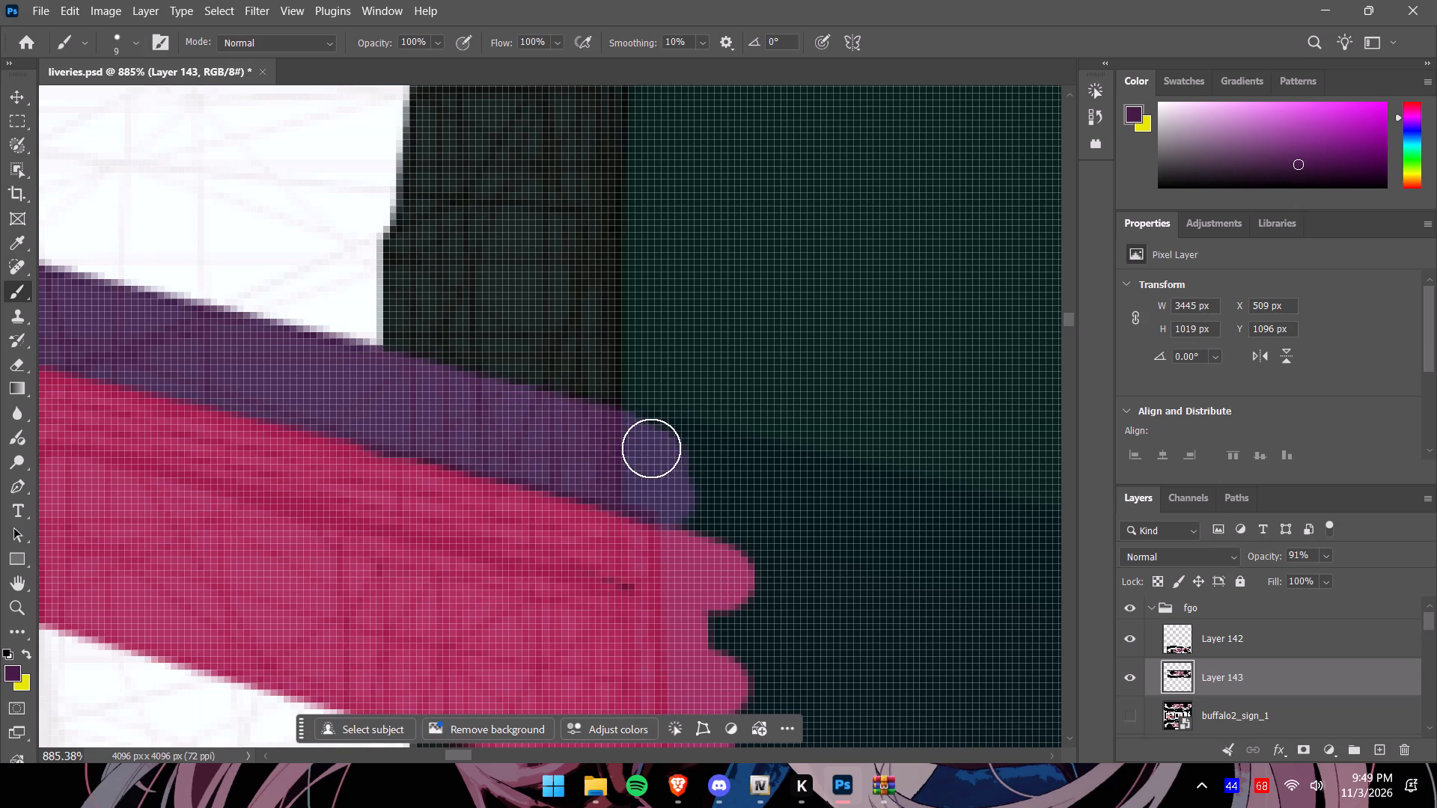
drag(651, 448, 695, 462)
On the same rim, extend the purple band beneath the upper pink stripe to the arch opening, covering the black gap between them.
drag(1065, 322, 1065, 315)
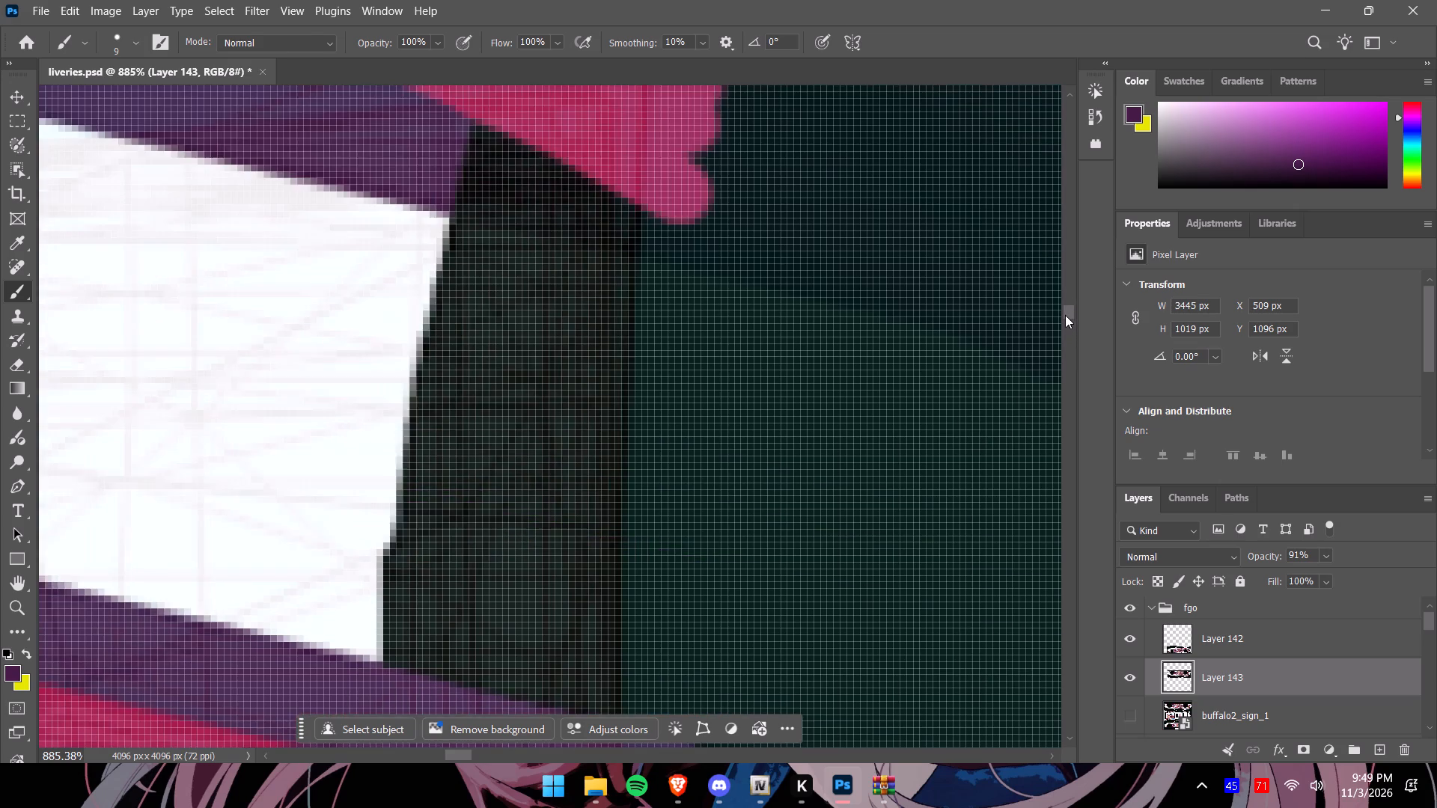
drag(1065, 315, 1067, 307)
drag(450, 513, 478, 518)
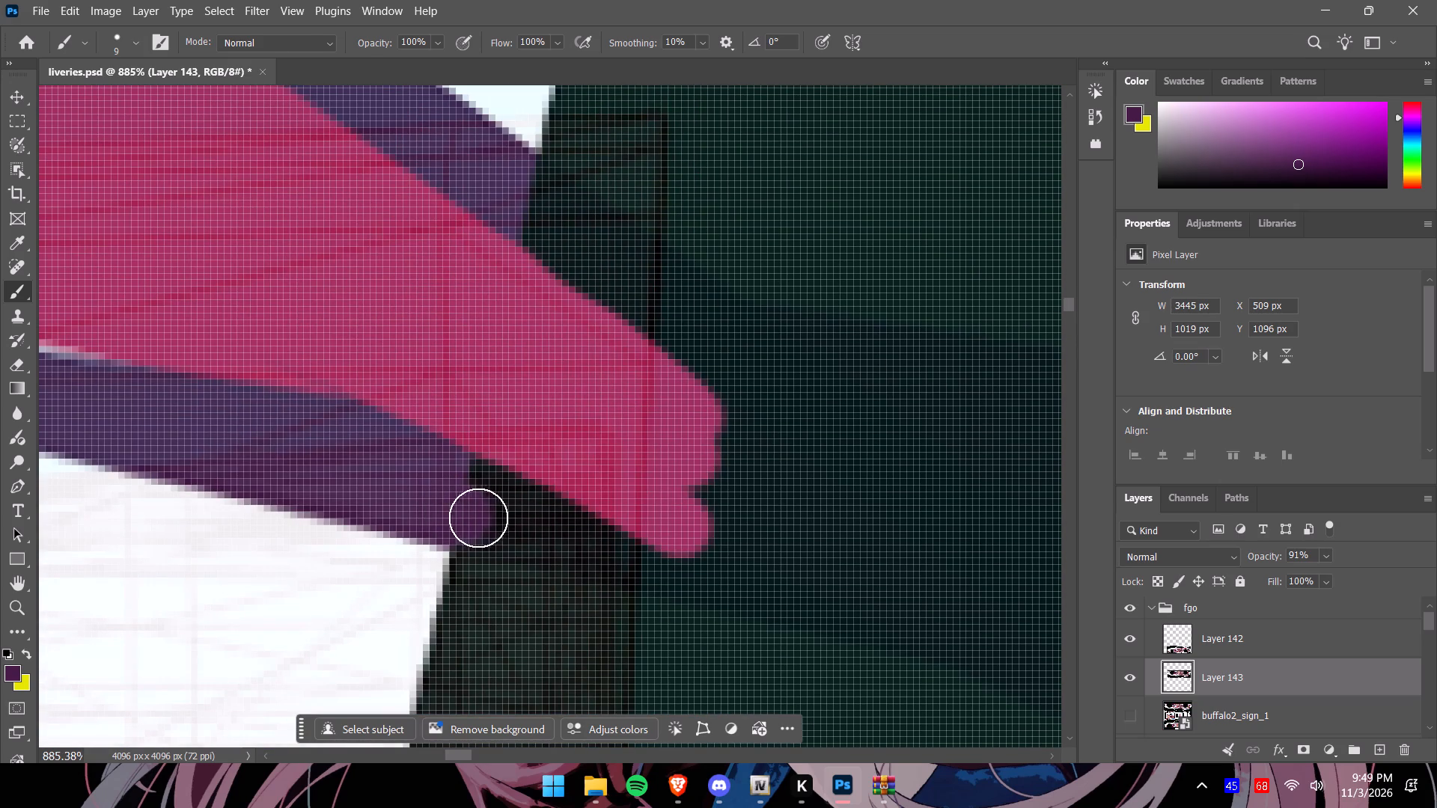
drag(478, 518, 635, 567)
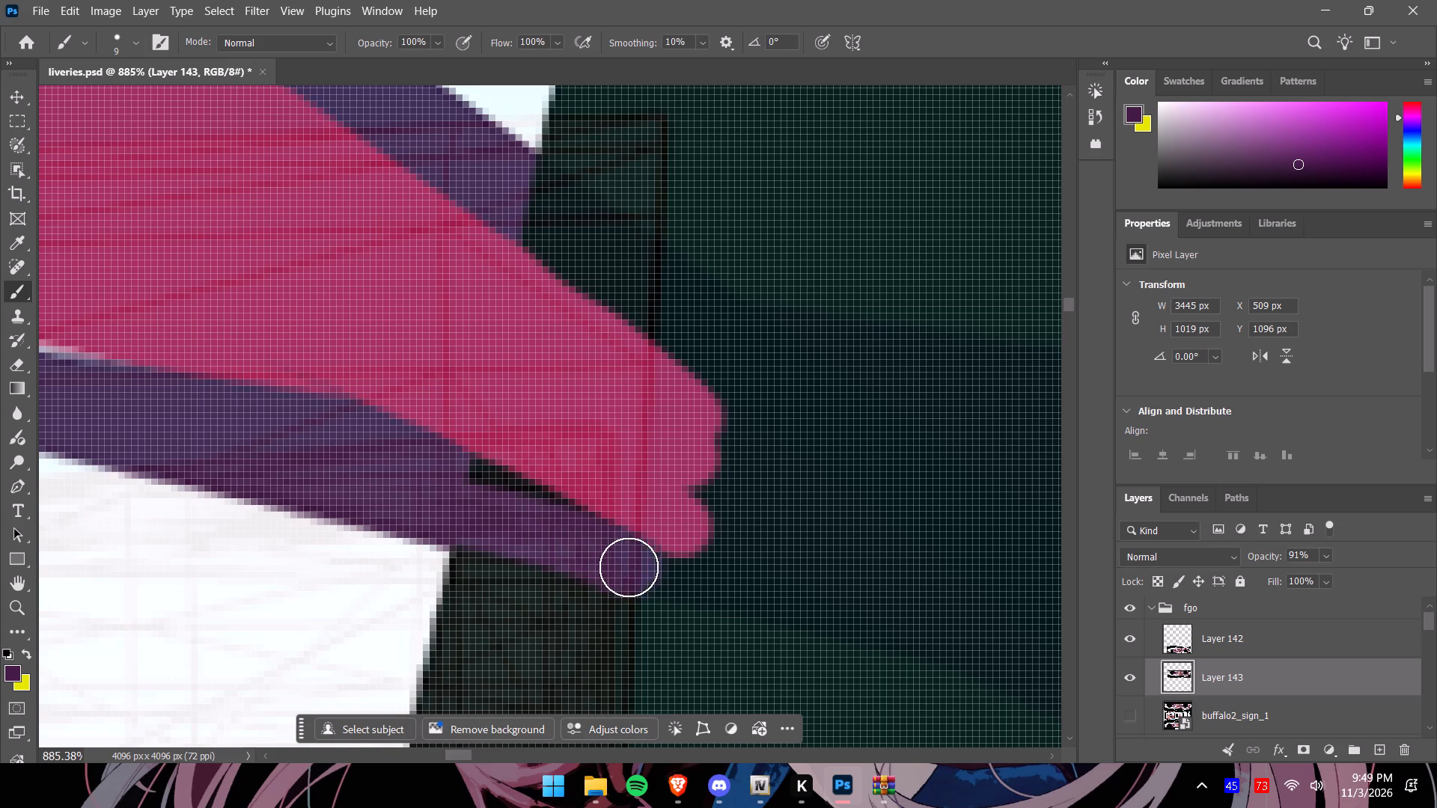
drag(440, 483, 606, 556)
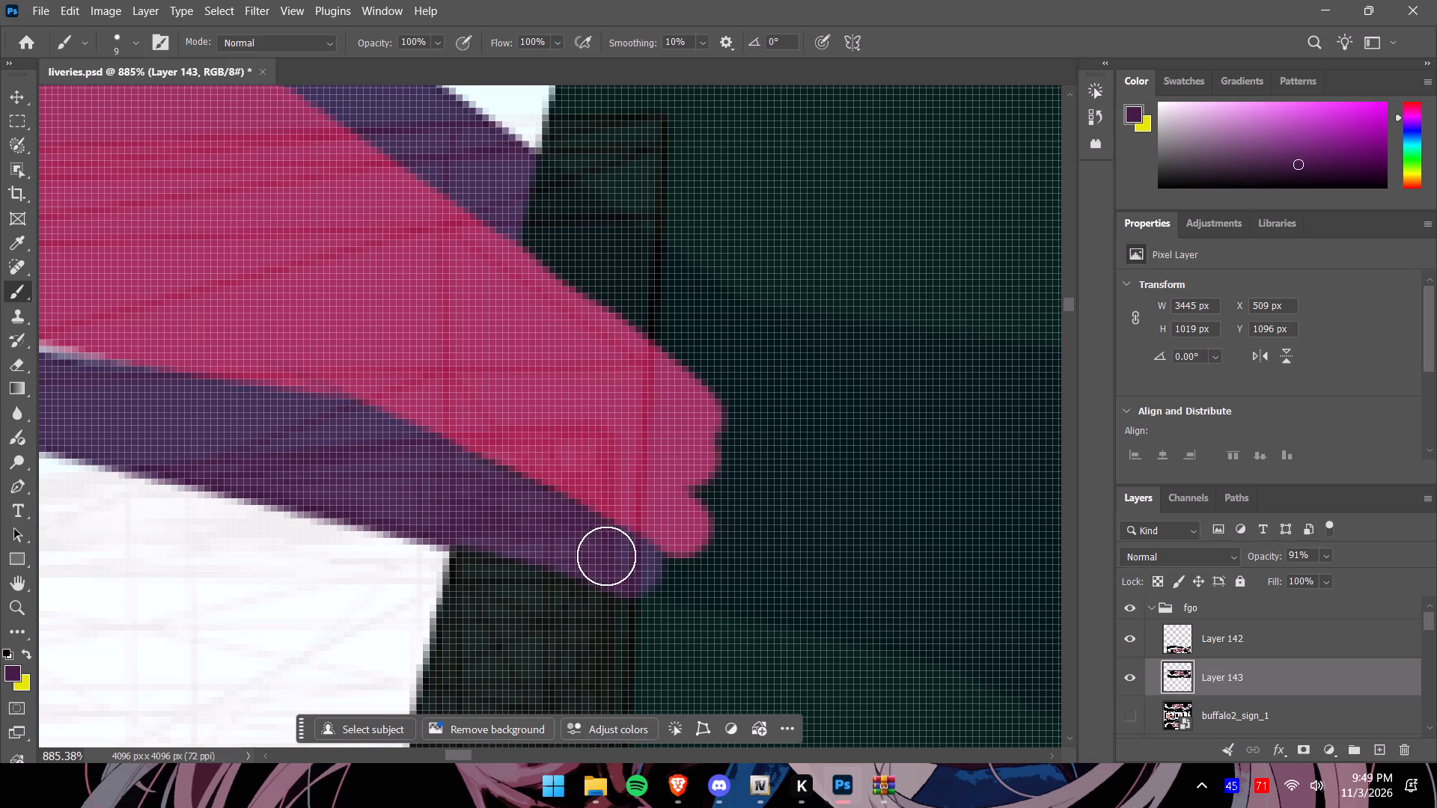
drag(606, 556, 612, 560)
drag(462, 508, 684, 578)
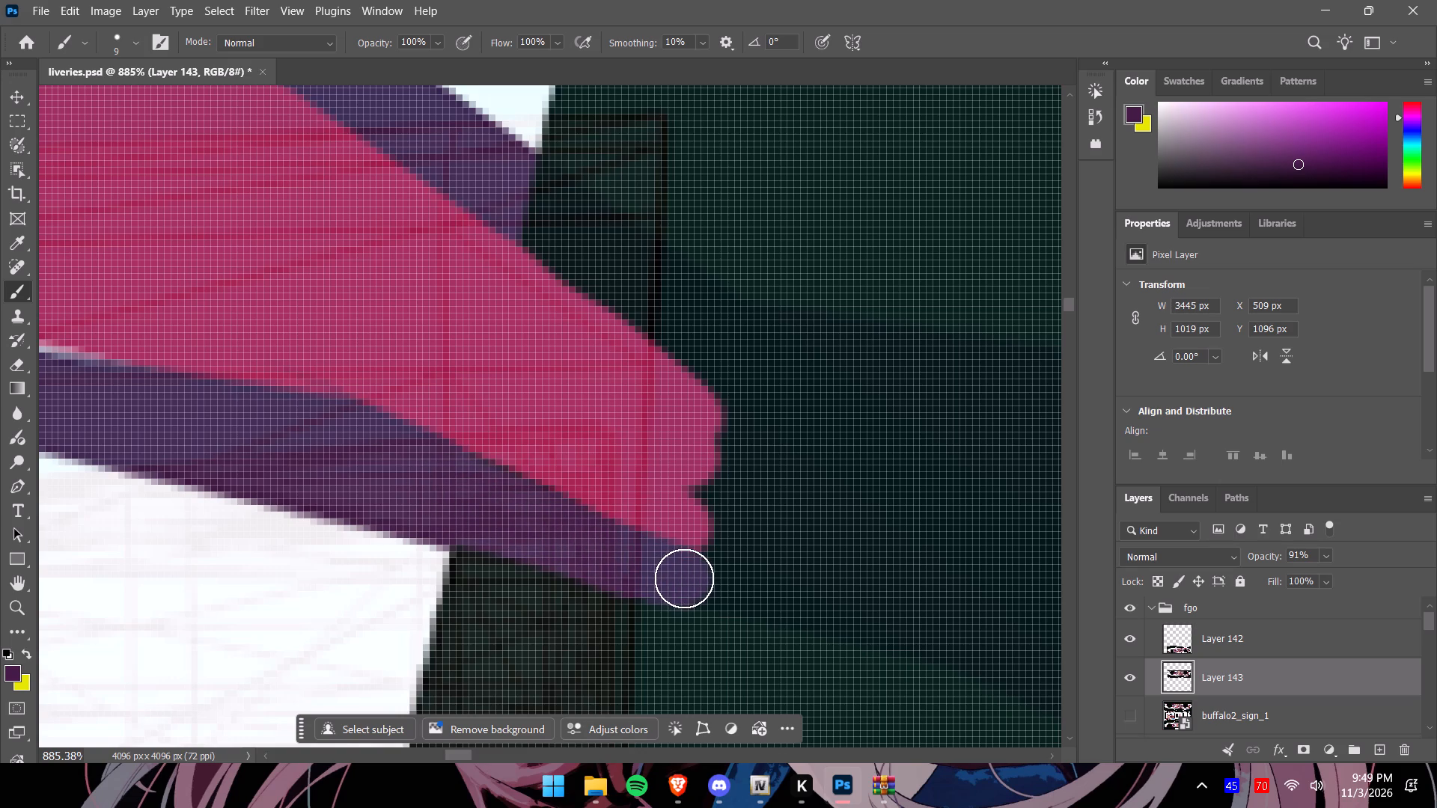
Extend the purple band along the wide pink stripe's upper edge across the black rim into the arch opening, covering the gap between them.
drag(525, 207, 557, 226)
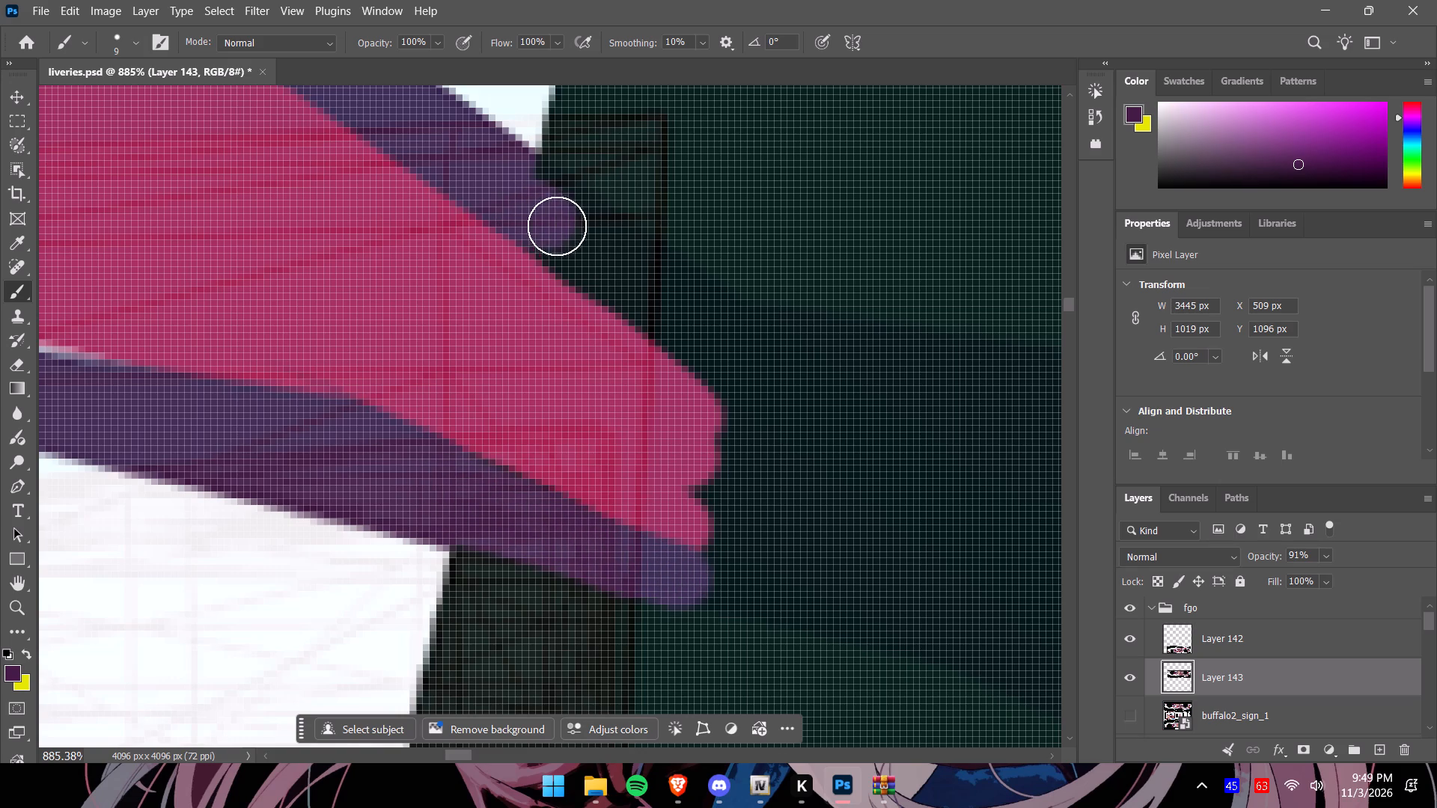
drag(557, 226, 731, 358)
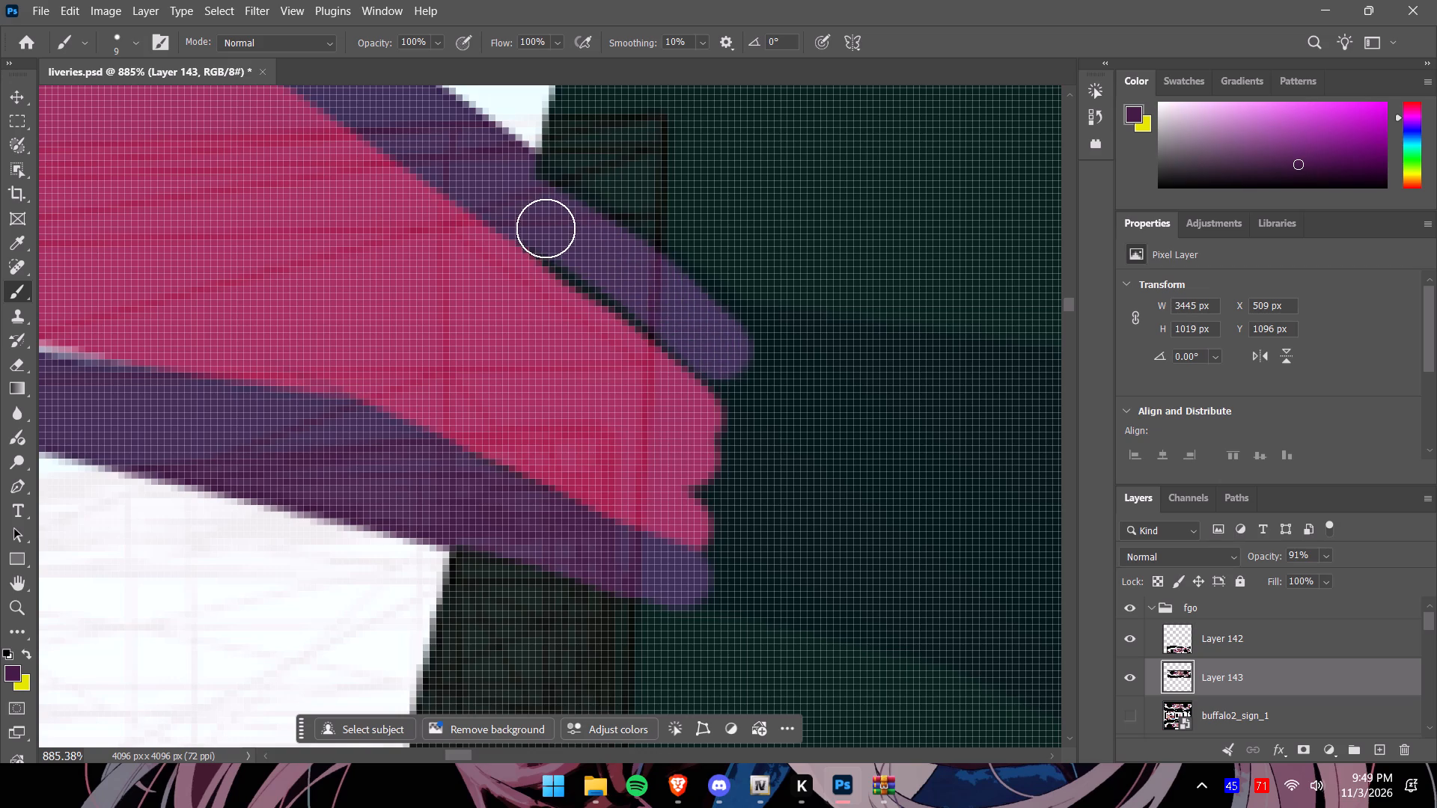
drag(546, 228, 695, 330)
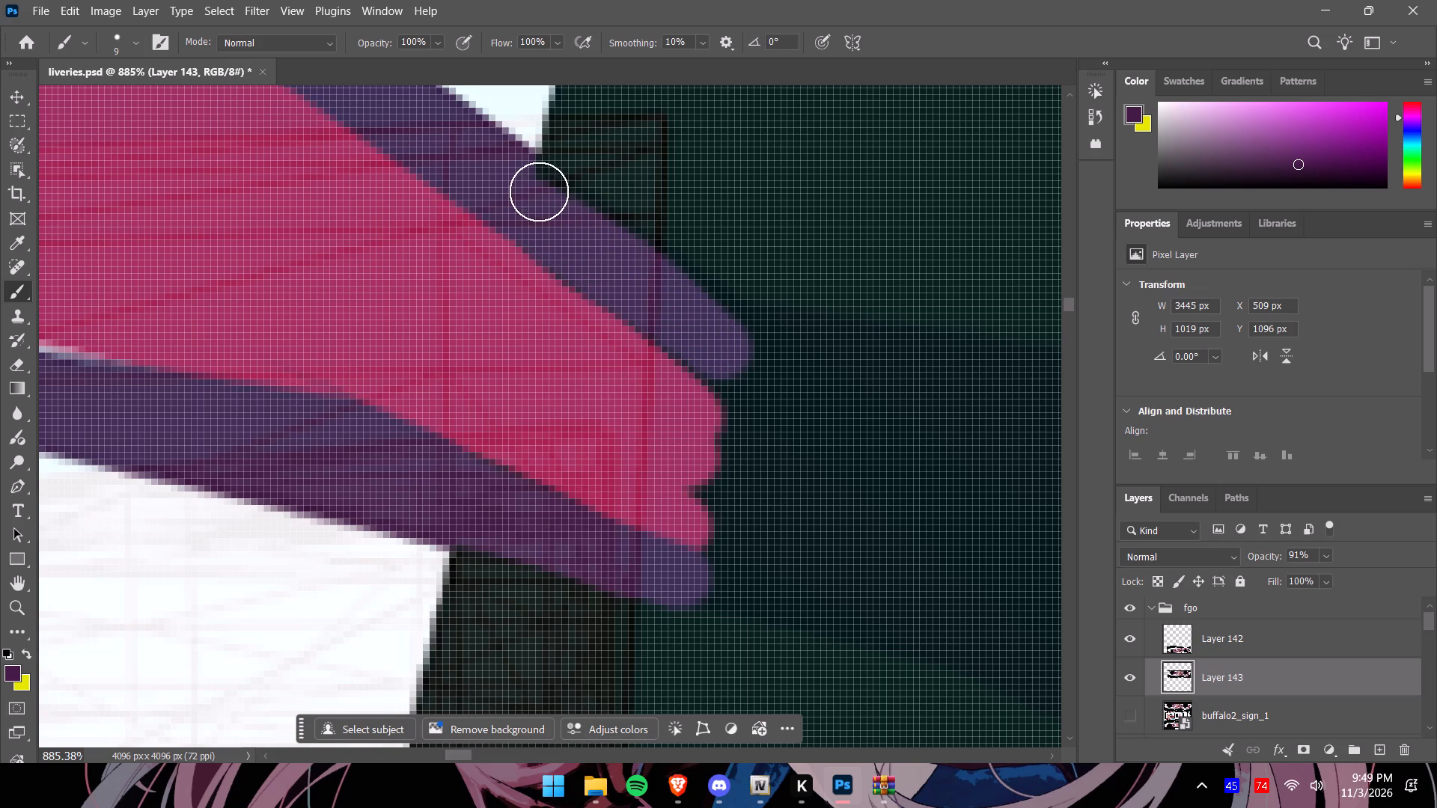
drag(529, 189, 623, 253)
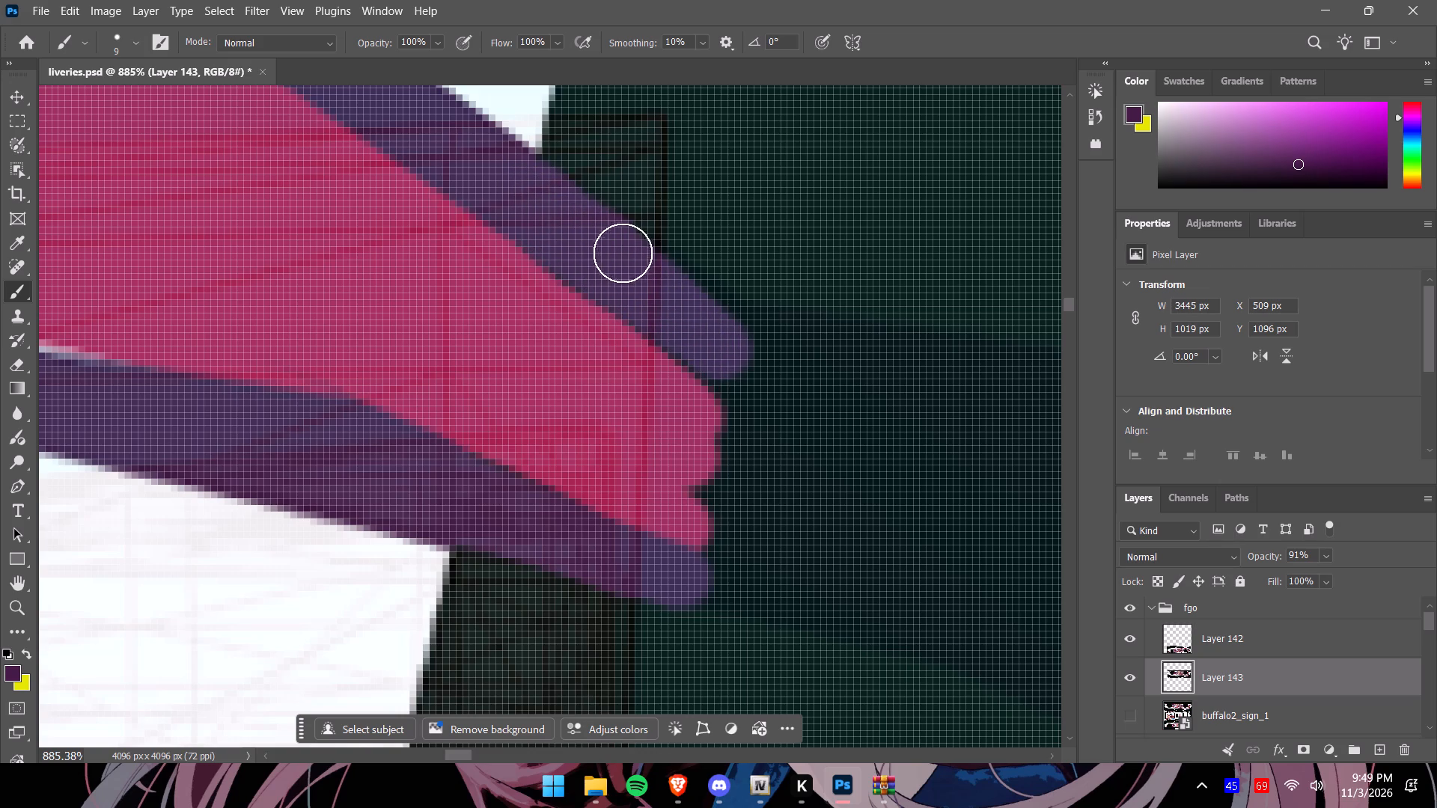
drag(623, 253, 675, 295)
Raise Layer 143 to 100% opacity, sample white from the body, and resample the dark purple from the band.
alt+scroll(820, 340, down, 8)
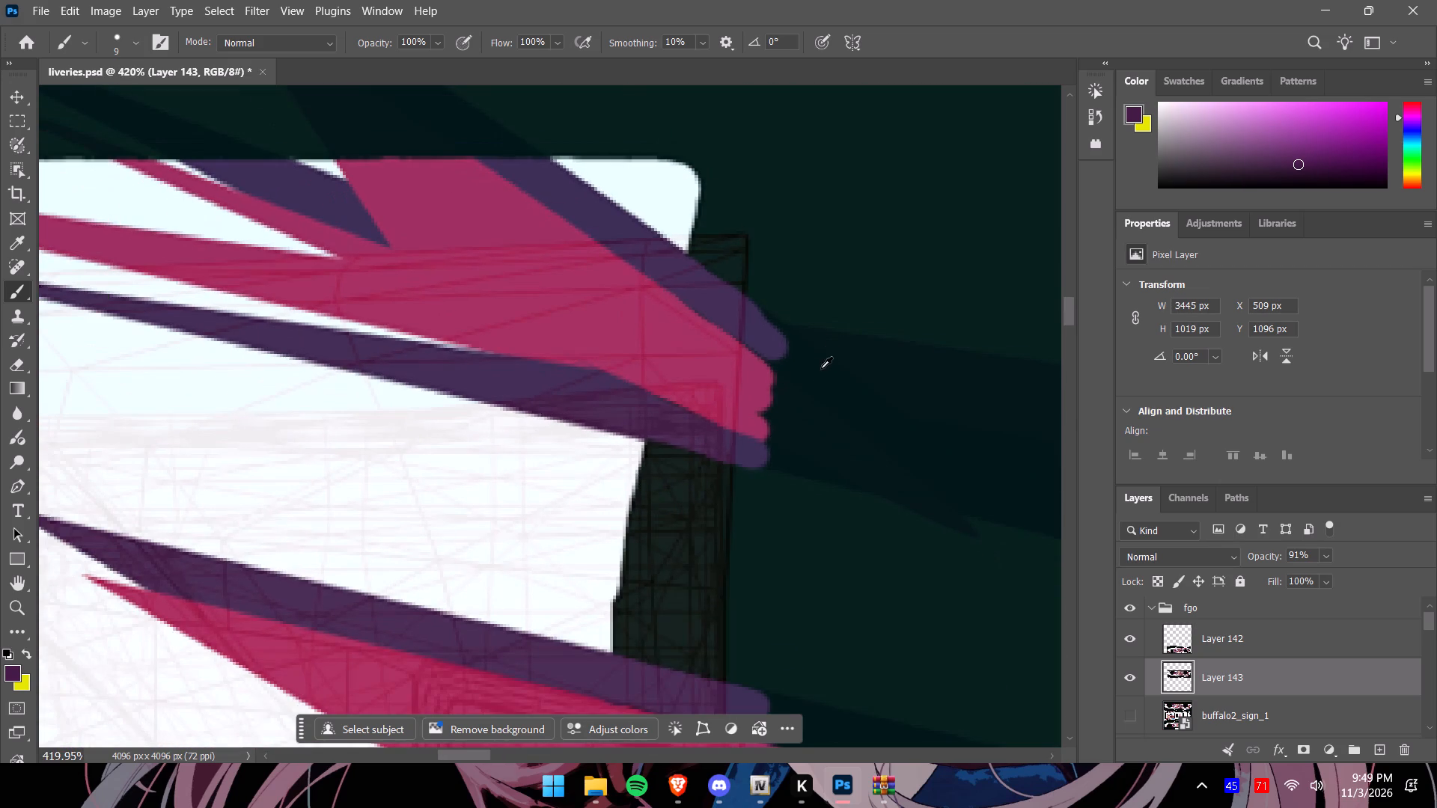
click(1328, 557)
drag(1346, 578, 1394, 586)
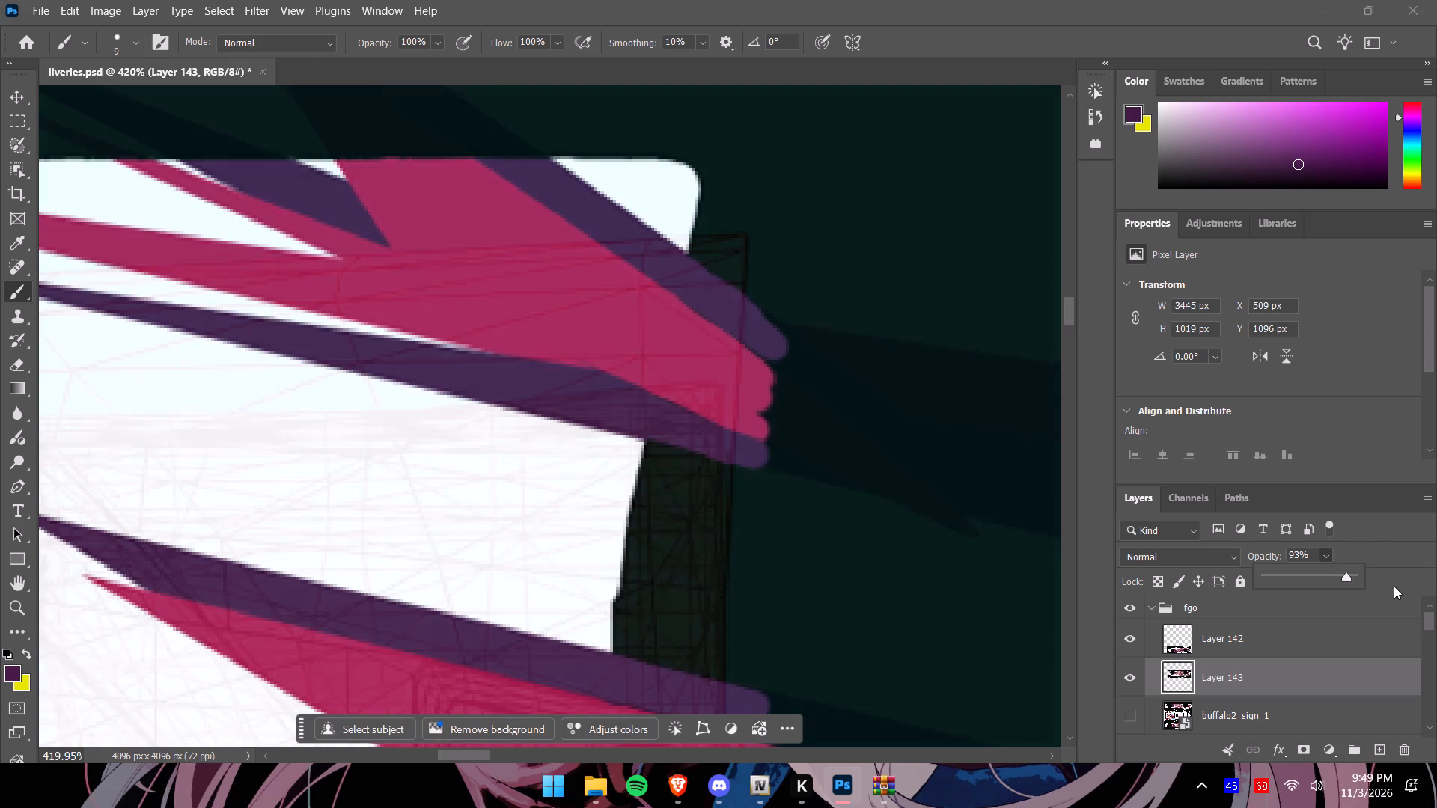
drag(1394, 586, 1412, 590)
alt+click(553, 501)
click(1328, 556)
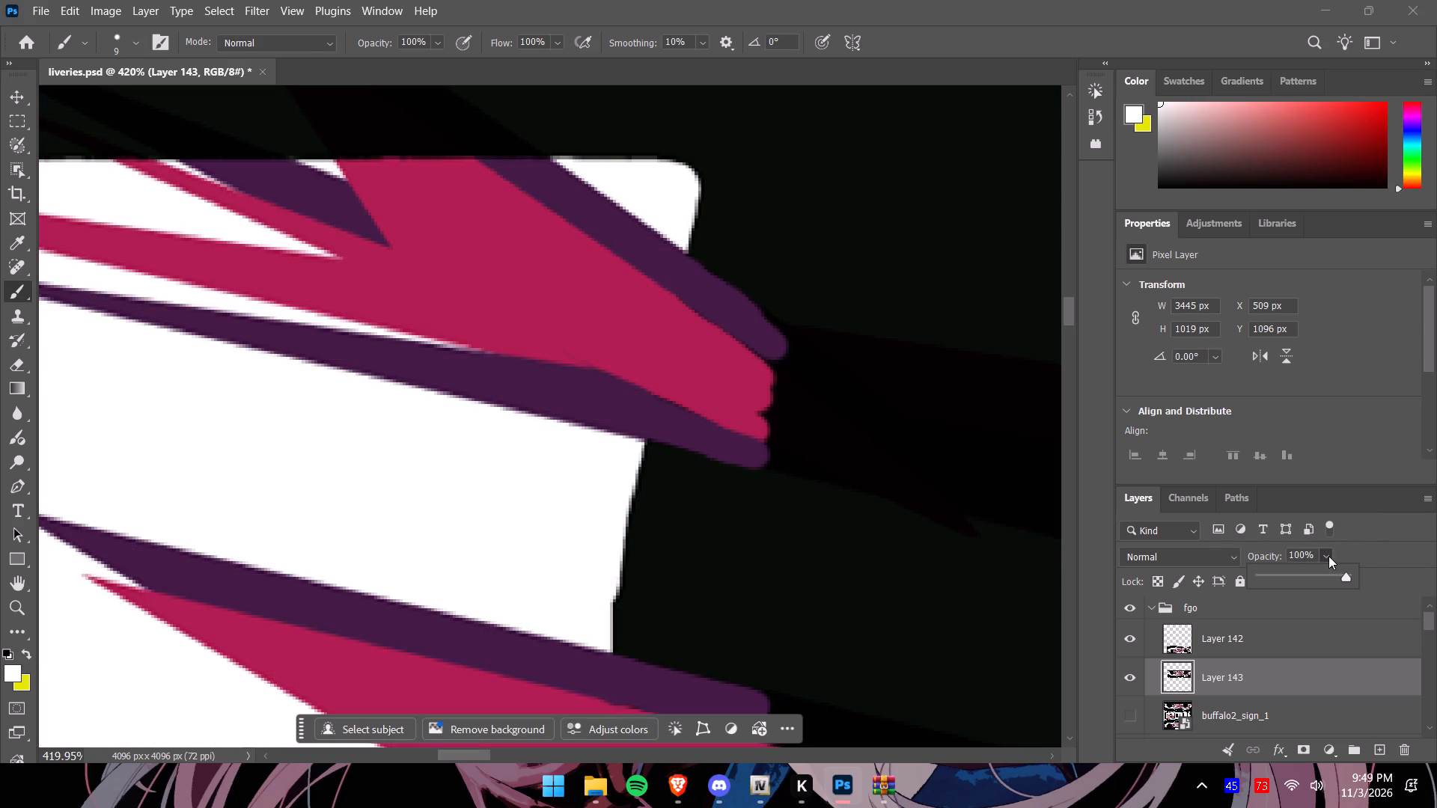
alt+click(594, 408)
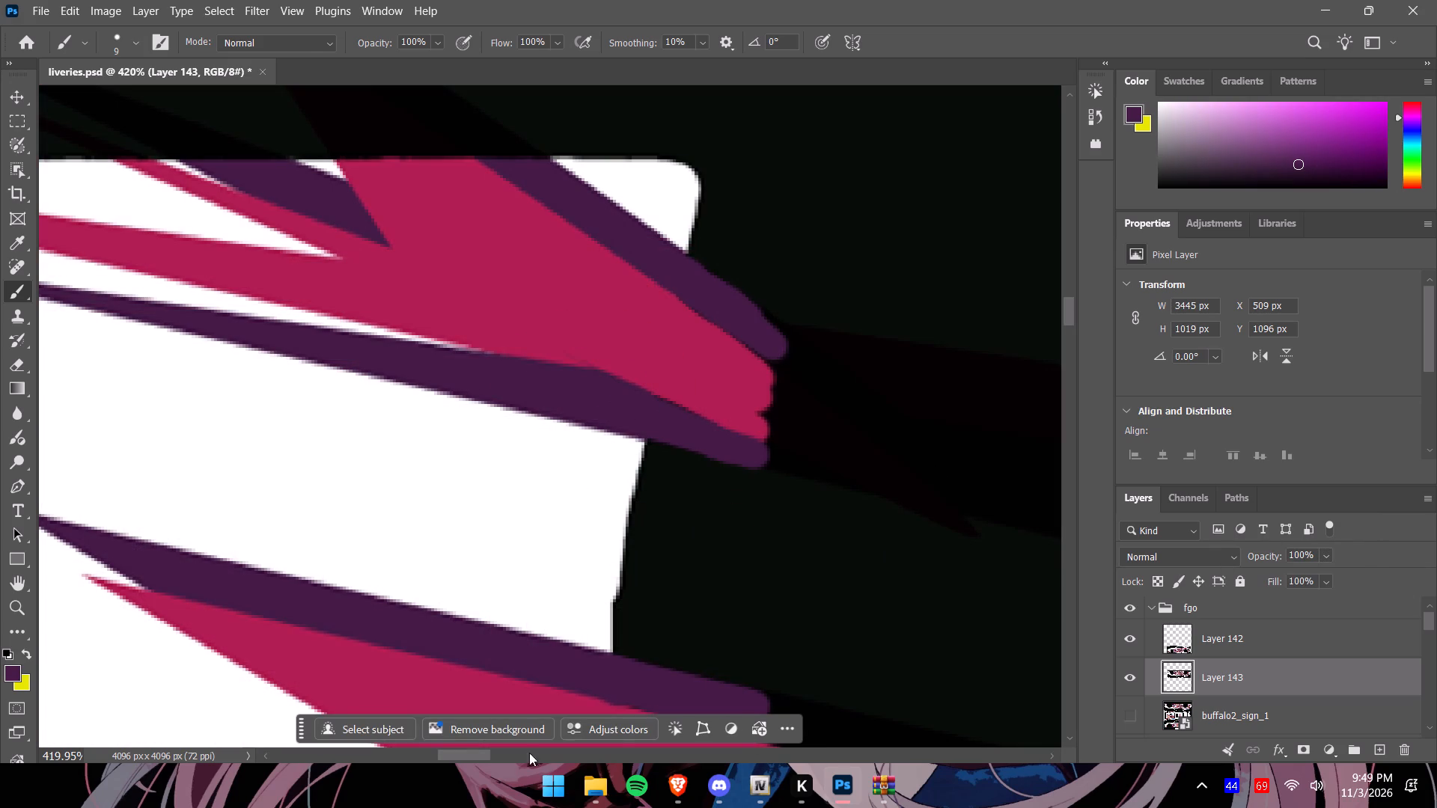
On the arch's opposite rim, with a 2 px brush and Layer 143 at 92% opacity, outline a thin purple stripe above the thin pink one.
drag(483, 752, 576, 762)
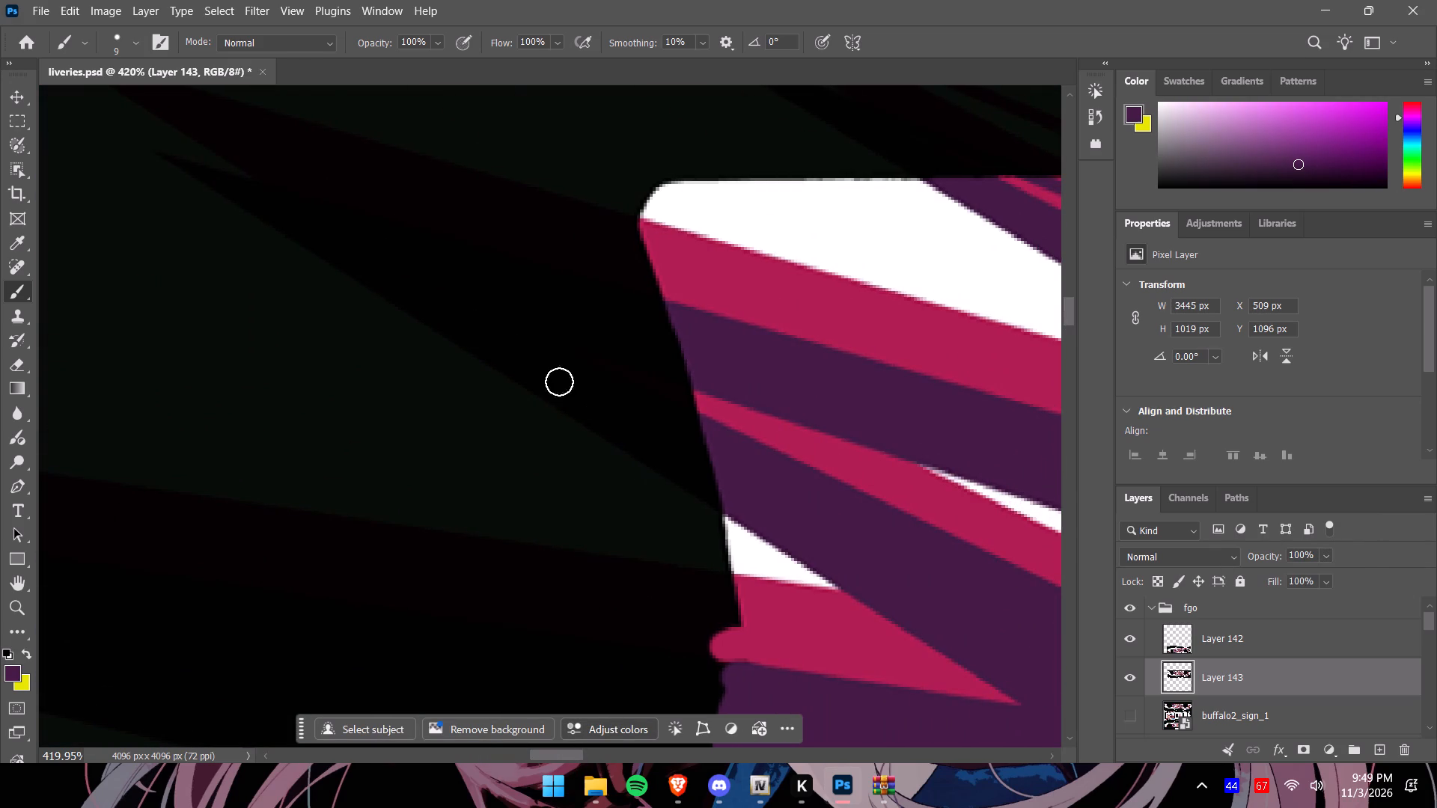
click(132, 46)
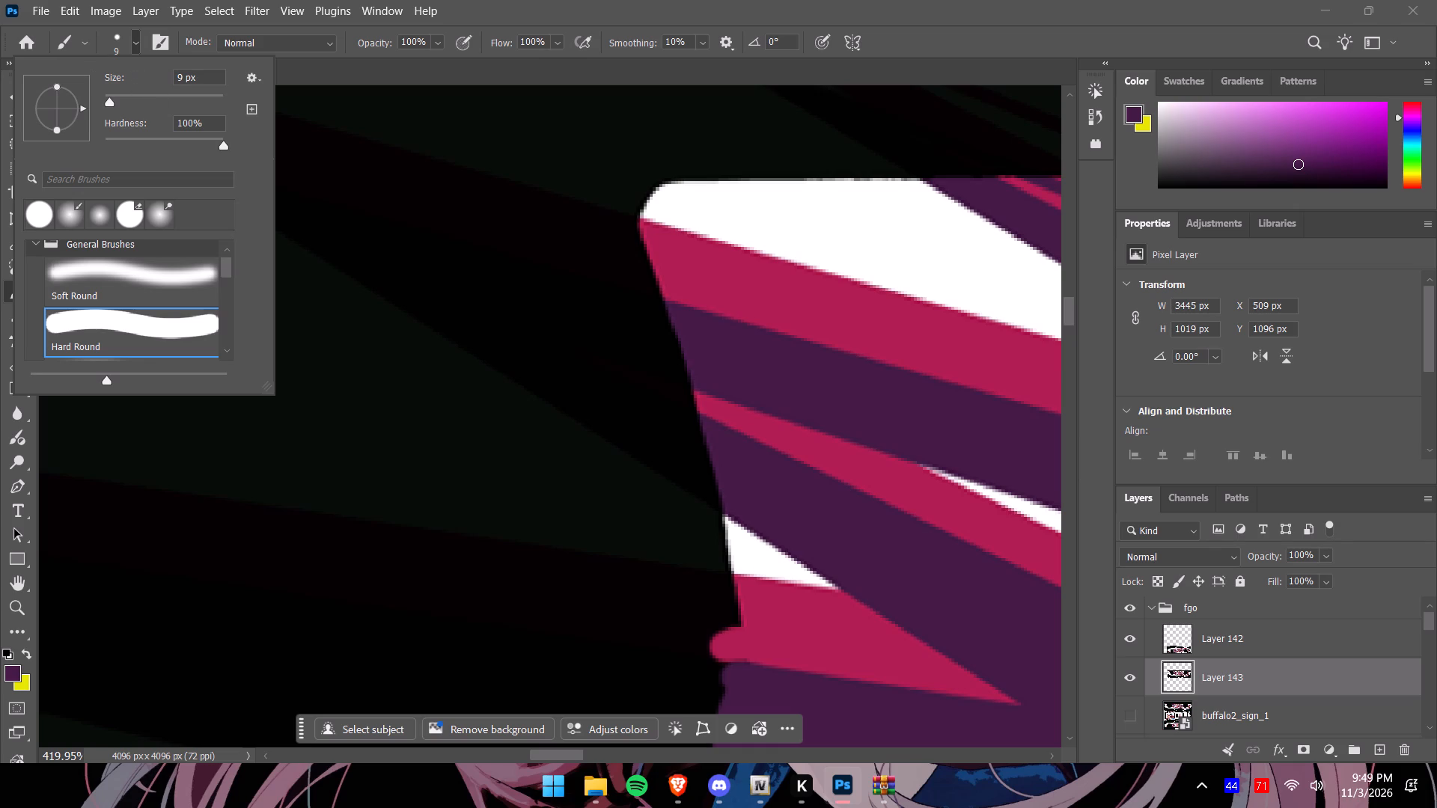
drag(198, 81, 127, 73)
key(2)
click(819, 526)
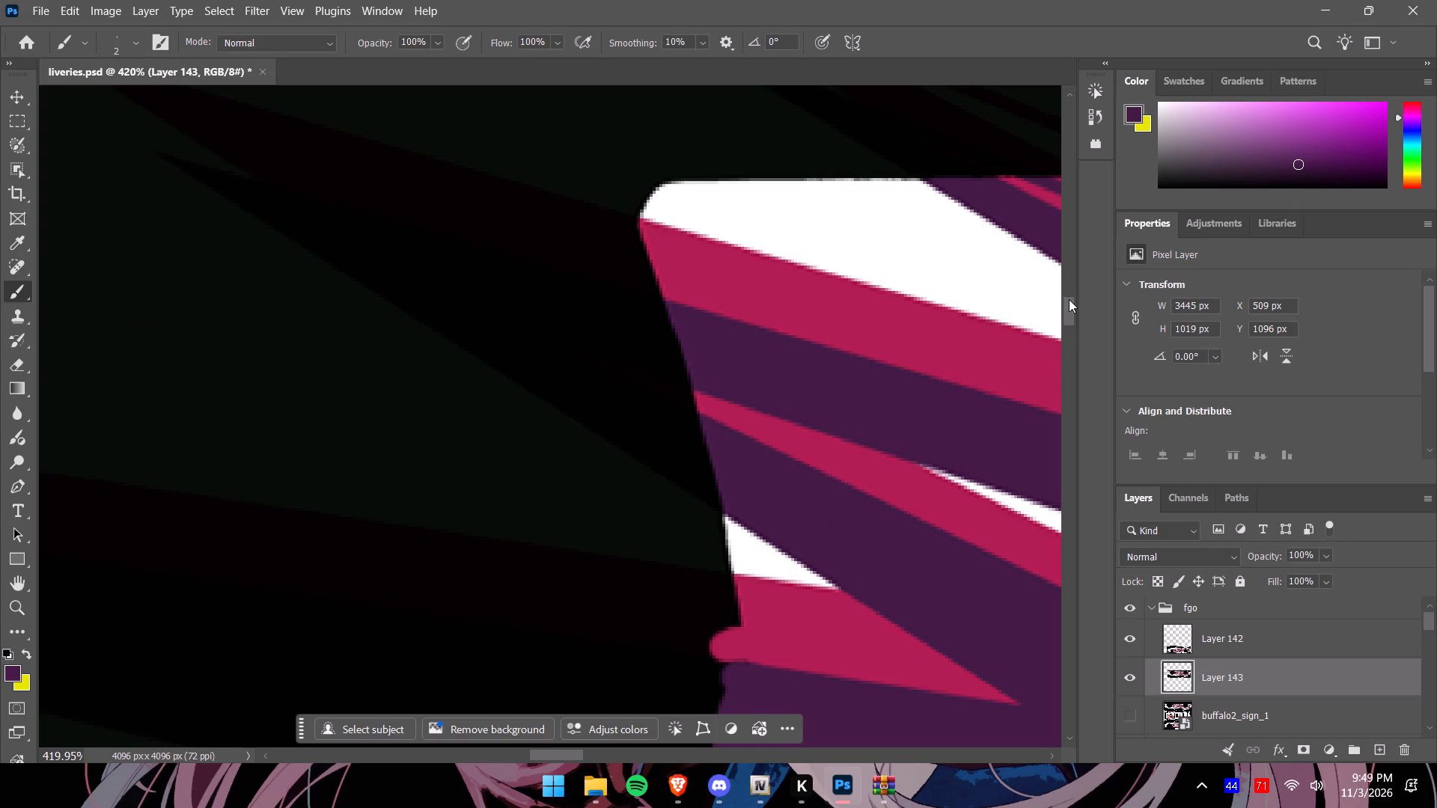
drag(1070, 300, 1078, 324)
click(1331, 552)
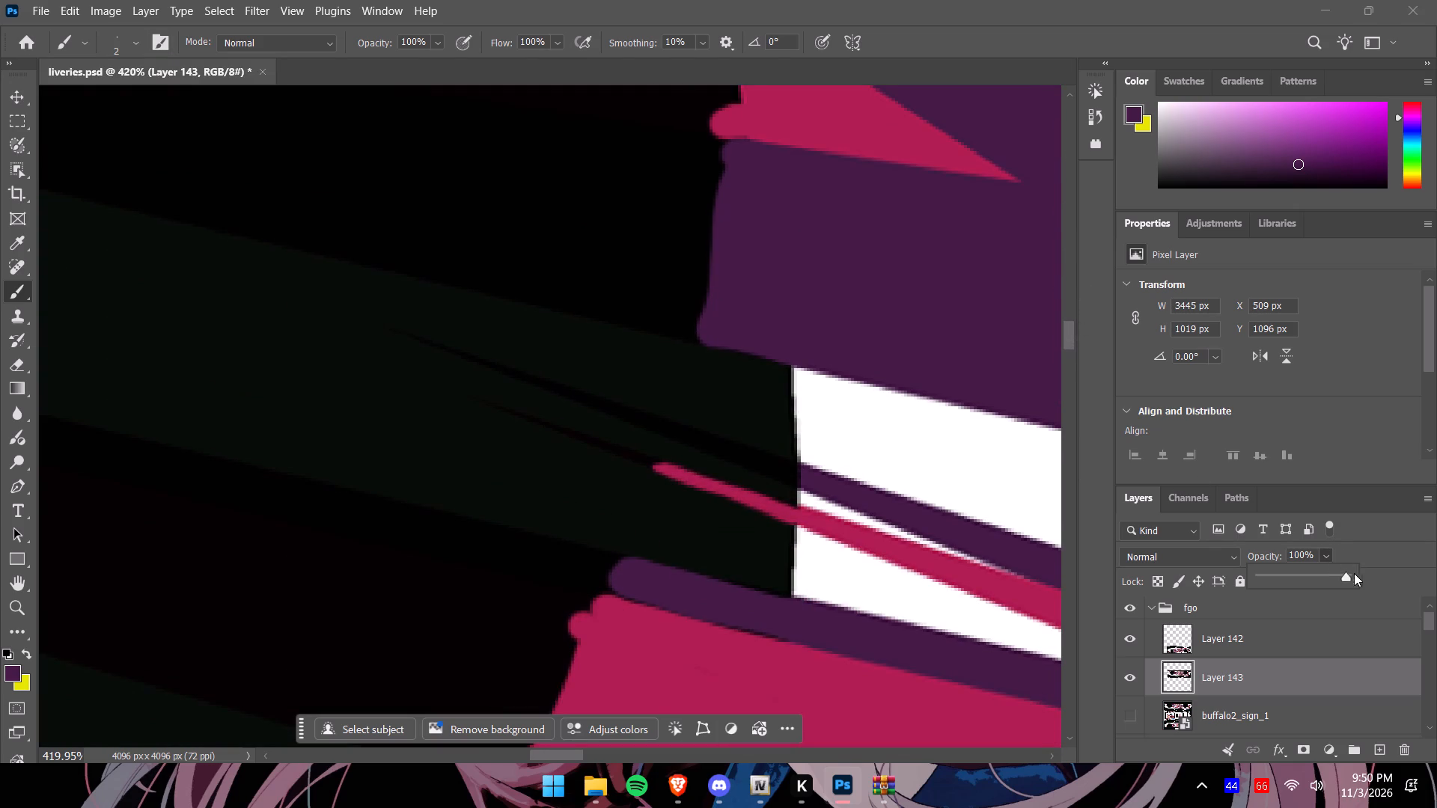
click(1346, 574)
alt+scroll(835, 470, up, 8)
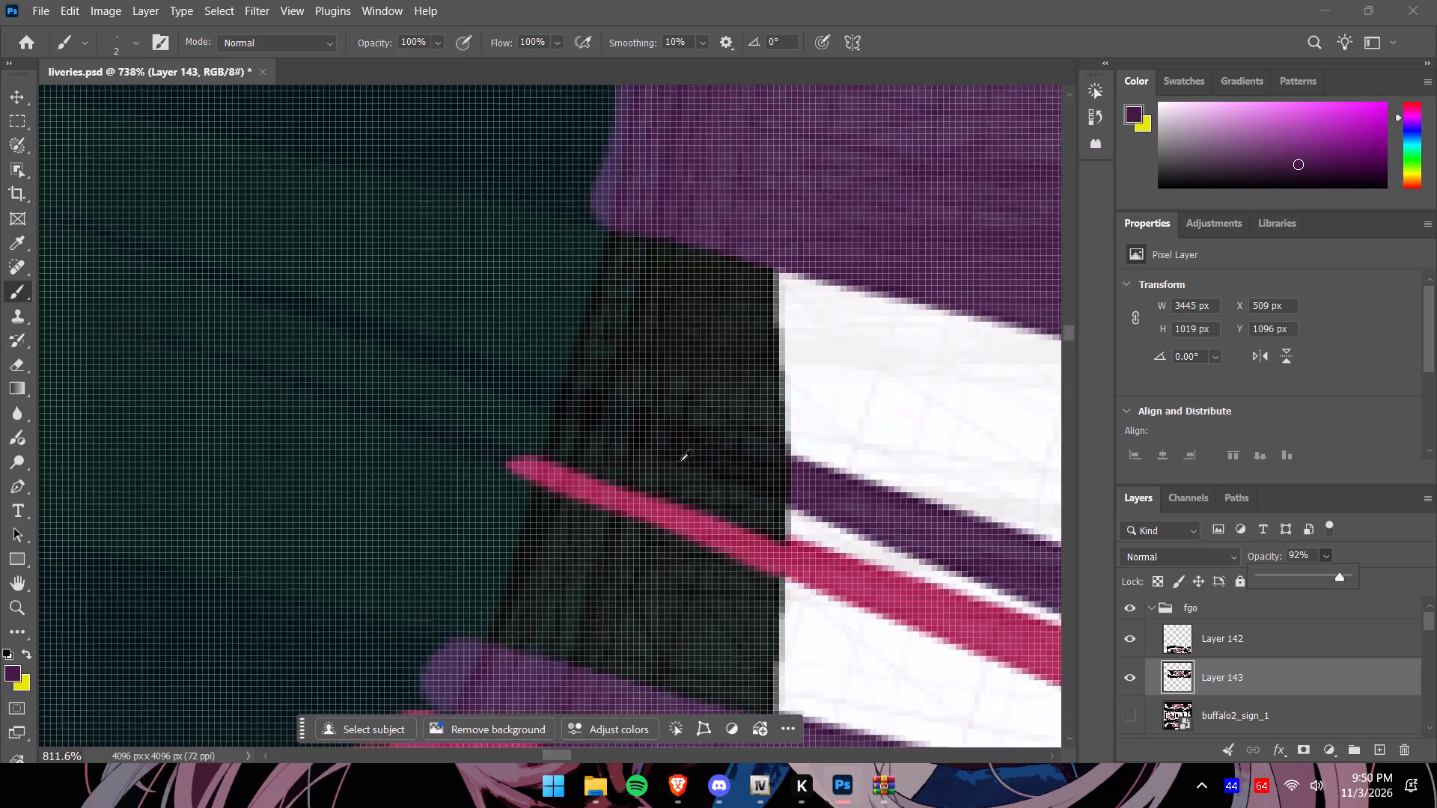
alt+scroll(680, 461, up, 3)
click(488, 365)
drag(490, 366, 846, 506)
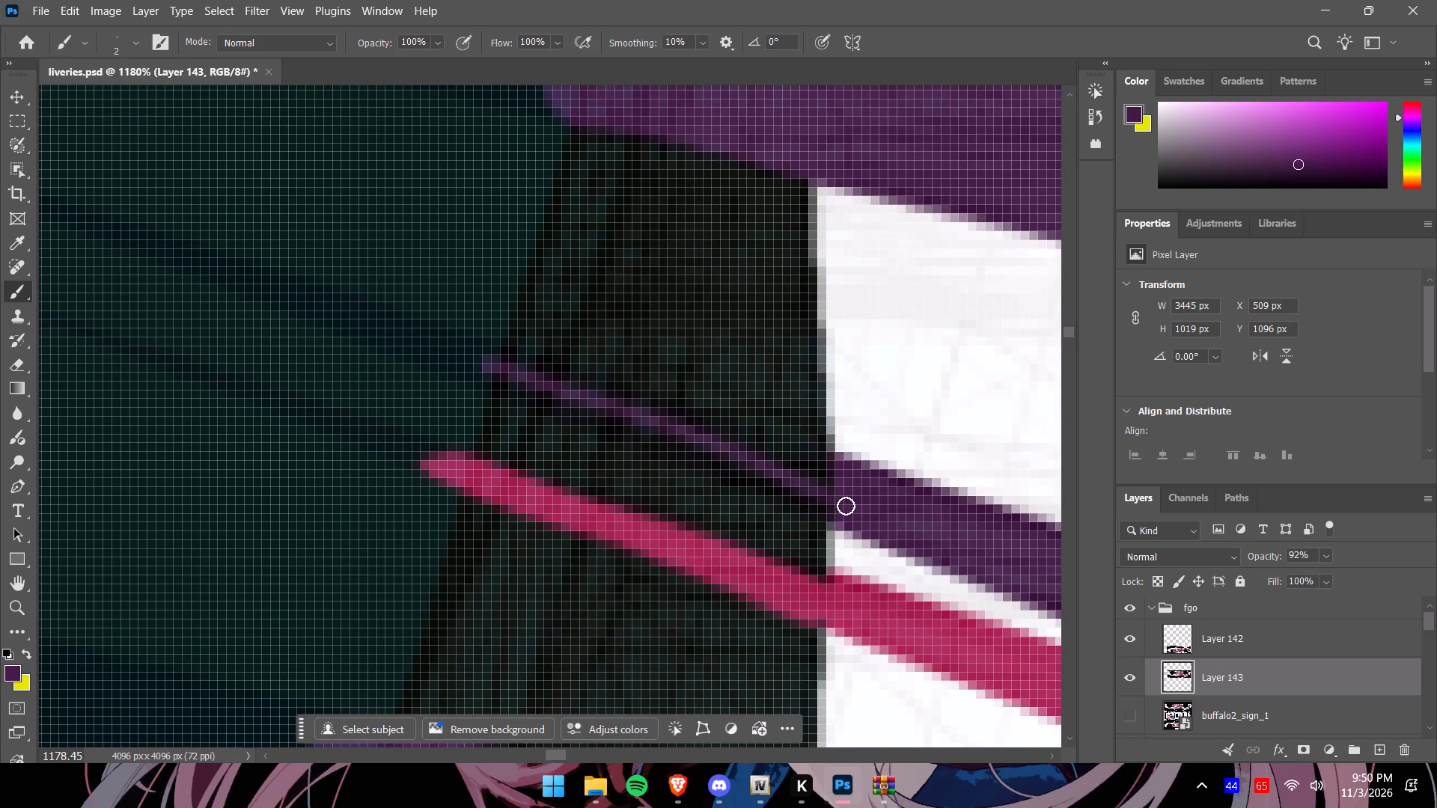
drag(846, 506, 849, 506)
drag(845, 472, 507, 365)
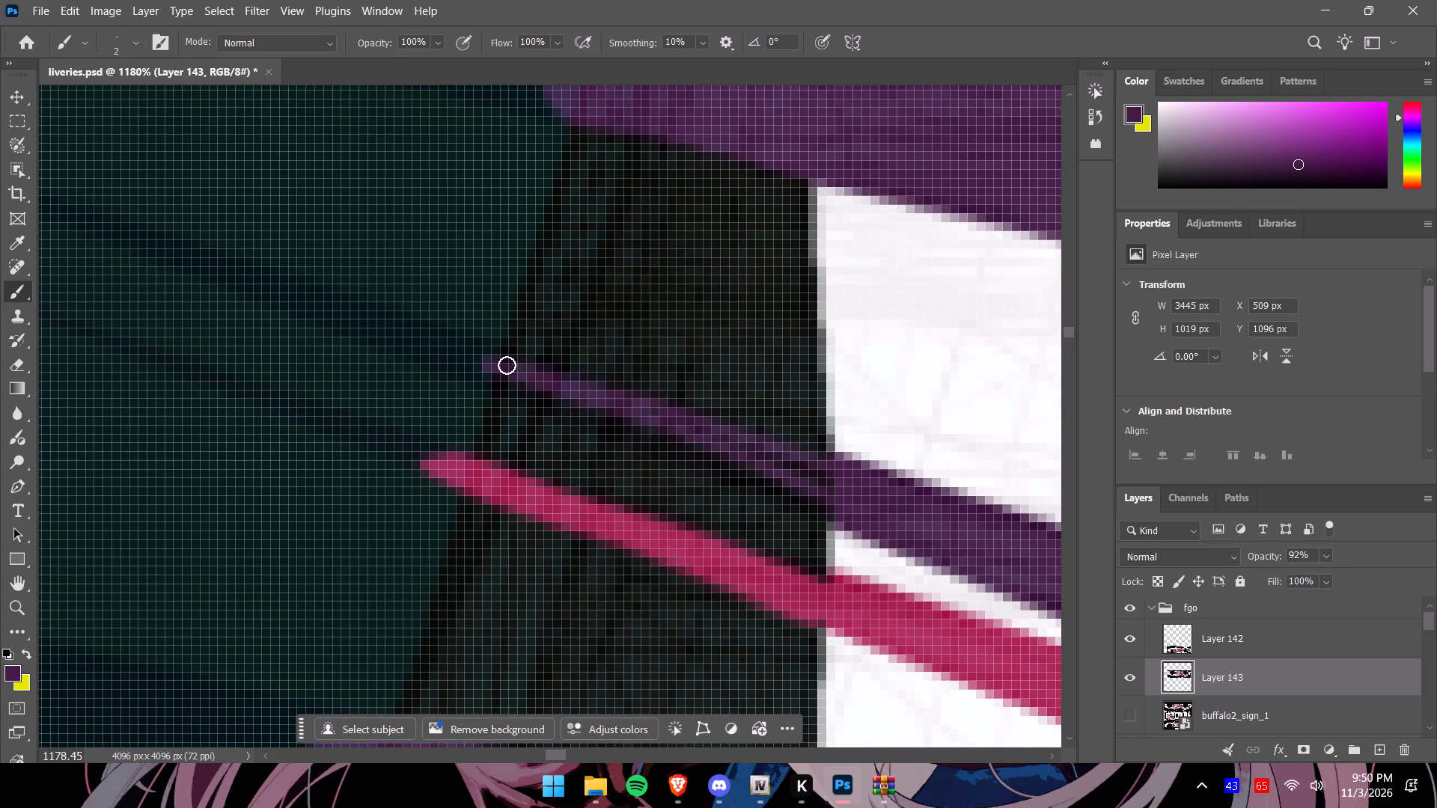
drag(507, 365, 480, 360)
drag(484, 373, 698, 459)
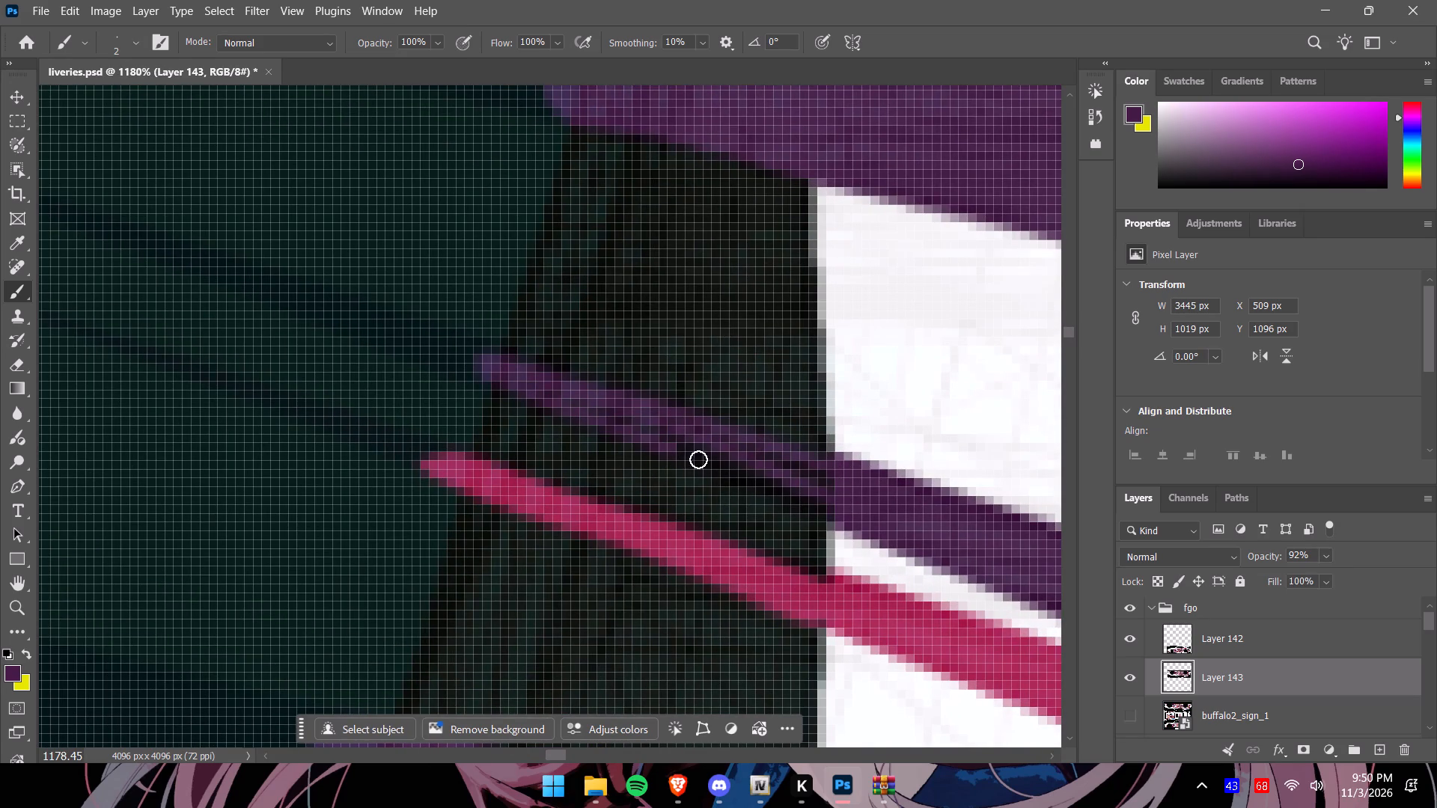
drag(698, 459, 852, 514)
Fill the remaining gaps in the thin purple stripe on the rim and extend its tip slightly into the arch opening.
drag(842, 471, 686, 421)
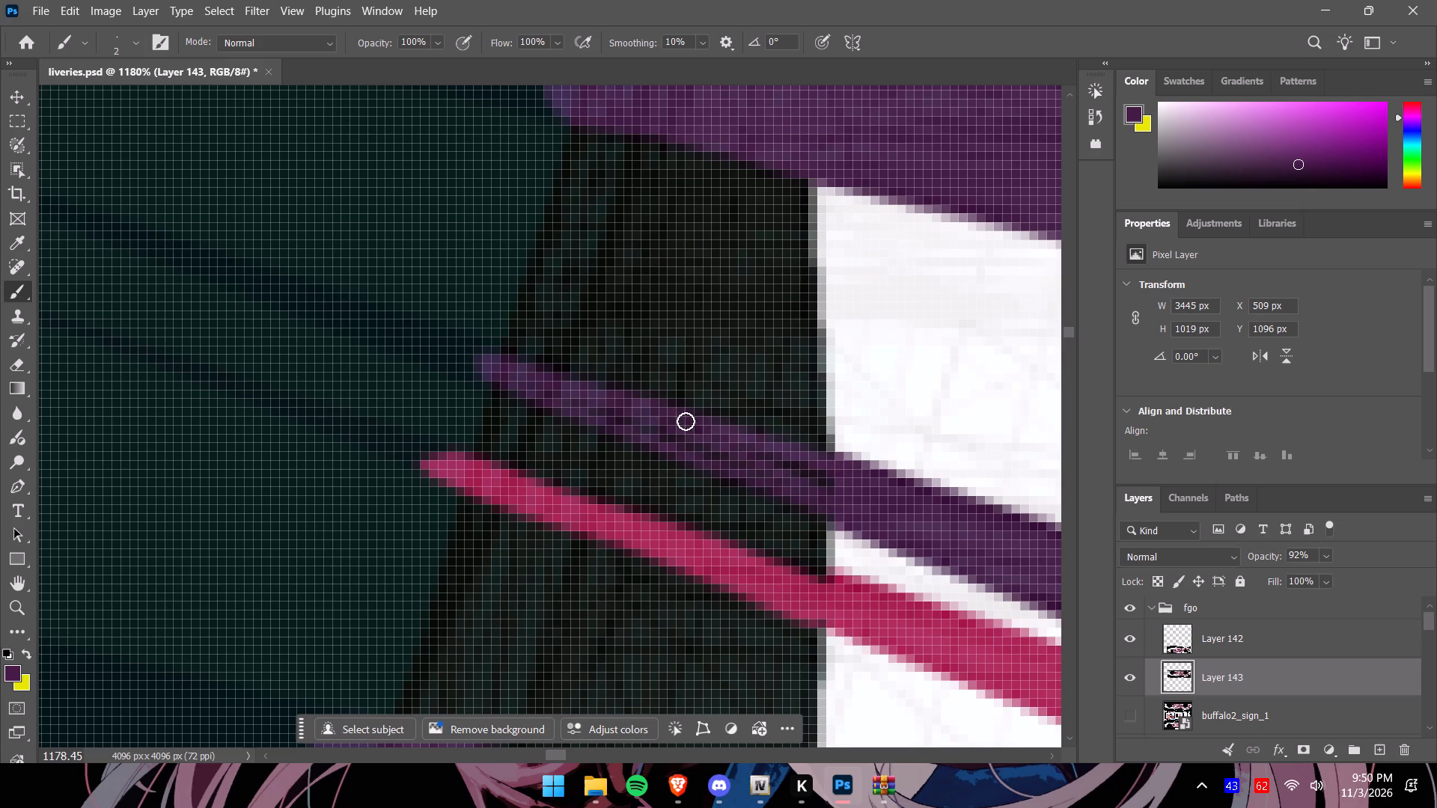
drag(686, 421, 859, 480)
drag(859, 480, 852, 476)
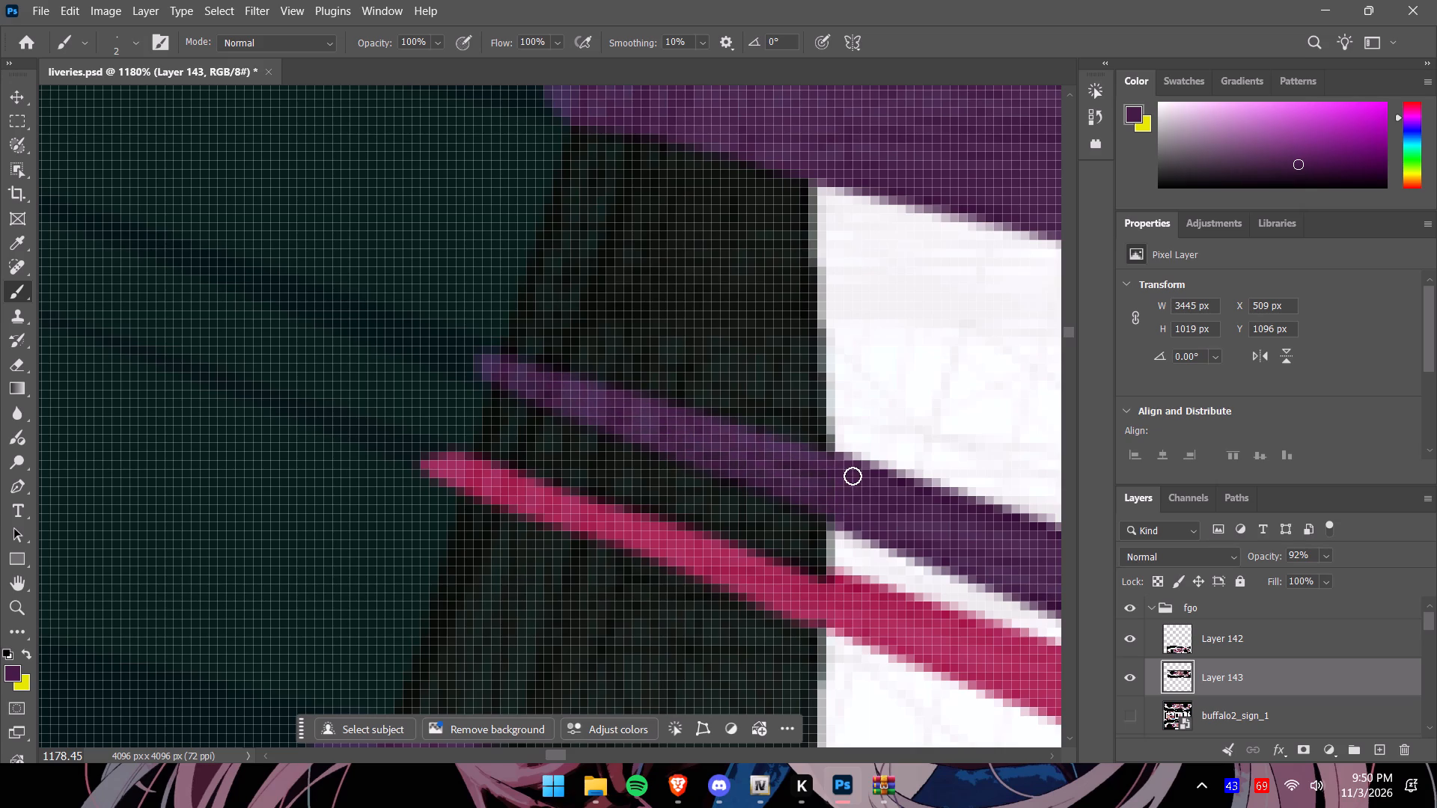
drag(852, 476, 769, 462)
drag(769, 462, 494, 369)
drag(494, 369, 527, 366)
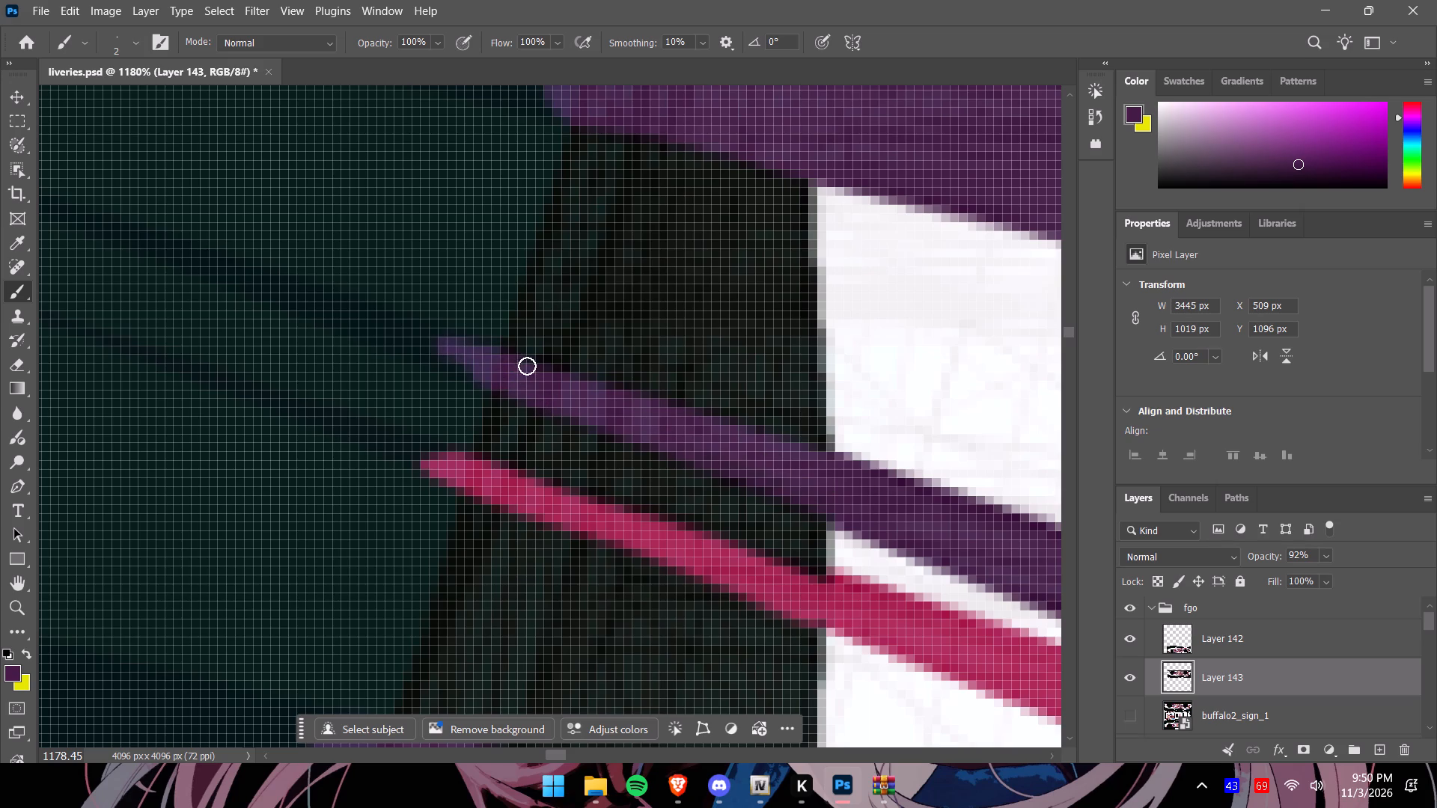
drag(527, 366, 644, 443)
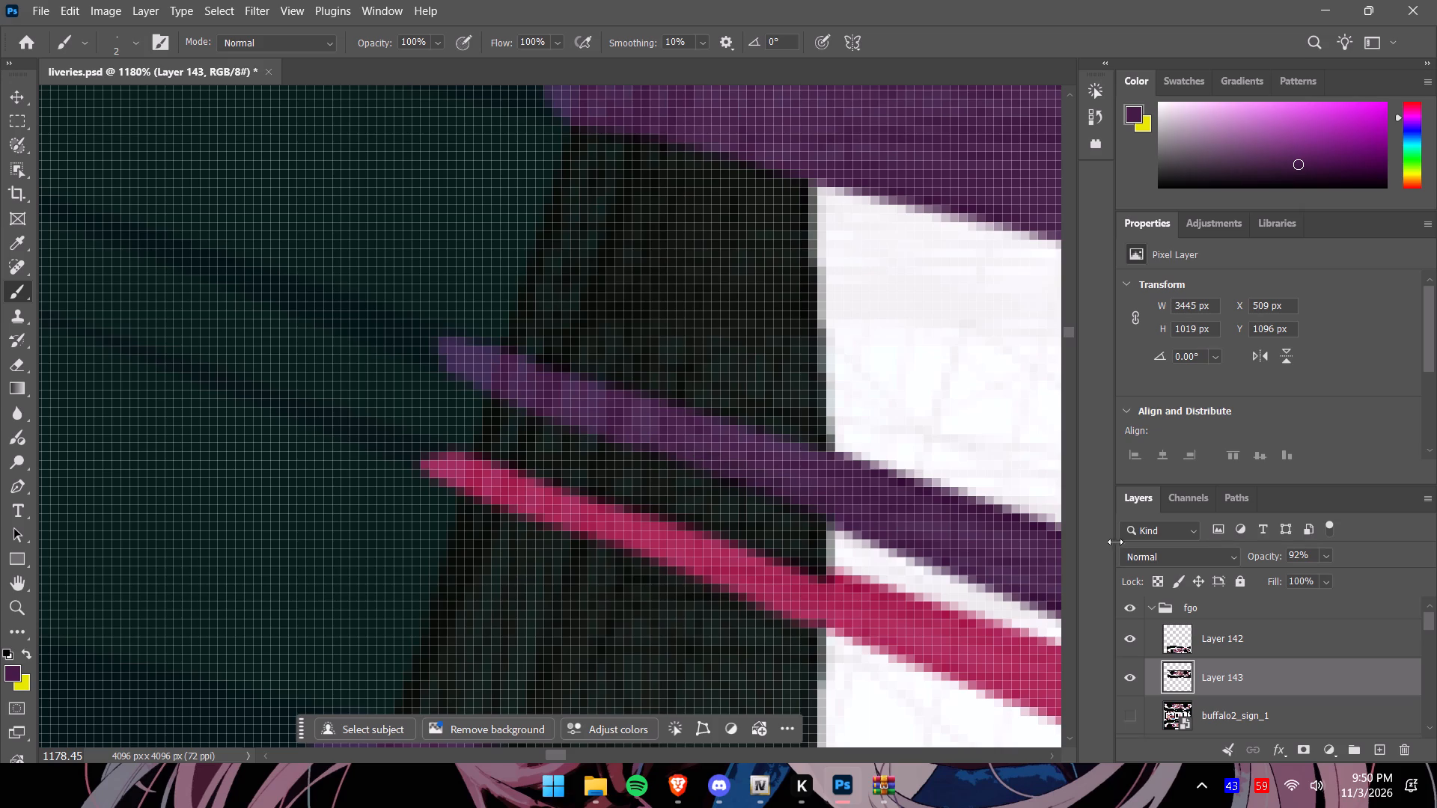
Sample white at 100% layer opacity, set Layer 143 to 91%, and fill between the thin purple and pink rim stripes with a 5 px brush.
click(1325, 554)
drag(1343, 577, 1384, 581)
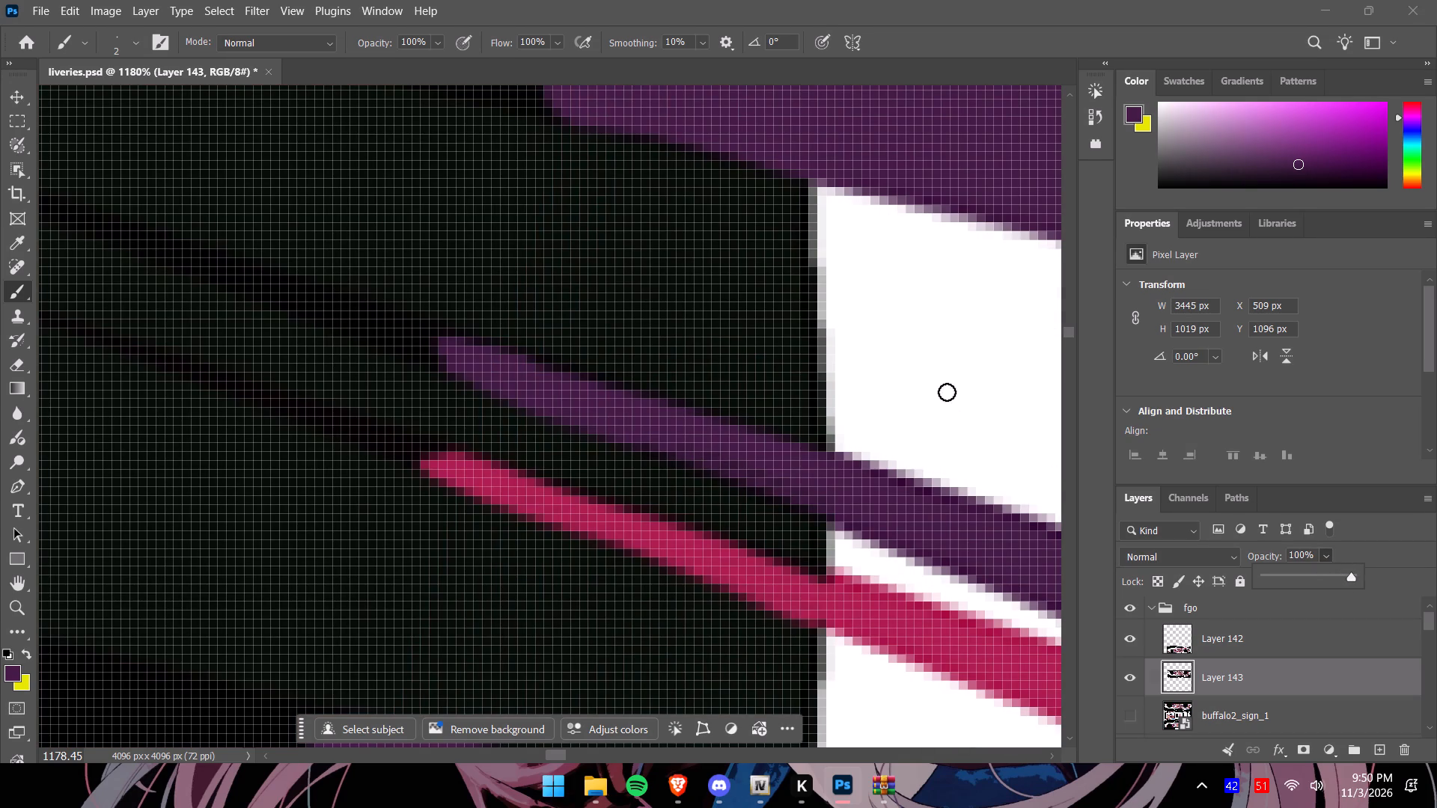
alt+click(937, 386)
click(1330, 557)
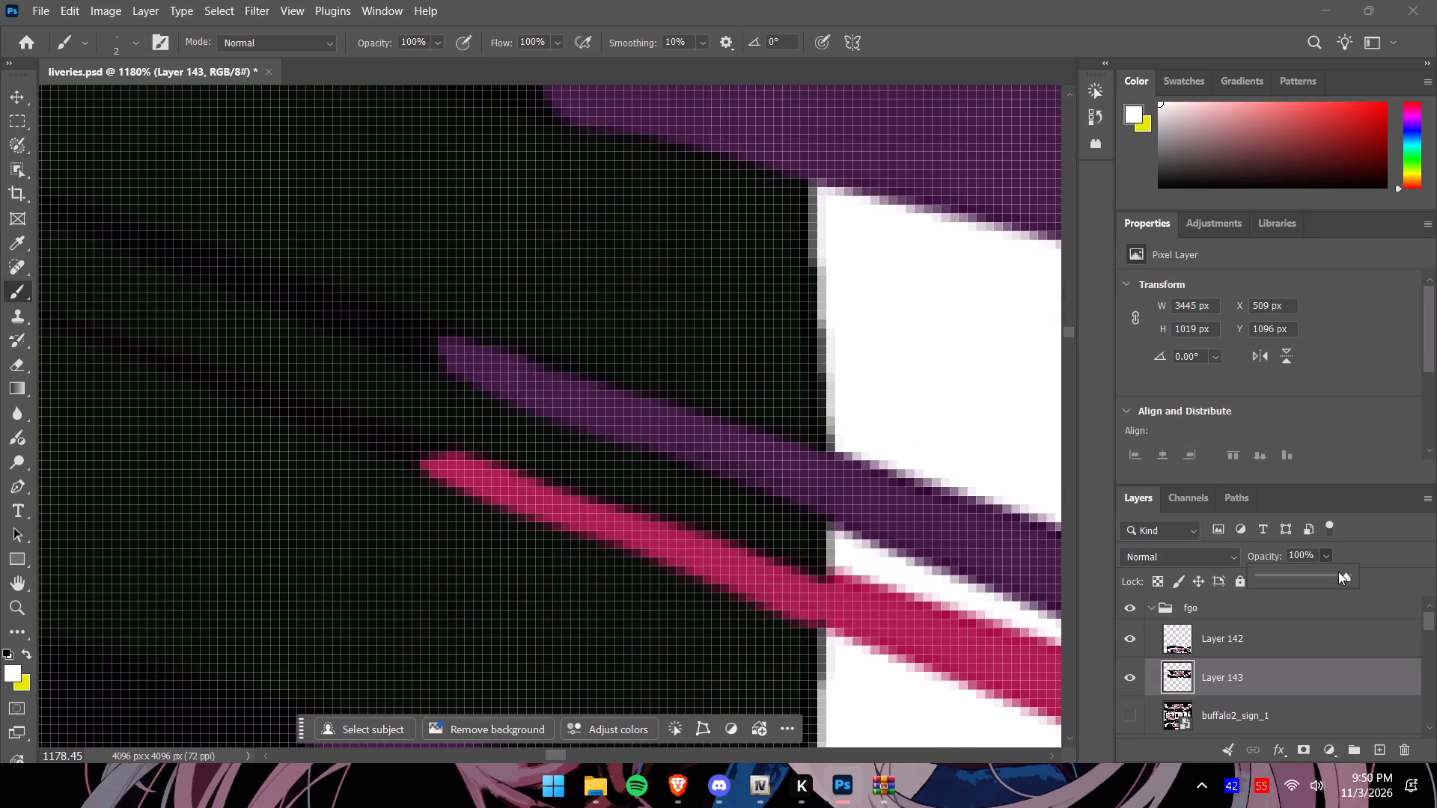
click(1343, 575)
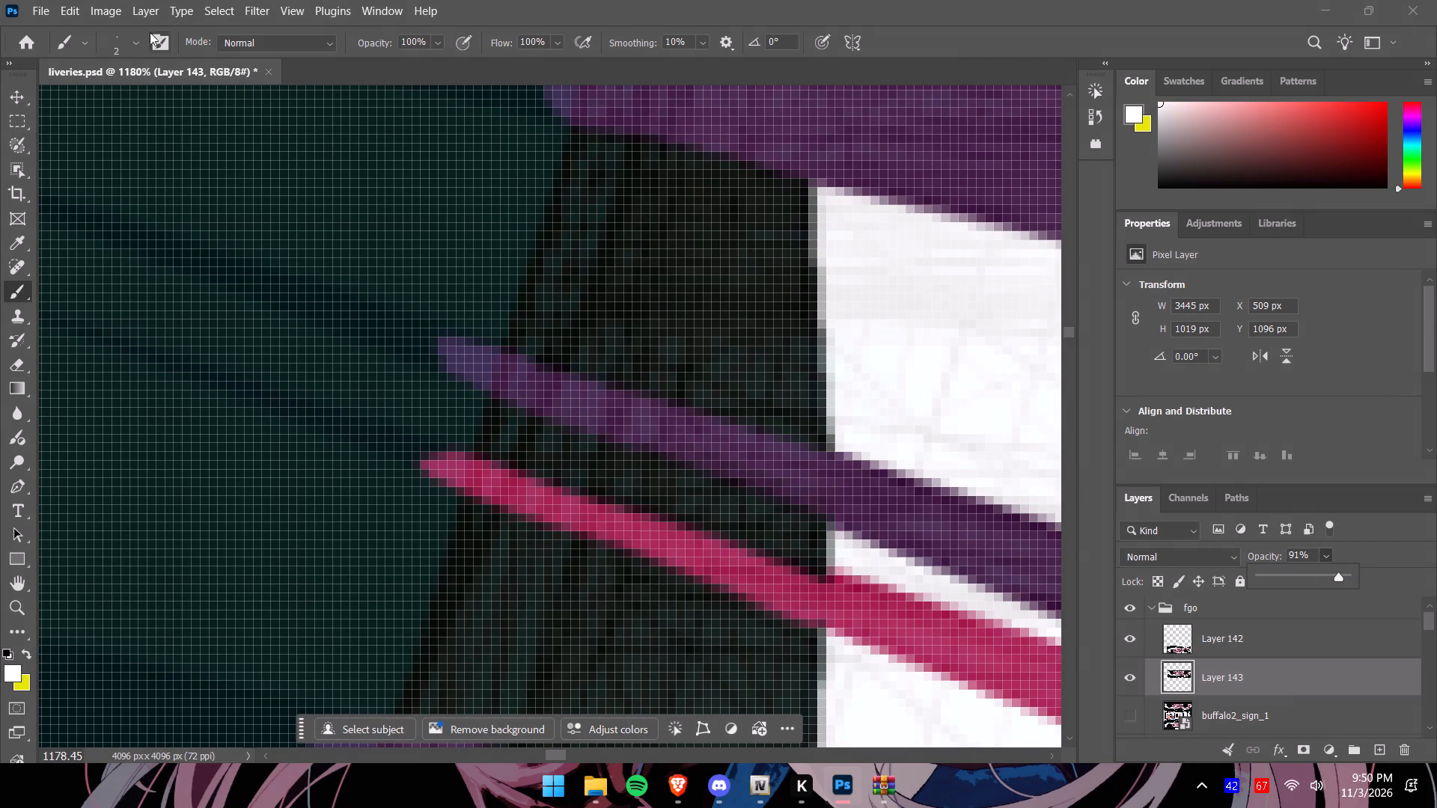
click(135, 42)
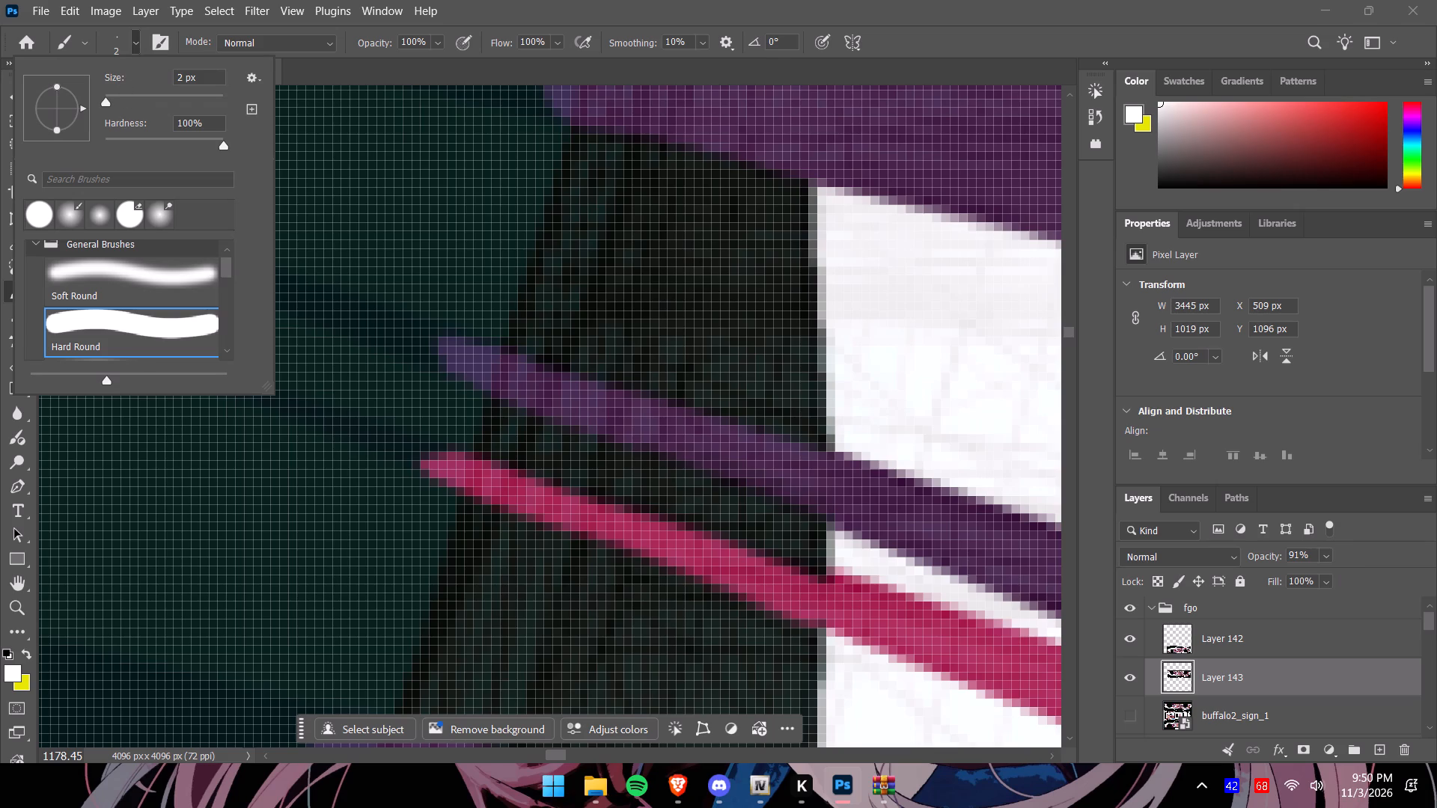
drag(204, 82, 164, 83)
key(5)
click(131, 43)
drag(474, 420, 501, 428)
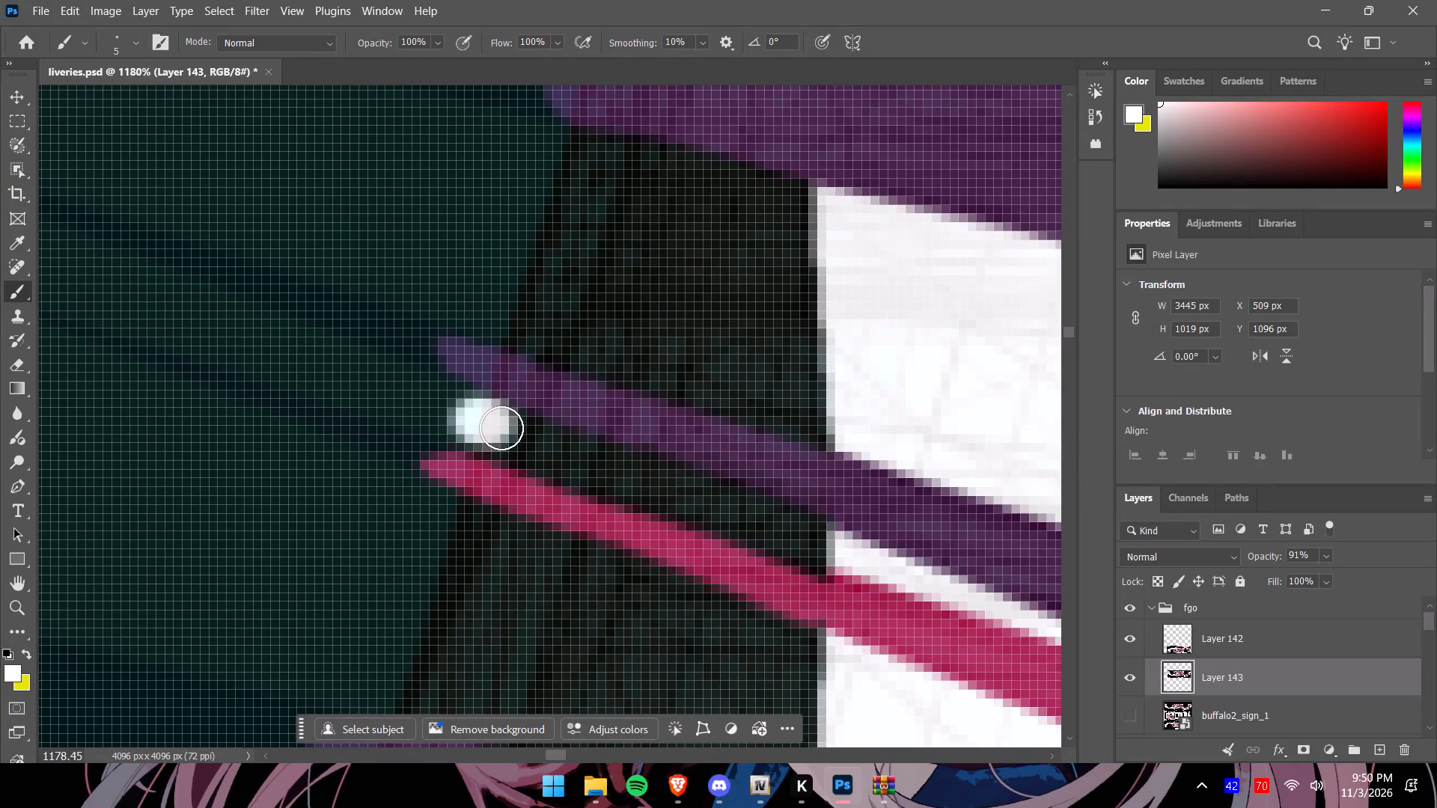
drag(501, 428, 754, 519)
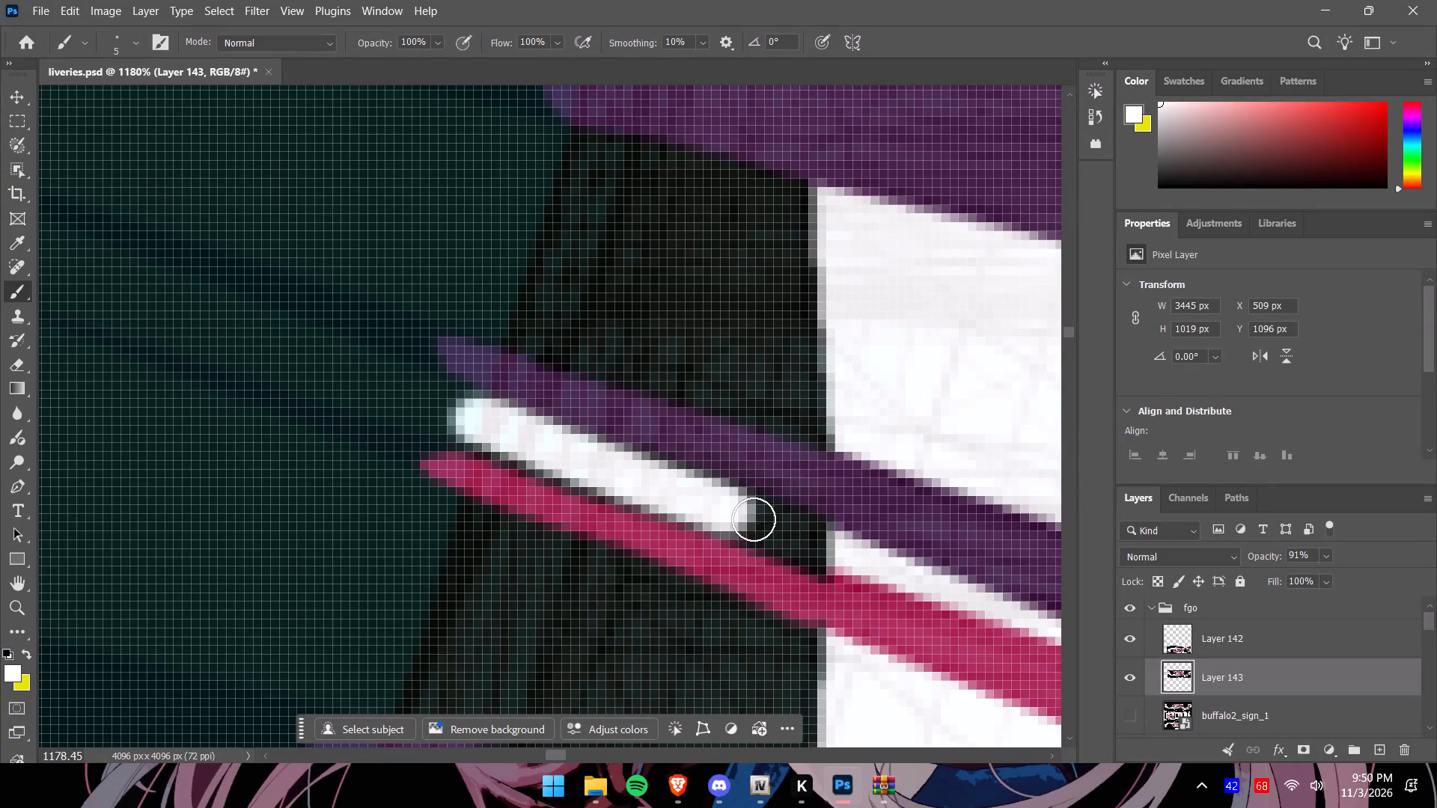
drag(754, 519, 832, 551)
drag(638, 482, 634, 481)
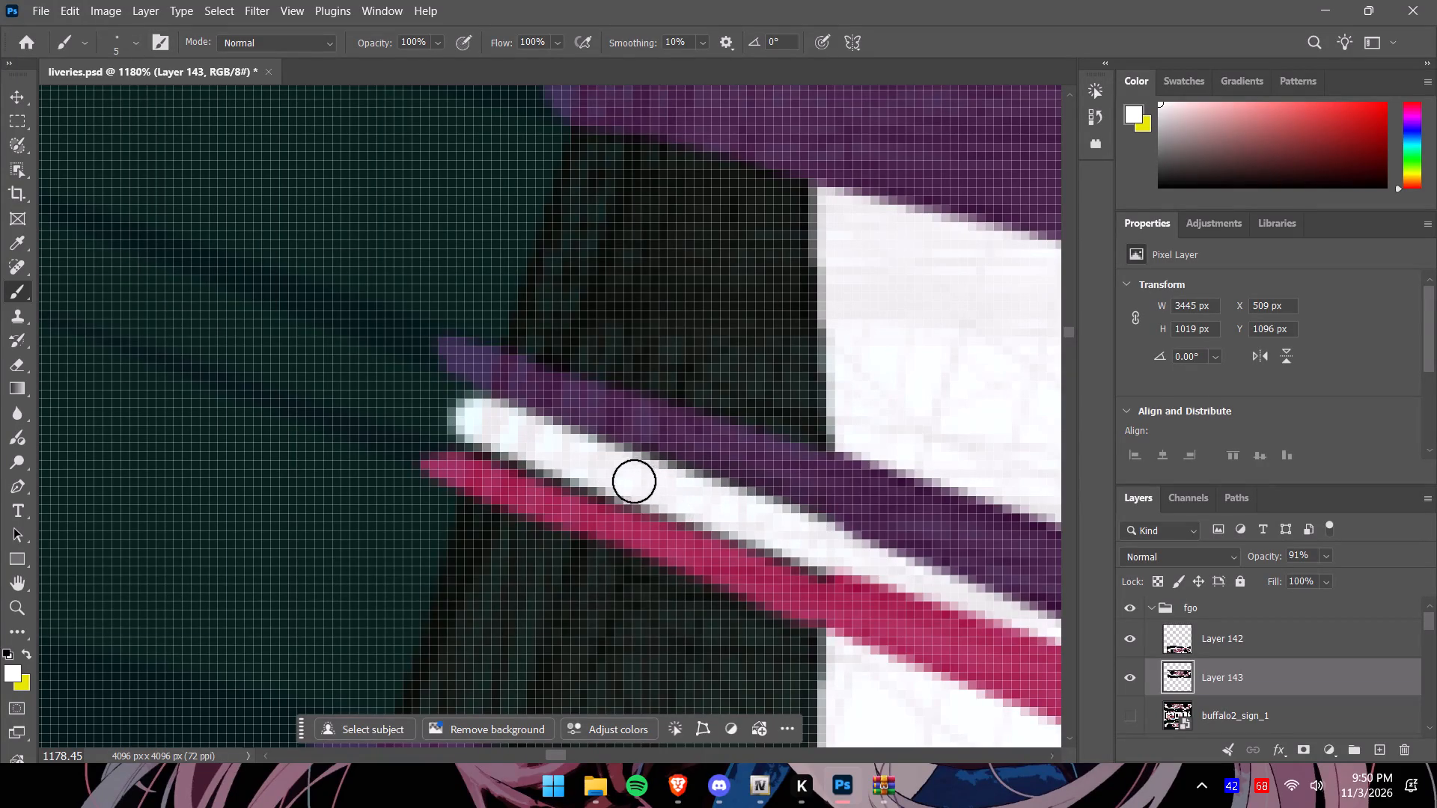
drag(634, 481, 445, 404)
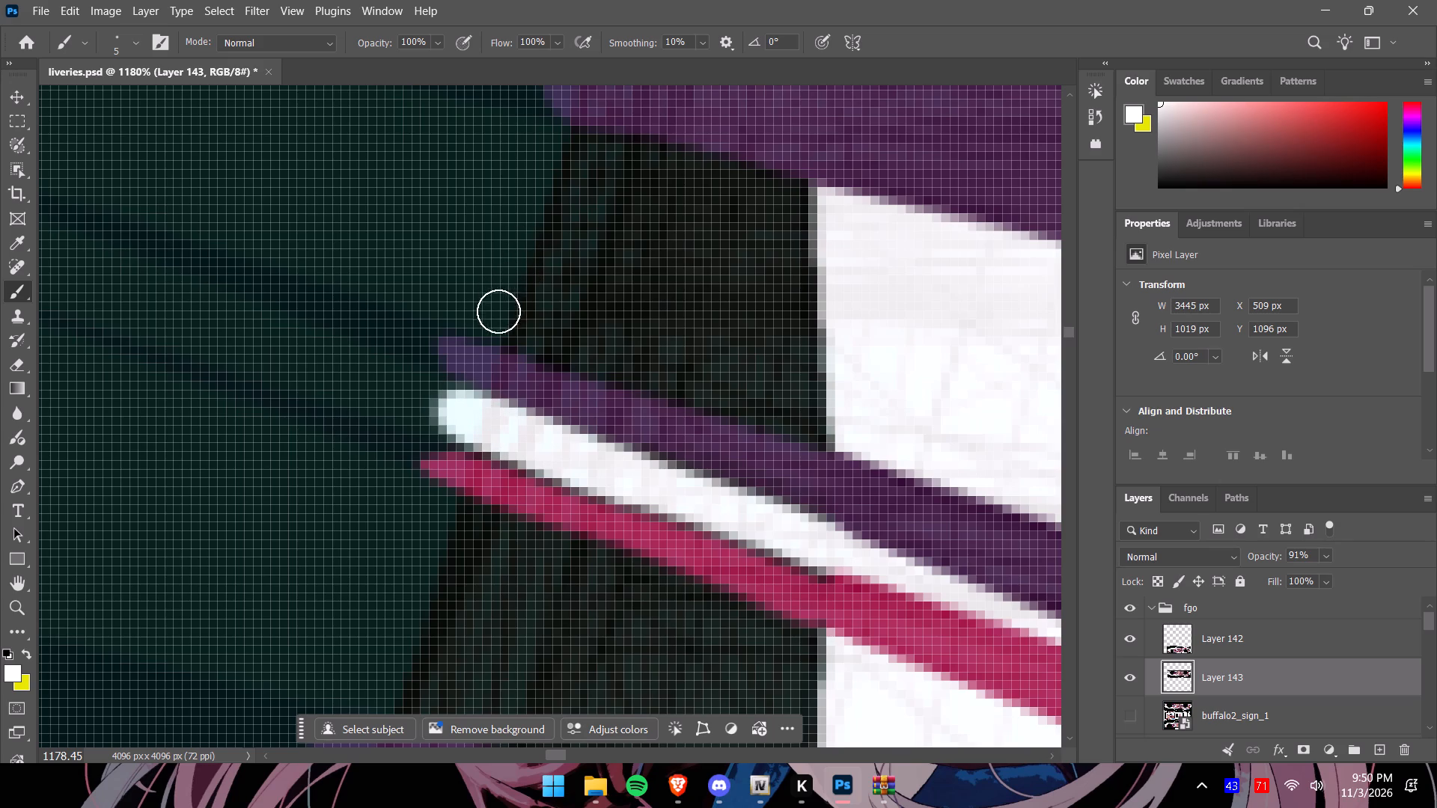
Paint the black rim section between the thin purple stripe and the wide purple band white on Layer 143 with the 5 px brush.
drag(495, 322, 846, 429)
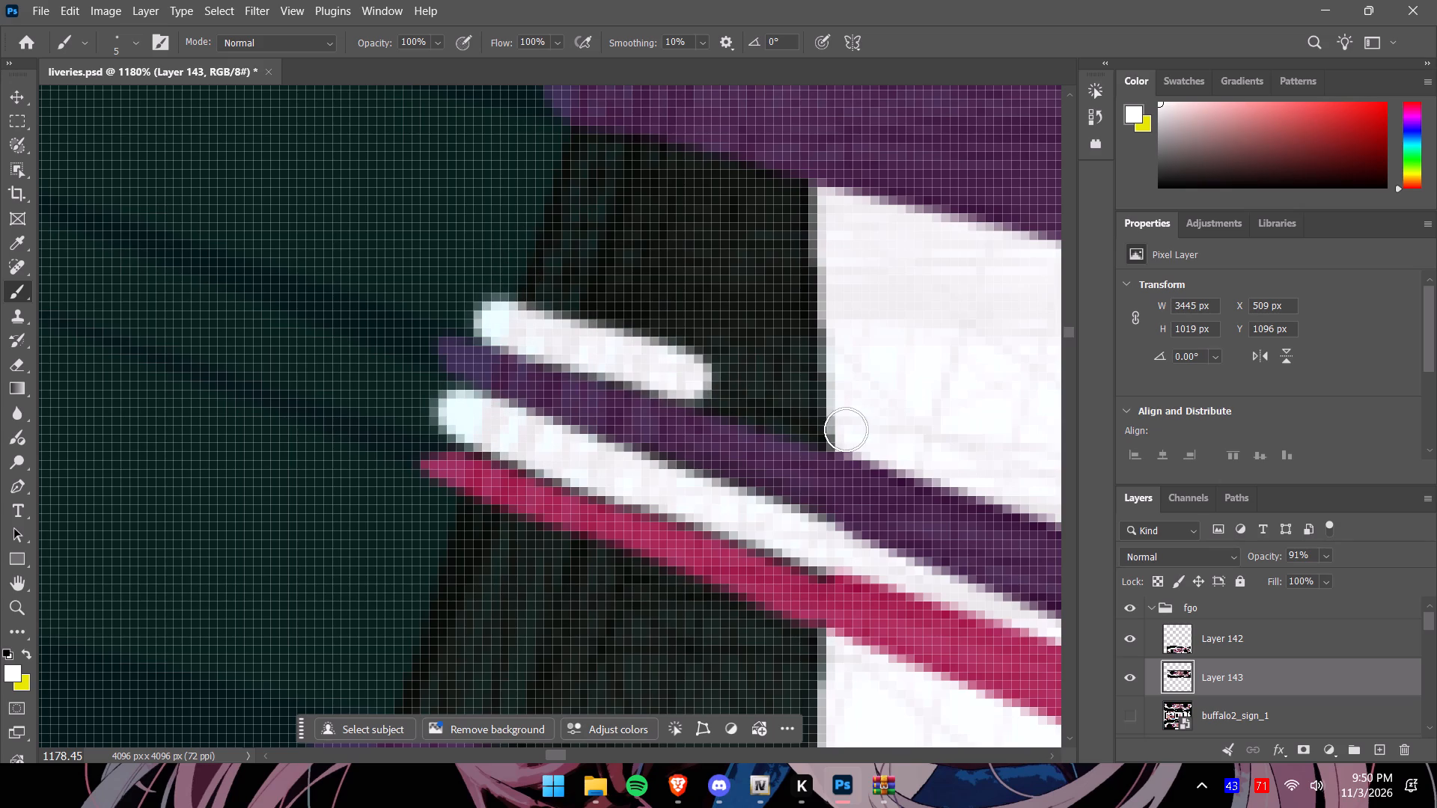
drag(846, 429, 864, 433)
drag(557, 141, 593, 147)
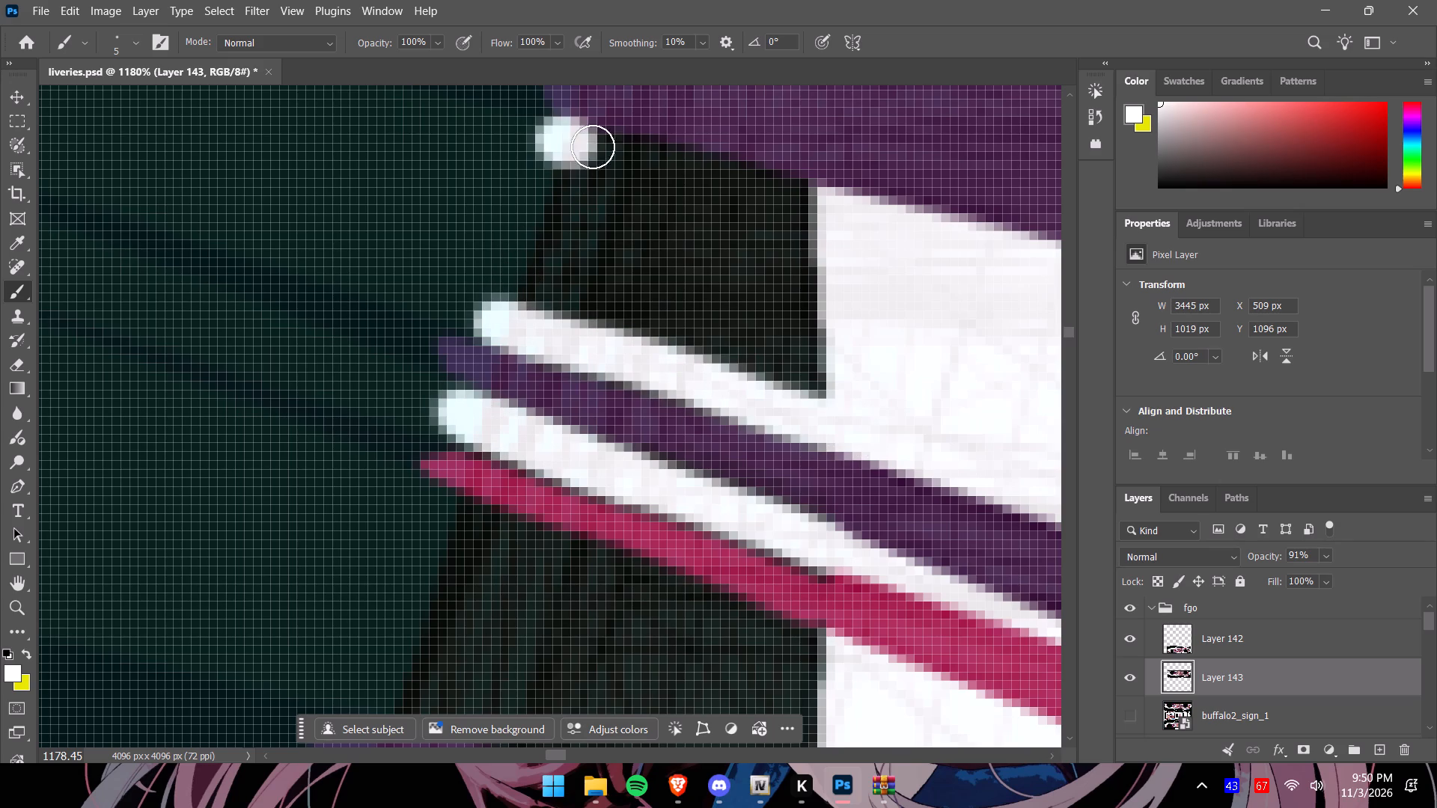
drag(593, 147, 846, 398)
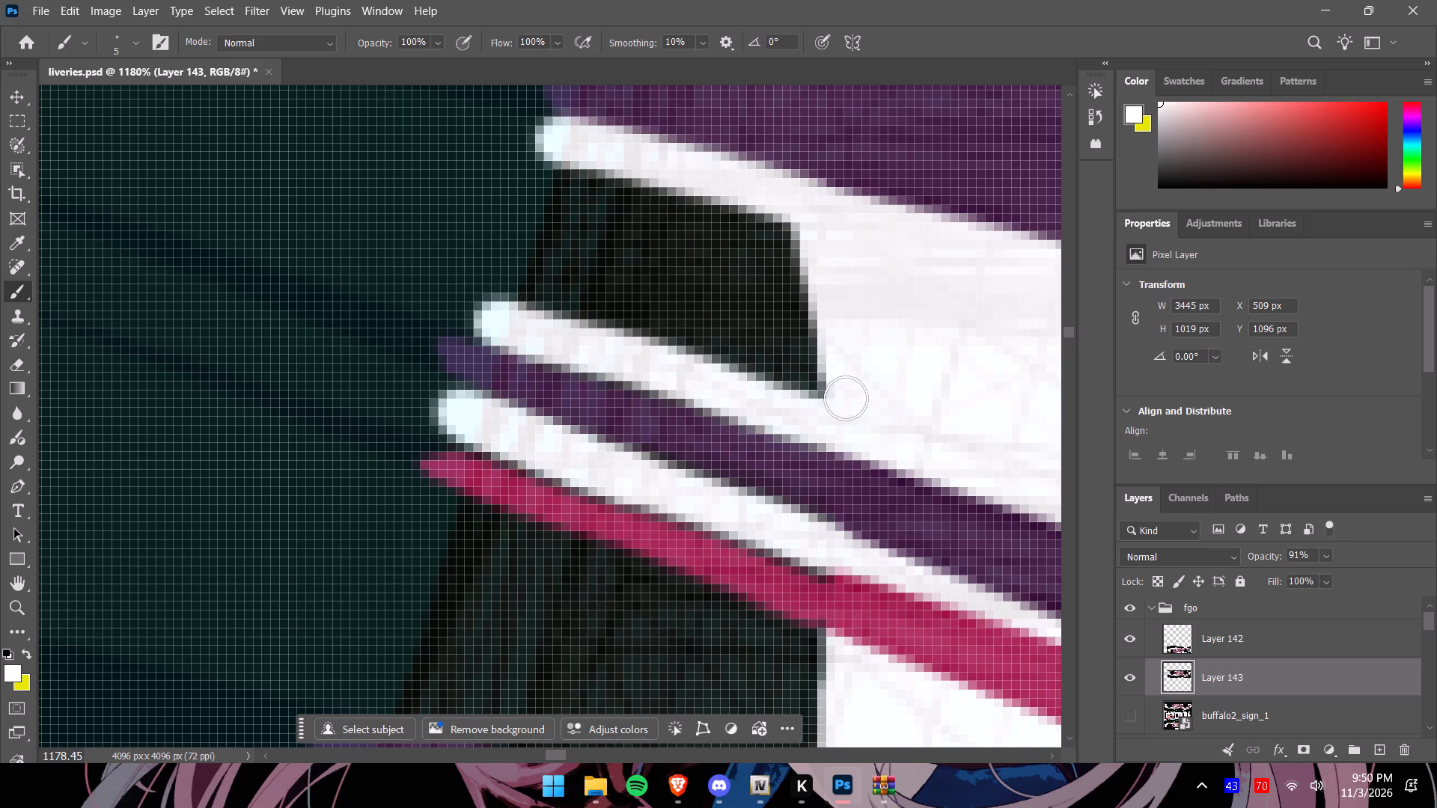
drag(846, 398, 825, 299)
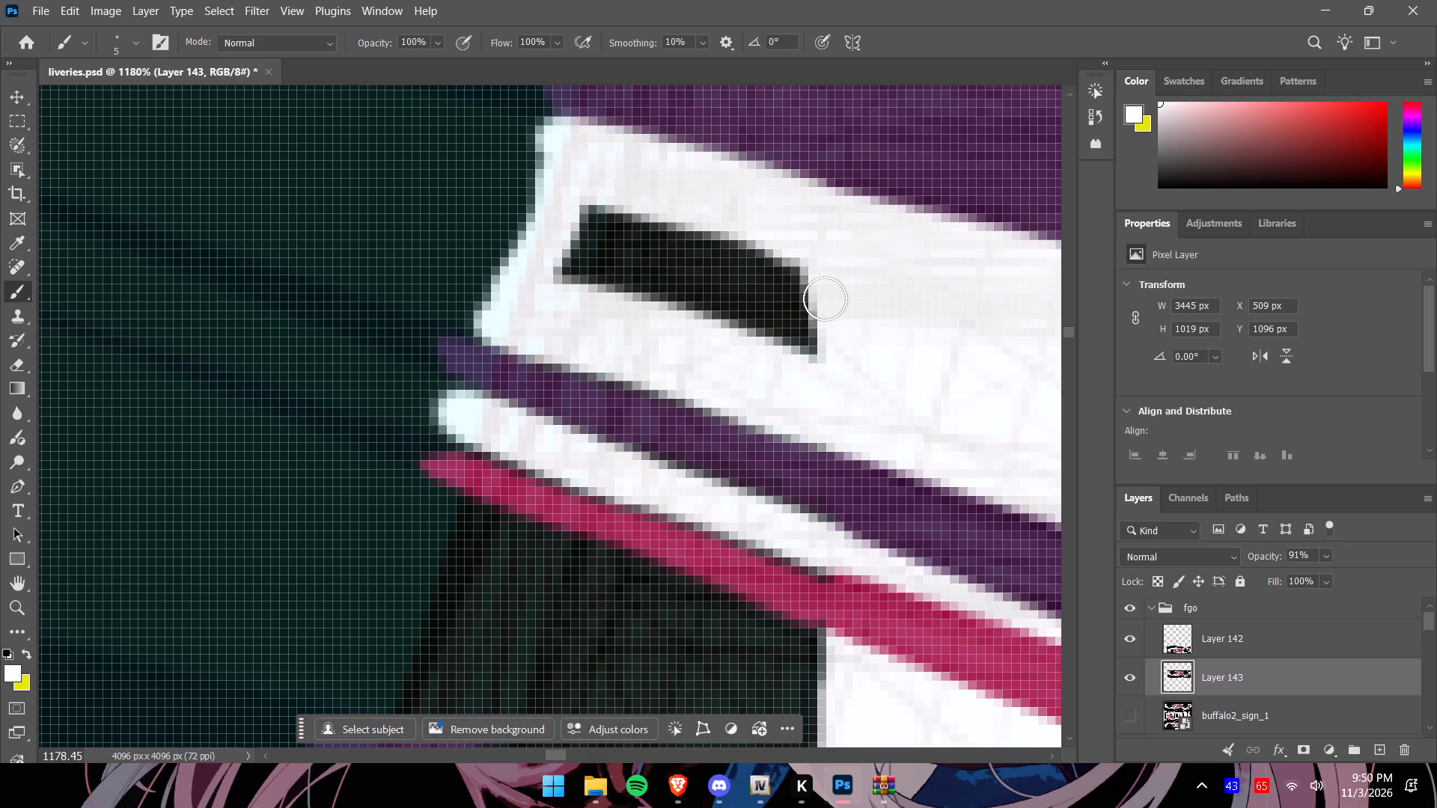
drag(825, 299, 765, 294)
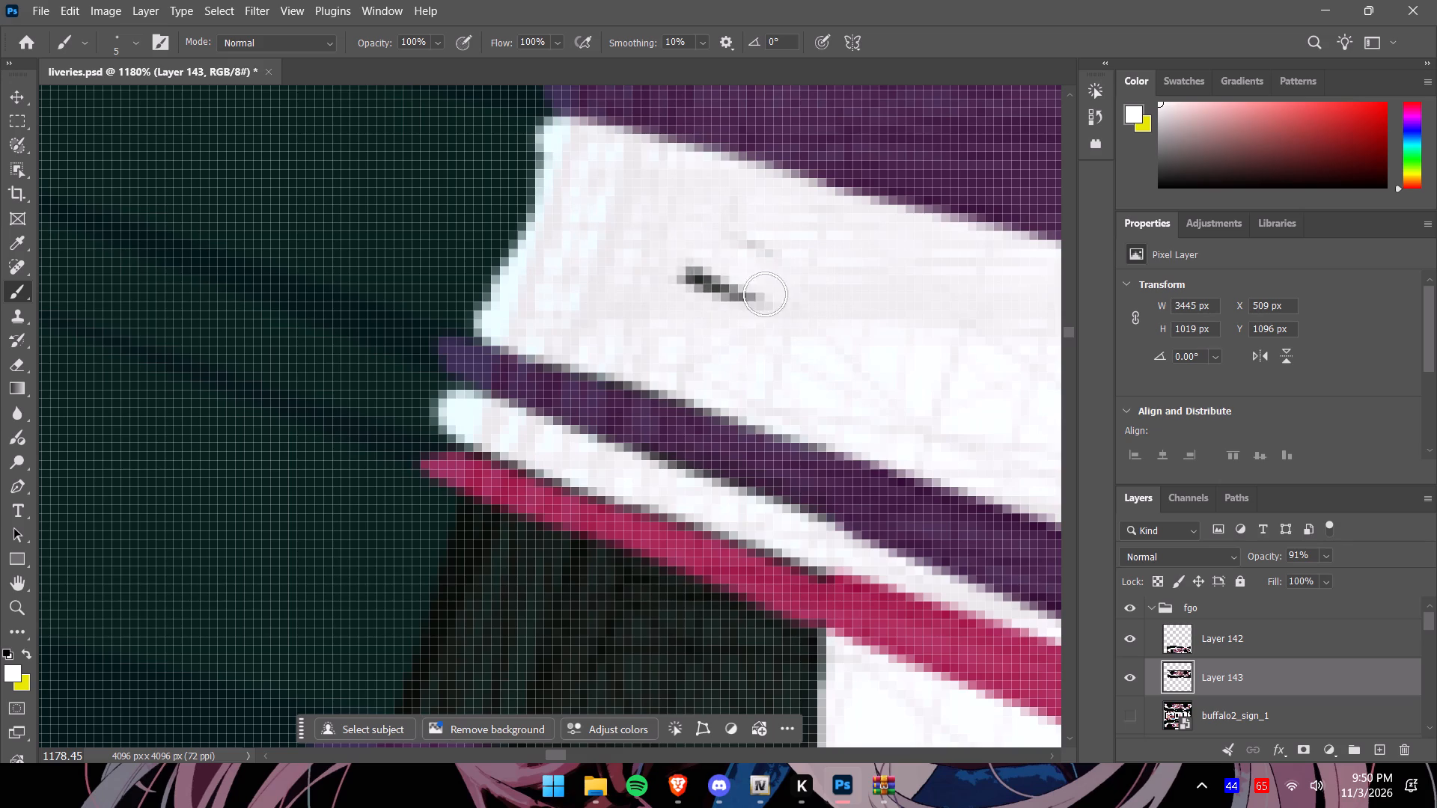
drag(765, 294, 589, 278)
Fill the black rim section between the thin pink stripe and the purple stripe bordering the wide pink band with white.
alt+scroll(550, 400, down, 9)
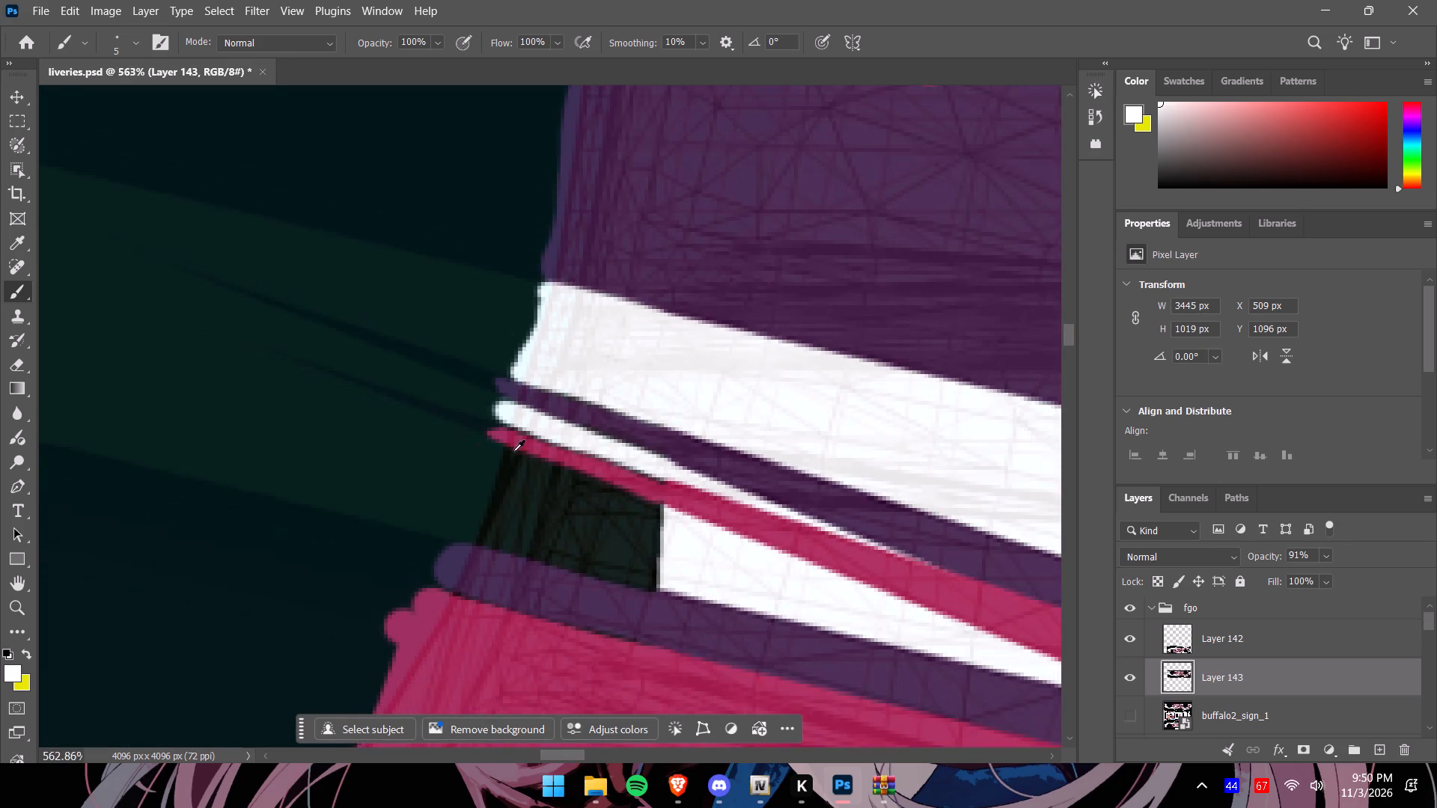
scroll(516, 522, up, 4)
alt+scroll(517, 545, up, 3)
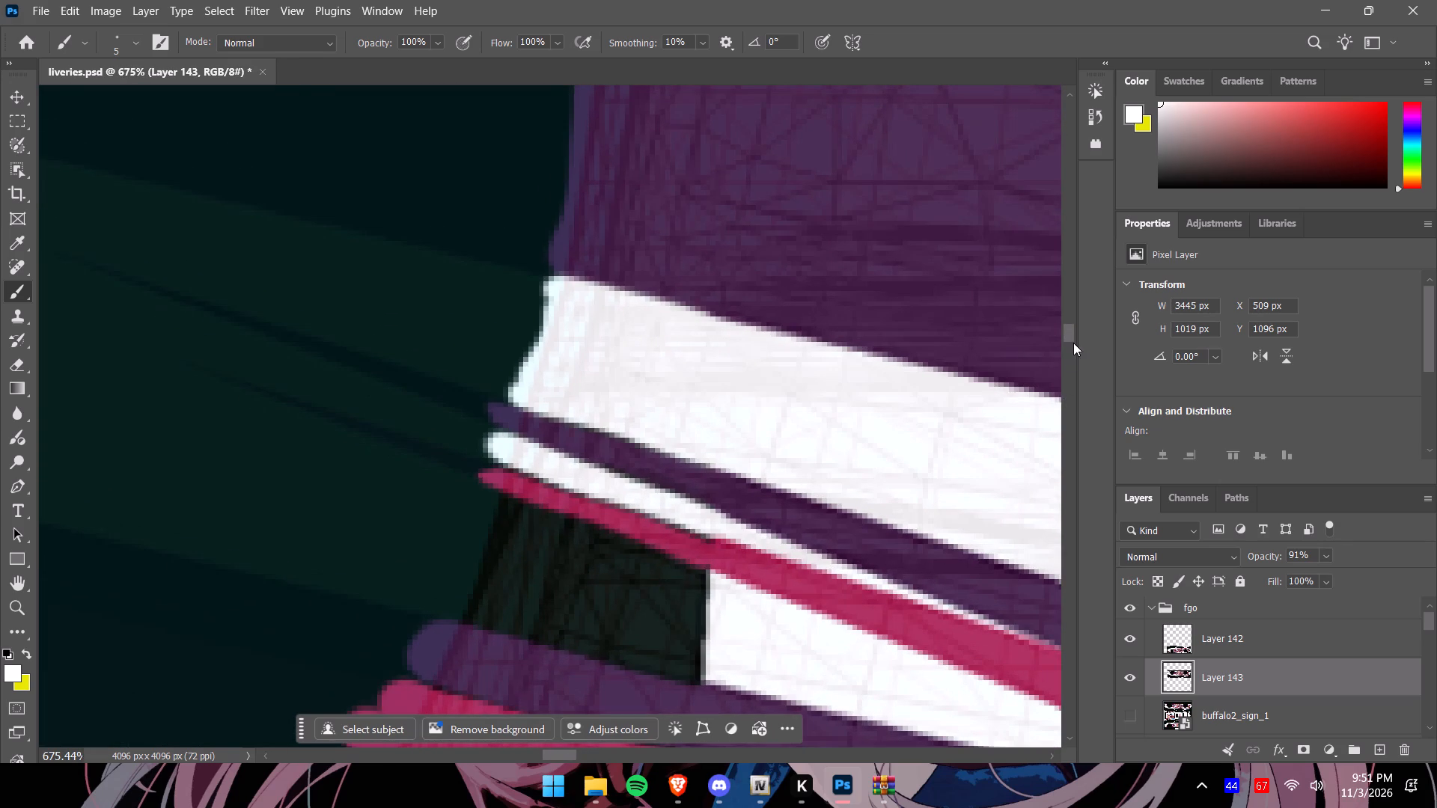
drag(1073, 340, 1072, 349)
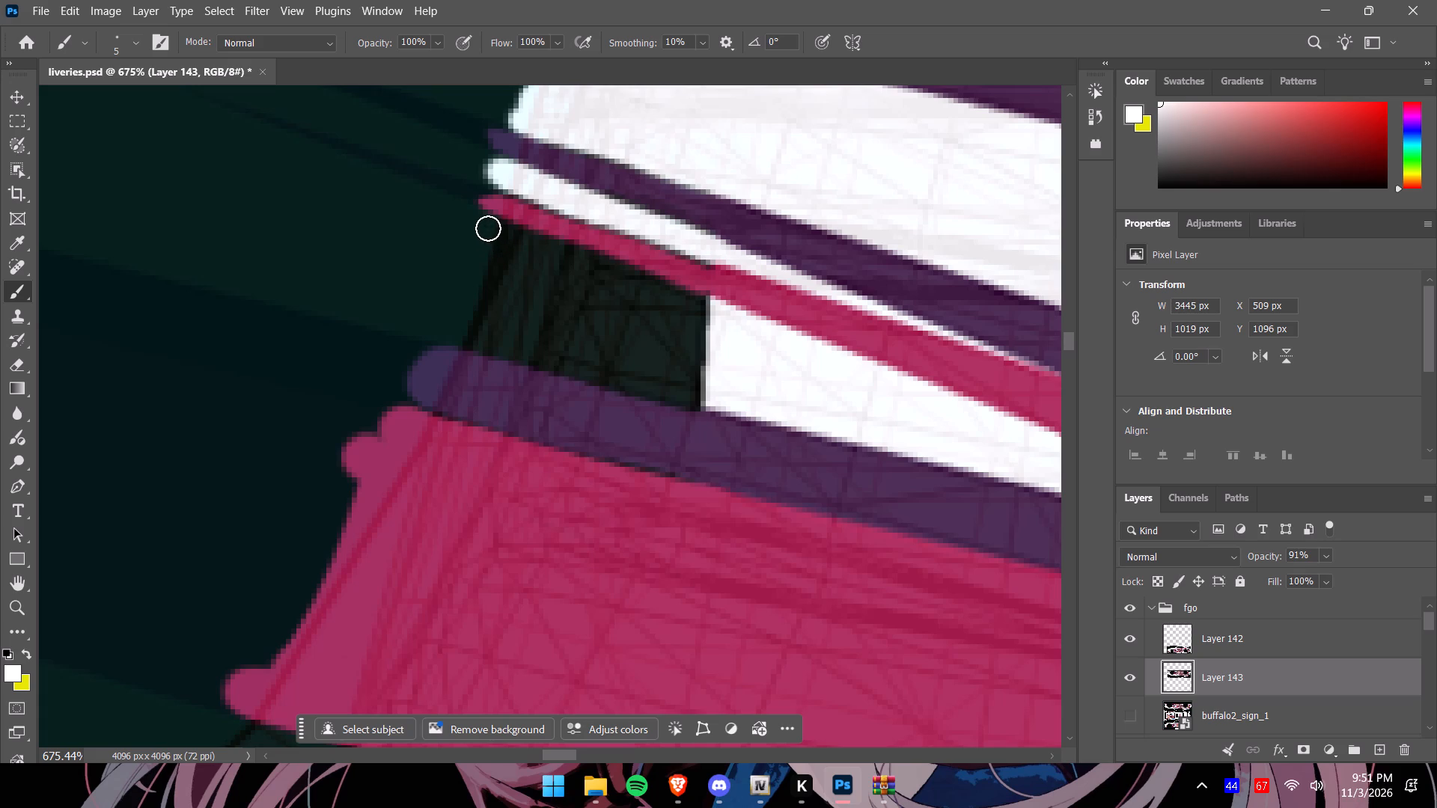
drag(489, 228, 558, 252)
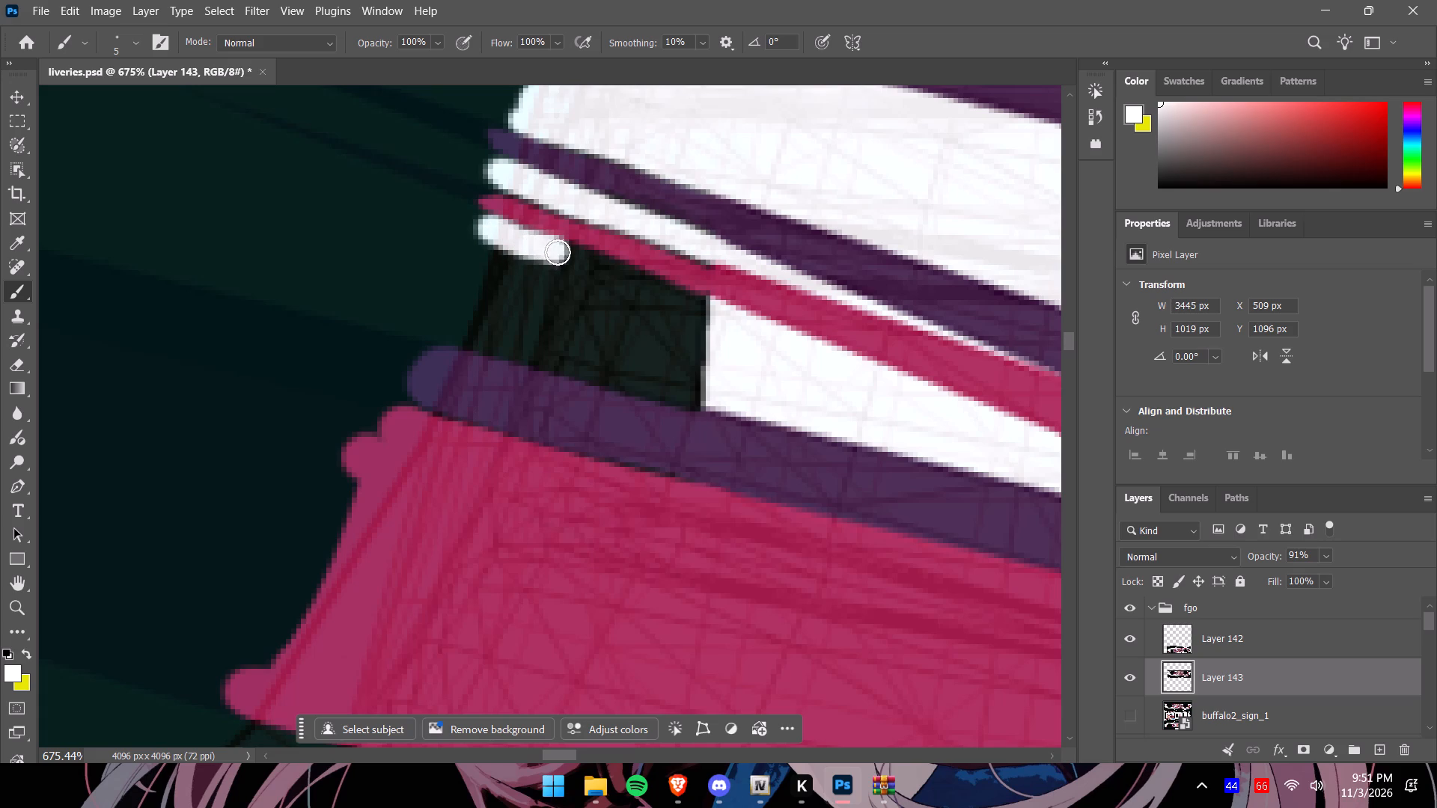
drag(558, 252, 715, 319)
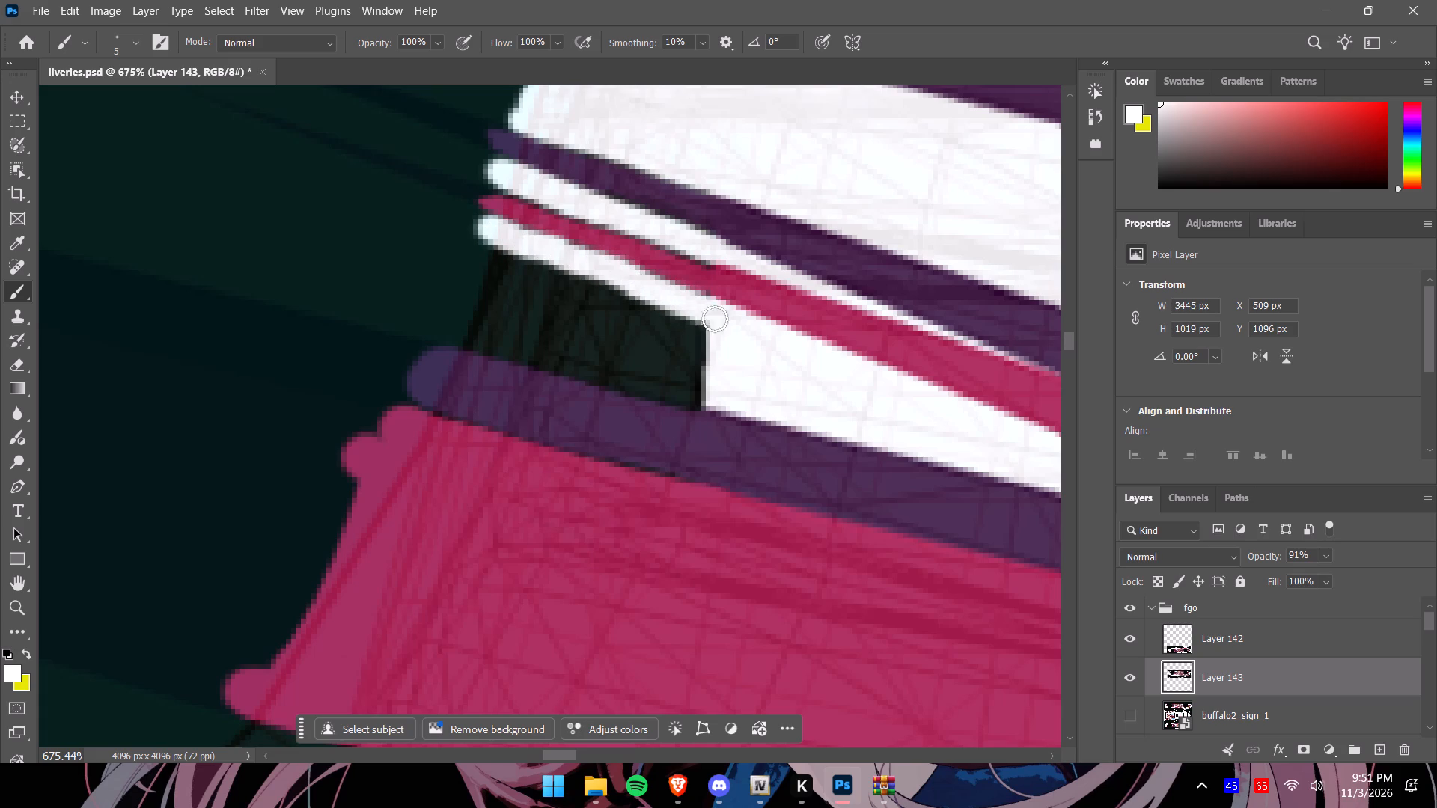
drag(715, 319, 558, 359)
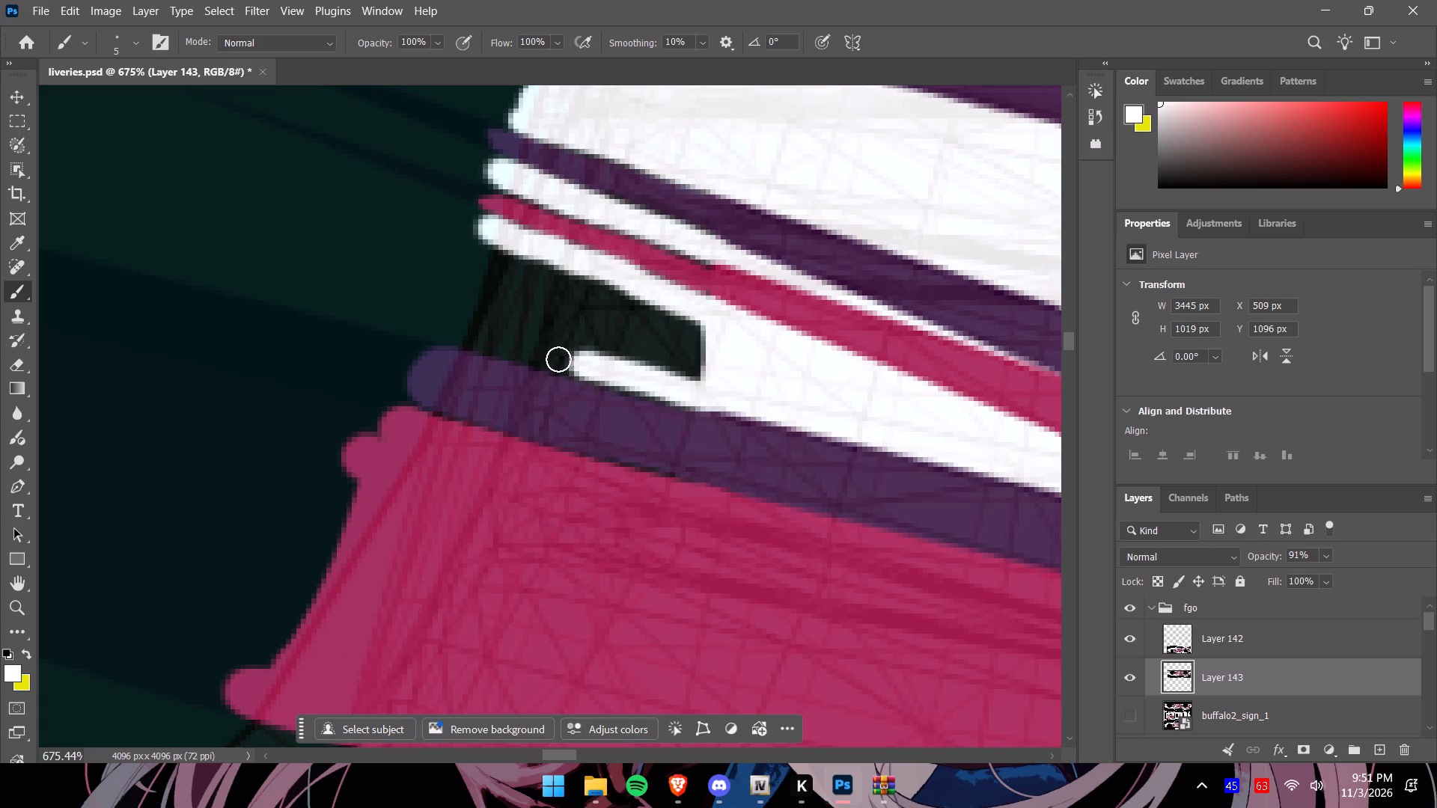
drag(558, 359, 538, 266)
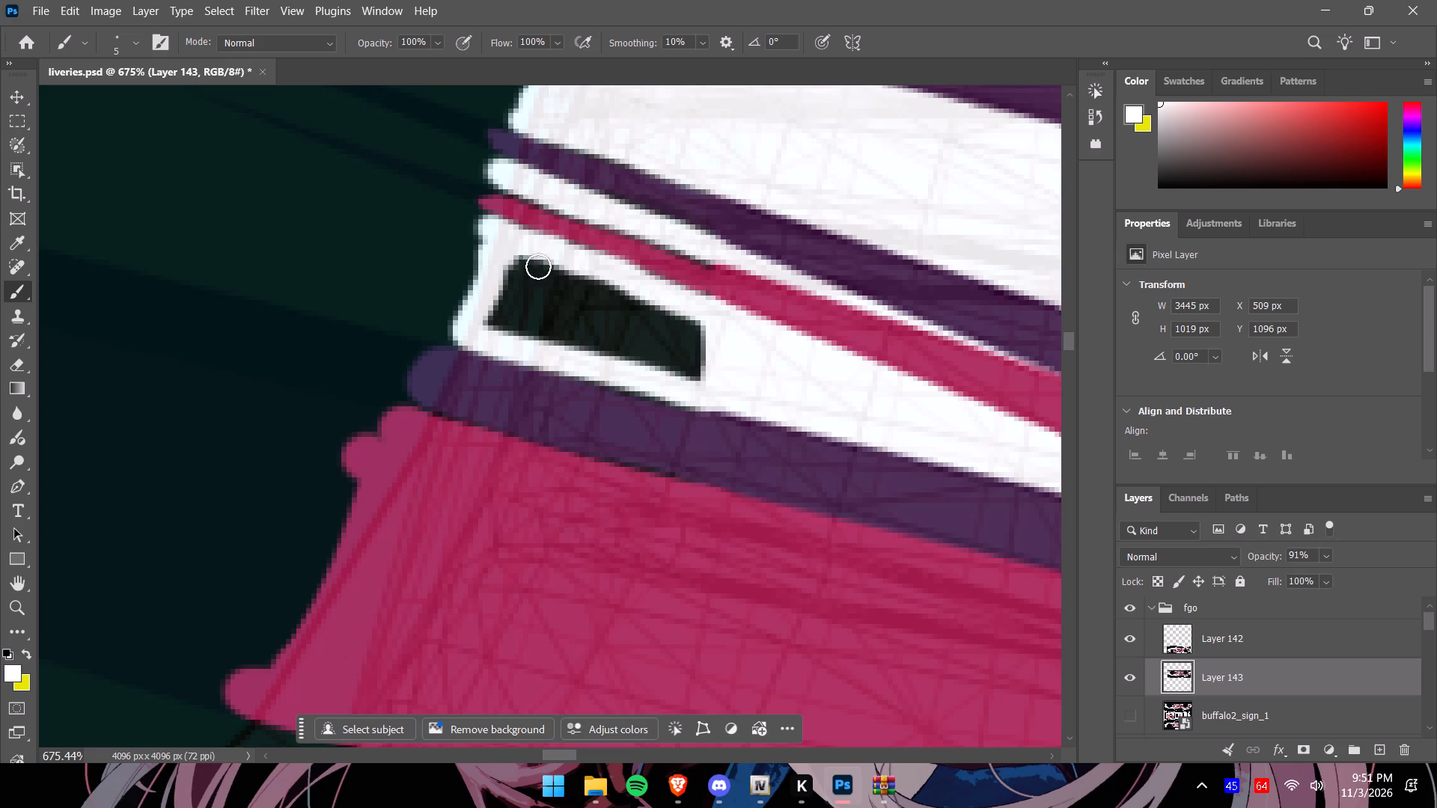
drag(538, 266, 599, 294)
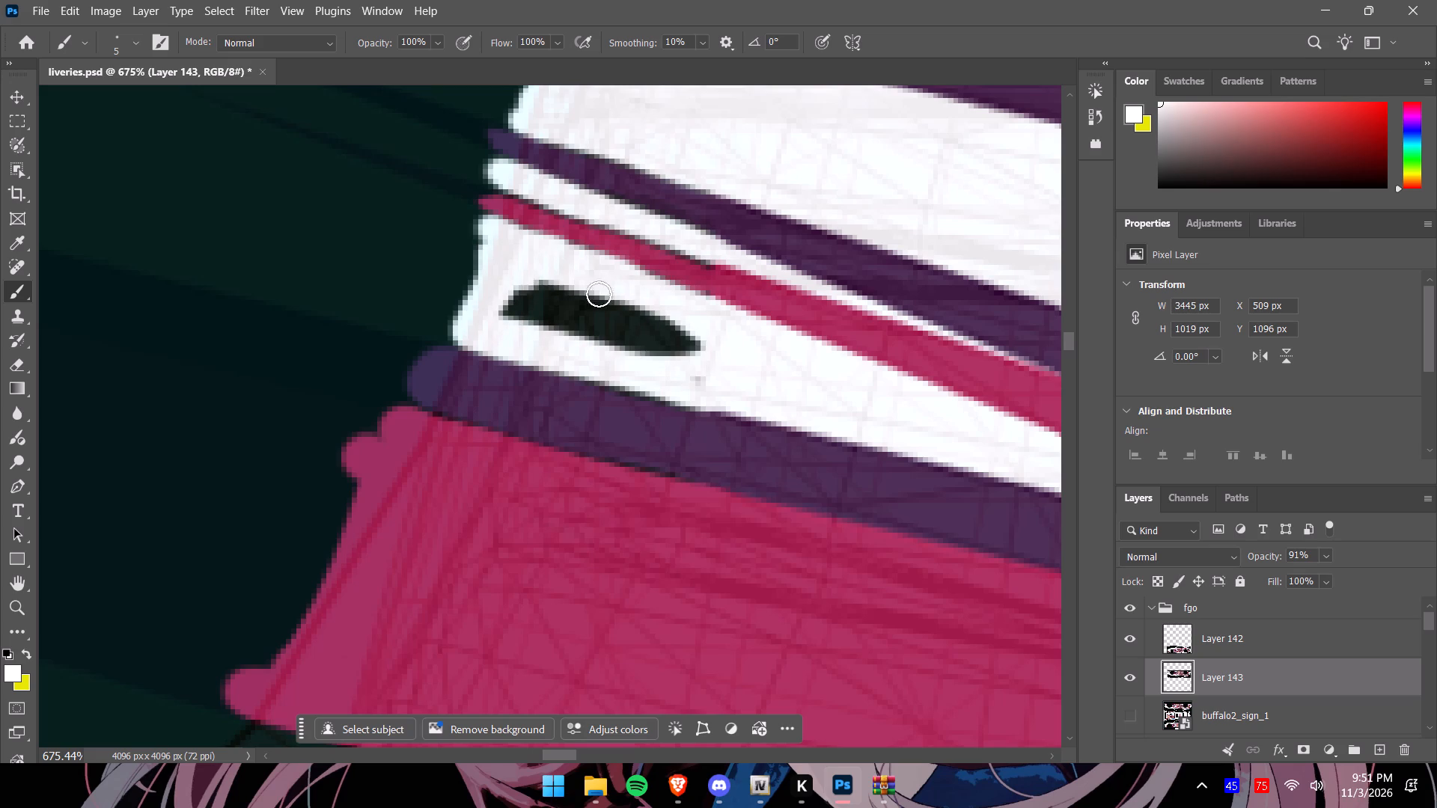
drag(599, 294, 499, 296)
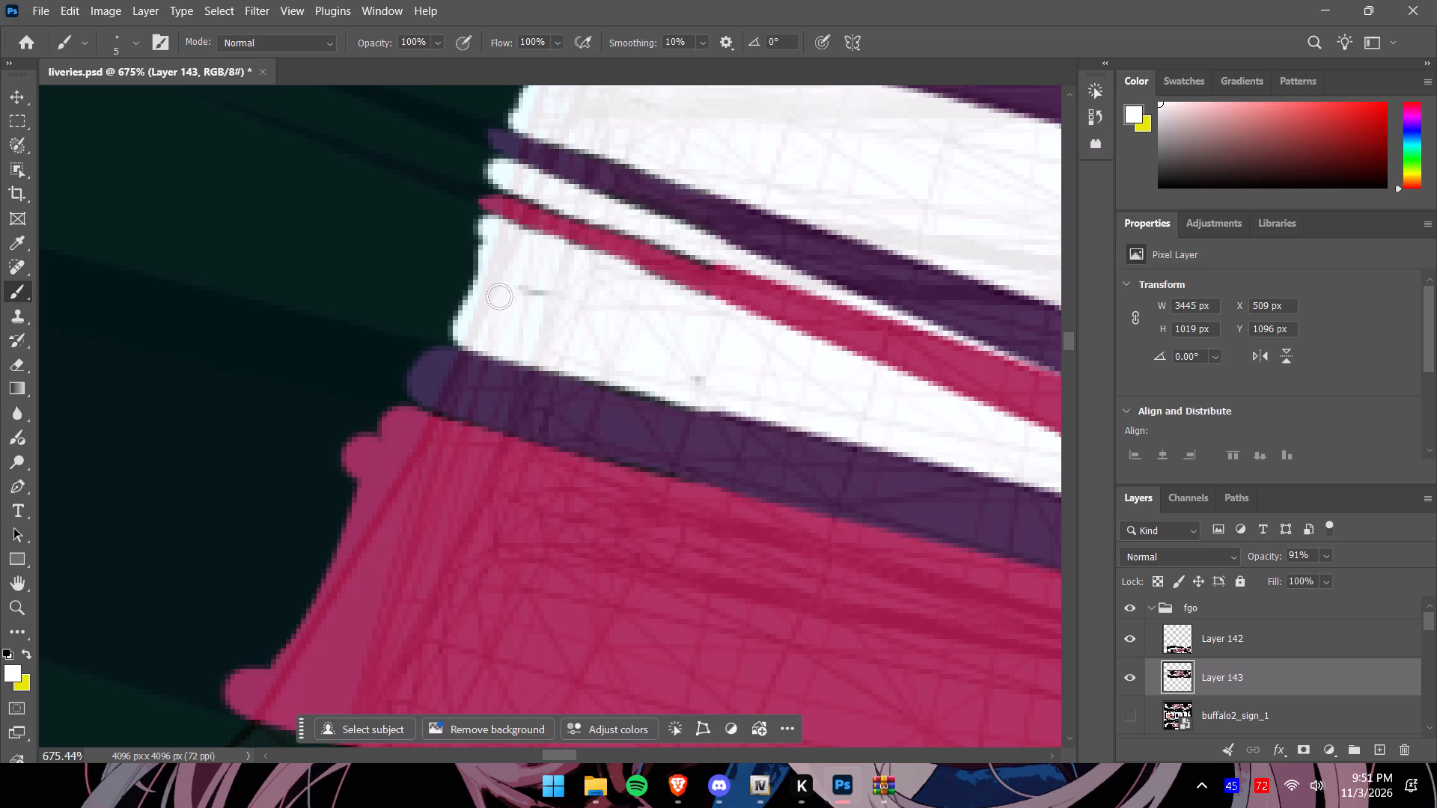
drag(499, 296, 630, 369)
drag(630, 369, 503, 325)
With a 9 px brush, paint a white strip across the black rim directly beneath the wide pink band, extending its tip into the arch opening.
alt+scroll(441, 289, down, 3)
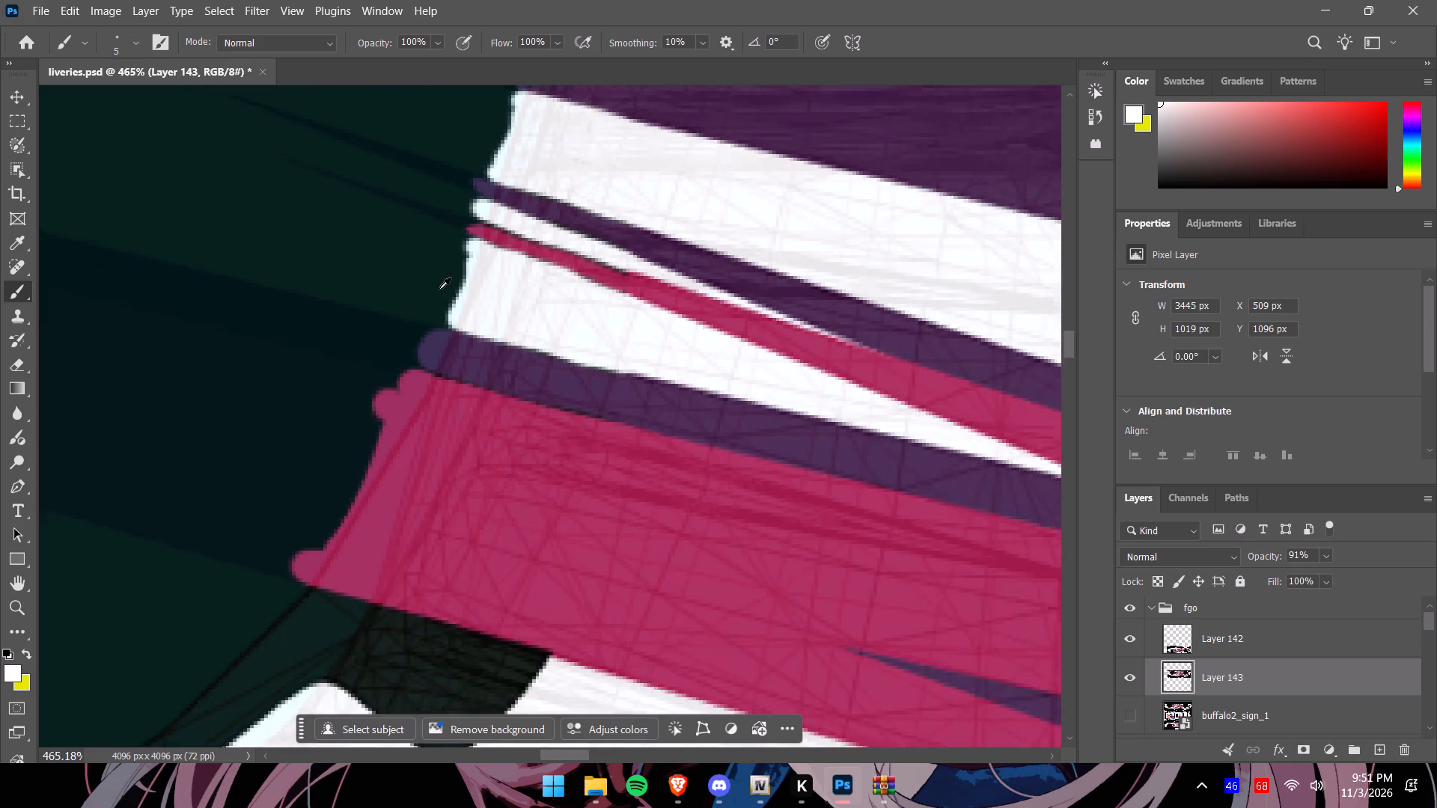
alt+scroll(439, 289, down, 8)
alt+scroll(341, 489, up, 4)
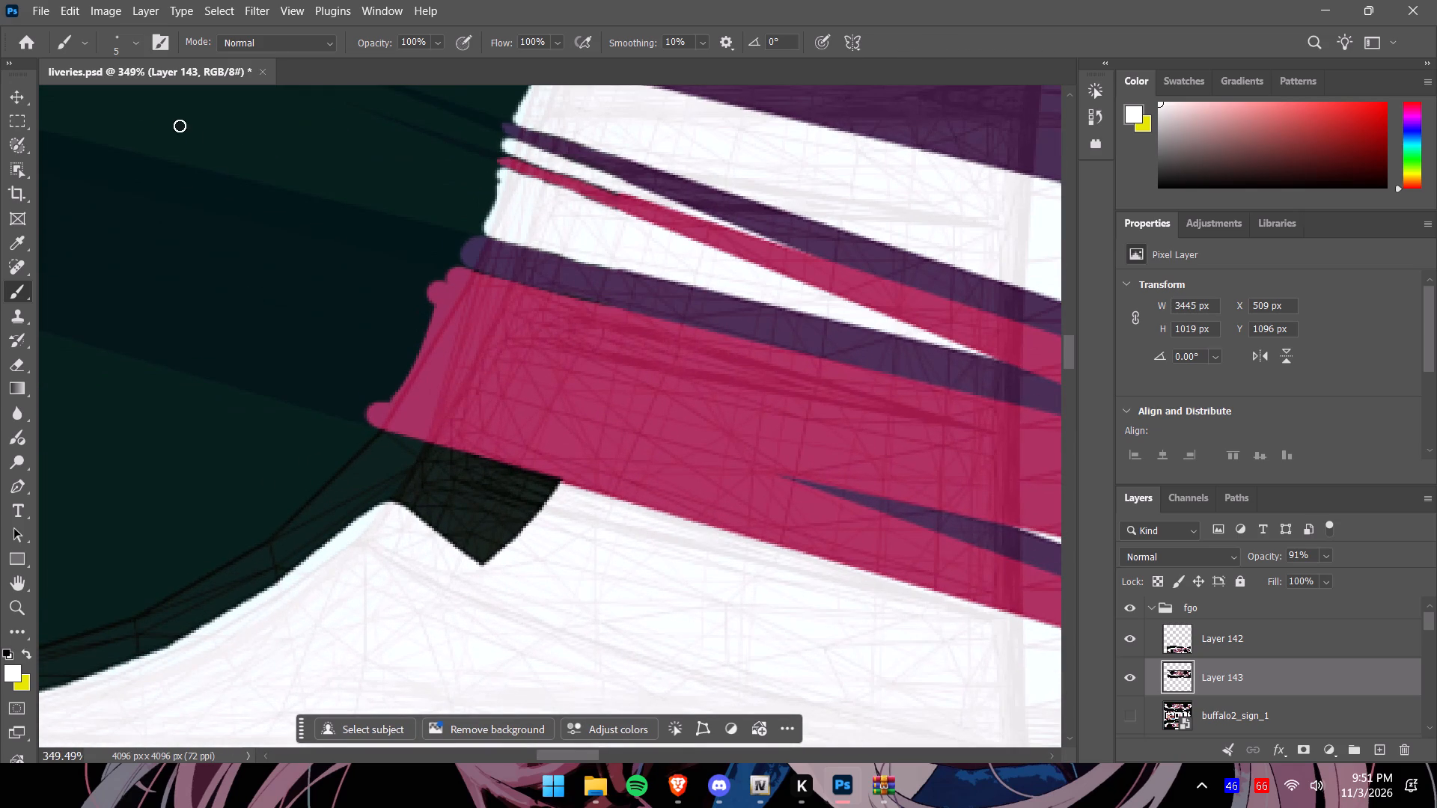
click(131, 42)
drag(202, 82, 143, 88)
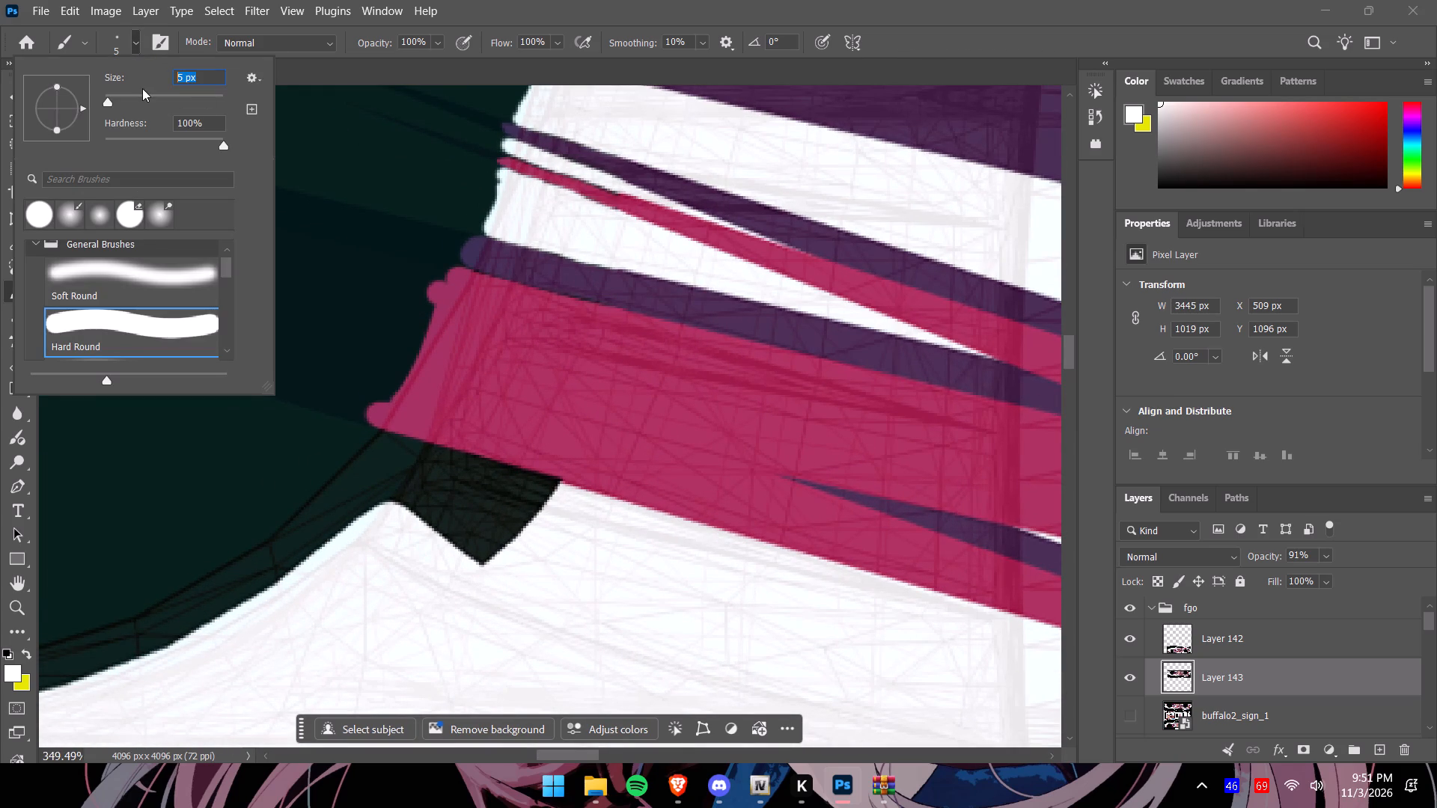
key(9)
click(138, 34)
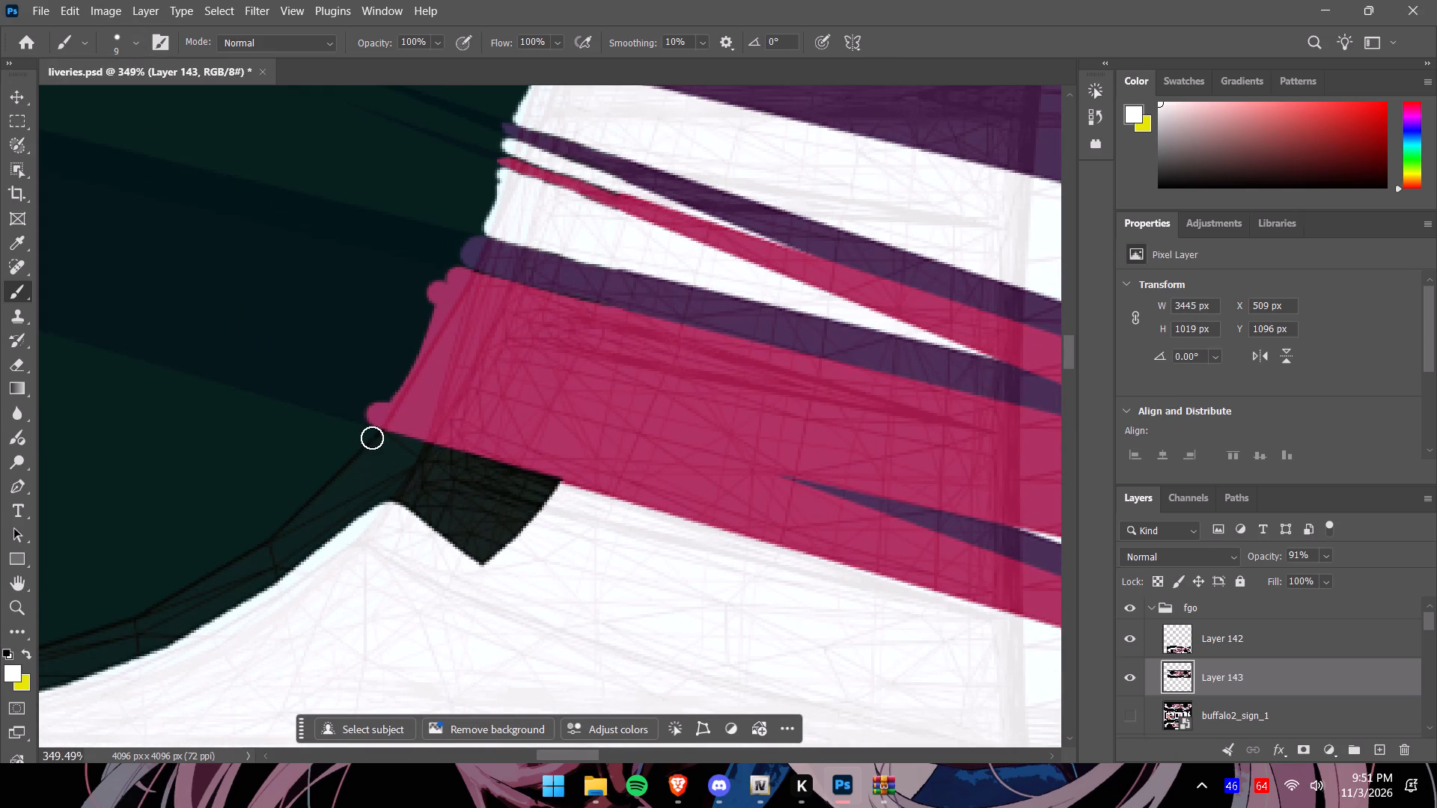
drag(372, 442, 412, 454)
drag(412, 454, 537, 490)
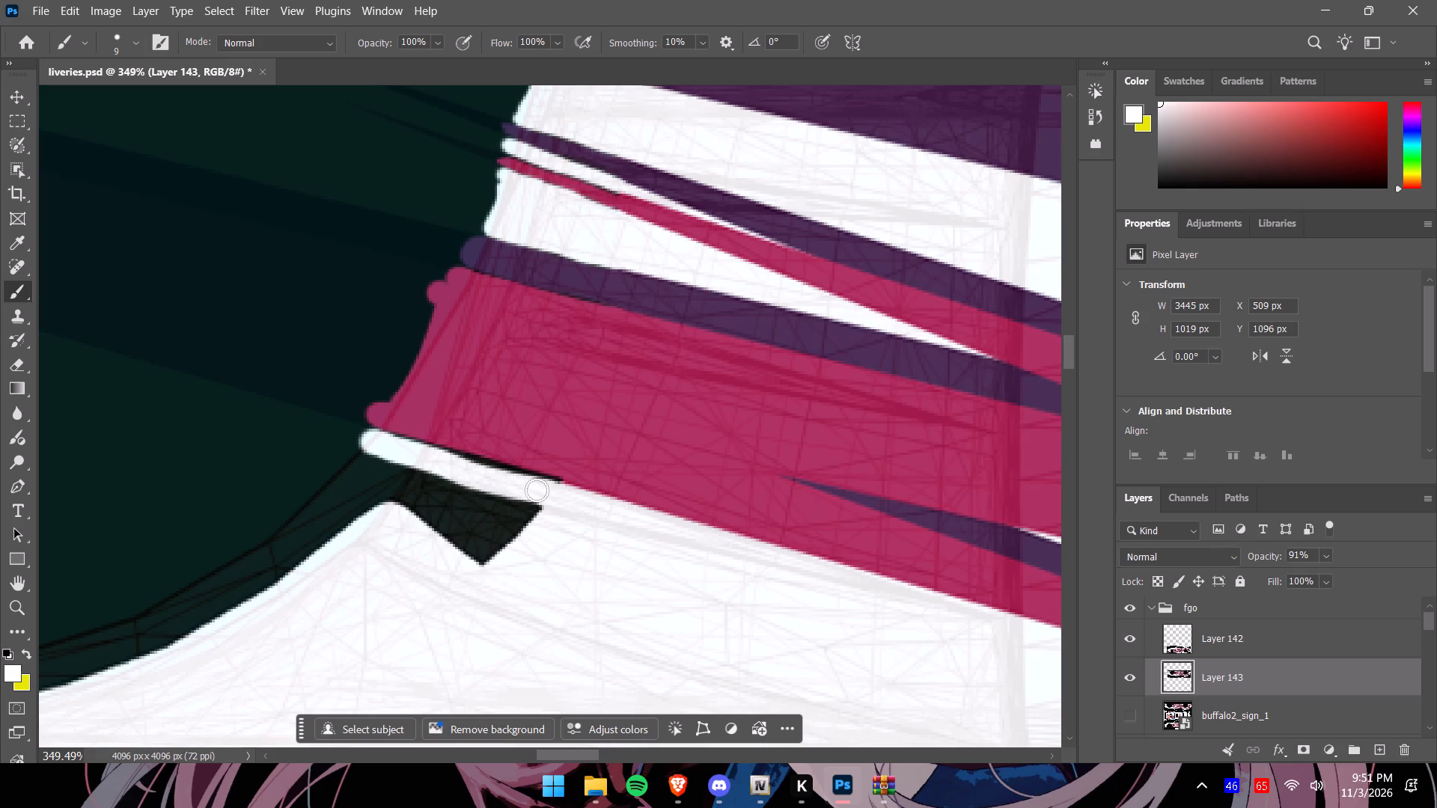
drag(537, 490, 387, 442)
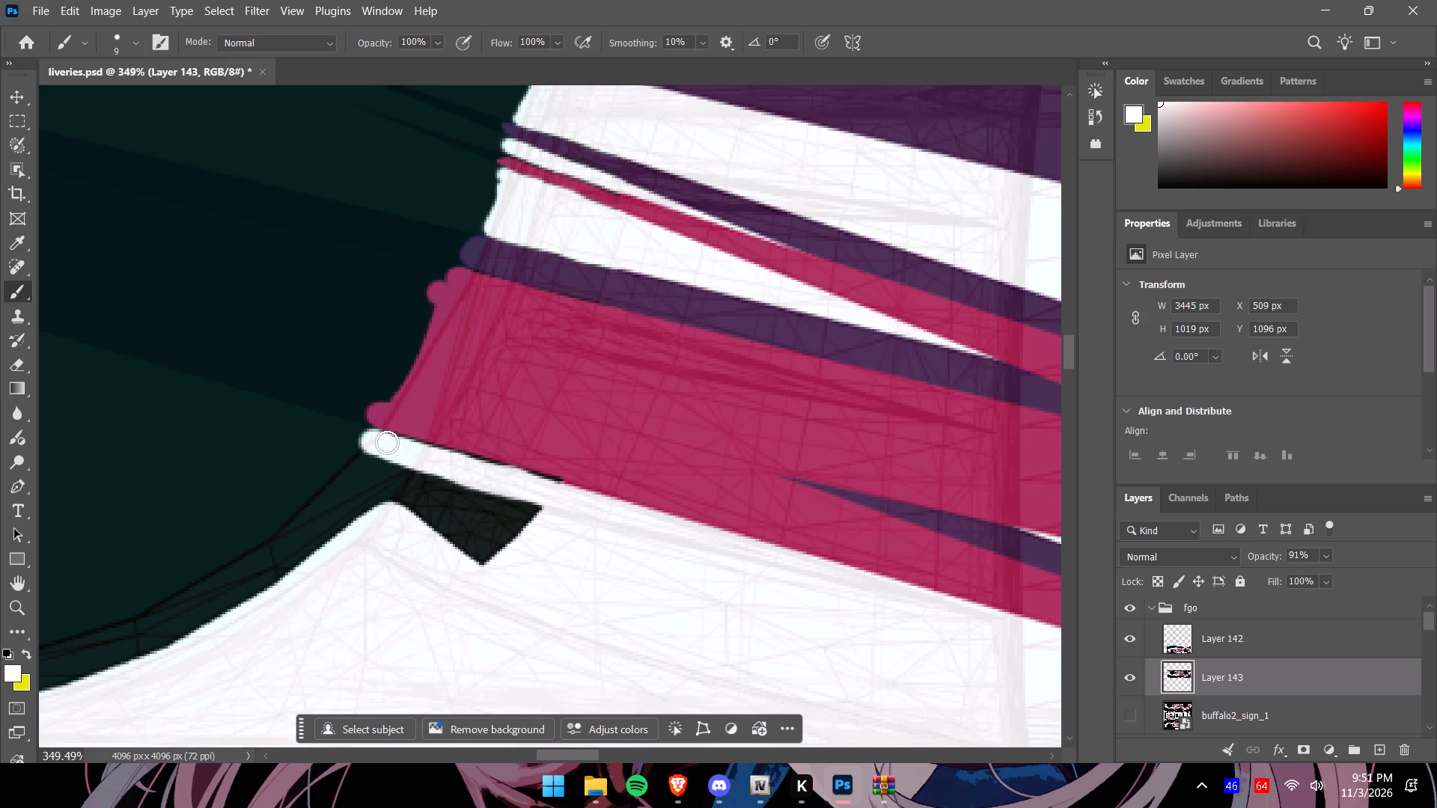
drag(387, 442, 467, 467)
drag(467, 467, 553, 495)
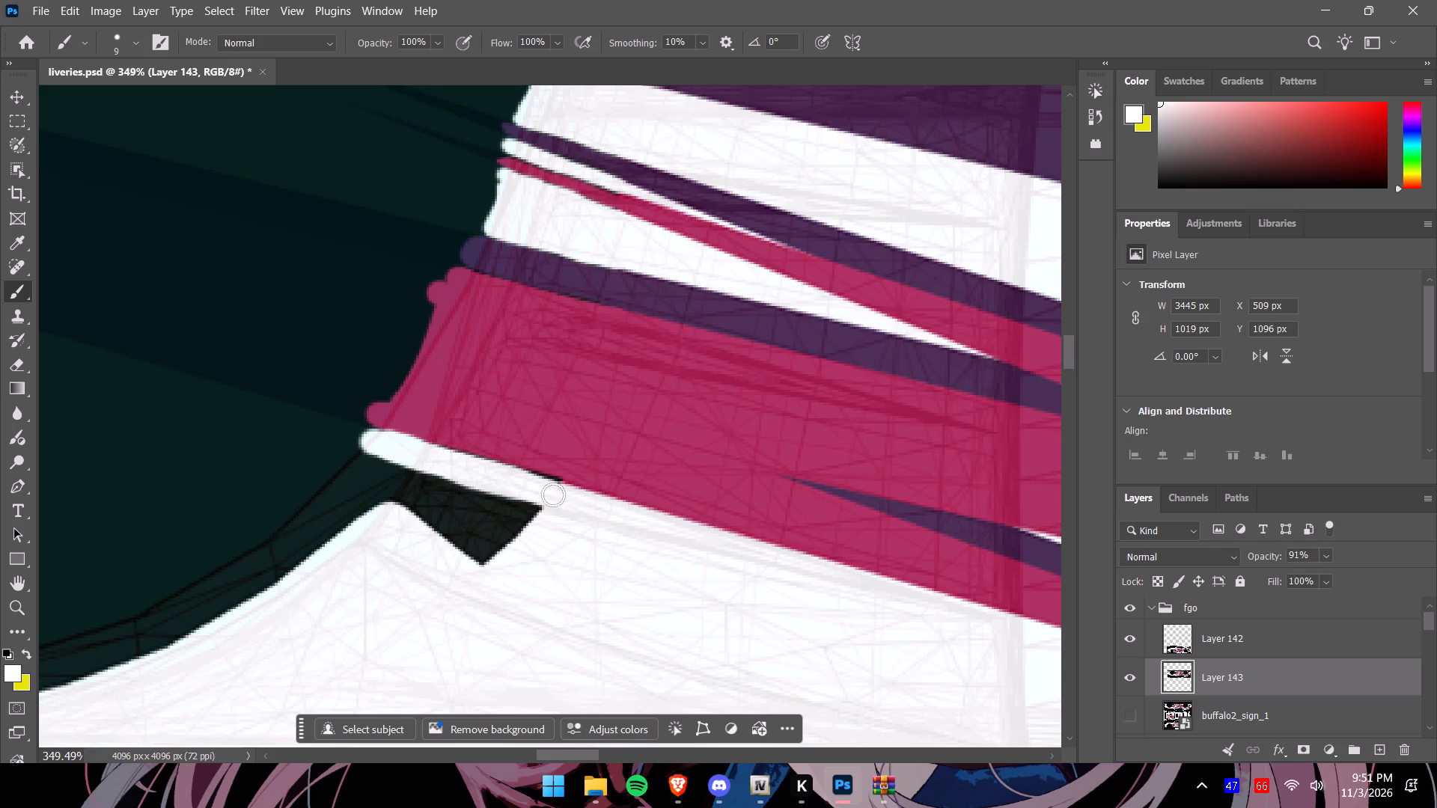
drag(553, 495, 522, 483)
drag(522, 483, 359, 459)
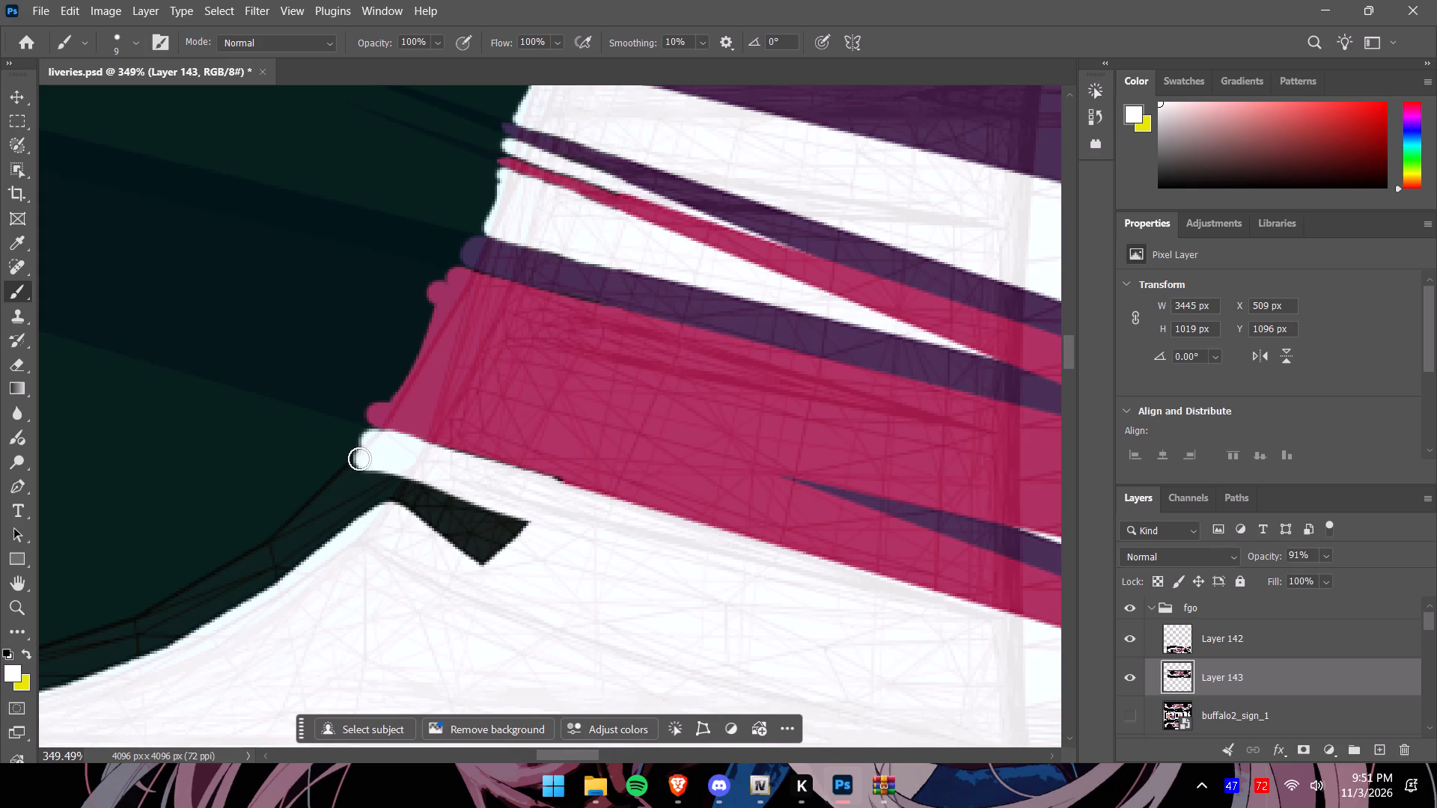
drag(359, 459, 348, 459)
On the arch's opposite rim, extend the white at the upper corner down to the pink and purple stripes.
alt+scroll(371, 487, down, 9)
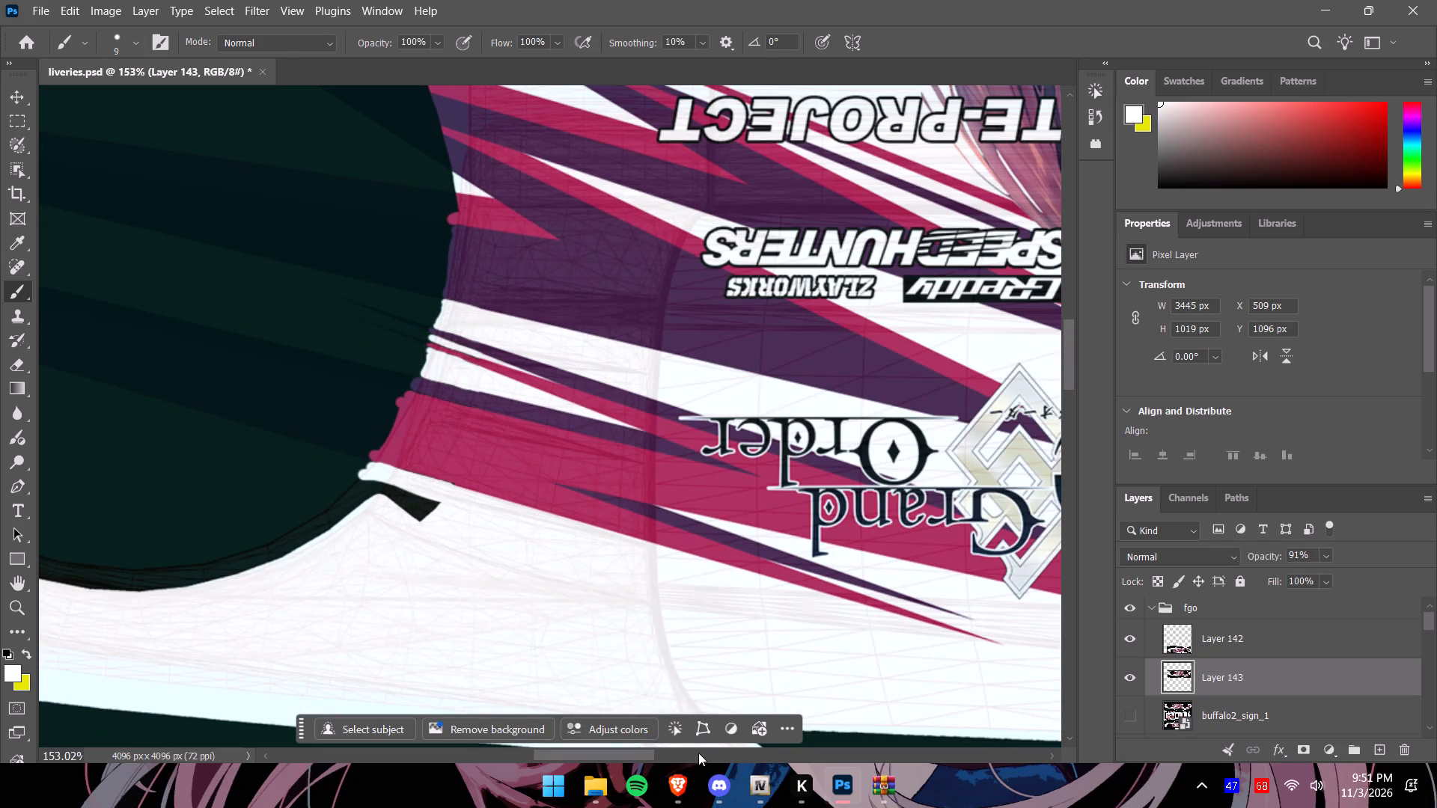
drag(647, 756, 597, 748)
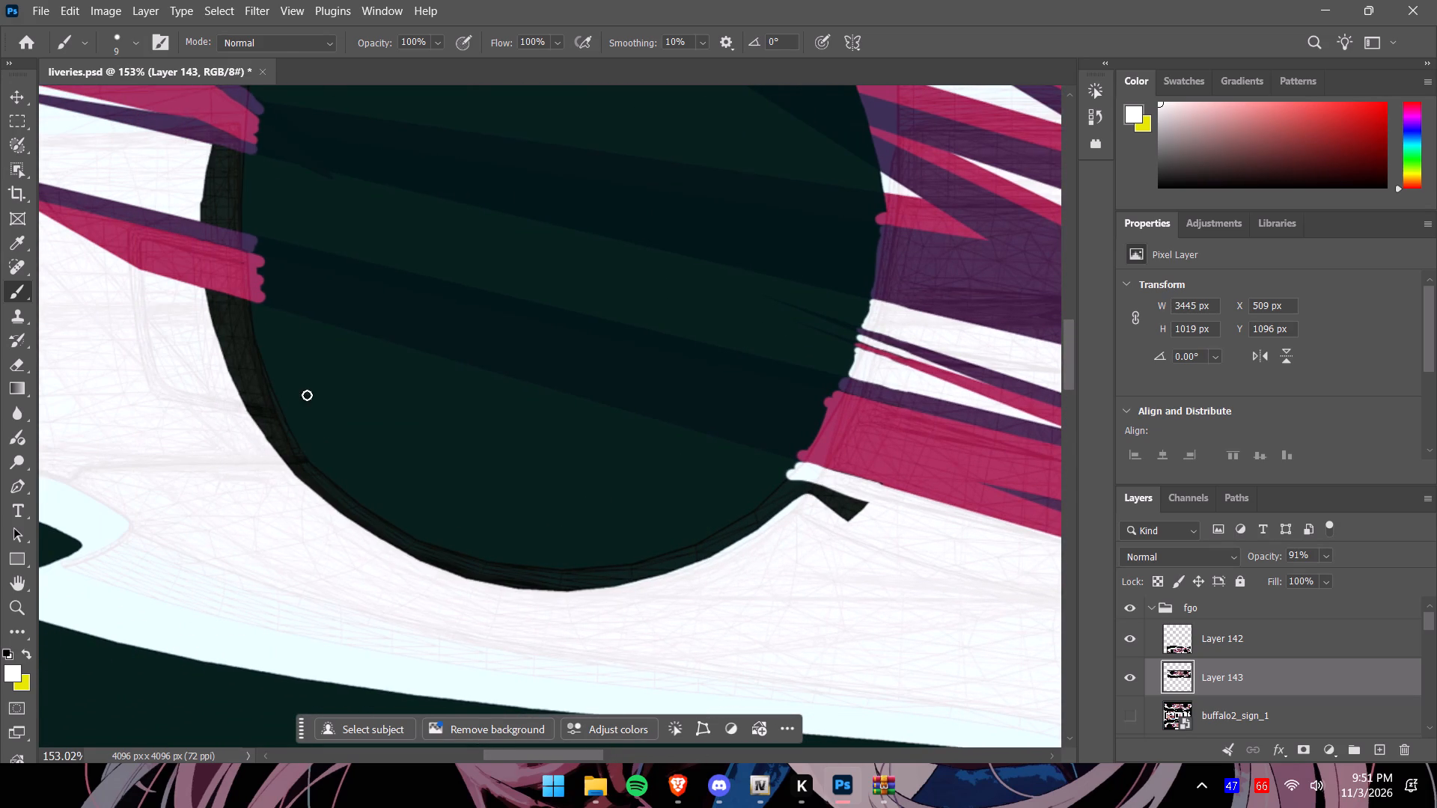
click(1073, 380)
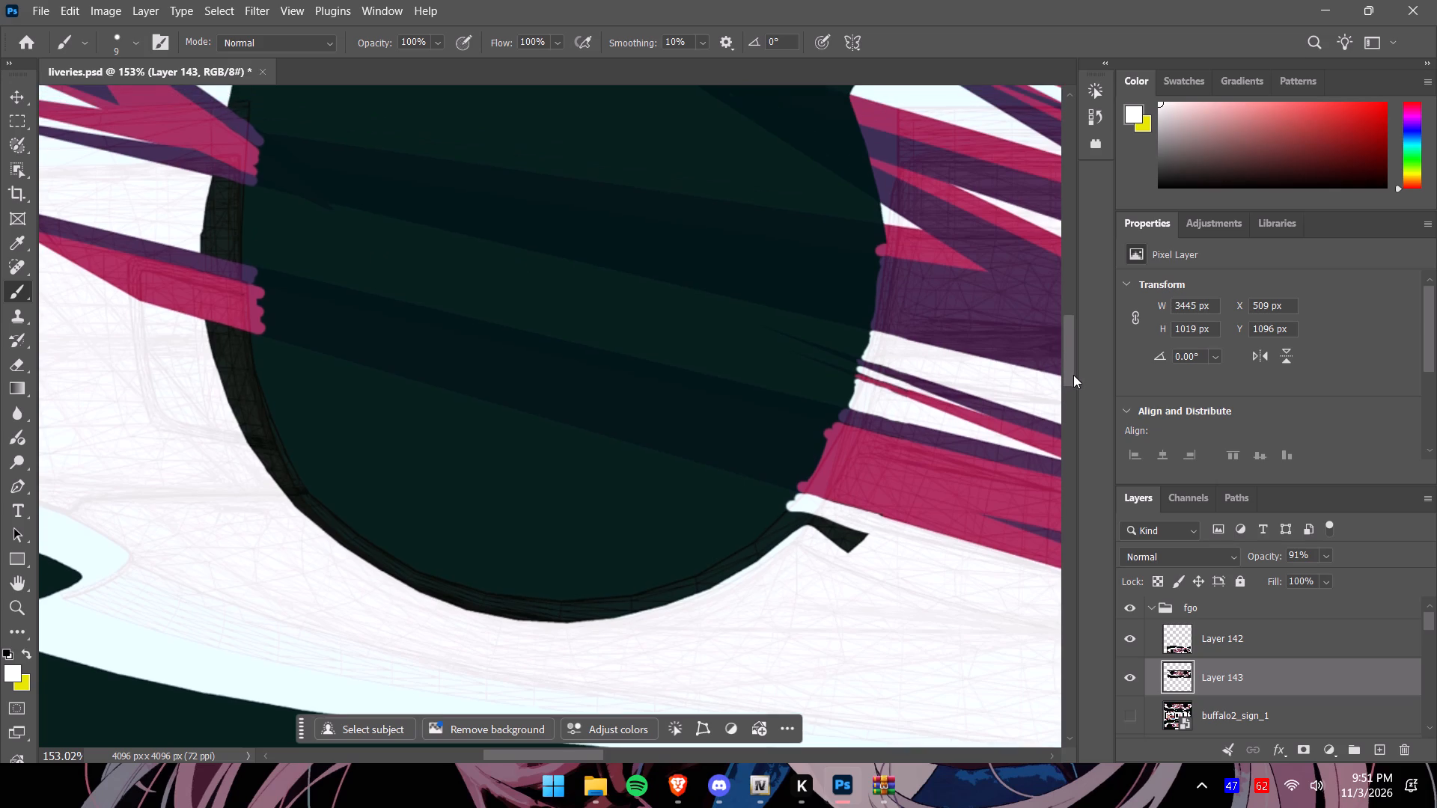
drag(229, 126, 231, 126)
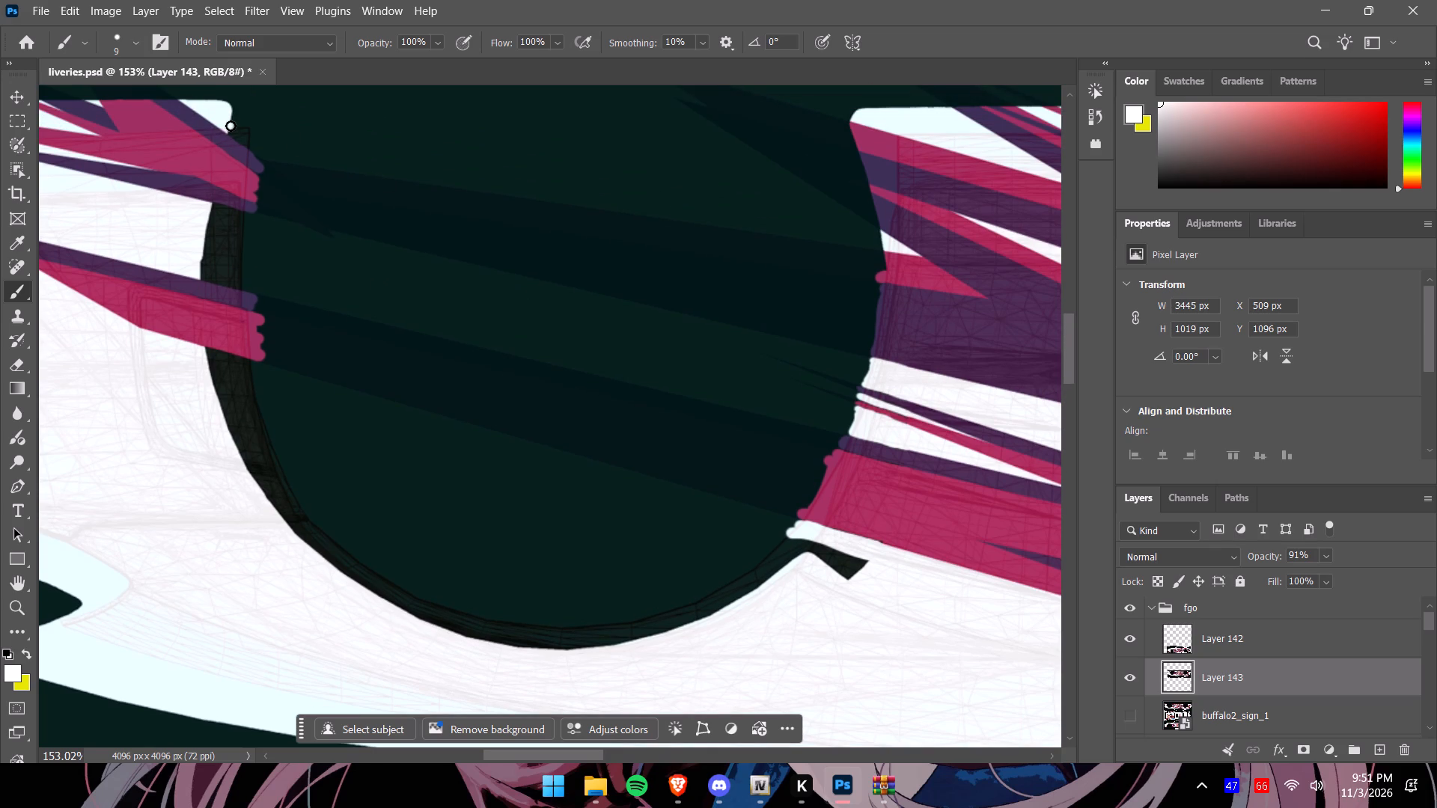
drag(231, 126, 245, 139)
drag(245, 139, 237, 127)
With a 14 px brush, fill the black rim section between the two purple stripes with white, slightly overlapping the arch opening.
click(138, 44)
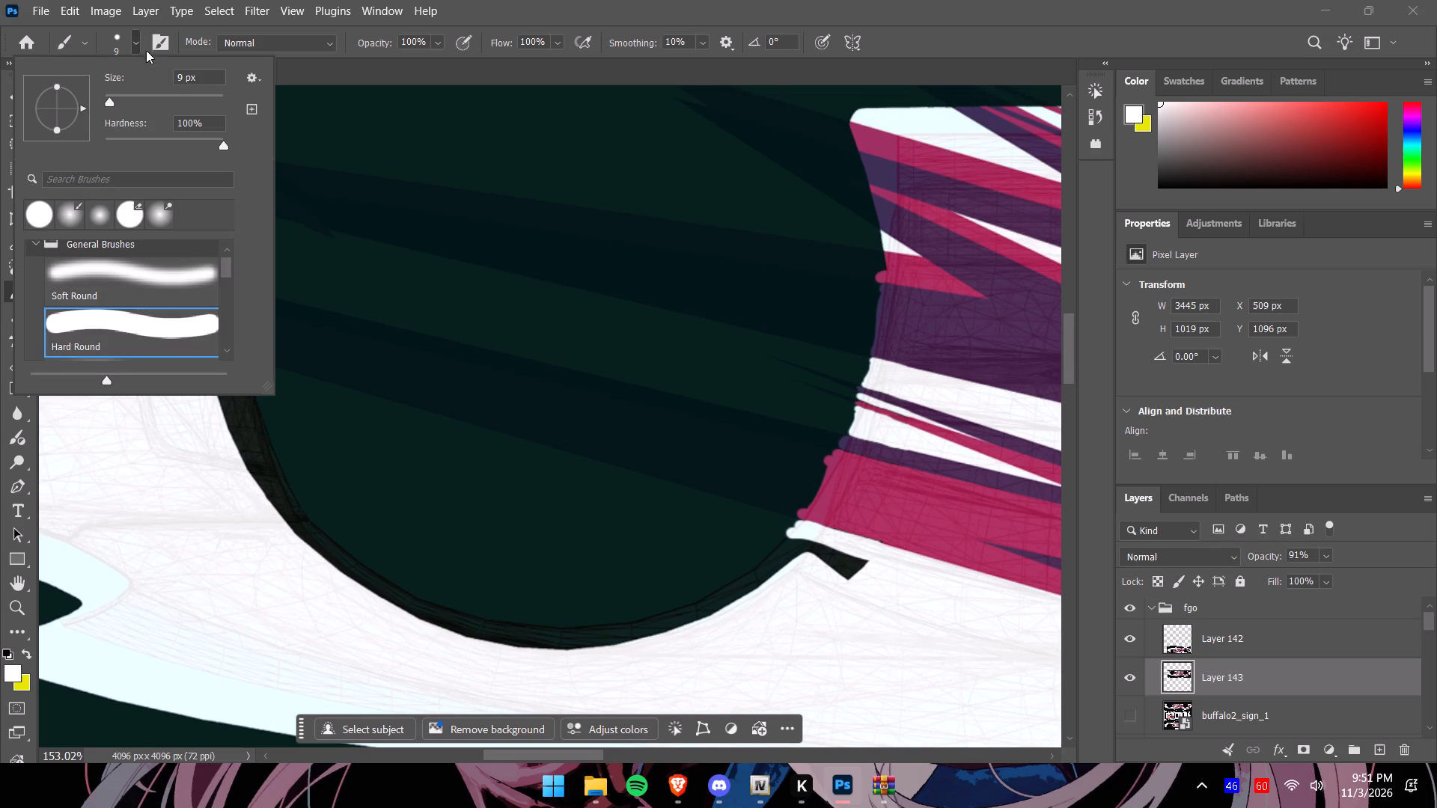
drag(206, 75, 145, 77)
key(1)
key(4)
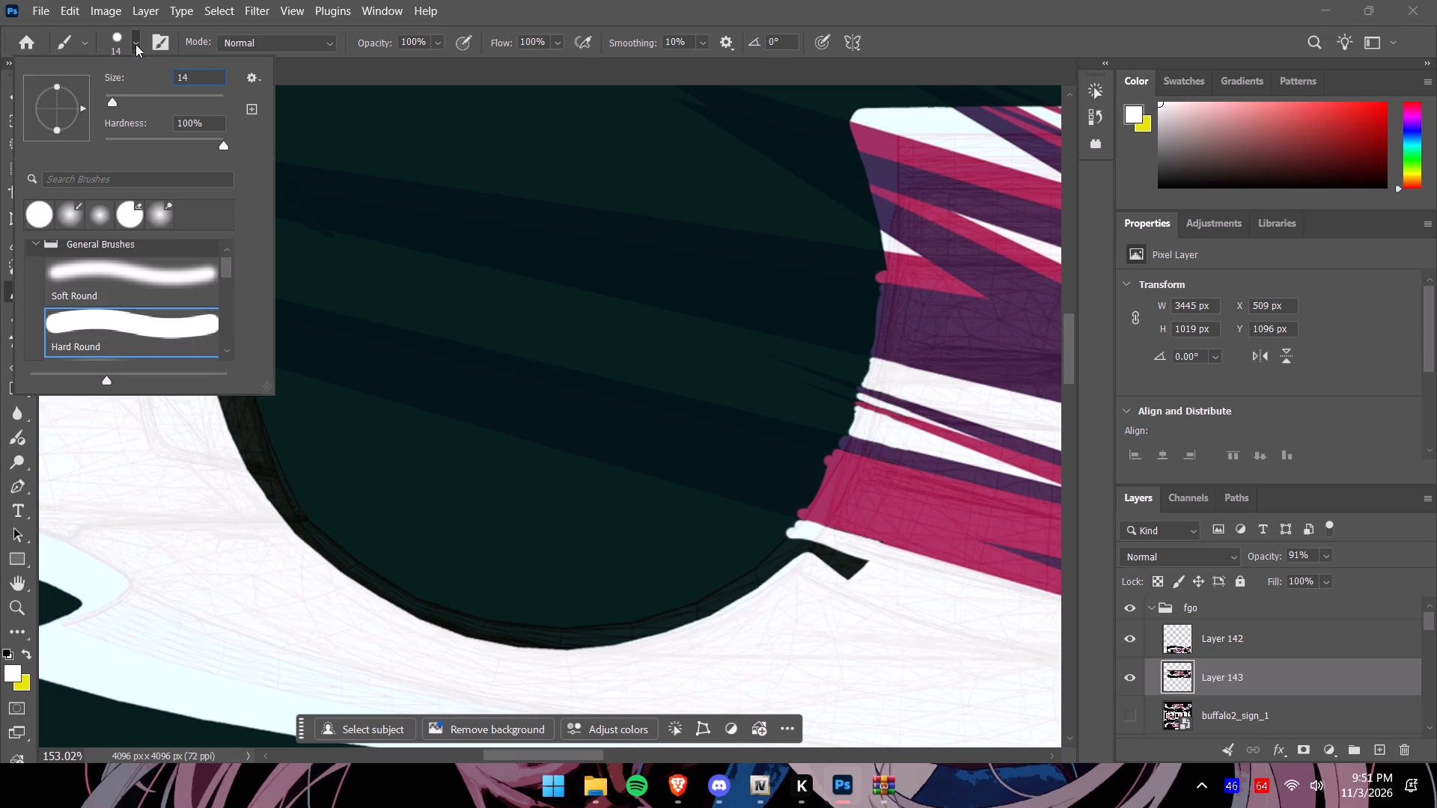
click(135, 44)
alt+scroll(175, 214, up, 12)
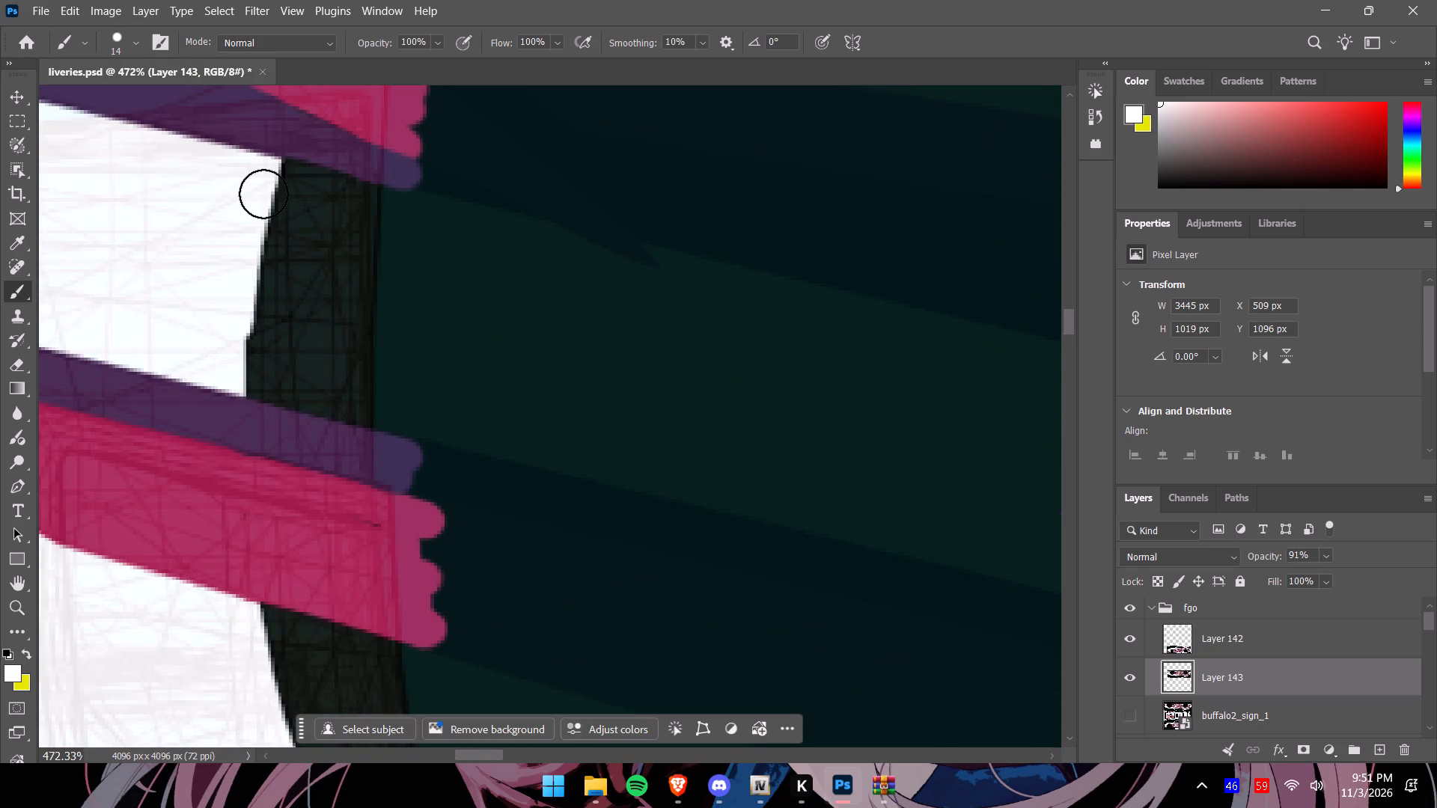
drag(271, 180, 306, 193)
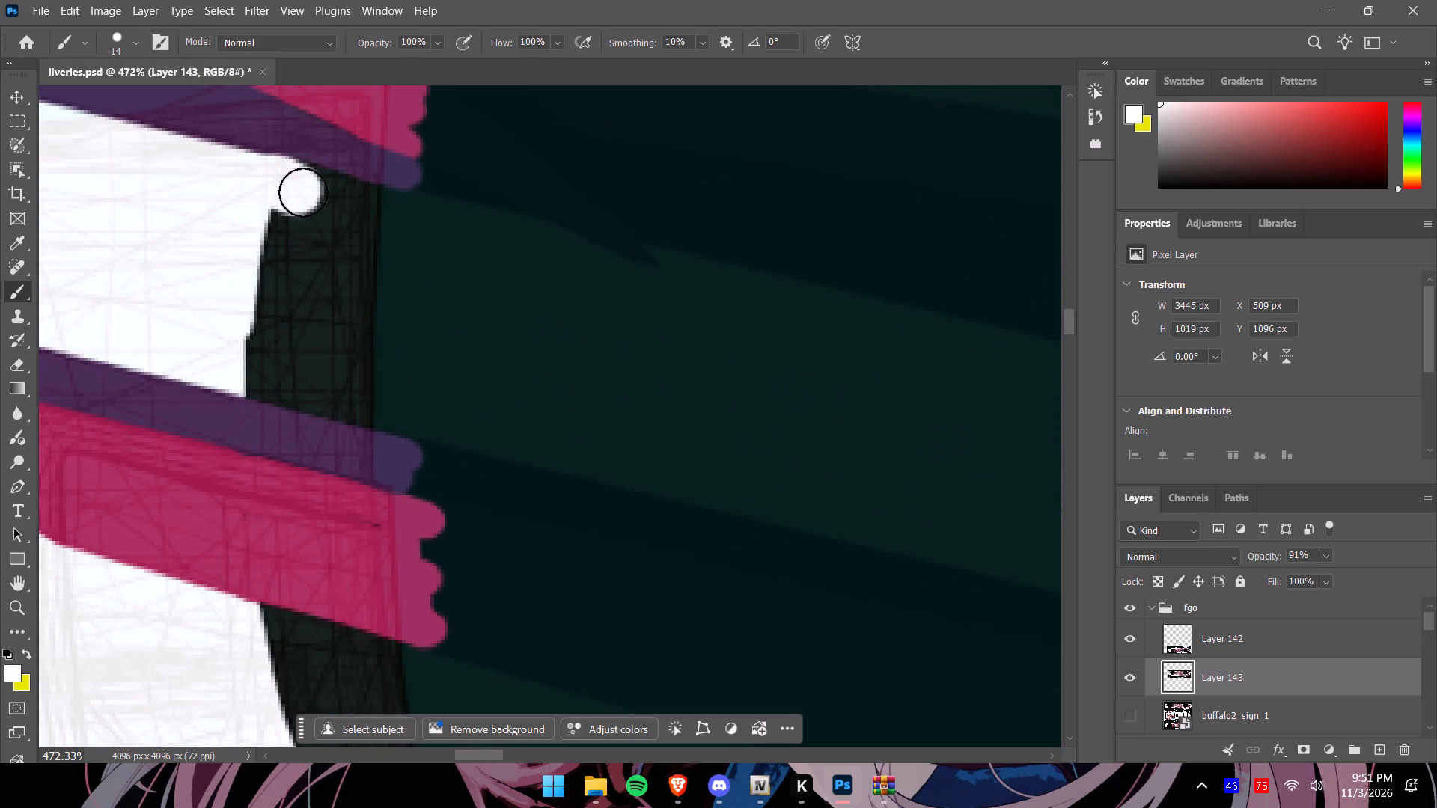
drag(306, 193, 286, 234)
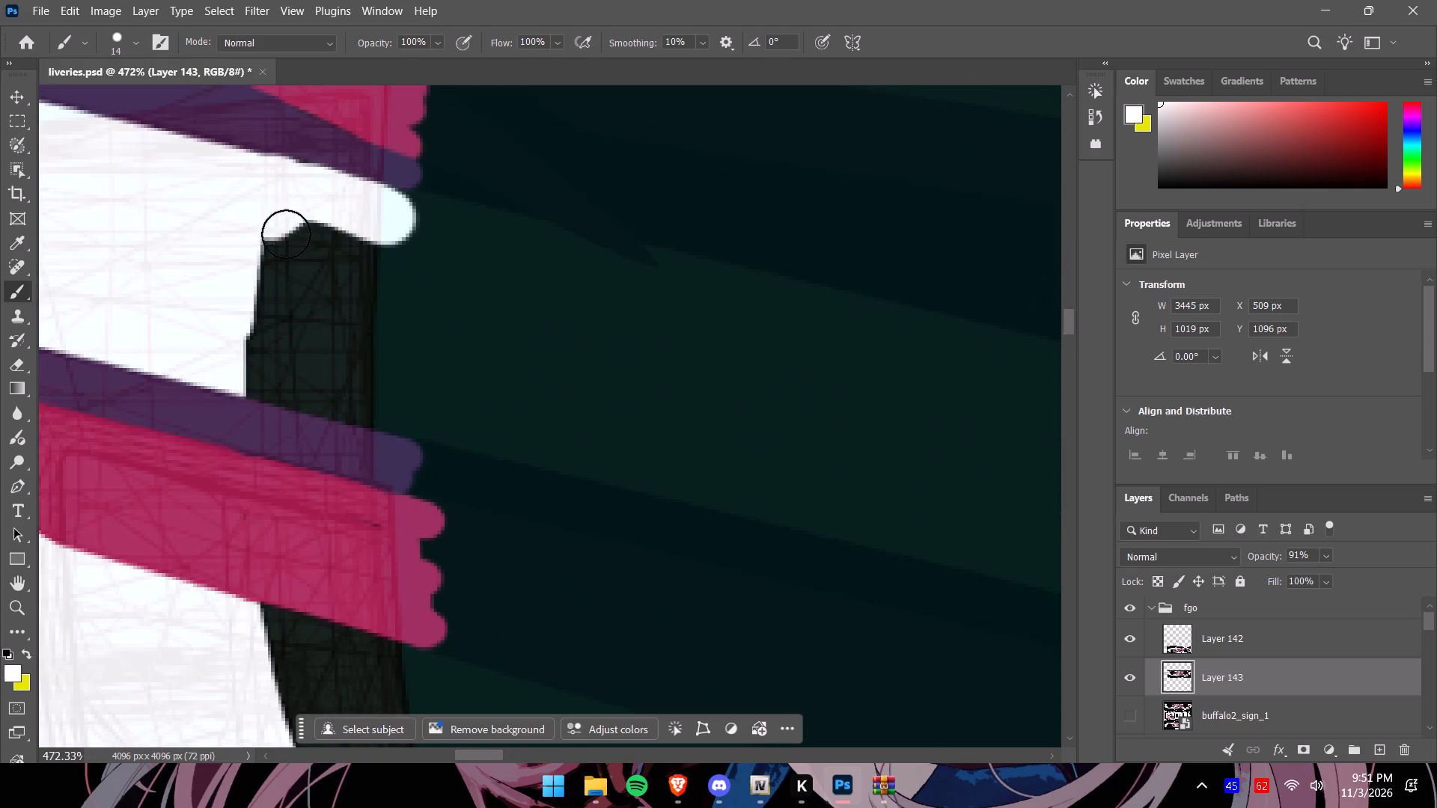
drag(286, 234, 272, 373)
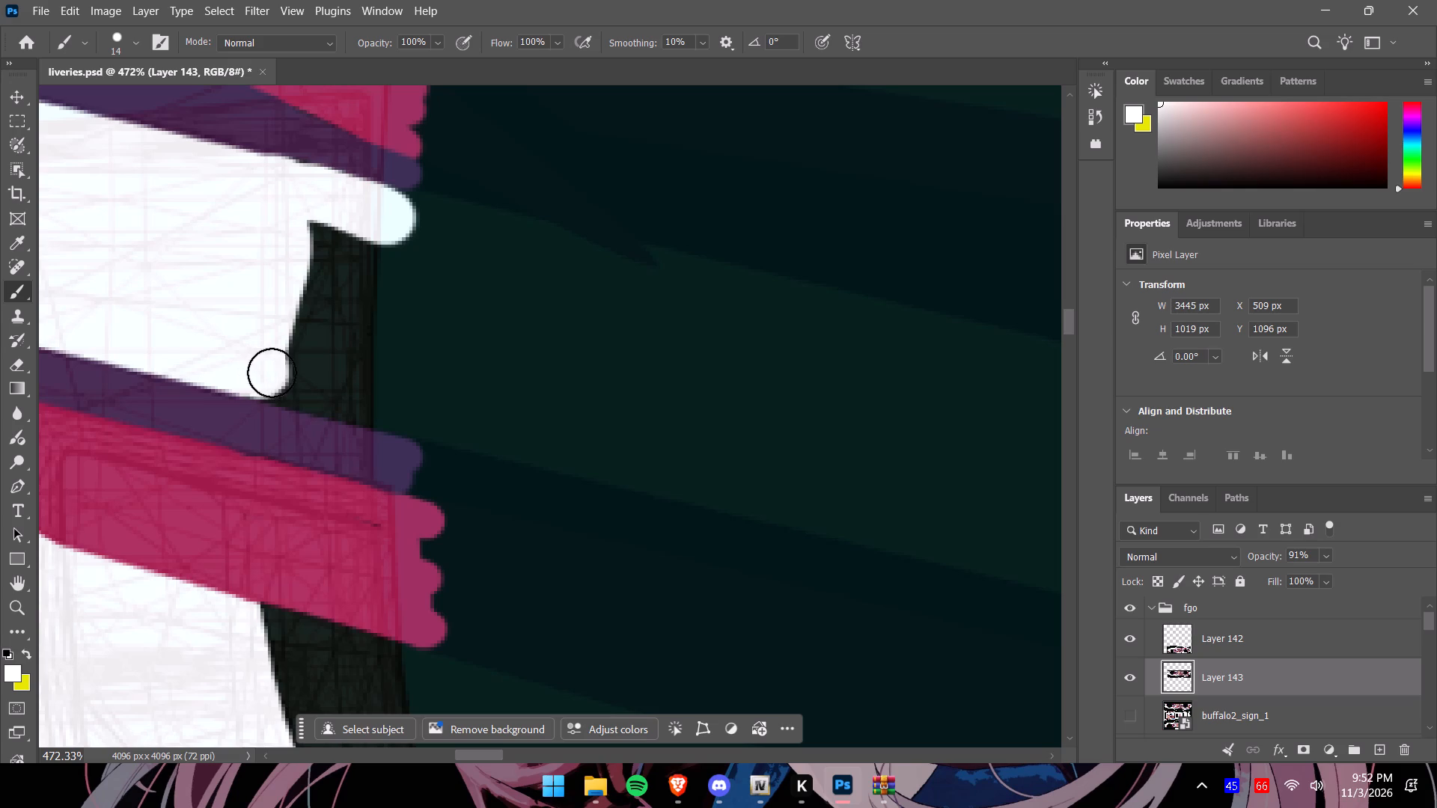
drag(272, 373, 323, 385)
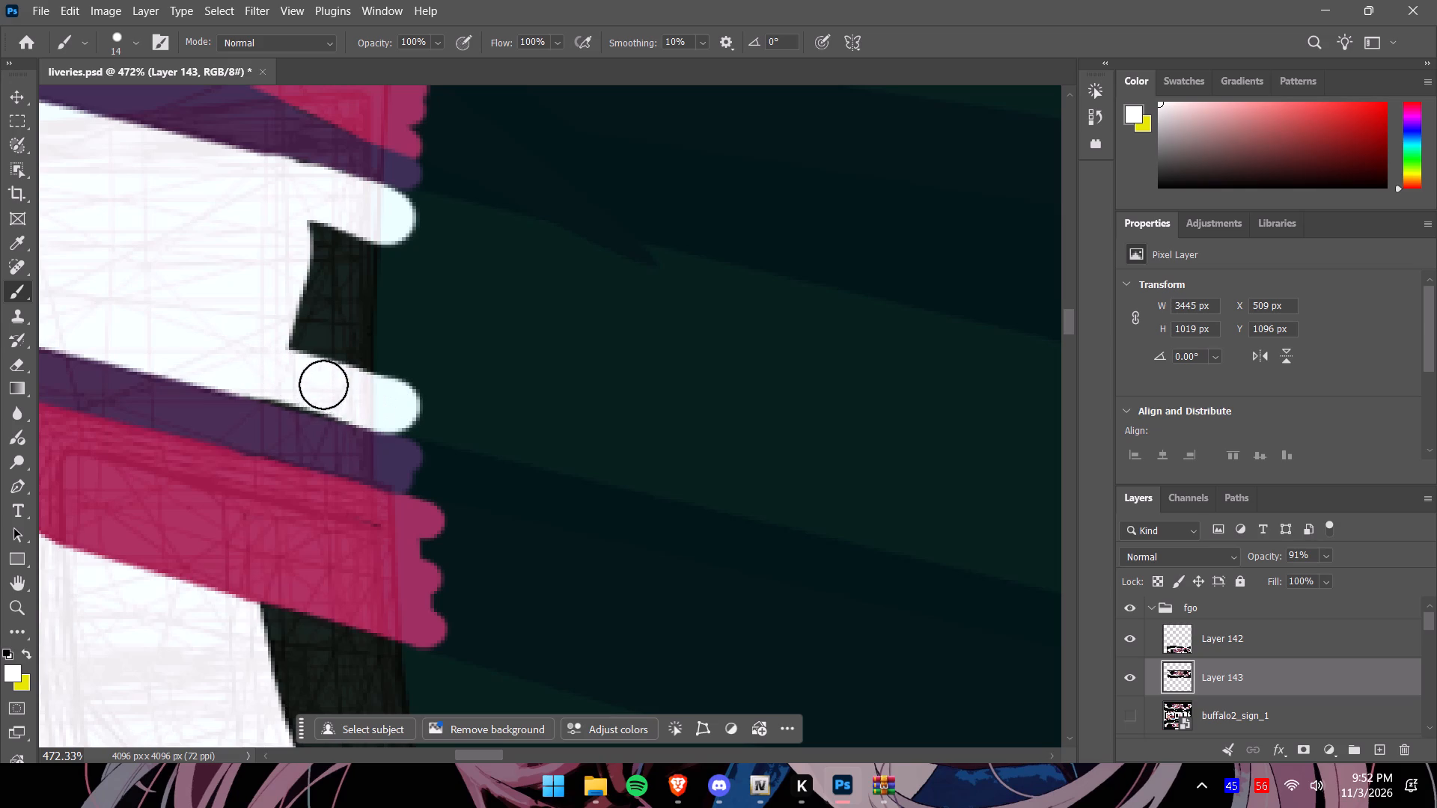
drag(323, 385, 363, 362)
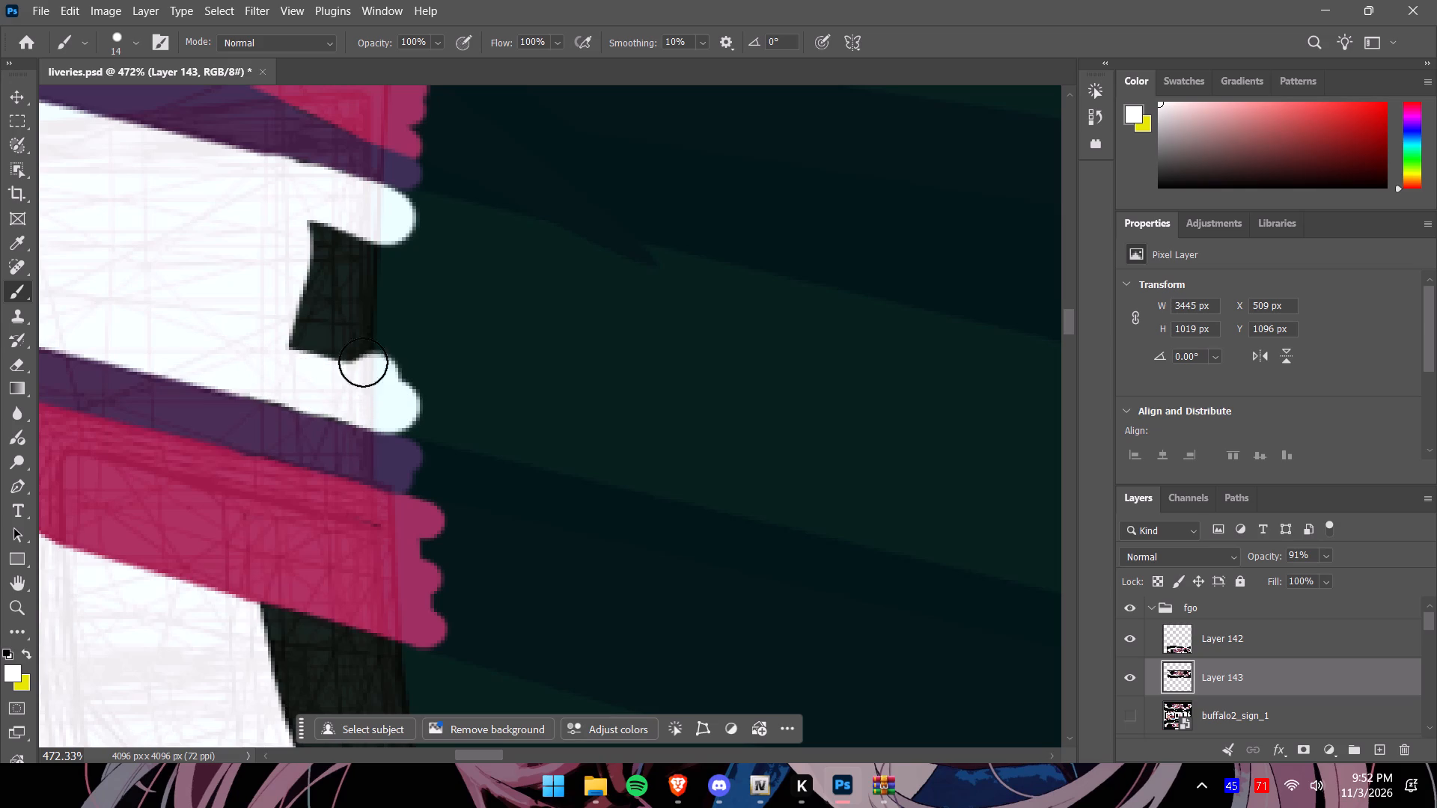
drag(363, 362, 286, 313)
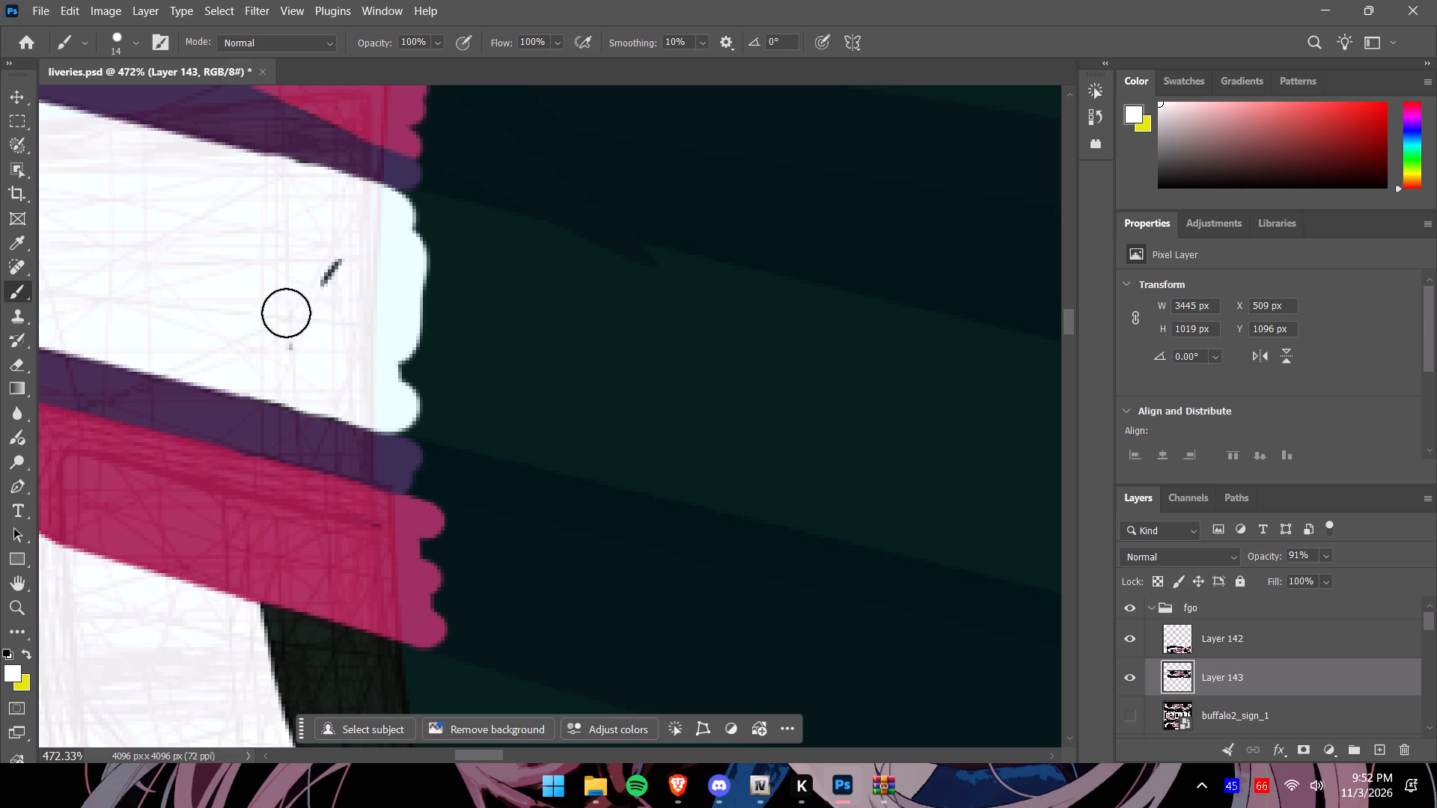
drag(286, 313, 344, 302)
Paint the black rim directly beneath the pink band white on the same side of the arch, with strokes reaching into the opening.
alt+scroll(345, 302, down, 9)
alt+scroll(318, 496, up, 3)
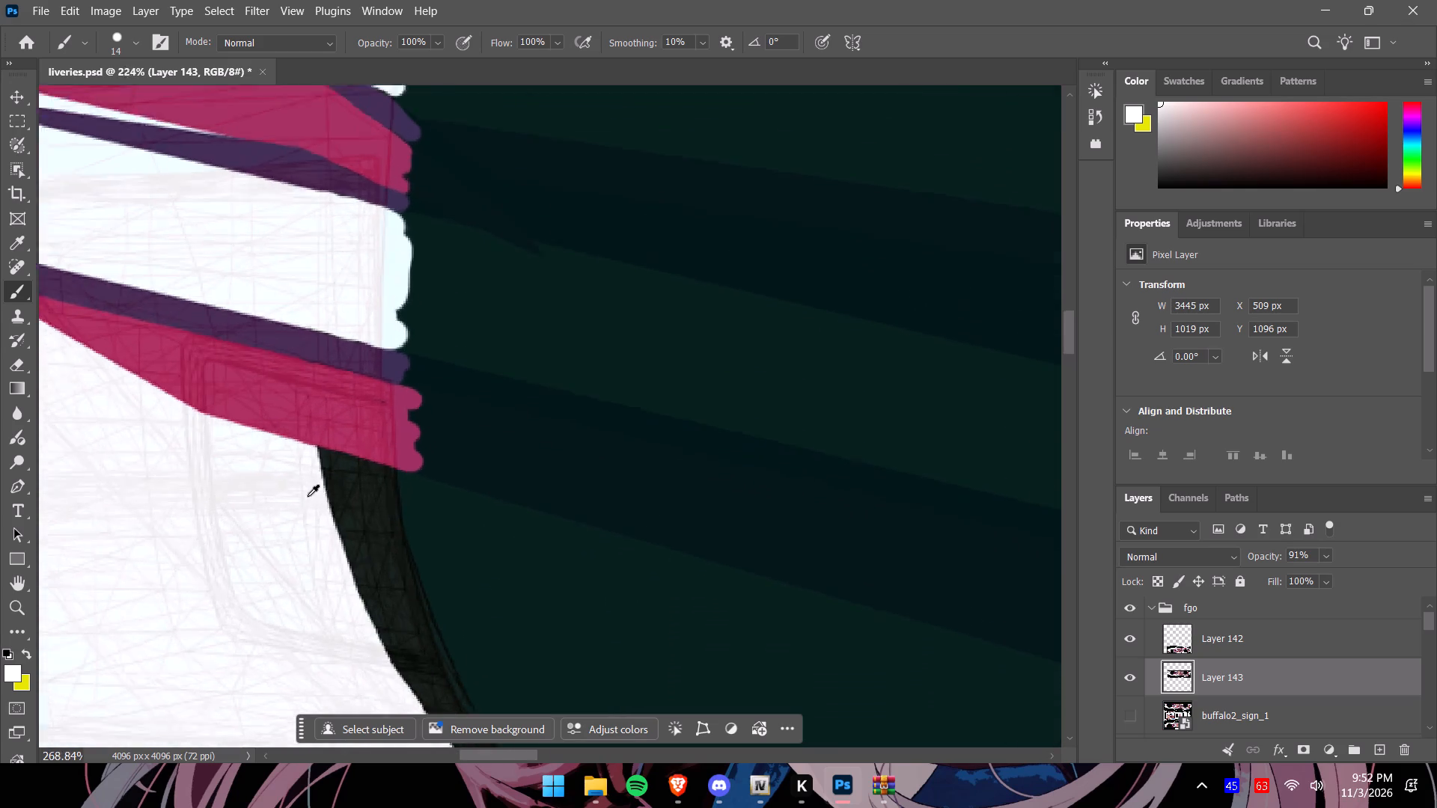
alt+scroll(308, 496, up, 7)
drag(316, 423, 344, 433)
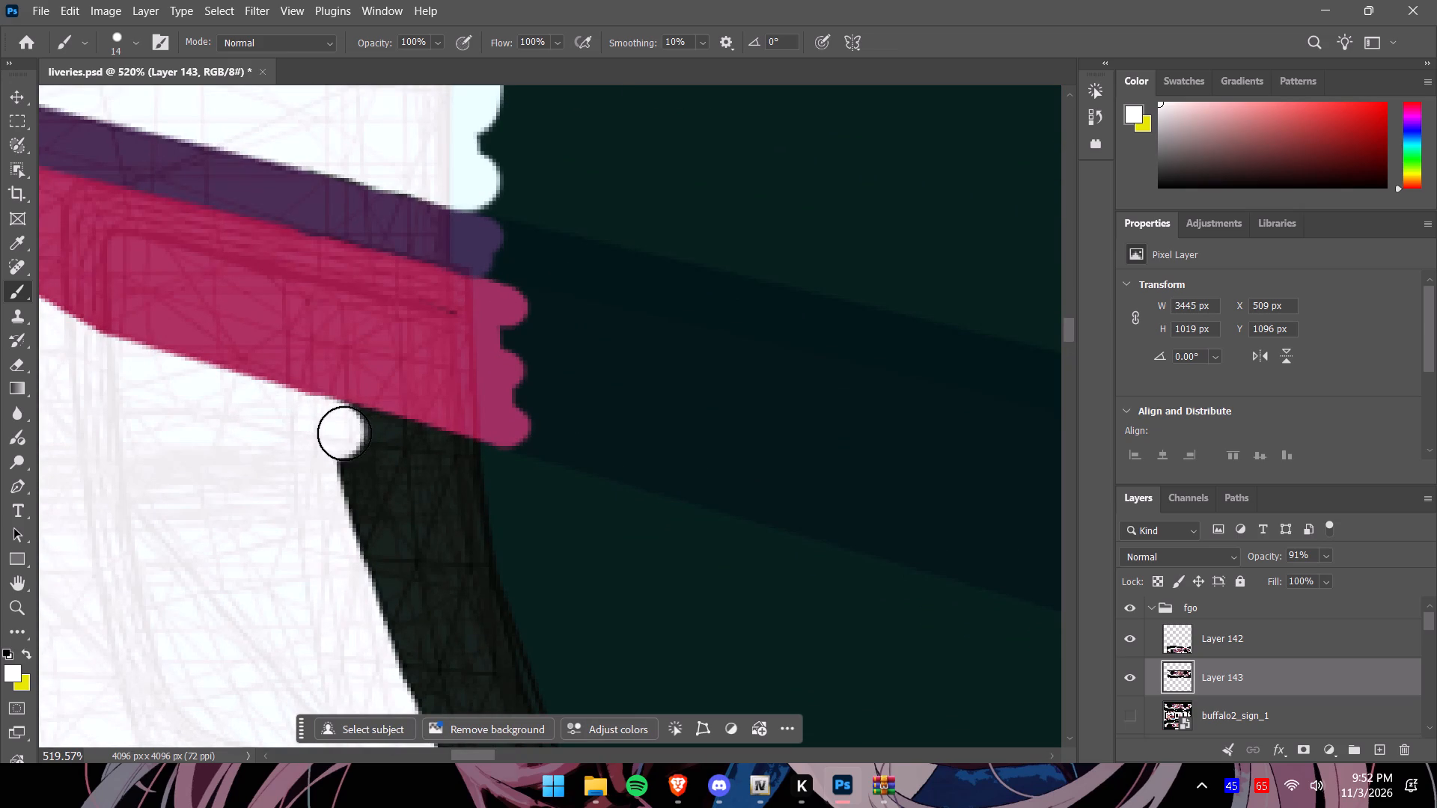
drag(344, 433, 437, 462)
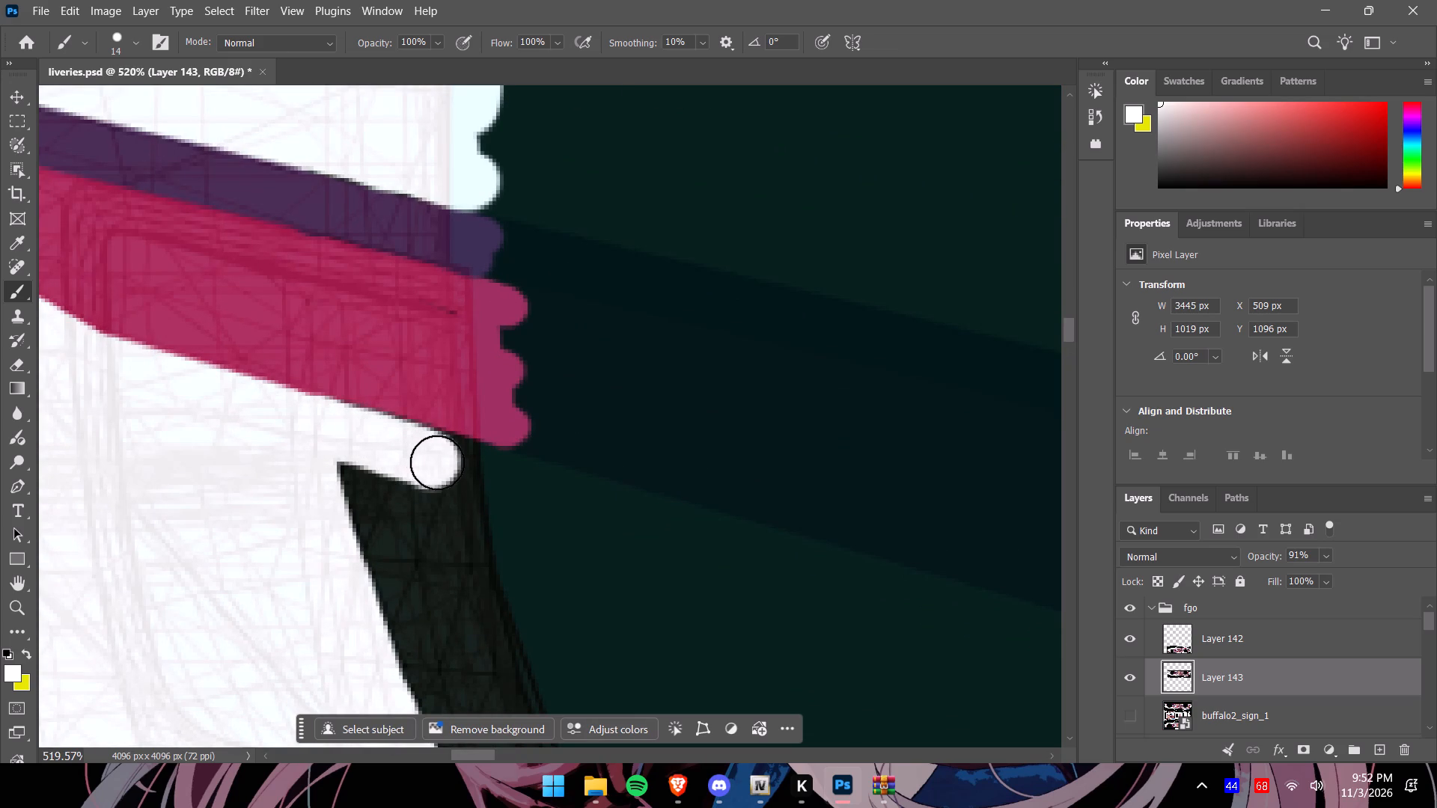
drag(437, 462, 479, 556)
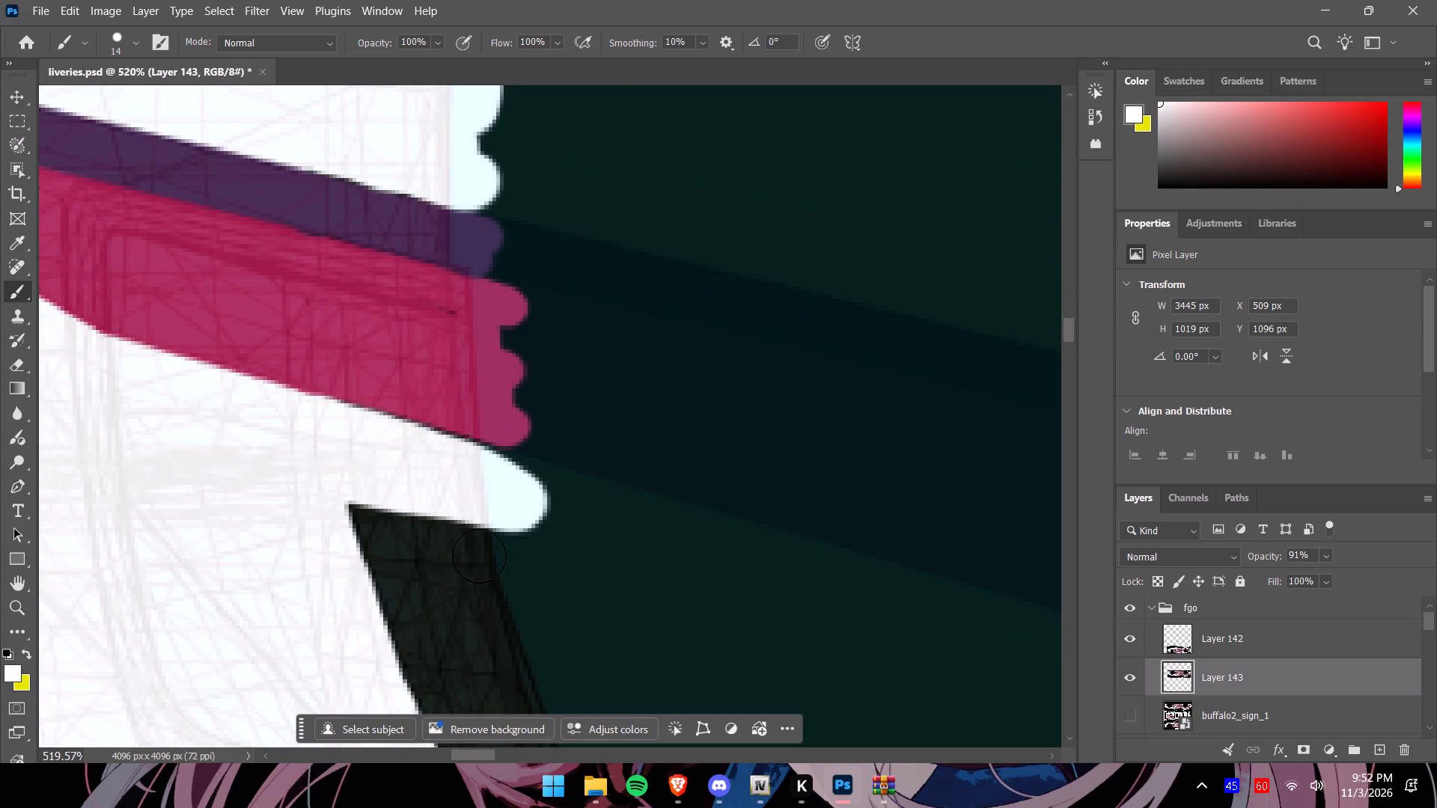
drag(479, 556, 556, 655)
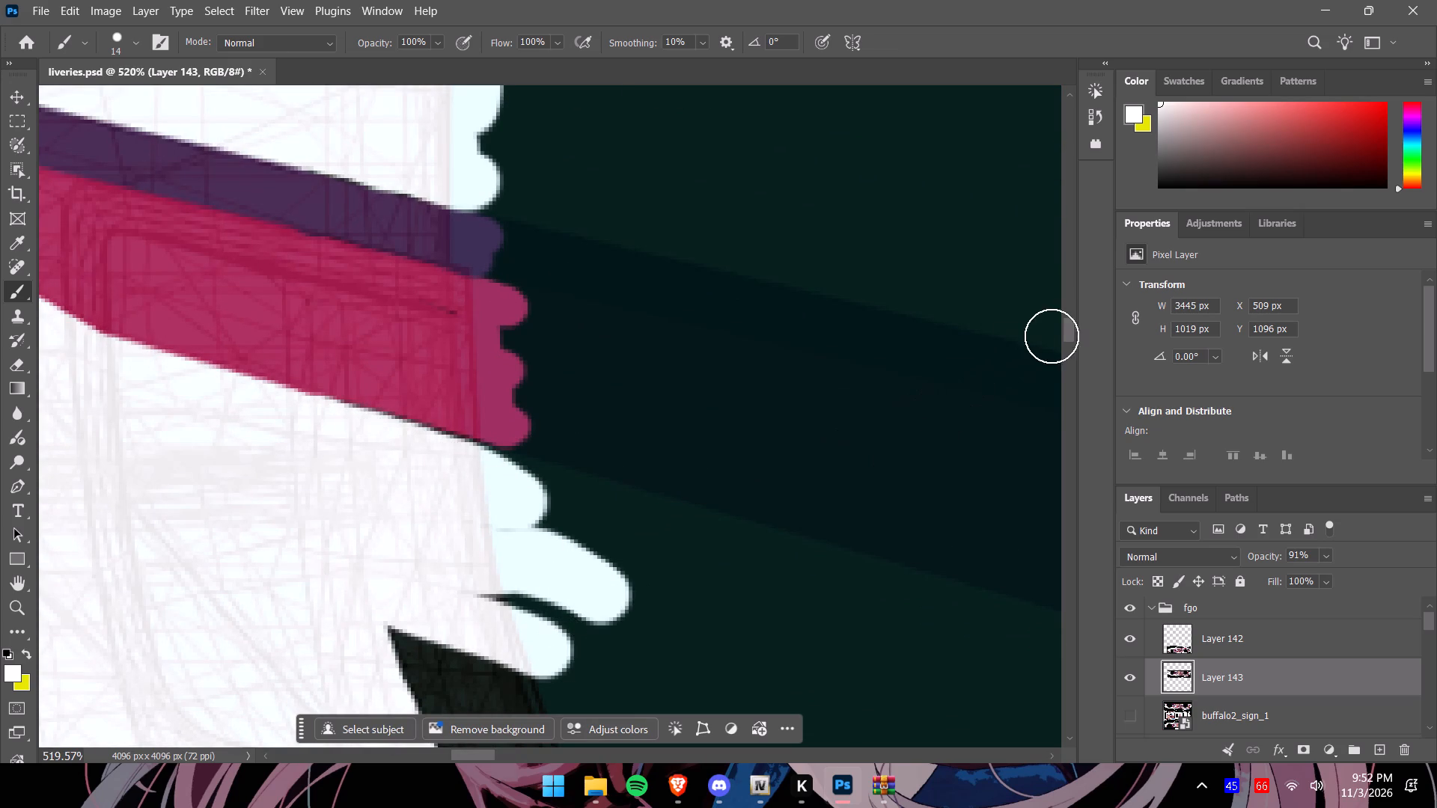
Continue the white down the arch's curved black rim, covering its full width toward the bottom of the arch.
drag(1066, 330, 1070, 349)
drag(390, 137, 605, 382)
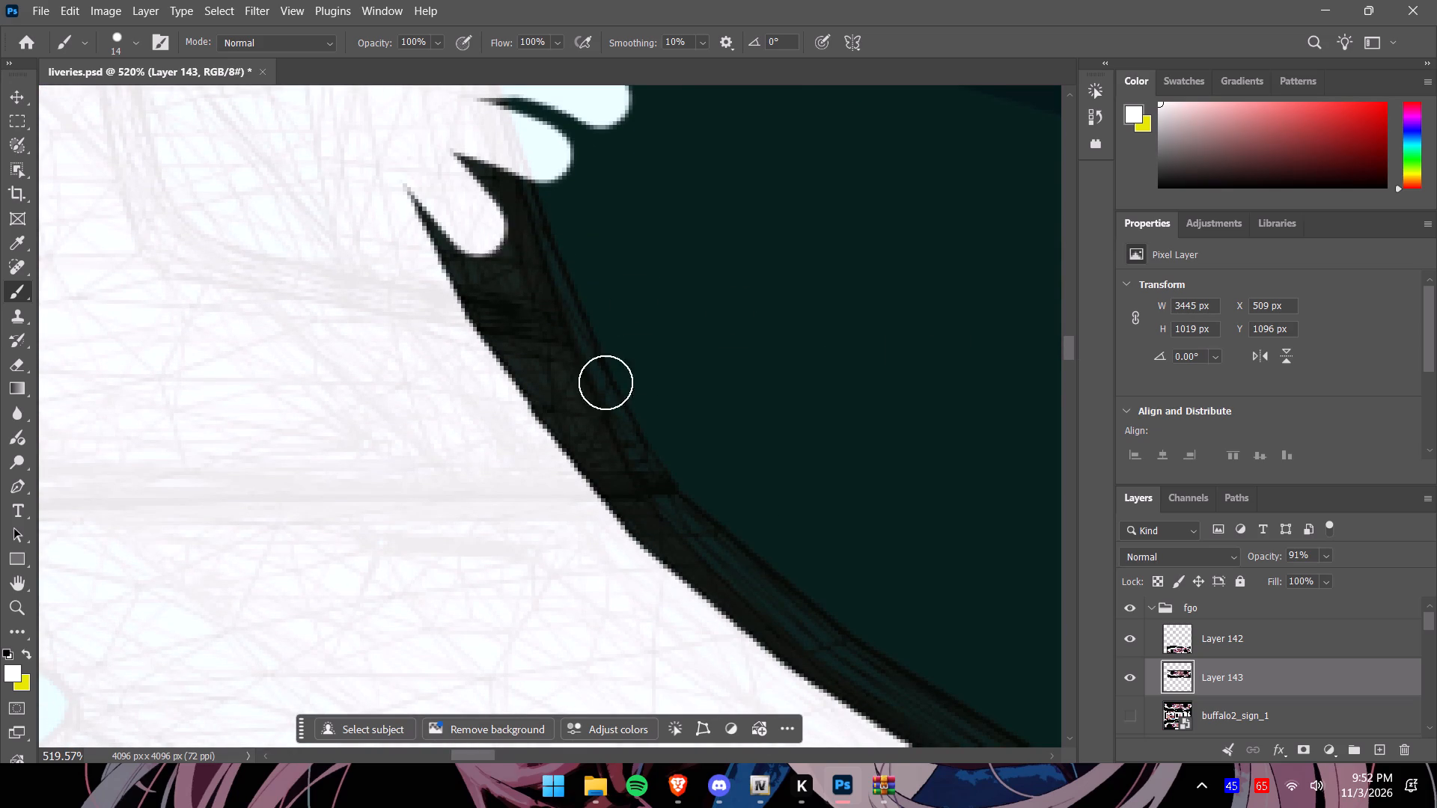
drag(605, 382, 768, 539)
drag(463, 160, 681, 502)
drag(382, 171, 426, 218)
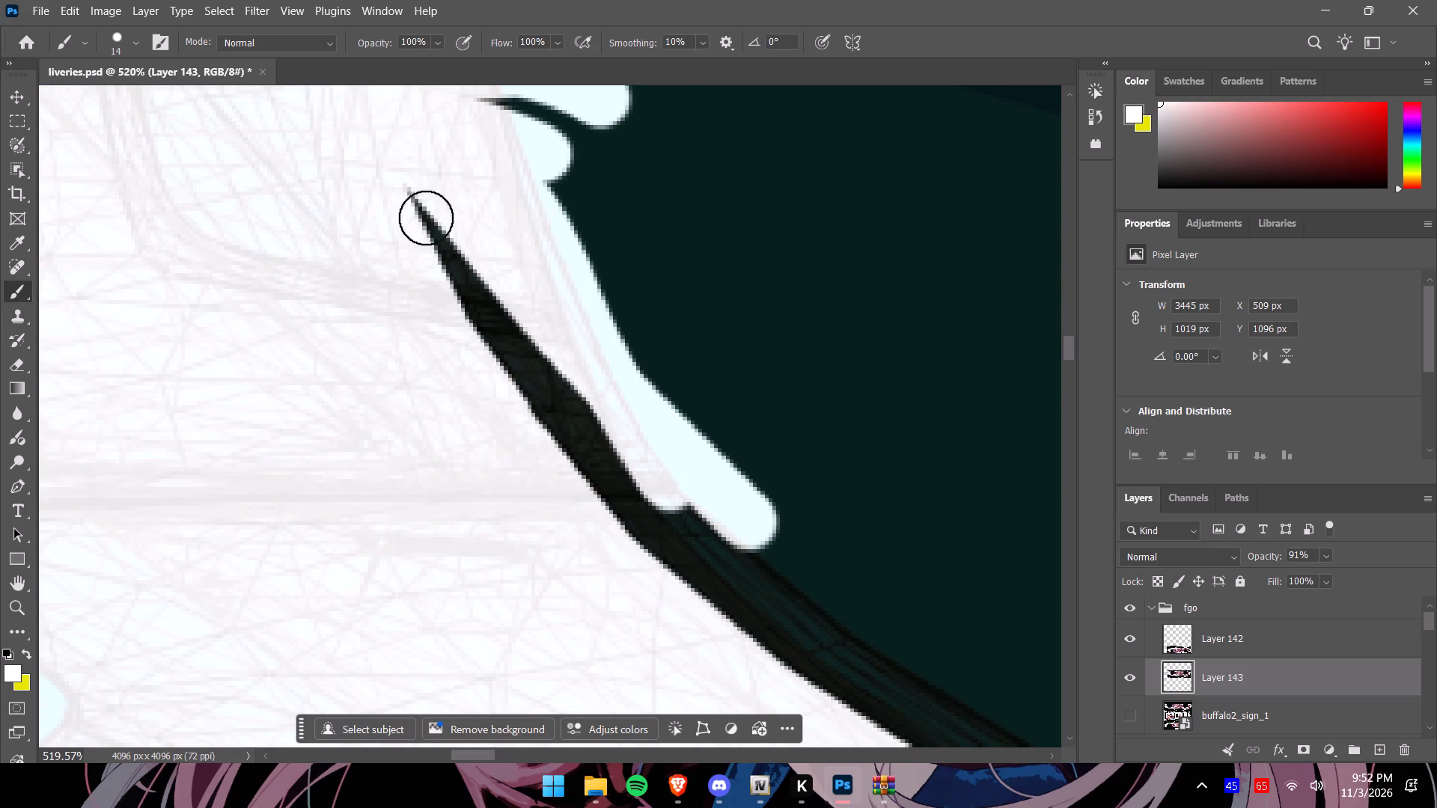
drag(426, 218, 781, 617)
drag(524, 363, 763, 605)
drag(584, 465, 707, 616)
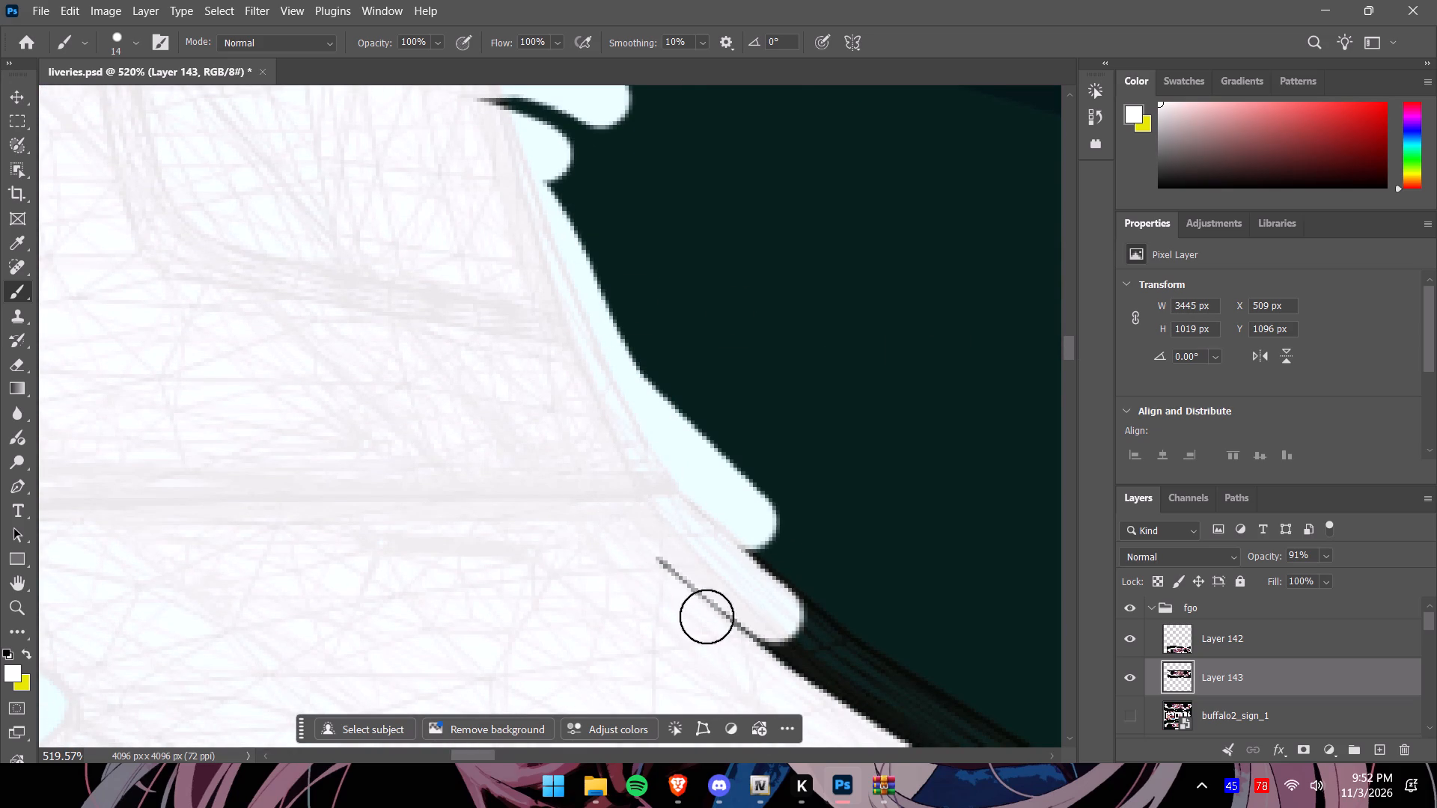
drag(707, 616, 810, 673)
drag(516, 202, 836, 615)
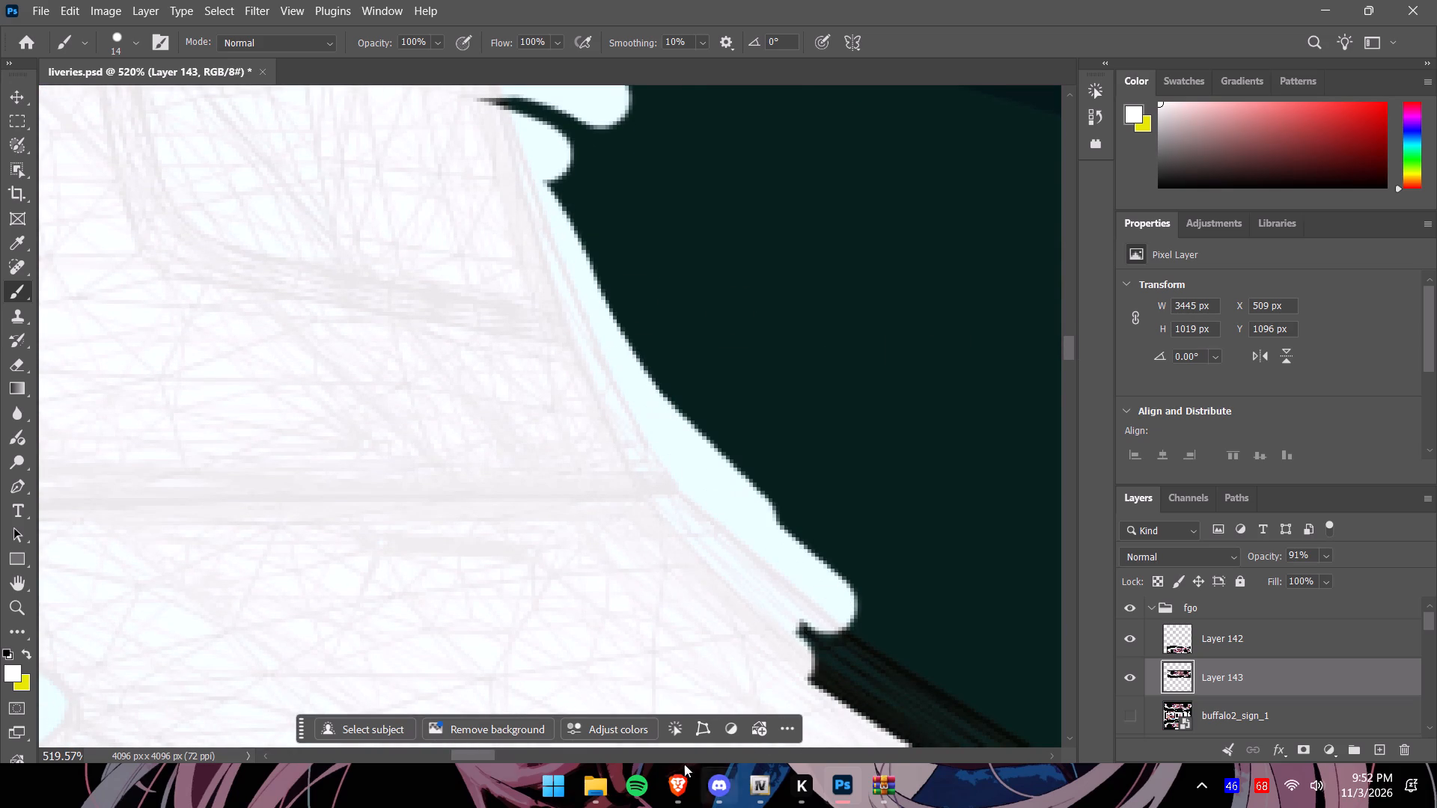
Paint the black rim along the bottom of the wheel arch white, covering both its inner and outer edges.
drag(482, 756, 515, 758)
drag(1071, 355, 1071, 361)
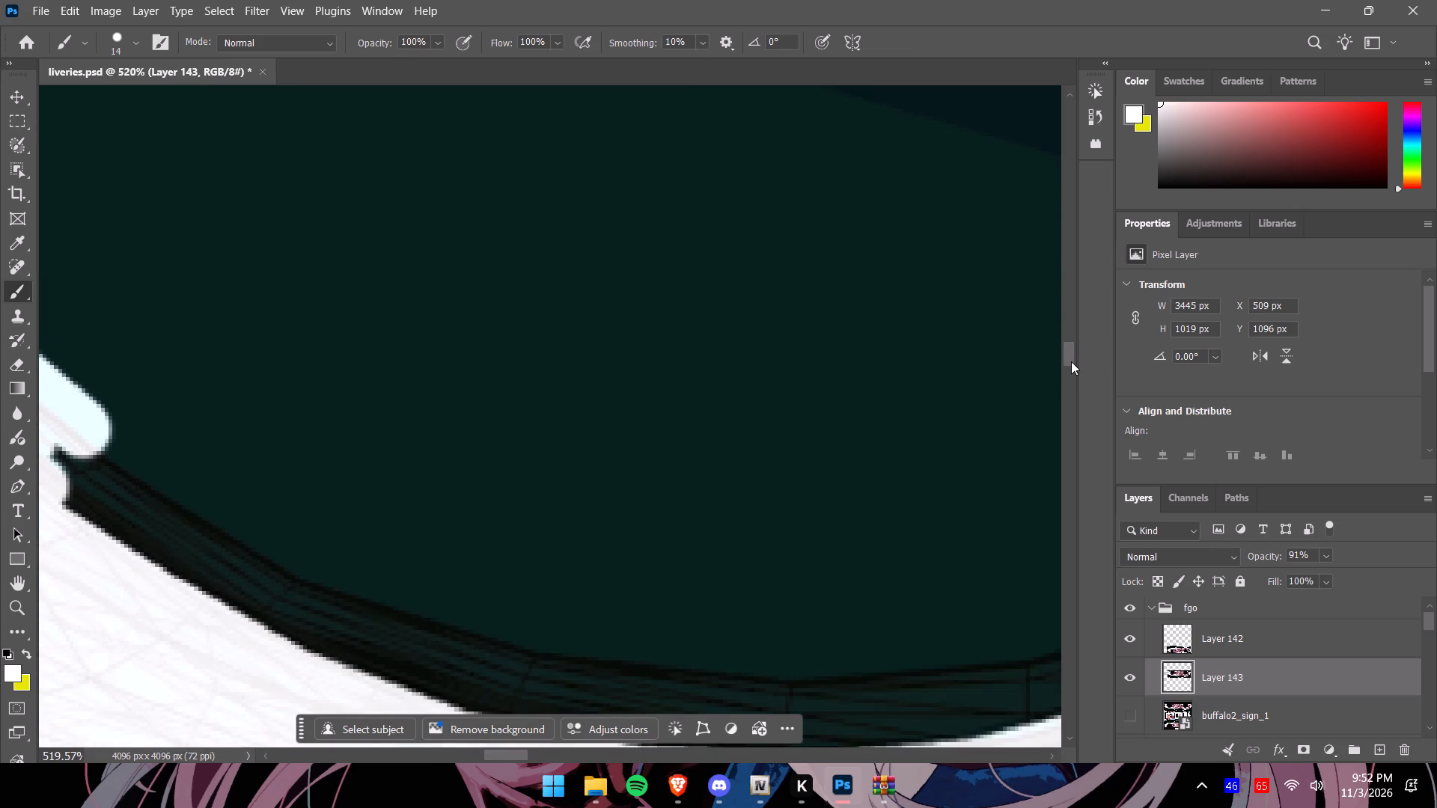
drag(1071, 361, 1073, 365)
drag(63, 350, 477, 540)
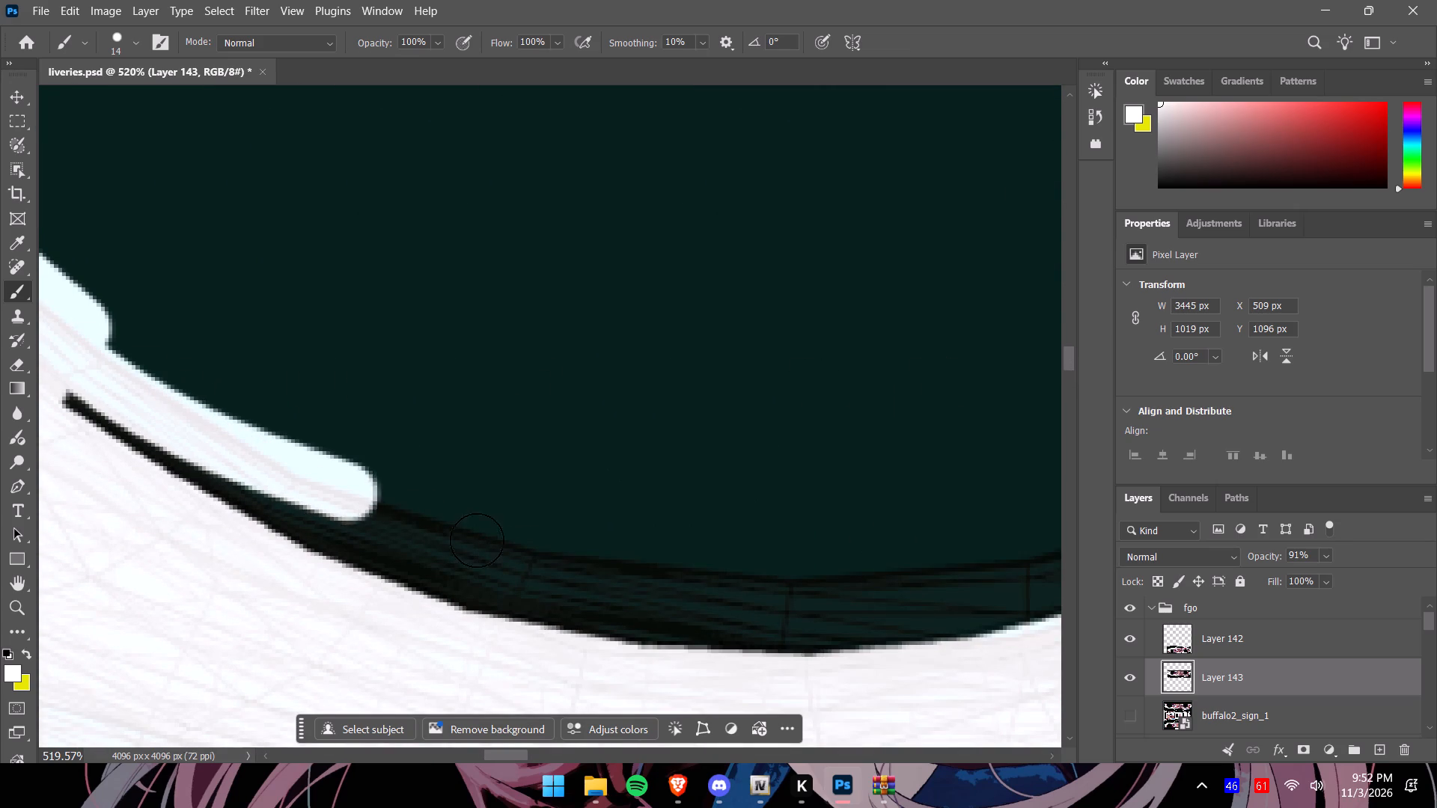
drag(477, 540, 1058, 560)
drag(63, 392, 198, 488)
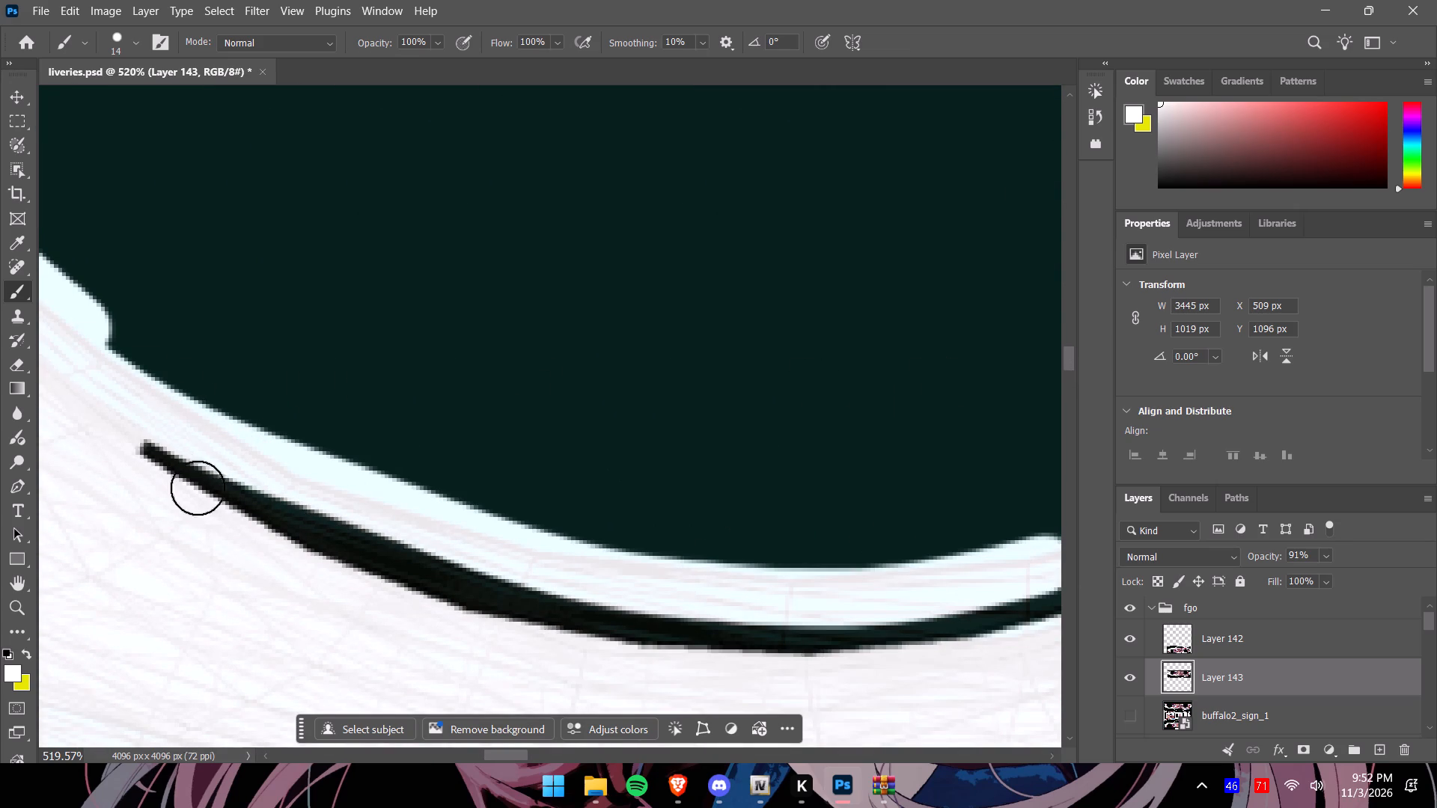
drag(198, 488, 1000, 607)
drag(457, 603, 907, 643)
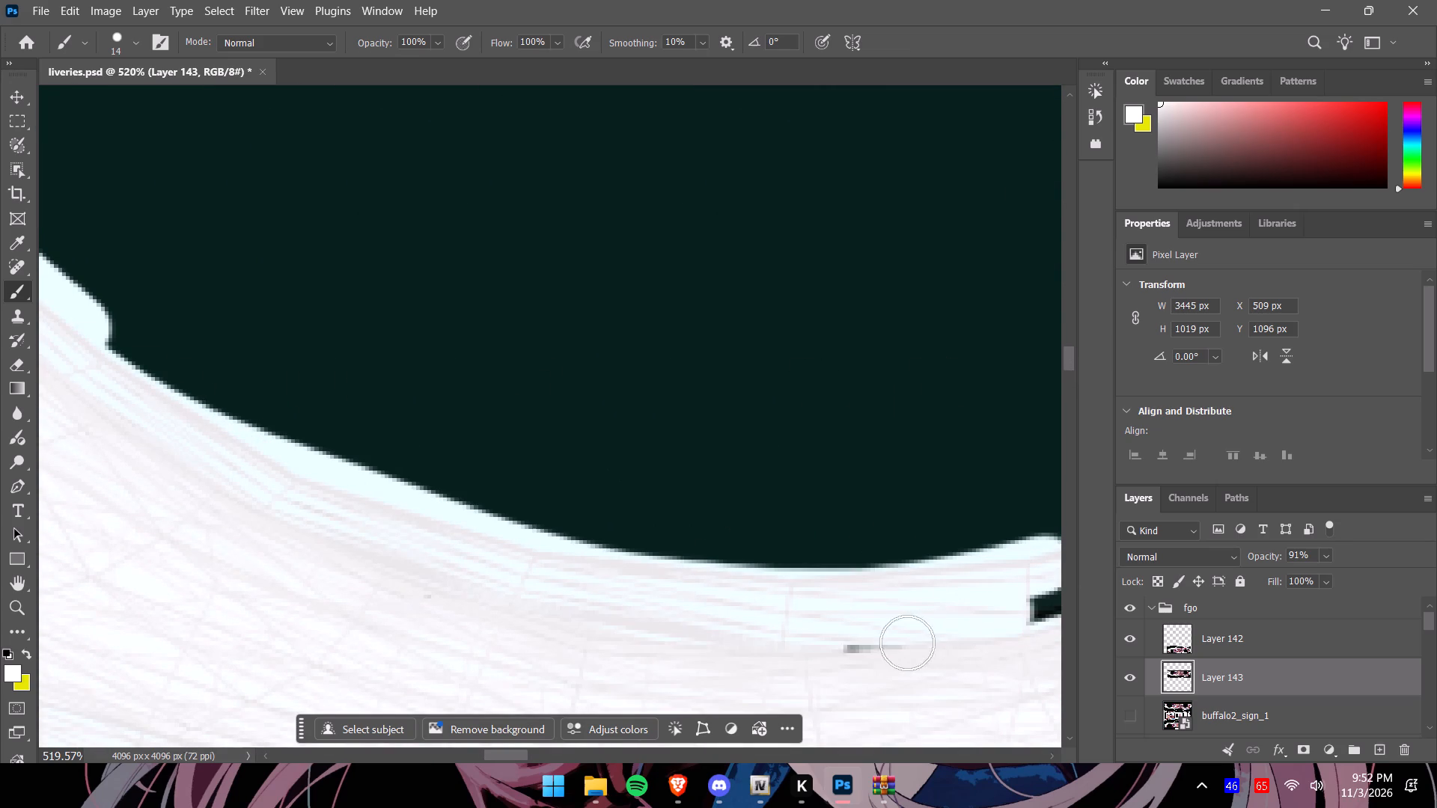
drag(907, 643, 975, 628)
Fill the rising black rim from the arch bottom up to the white strip beneath the wide pink band with white.
drag(522, 756, 548, 756)
drag(958, 284, 427, 560)
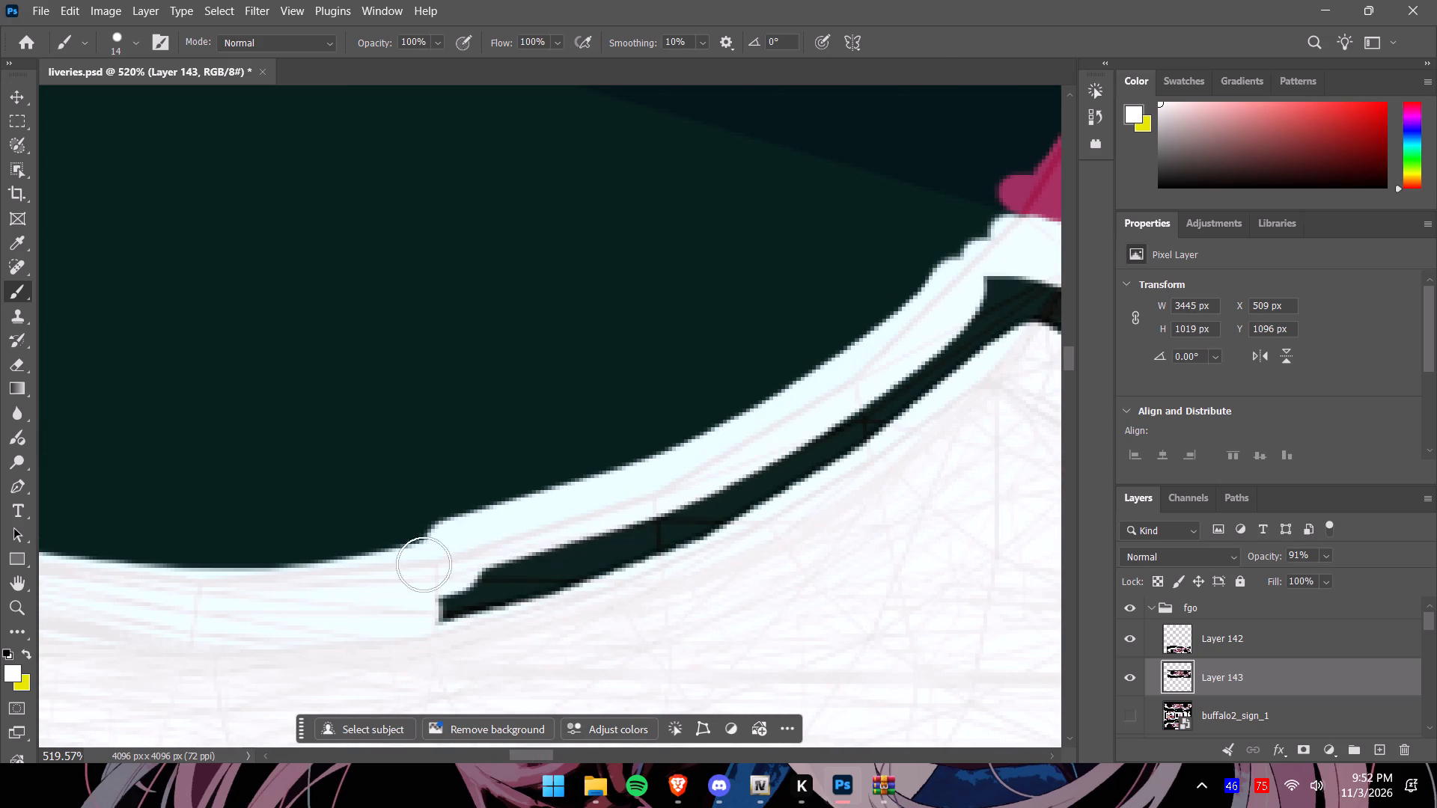
drag(394, 628, 1006, 302)
drag(1026, 275, 760, 489)
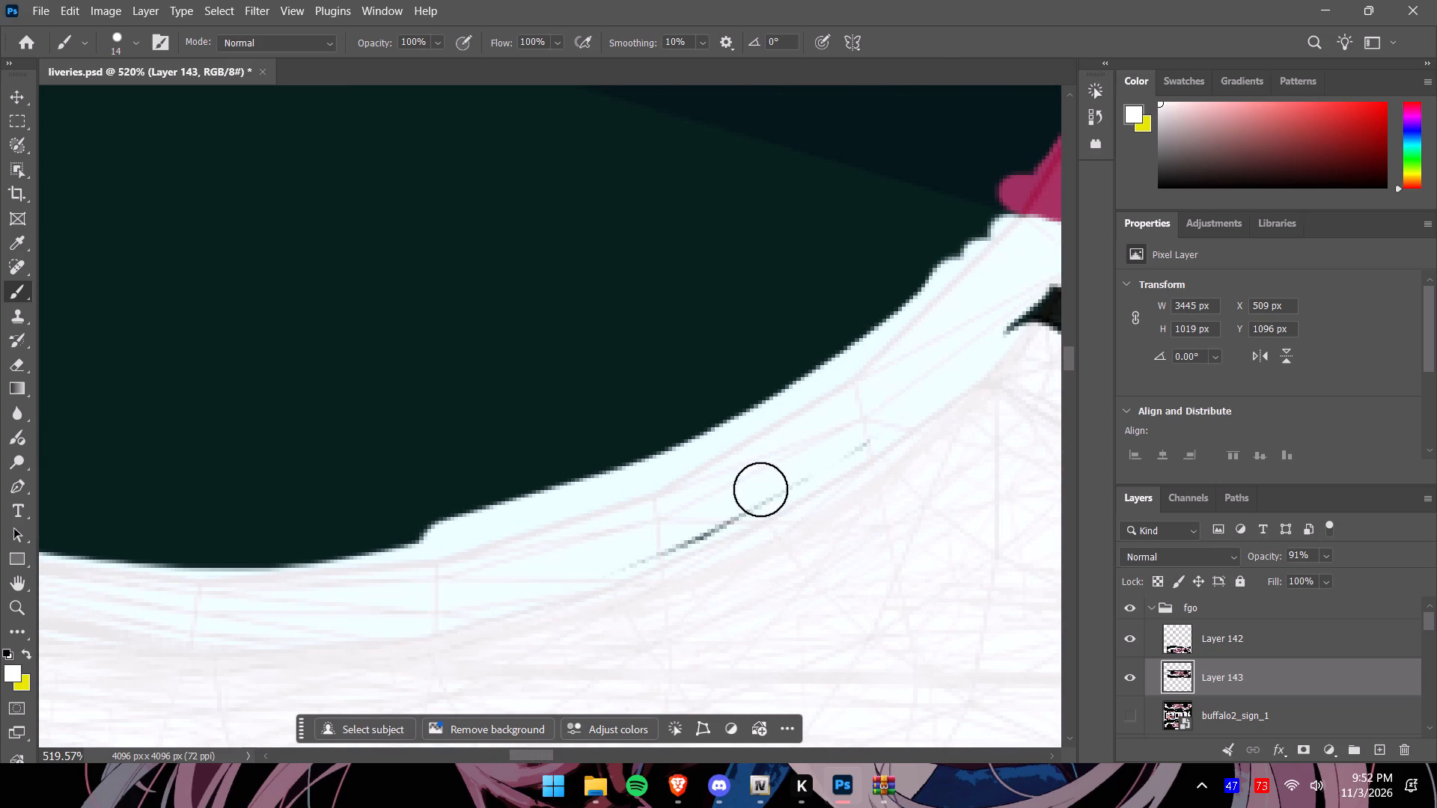
drag(760, 489, 554, 604)
drag(778, 521, 909, 382)
drag(719, 553, 346, 622)
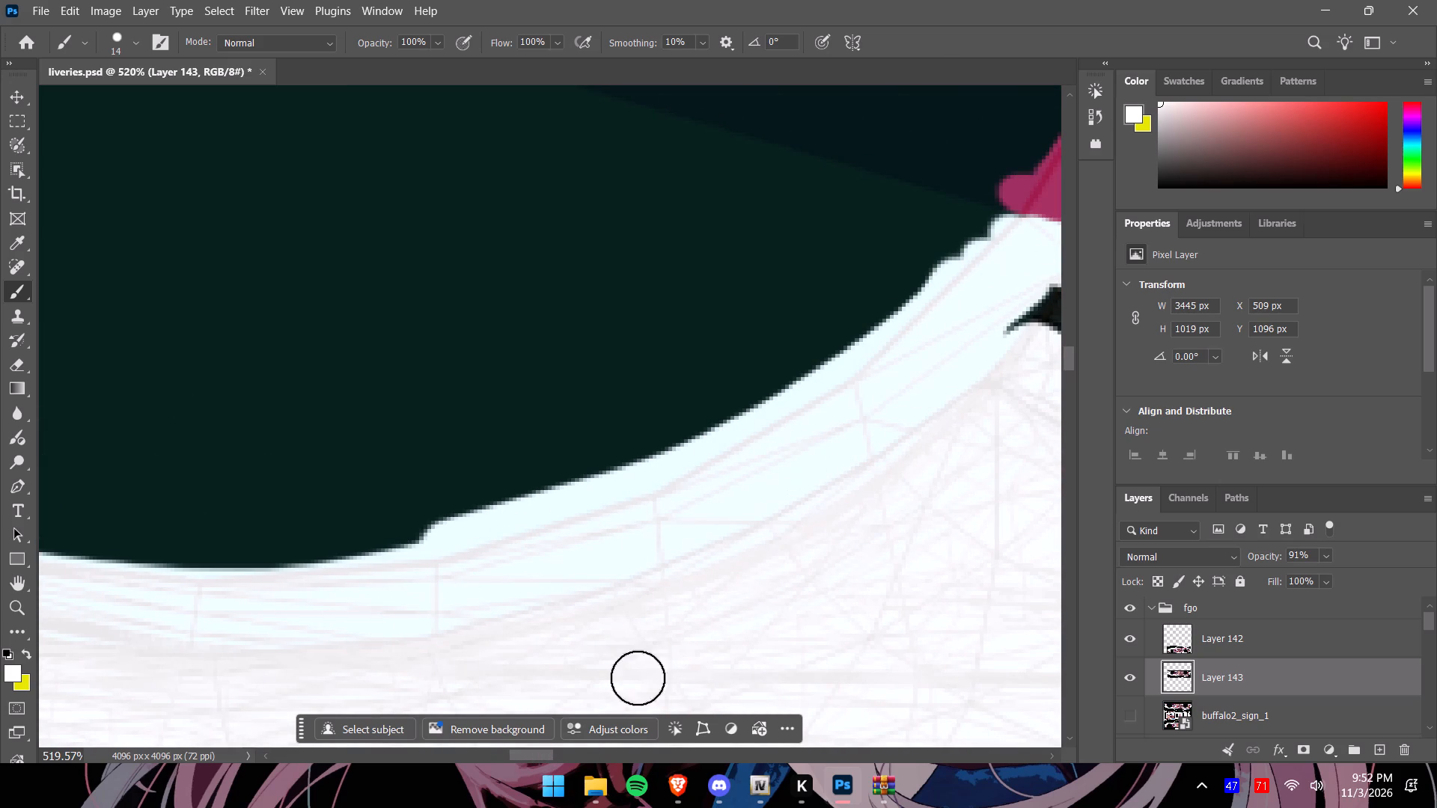
Cover the leftover black wedge beneath the wide pink band beside the arch with white.
drag(546, 755, 563, 754)
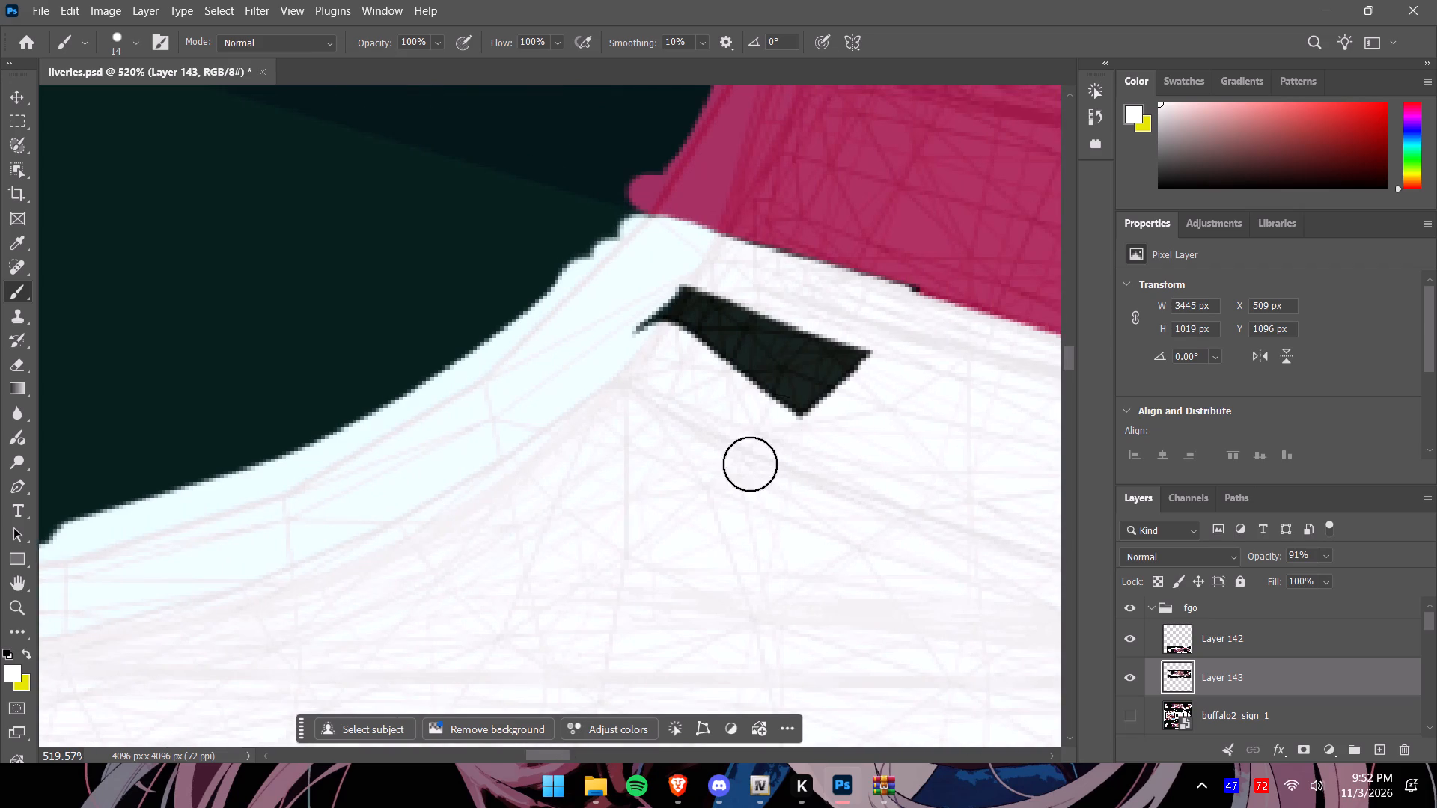
drag(677, 284, 848, 408)
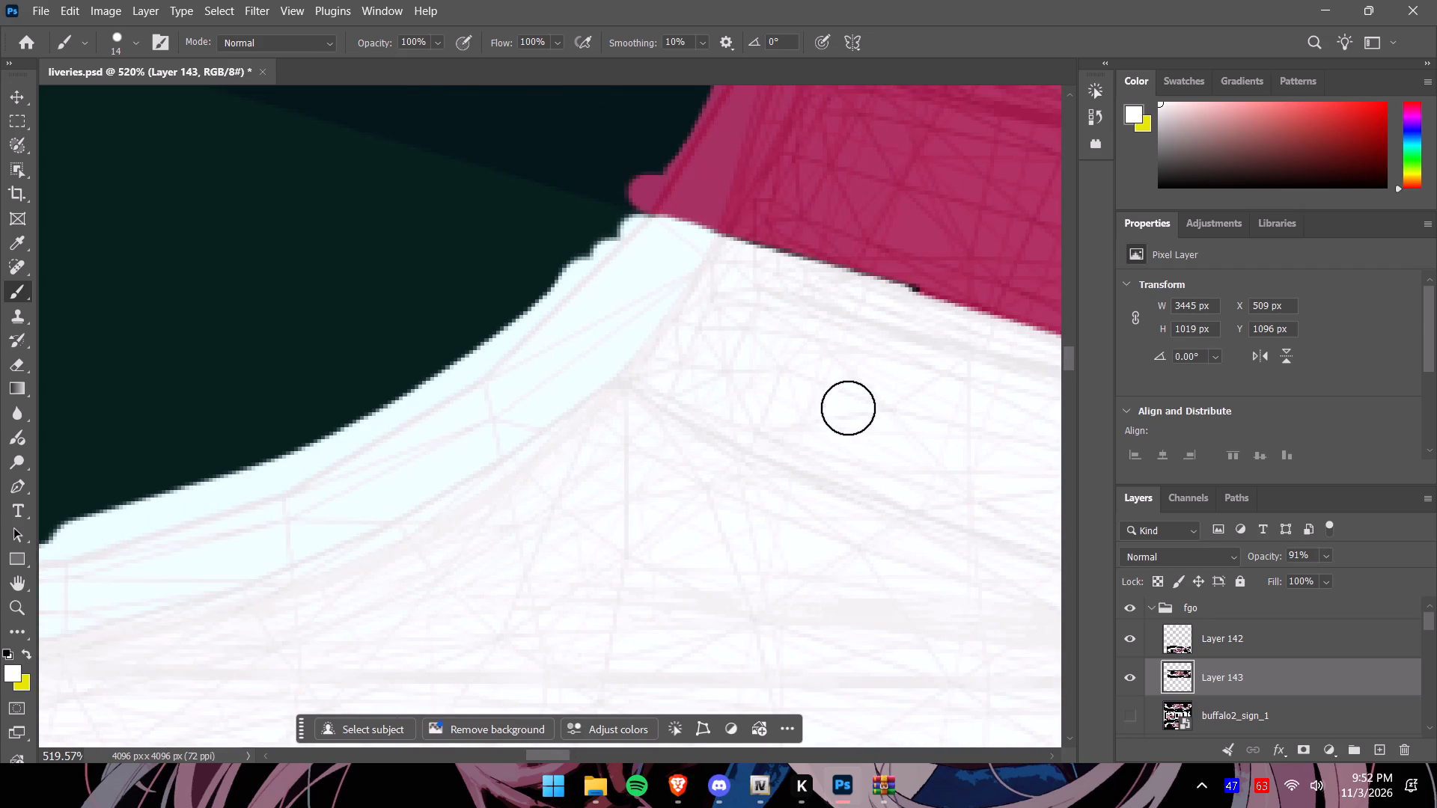
drag(848, 408, 846, 414)
drag(921, 328, 903, 313)
Fill the black notch at the panel's outer end, beside the tips of the purple and pink stripes, with white.
alt+scroll(503, 390, down, 14)
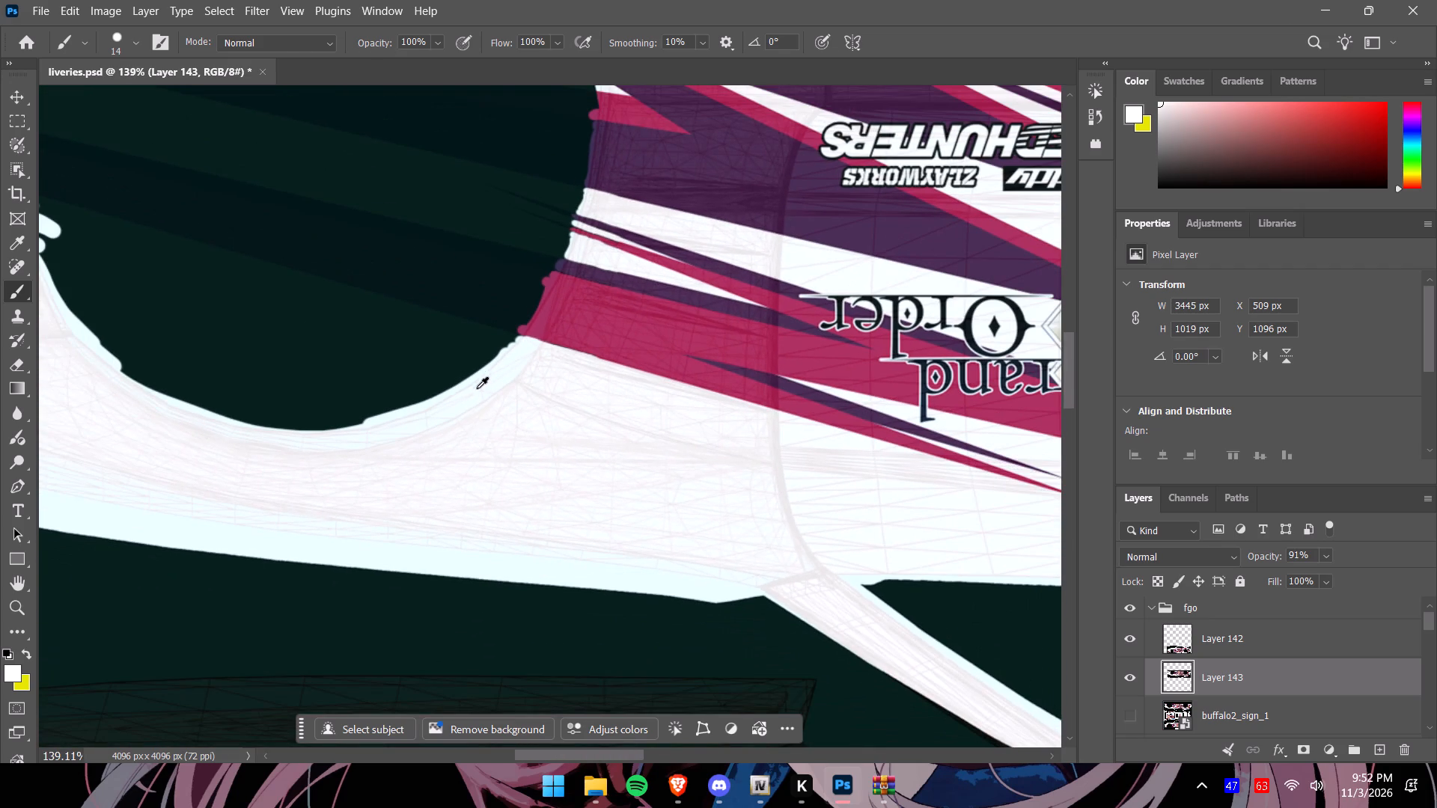
drag(624, 759, 570, 762)
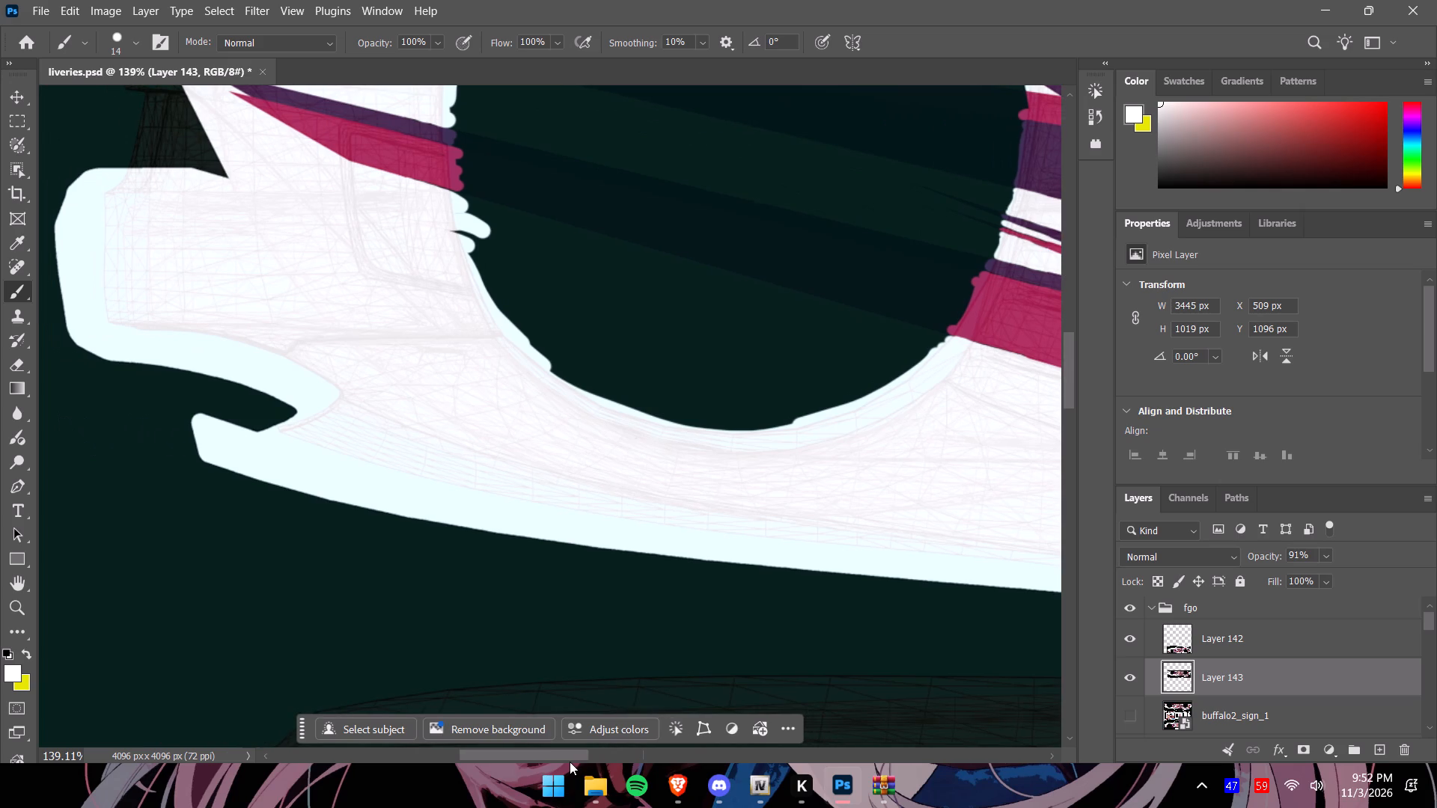
drag(570, 762, 552, 758)
drag(1070, 365, 1068, 337)
alt+scroll(216, 306, up, 7)
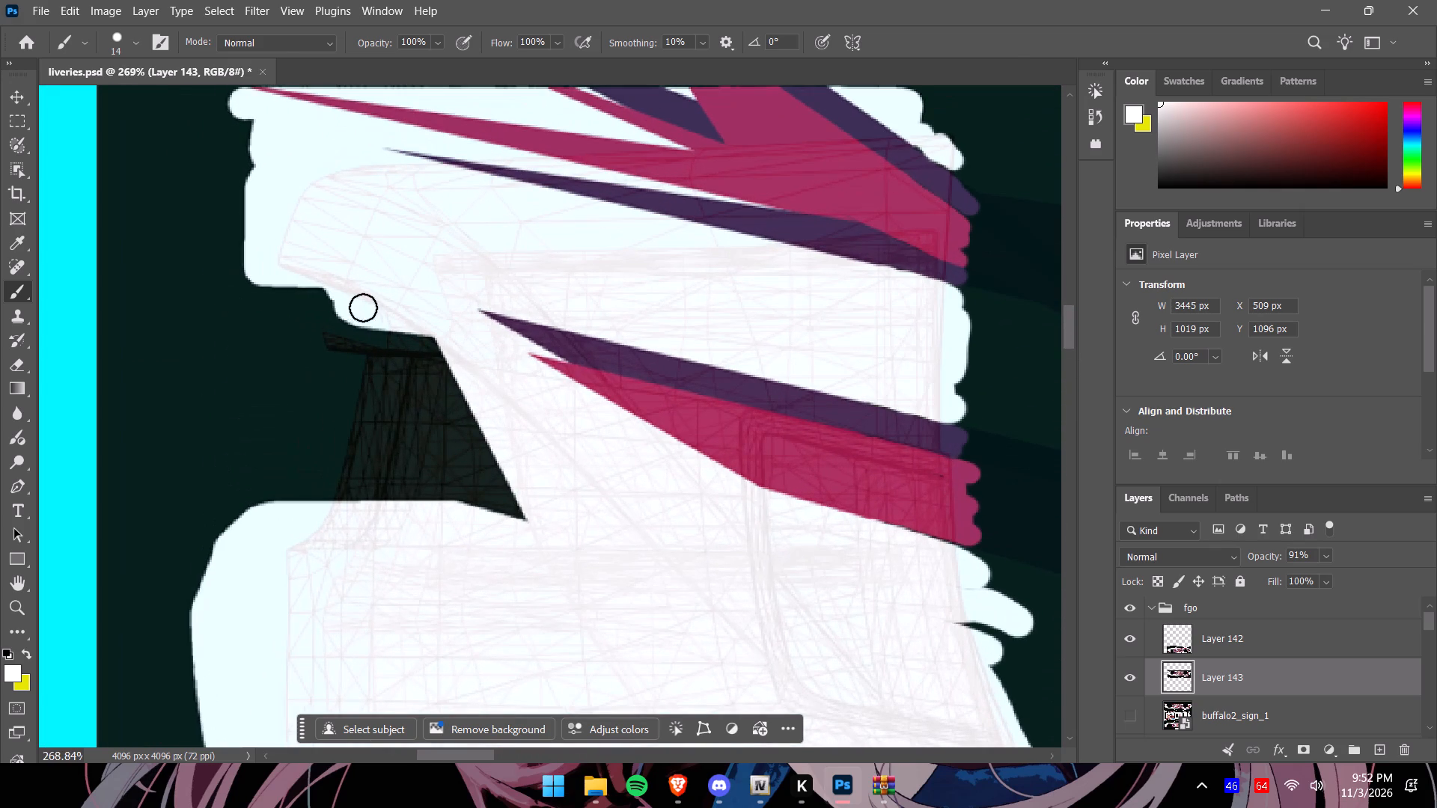
drag(335, 295, 385, 509)
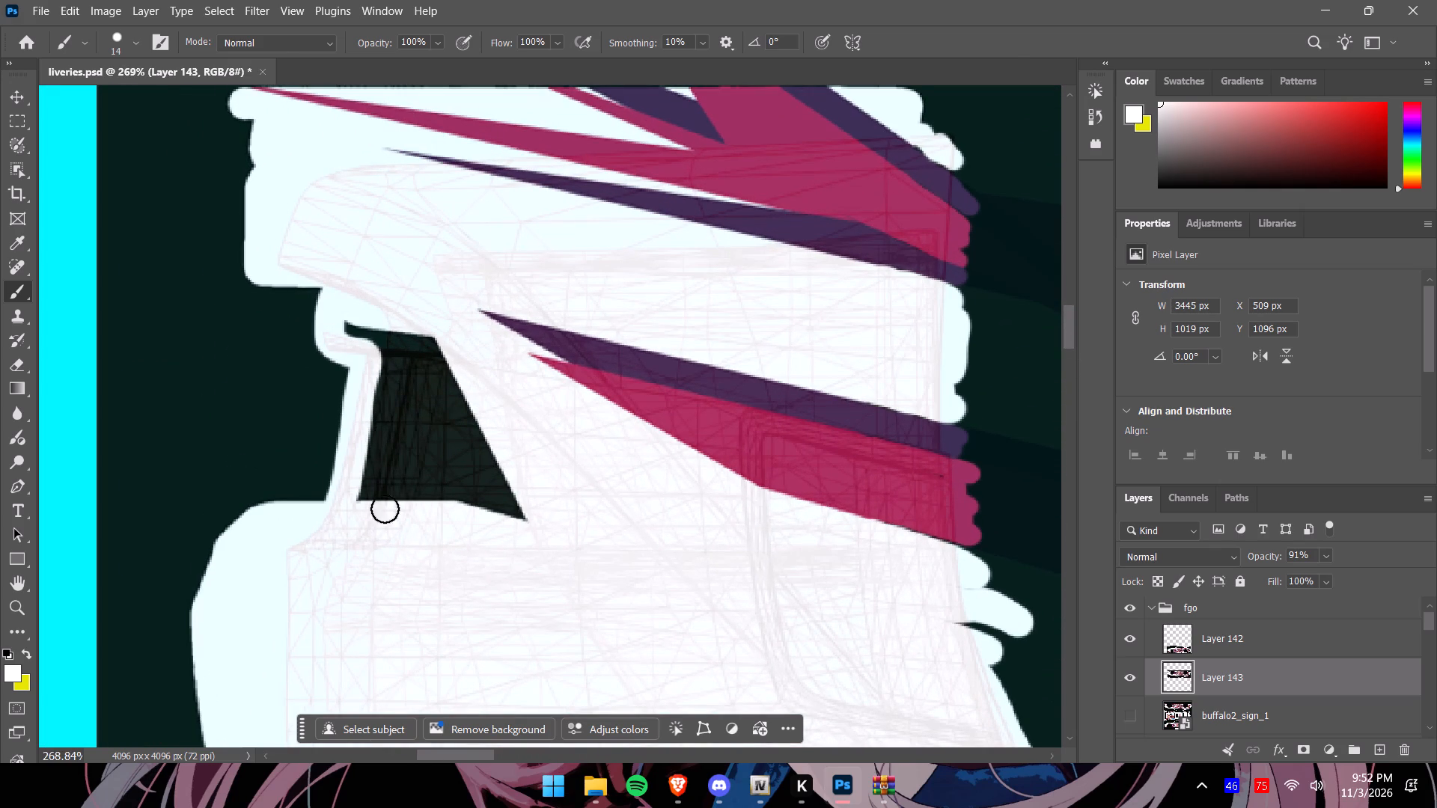
drag(385, 509, 365, 346)
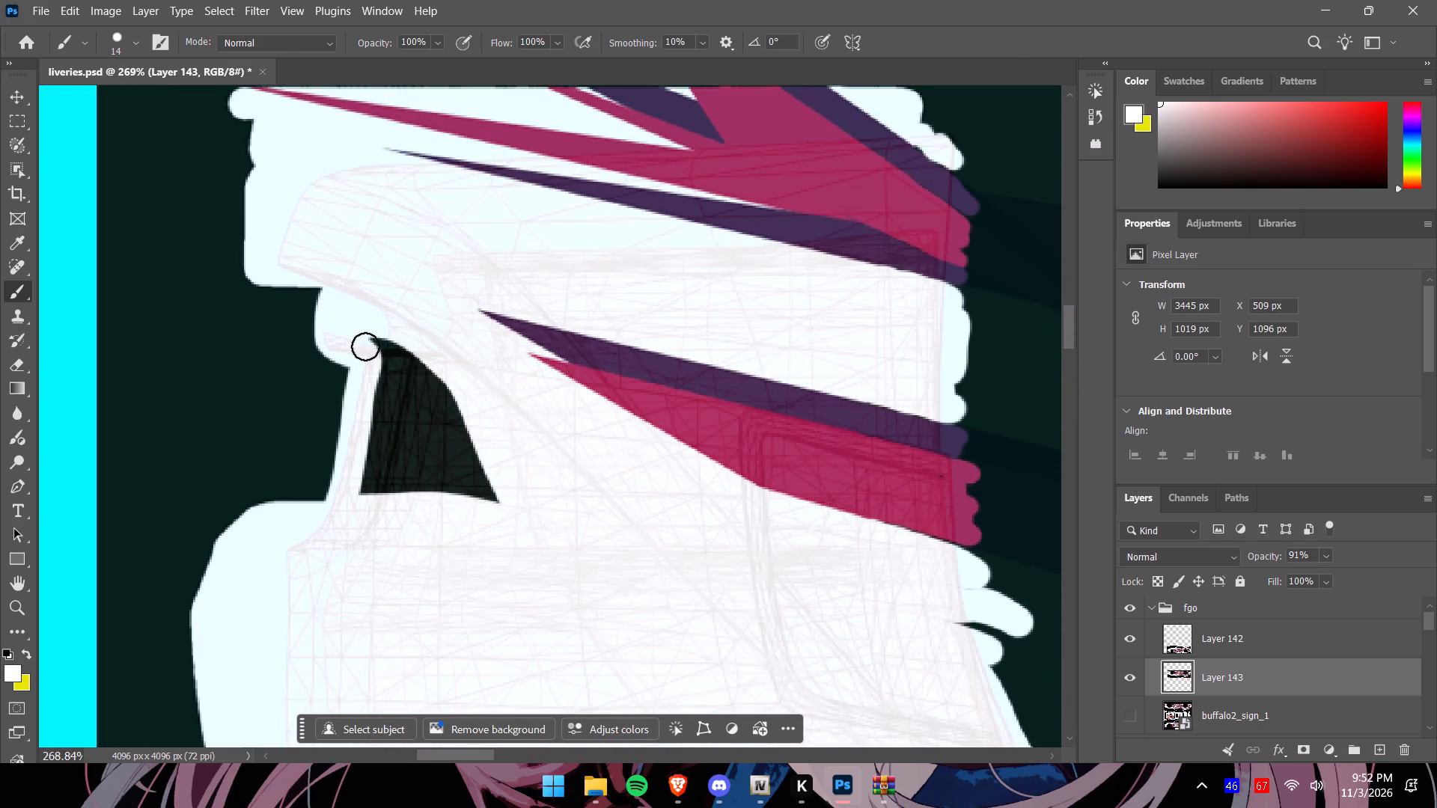
drag(365, 346, 393, 357)
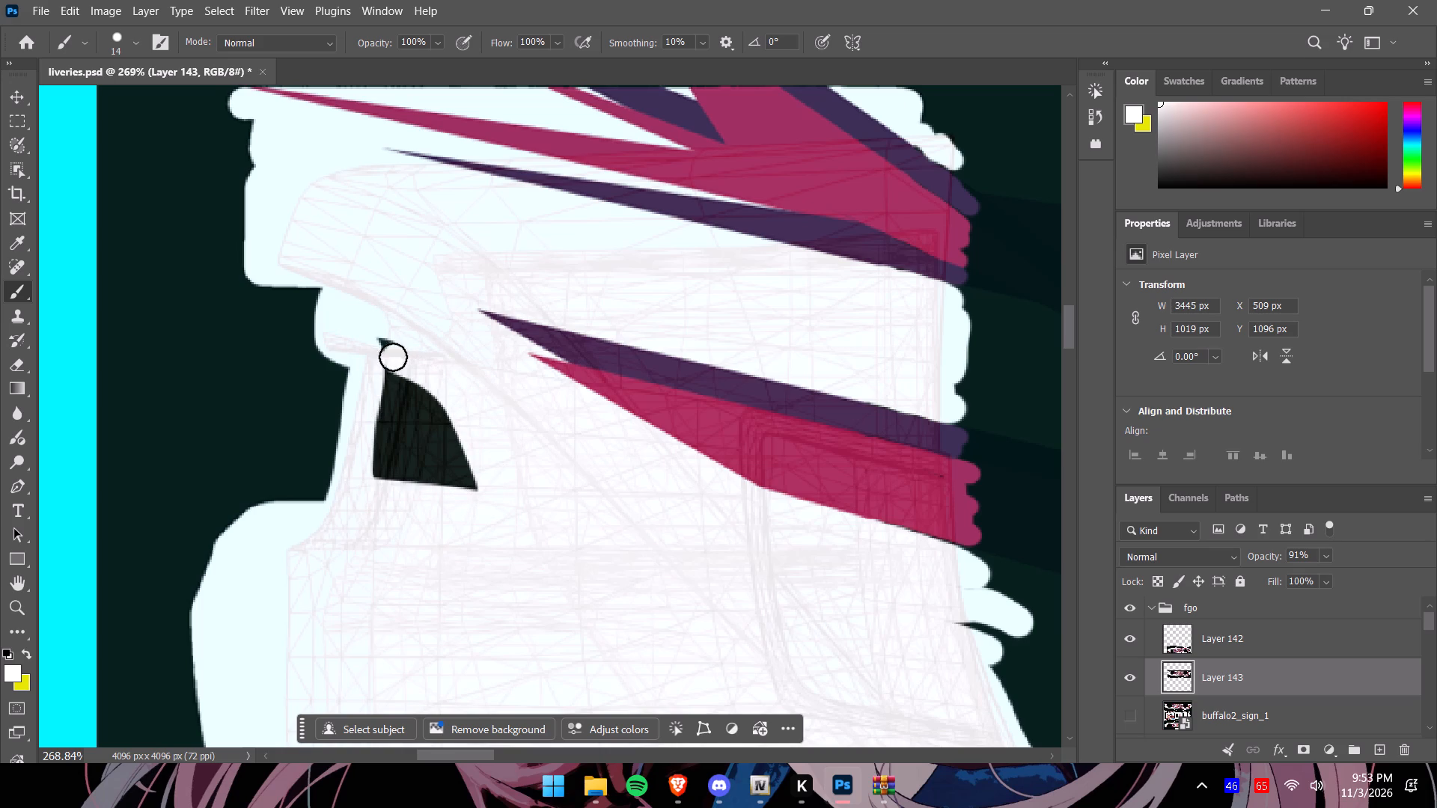
drag(393, 357, 426, 399)
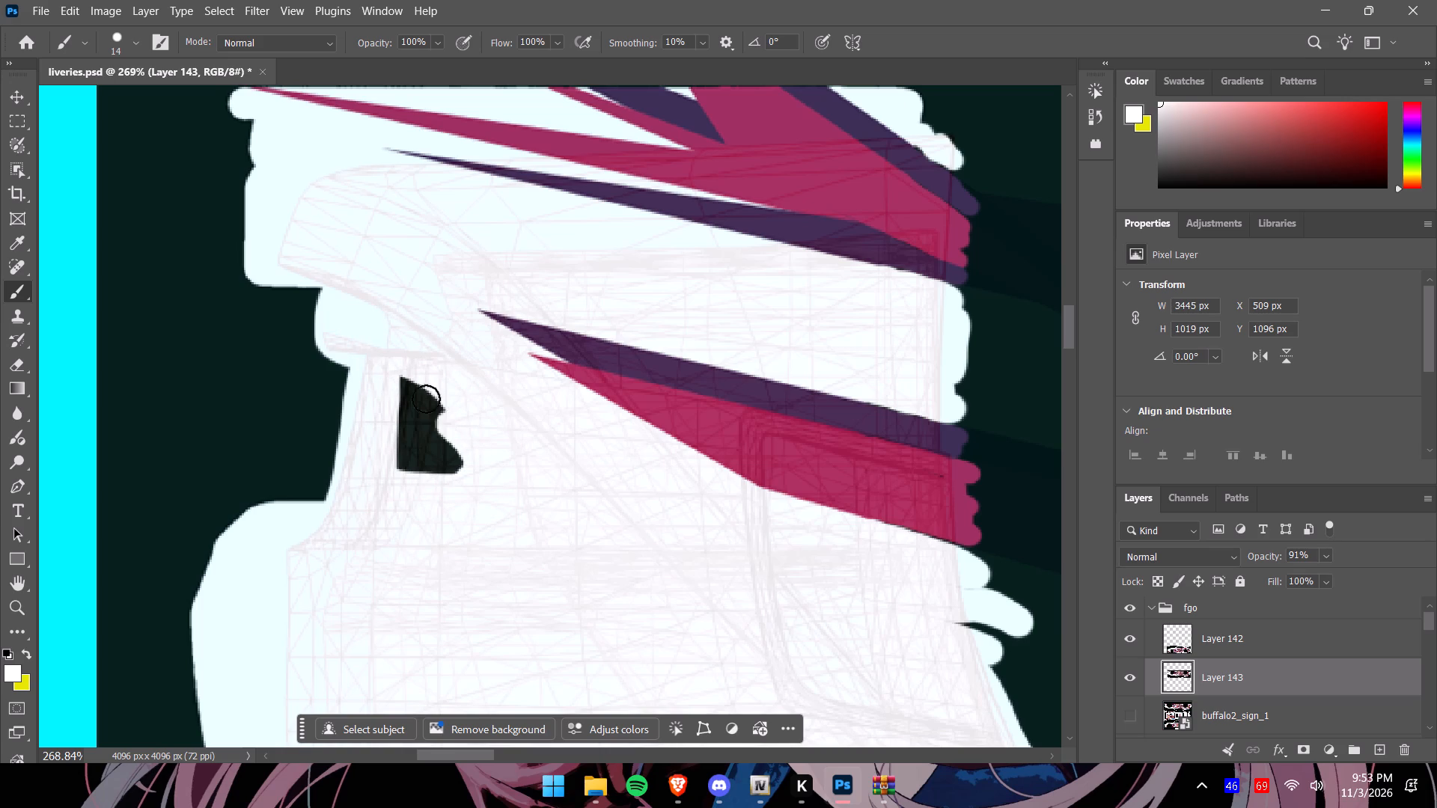
drag(426, 399, 400, 442)
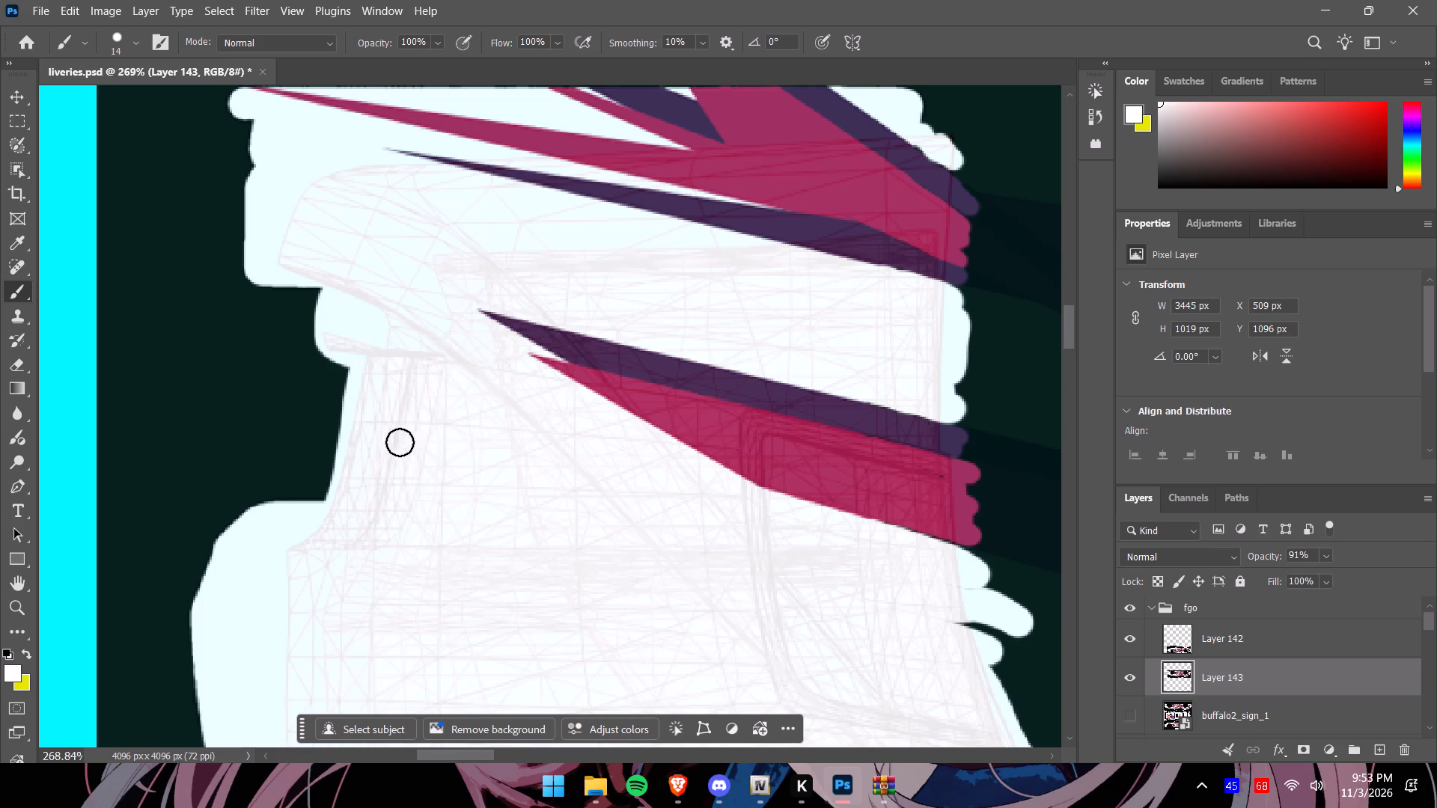
Paint the black outer edge of the slanting window pillar white, from beneath the side panel to where it meets the roof rail.
drag(400, 442, 403, 441)
alt+scroll(397, 444, down, 9)
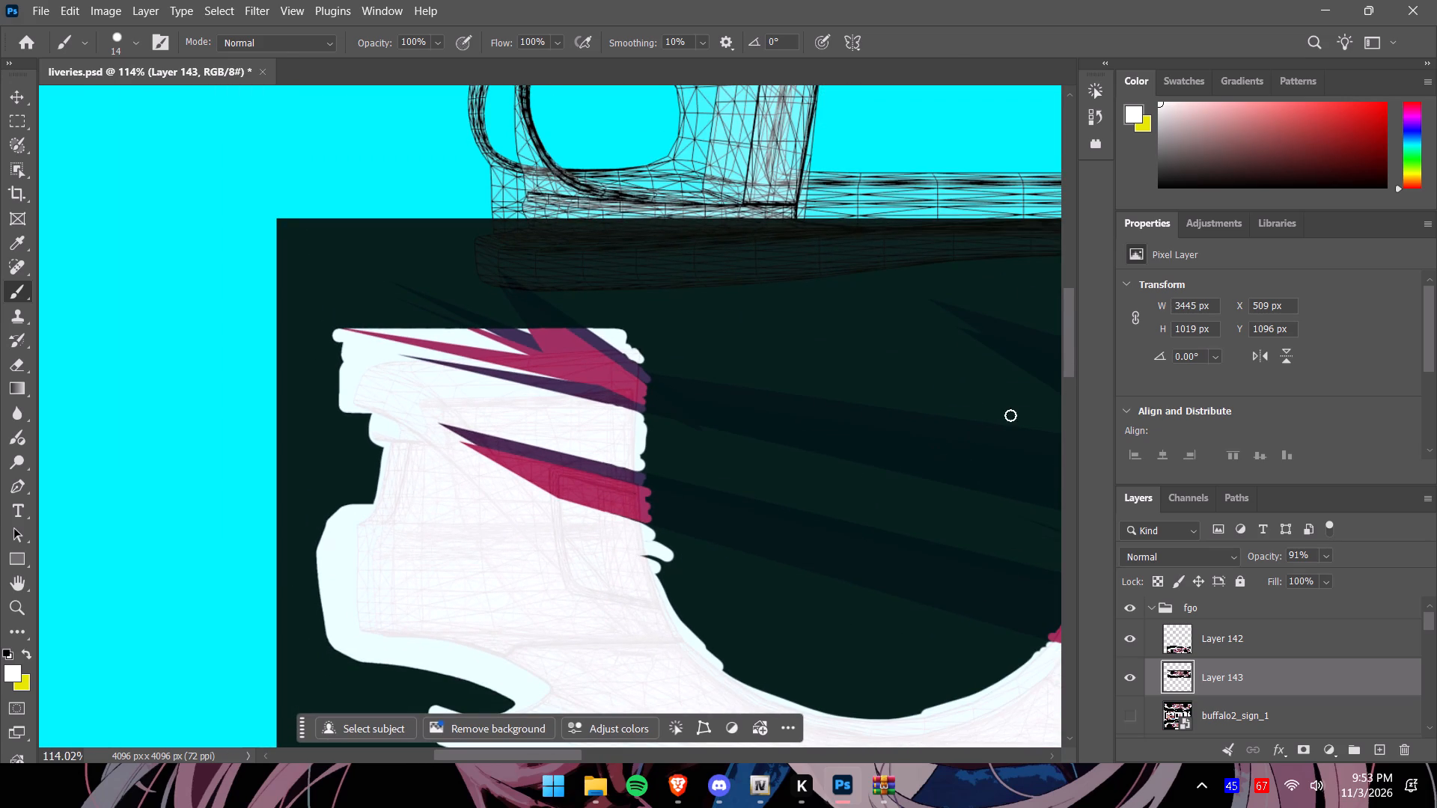
drag(1072, 360, 1085, 424)
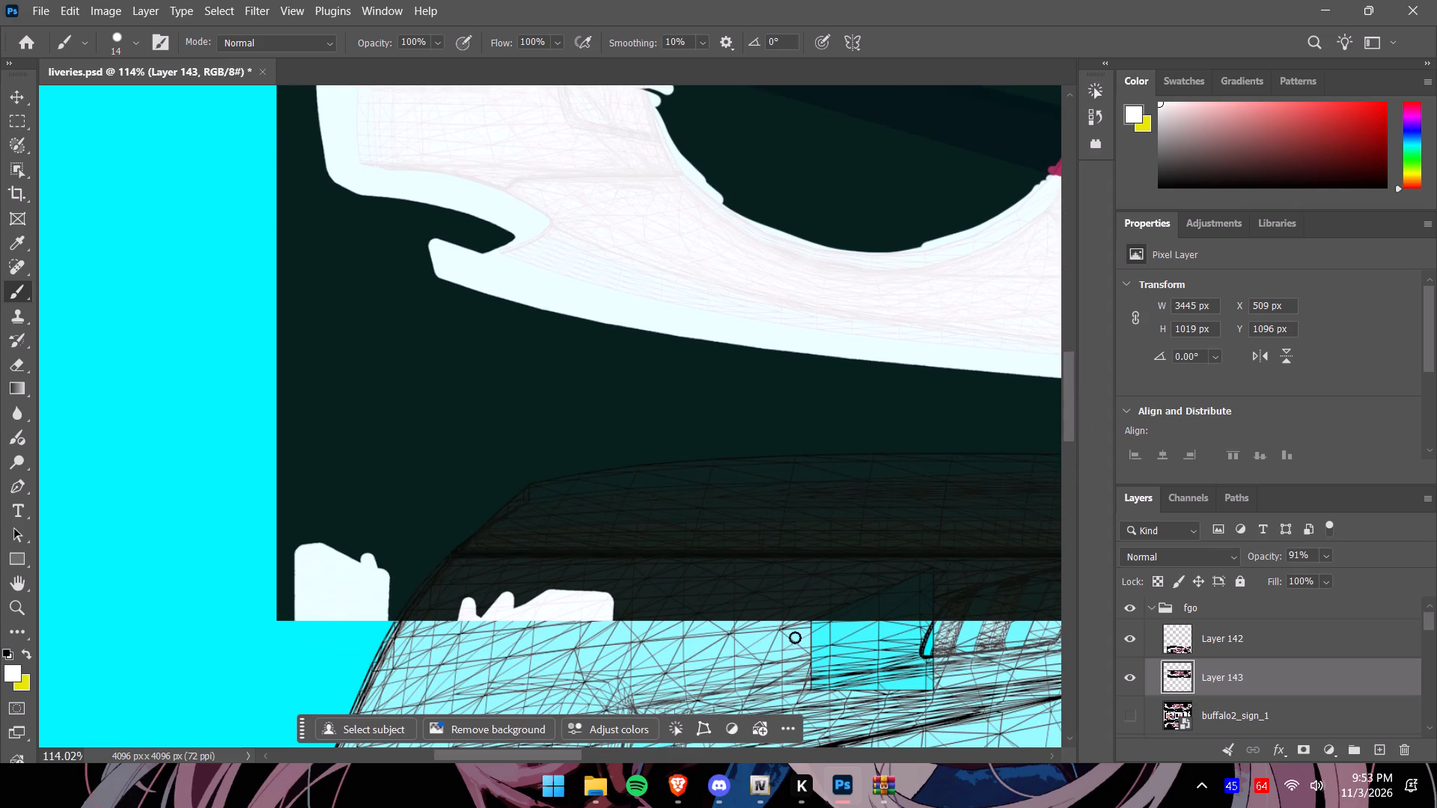
drag(569, 756, 713, 762)
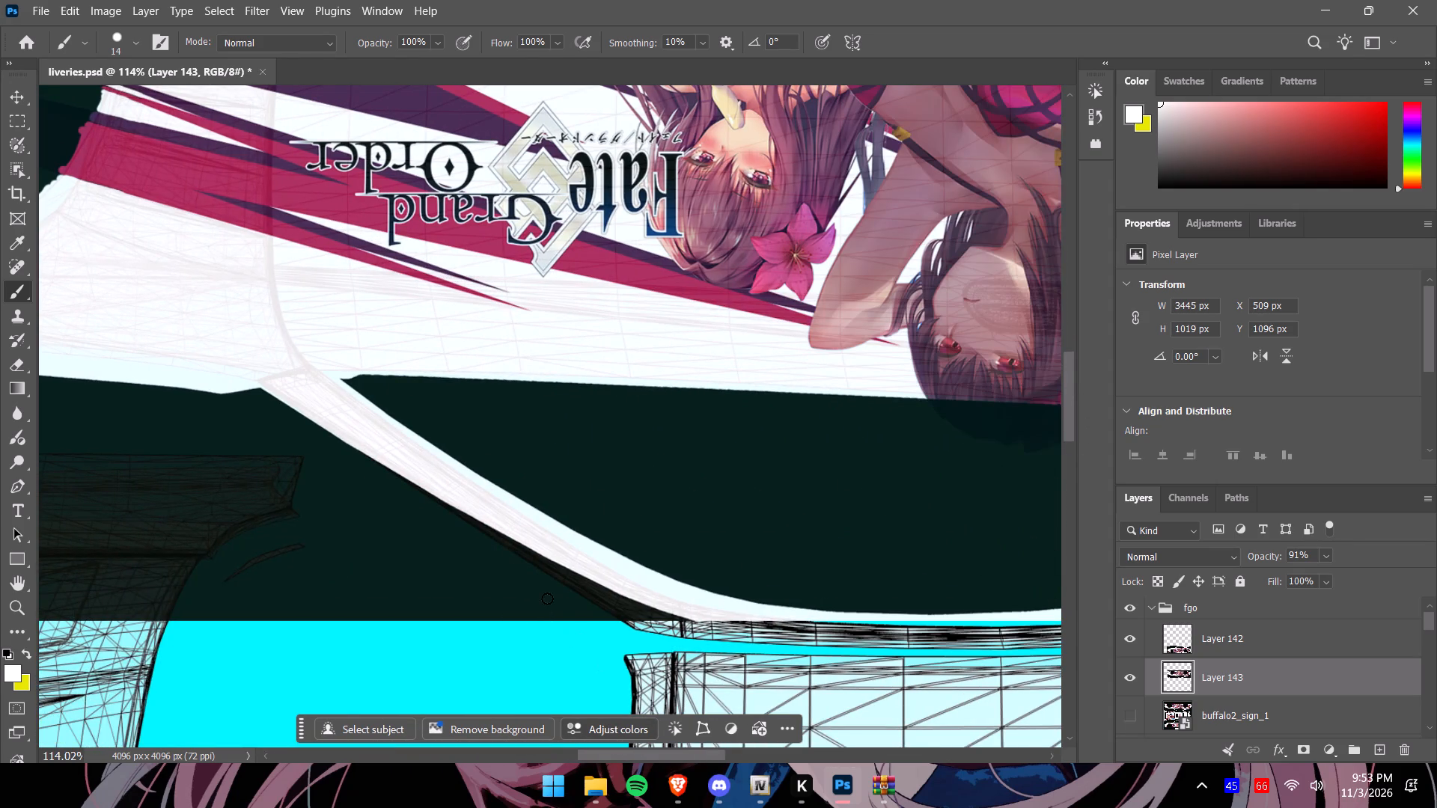
alt+scroll(469, 504, up, 7)
drag(213, 346, 284, 400)
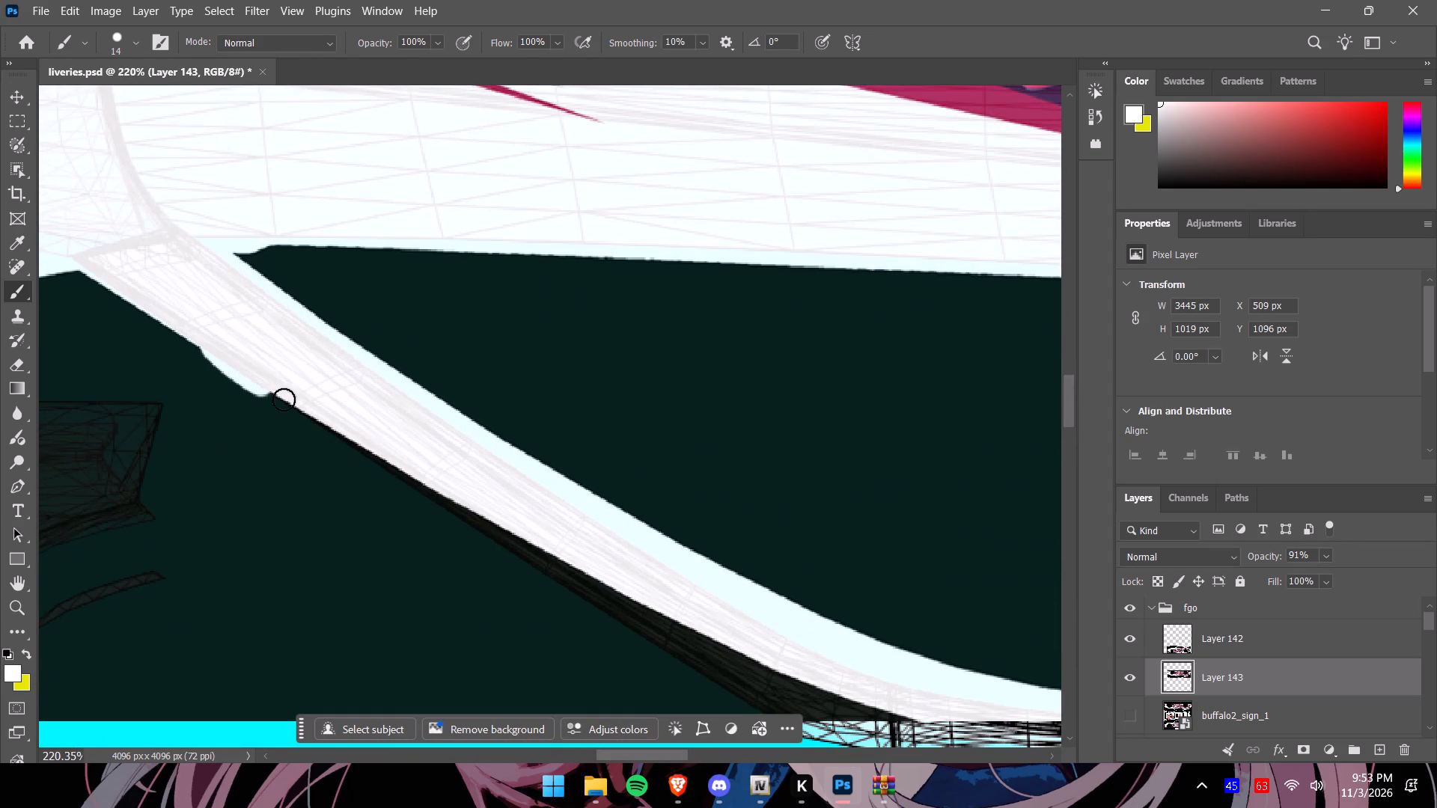
drag(284, 400, 523, 560)
drag(378, 463, 445, 502)
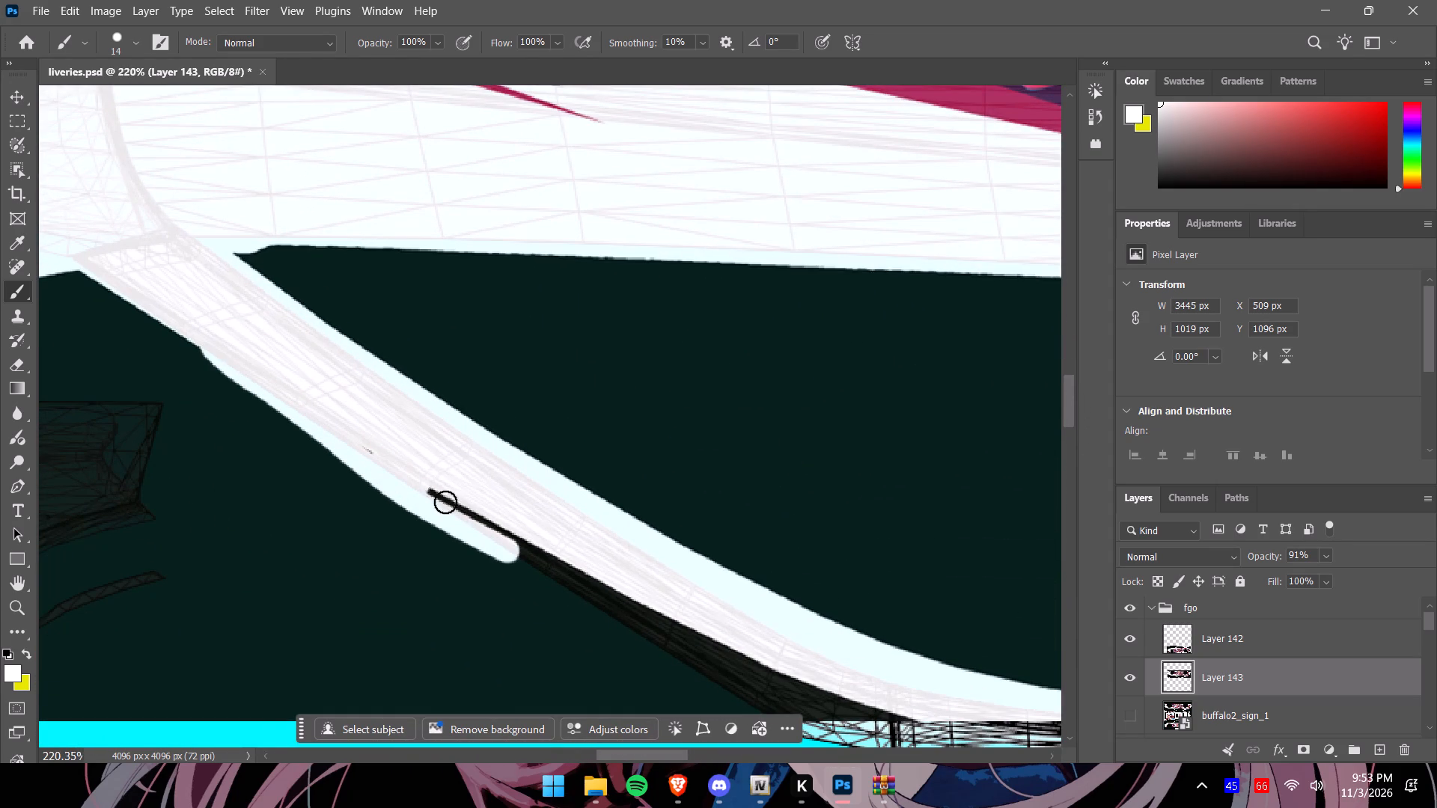
drag(445, 502, 643, 613)
drag(495, 556, 807, 723)
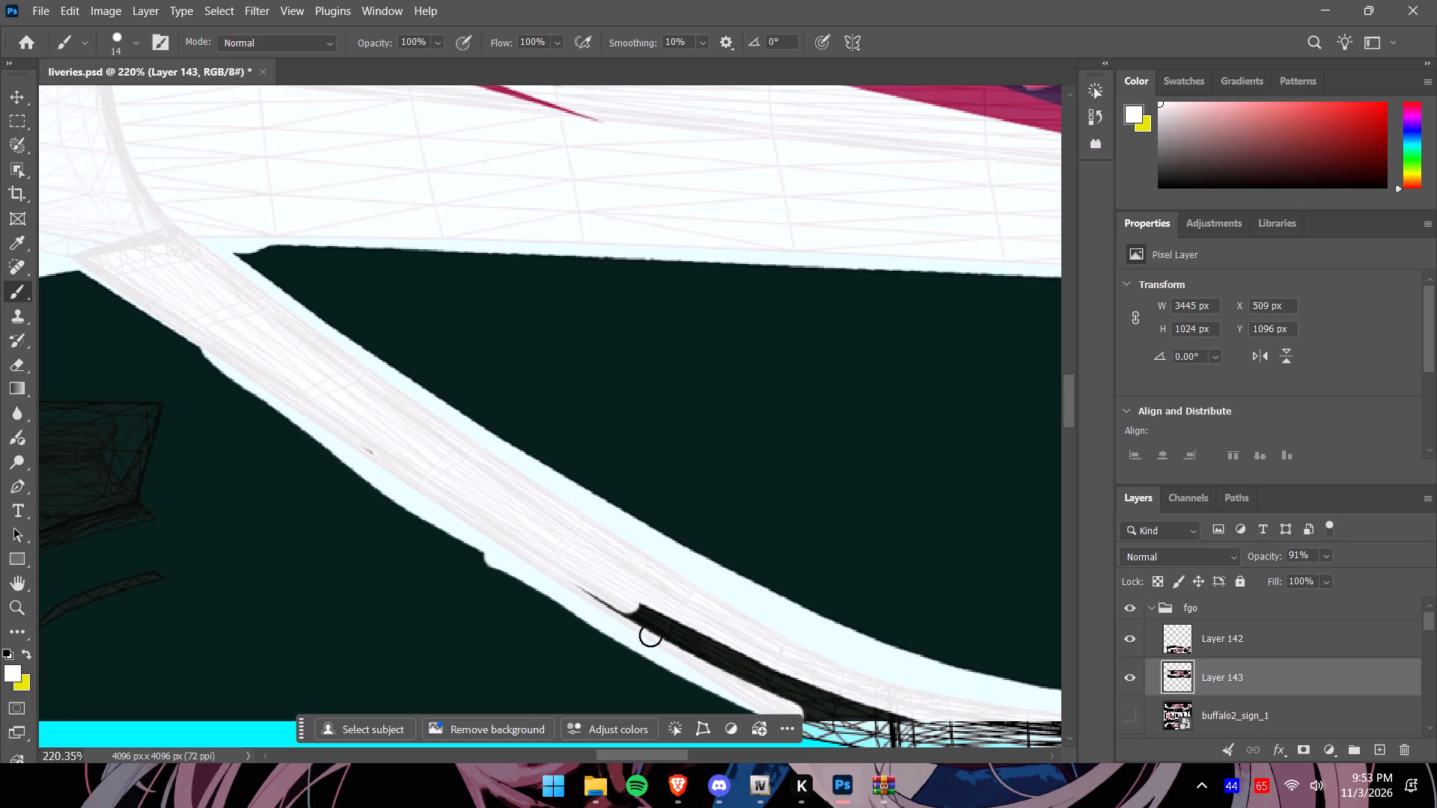
drag(624, 609, 798, 697)
drag(604, 605, 793, 697)
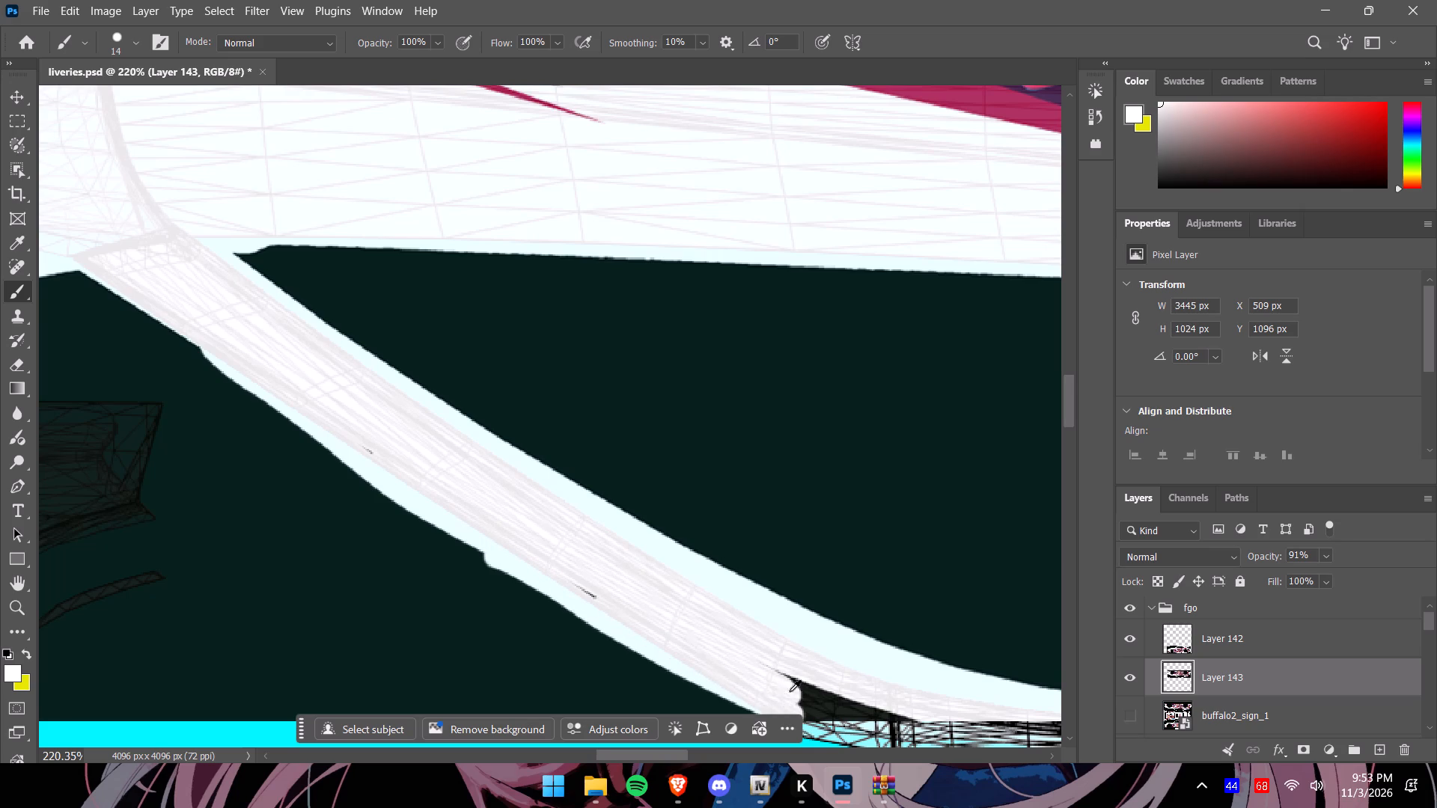
alt+scroll(793, 661, down, 3)
drag(1073, 413, 1080, 437)
alt+scroll(789, 487, up, 2)
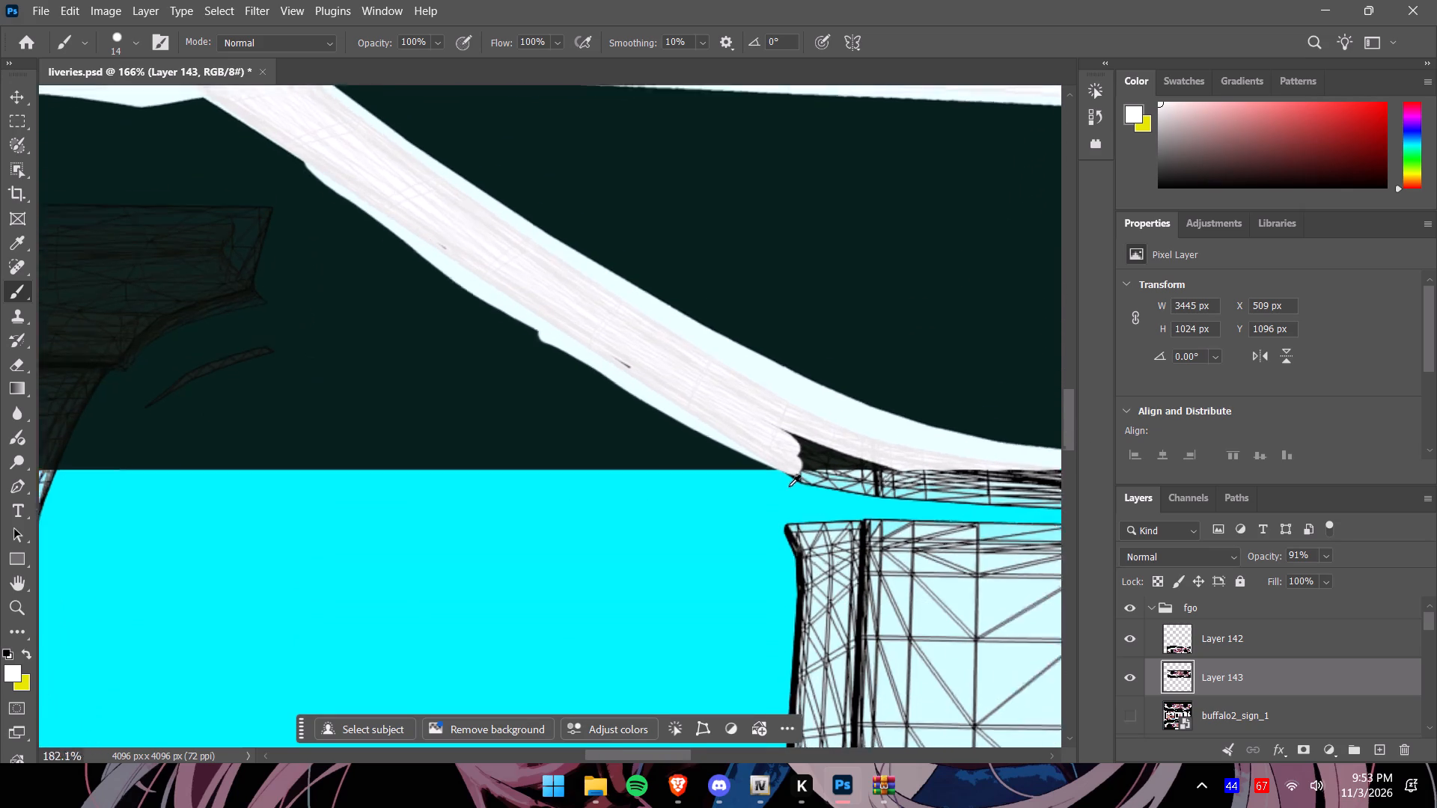
alt+scroll(789, 486, up, 5)
drag(486, 273, 661, 373)
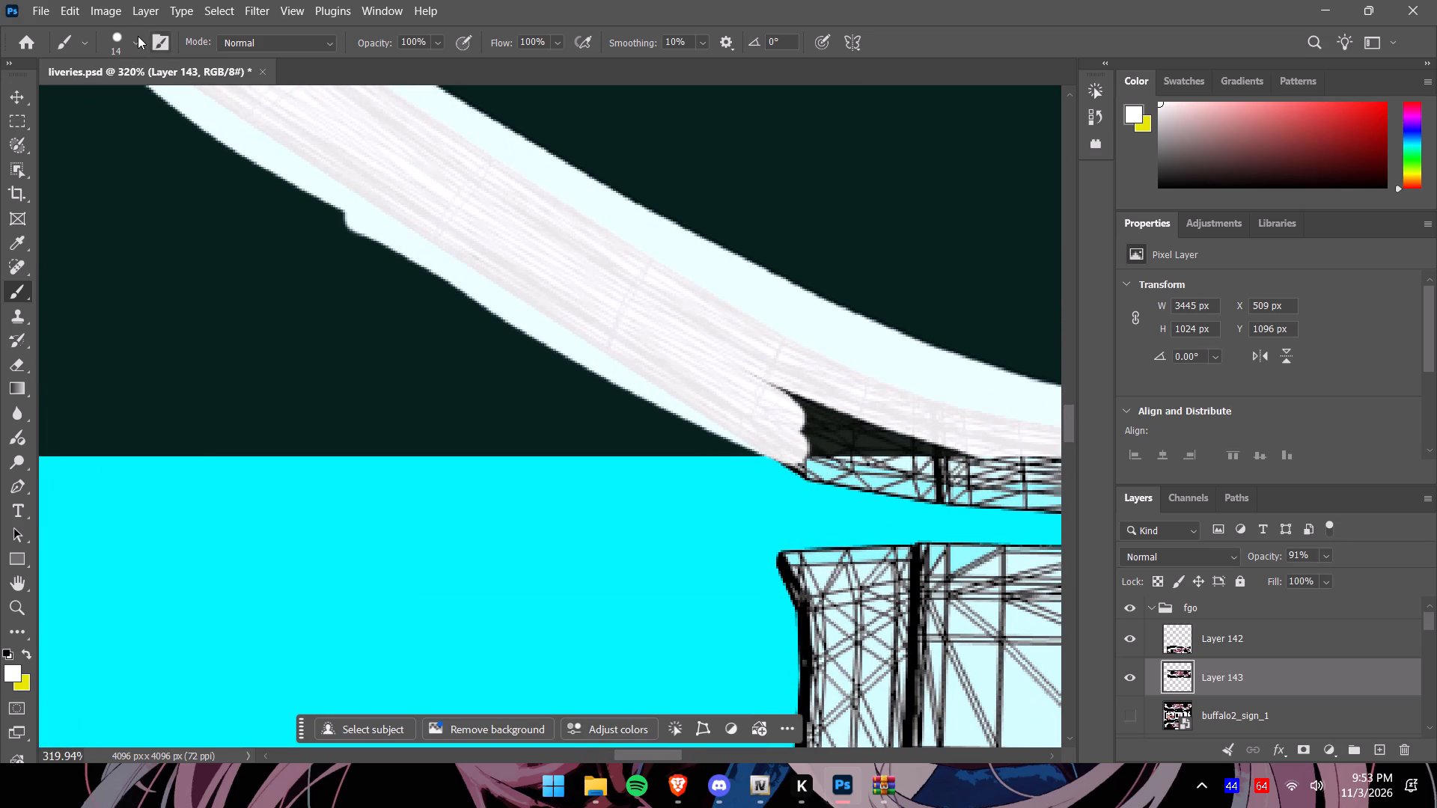
Set the brush size to 20 and paint the pillar's outer corner white where it bends into the roof rail.
click(138, 36)
drag(207, 76, 144, 75)
key(2)
key(0)
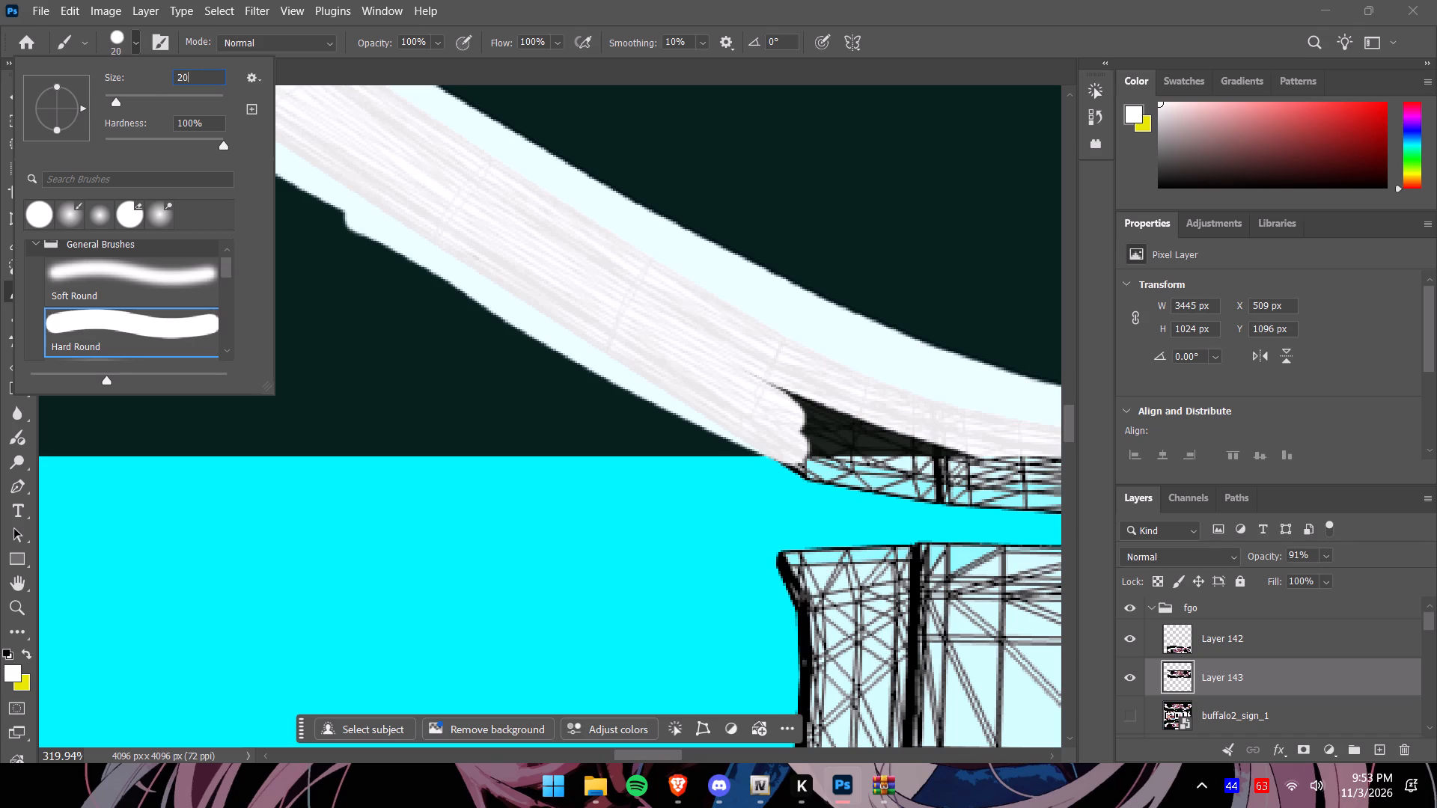
click(132, 34)
drag(730, 410, 819, 480)
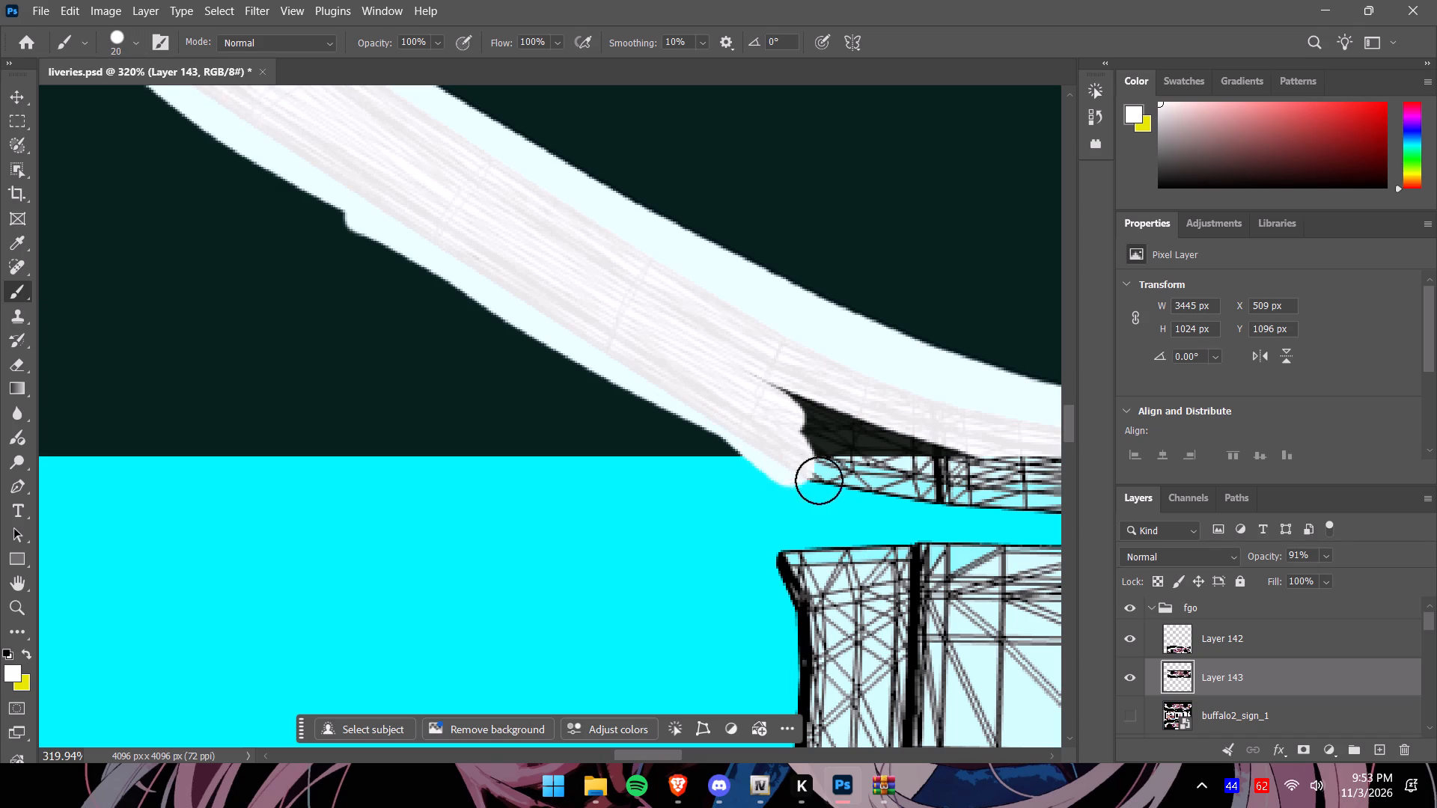
drag(819, 480, 919, 504)
Cover the bare black mesh of the long roof rail with white, from the first pillar's corner to the opposite pillar.
alt+scroll(911, 506, down, 4)
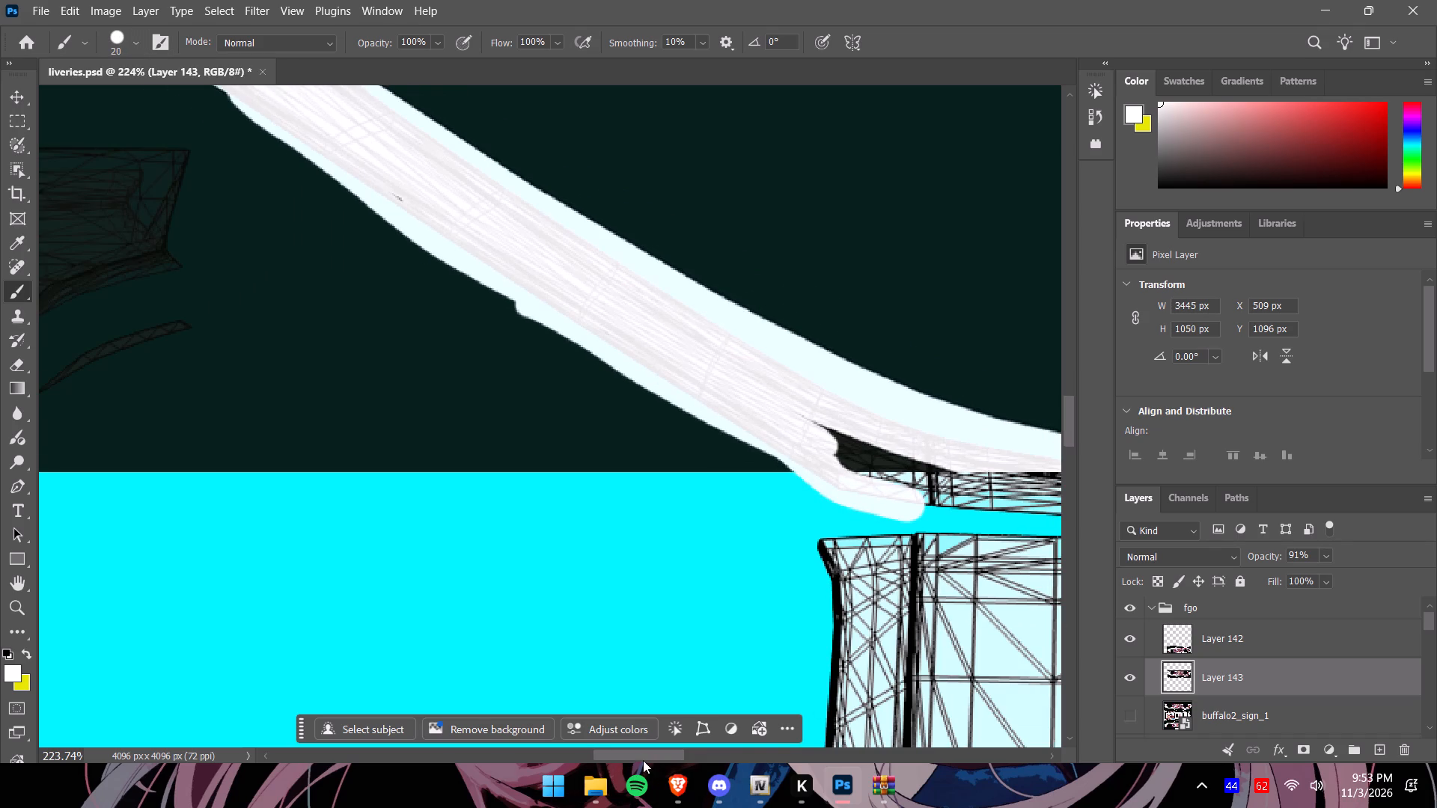
drag(645, 754, 692, 756)
drag(284, 423, 320, 444)
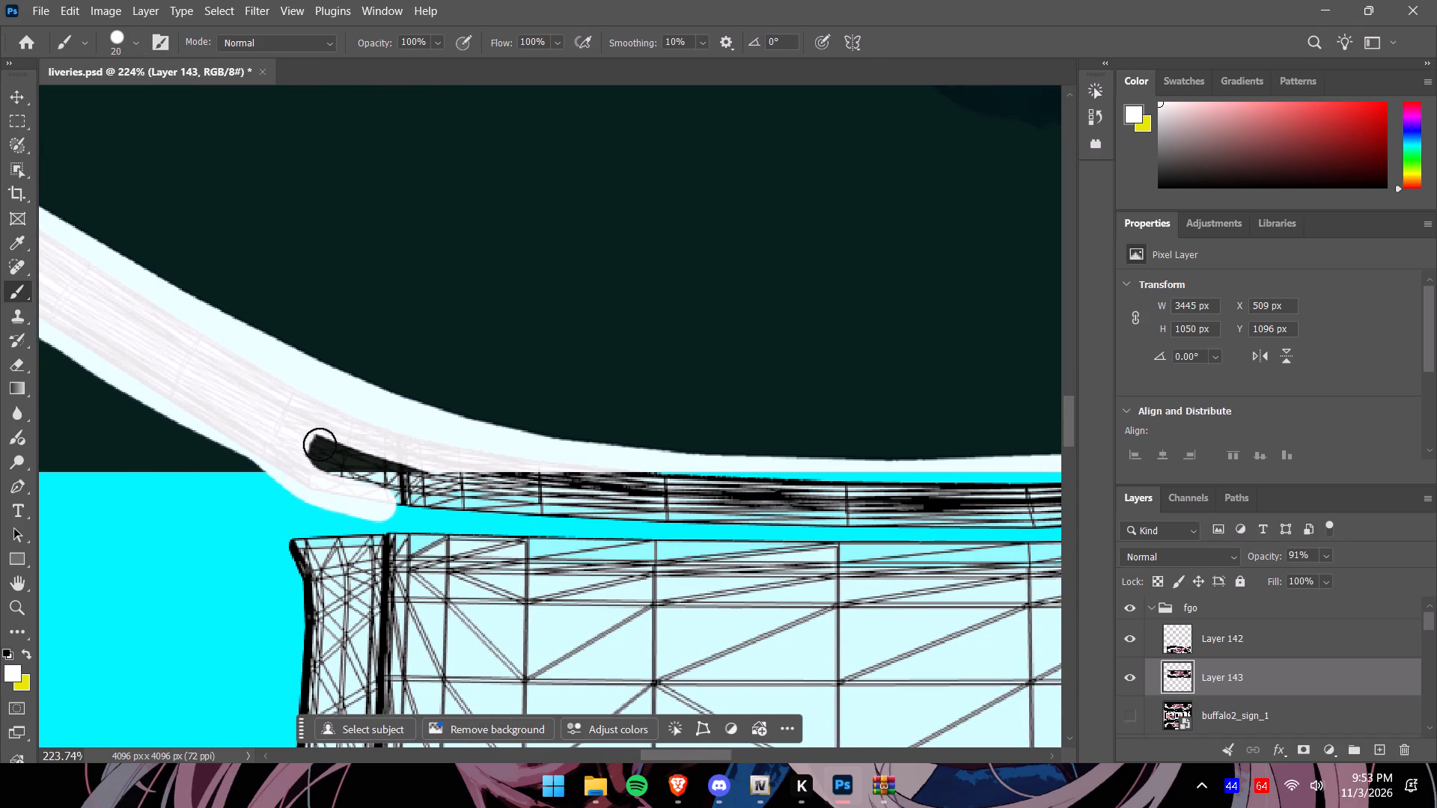
drag(320, 444, 486, 482)
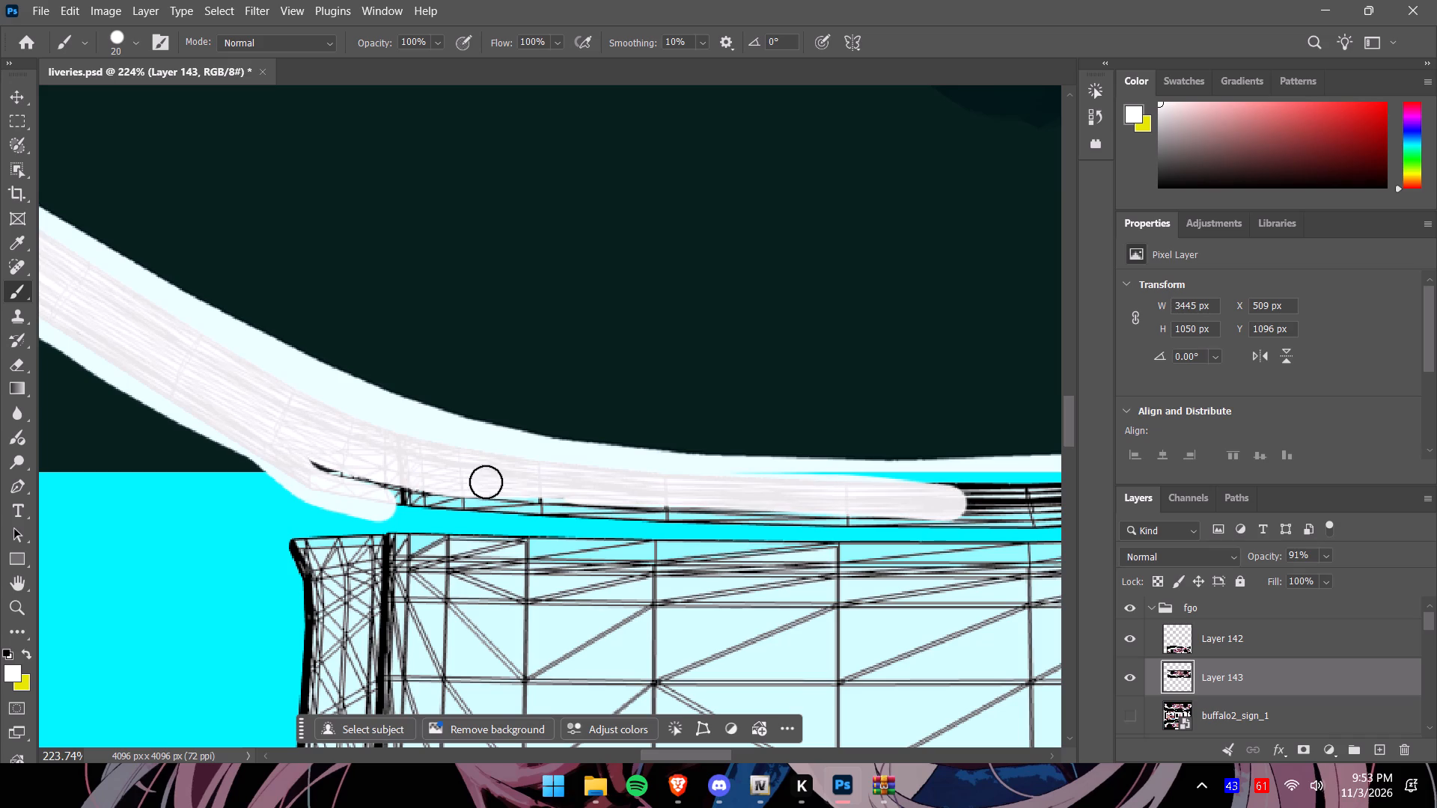
drag(486, 482, 862, 518)
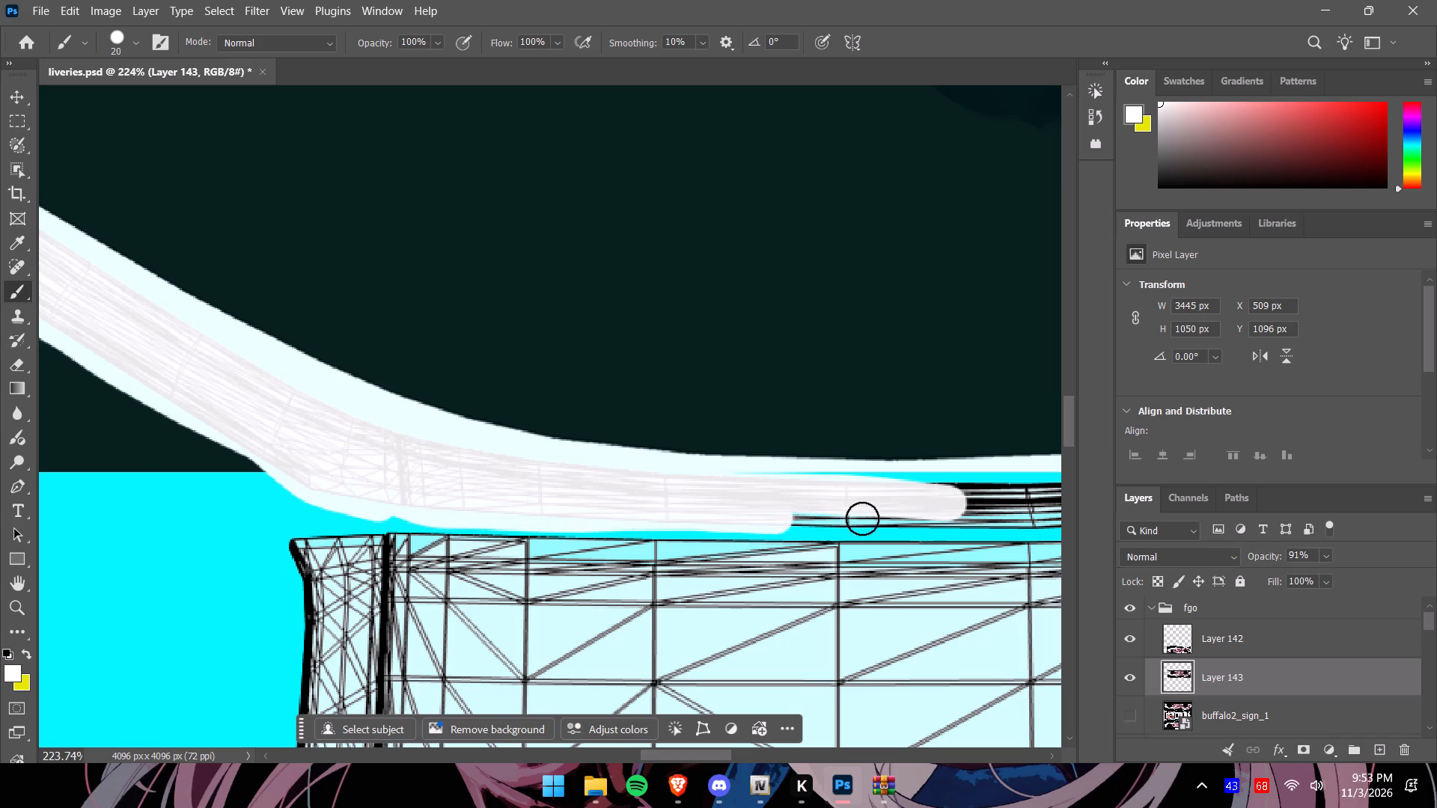
drag(862, 518, 1004, 509)
drag(675, 756, 716, 760)
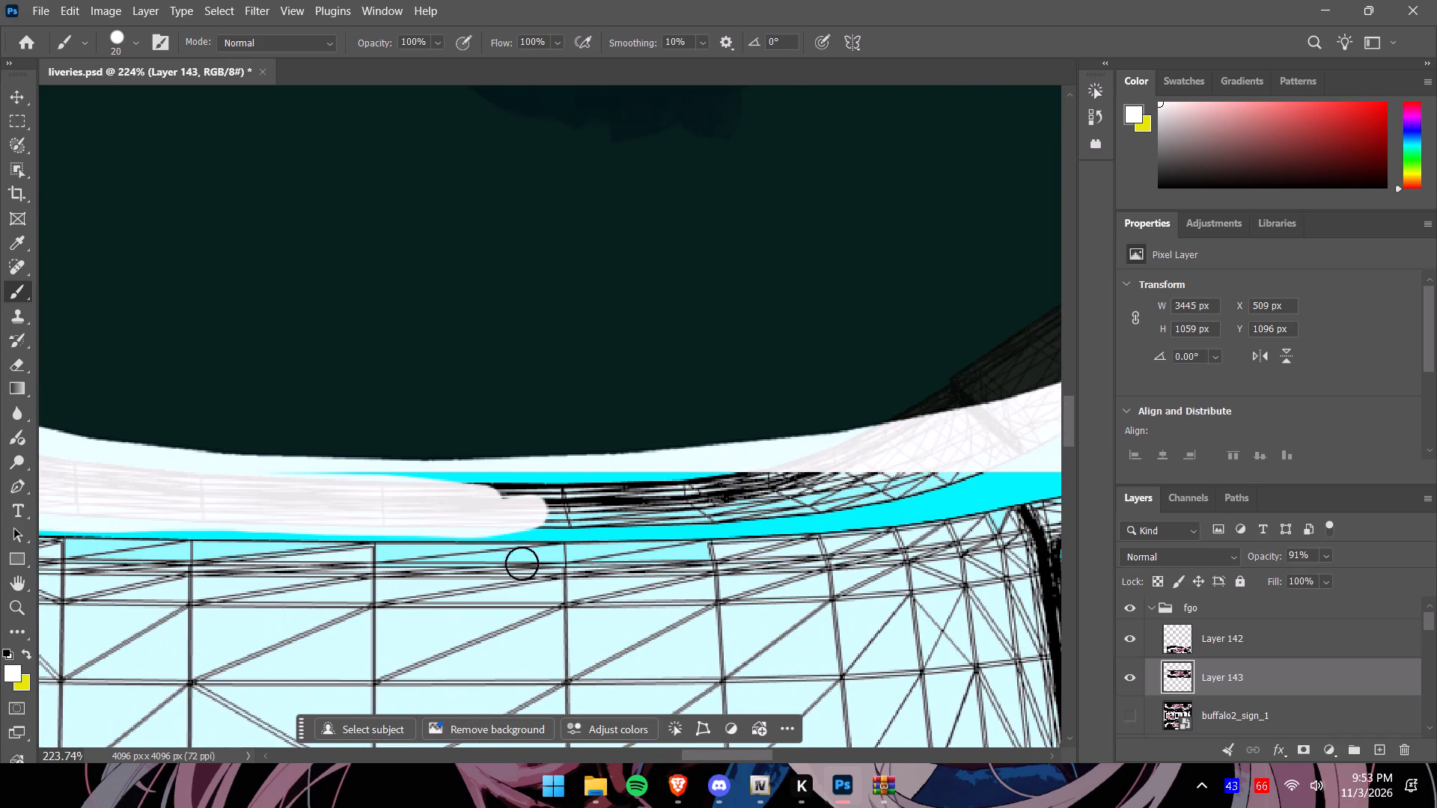
drag(433, 489, 666, 492)
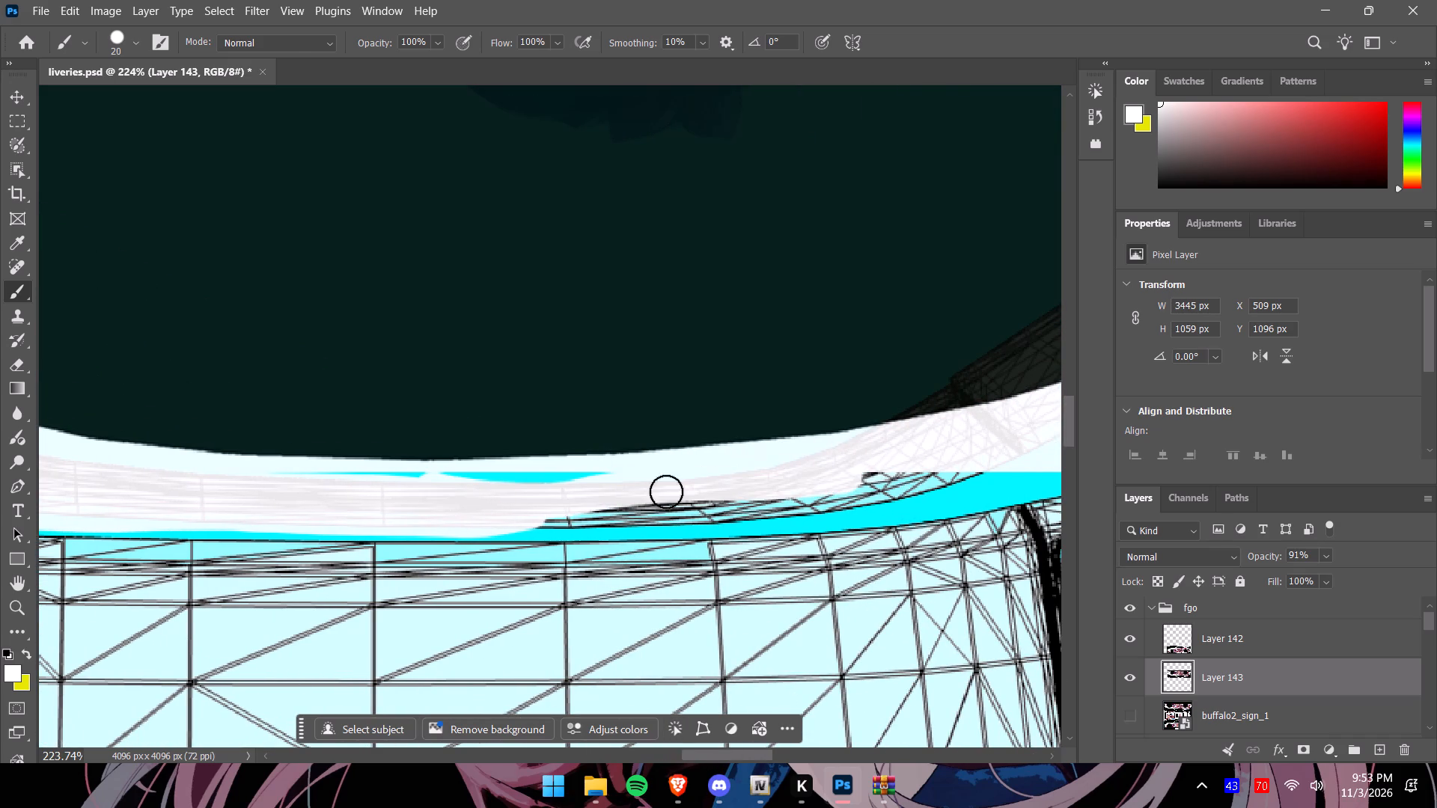
drag(666, 492, 964, 464)
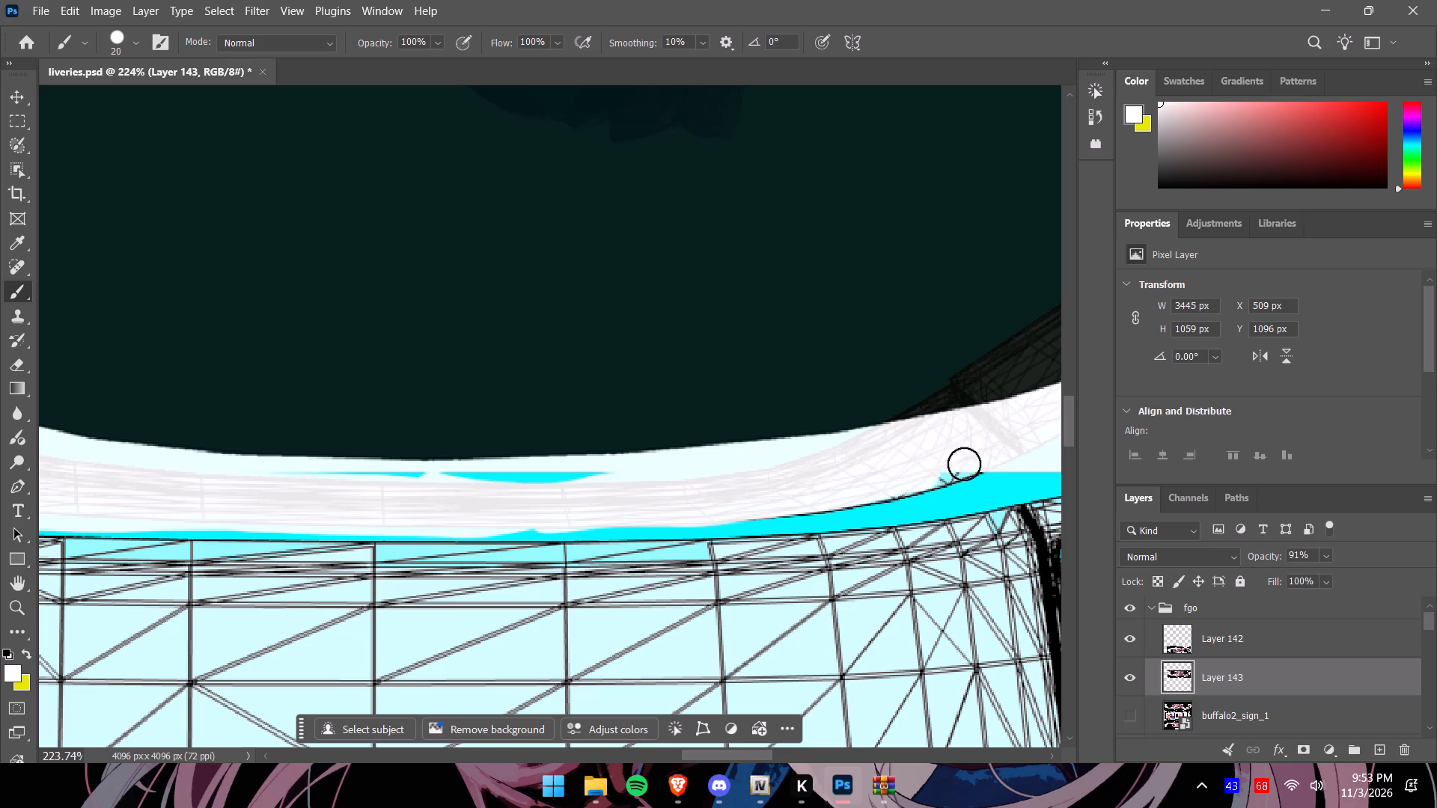
drag(964, 464, 912, 498)
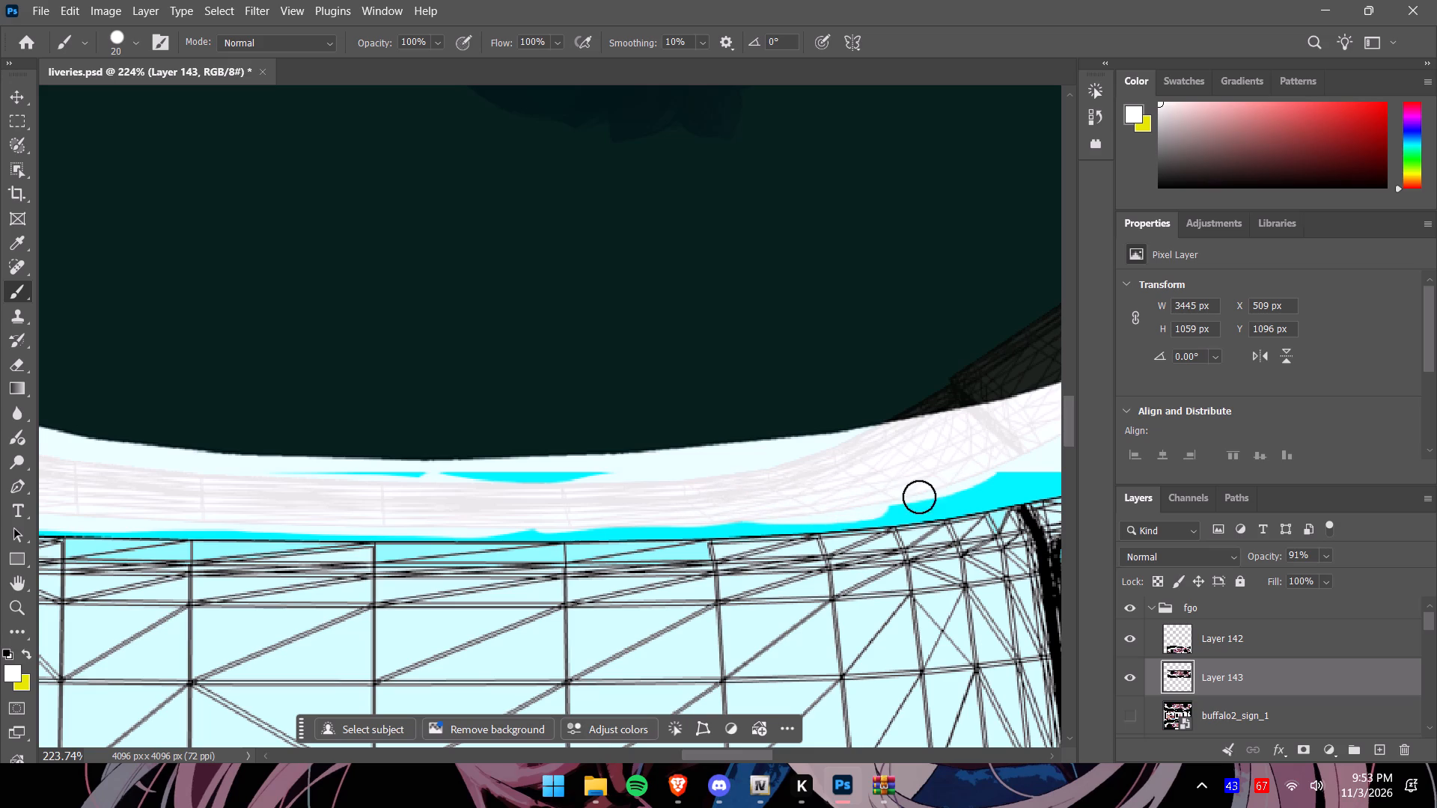
Fill the black wedge on the opposite slanting pillar with white, from the roof rail to the window's pointed corner.
drag(709, 756, 748, 758)
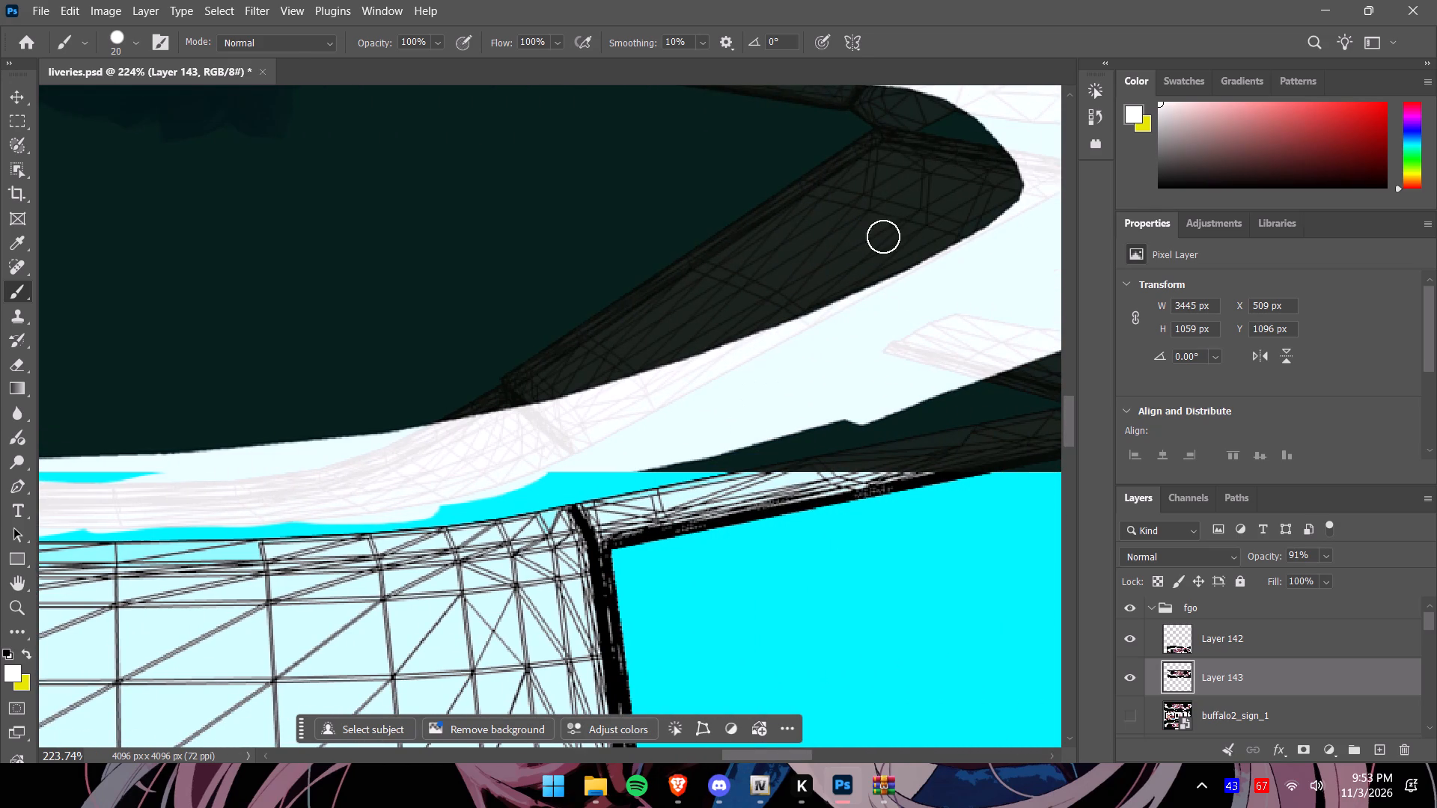
drag(881, 135, 433, 424)
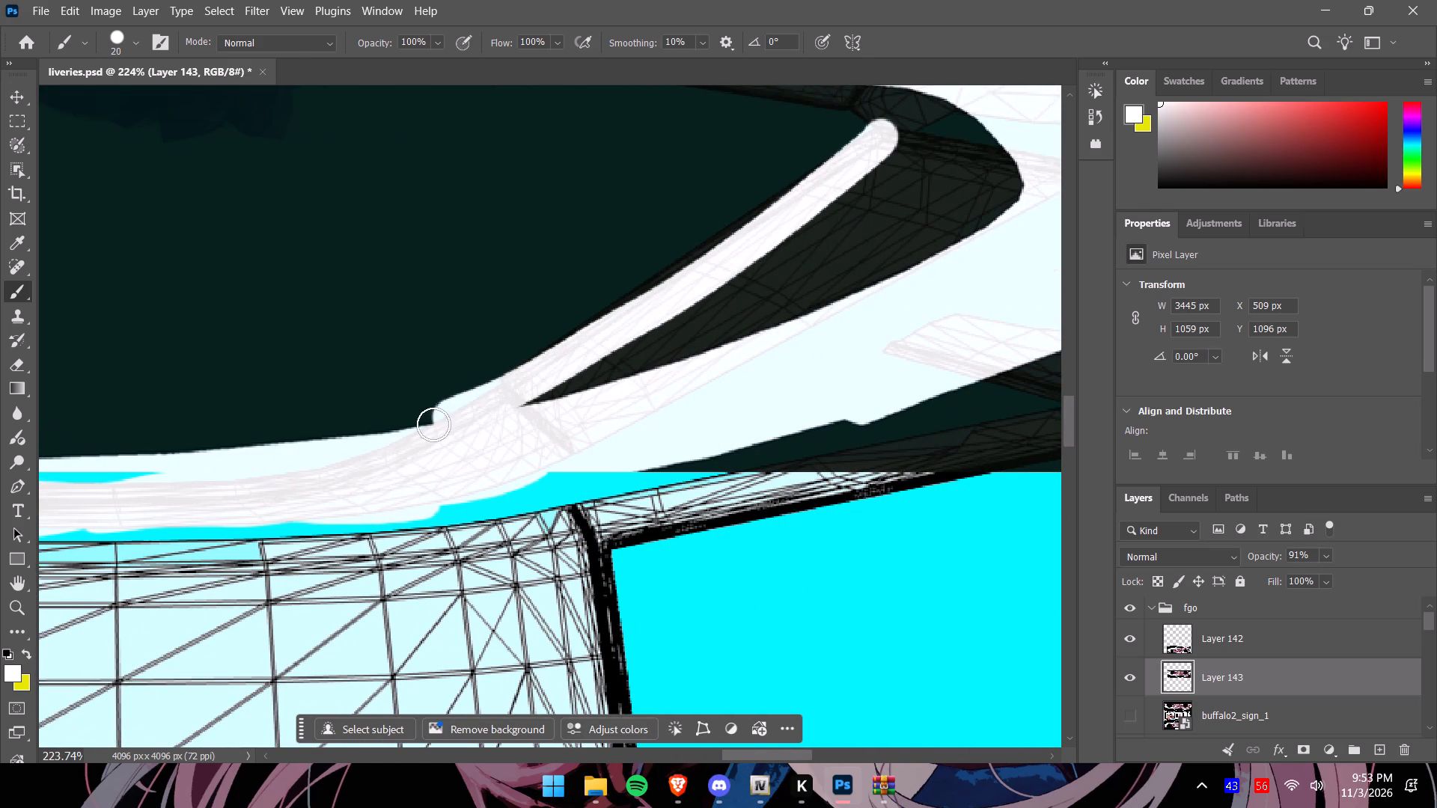
drag(433, 424, 549, 410)
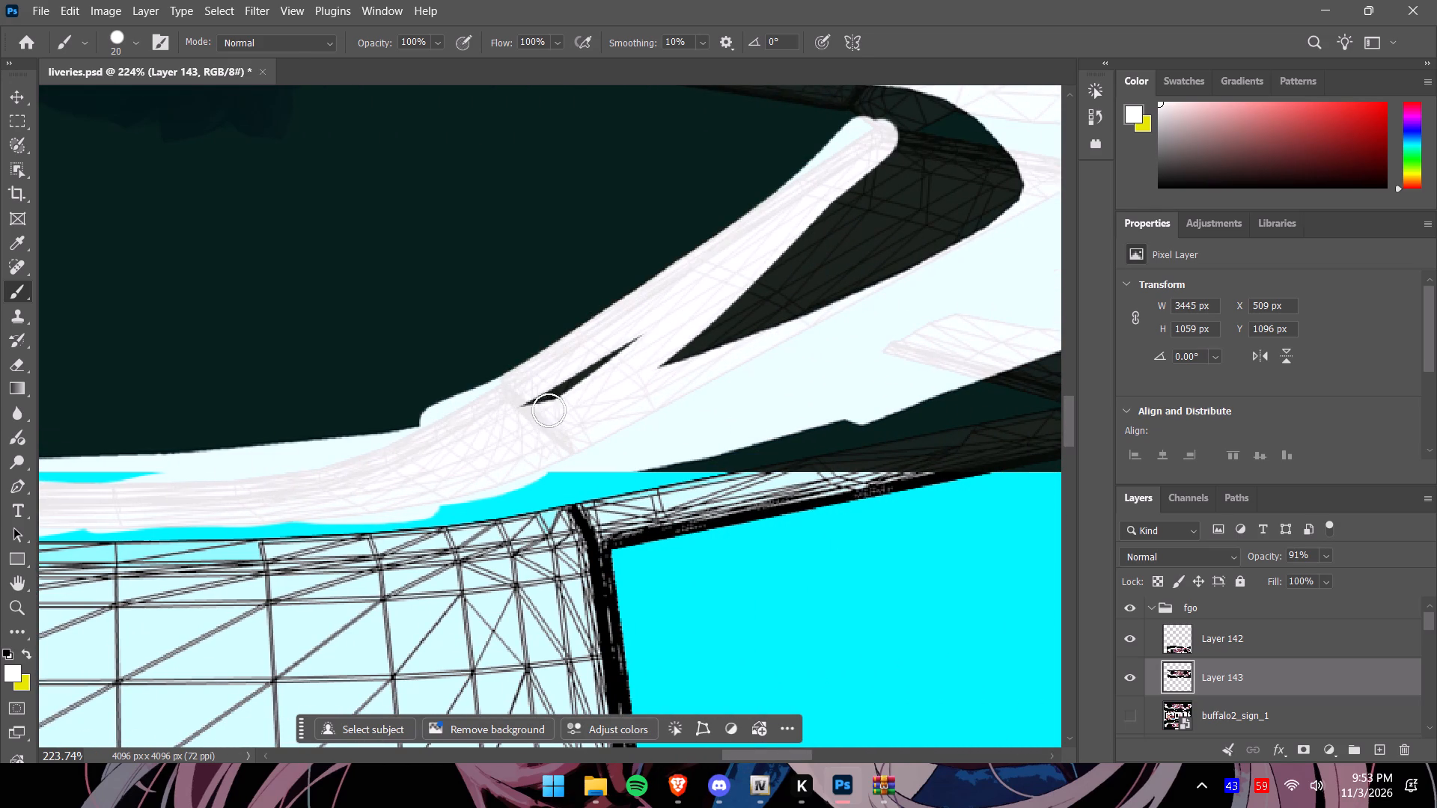
drag(549, 410, 1007, 184)
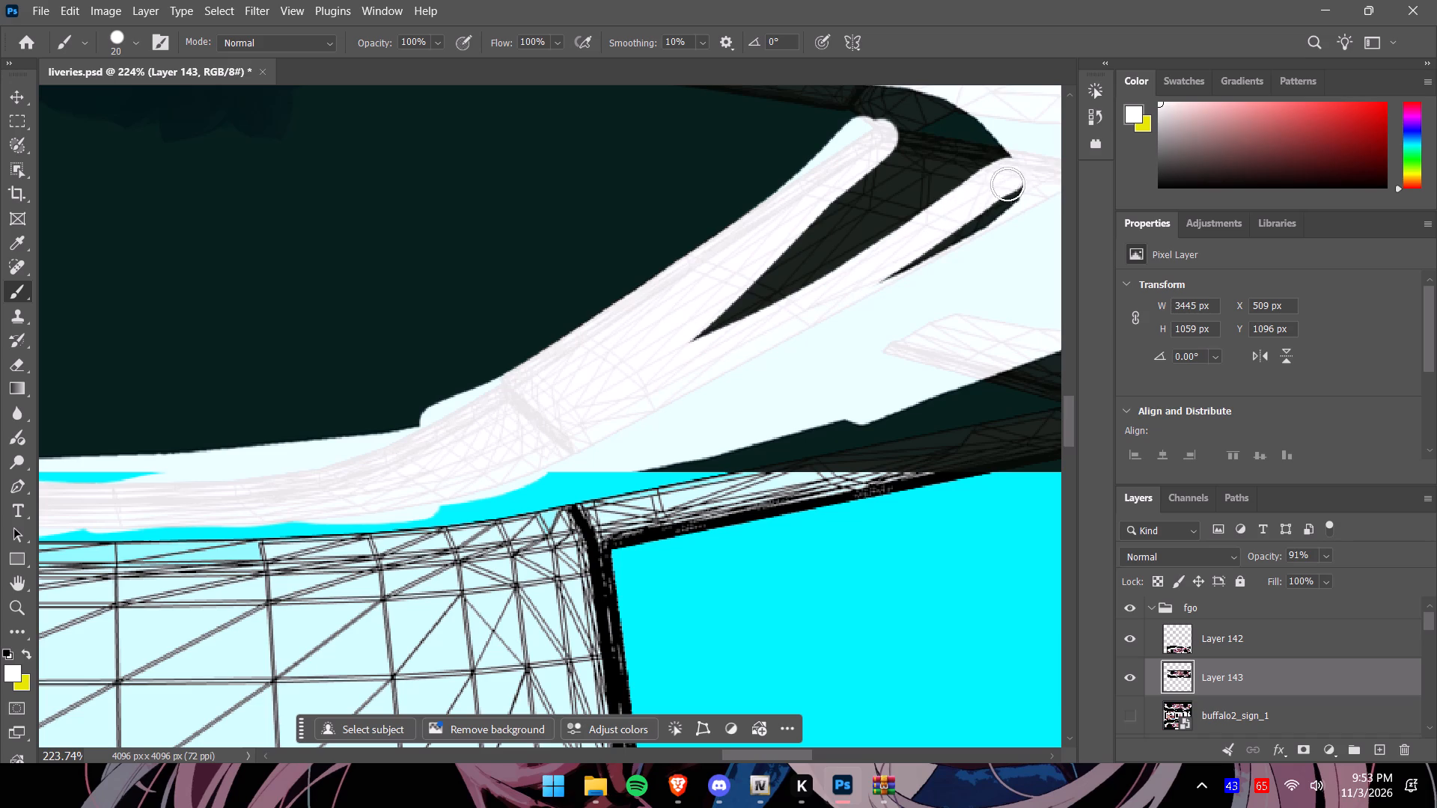
drag(1007, 184, 858, 248)
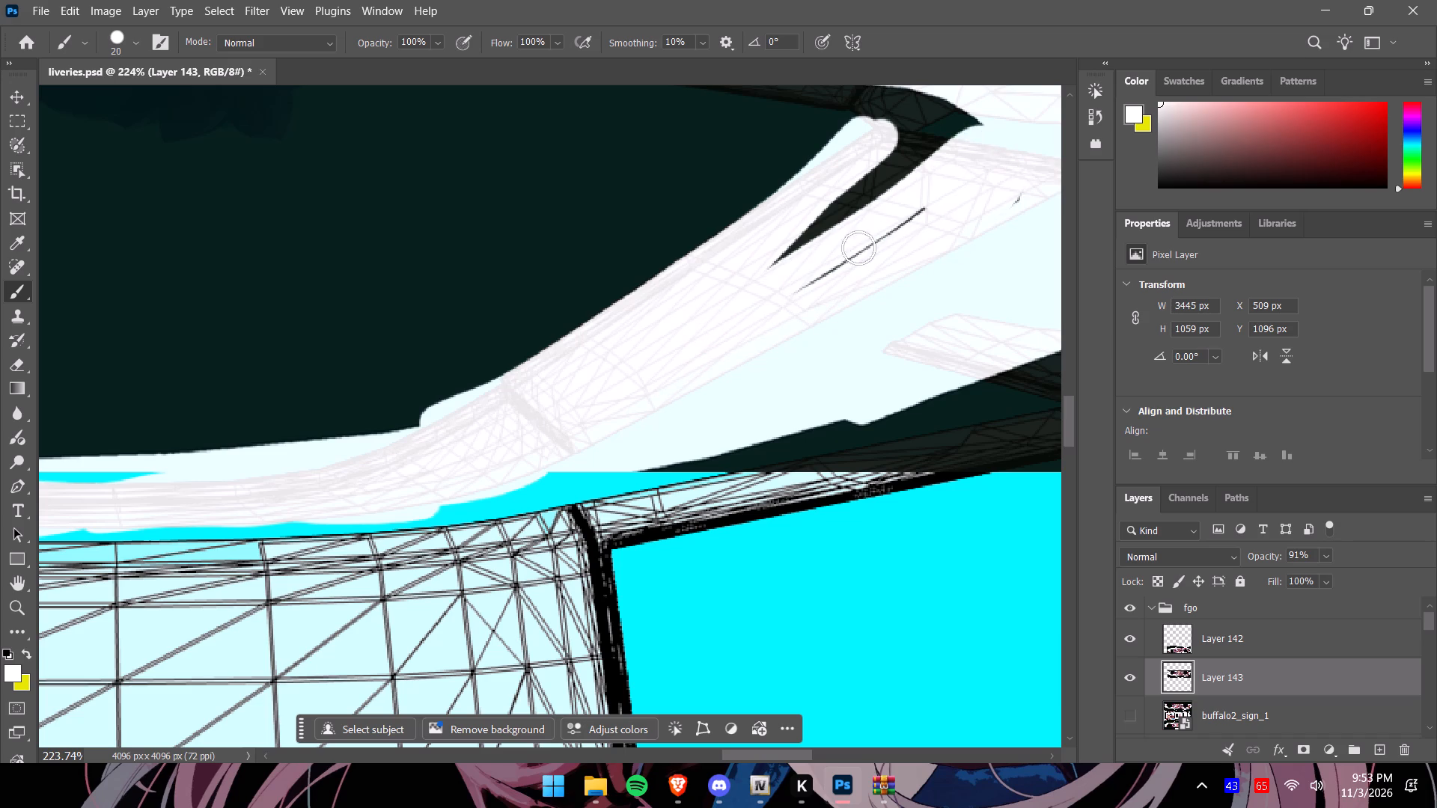
drag(858, 248, 1019, 189)
drag(997, 126, 864, 184)
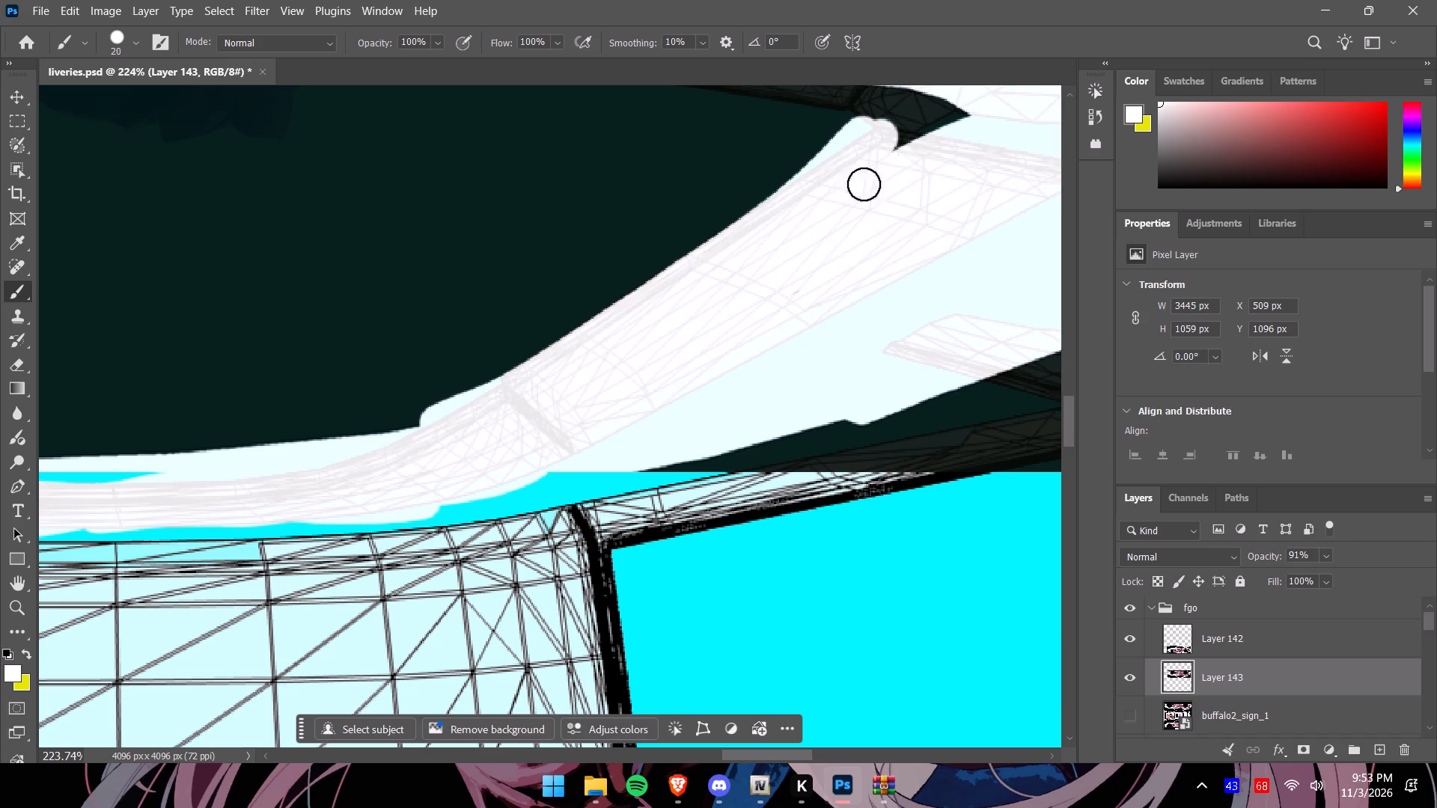
drag(864, 184, 936, 119)
Paint the black strip along the window edge white, from beside the character's elbow to the corner where it meets the pillar.
drag(1073, 417, 1073, 396)
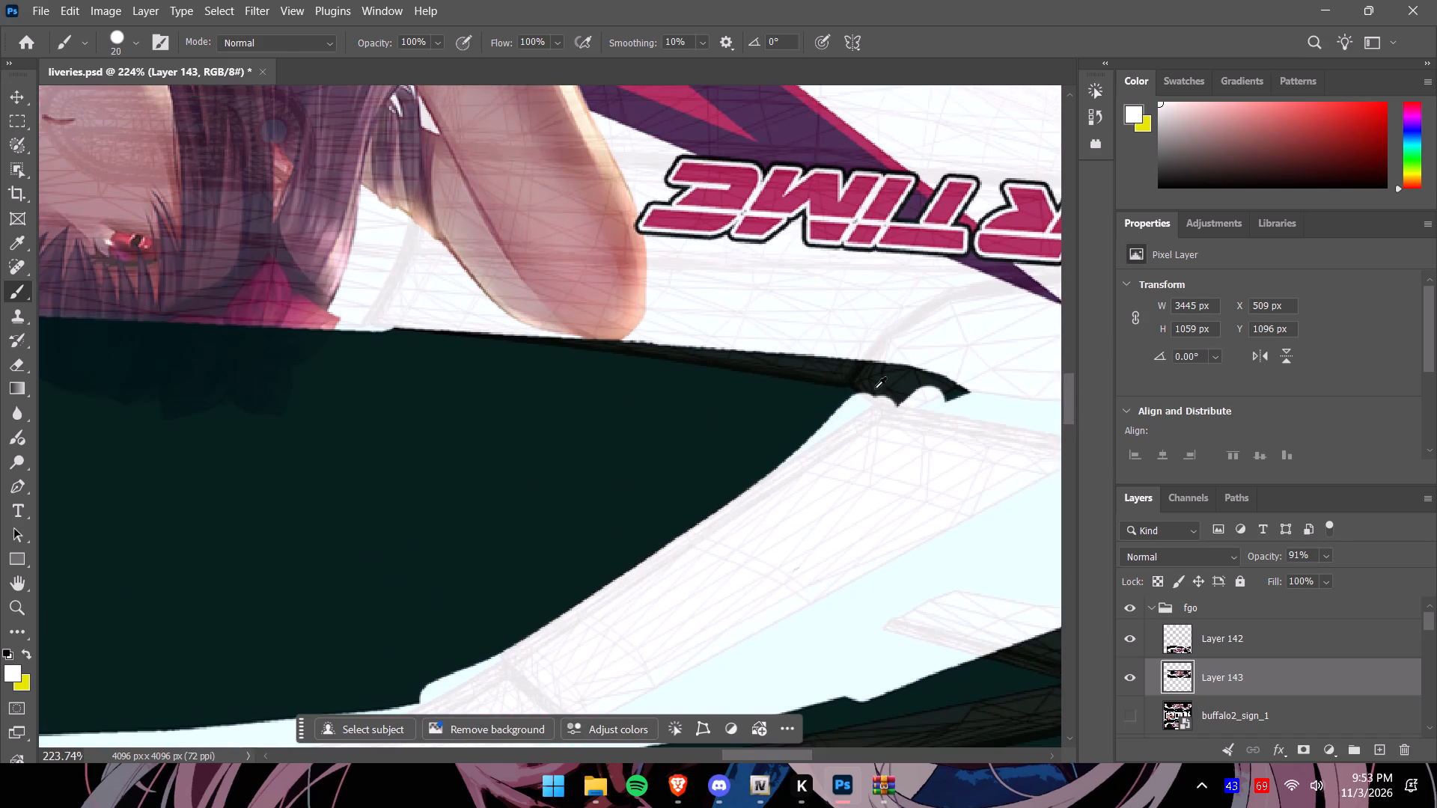
alt+scroll(865, 381, up, 6)
drag(87, 303, 94, 303)
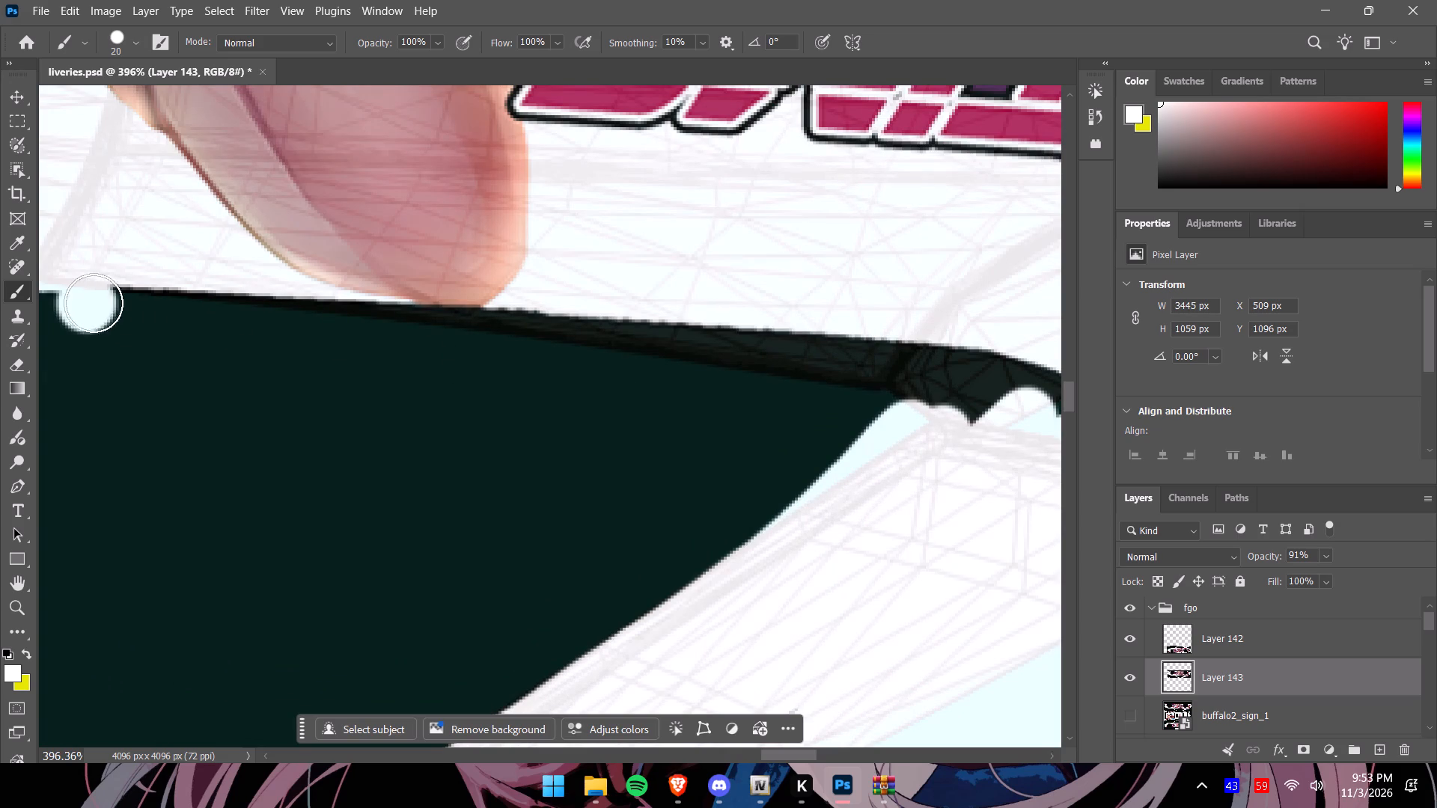
drag(94, 303, 421, 343)
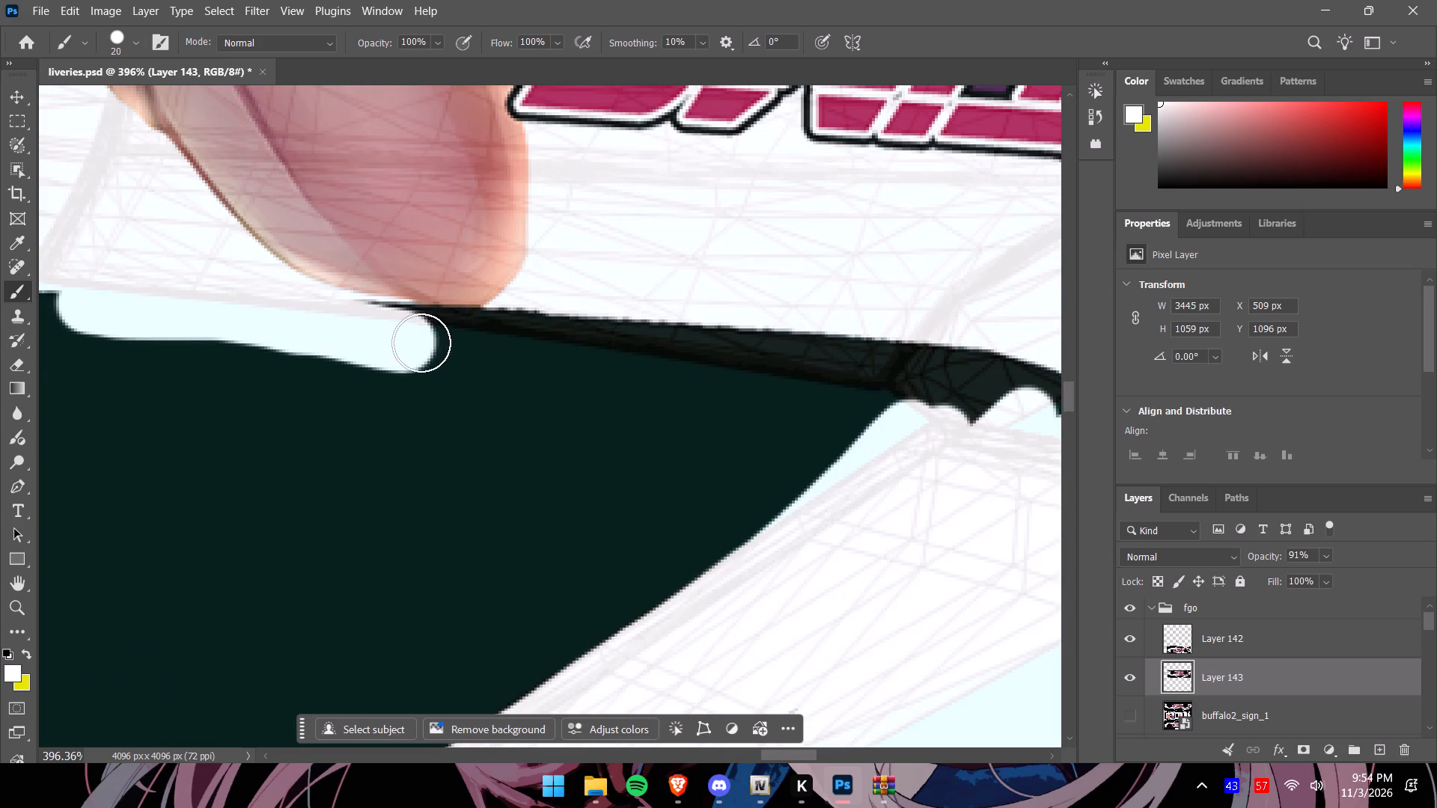
drag(421, 343, 374, 335)
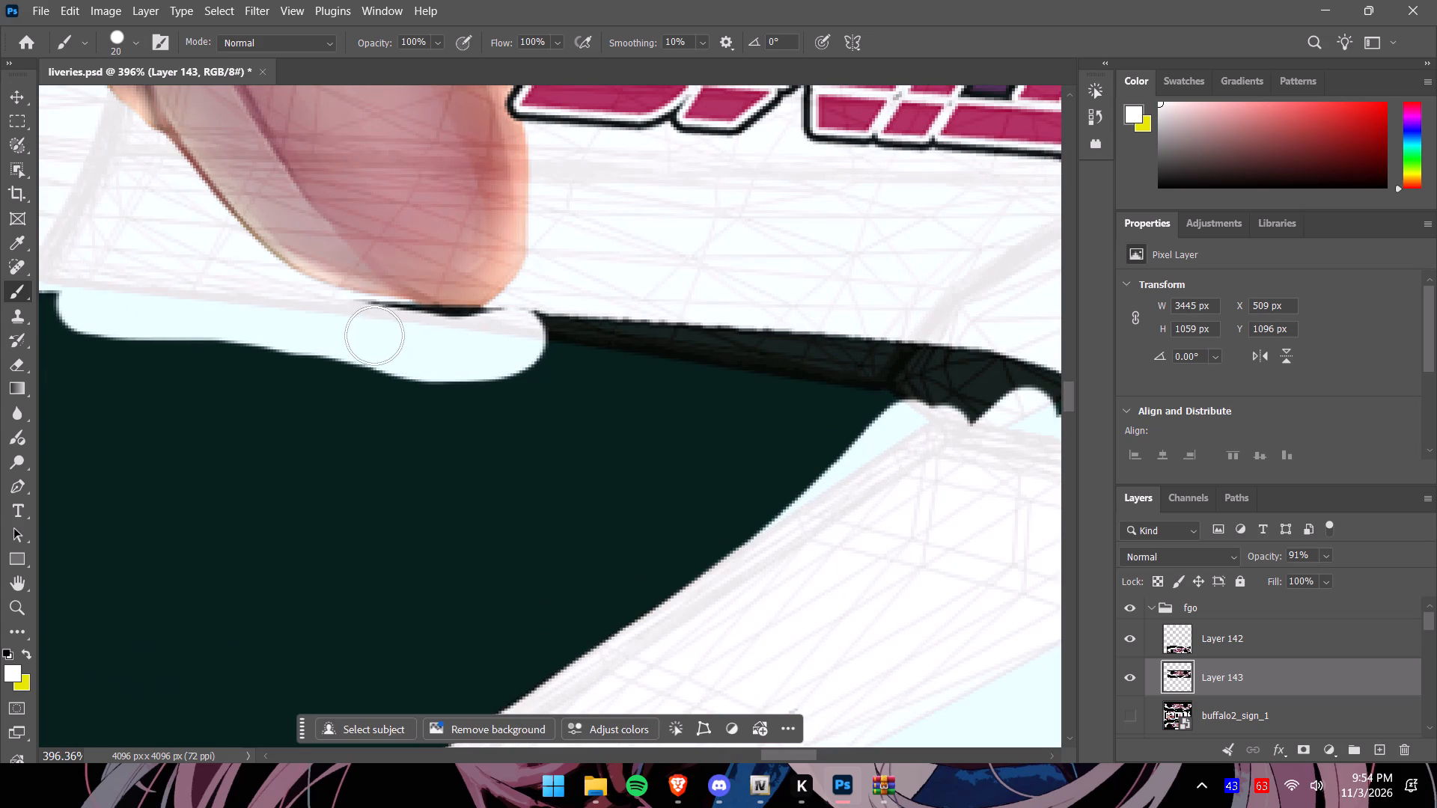
drag(374, 335, 433, 345)
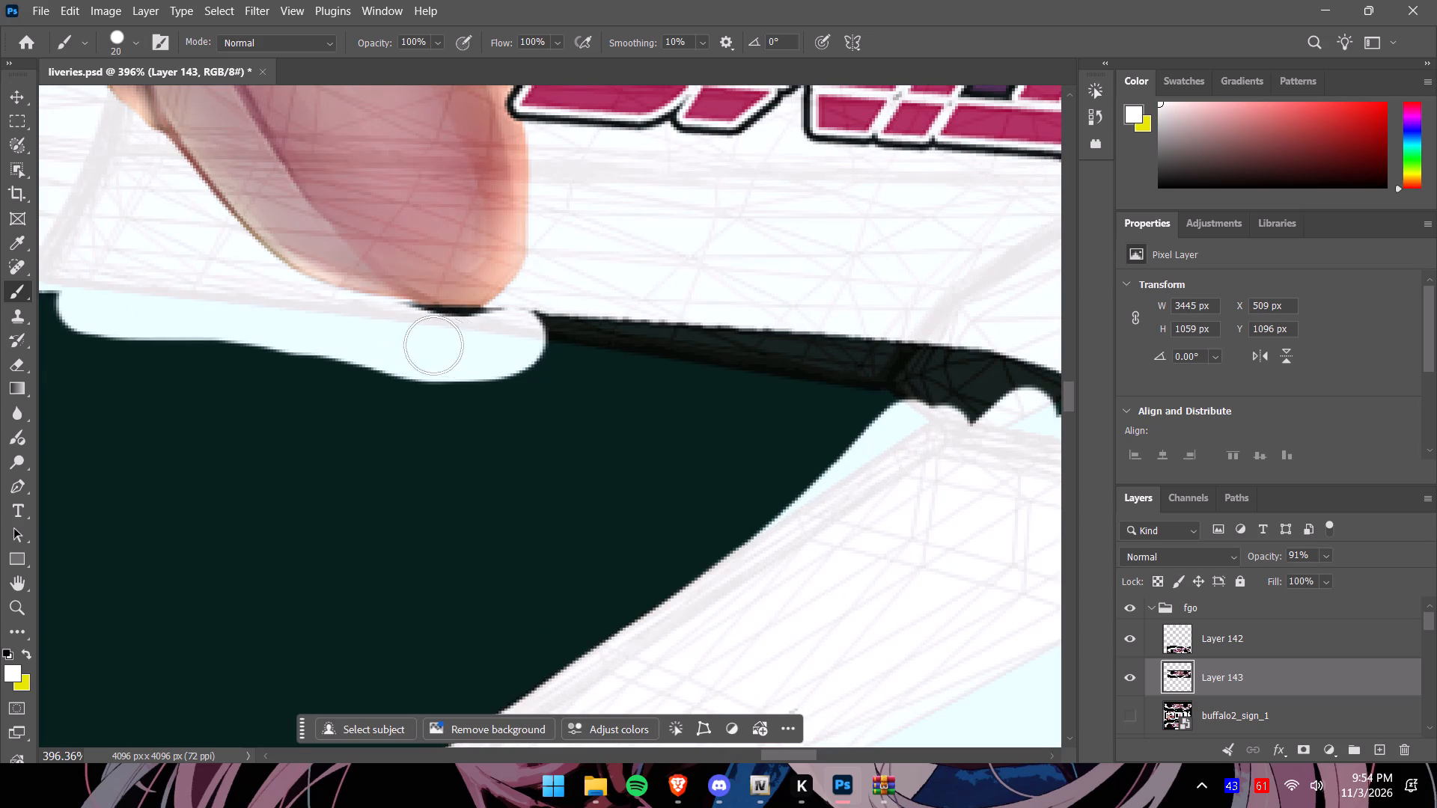
drag(433, 345, 541, 336)
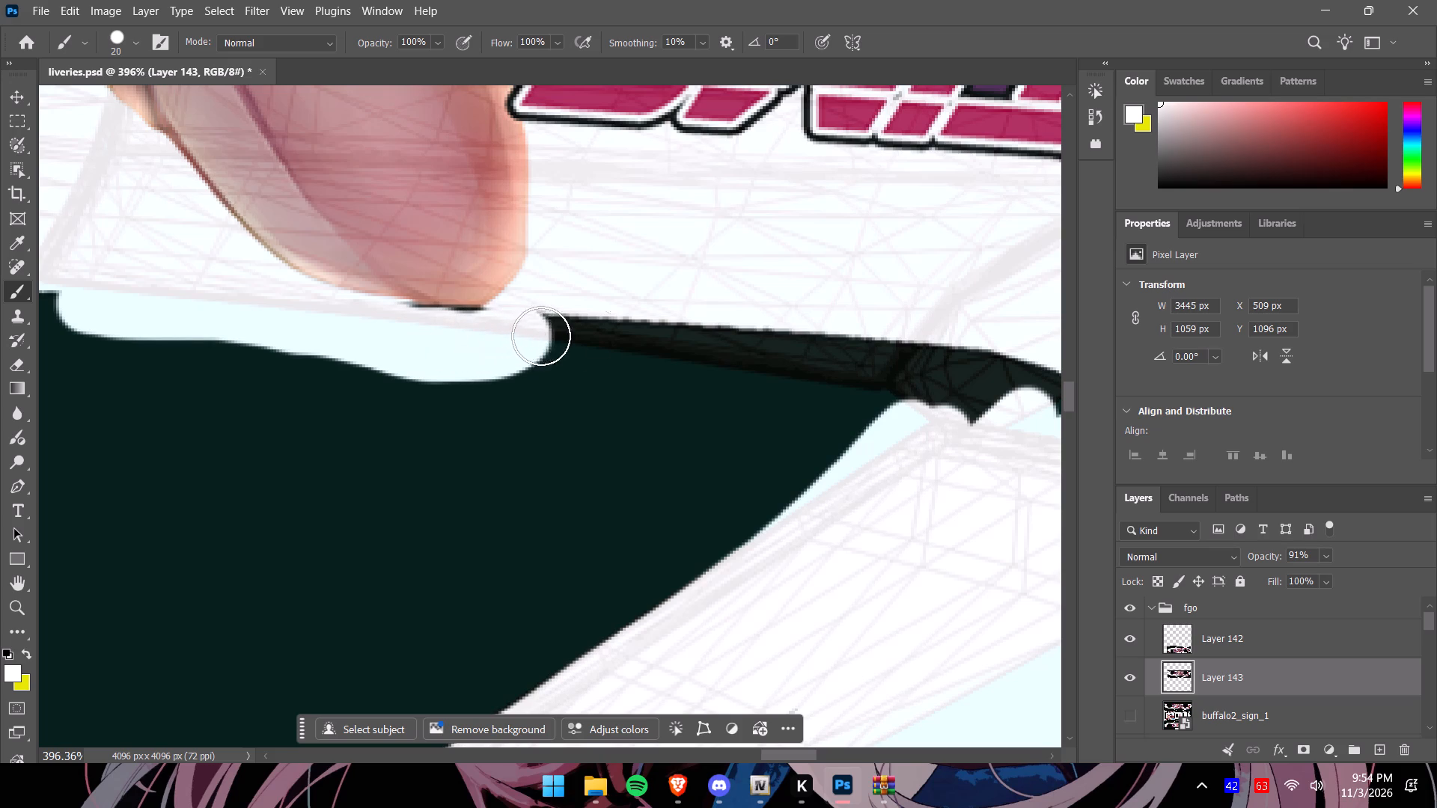
drag(541, 336, 921, 382)
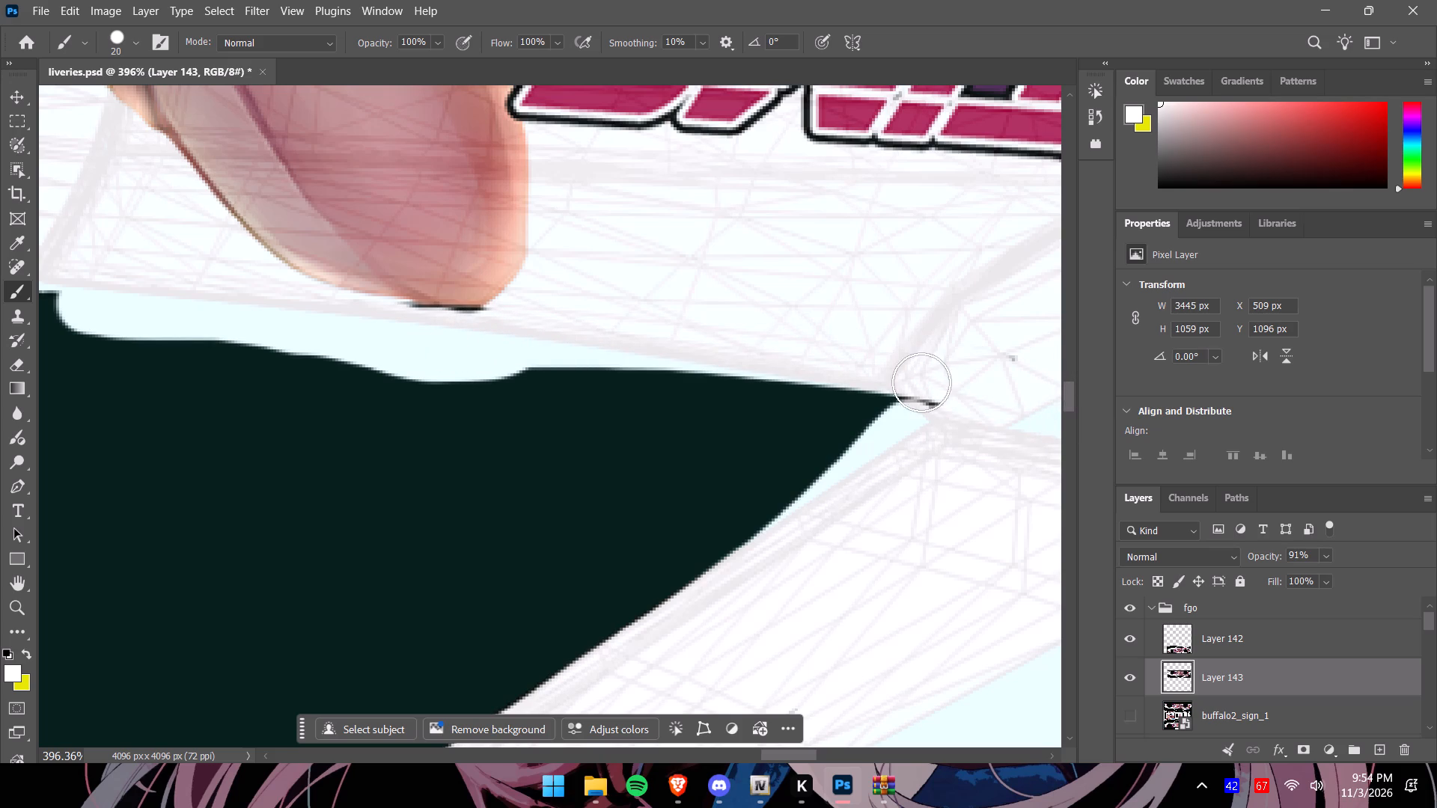
drag(921, 382, 850, 371)
alt+scroll(901, 370, down, 4)
drag(968, 364, 1011, 417)
Paint over the TYPE-MOON lettering and logo on the upside-down side with white, below the ASSASSIN SCATHACH text.
alt+scroll(967, 476, down, 2)
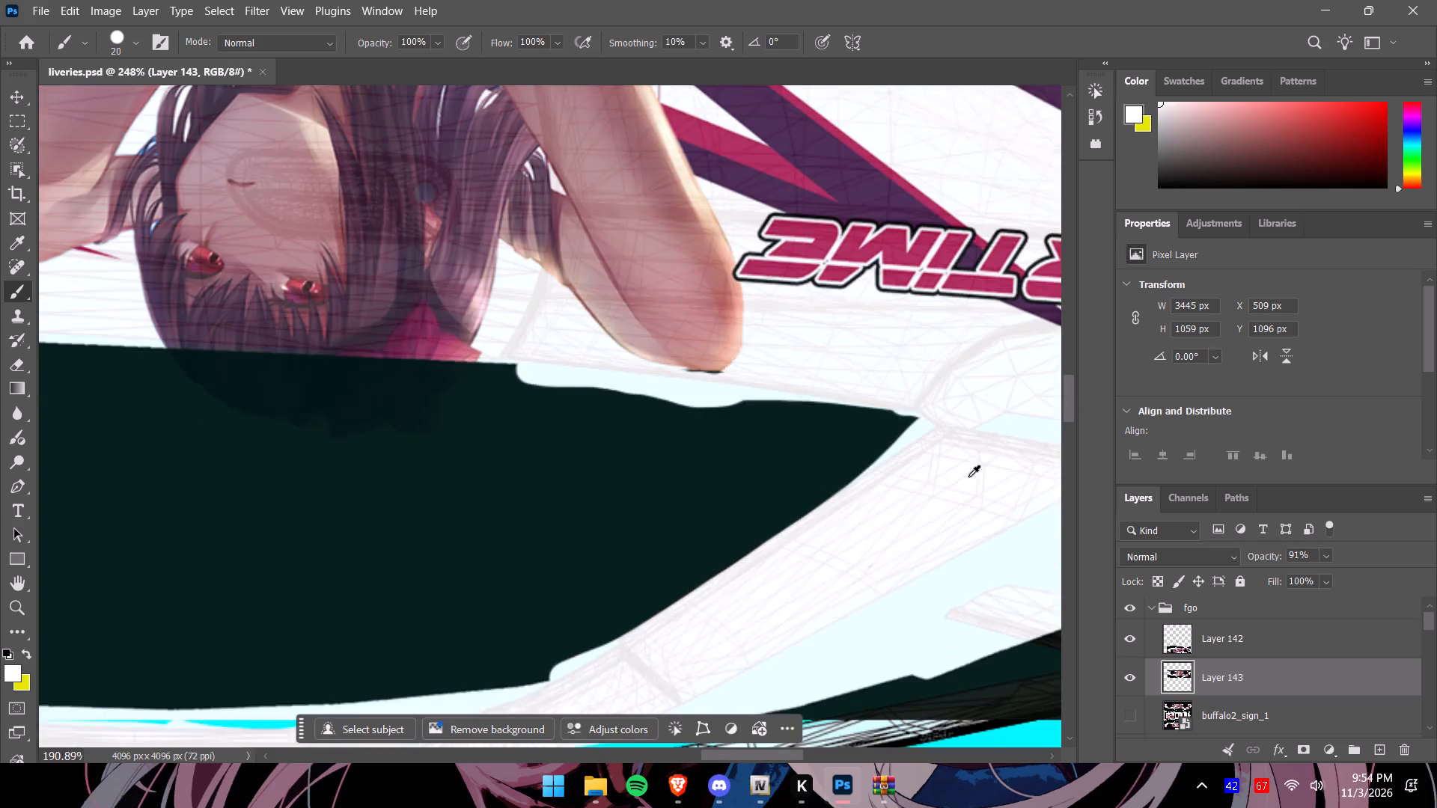
alt+scroll(968, 477, down, 7)
drag(766, 754, 787, 754)
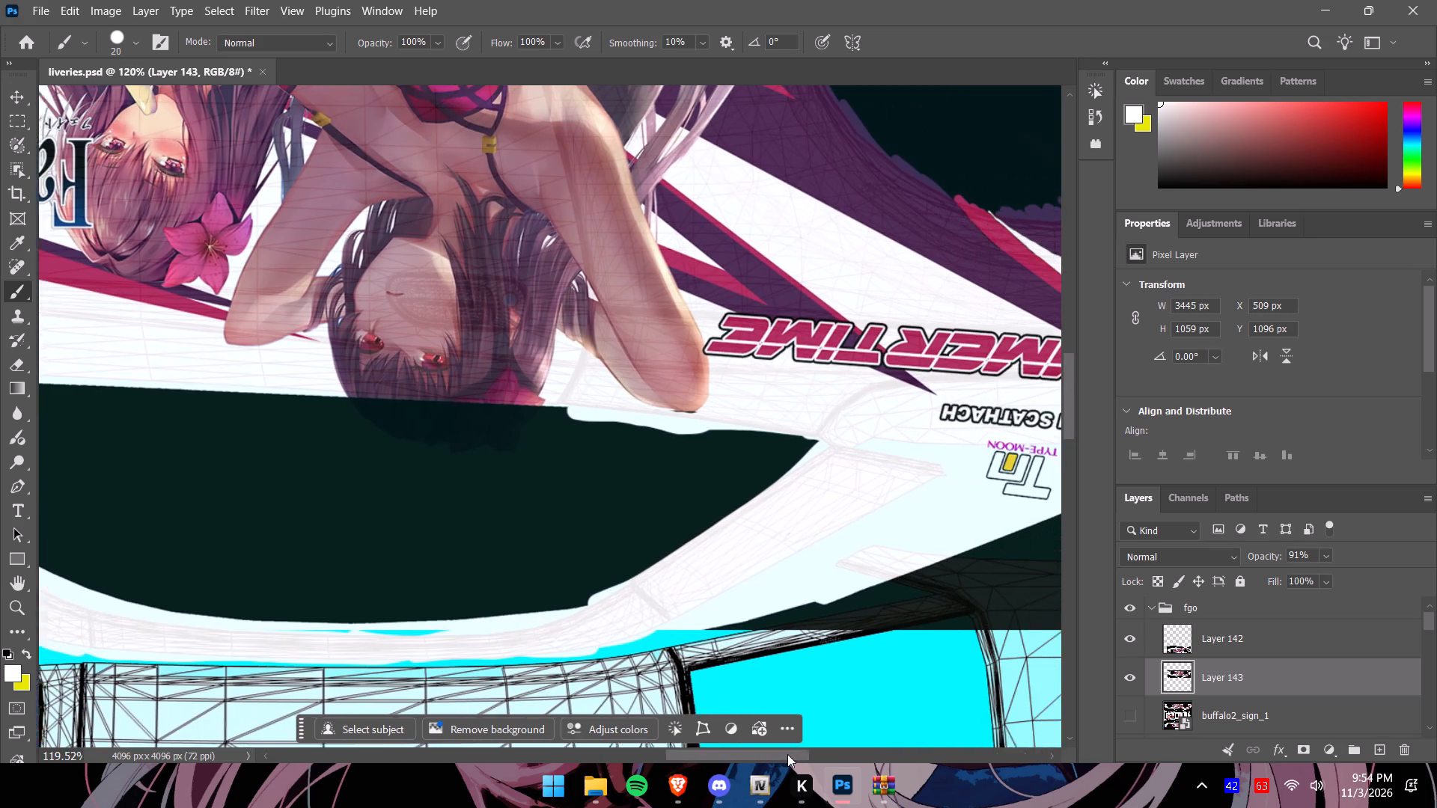
drag(787, 754, 810, 757)
alt+scroll(930, 496, up, 8)
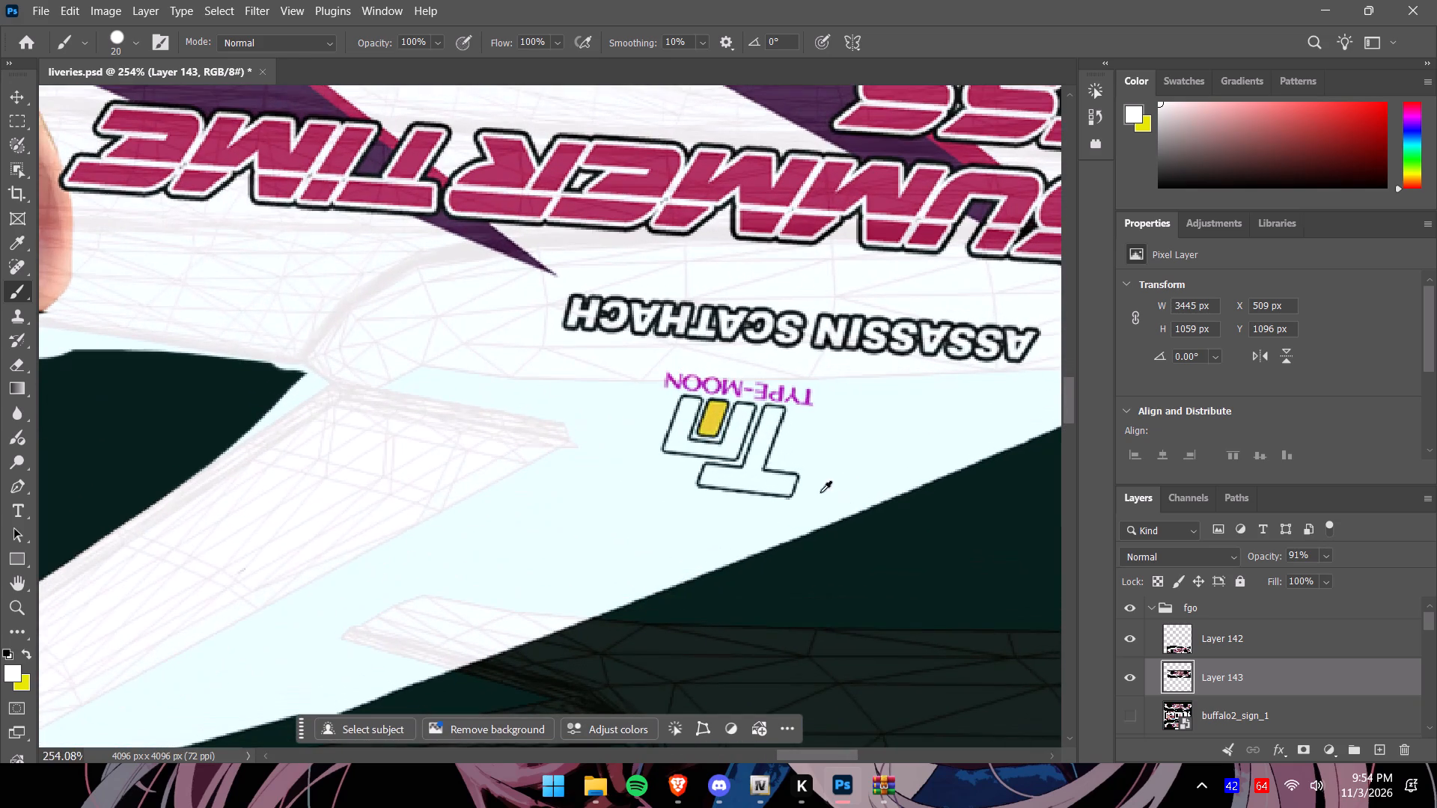
drag(666, 385, 774, 426)
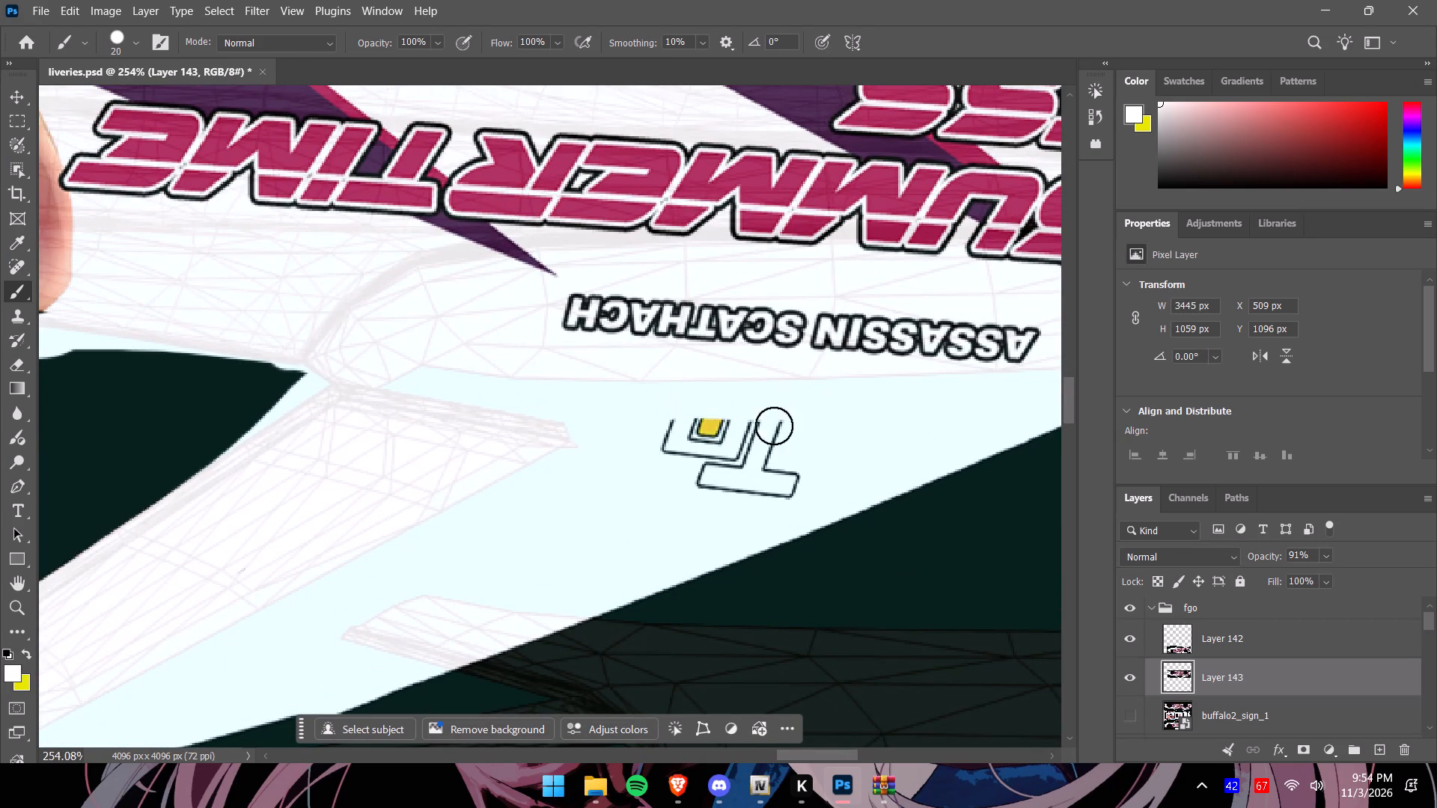
drag(774, 426, 796, 513)
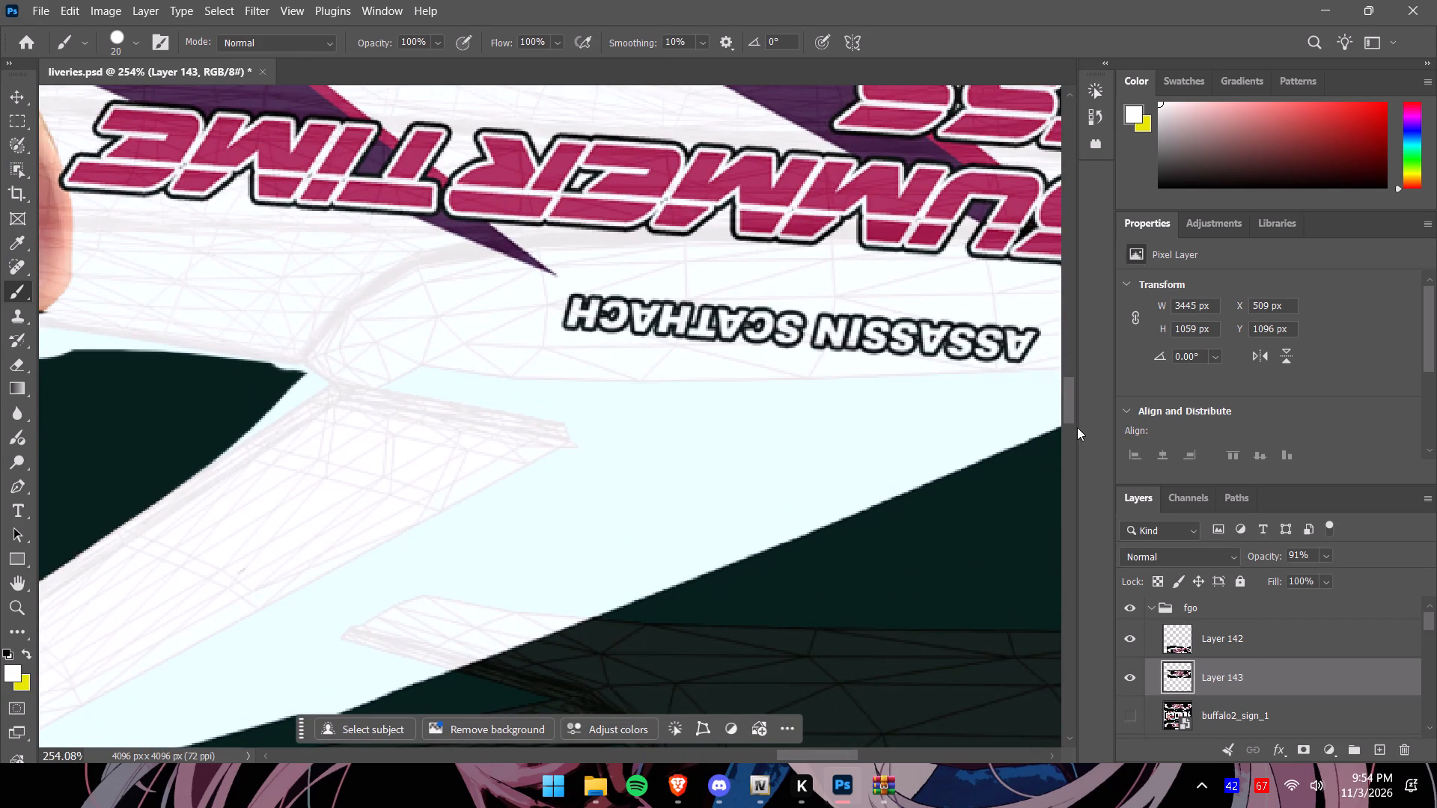
Set the opacity of Layer 142 to 84%.
alt+scroll(1022, 403, down, 8)
drag(1070, 428, 1059, 566)
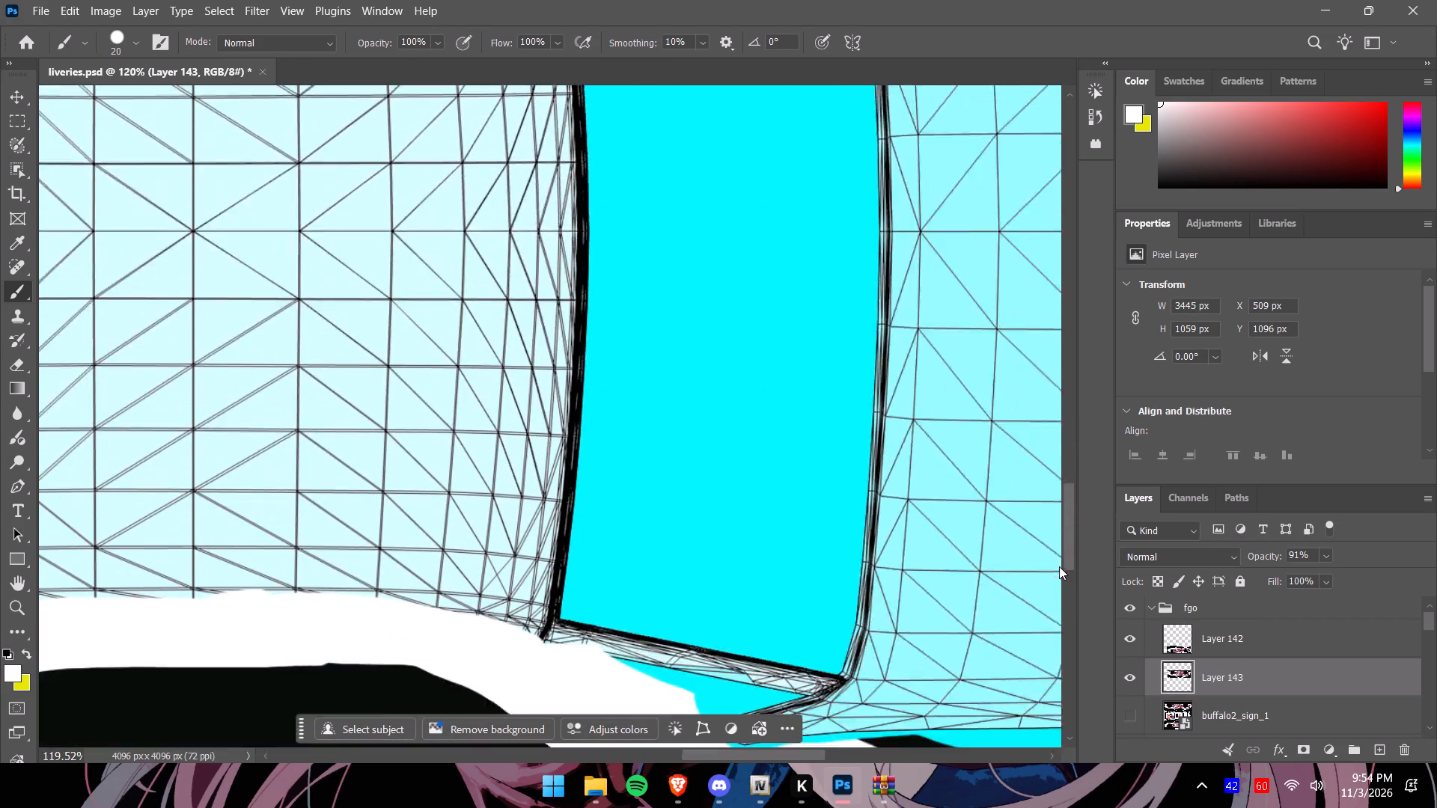
drag(1059, 566, 1059, 585)
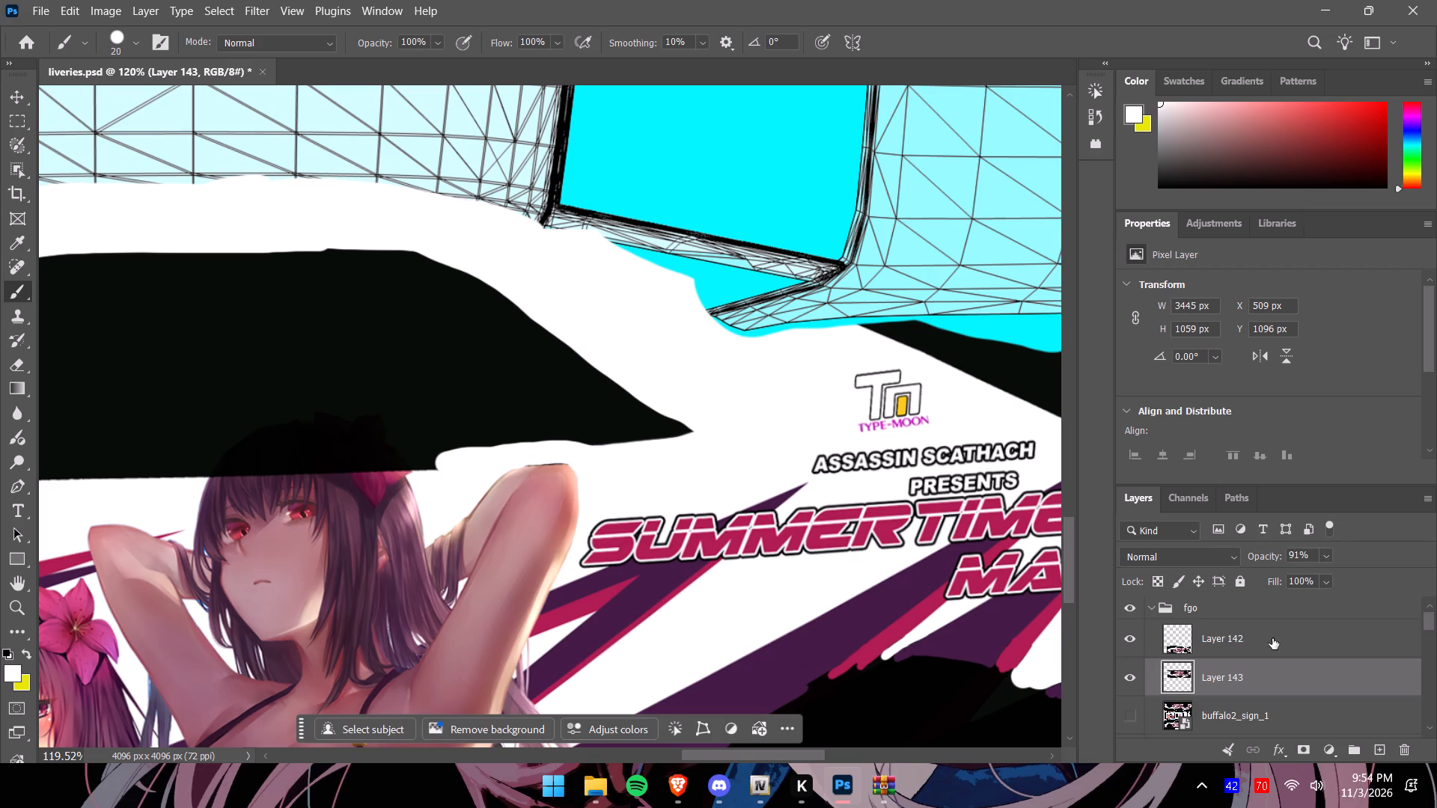
click(1269, 634)
click(1325, 554)
drag(1346, 575, 1331, 575)
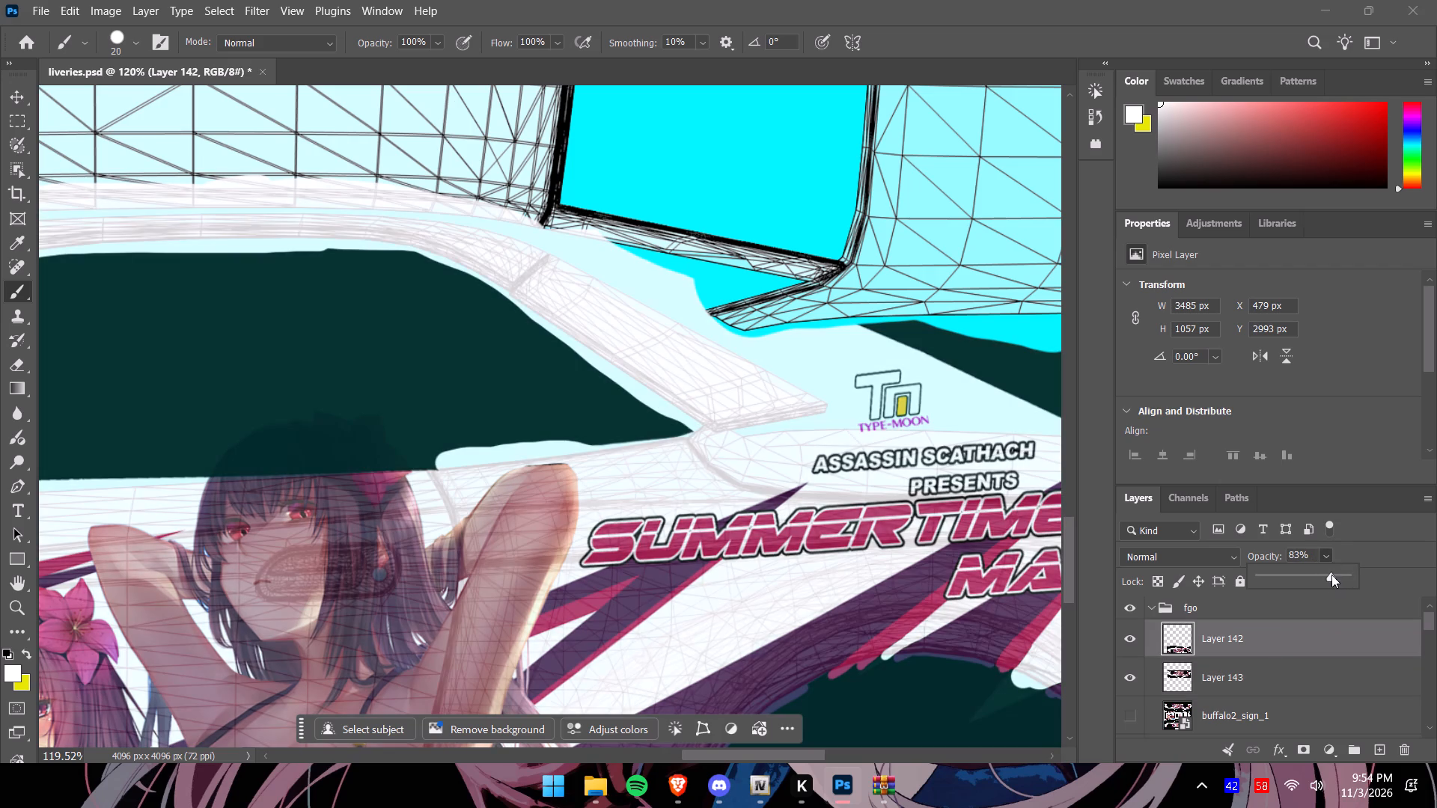
drag(1331, 575, 1332, 575)
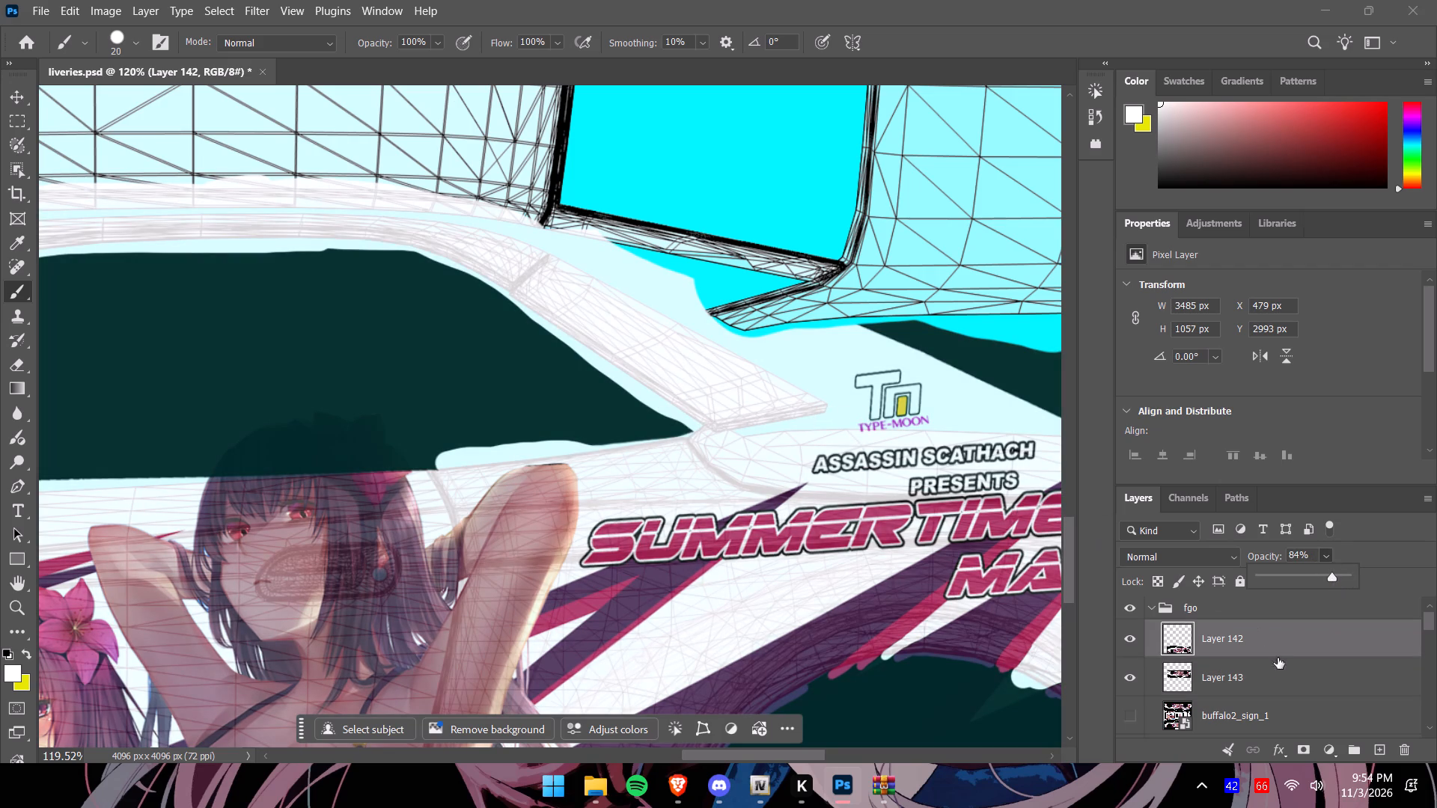
On Layer 142, paint over the TYPE-MOON lettering and lower part of its logo with white on the upright side.
click(1281, 676)
click(1264, 643)
drag(861, 426, 867, 425)
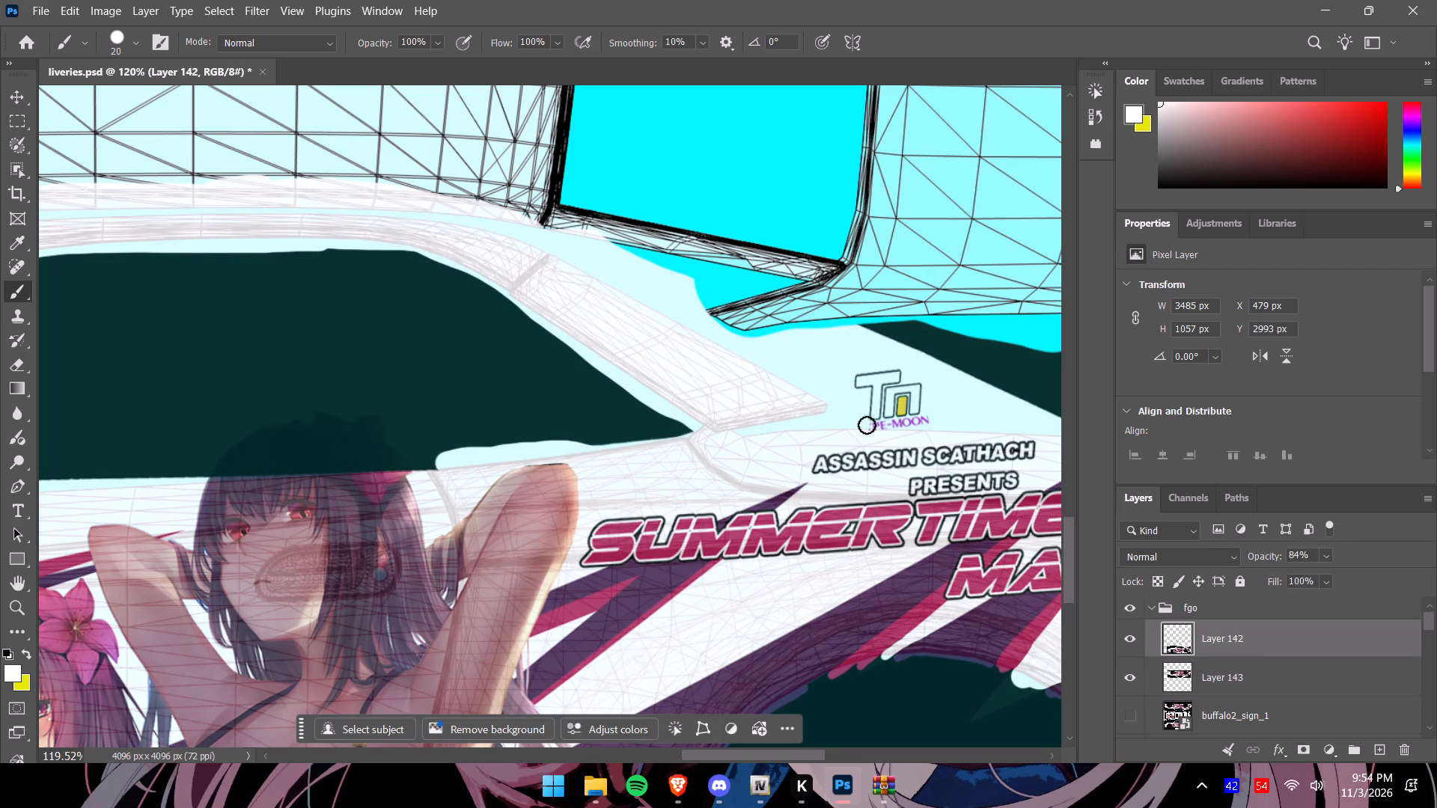
drag(867, 425, 876, 424)
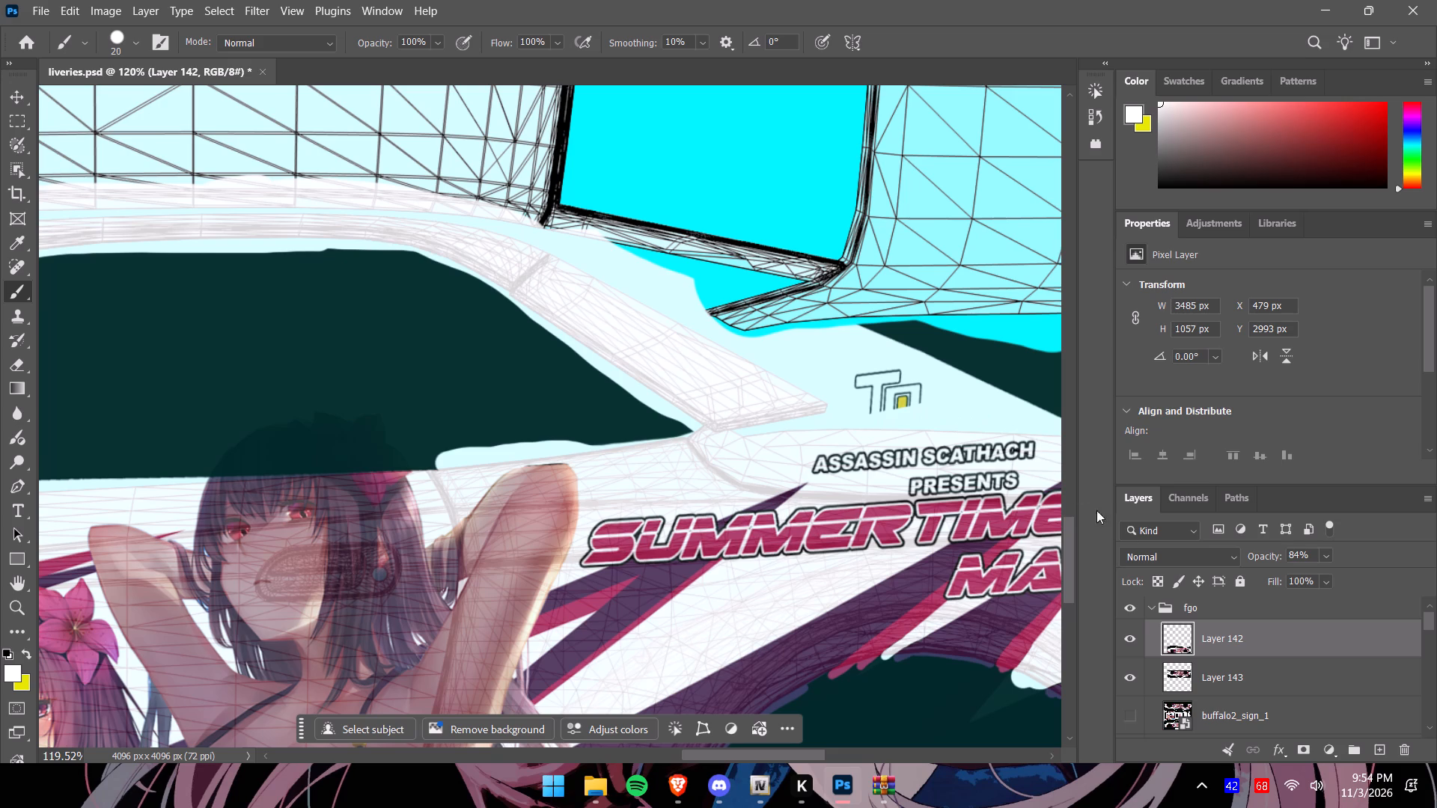
On Layer 143, erase the overlapping background from the slanting strip between the two meshed panels and from the small pointed corner above it.
click(1311, 670)
click(1326, 555)
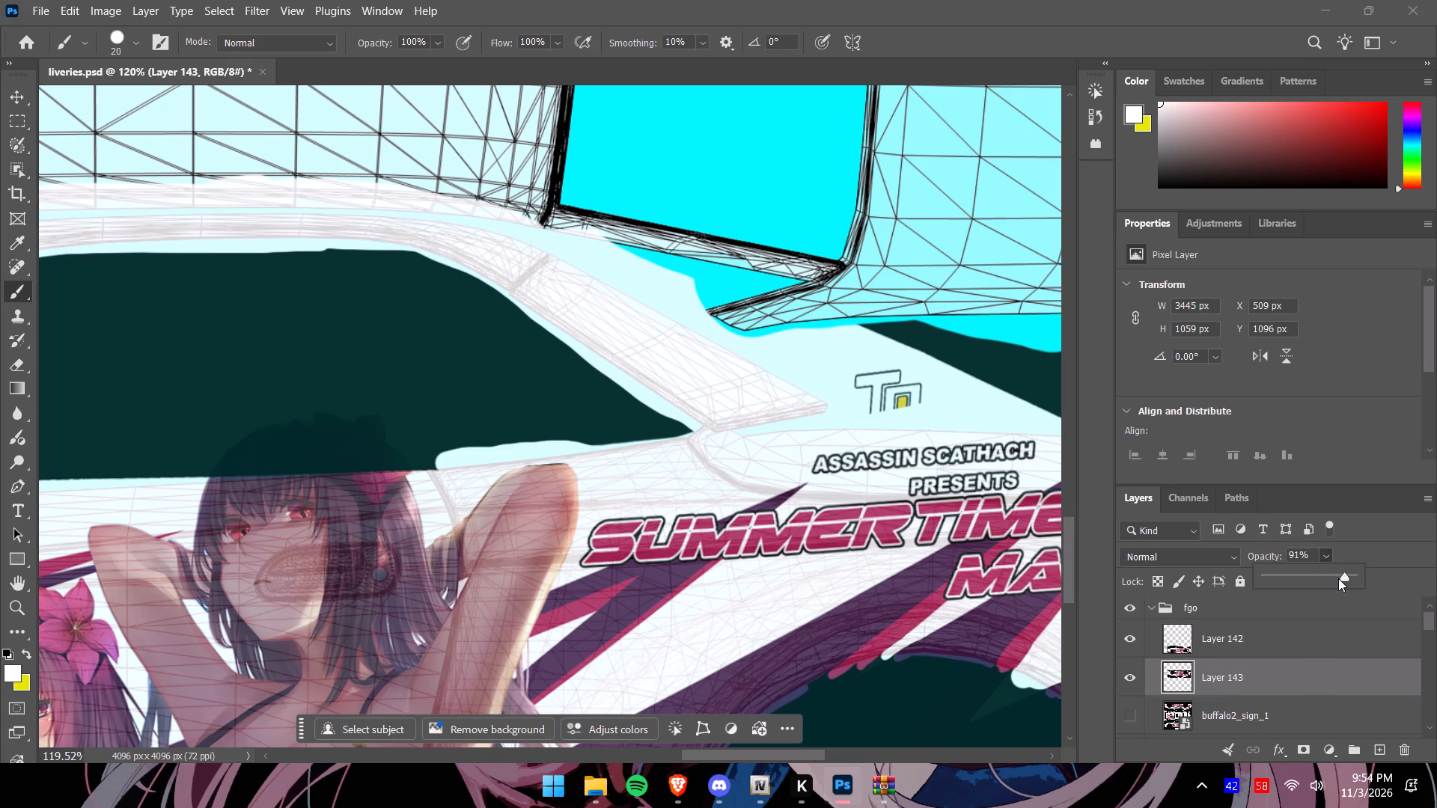
drag(1070, 531, 1066, 441)
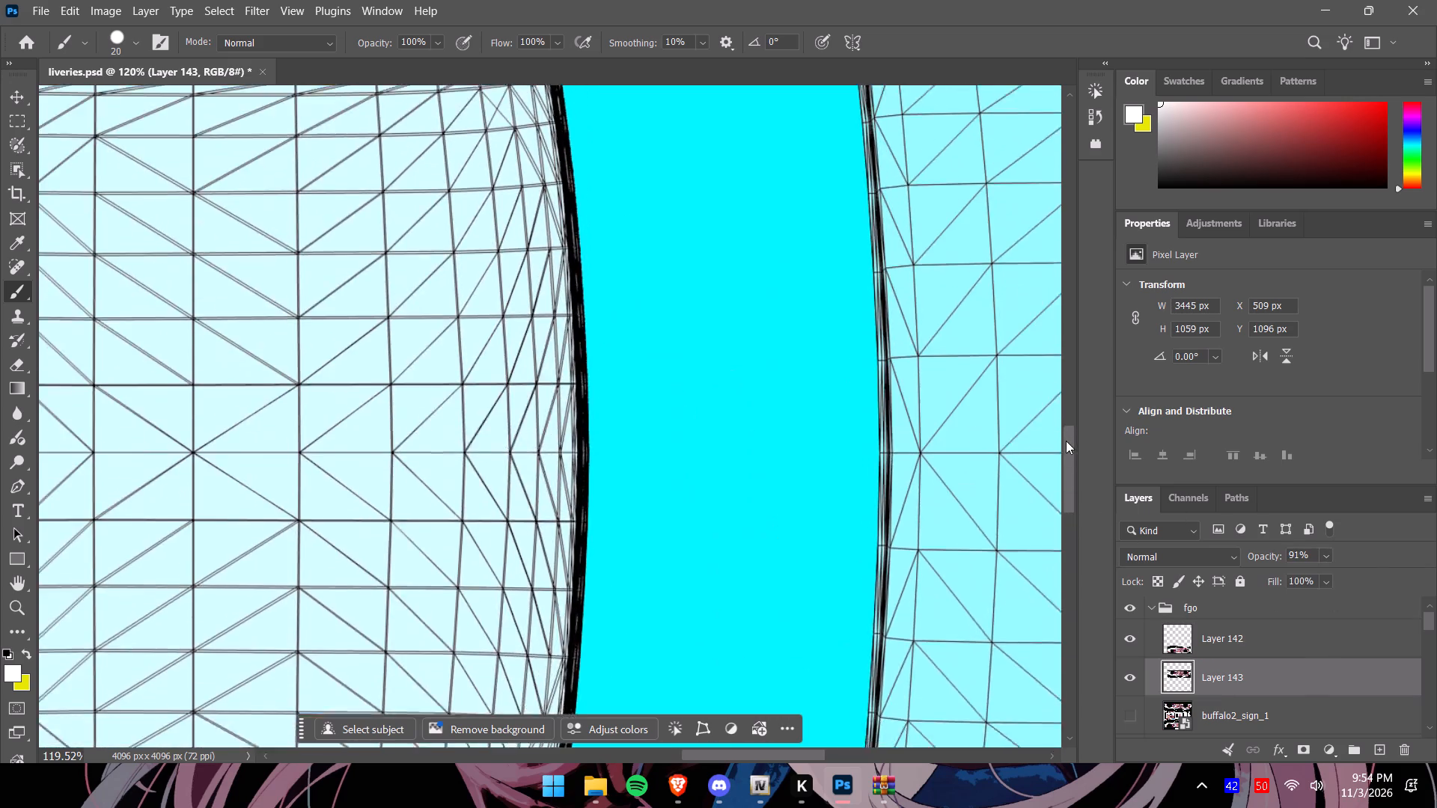
drag(1066, 441, 1064, 391)
alt+scroll(973, 330, down, 4)
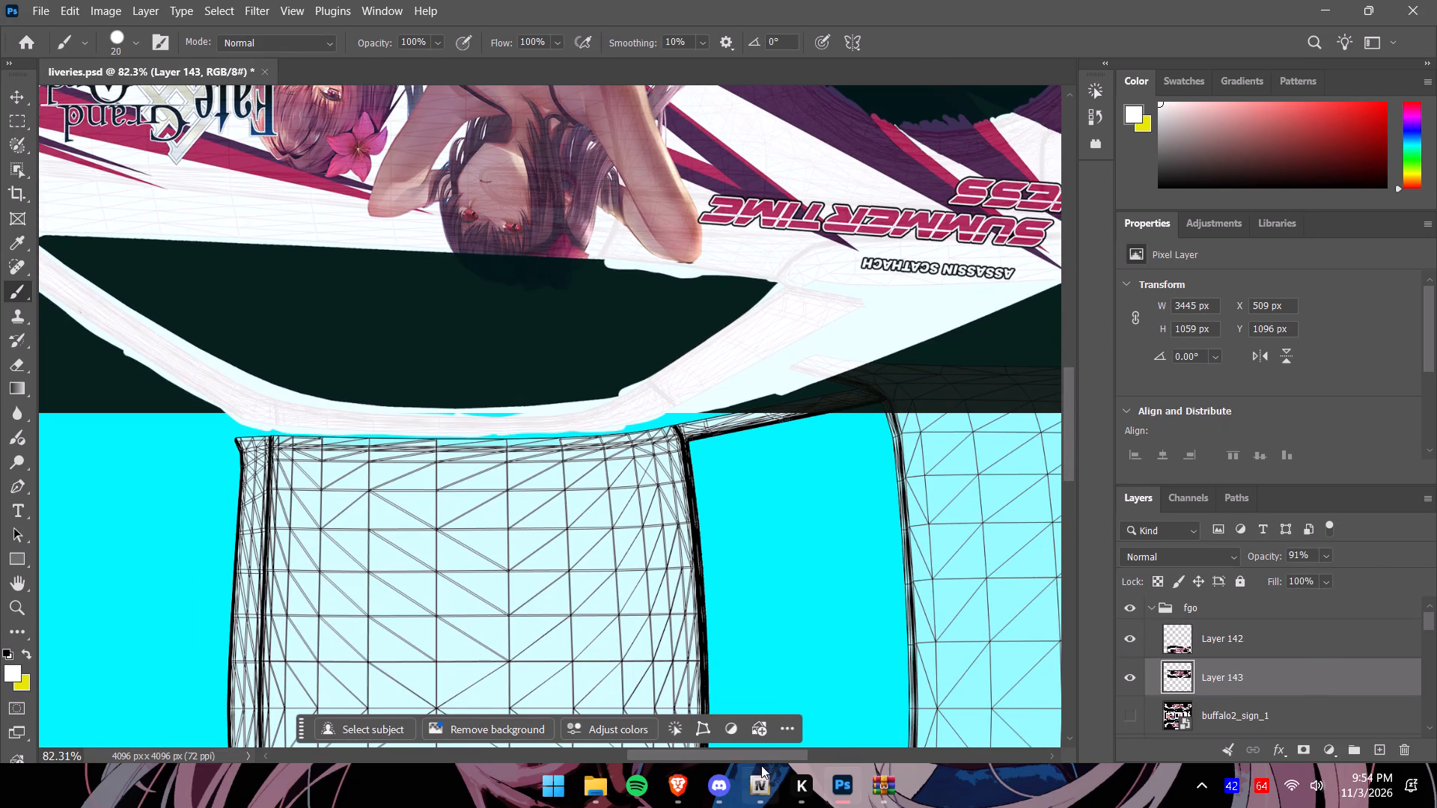
drag(771, 757, 837, 753)
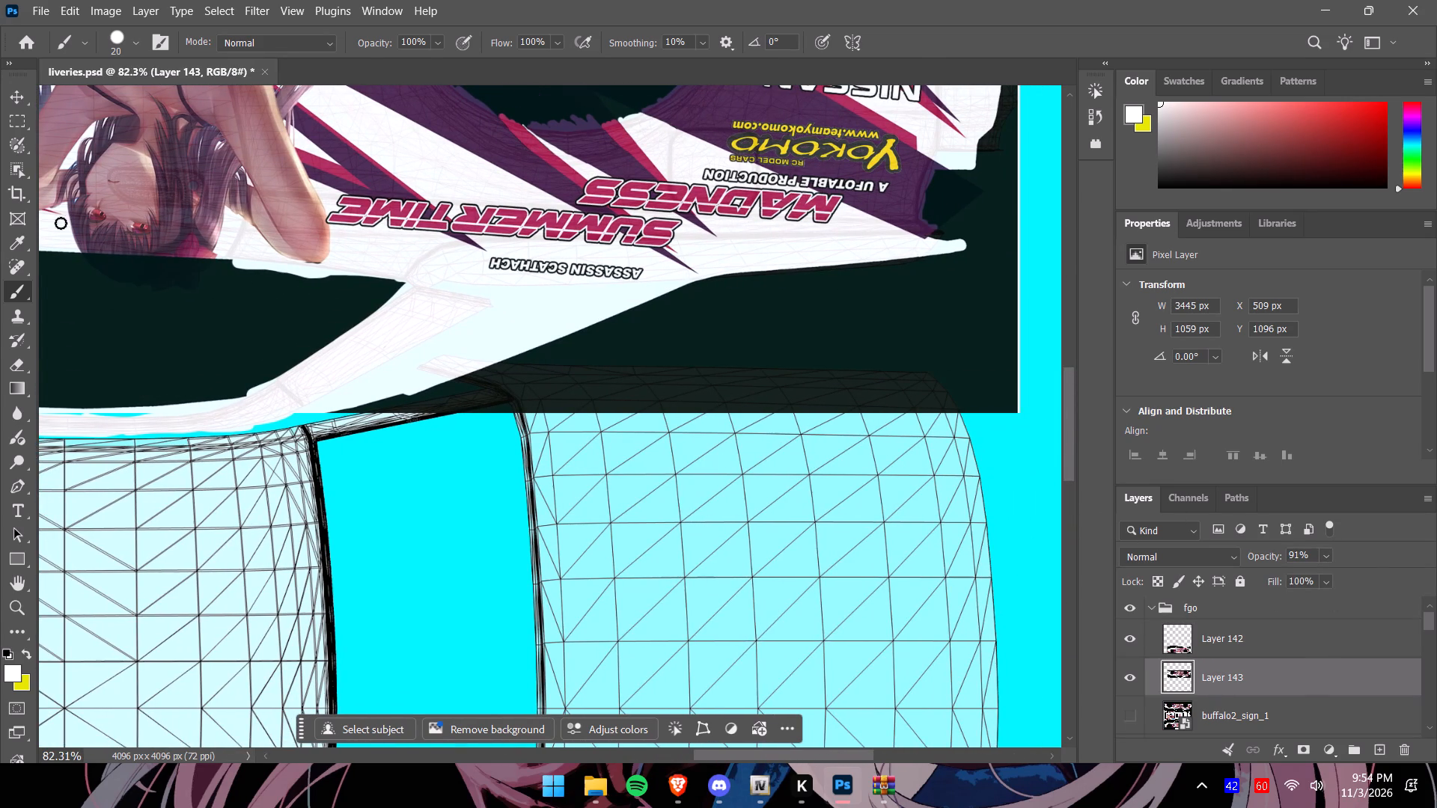
click(27, 355)
alt+scroll(389, 400, up, 8)
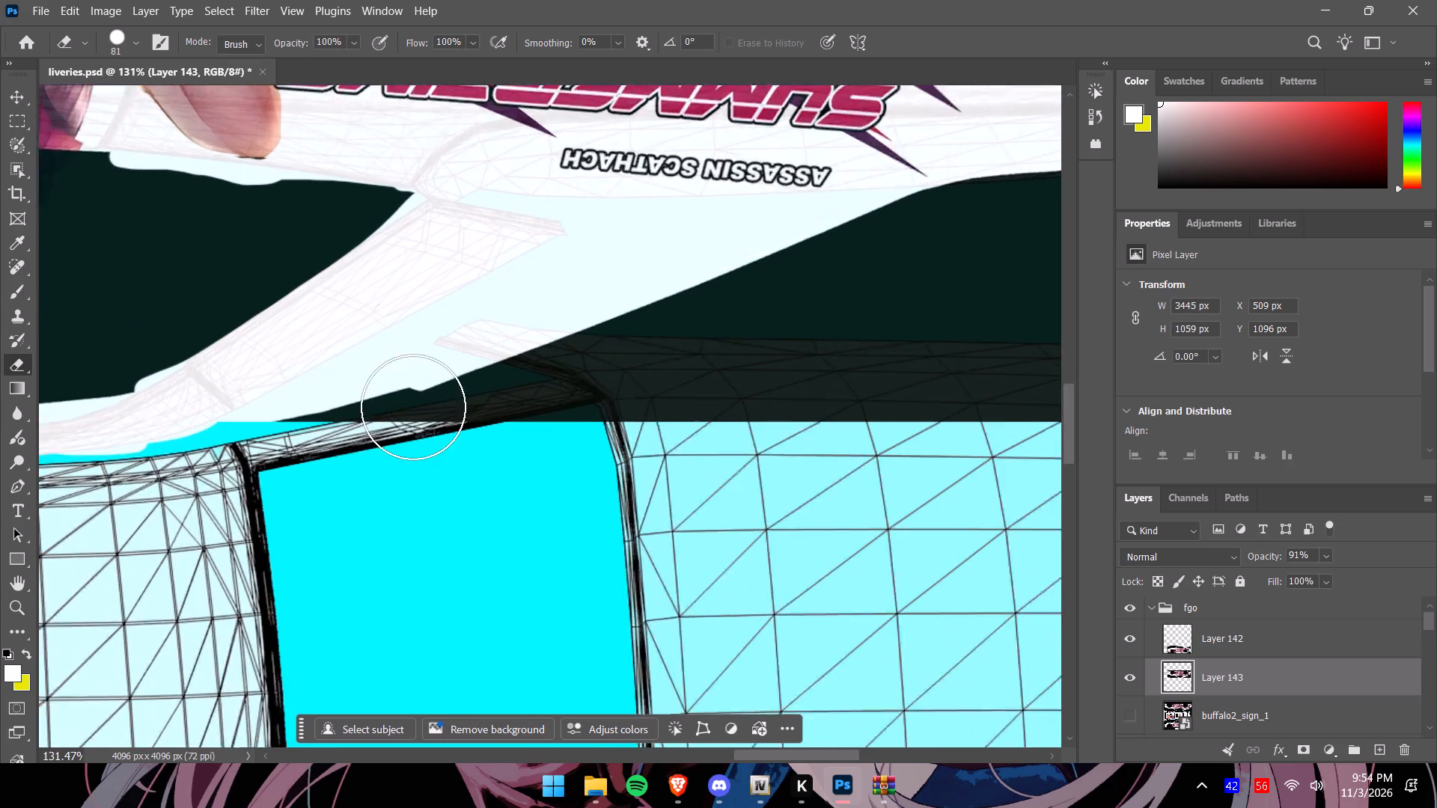
drag(286, 450, 484, 340)
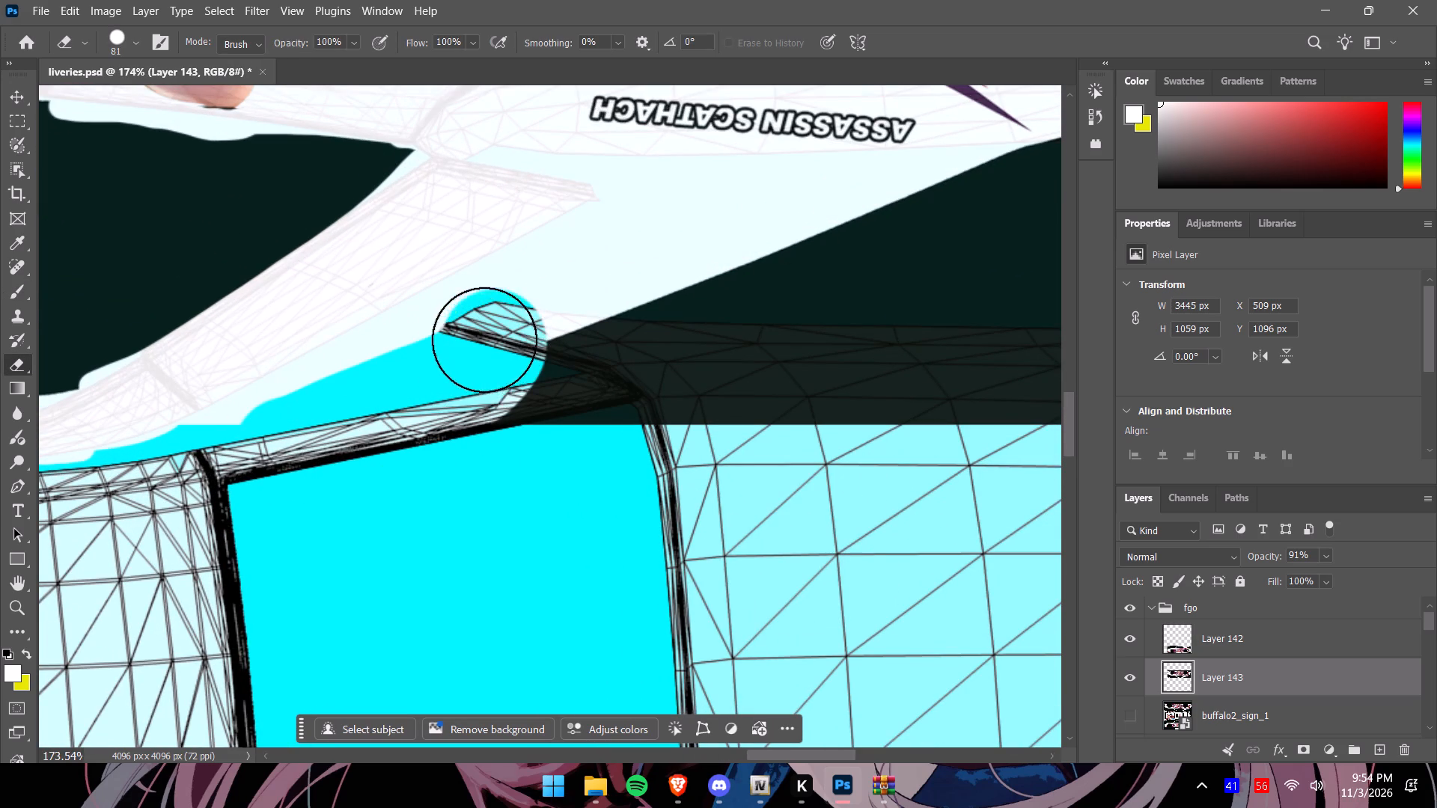
Erase the black background of Layer 143 covering the upper edge of the large curved mesh panel, from its pointed corner to its far side.
drag(484, 340, 992, 420)
alt+scroll(939, 491, down, 8)
drag(811, 758, 846, 756)
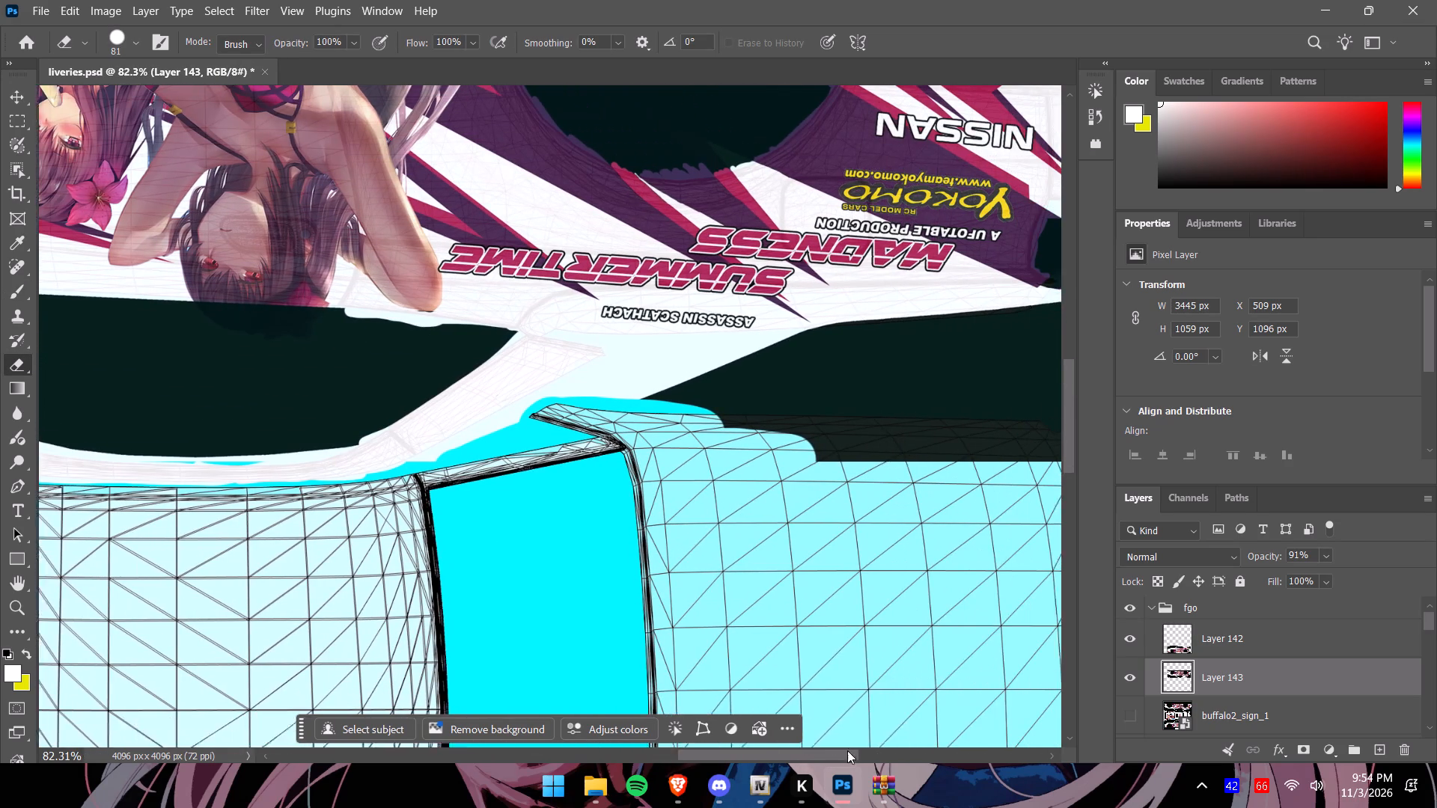
drag(661, 419, 906, 432)
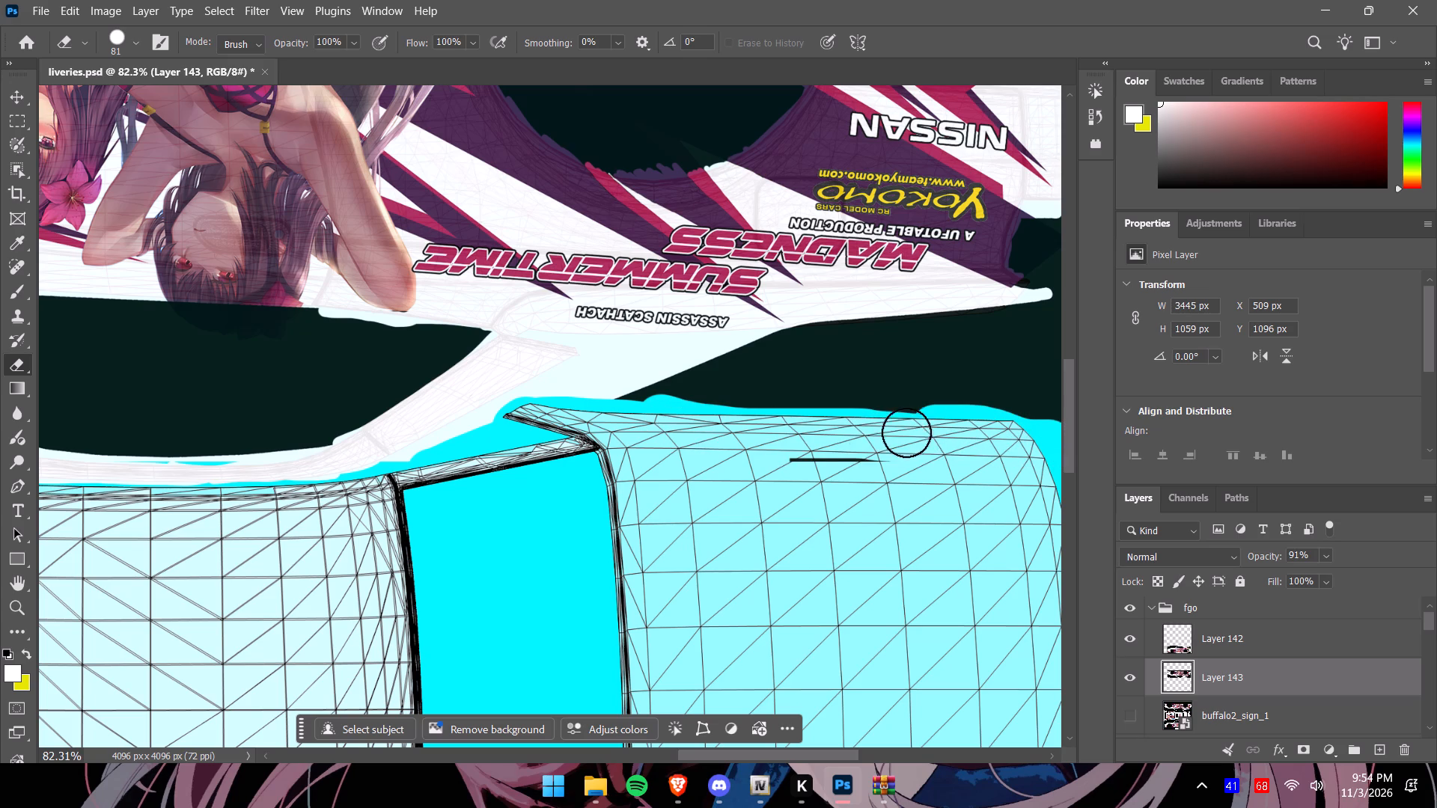
drag(906, 432, 636, 473)
With the brush at size 20, paint the black mesh tip white where the purple area ends near the A UFOTABLE PRODUCTION text.
alt+scroll(625, 467, down, 5)
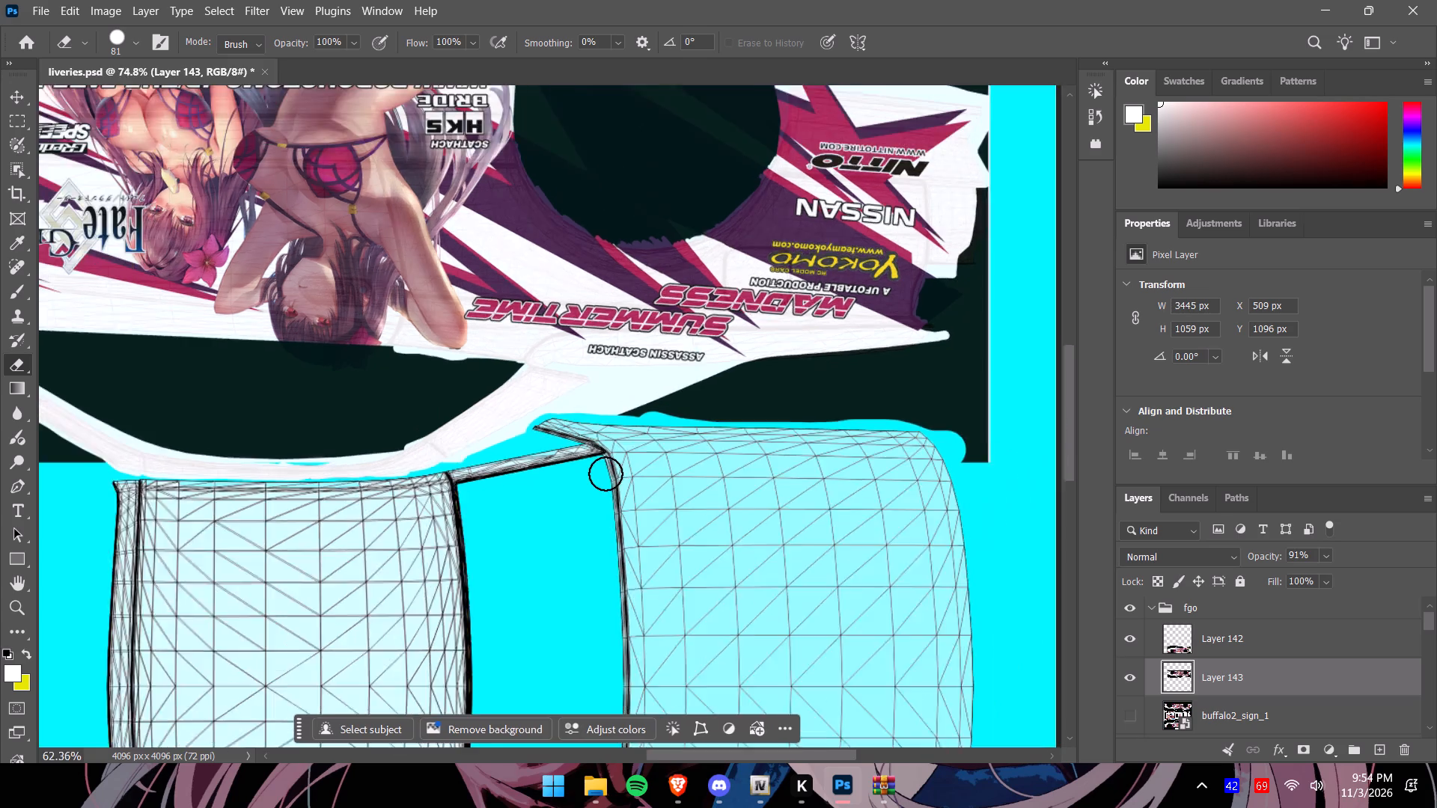
alt+scroll(605, 474, down, 2)
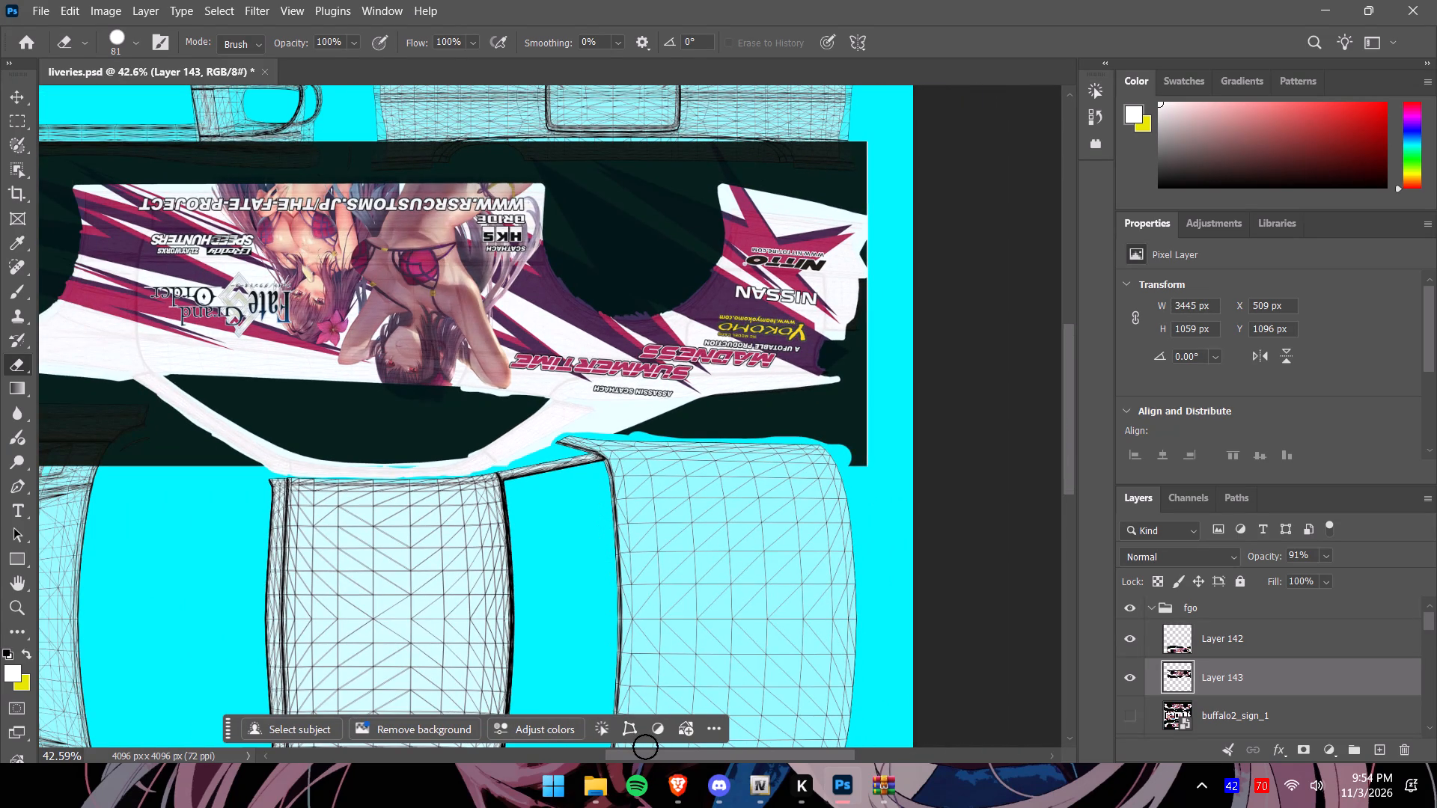
alt+scroll(930, 326, up, 2)
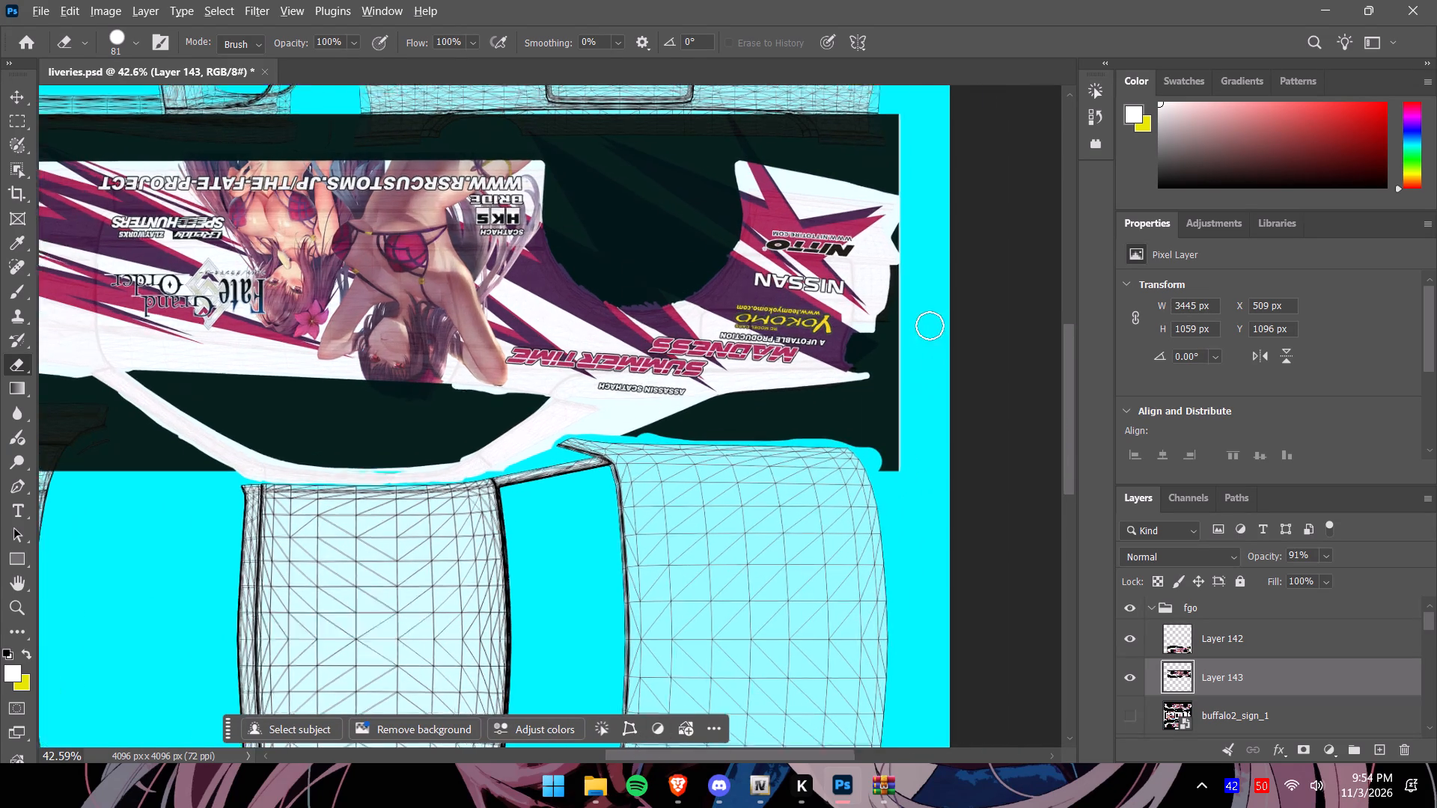
alt+scroll(930, 325, up, 9)
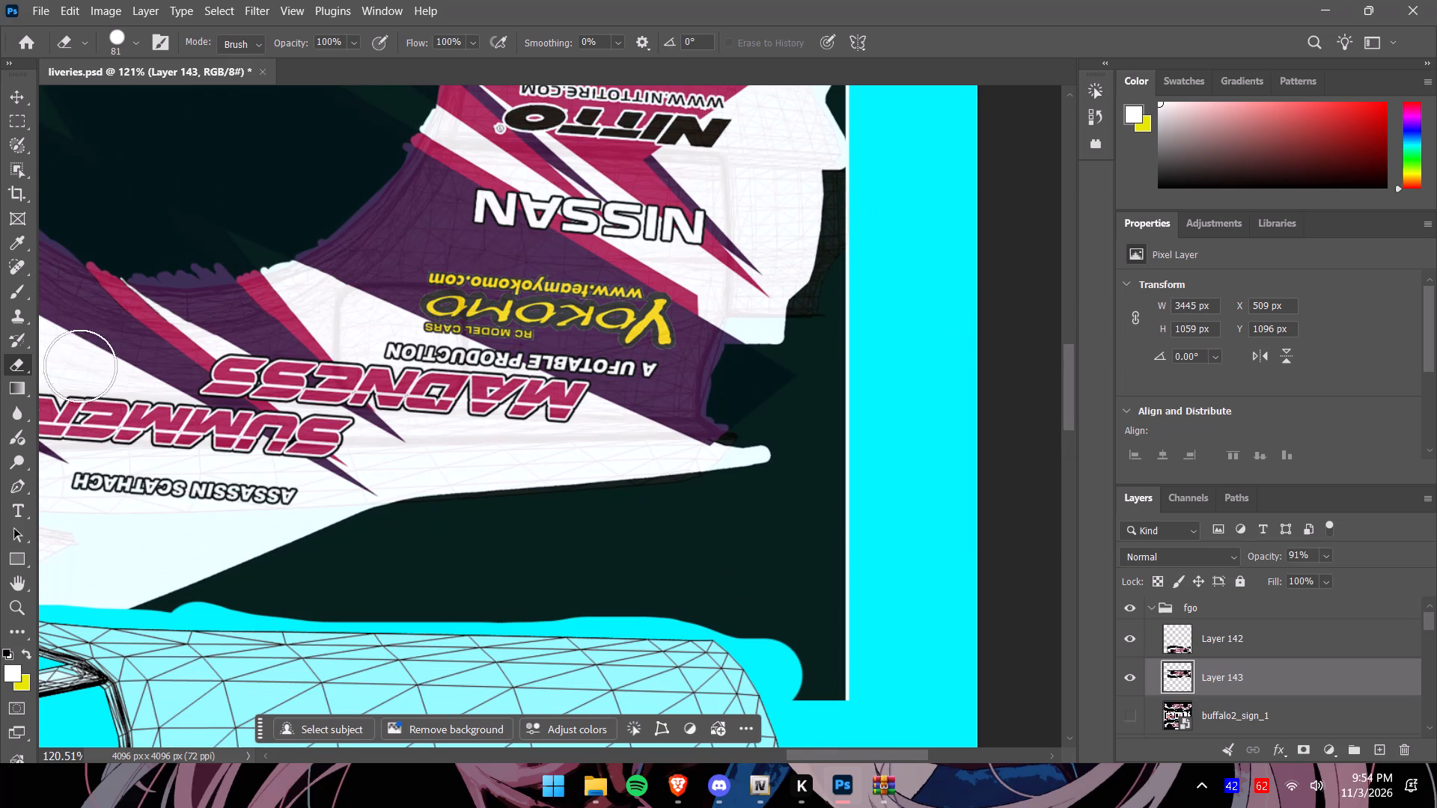
click(16, 292)
alt+scroll(807, 392, up, 4)
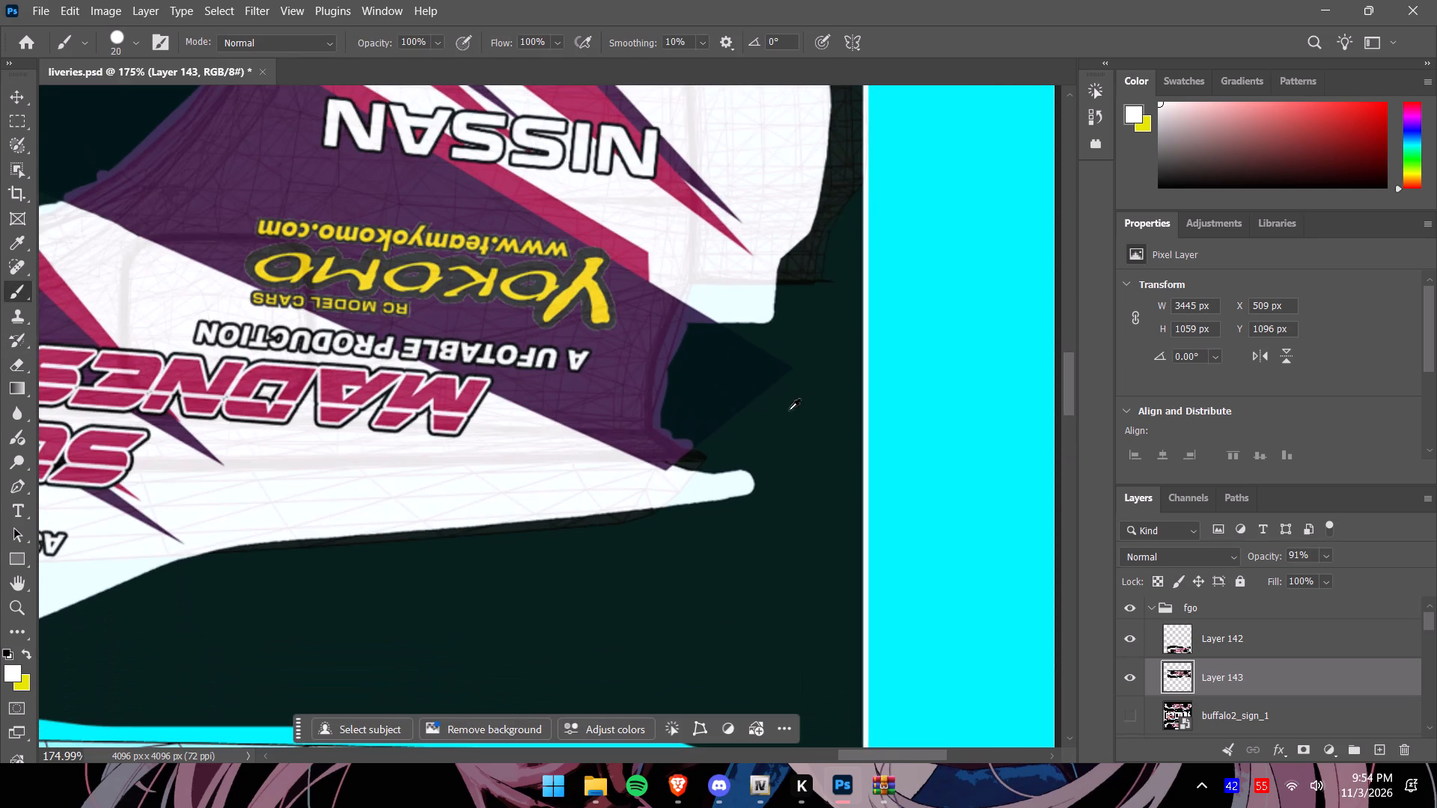
alt+scroll(755, 461, up, 6)
alt+scroll(699, 487, up, 3)
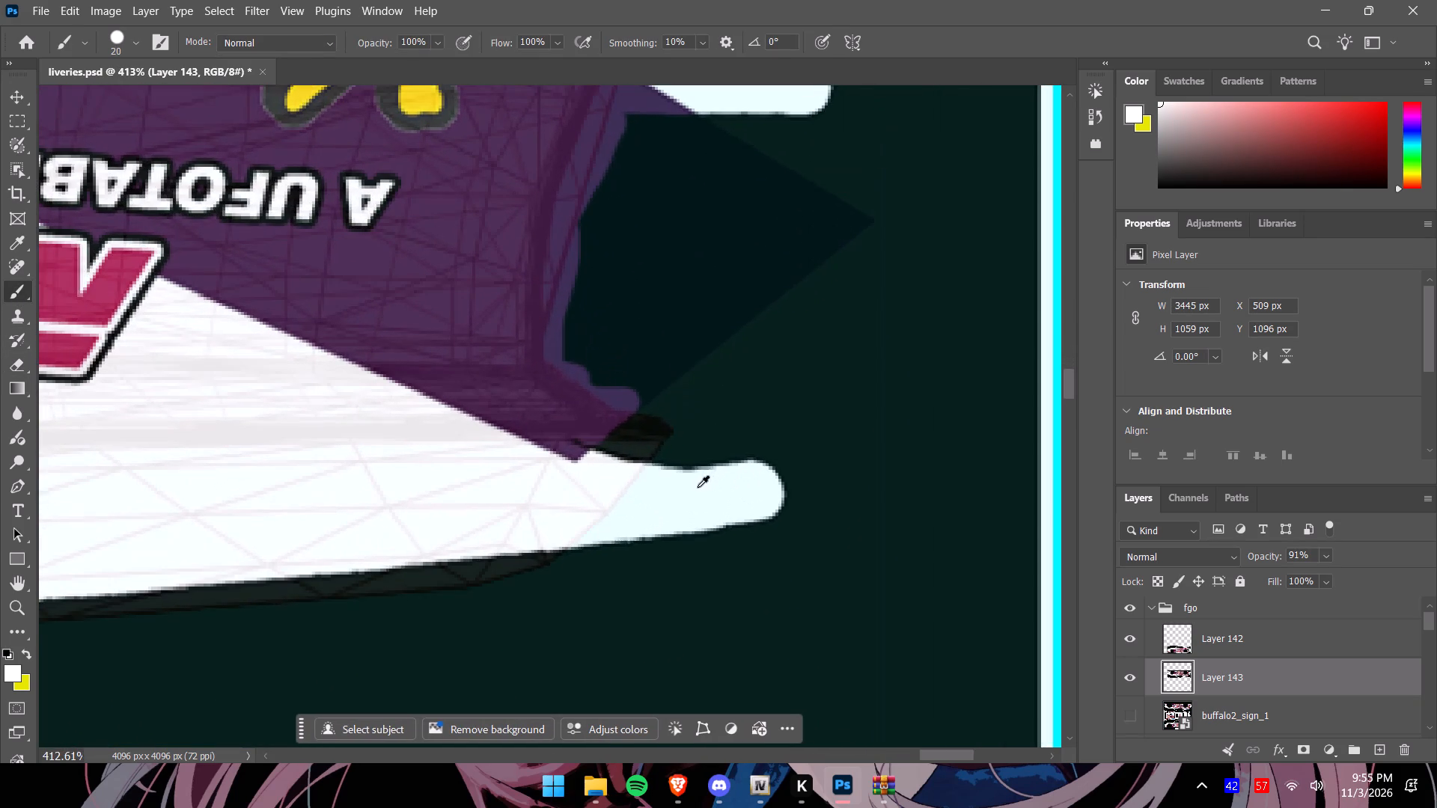
drag(674, 435, 619, 472)
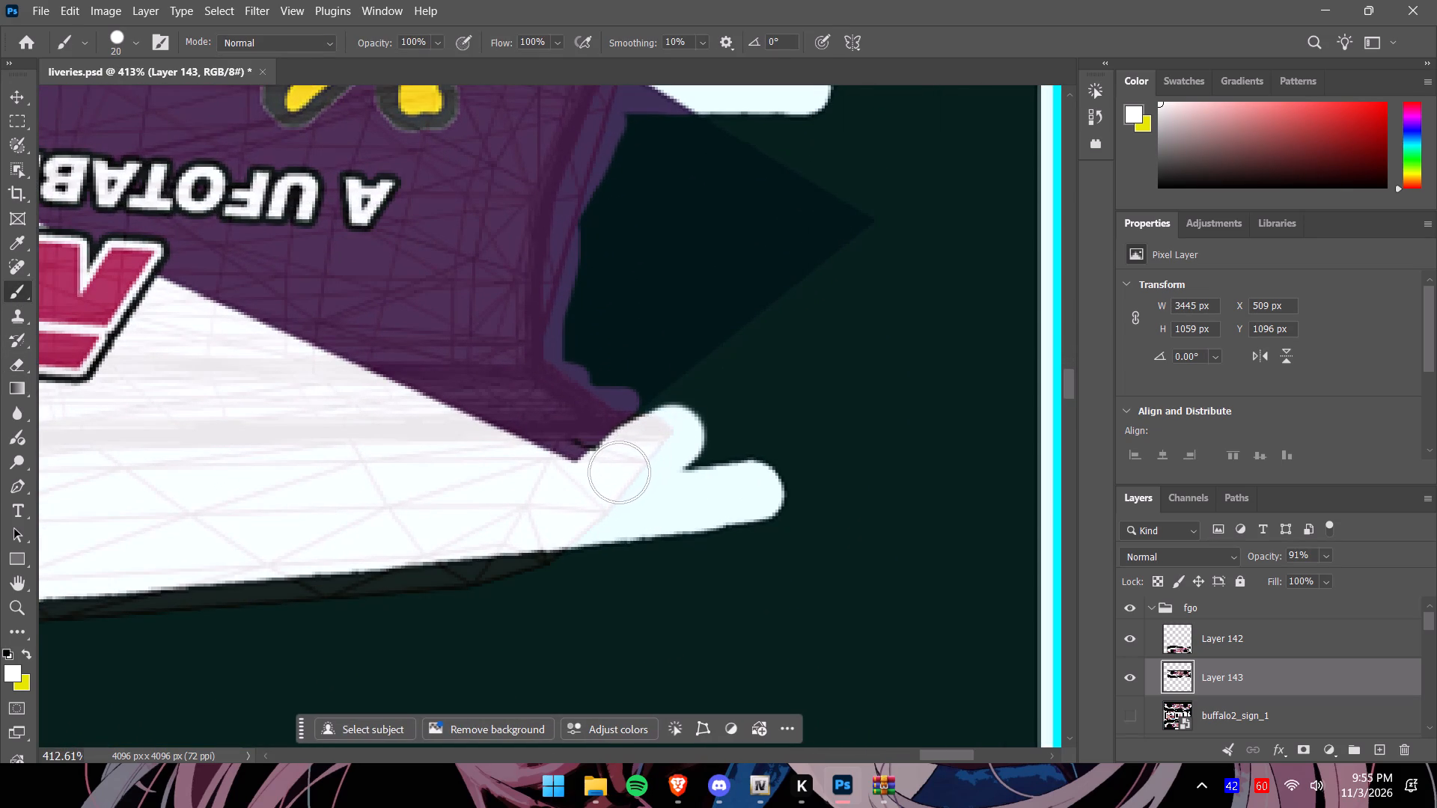
drag(619, 472, 683, 429)
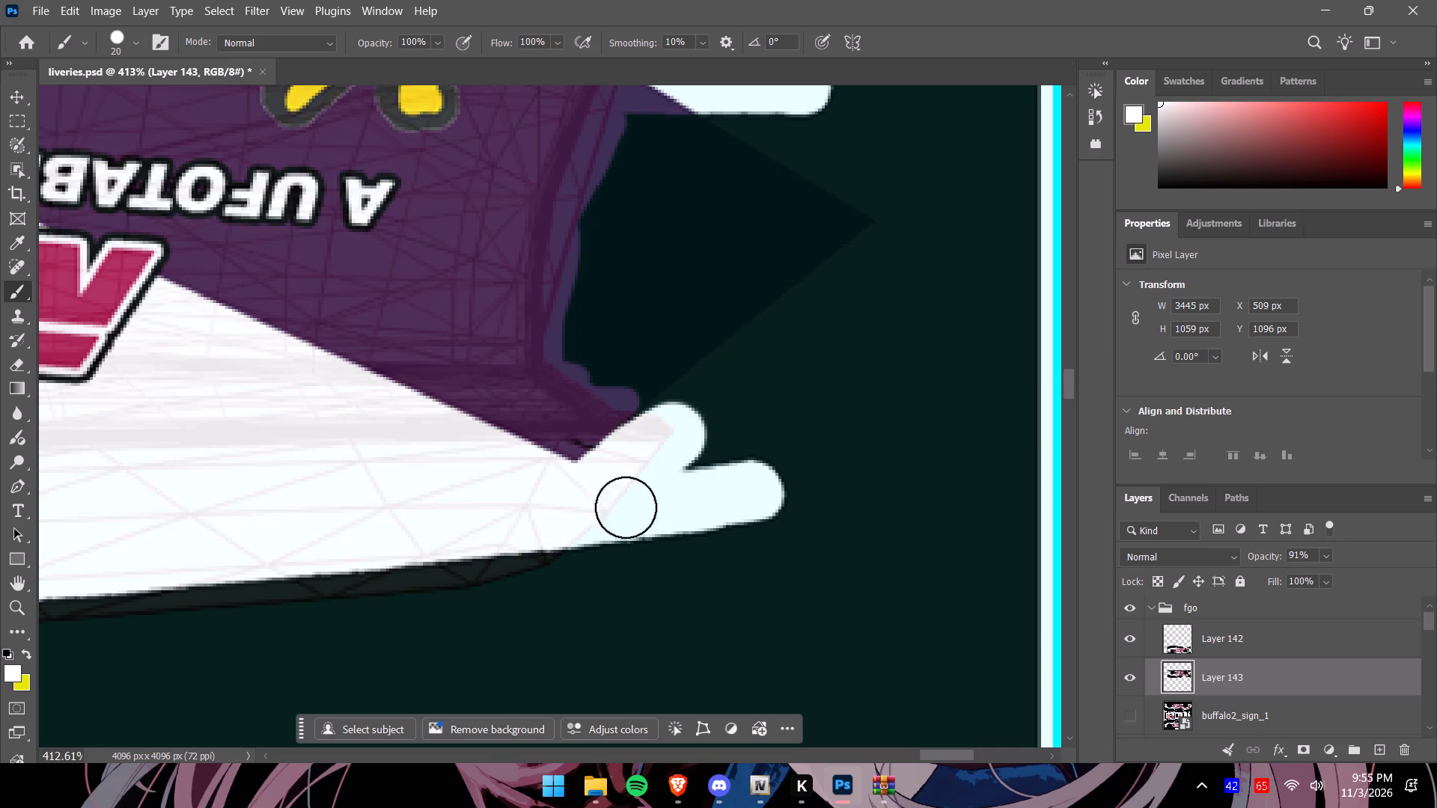
Cover the thin black mesh strip along the livery's edge below MADNESS with white, from the pointed tip back to the white wedge.
drag(604, 527, 174, 602)
drag(930, 755, 887, 760)
drag(284, 661, 597, 643)
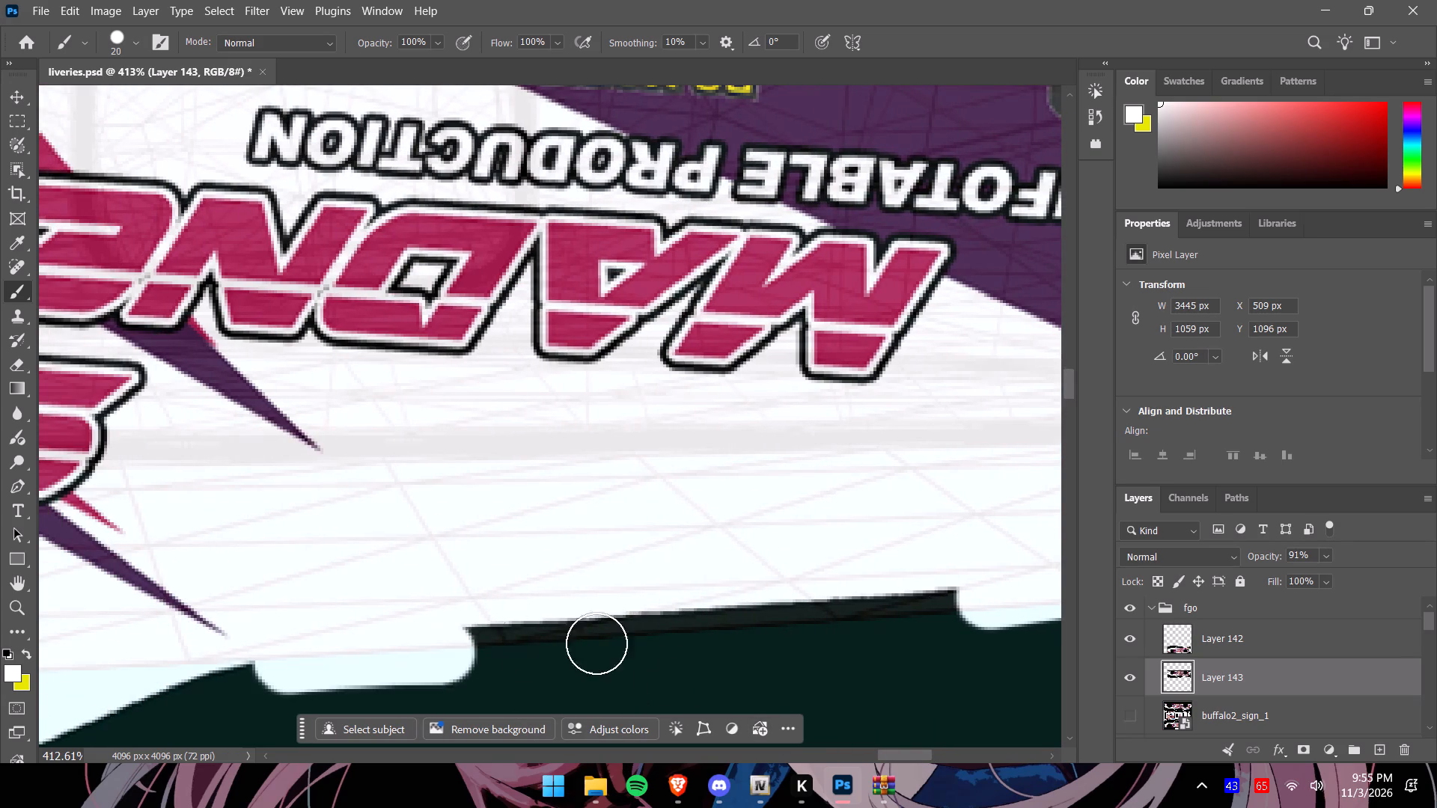
drag(597, 643, 988, 582)
Fill the black mesh area at the car's end beside the NISSAN text with white, from the NITTO section's corner to the panel's lower edge.
drag(894, 752, 975, 753)
drag(963, 752, 938, 755)
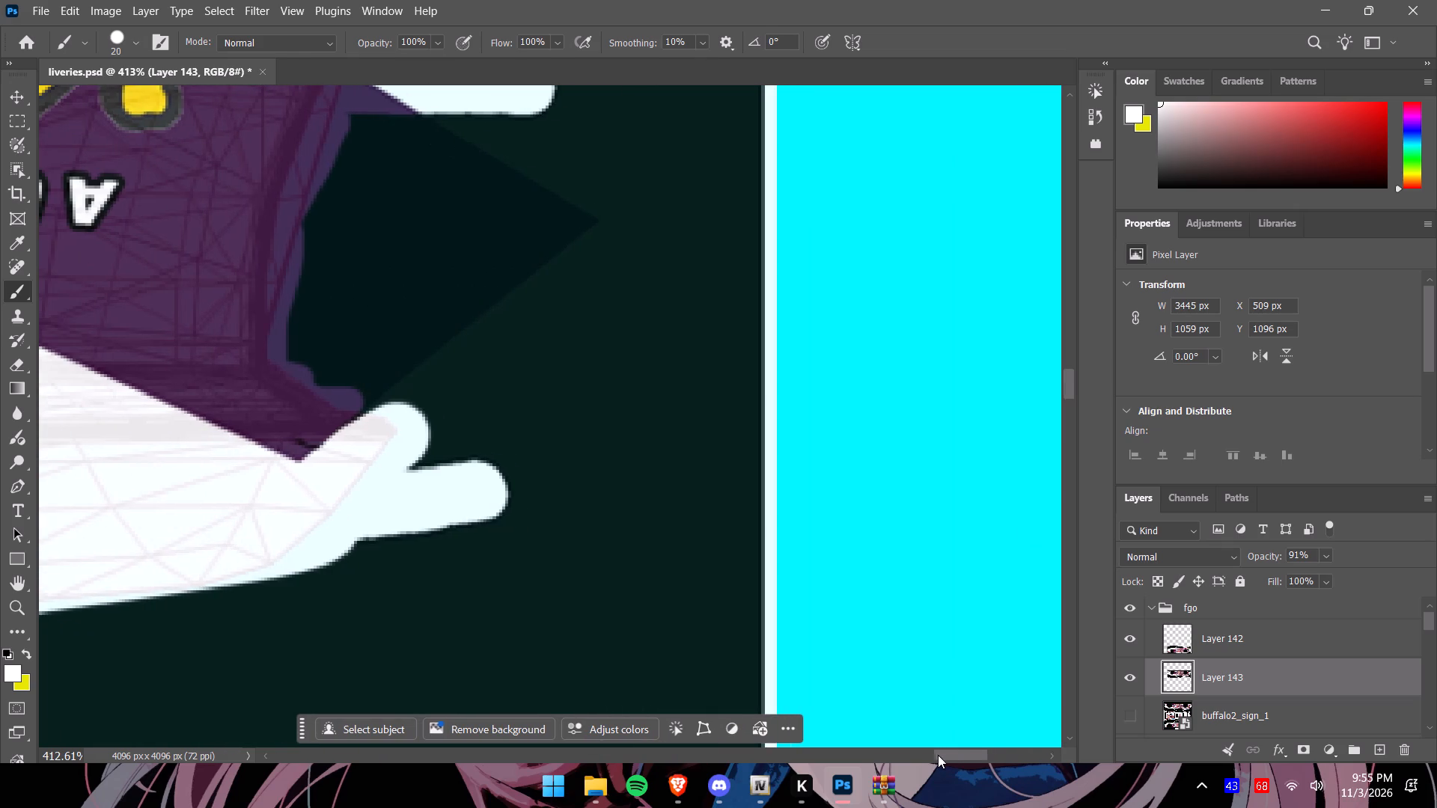
drag(938, 755, 937, 755)
drag(1072, 389, 1063, 373)
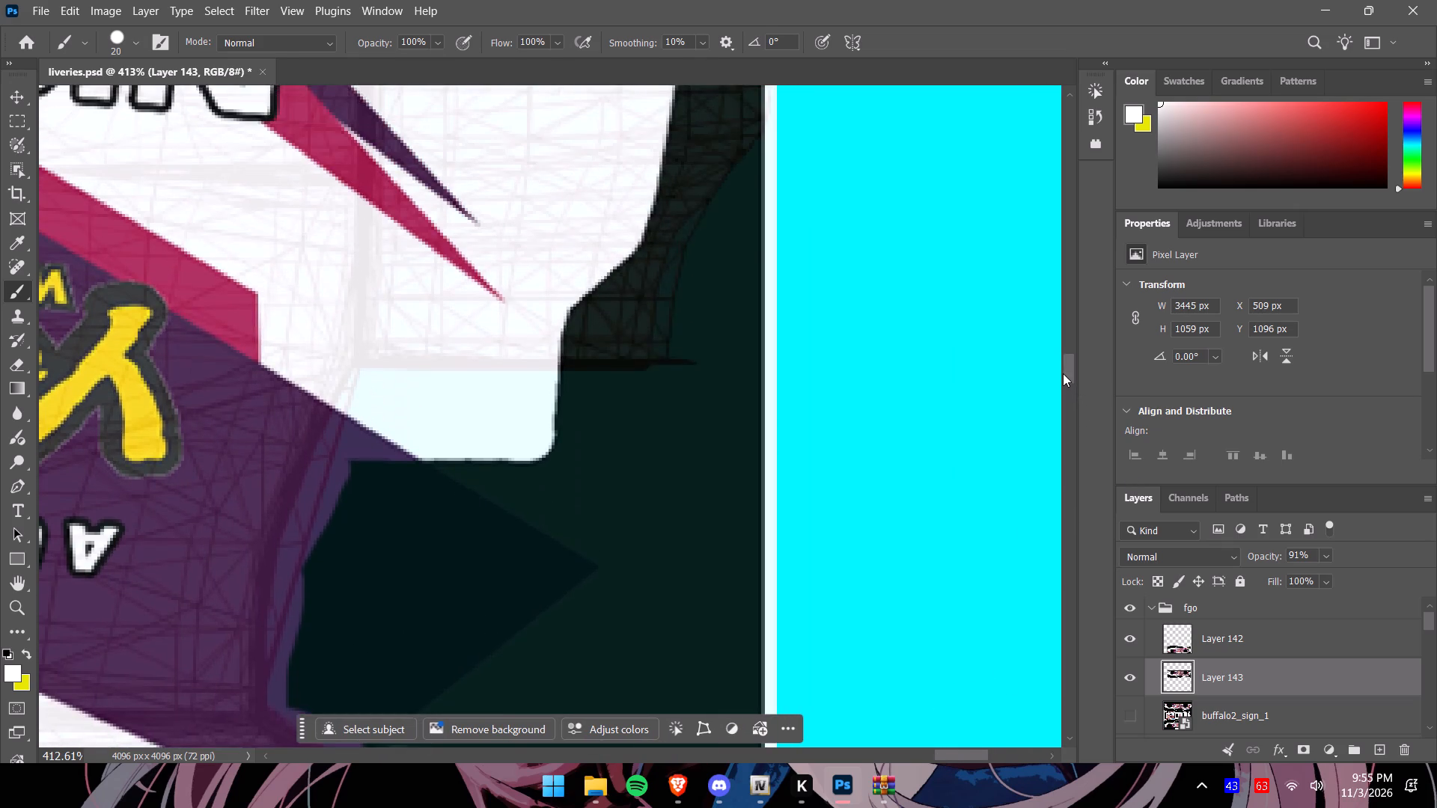
drag(1063, 373, 1056, 363)
alt+scroll(830, 299, down, 3)
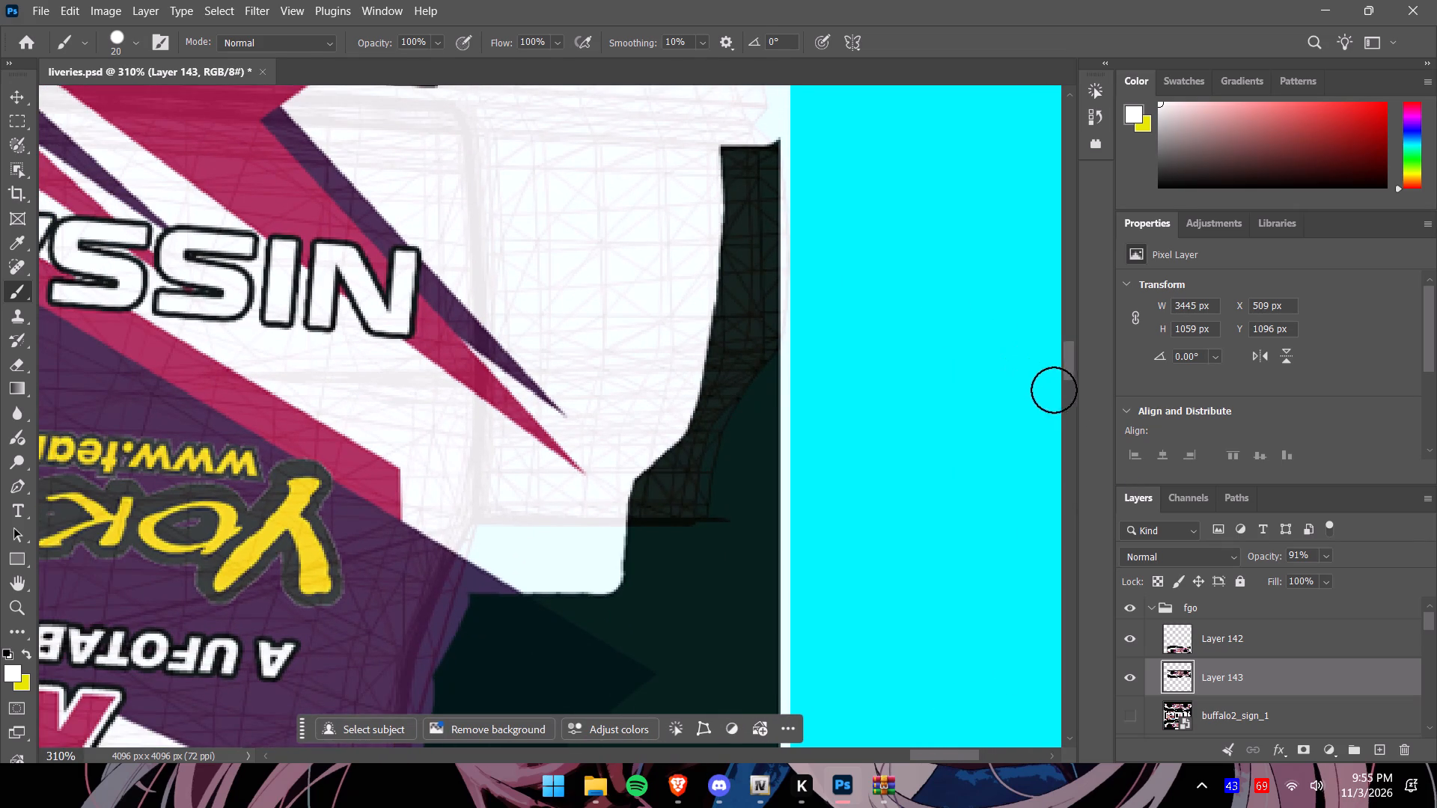
drag(1066, 369, 1063, 361)
drag(748, 218, 778, 267)
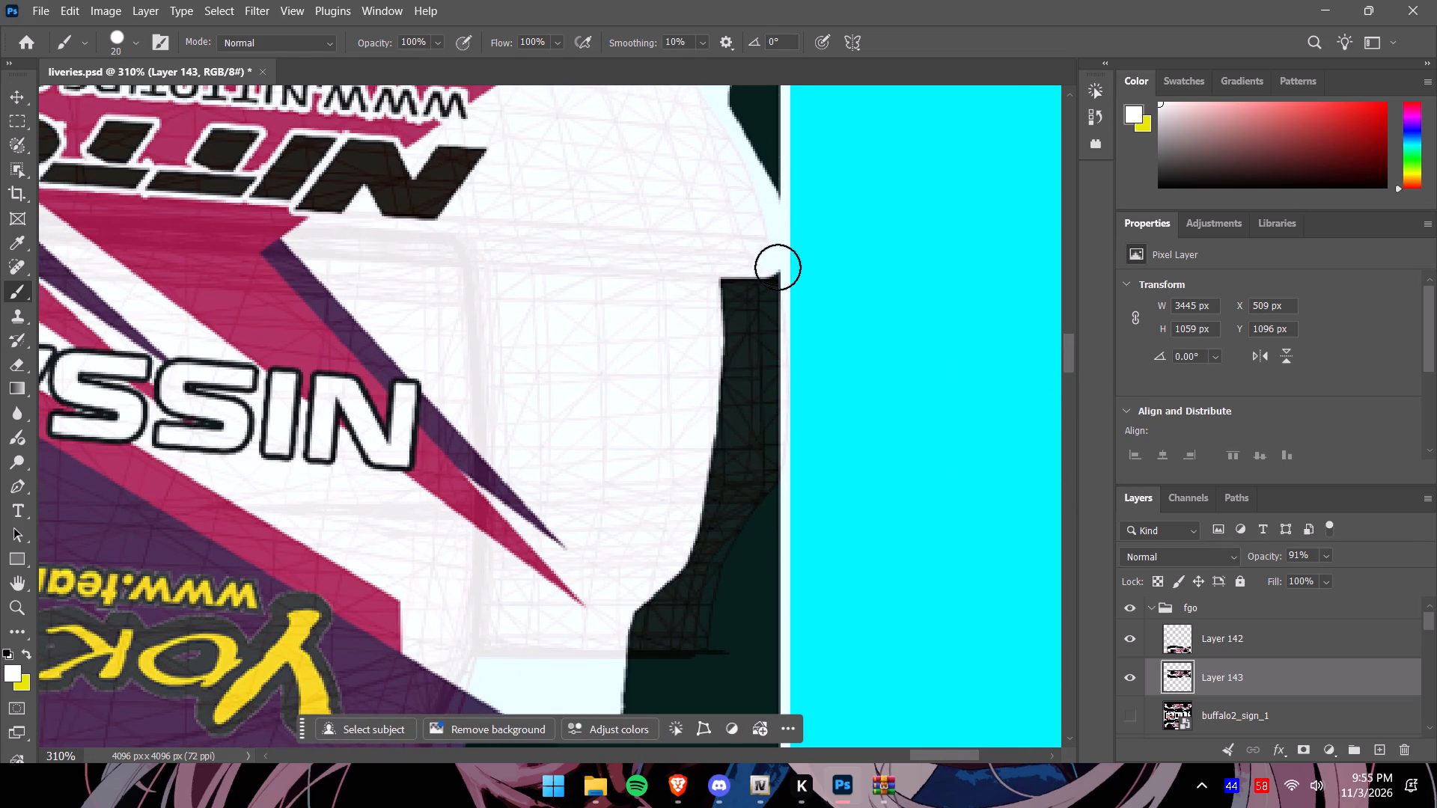
drag(778, 267, 739, 653)
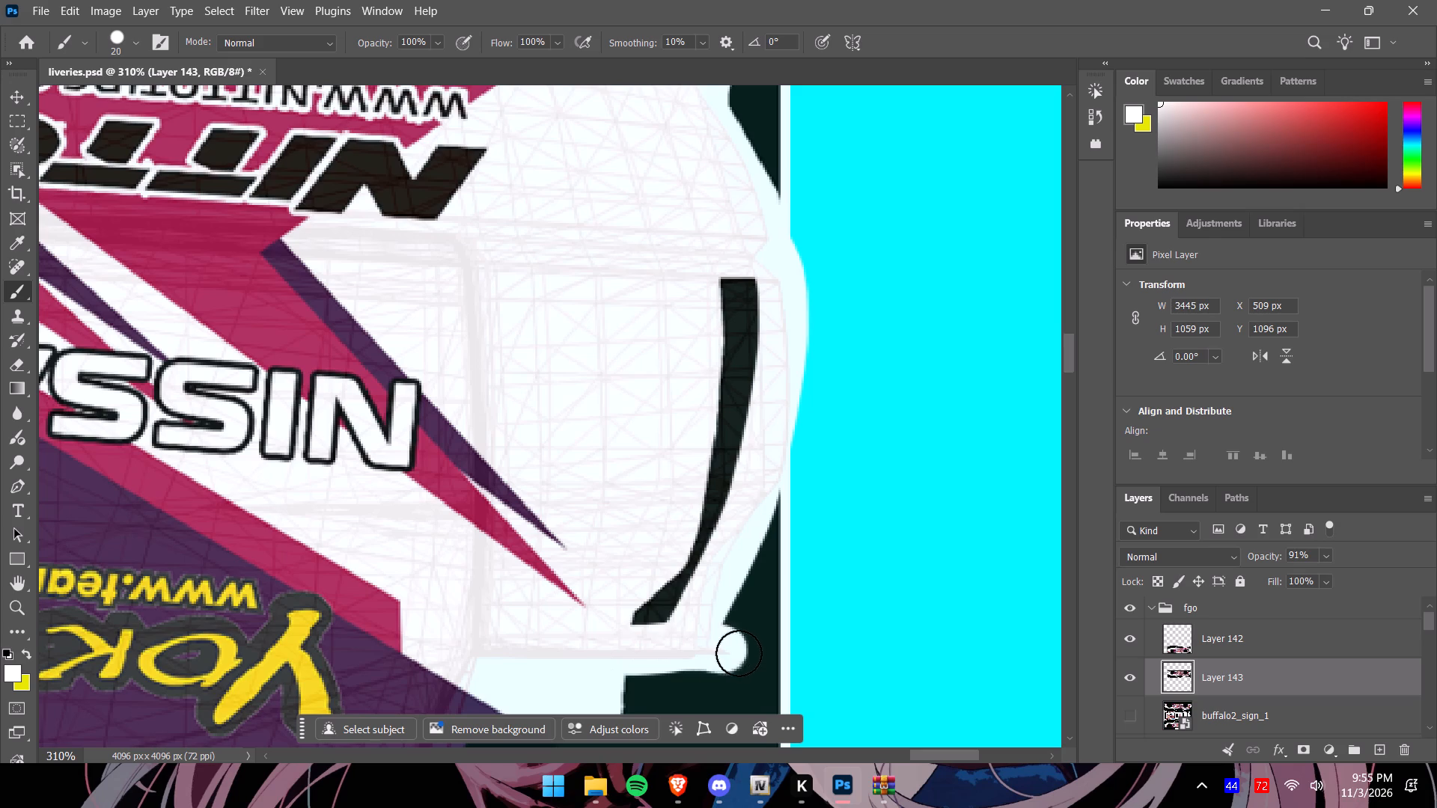
drag(739, 653, 716, 524)
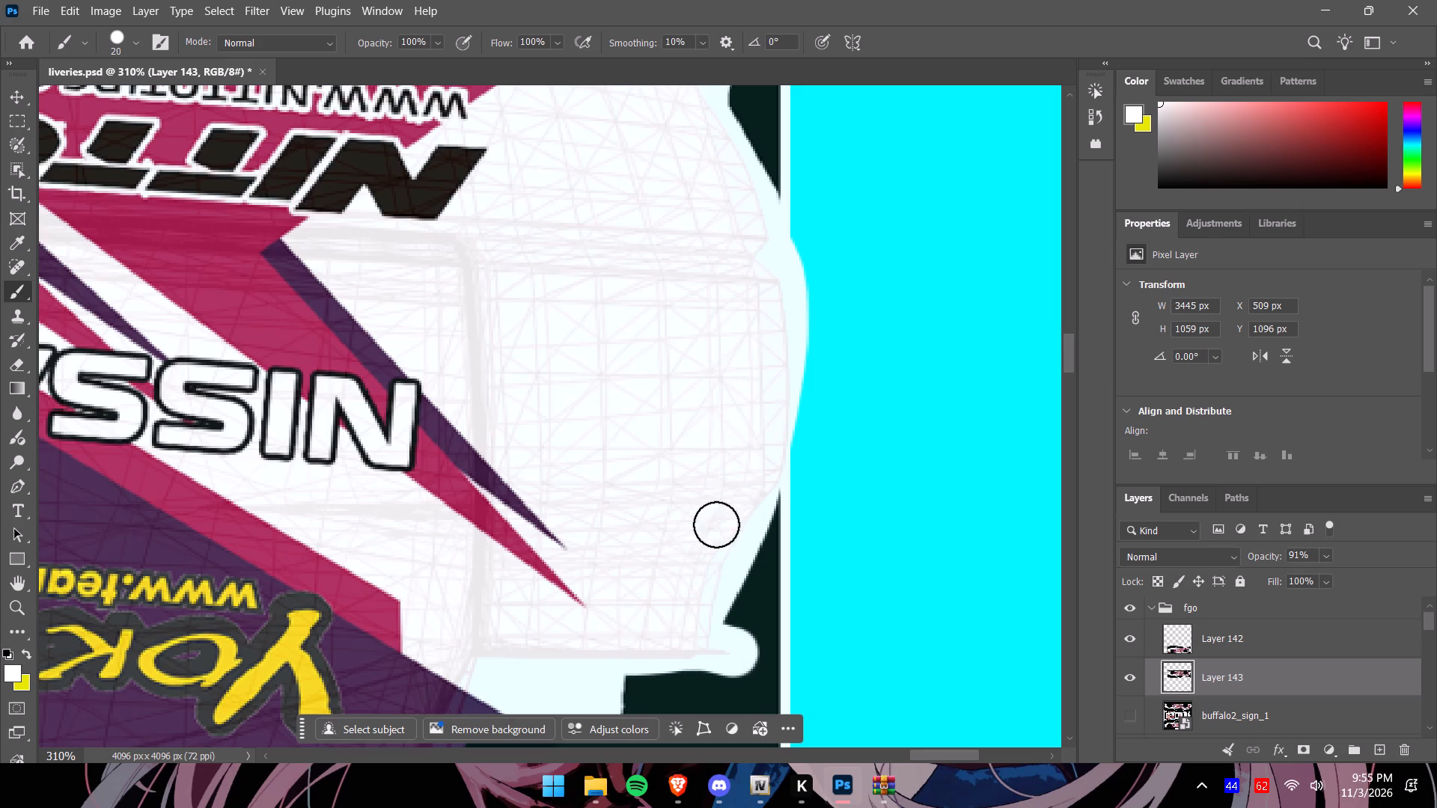
drag(1072, 347, 1068, 331)
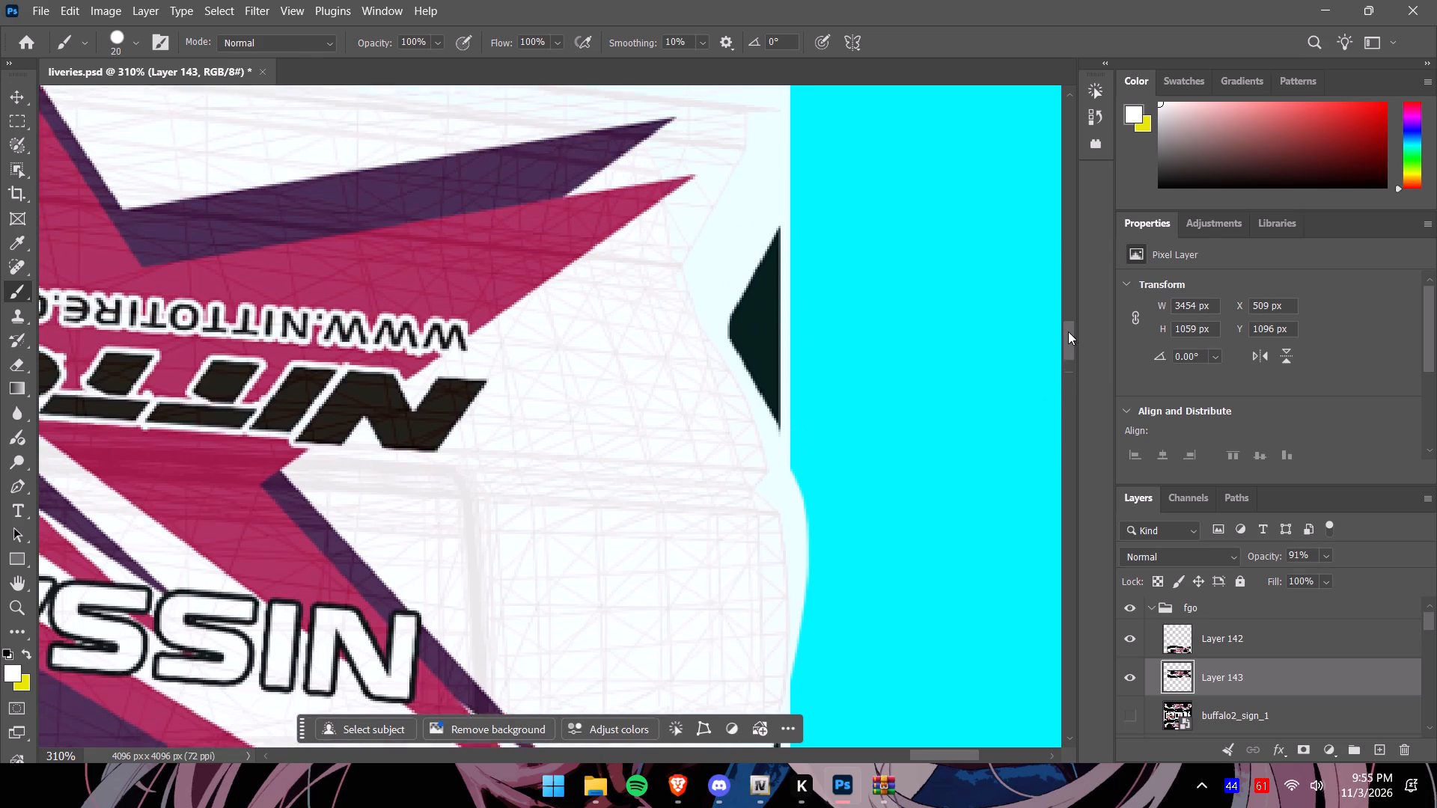
Erase the black background of Layer 143 covering the lower lip of the front bumper mesh, from end to end.
drag(1068, 331, 1067, 325)
alt+scroll(753, 358, down, 15)
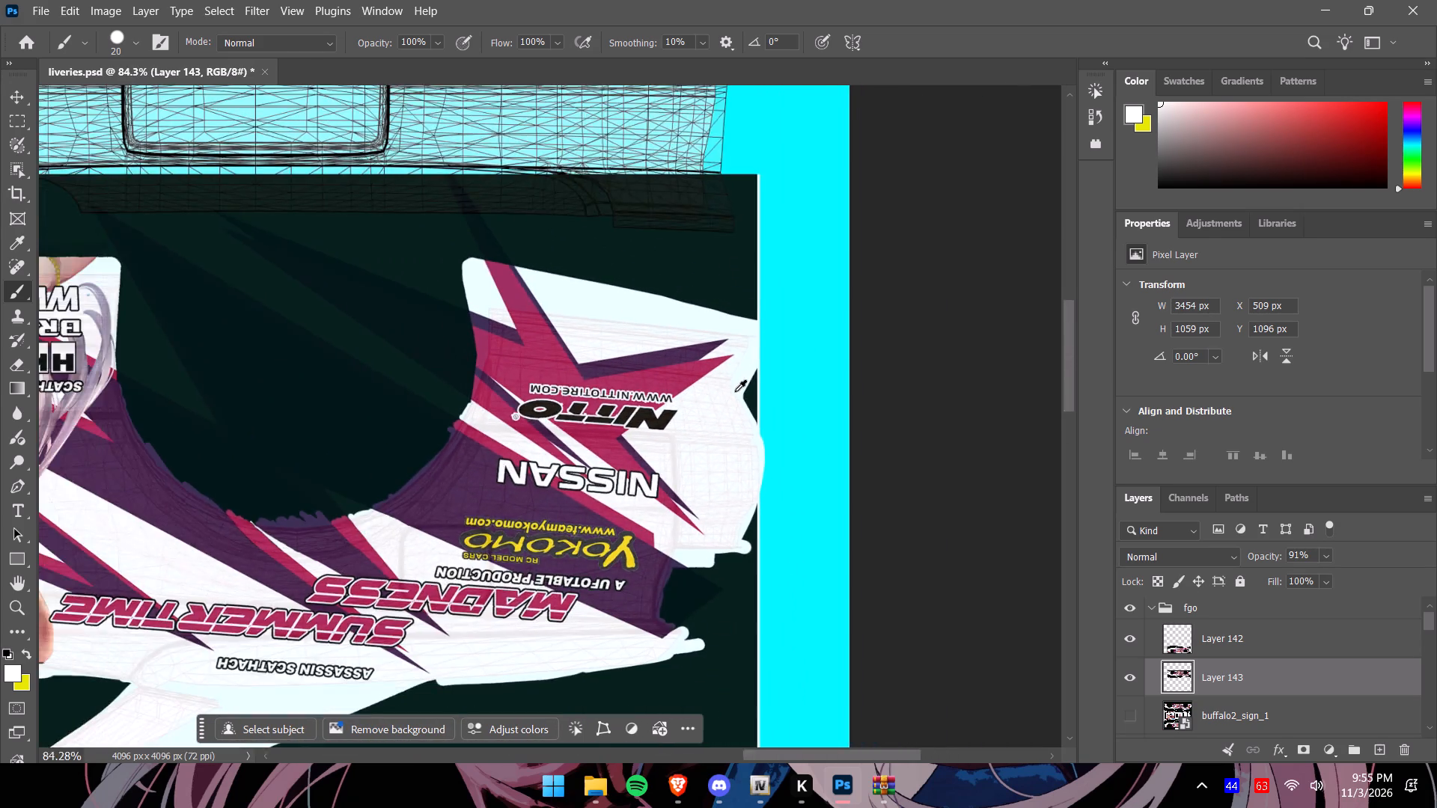
alt+scroll(735, 391, down, 3)
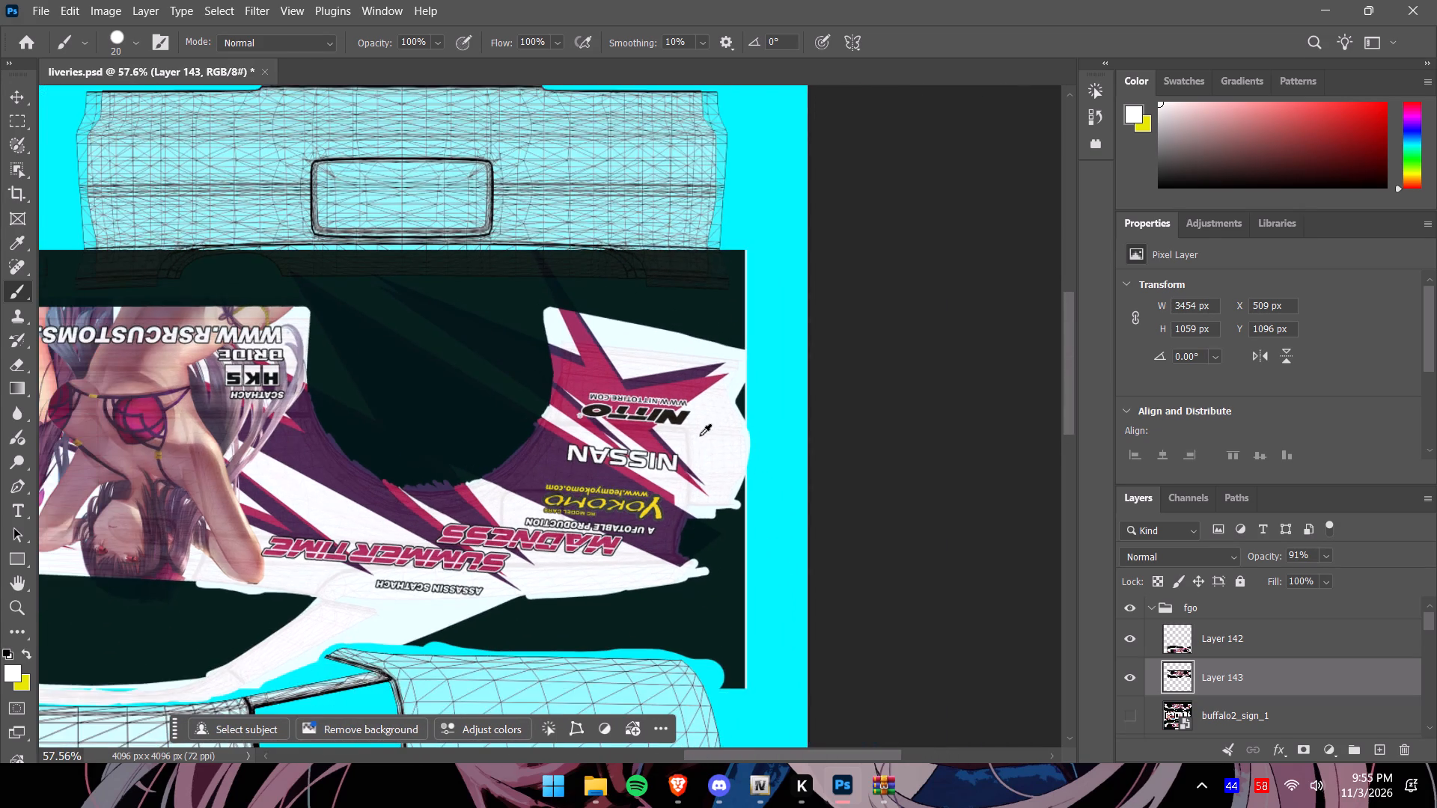
alt+scroll(698, 439, down, 4)
drag(730, 756, 656, 762)
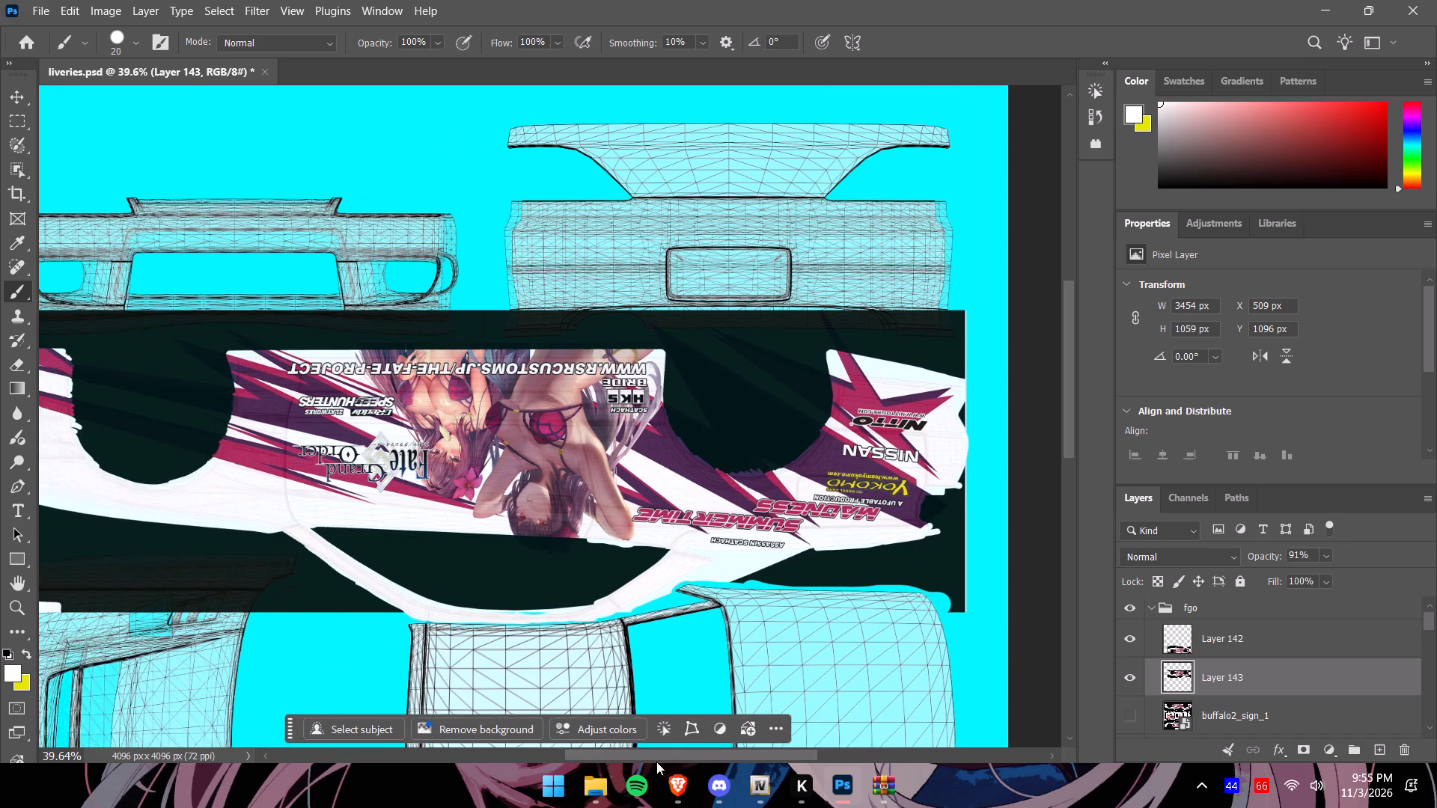
drag(656, 762, 632, 764)
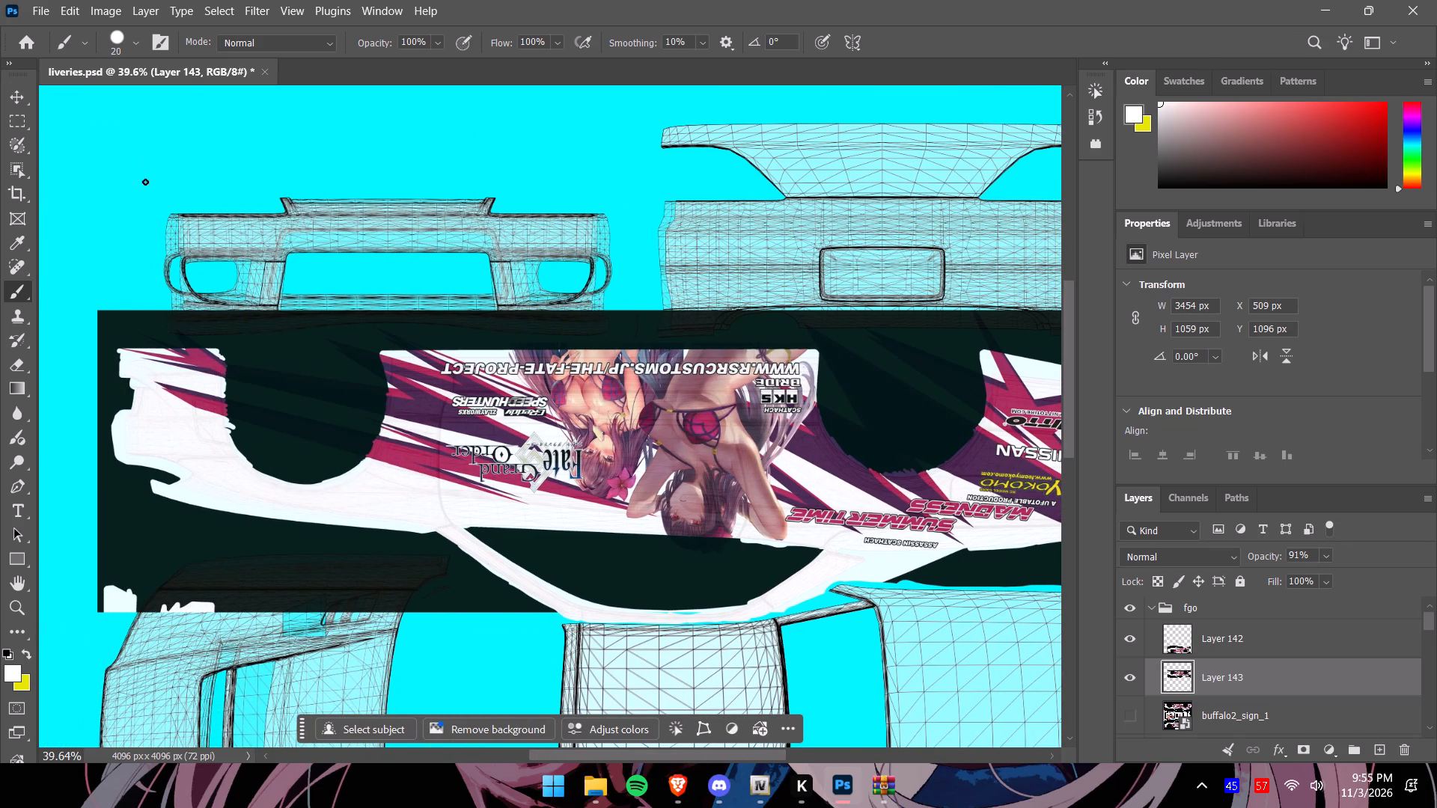
alt+scroll(149, 199, up, 4)
alt+scroll(119, 293, up, 3)
click(19, 370)
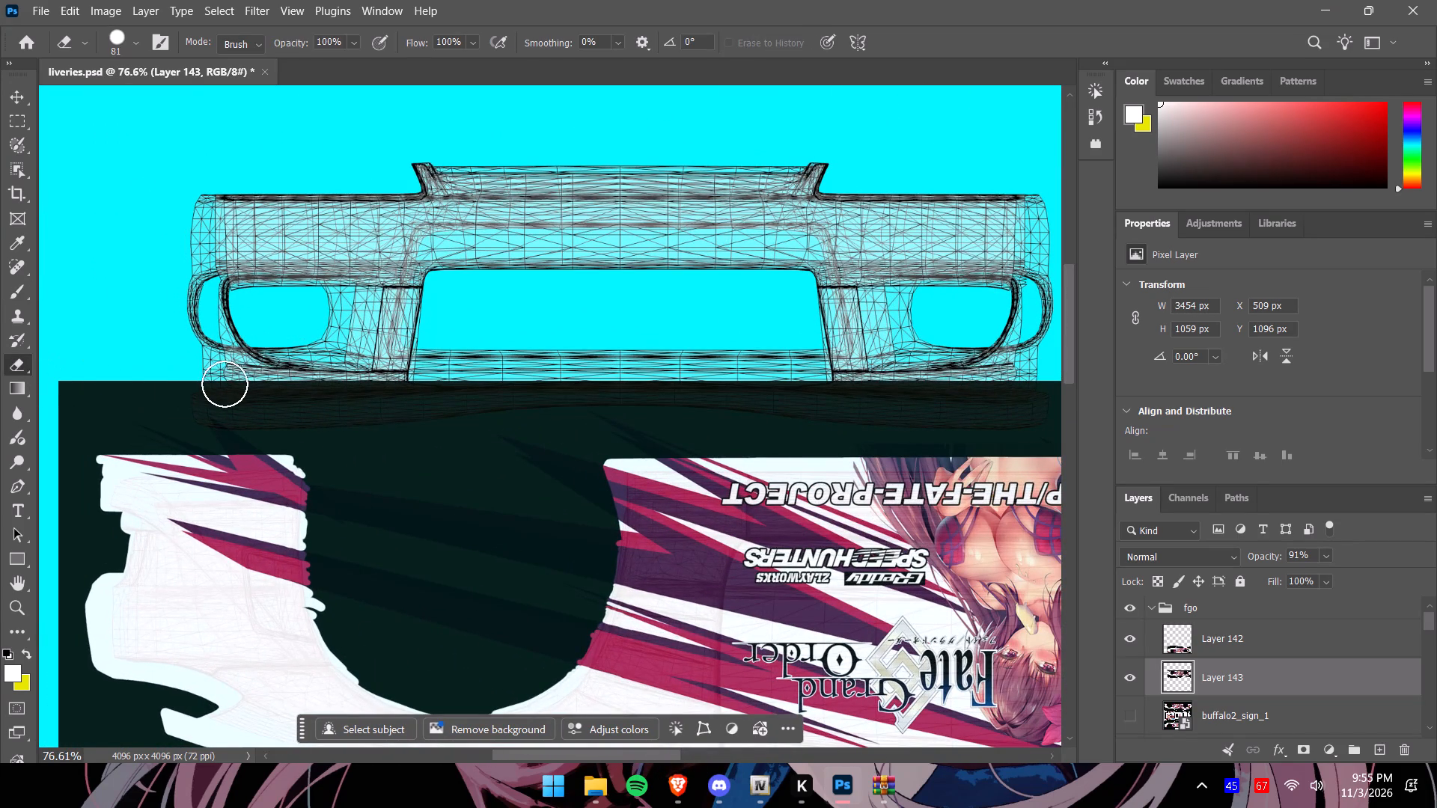
alt+scroll(217, 380, up, 8)
drag(181, 384, 287, 455)
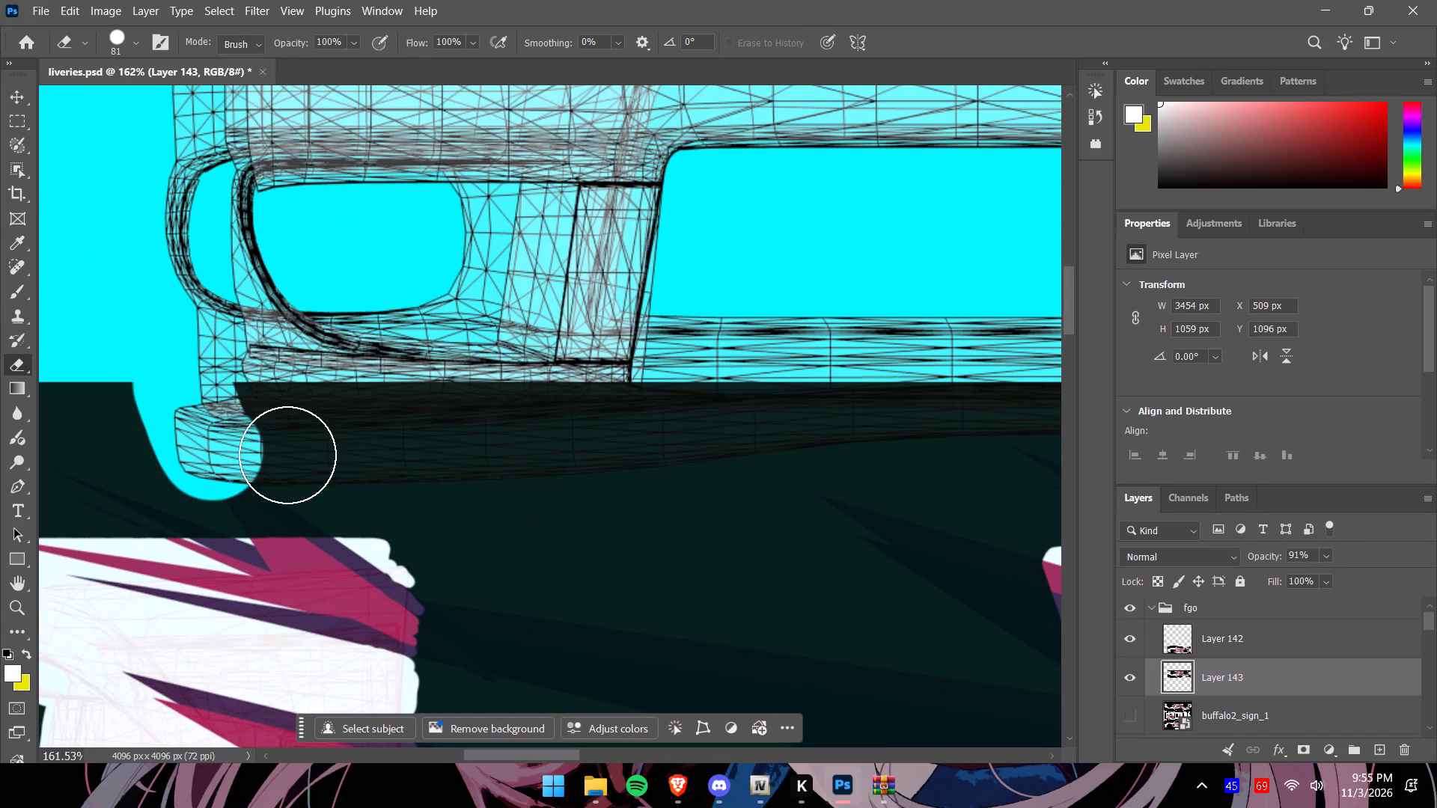
drag(287, 455, 270, 385)
alt+scroll(688, 384, down, 3)
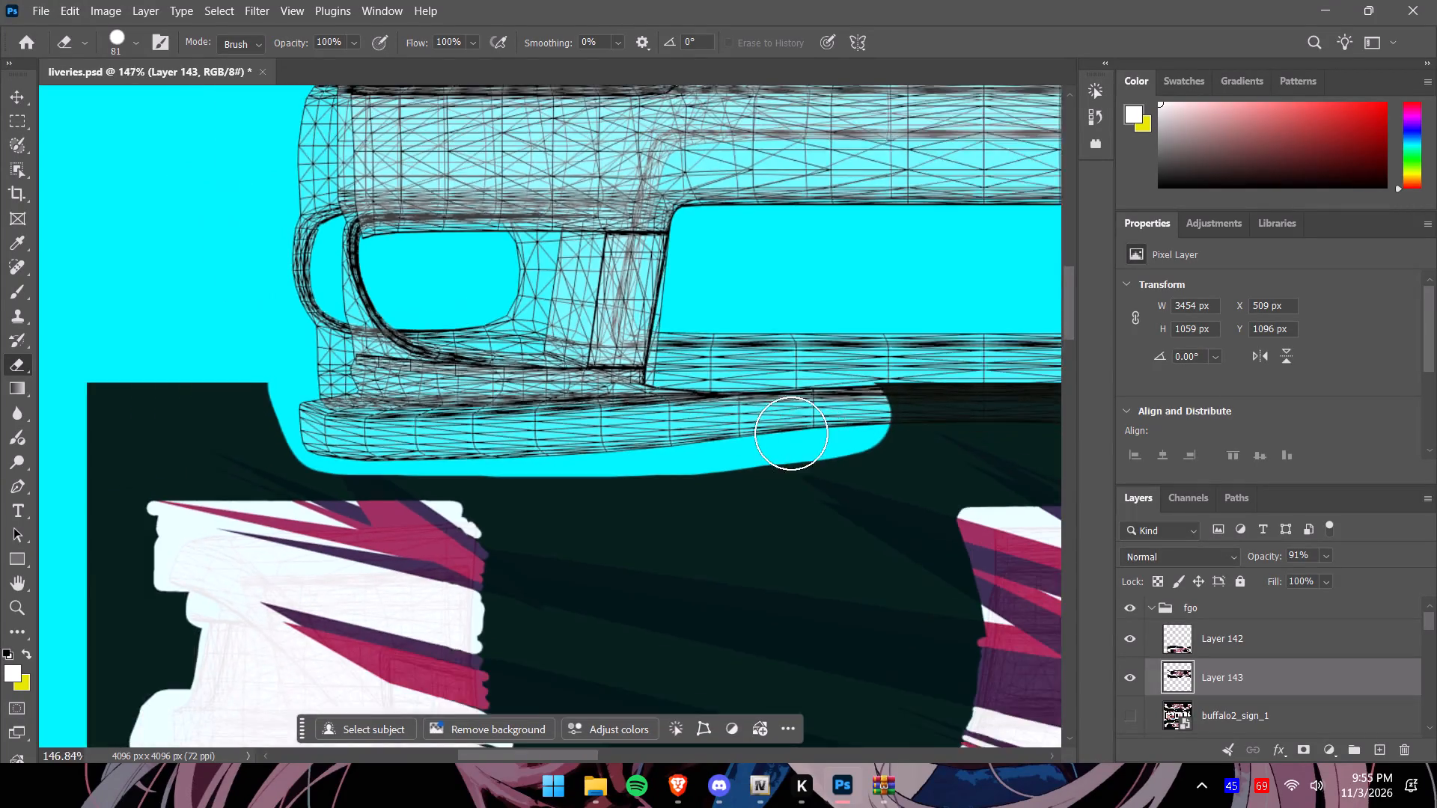
alt+scroll(791, 433, down, 5)
drag(597, 748, 643, 750)
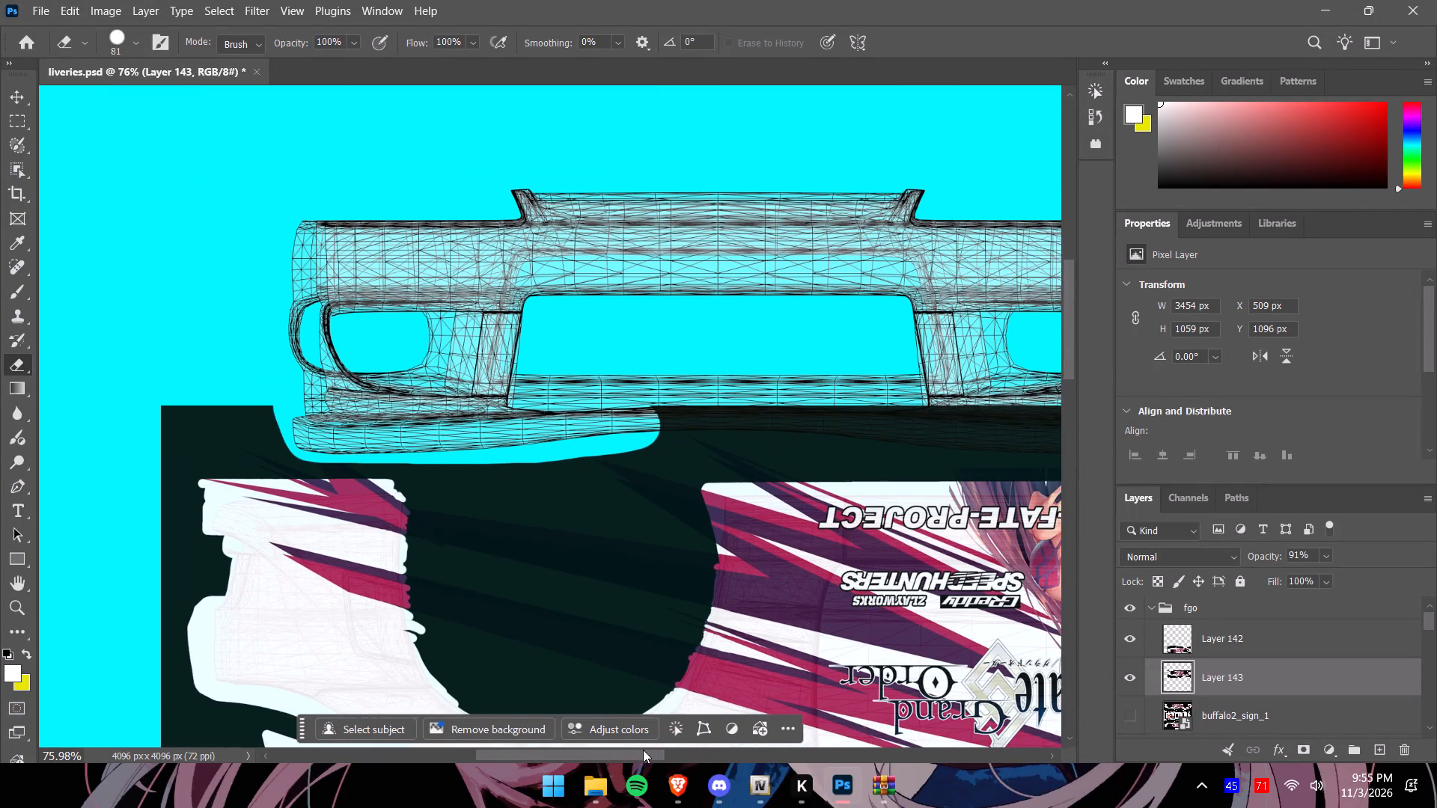
drag(643, 750, 664, 750)
drag(504, 421, 834, 427)
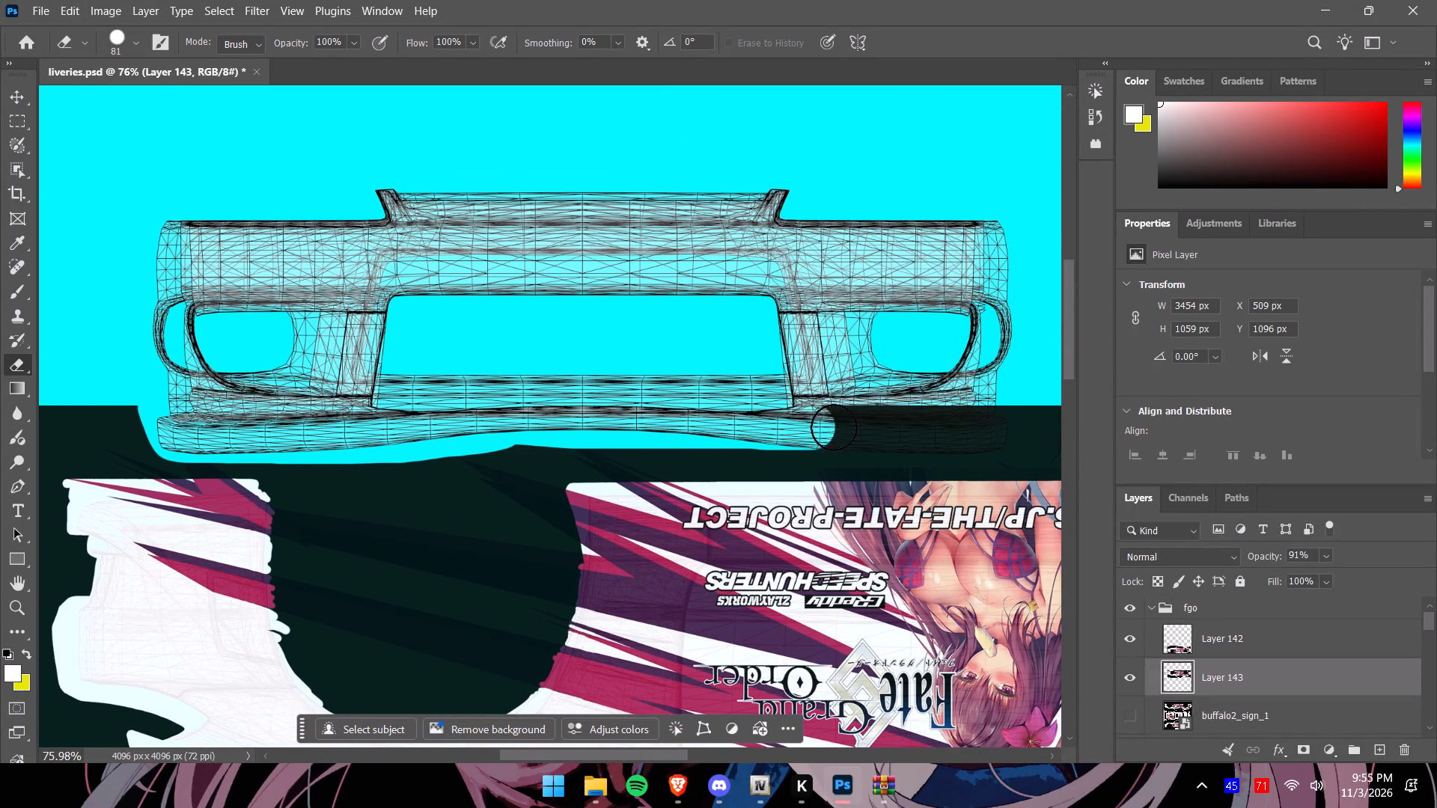
drag(834, 427, 805, 433)
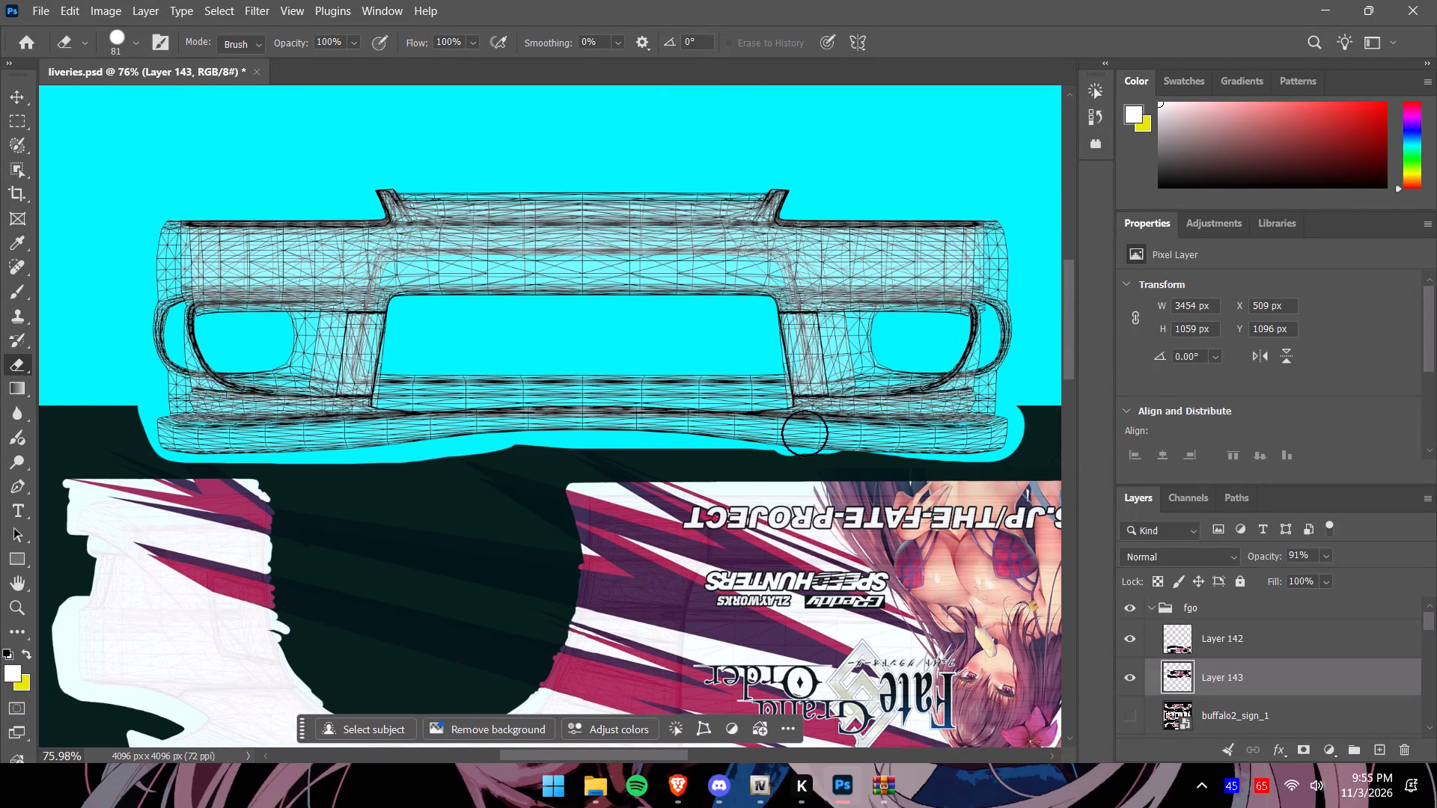
drag(805, 433, 909, 427)
Erase the black background of Layer 143 between the bumpers and along the rear bumper mesh's whole lower edge.
drag(675, 752, 730, 744)
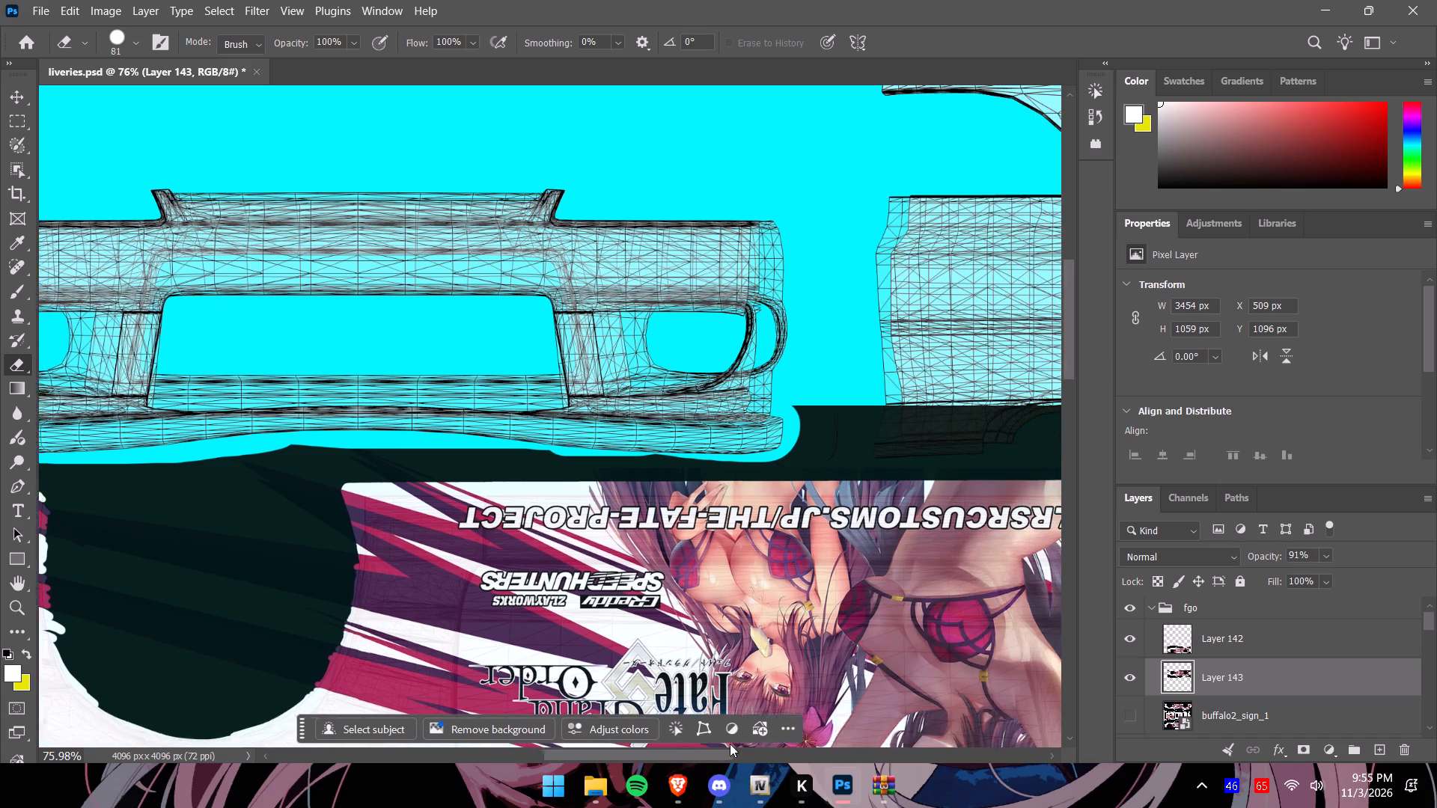
drag(730, 744, 759, 737)
drag(692, 388, 600, 446)
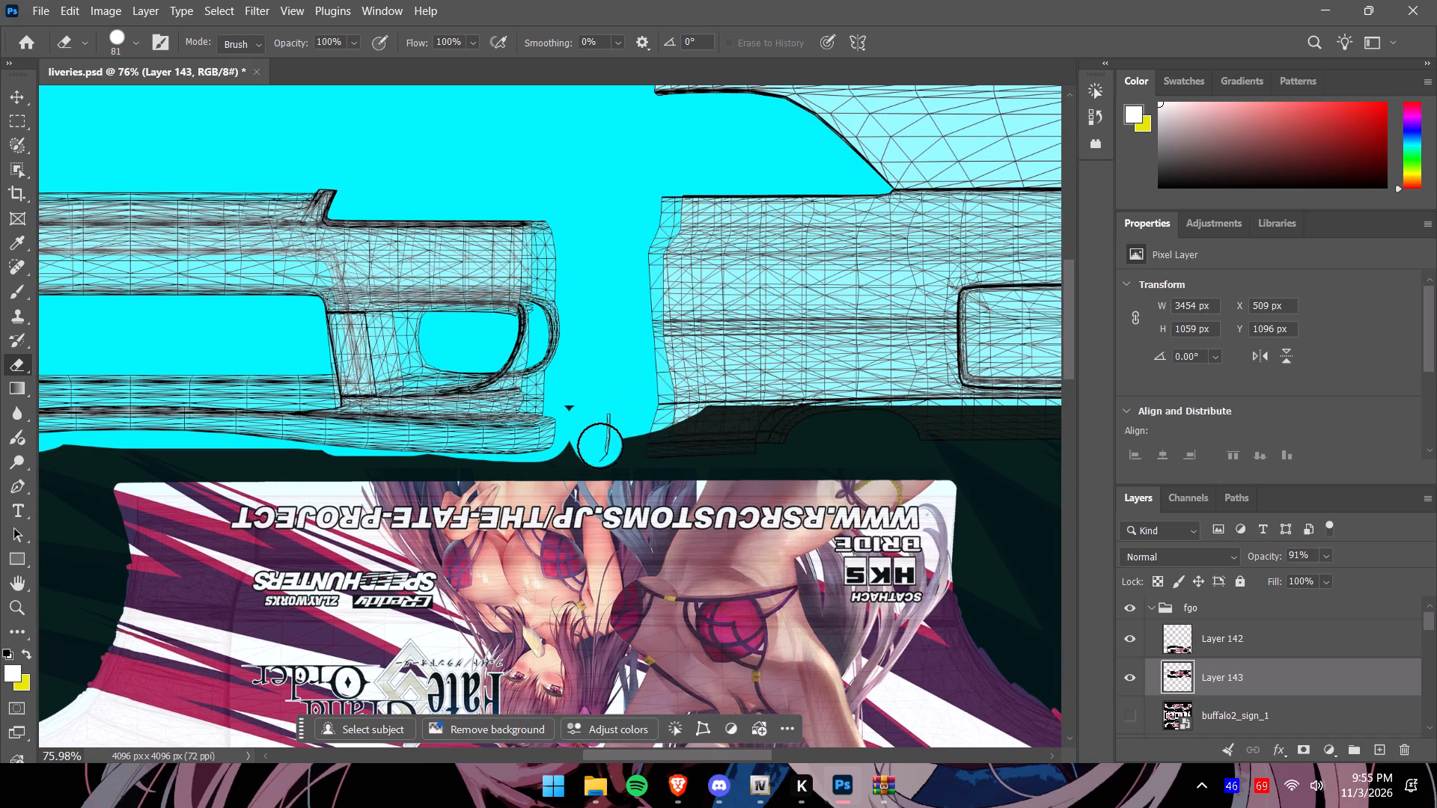
drag(600, 446, 724, 418)
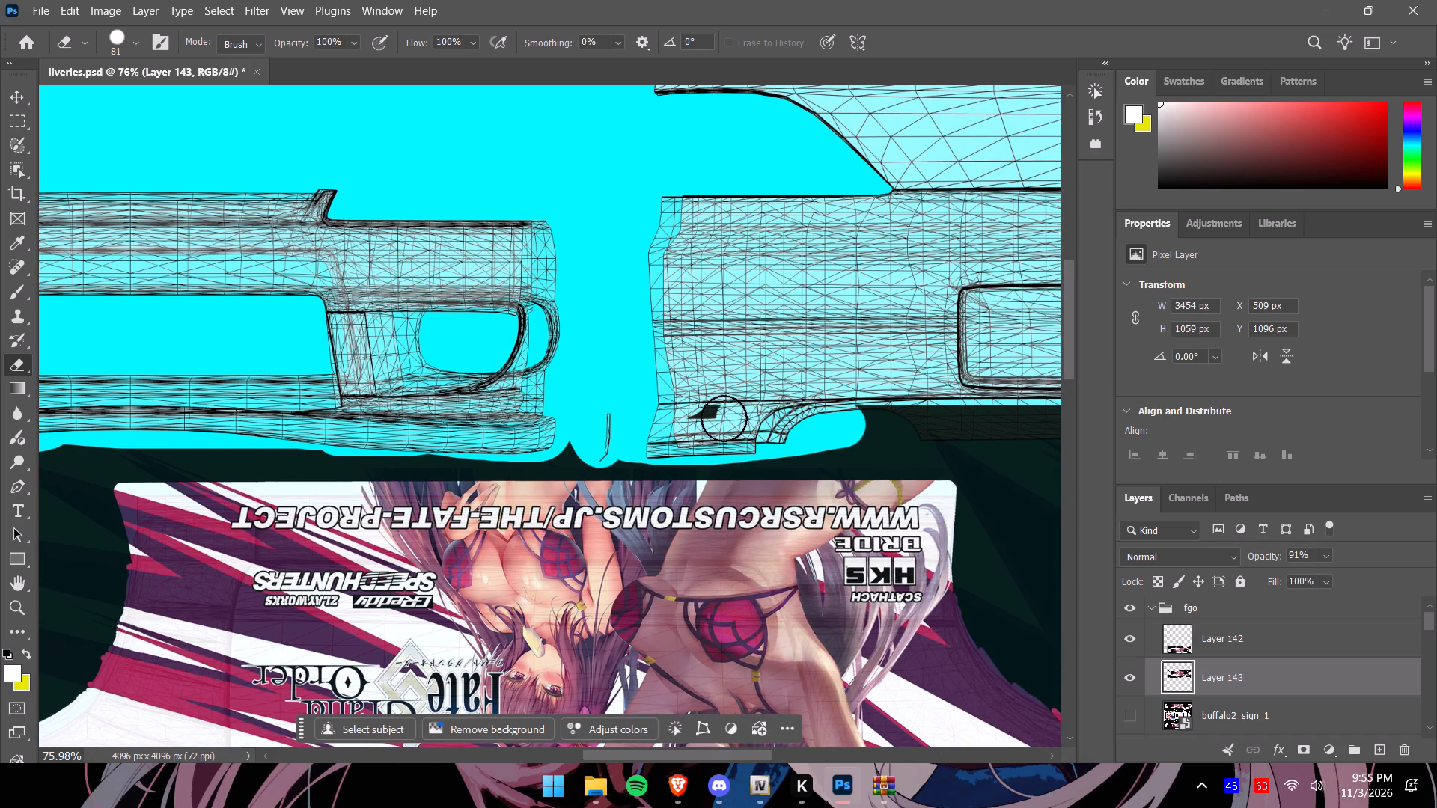
drag(724, 418, 991, 429)
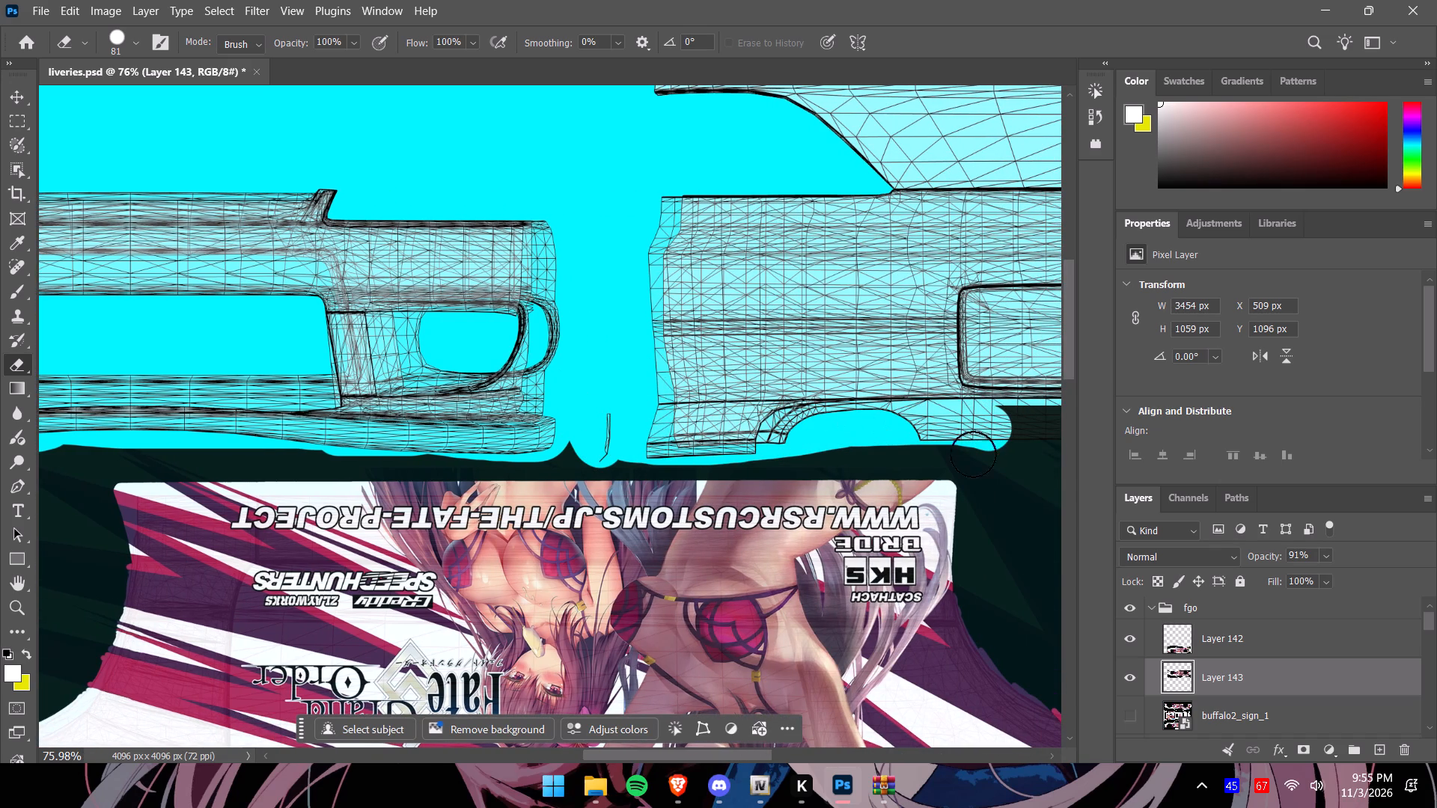
drag(762, 753, 852, 747)
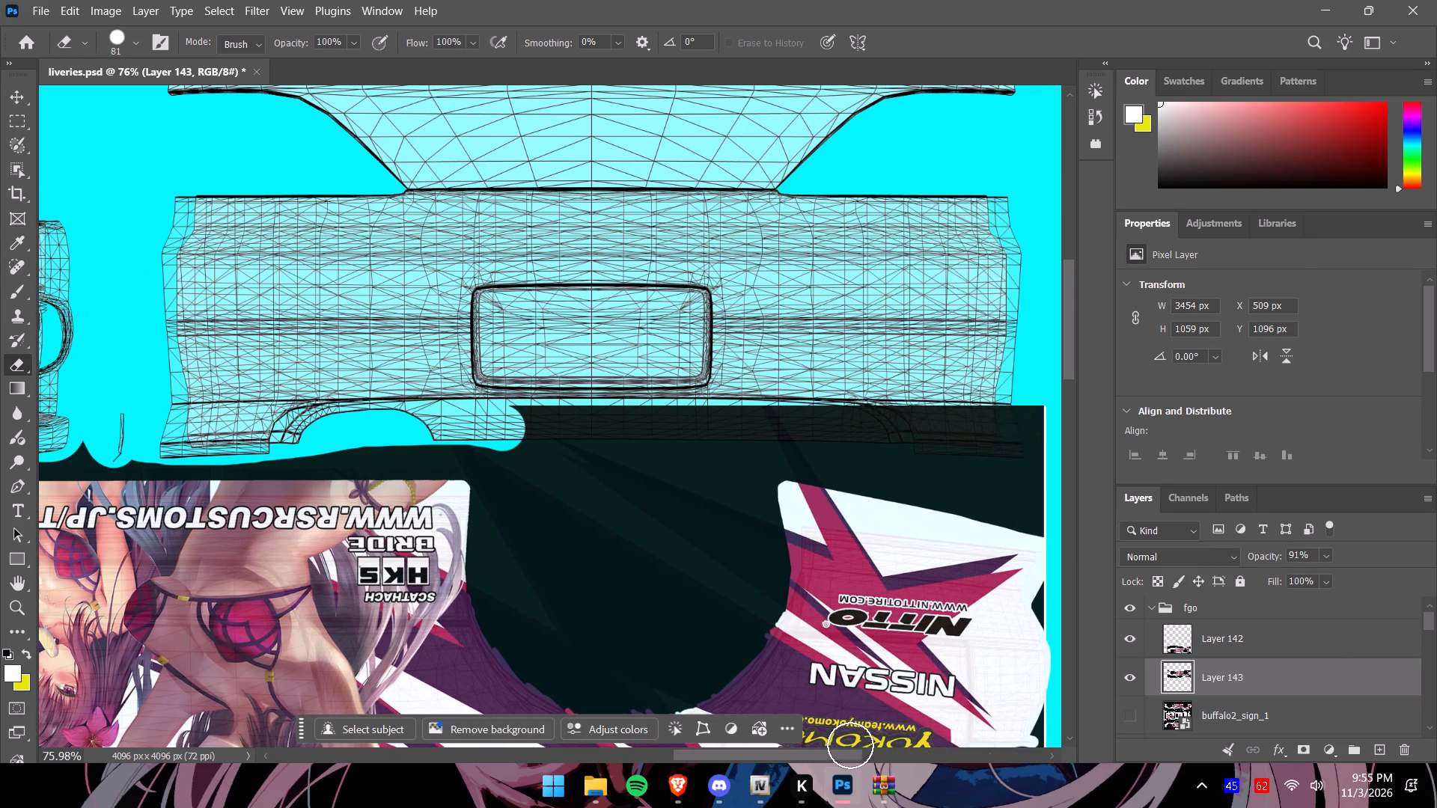
drag(452, 427, 889, 406)
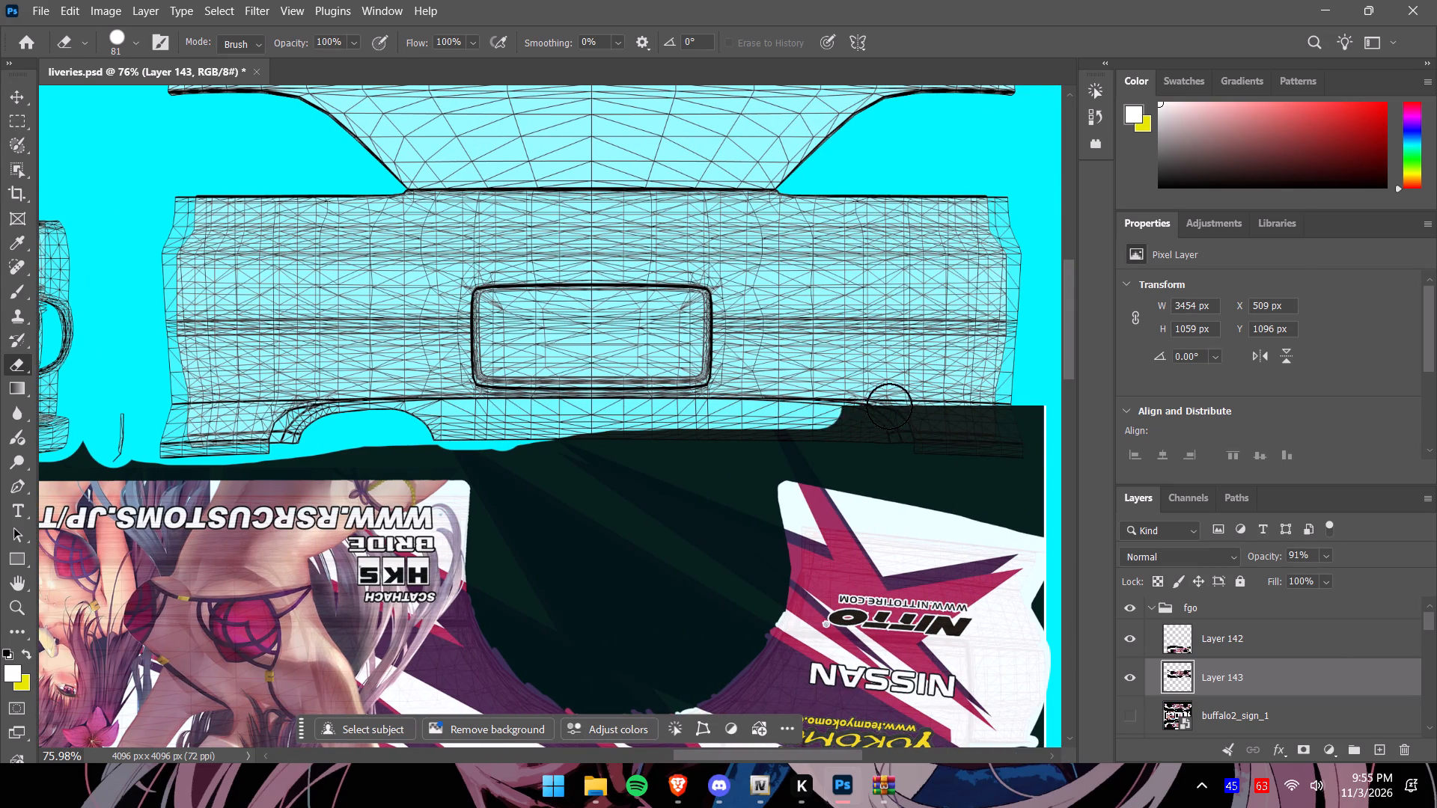
drag(889, 406, 508, 443)
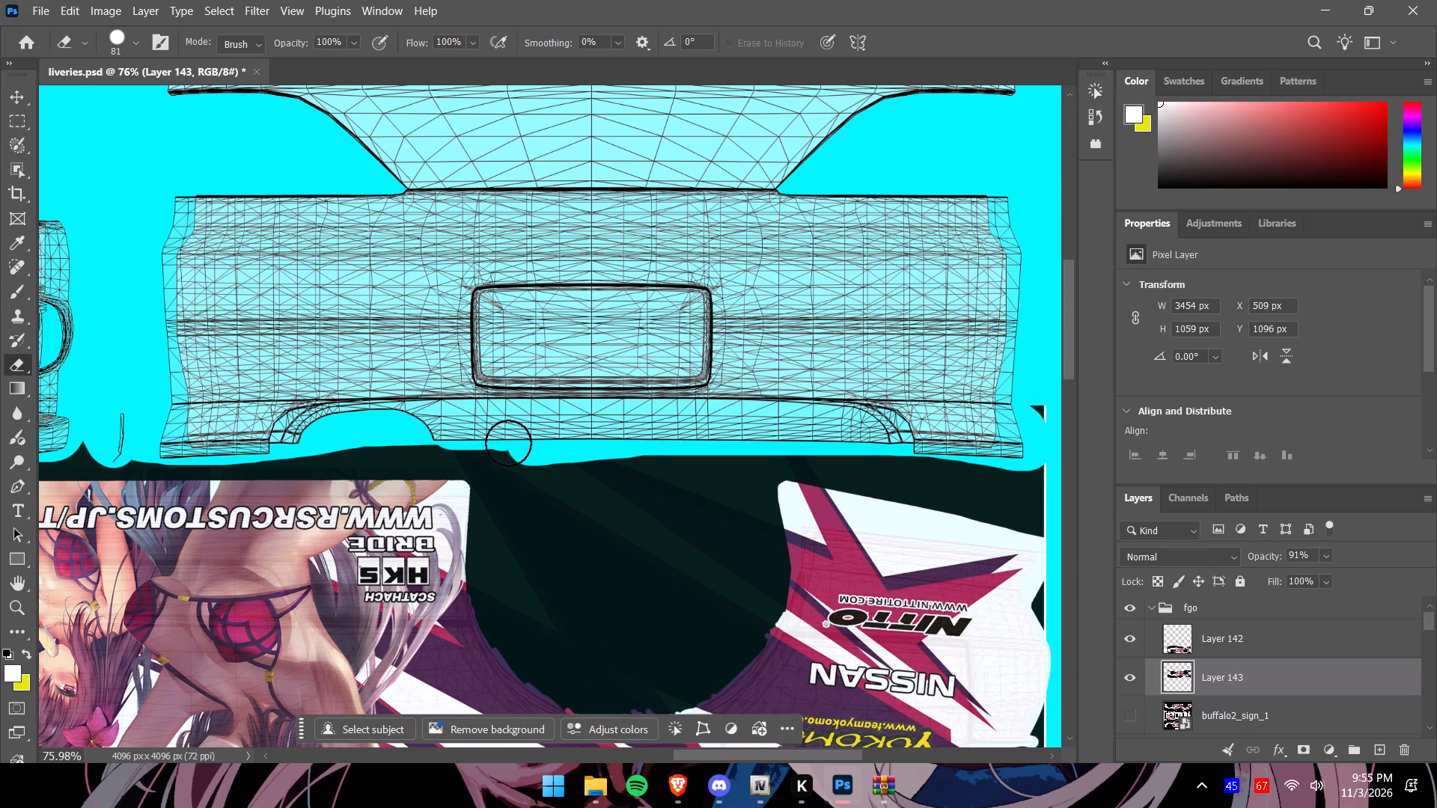
drag(508, 443, 911, 417)
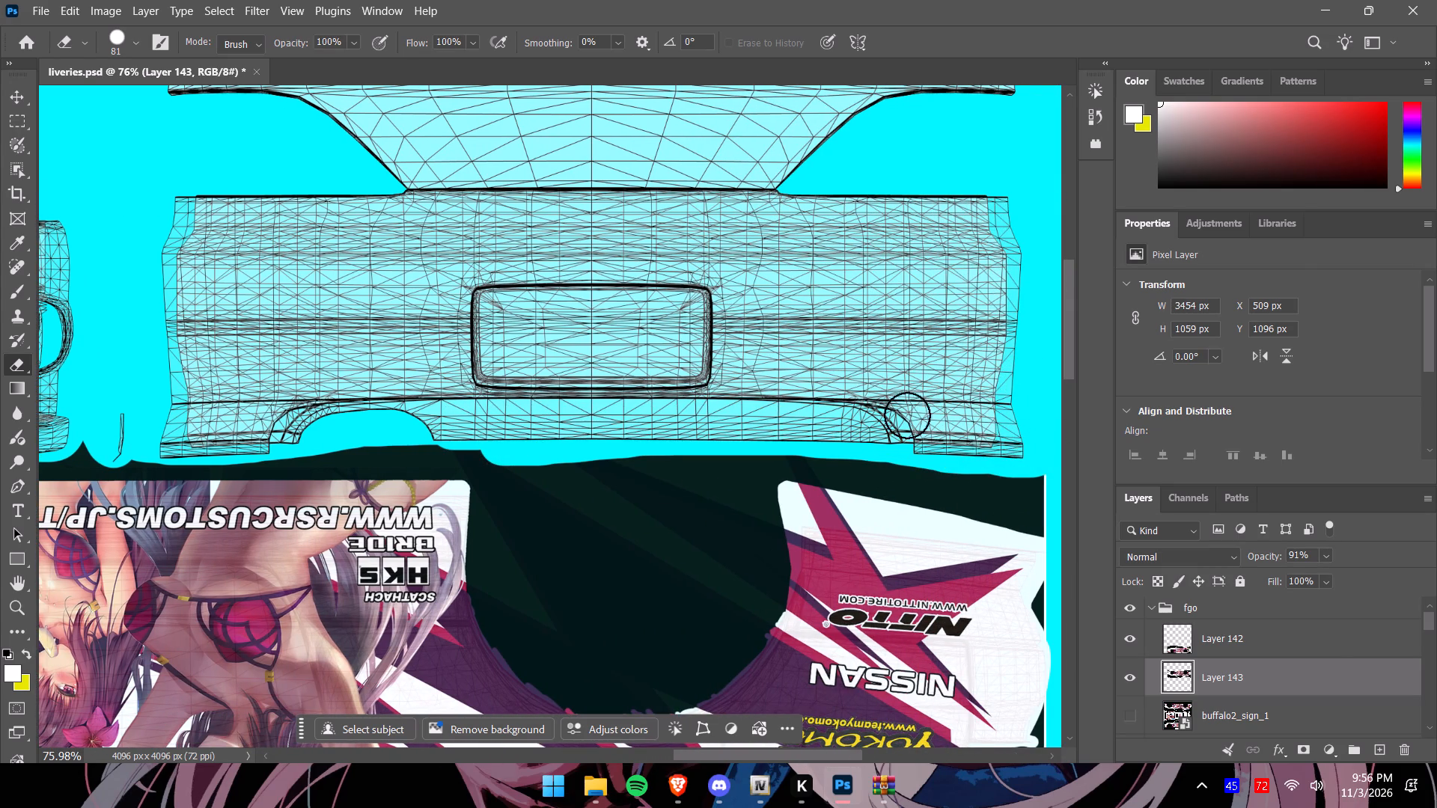
Erase the black background and white patches of Layer 143 overlapping the upper edge of the hood mesh, including its pointed rear corner.
alt+scroll(924, 400, down, 11)
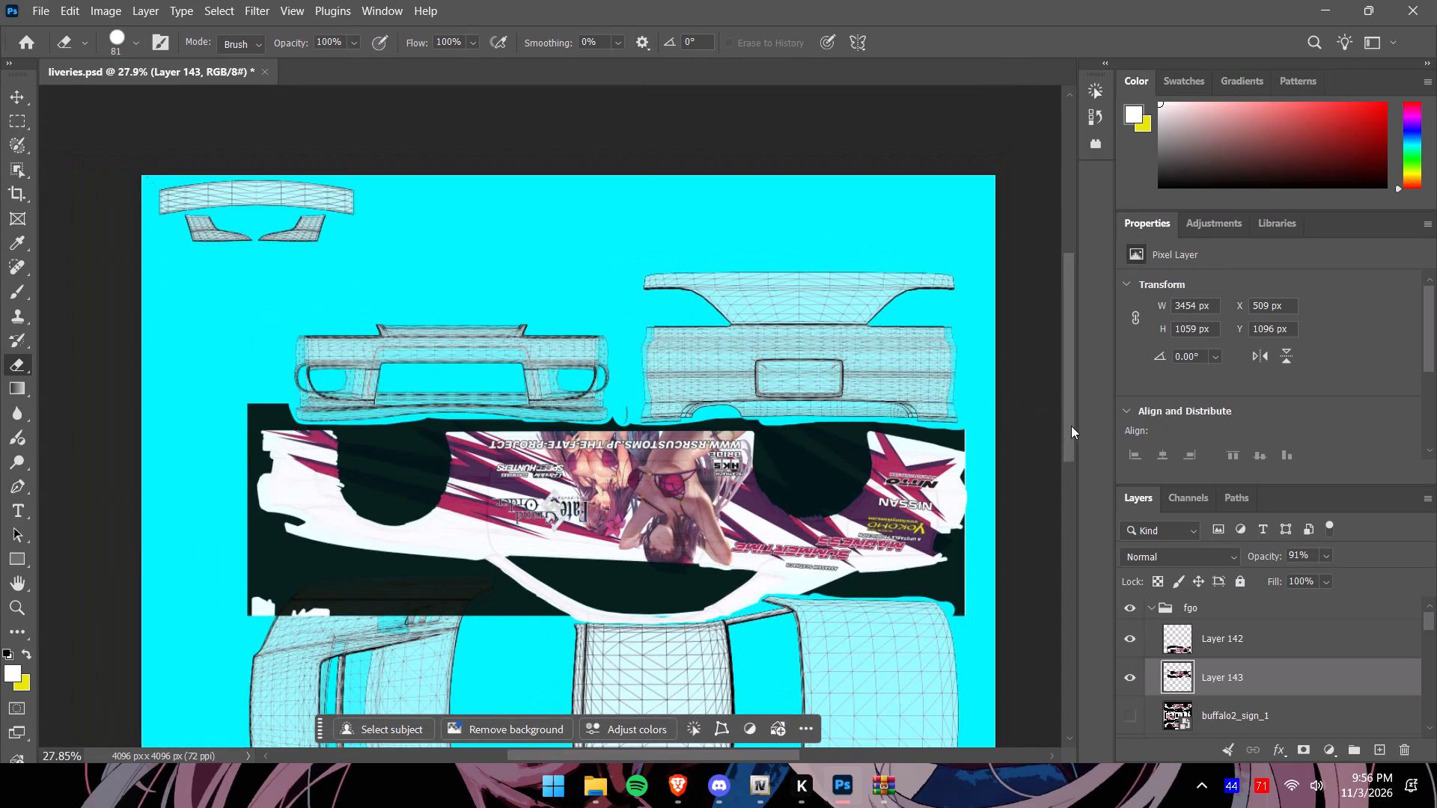
drag(1070, 426, 1078, 480)
alt+scroll(464, 427, up, 4)
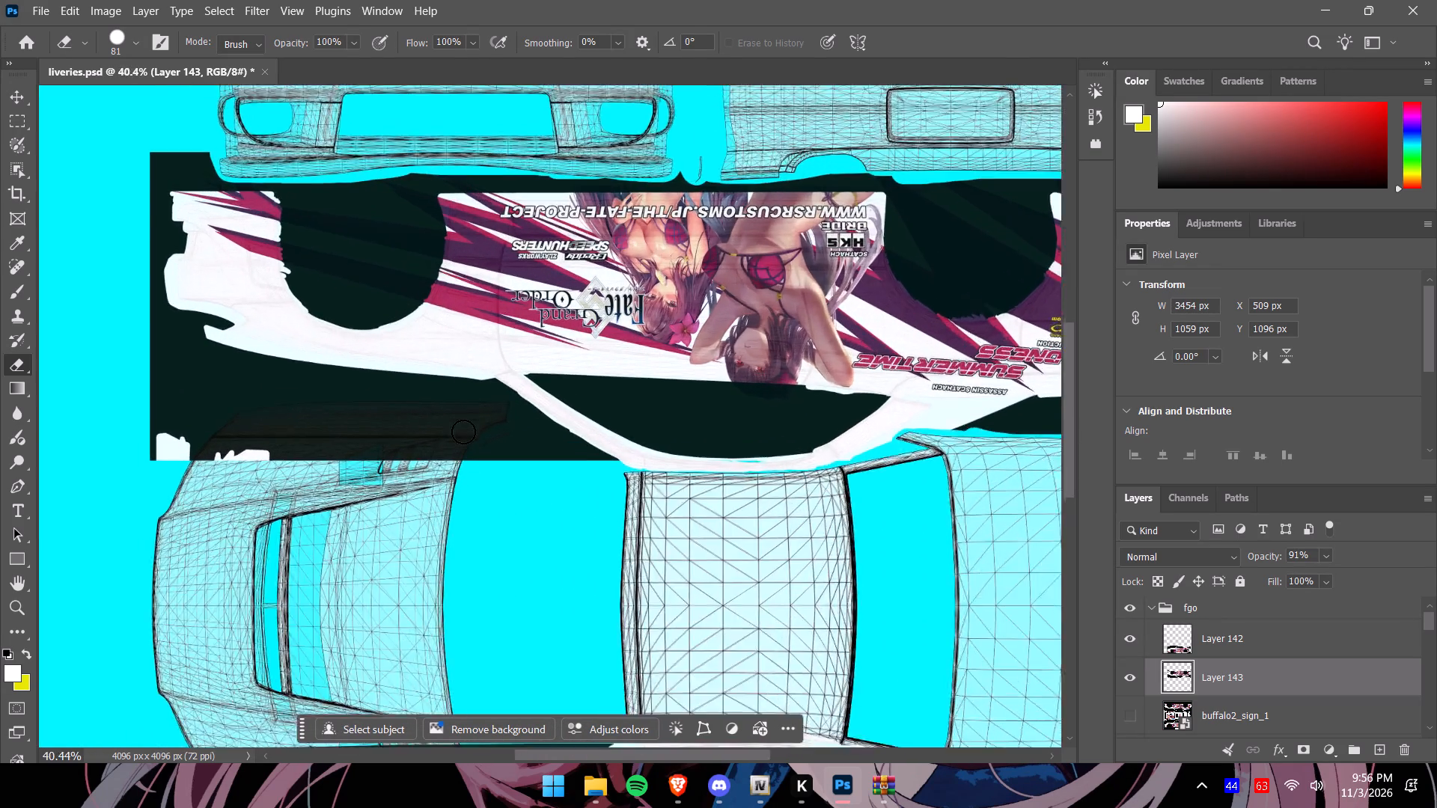
alt+scroll(463, 432, up, 7)
drag(534, 382, 504, 449)
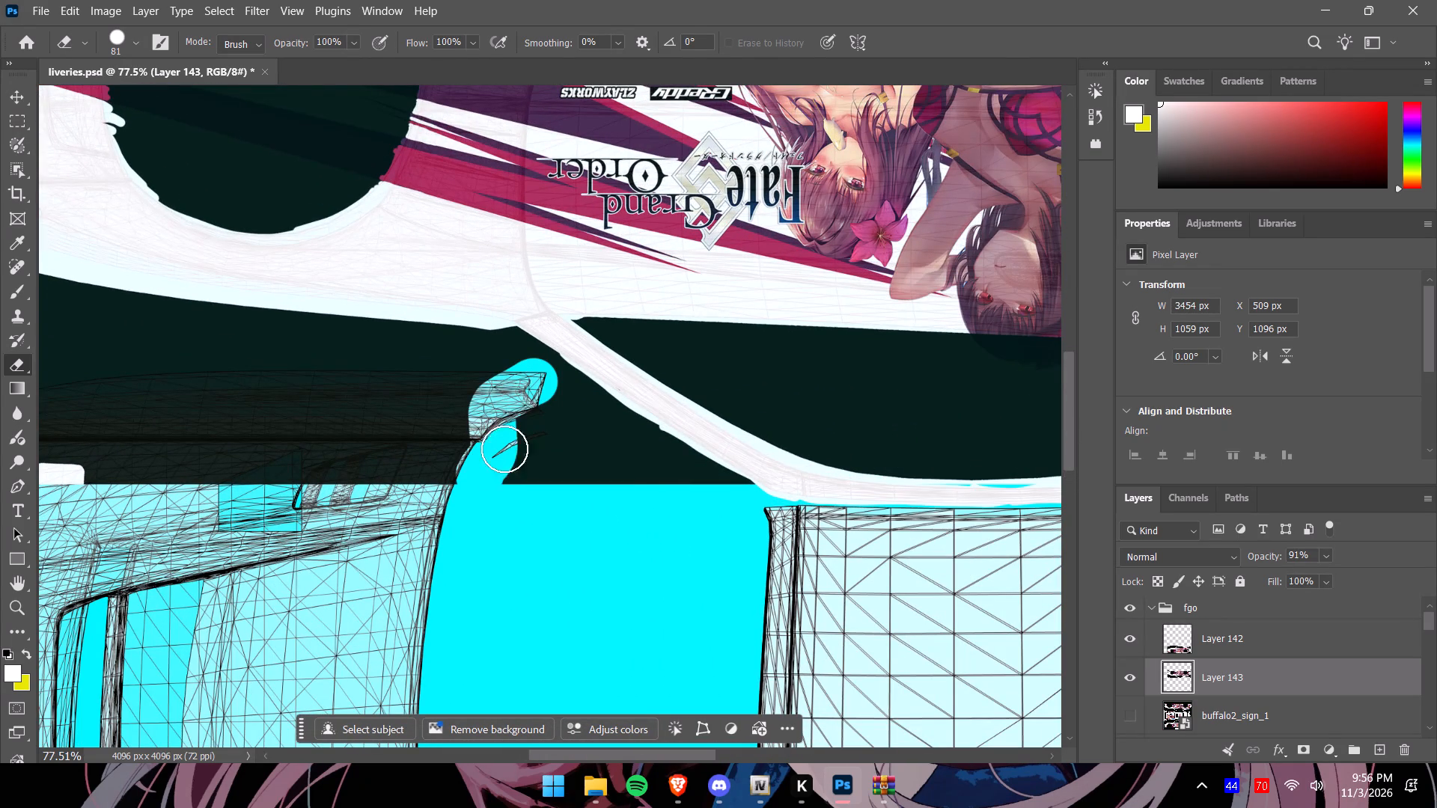
drag(504, 449, 376, 470)
alt+scroll(376, 471, down, 7)
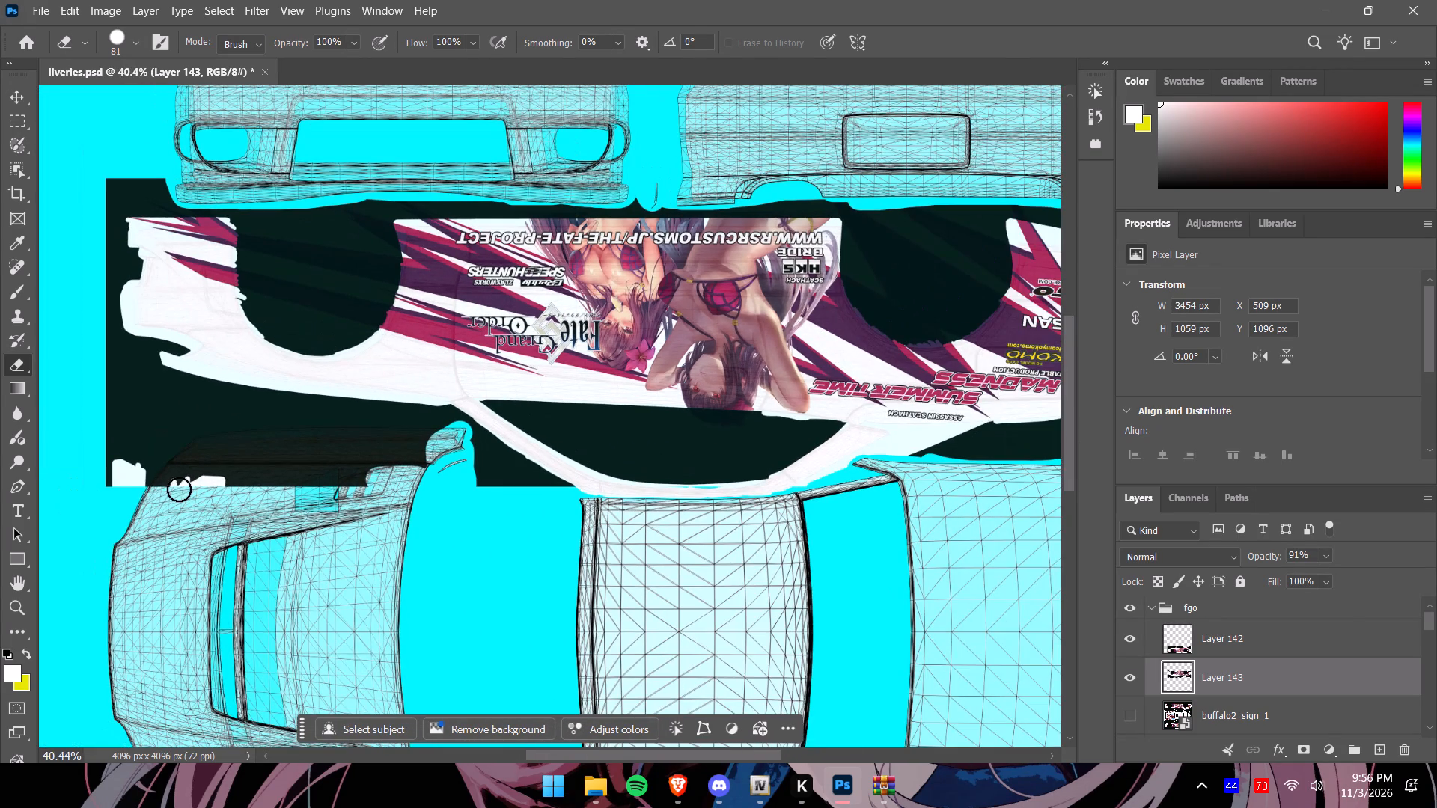
drag(135, 490, 382, 433)
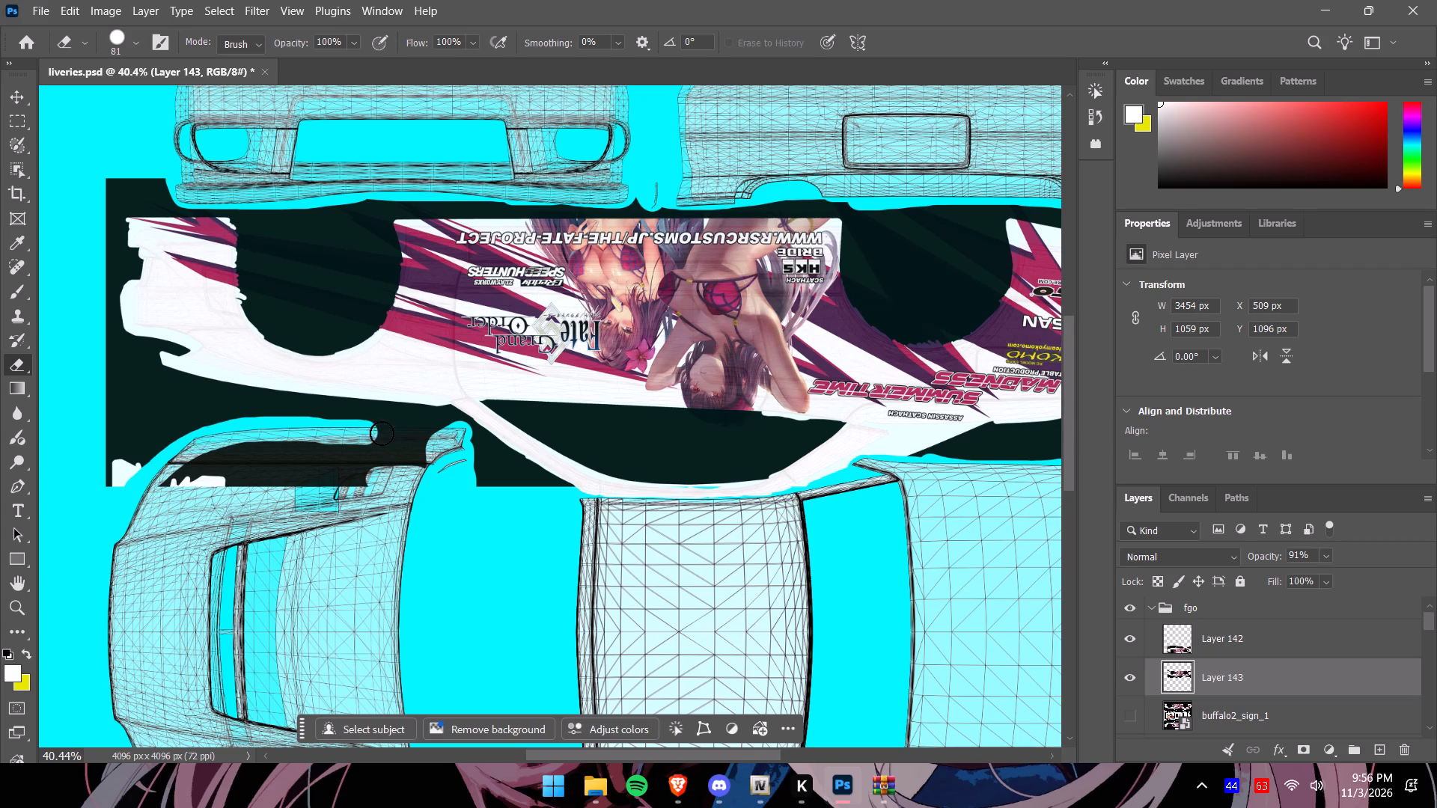
drag(382, 433, 191, 466)
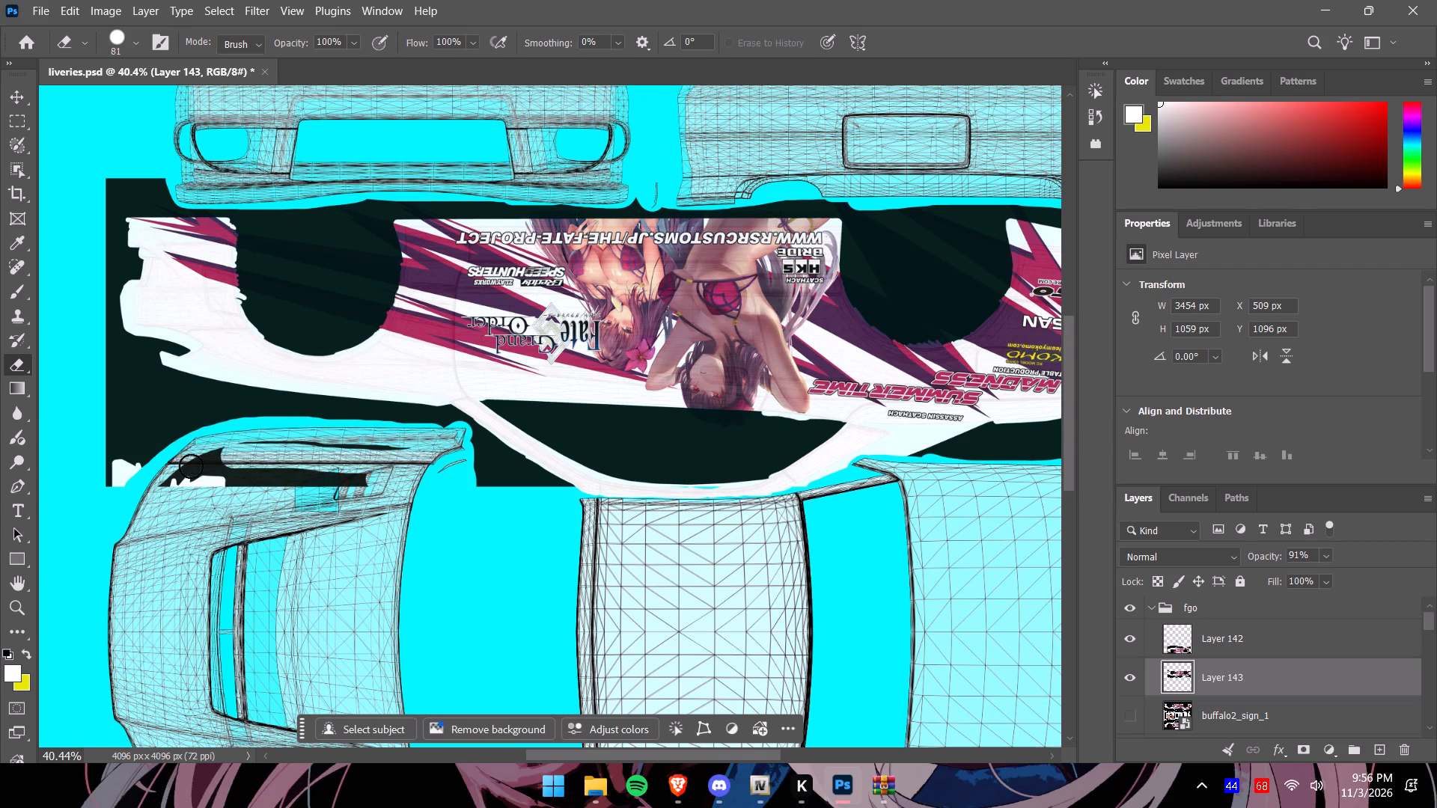
drag(191, 466, 369, 444)
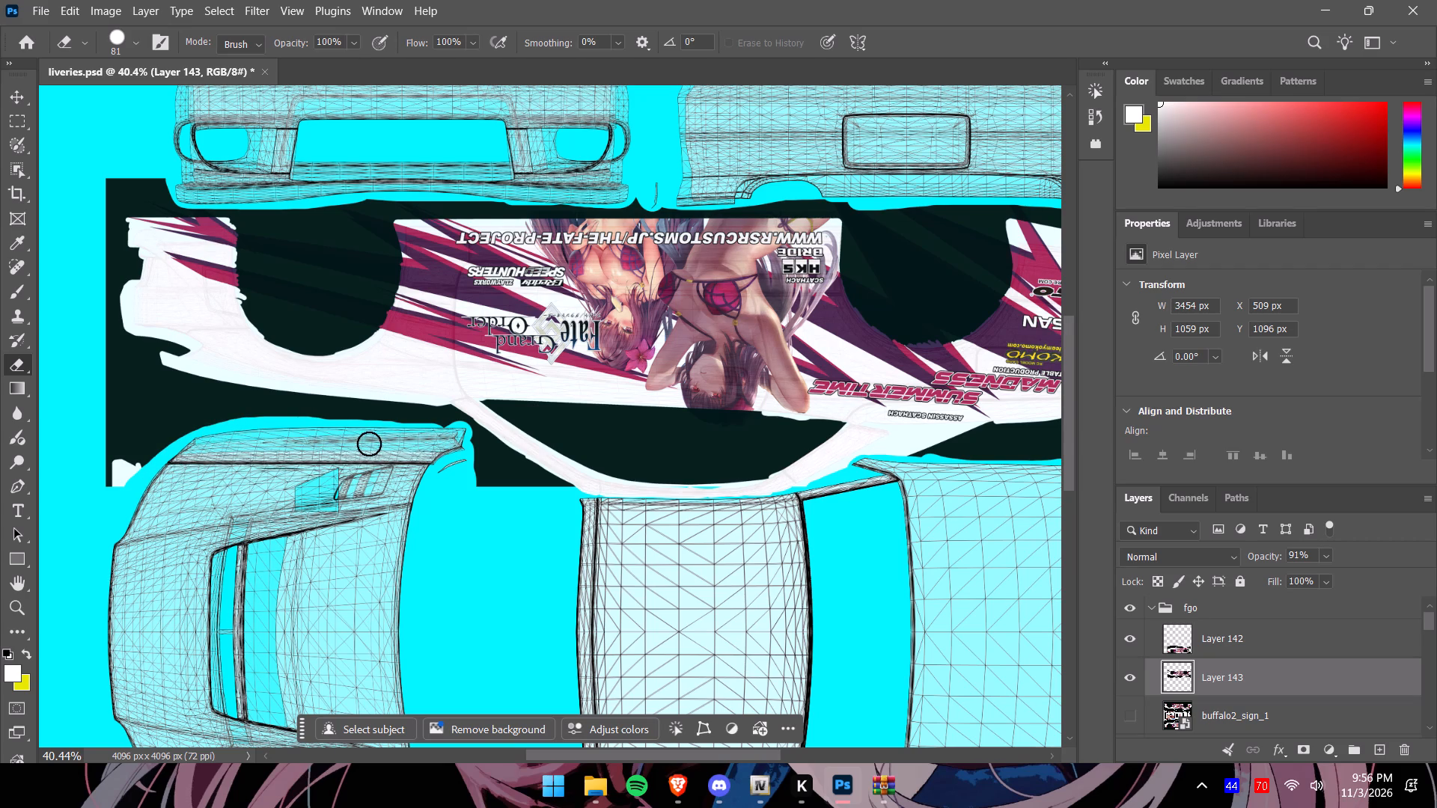
drag(369, 444, 418, 444)
drag(418, 444, 460, 454)
Set the opacity of Layer 142 and Layer 143 to 100%.
alt+scroll(457, 462, down, 4)
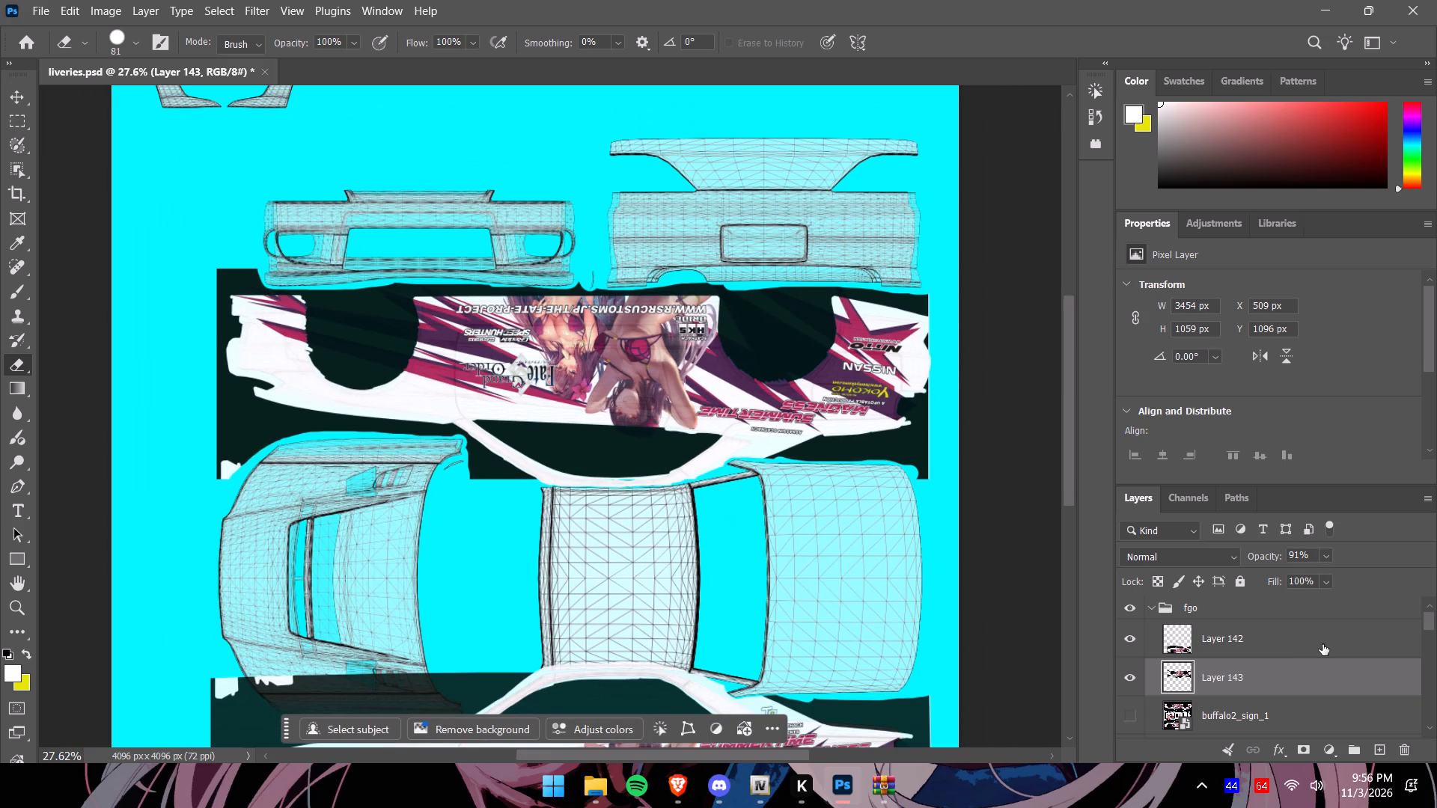
click(1322, 643)
click(1325, 554)
drag(1345, 578, 1409, 600)
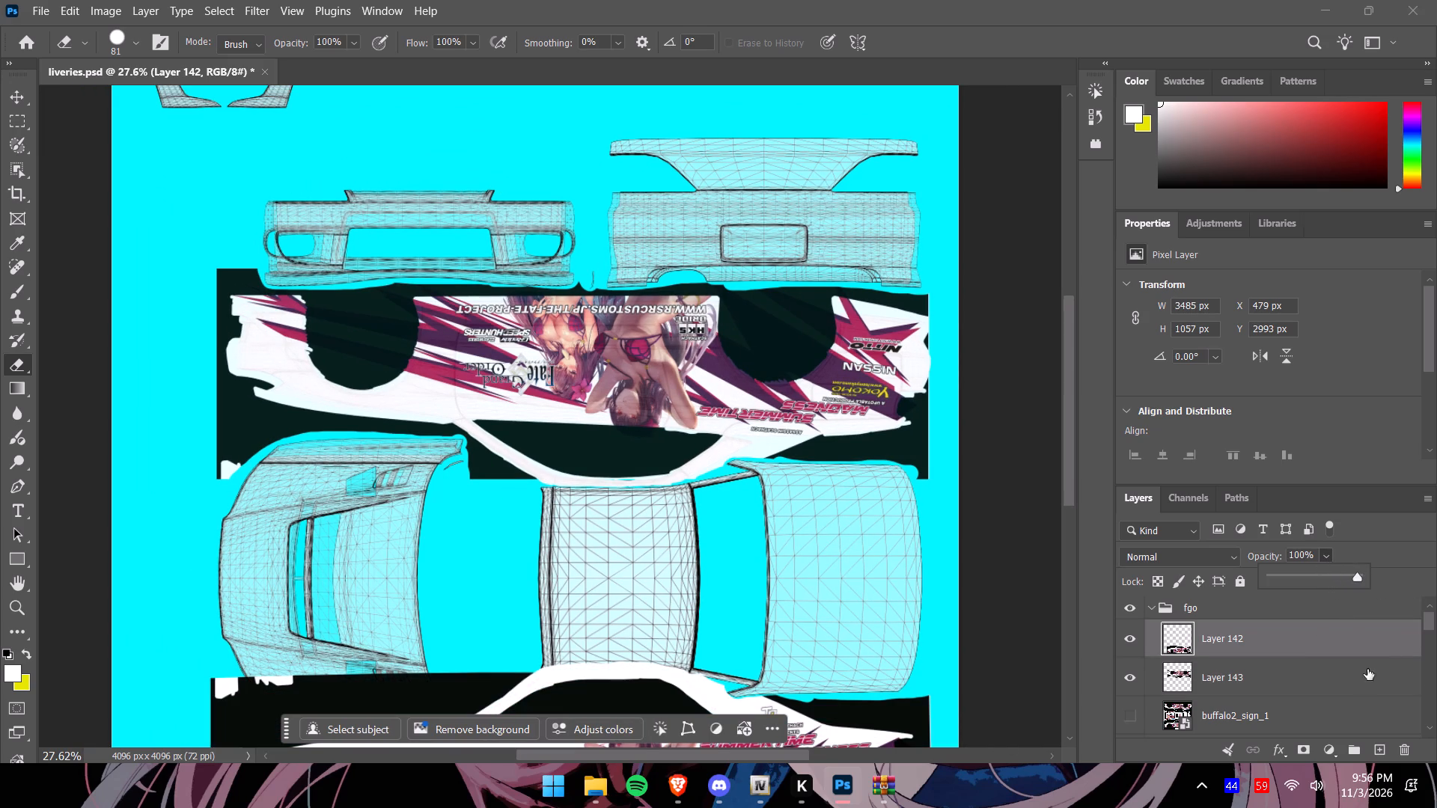
click(1361, 674)
click(1323, 552)
drag(1342, 574, 1400, 600)
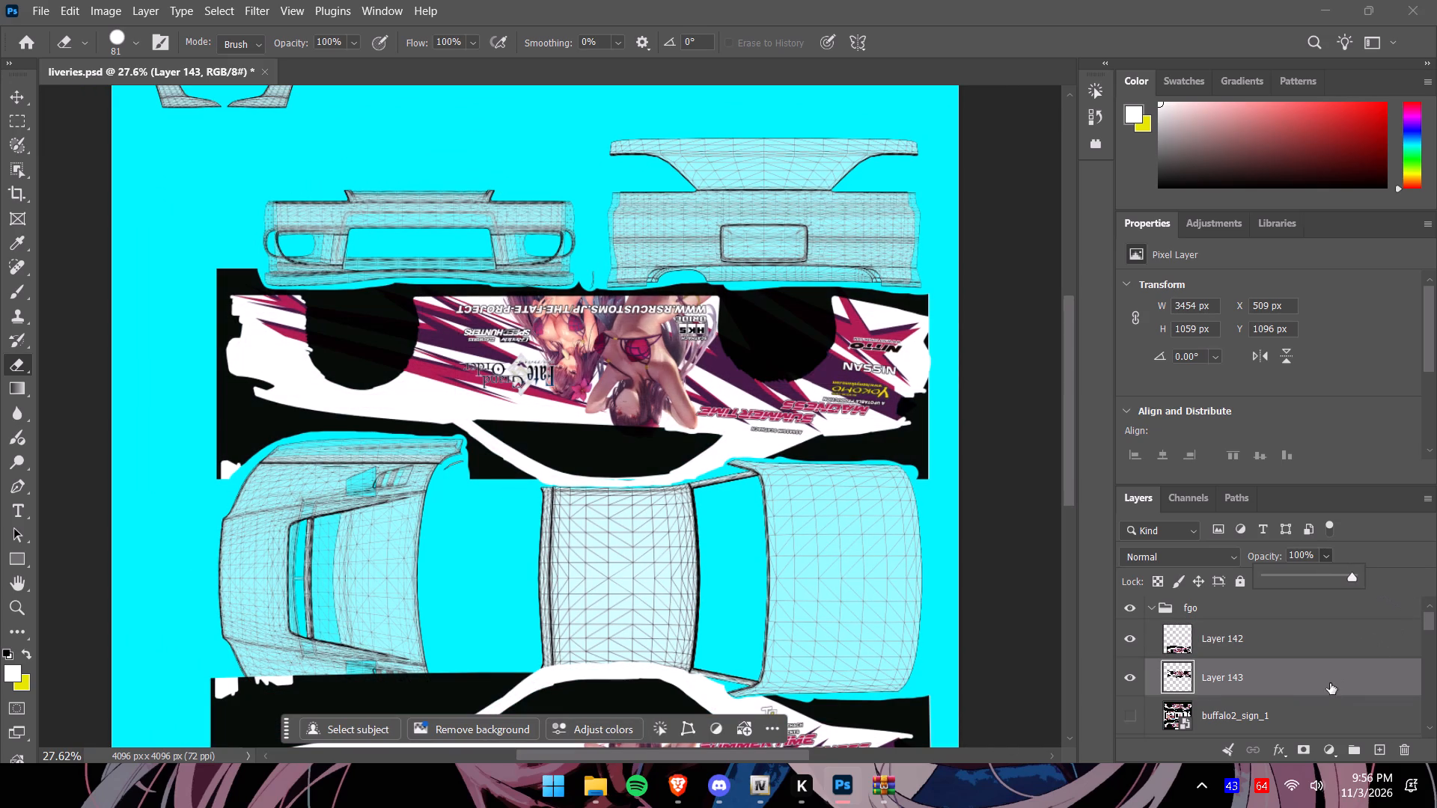
Hide Layers 143 and 142 and show the buffalo2_sign_1 layer with the original livery sheet.
click(1134, 673)
click(1129, 640)
click(1140, 720)
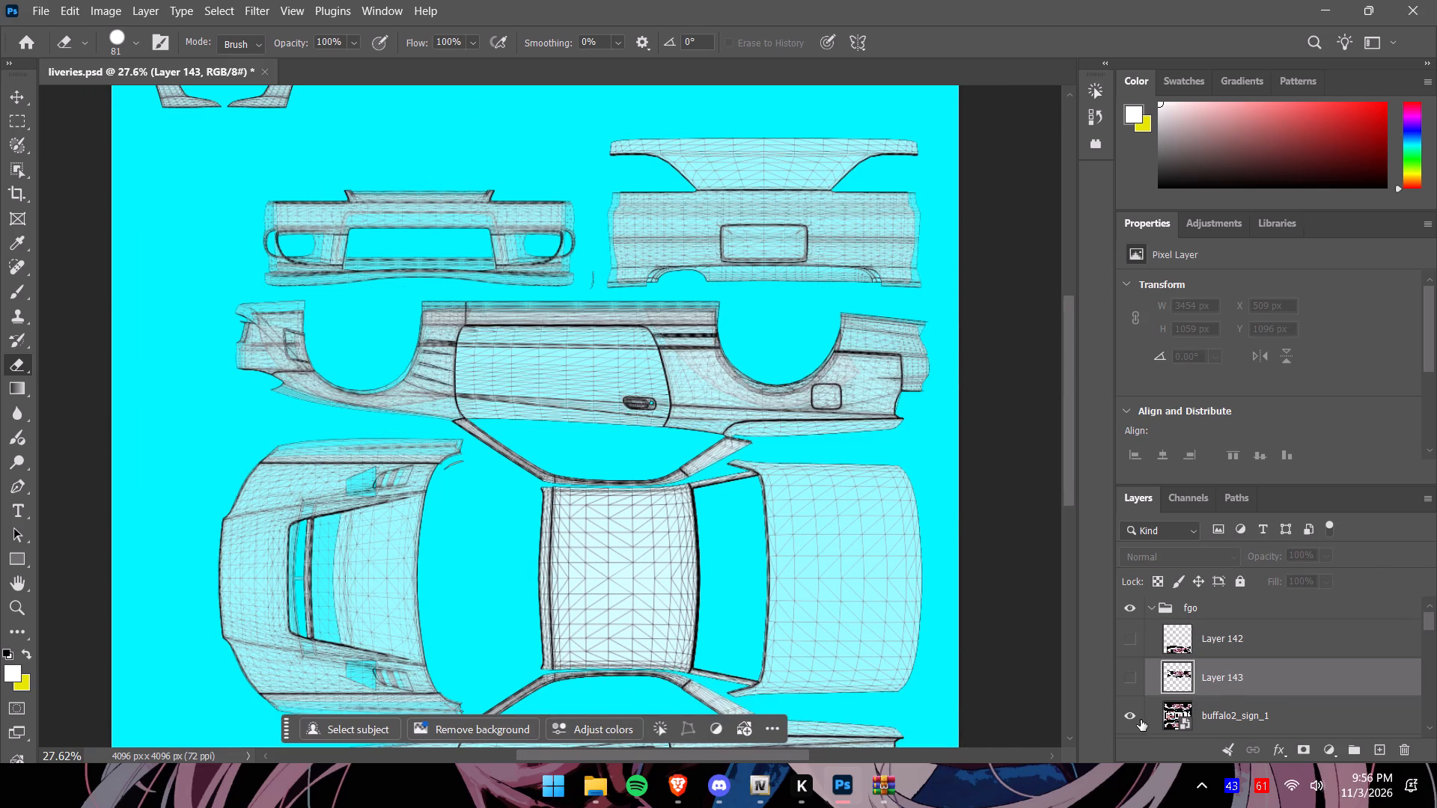
drag(1072, 491, 1073, 471)
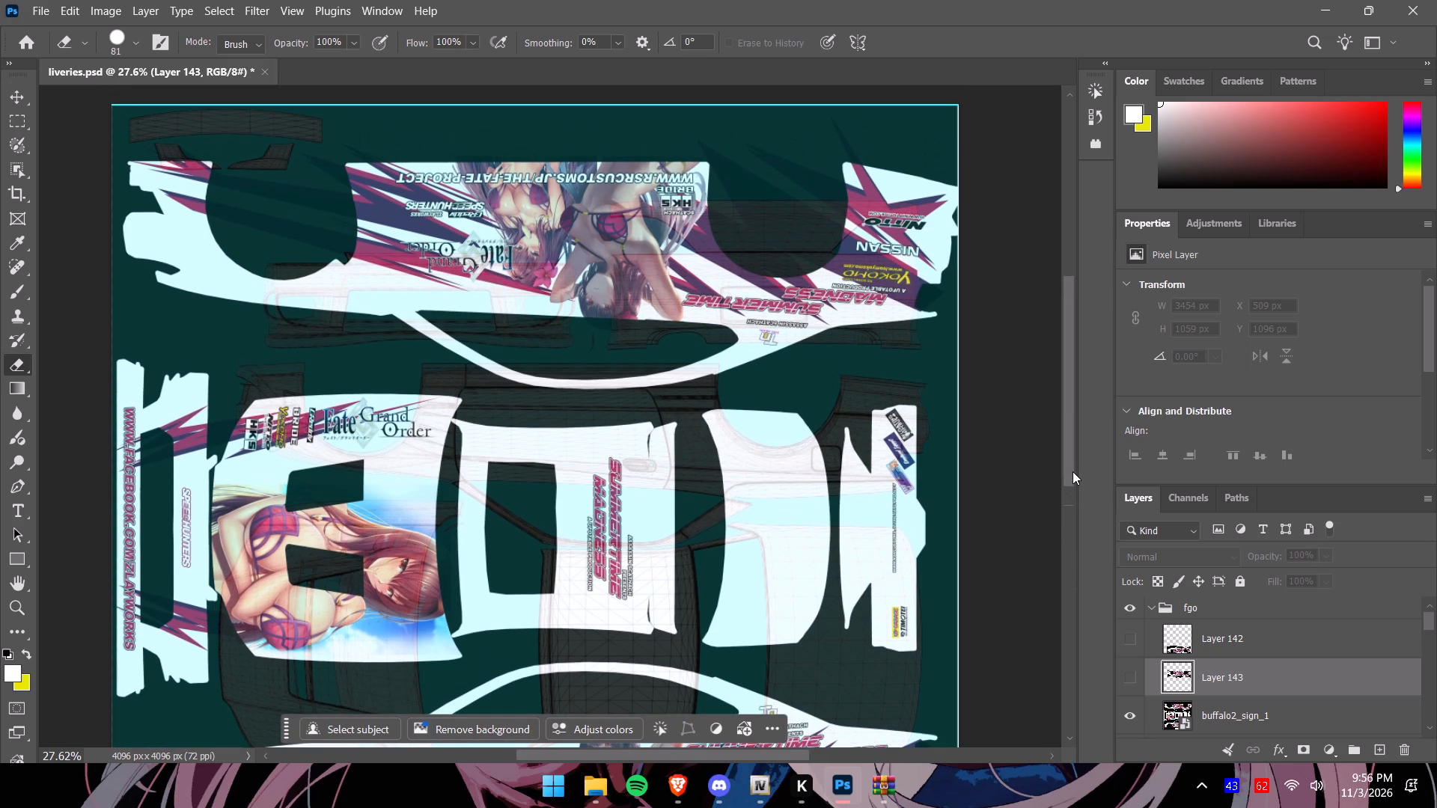
drag(1073, 471, 1071, 471)
drag(1071, 471, 1070, 471)
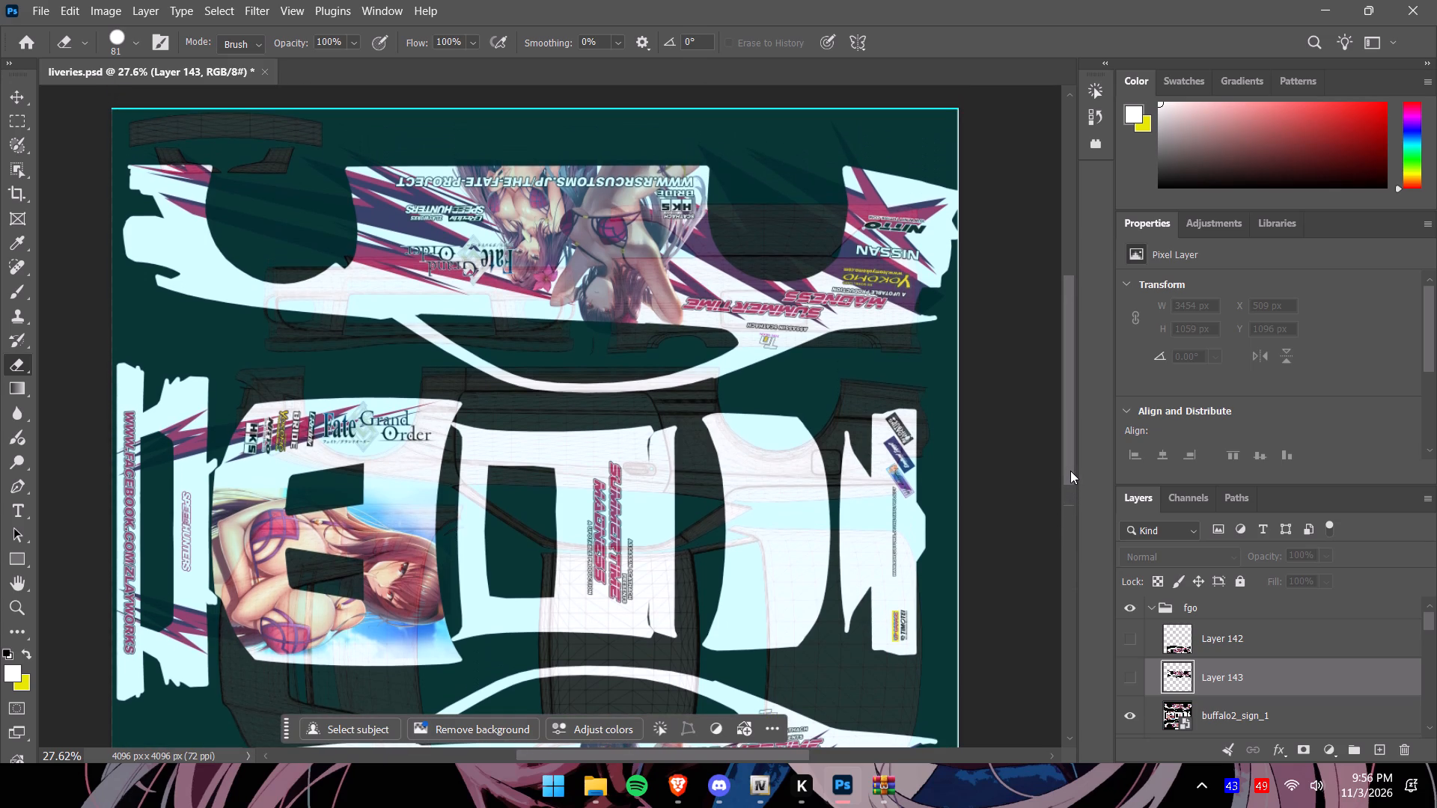
drag(1070, 471, 1070, 470)
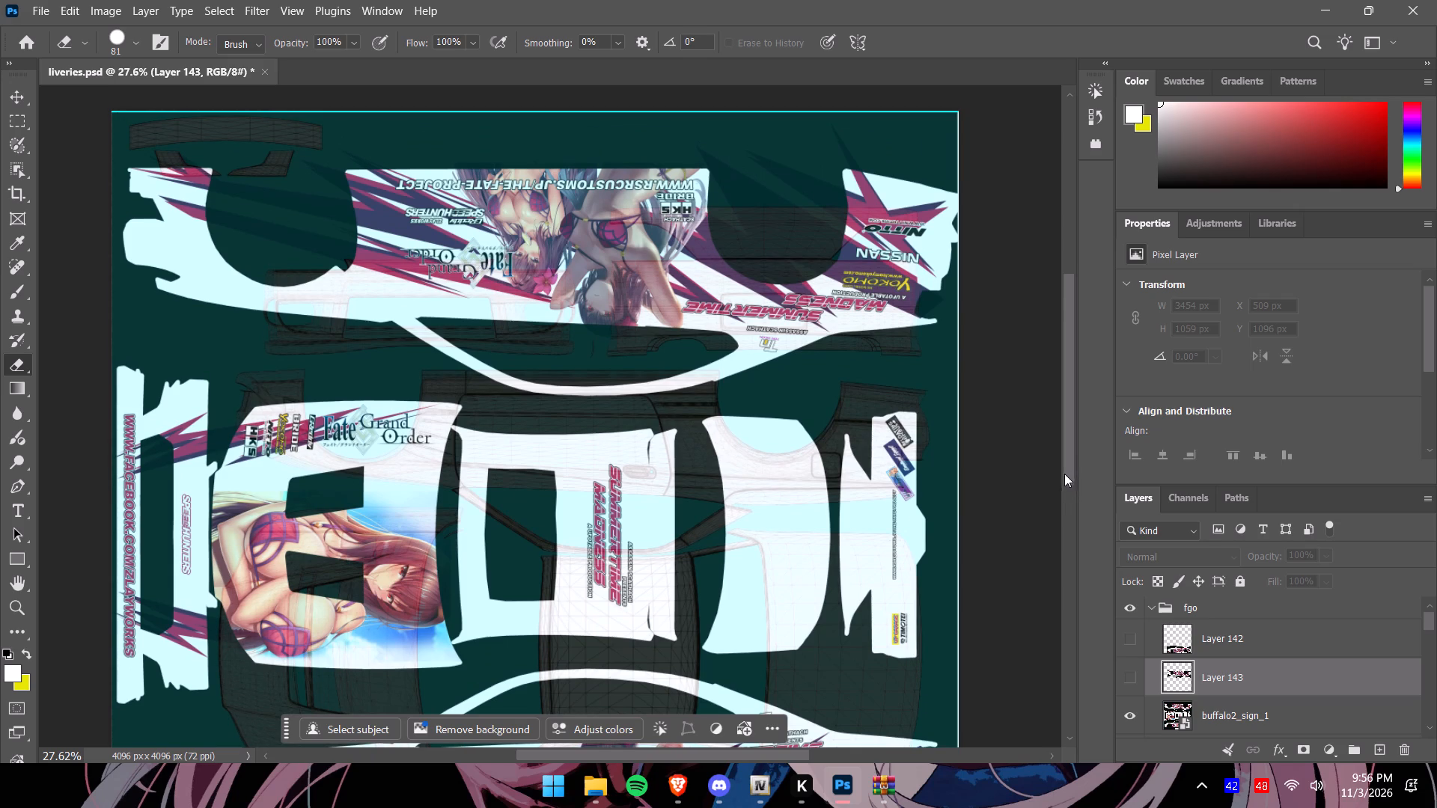
alt+scroll(262, 438, up, 7)
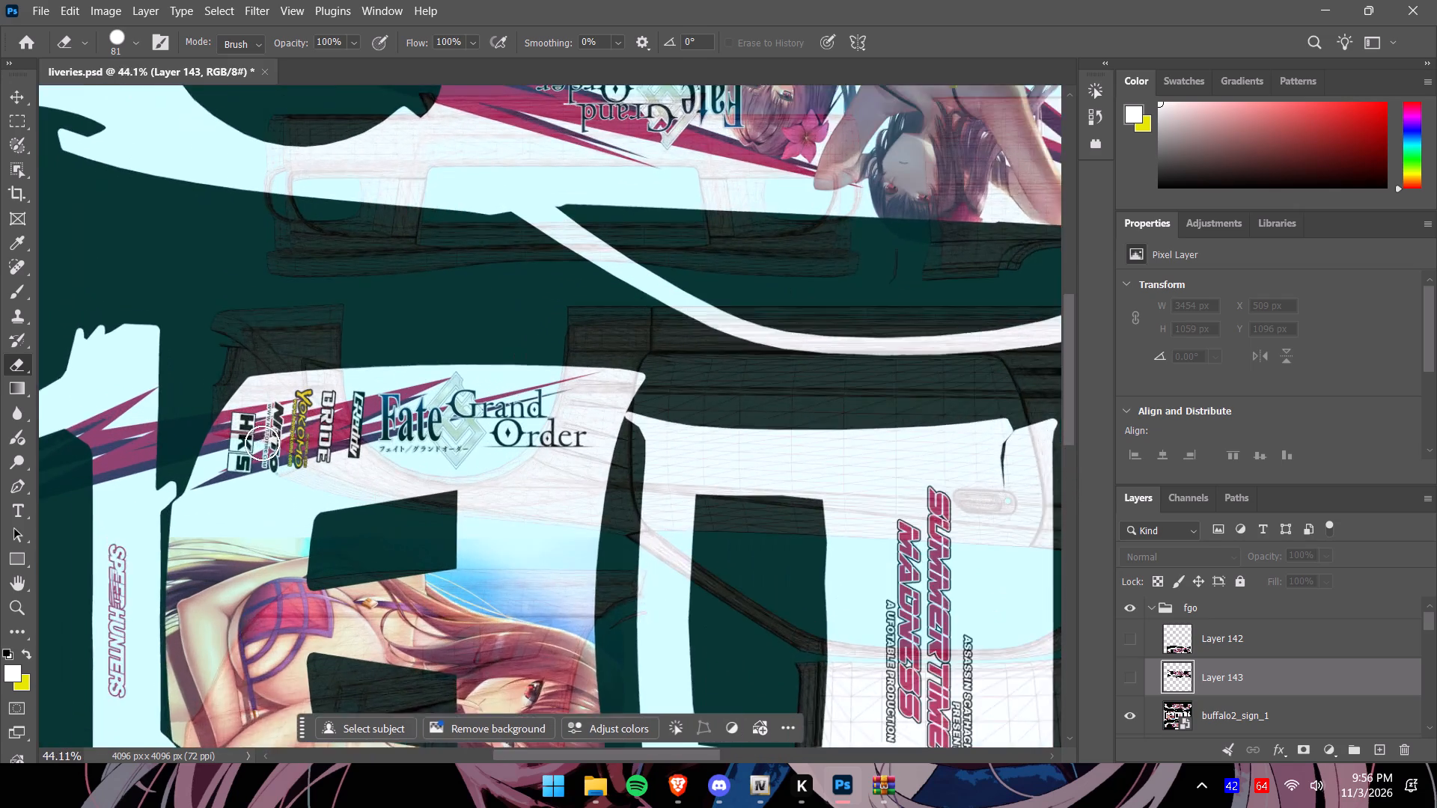
Examine the original livery sheet against the template mesh to find the artwork strip for the hood's upper edge.
alt+scroll(262, 443, up, 4)
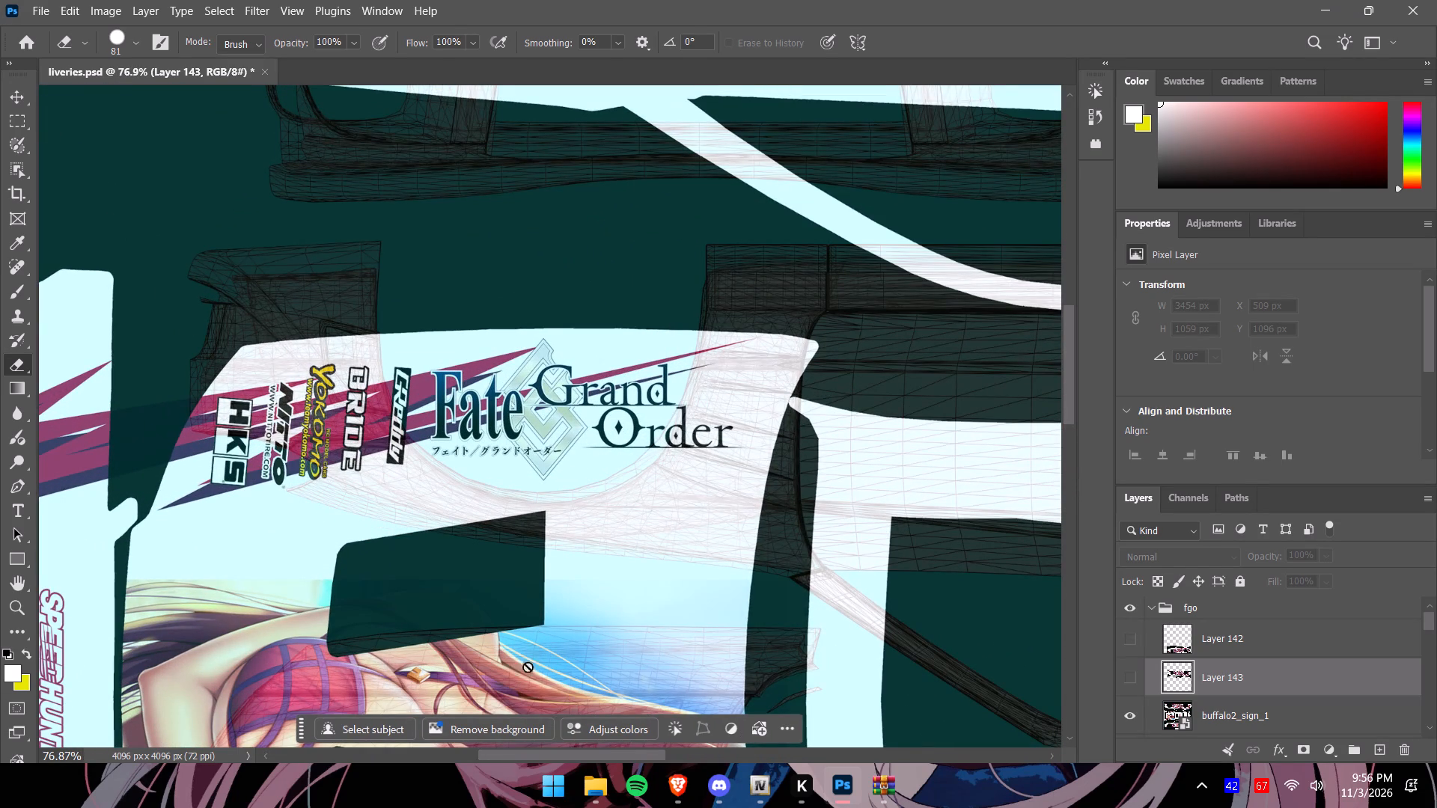
drag(533, 754, 488, 750)
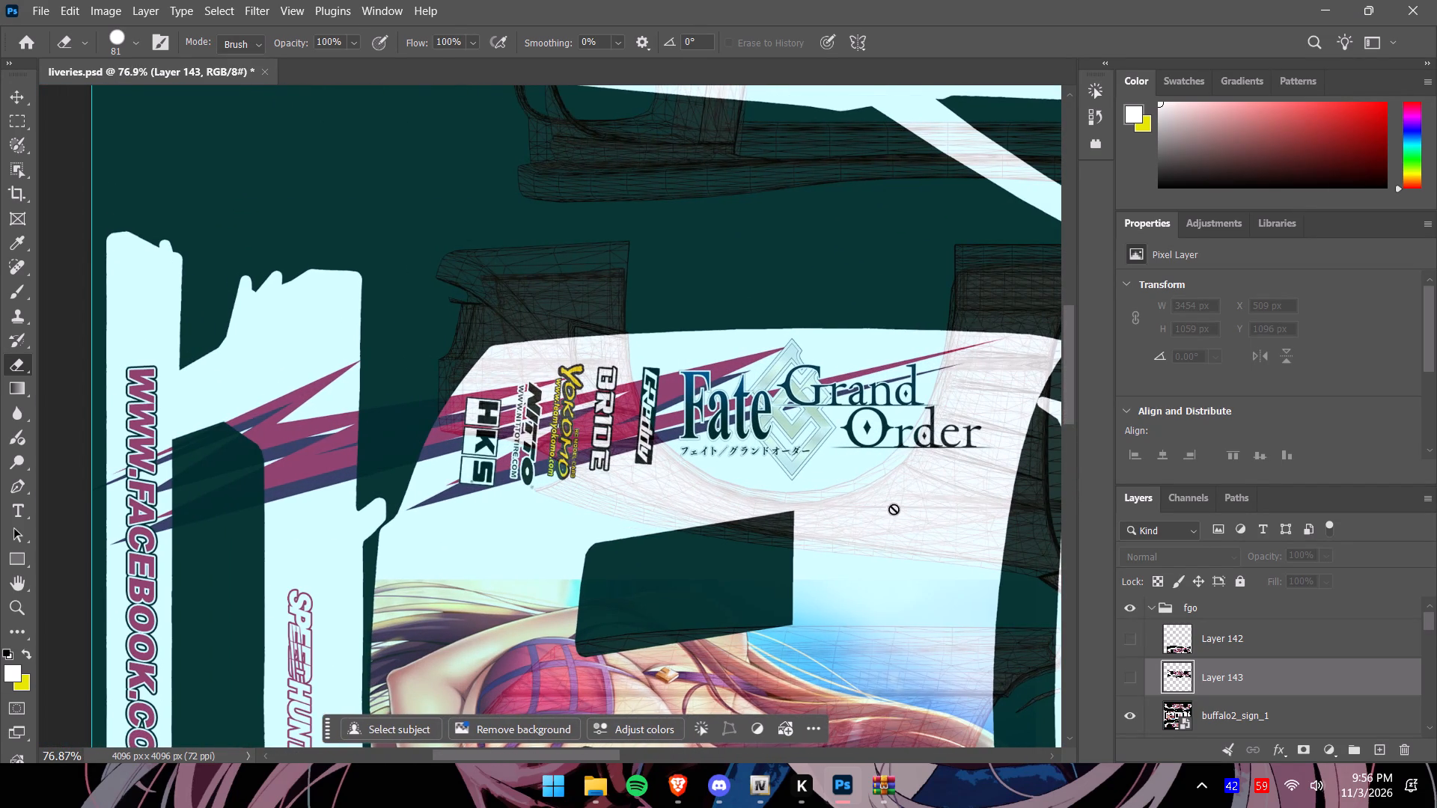
alt+scroll(865, 453, down, 7)
drag(1067, 387, 1068, 403)
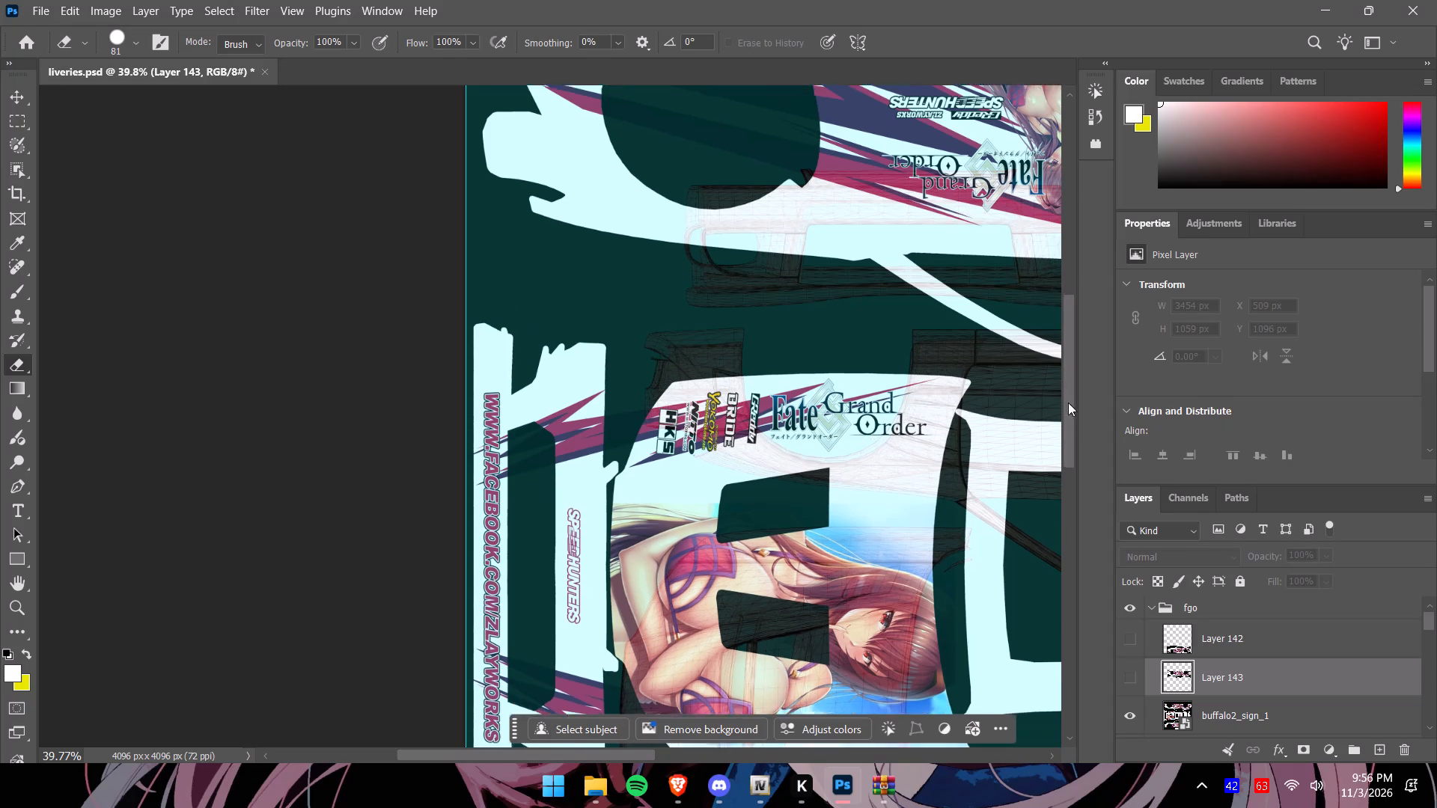
drag(1068, 403, 1076, 438)
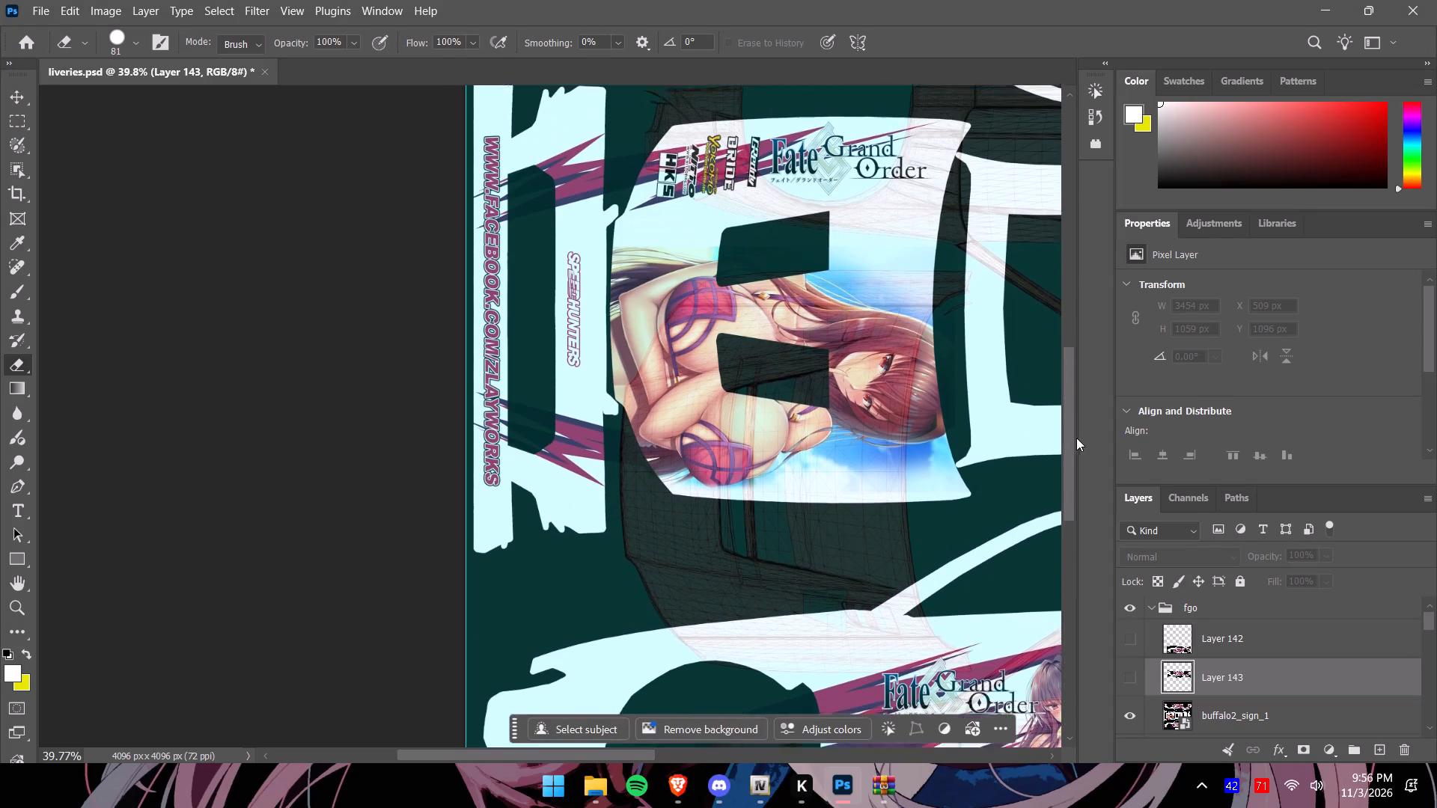
drag(1076, 438, 1066, 335)
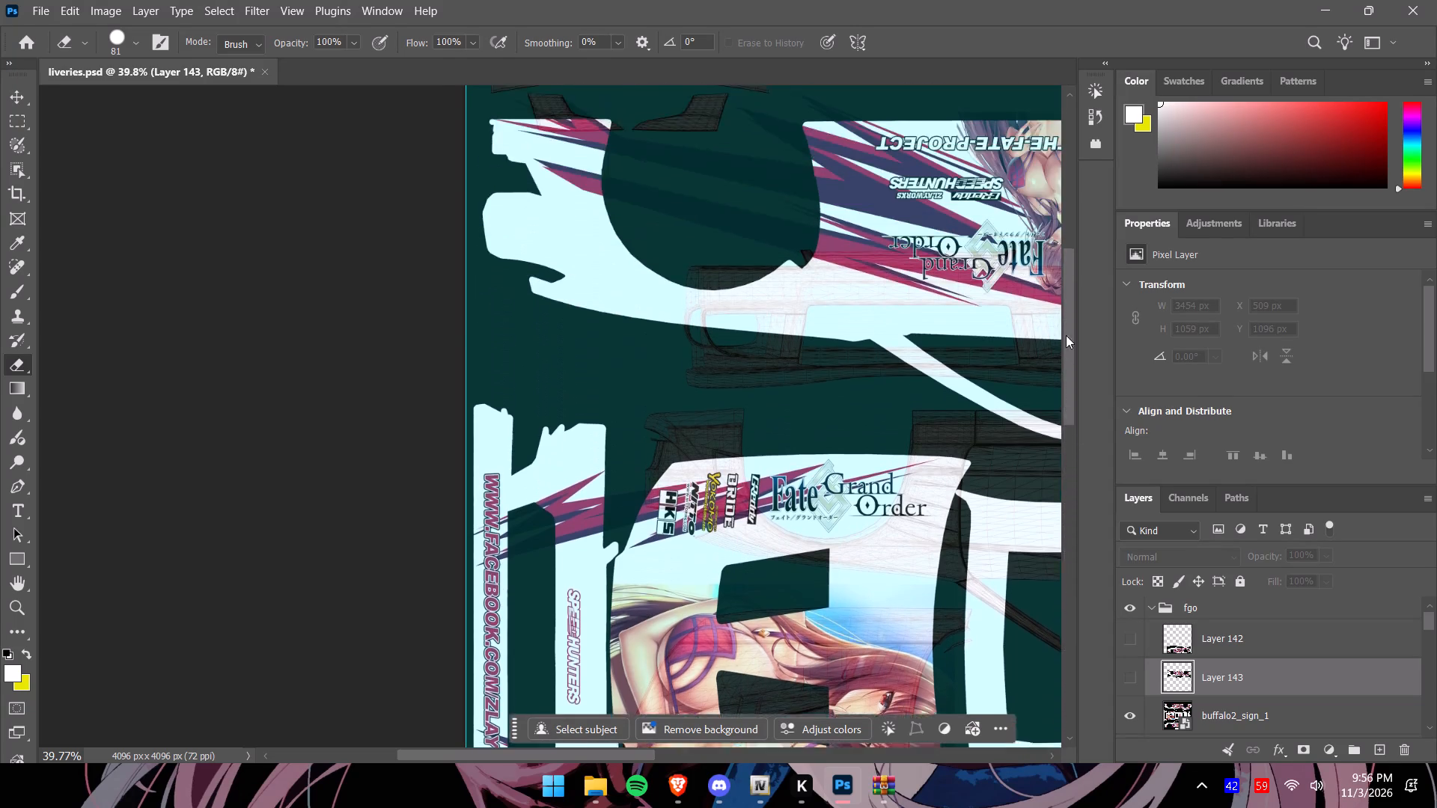
drag(1066, 335, 1074, 450)
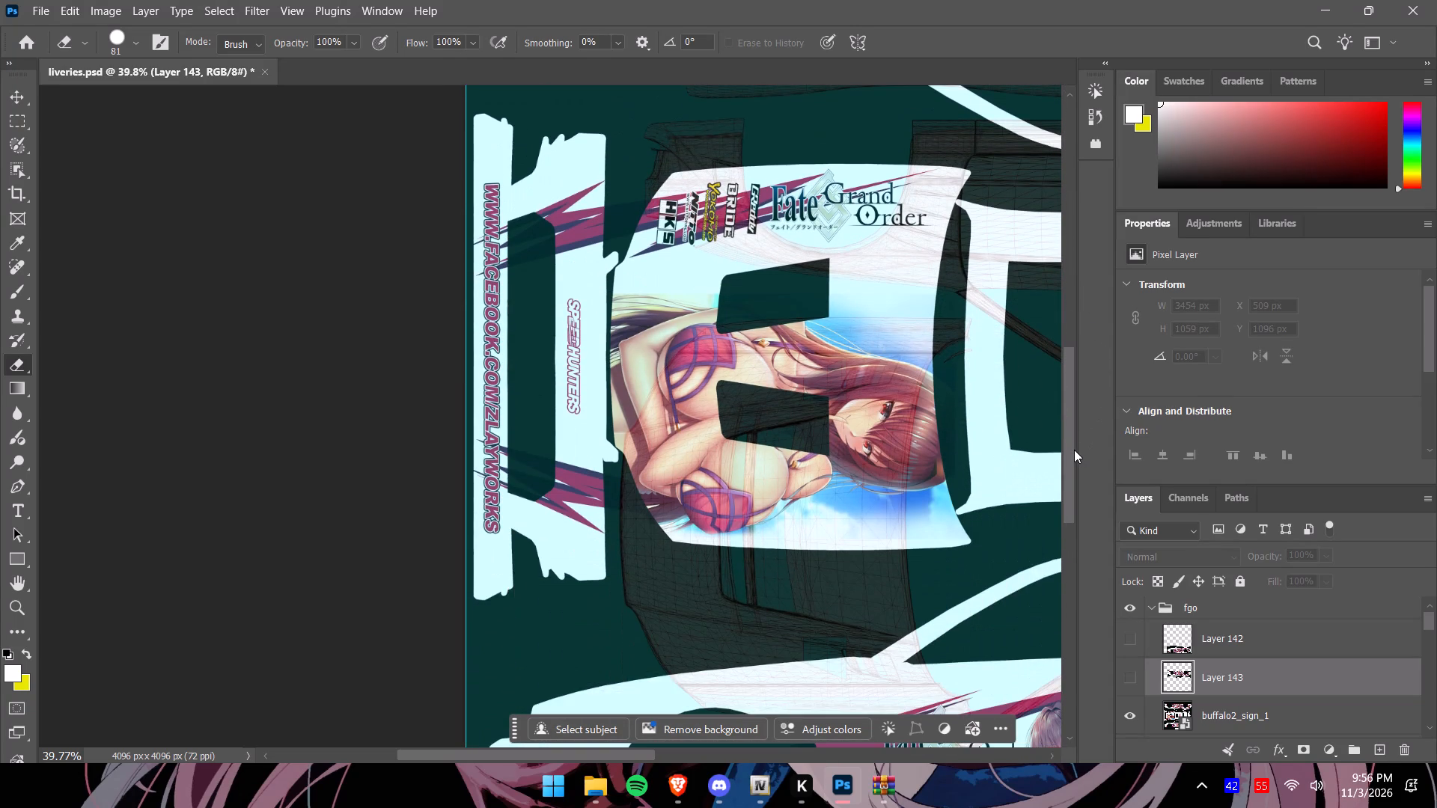
drag(1074, 450, 1074, 447)
drag(1074, 447, 1081, 423)
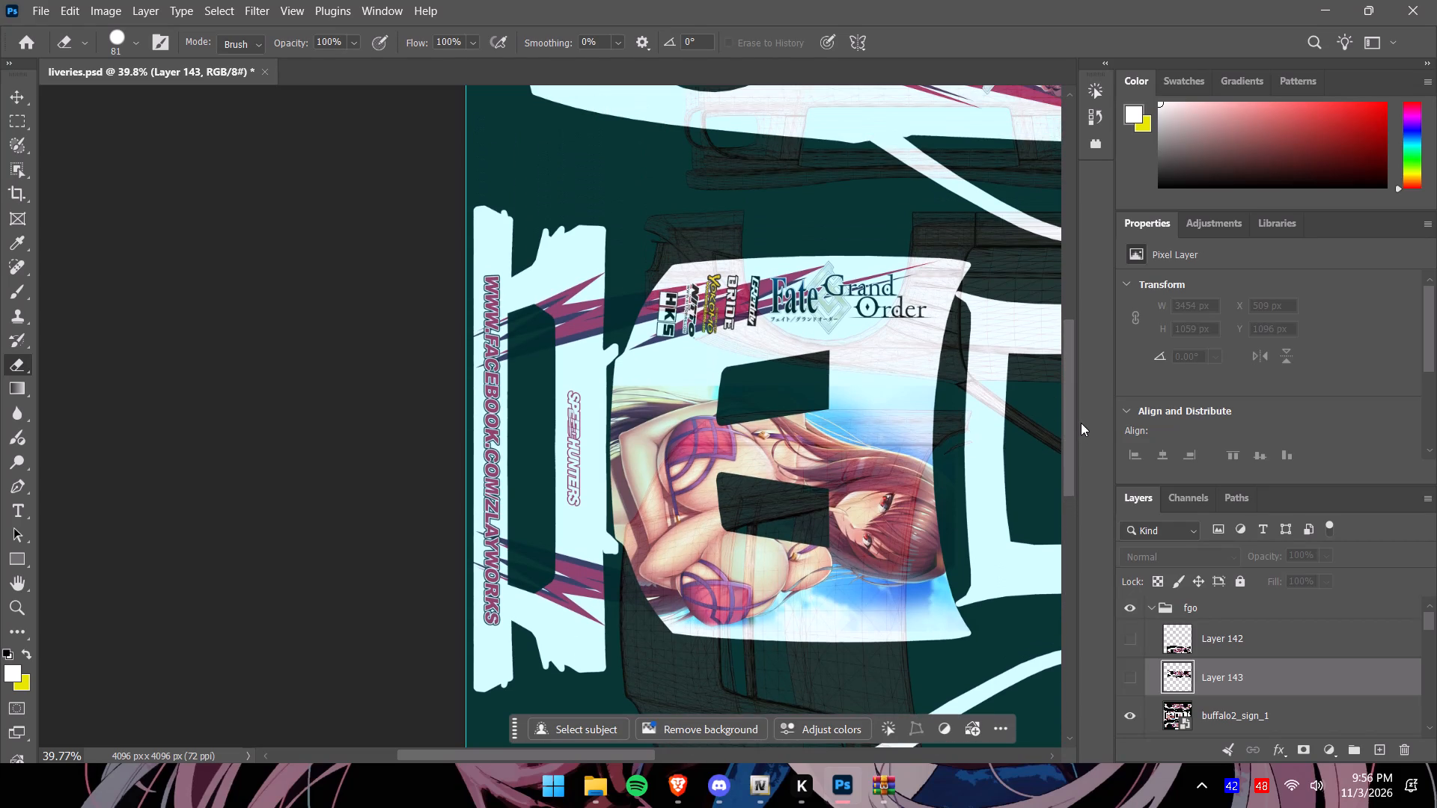
drag(1081, 423, 1077, 403)
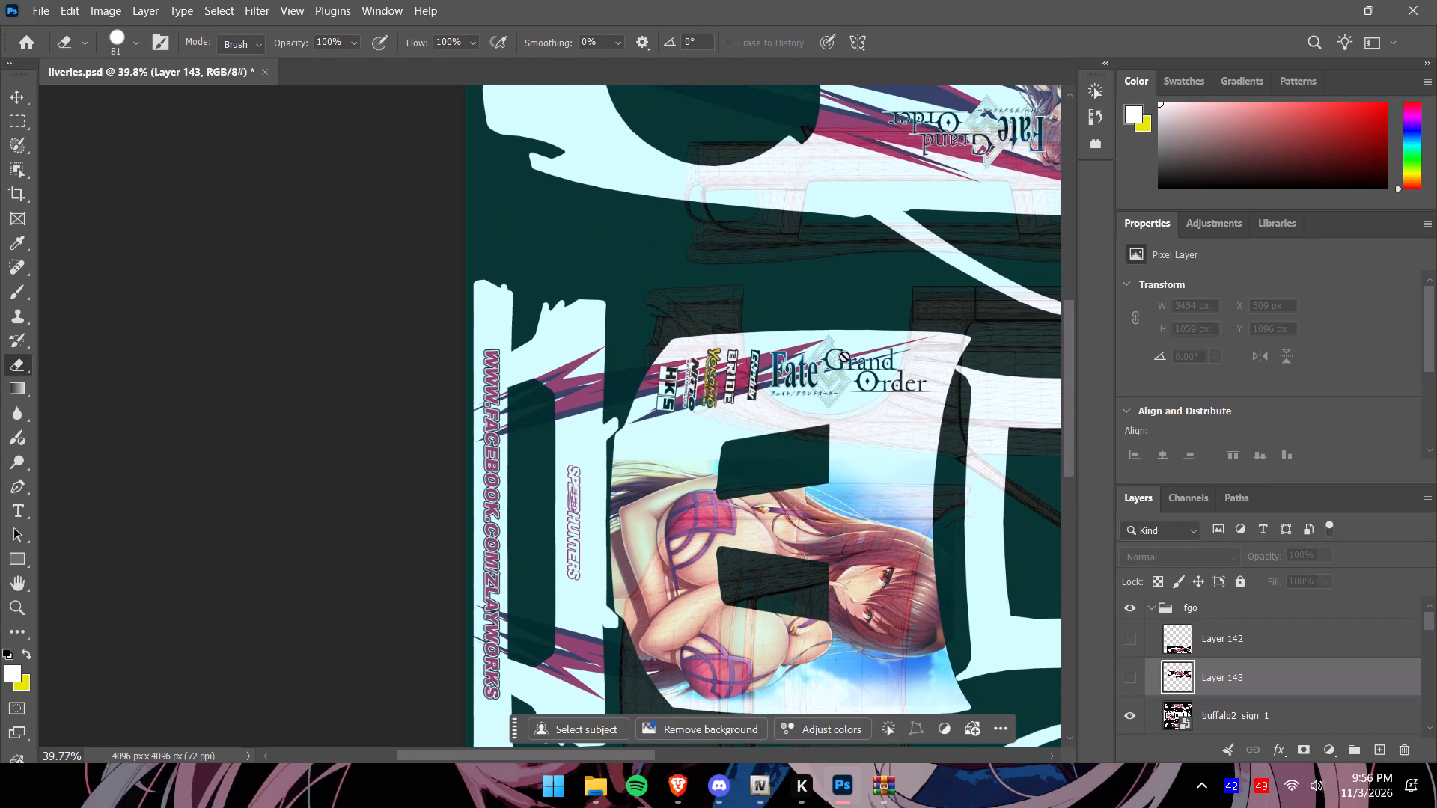
alt+scroll(844, 356, up, 4)
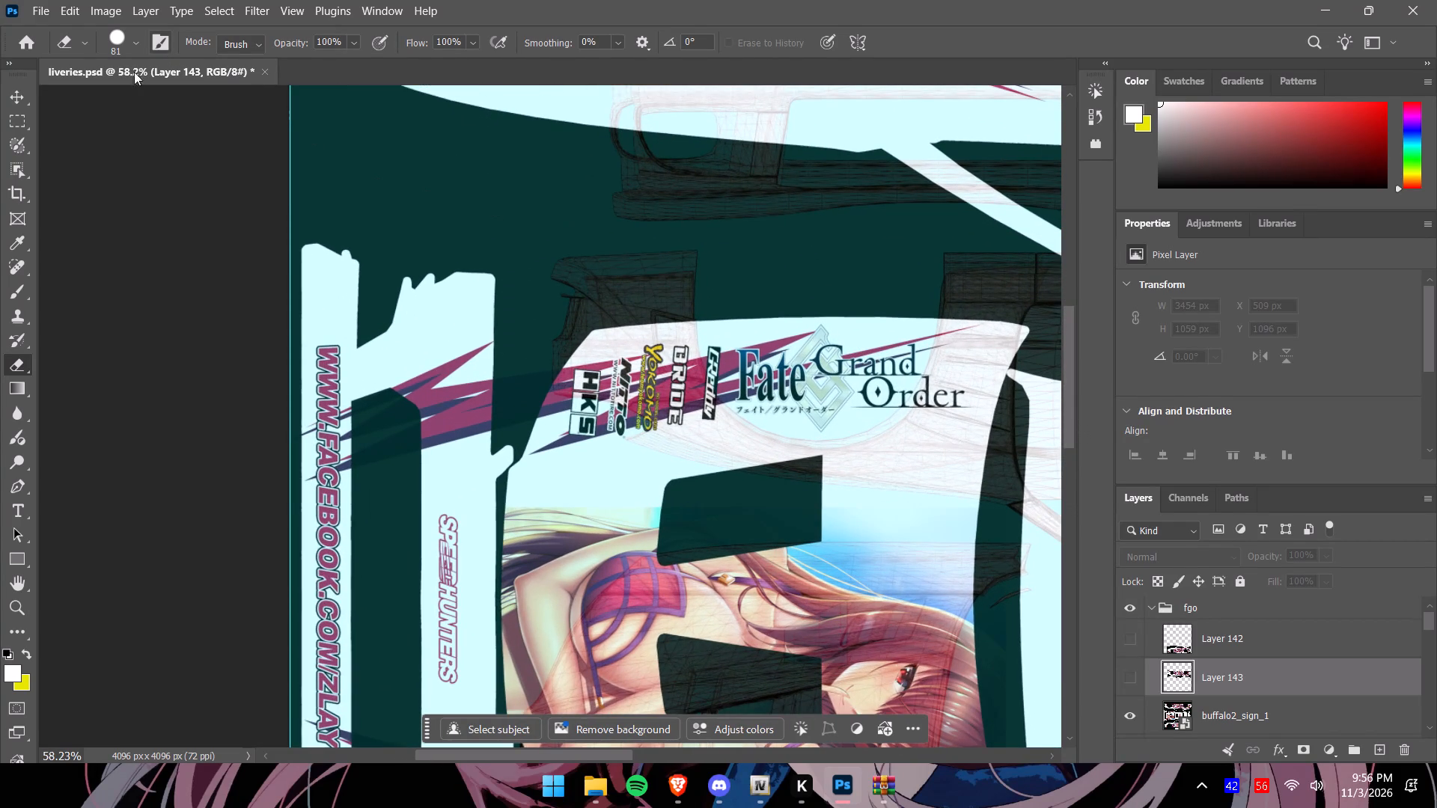
Copy the Fate/Grand Order strip with its sponsor decals from buffalo2_sign_1 onto a new layer and hide the original sheet.
click(18, 123)
drag(537, 319, 1034, 450)
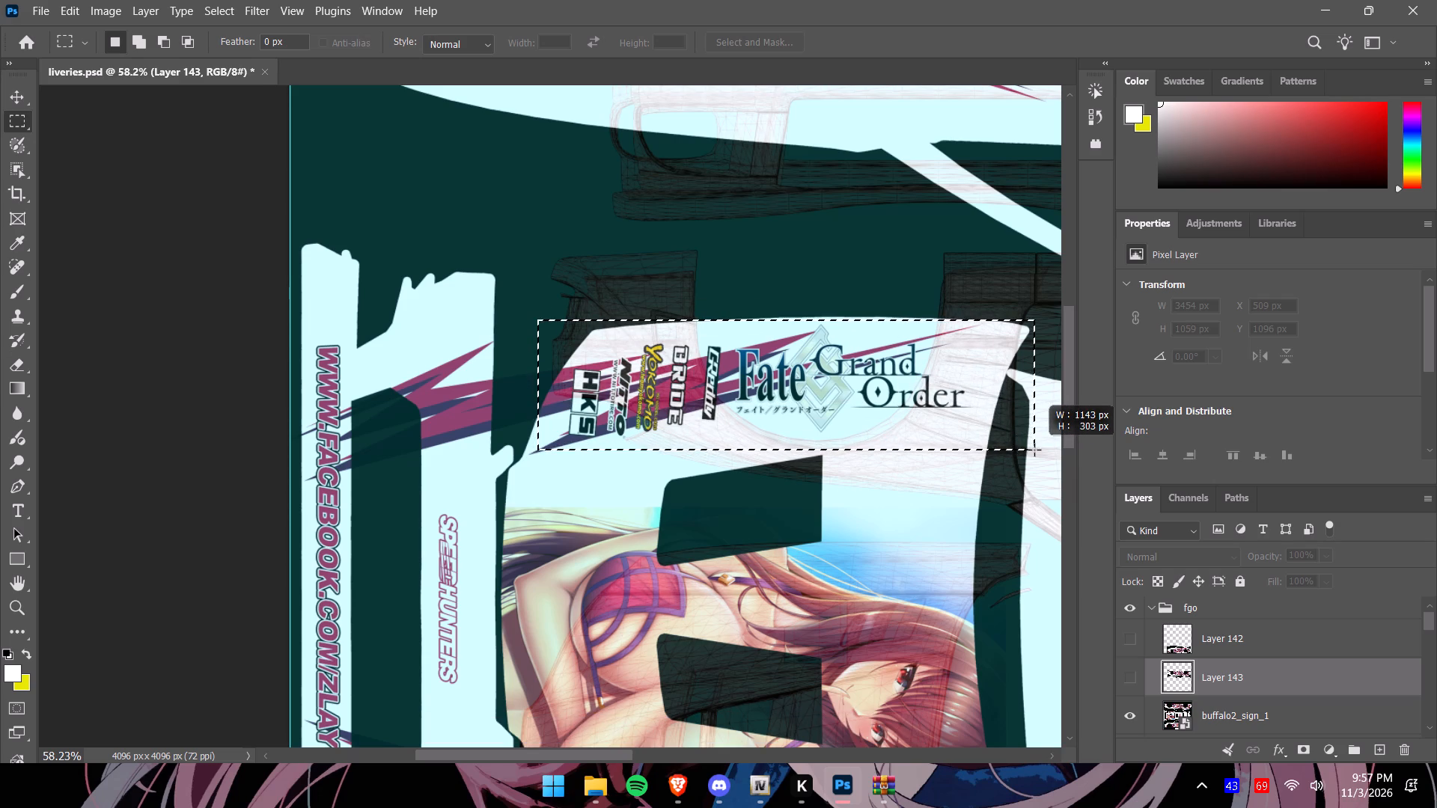
drag(1034, 450, 1066, 462)
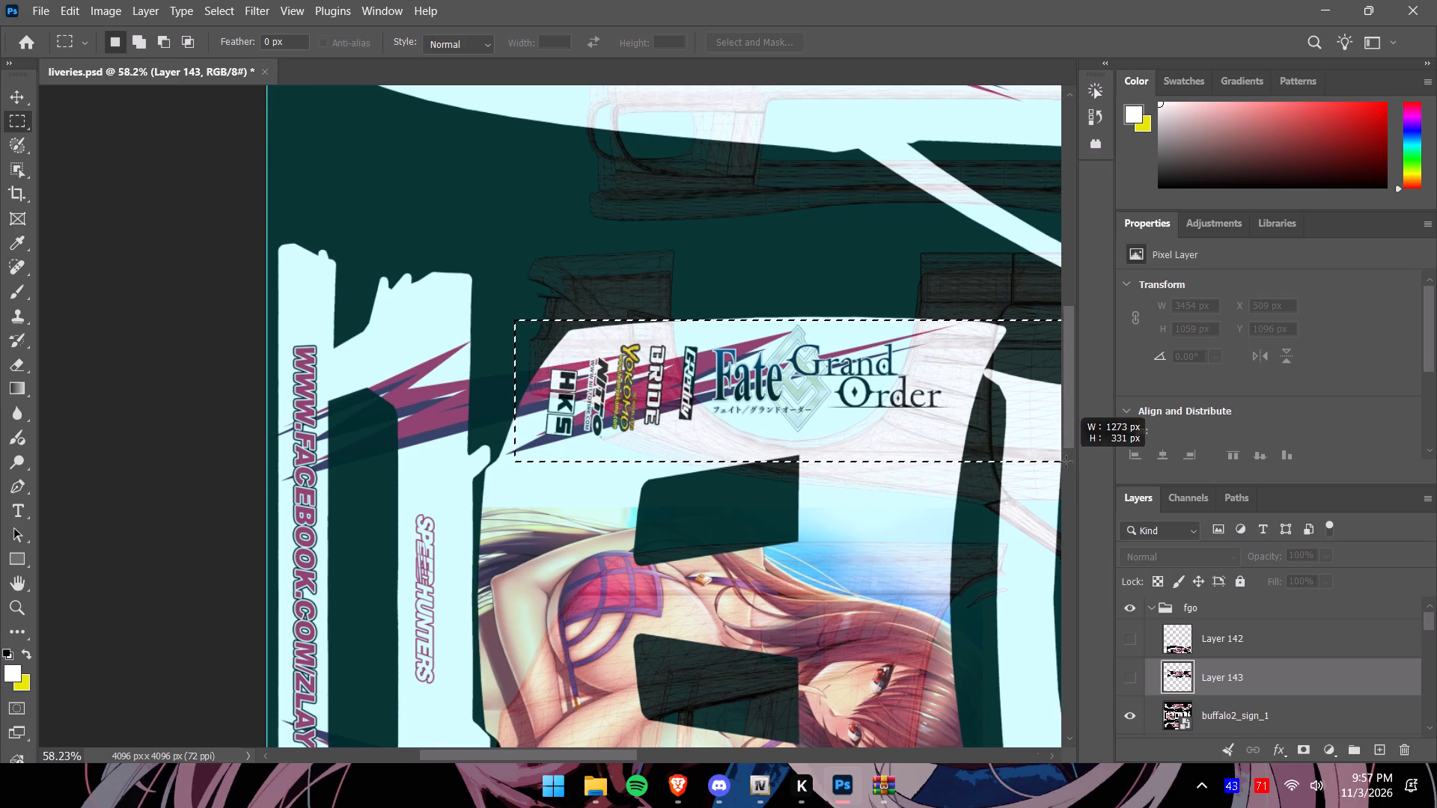
drag(1066, 462, 1014, 451)
drag(839, 386, 817, 385)
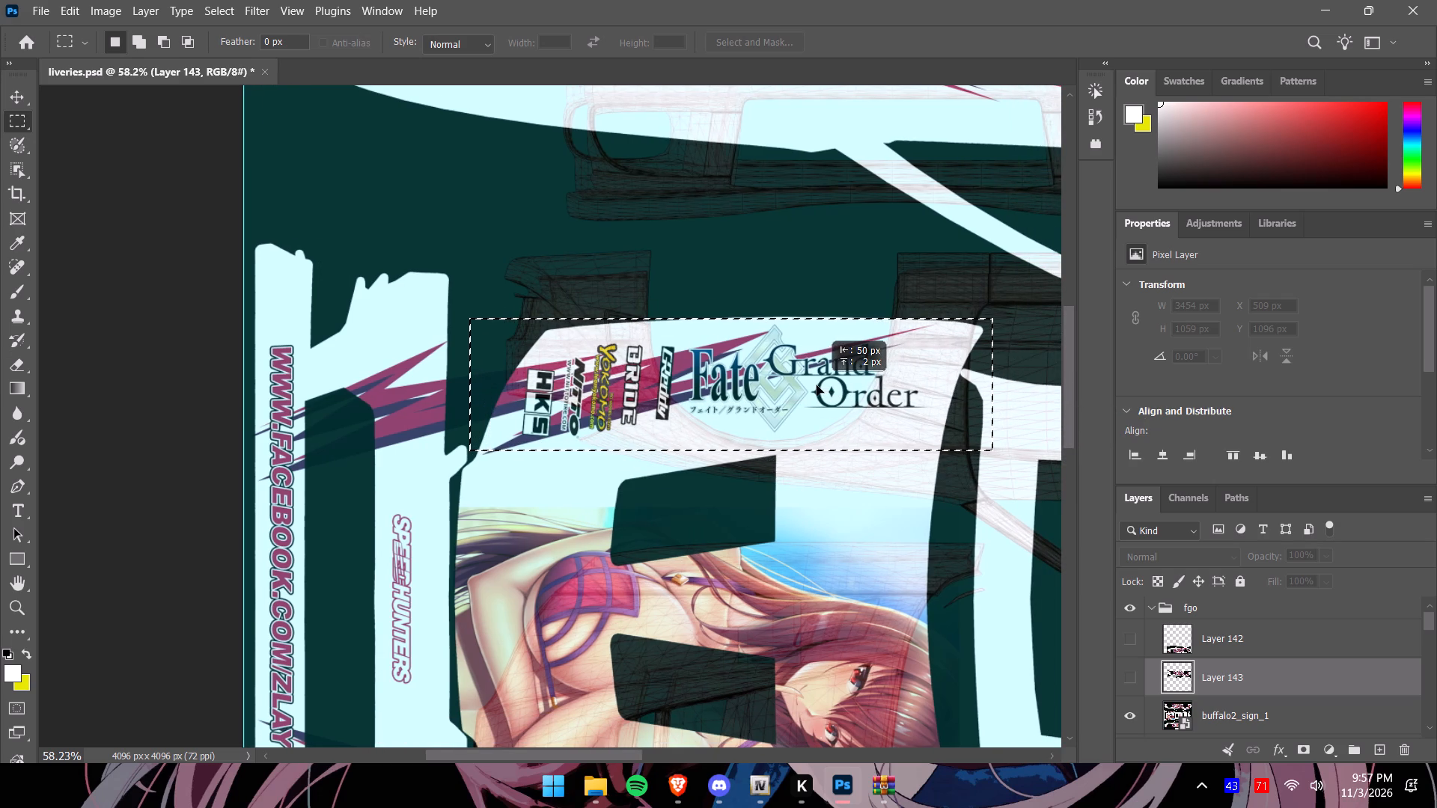
drag(817, 385, 819, 391)
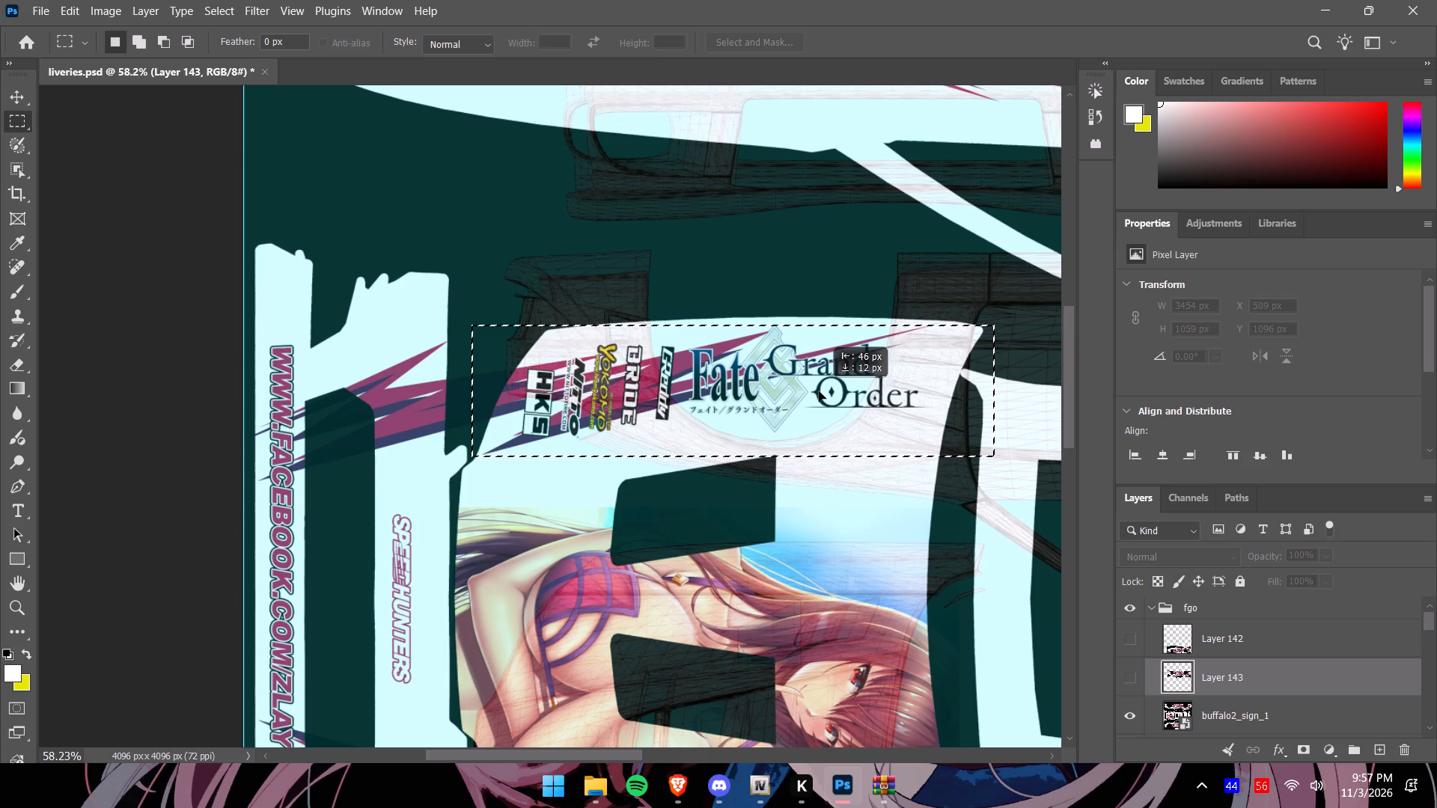
drag(819, 391, 817, 381)
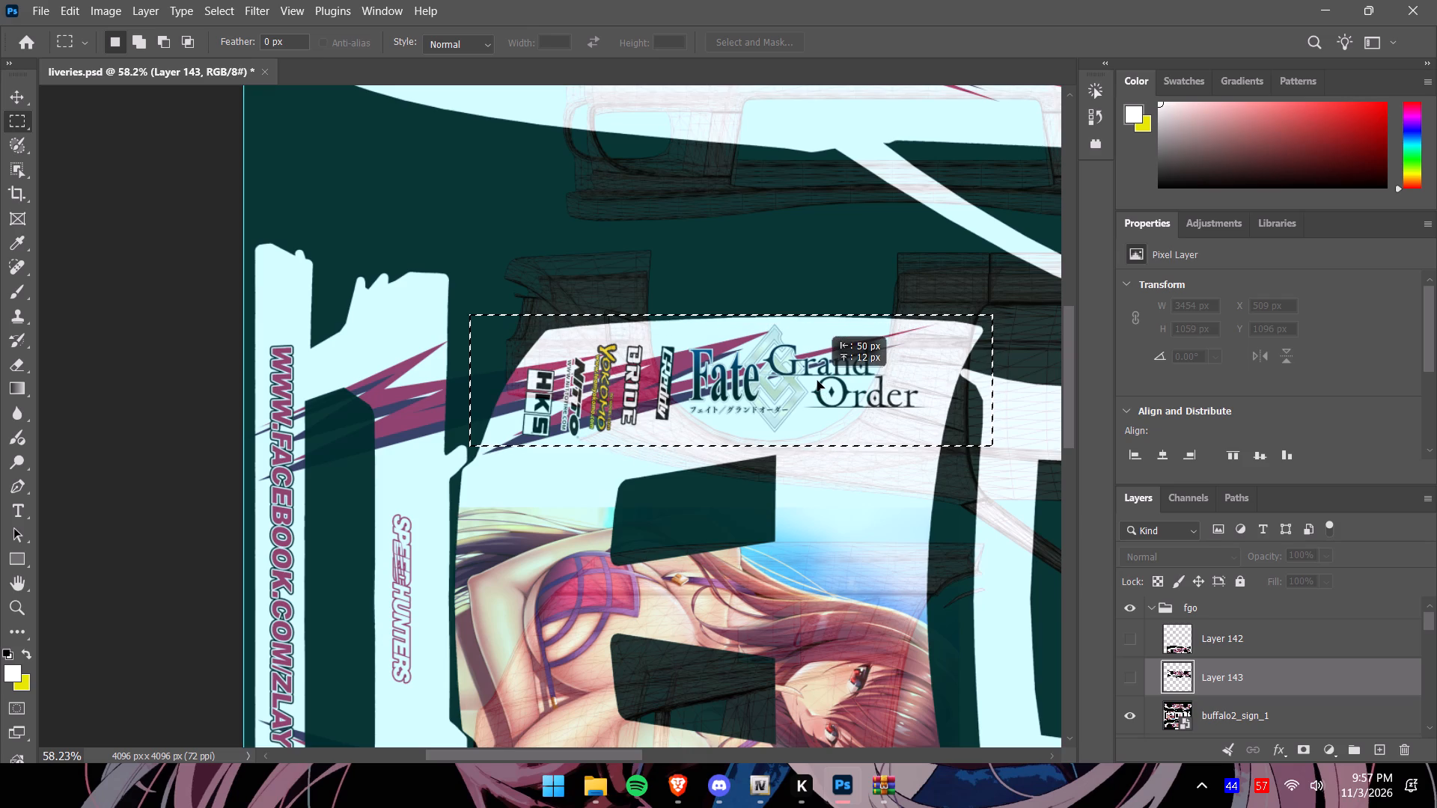
drag(817, 381, 817, 380)
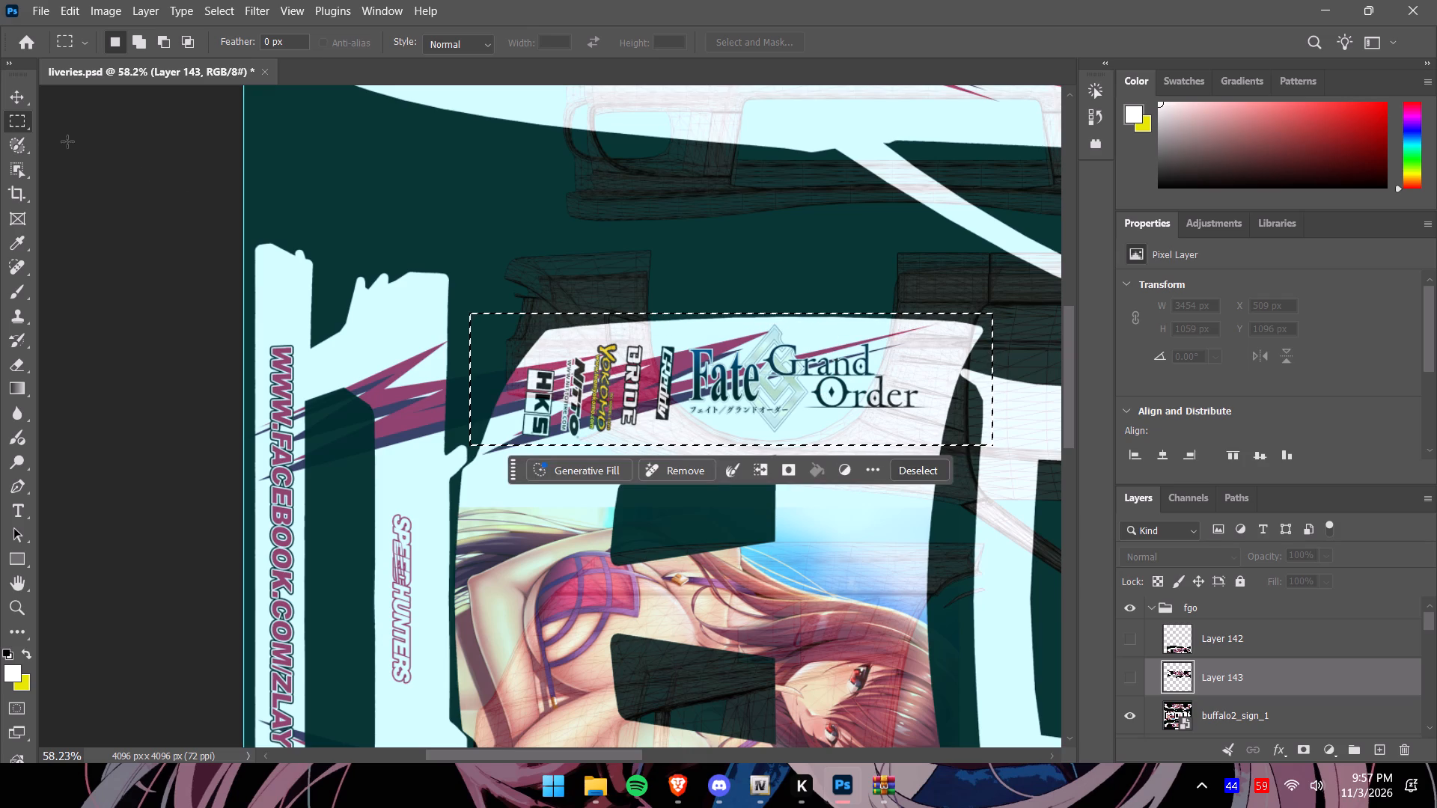
drag(462, 292, 882, 409)
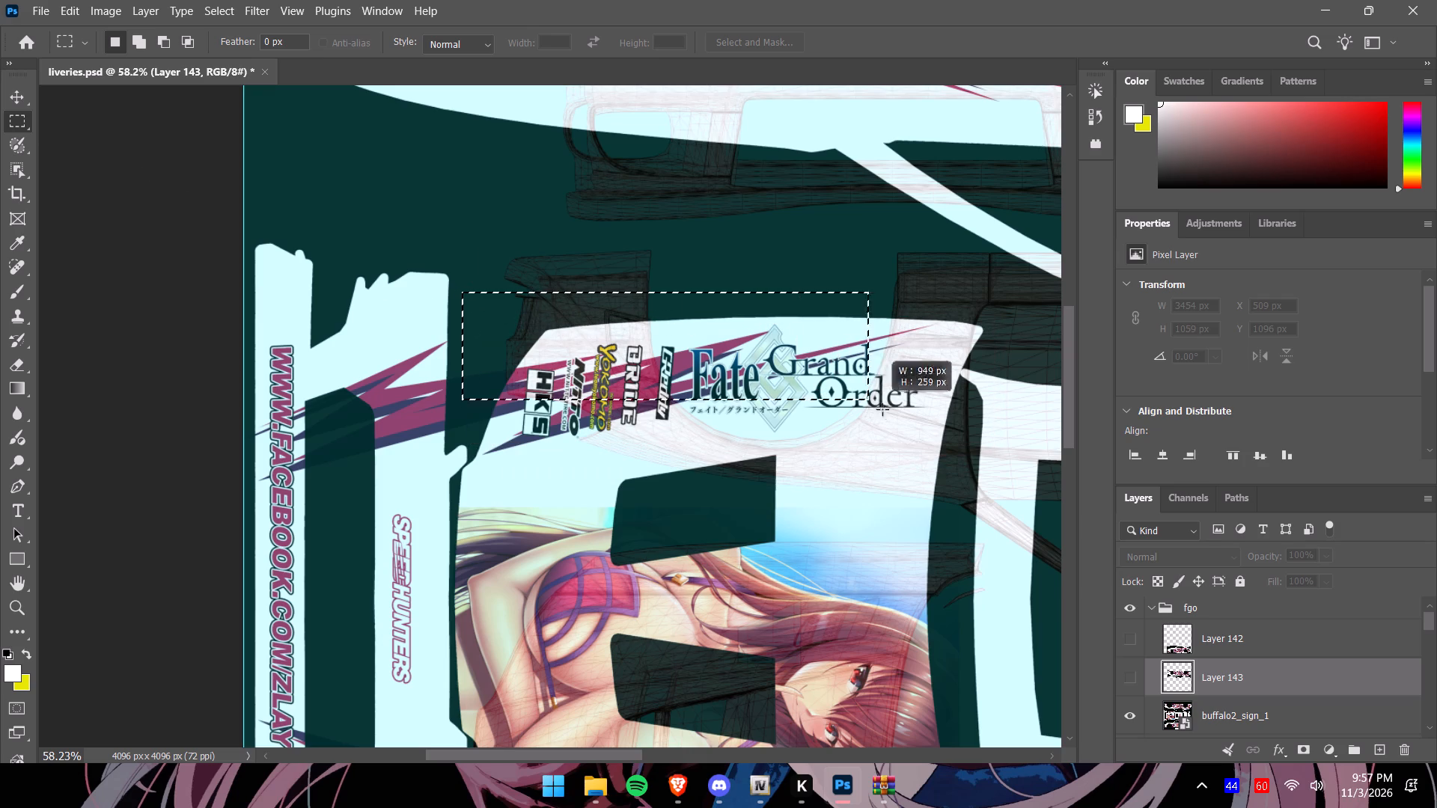
drag(882, 409, 983, 461)
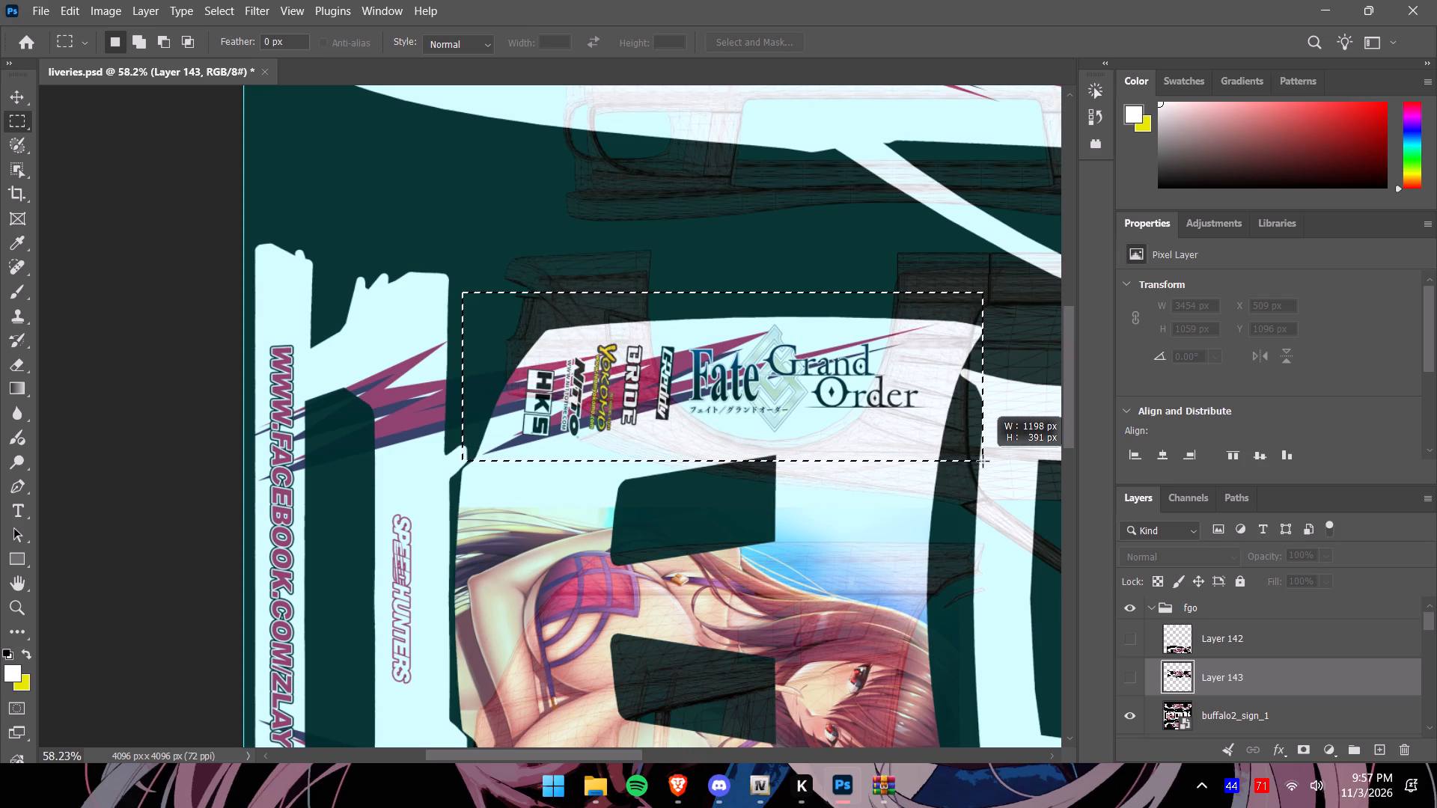
drag(983, 461, 991, 461)
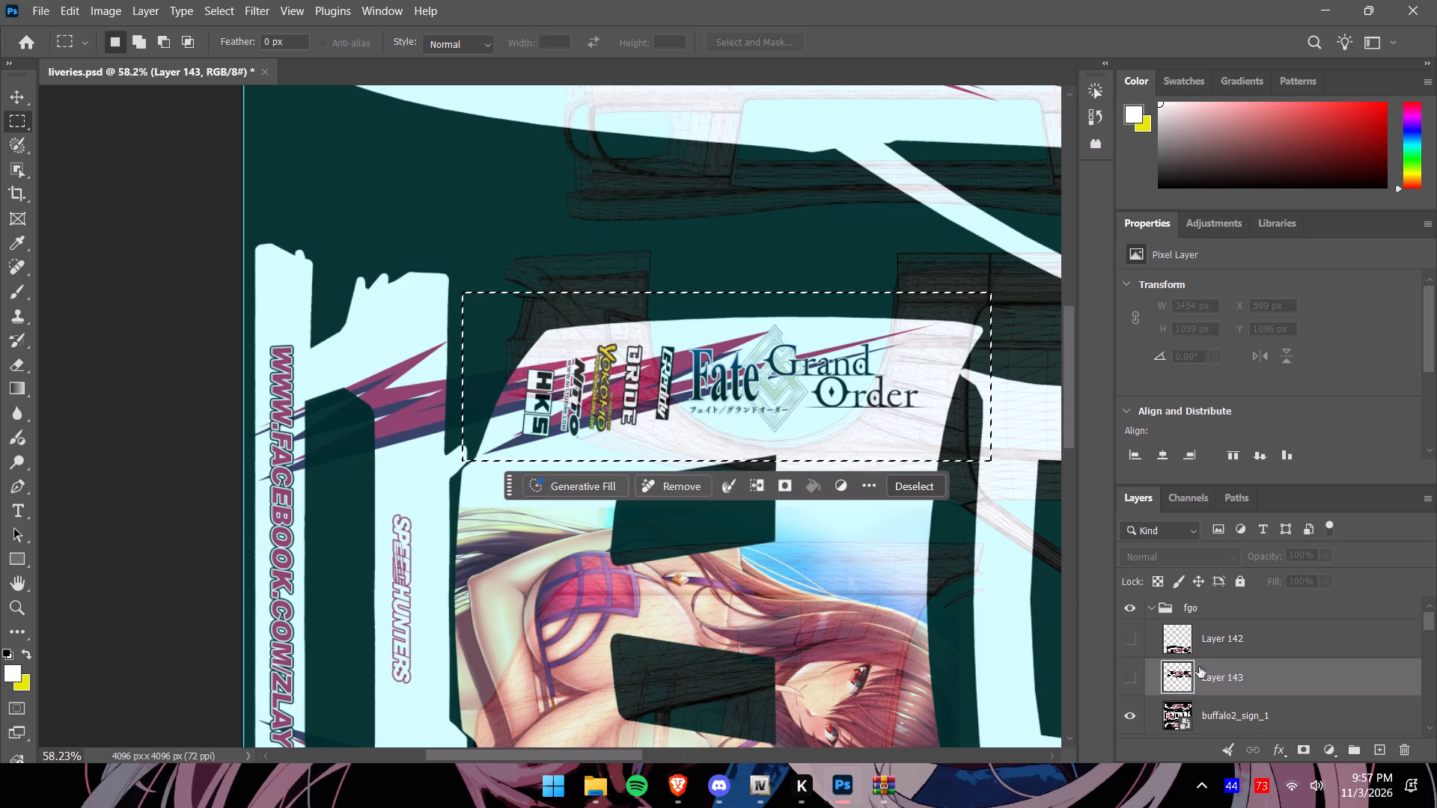
click(1249, 715)
key(ctrl+c)
key(ctrl+v)
scroll(1161, 697, down, 3)
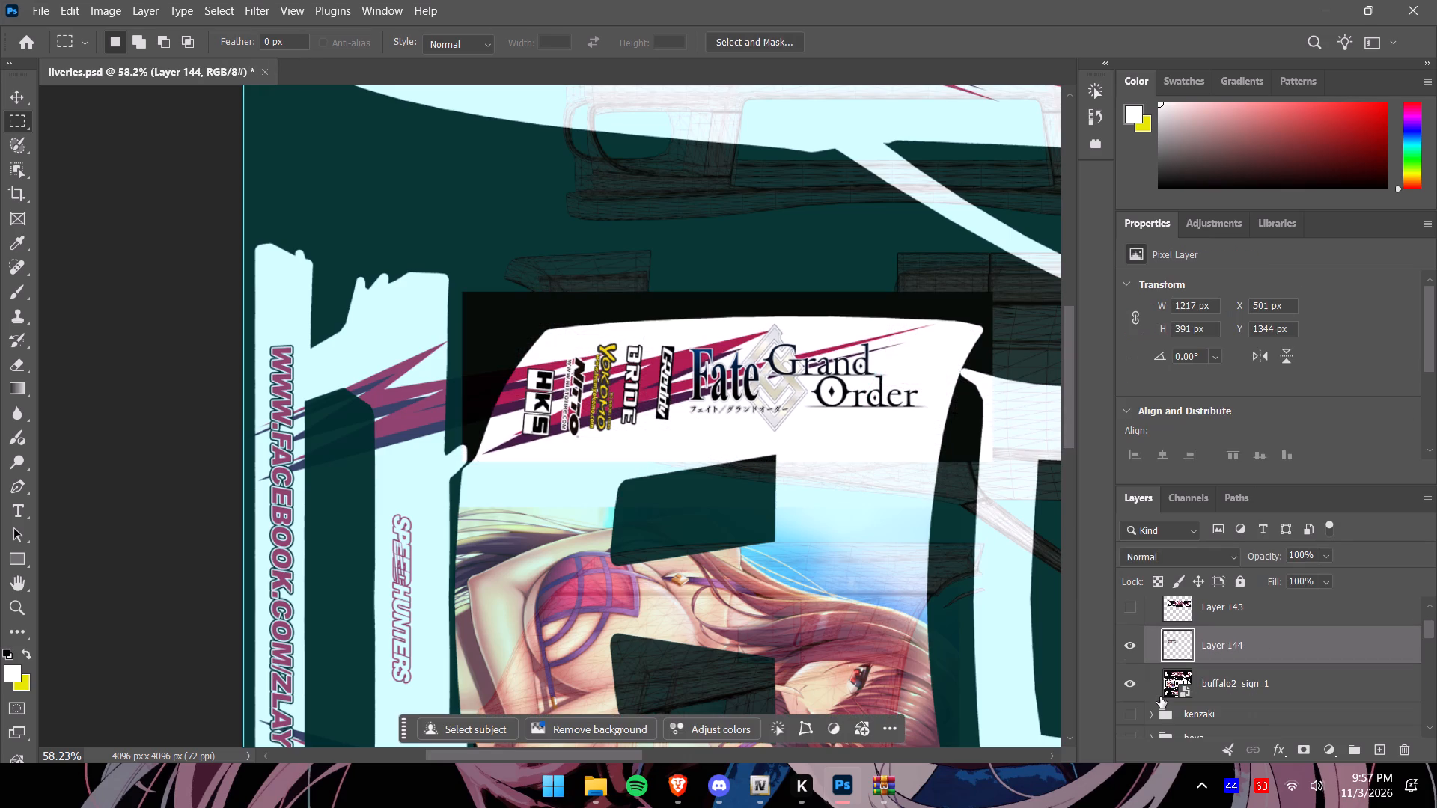
click(1131, 682)
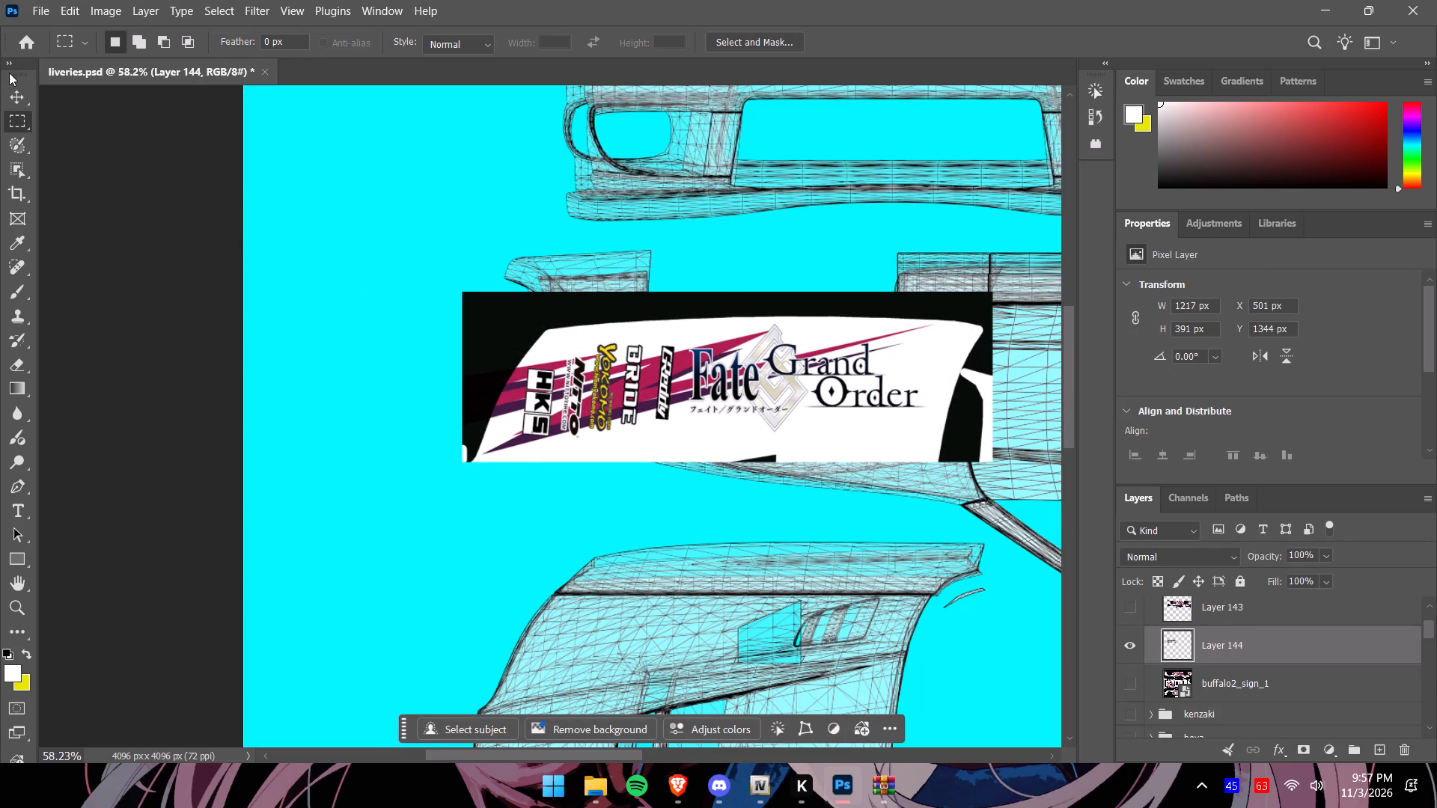
Move the copied Fate/Grand Order strip down onto the hood mesh's upper edge and lower its opacity to 74%.
click(19, 103)
drag(604, 367, 617, 592)
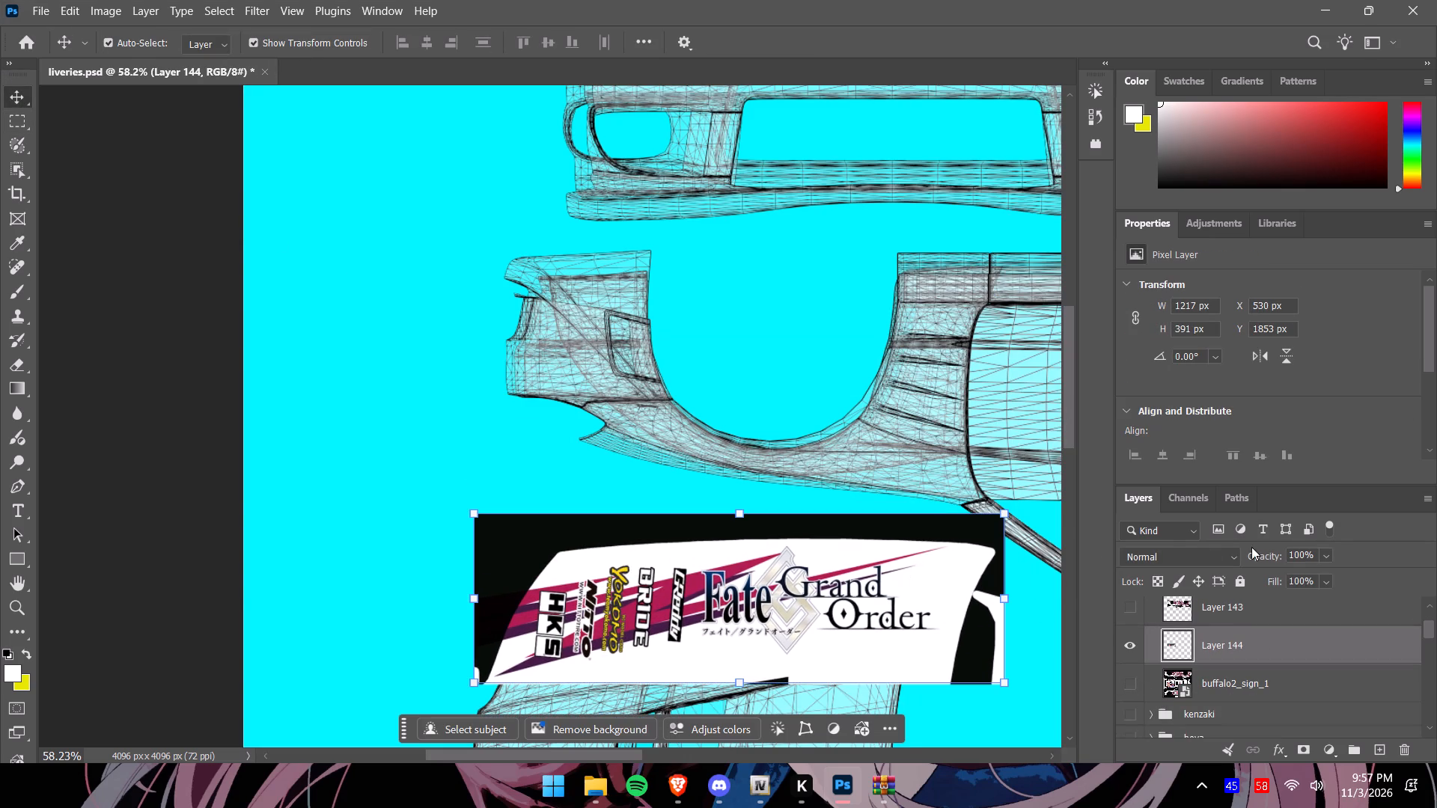
click(1322, 555)
drag(1340, 581, 1333, 579)
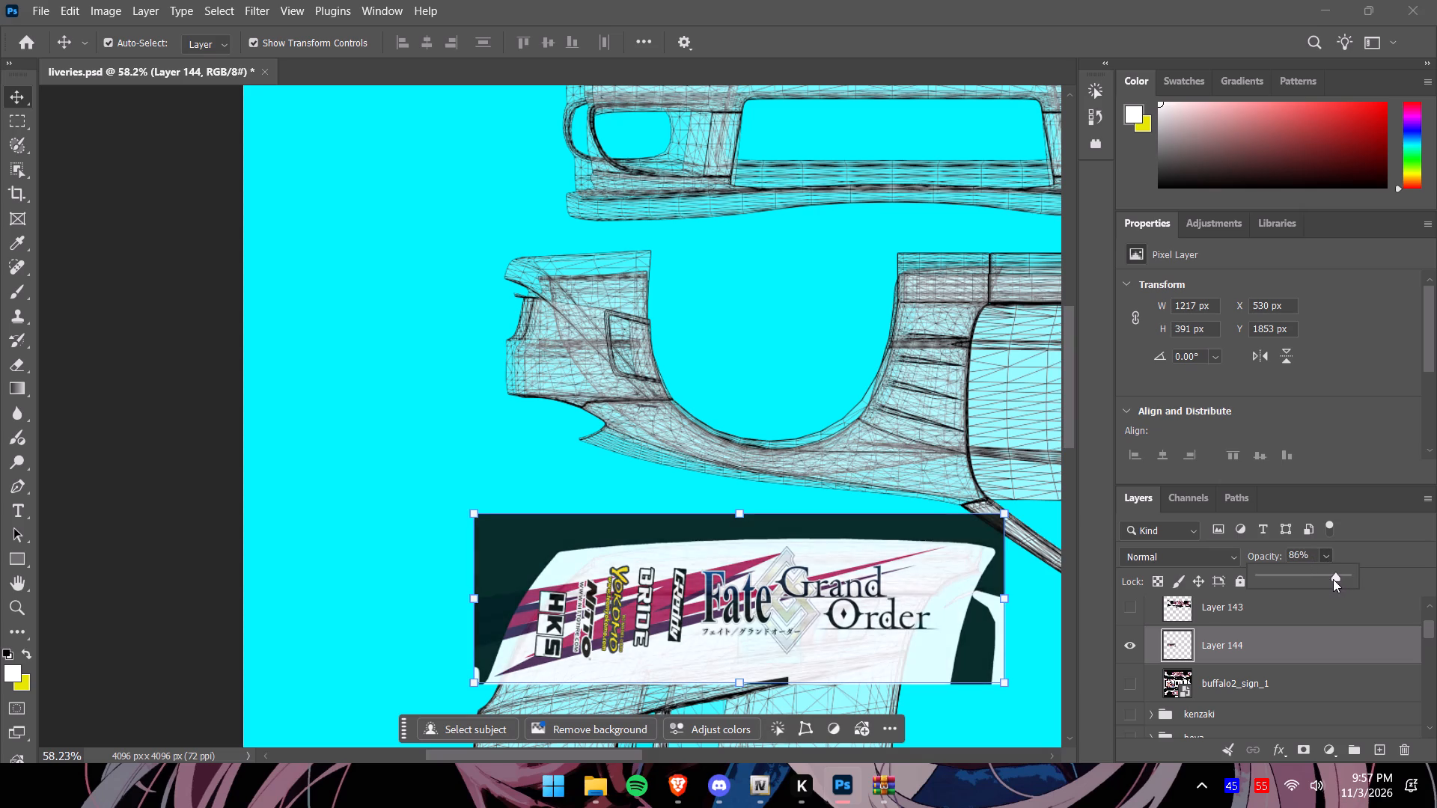
drag(1333, 579, 1324, 581)
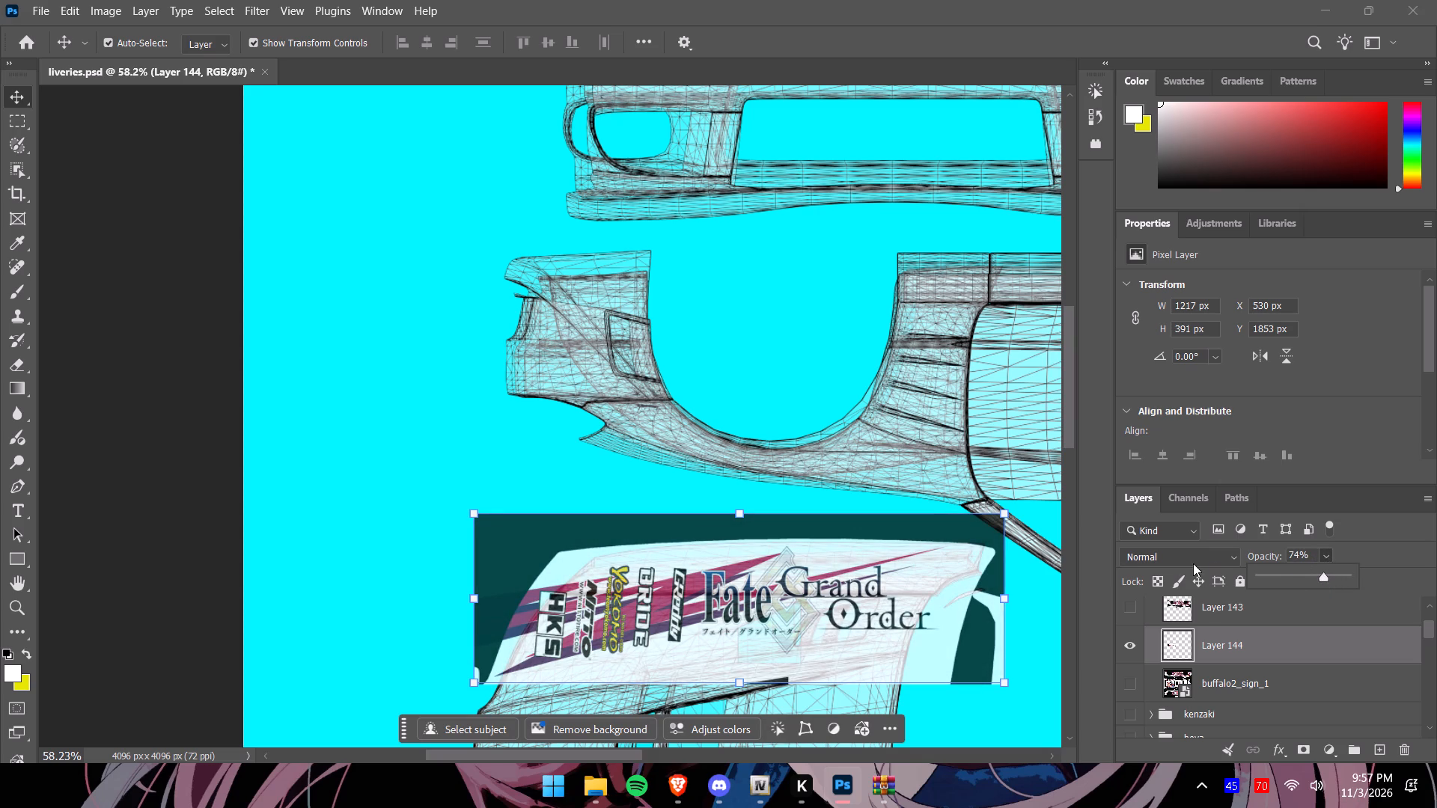
Narrow the Fate/Grand Order strip to about 1102 px wide and align it with the hood mesh's upper edge.
alt+scroll(966, 438, down, 5)
drag(1074, 434, 1079, 466)
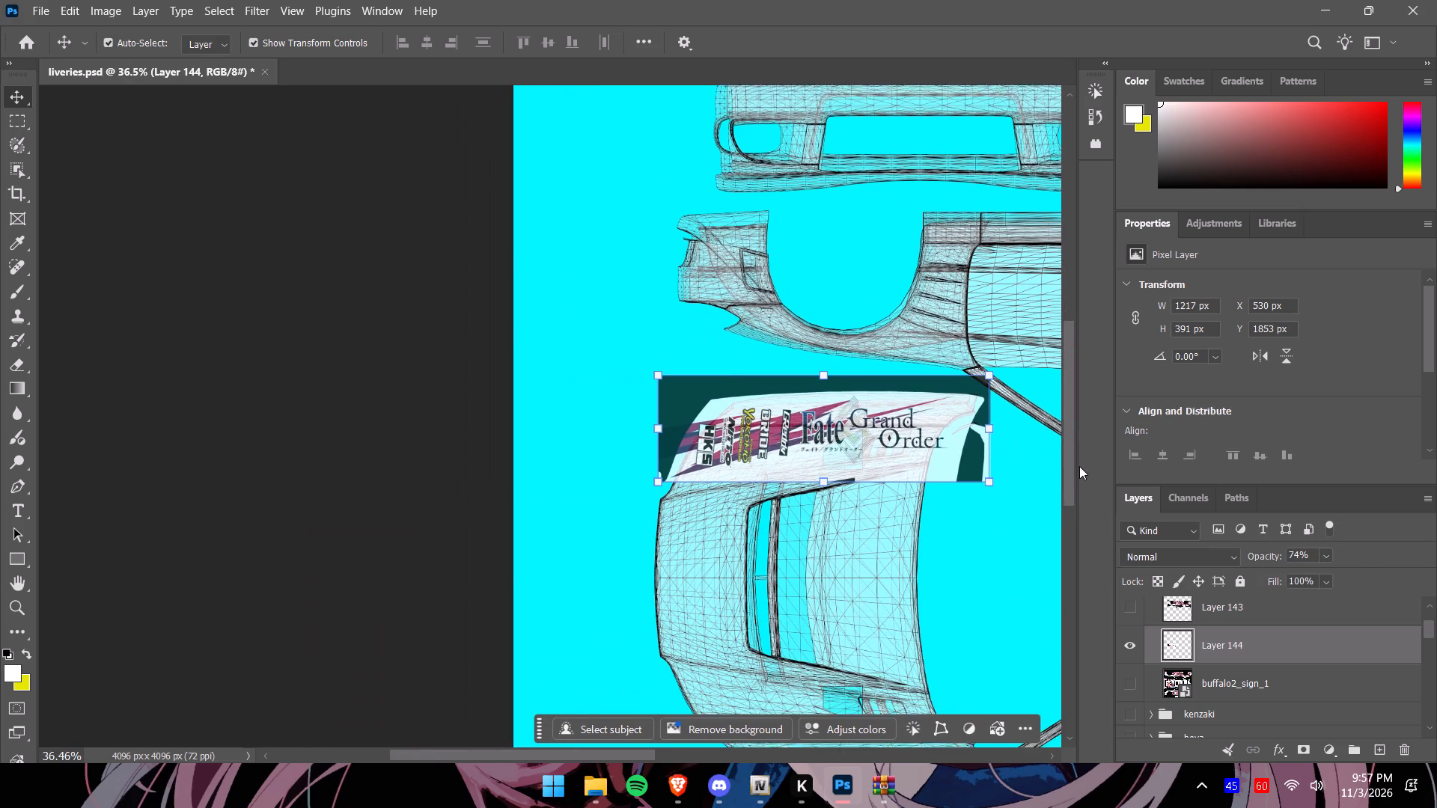
drag(1079, 466, 1078, 486)
alt+scroll(957, 397, up, 10)
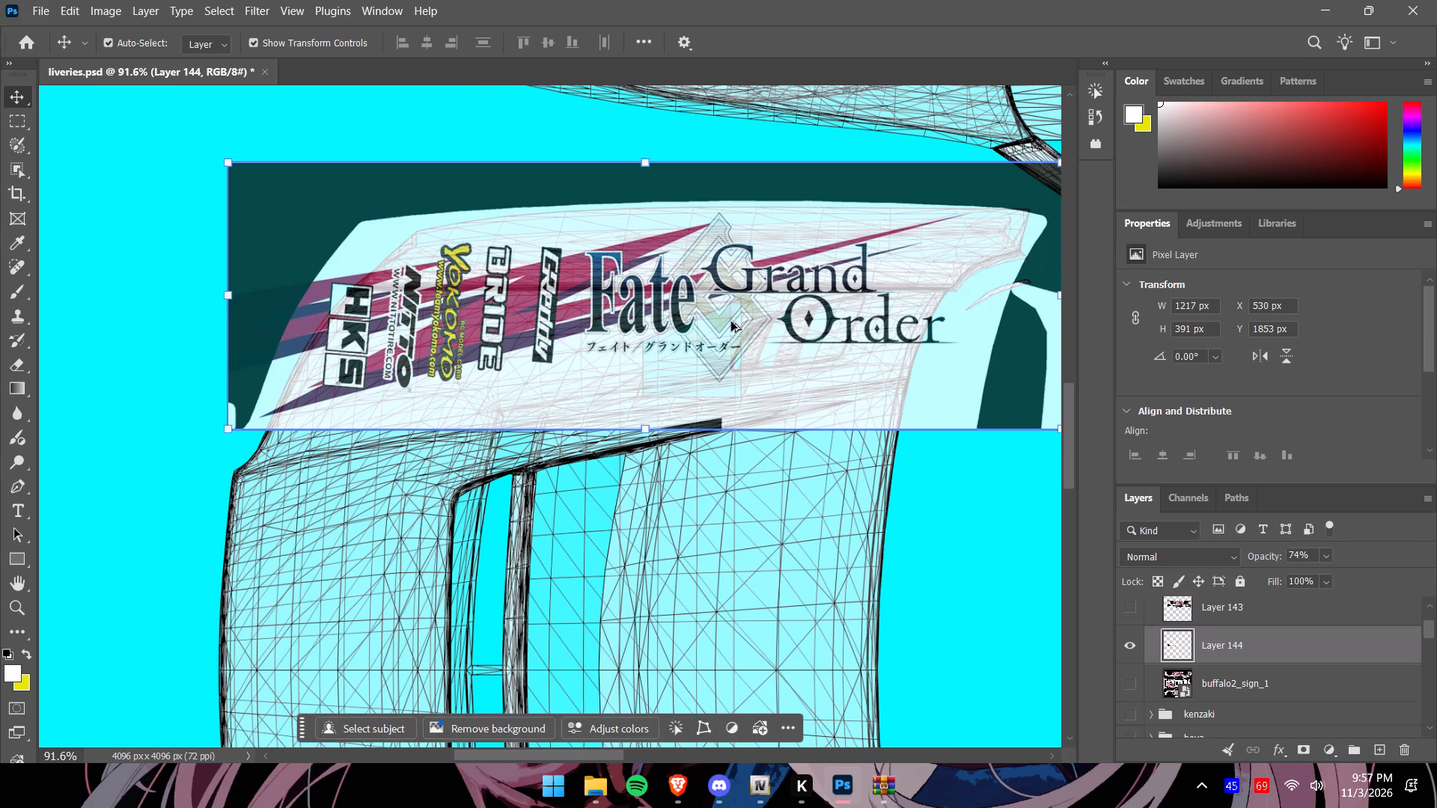
drag(714, 306, 722, 319)
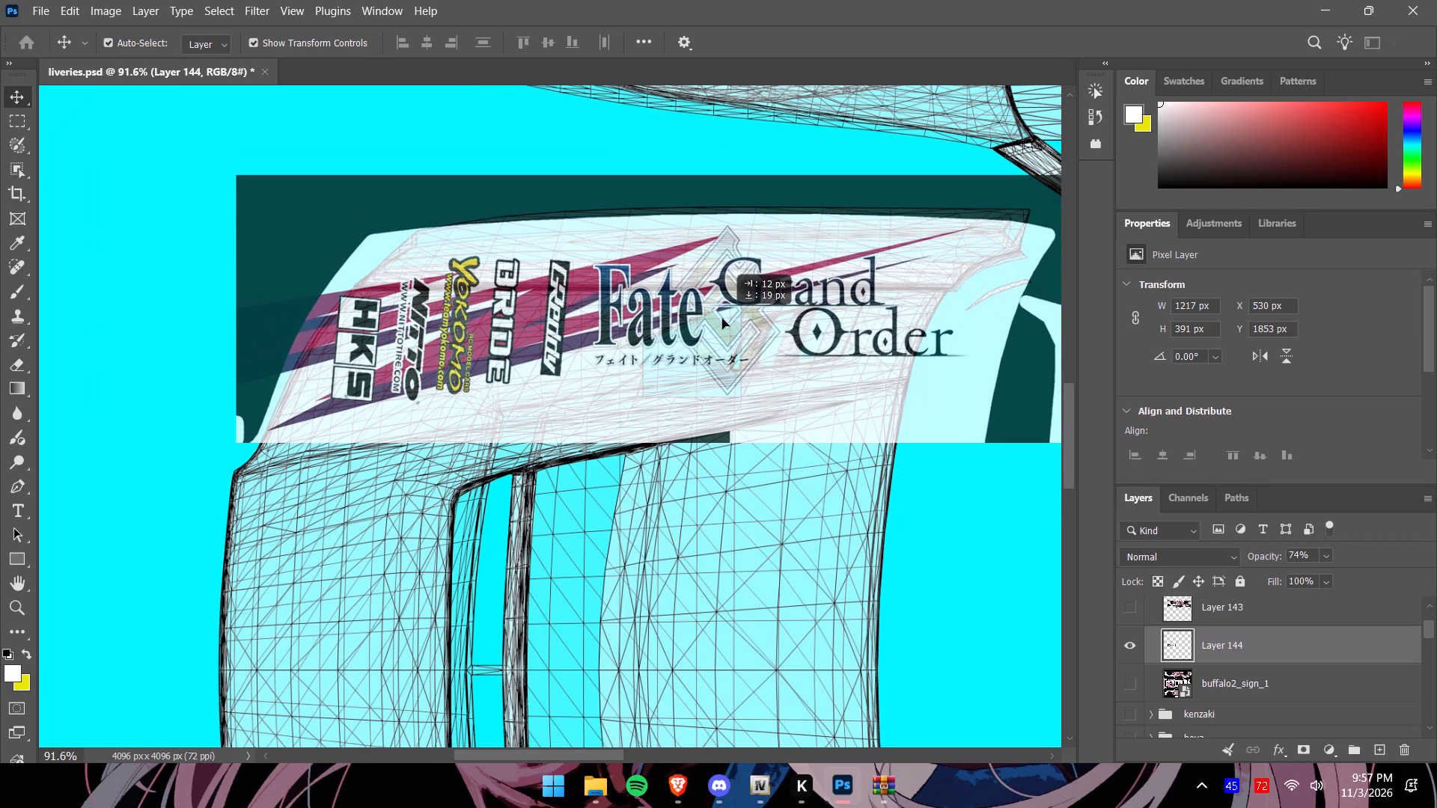
drag(722, 319, 726, 322)
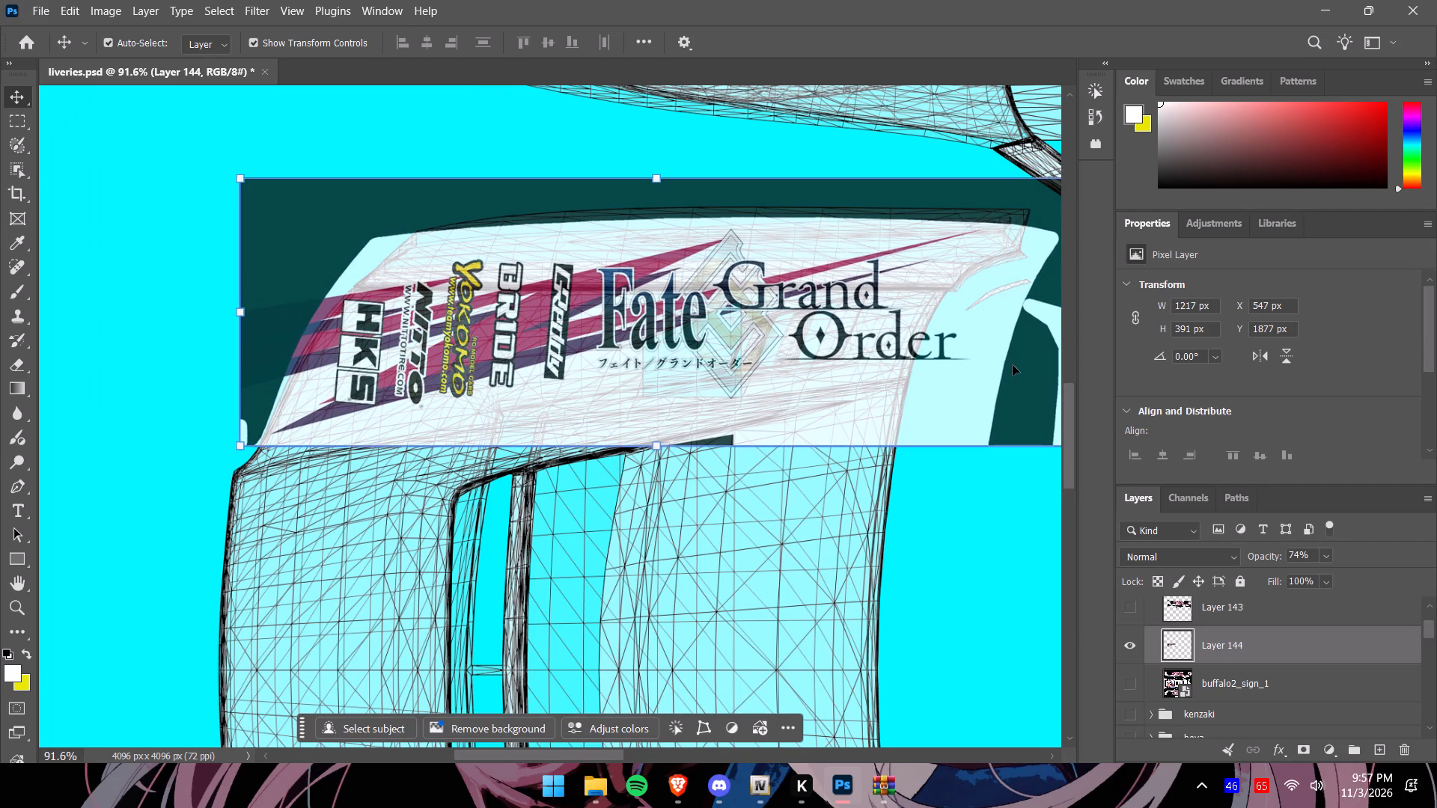
drag(606, 754, 635, 752)
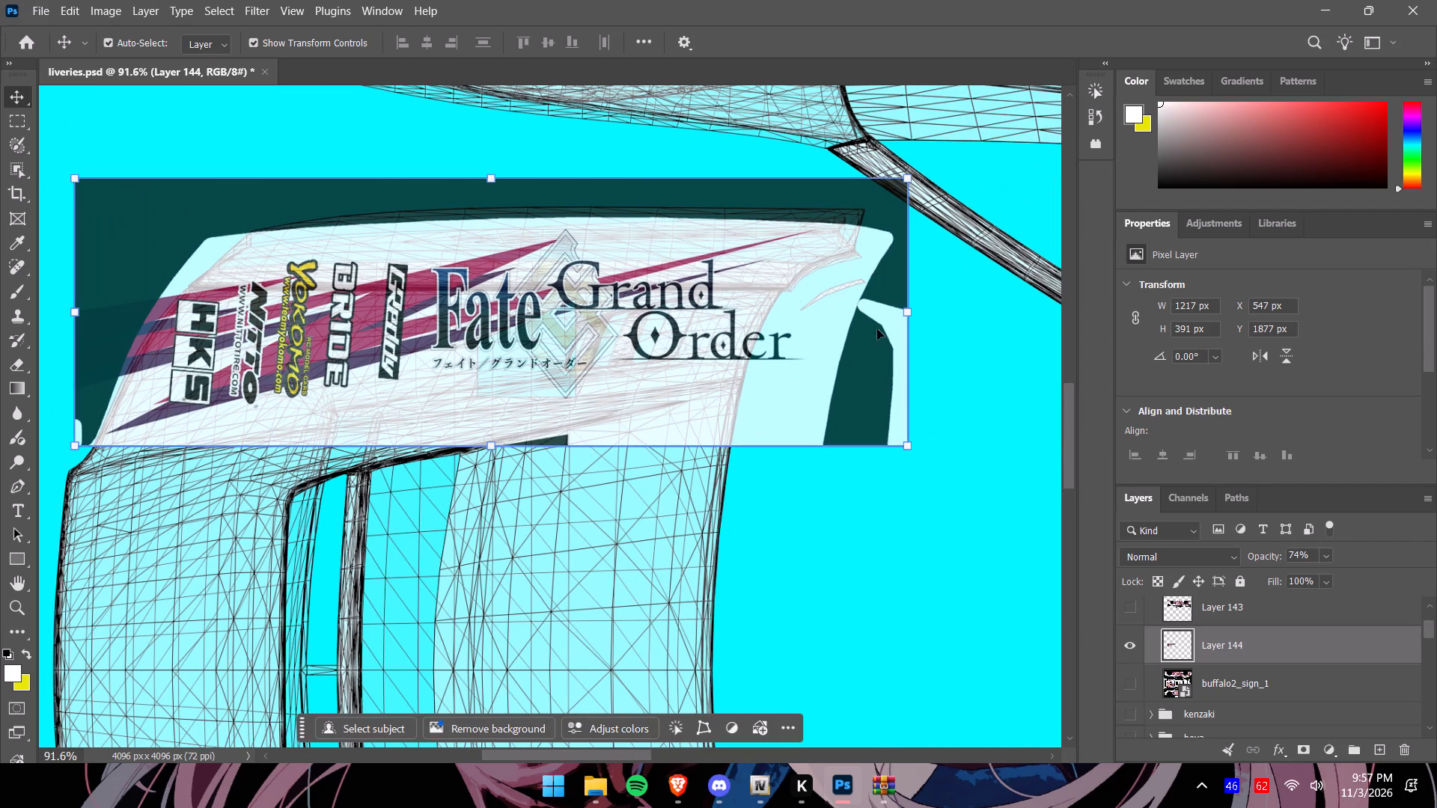
drag(909, 313, 866, 316)
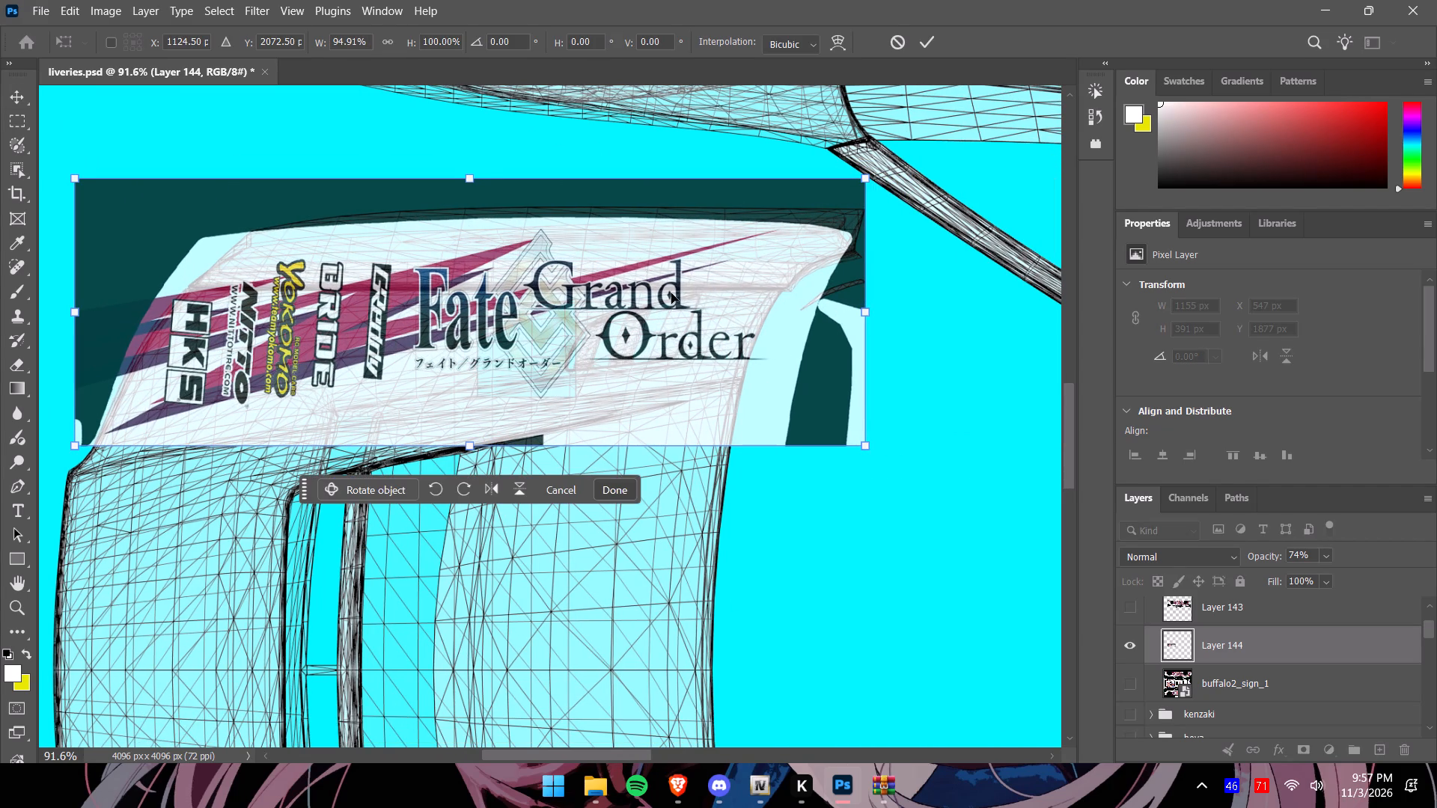
drag(671, 293, 694, 275)
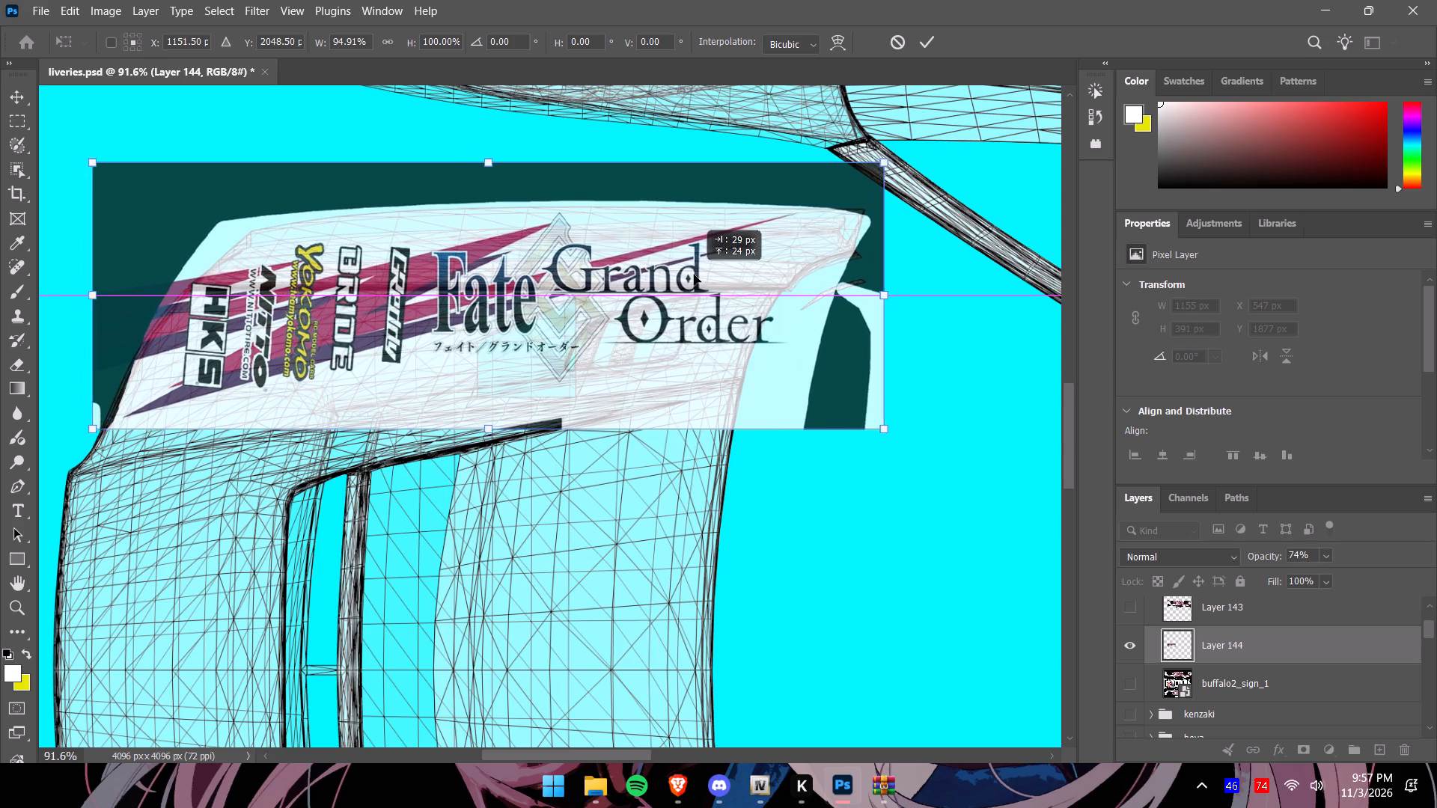
drag(694, 275, 698, 275)
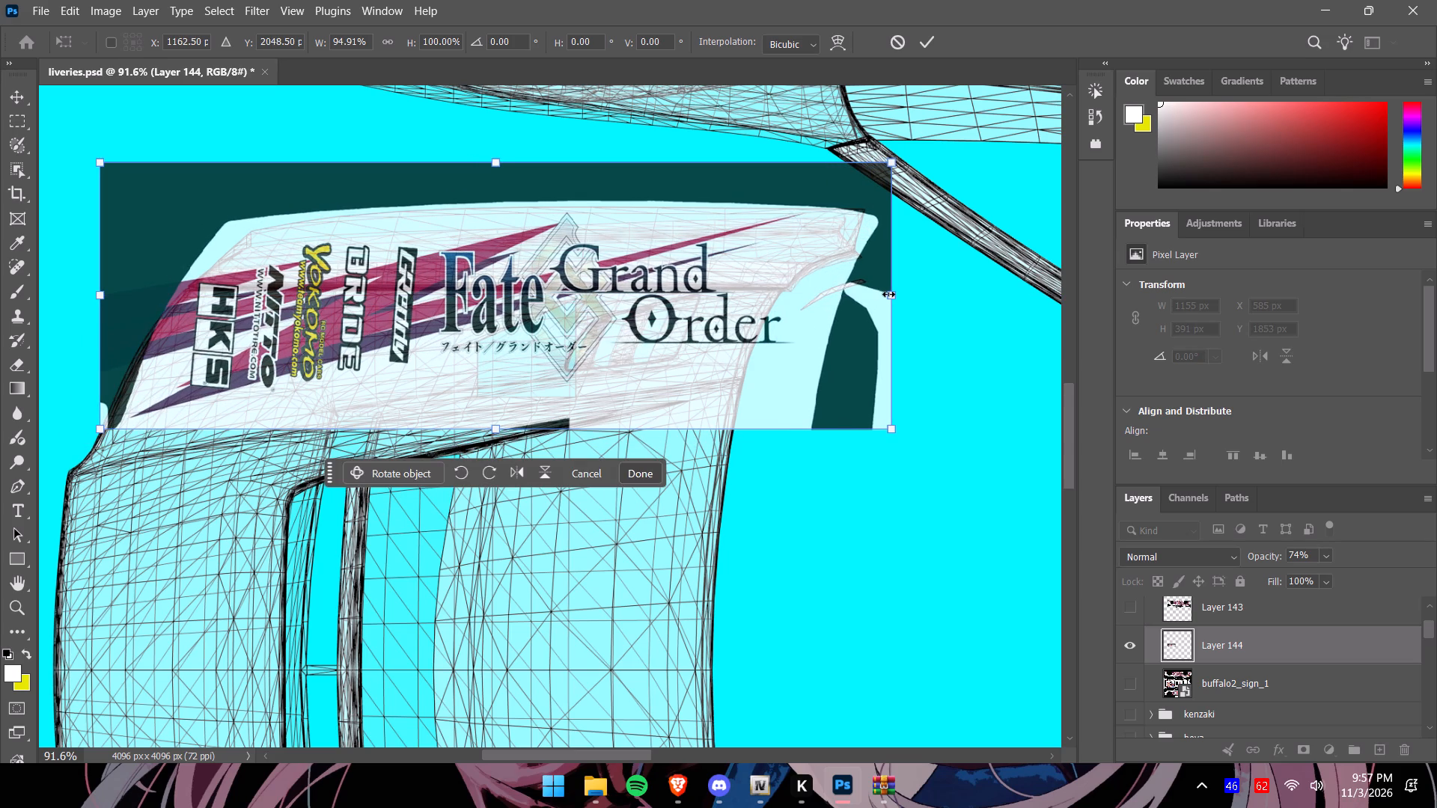
drag(889, 295, 852, 295)
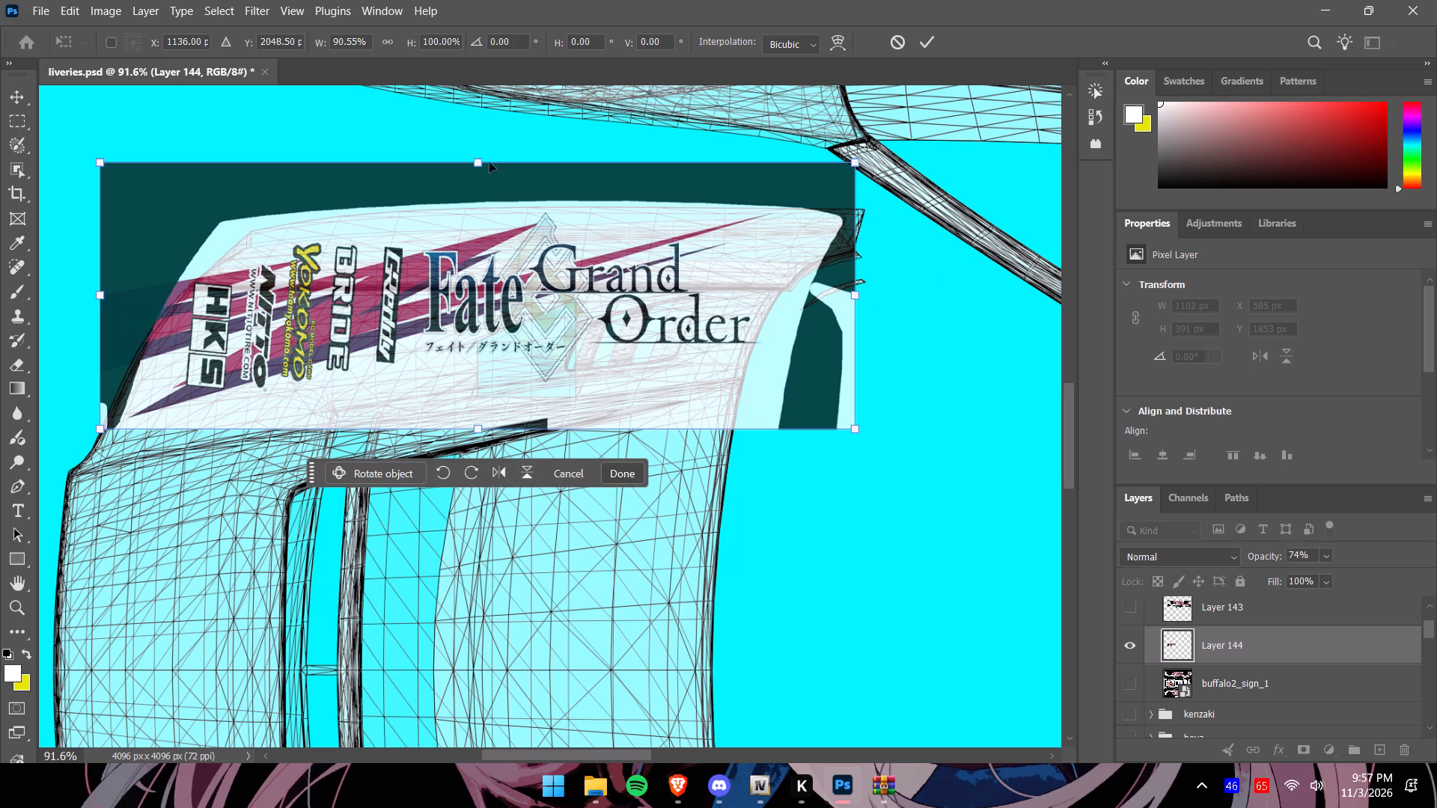
click(631, 473)
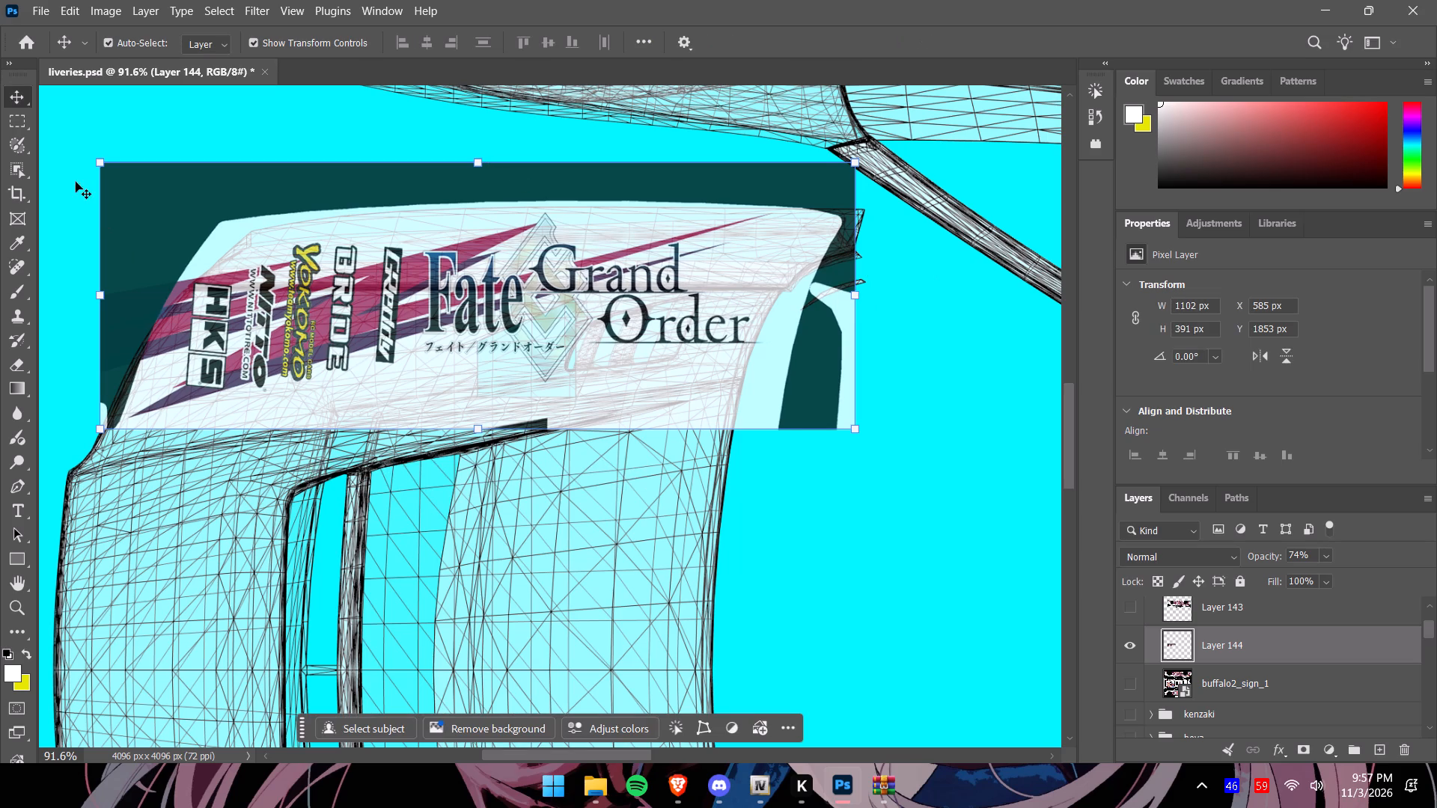
Paint white along the hood's front edge beside the HKS decal on Layer 144, using the 20 px brush.
click(11, 289)
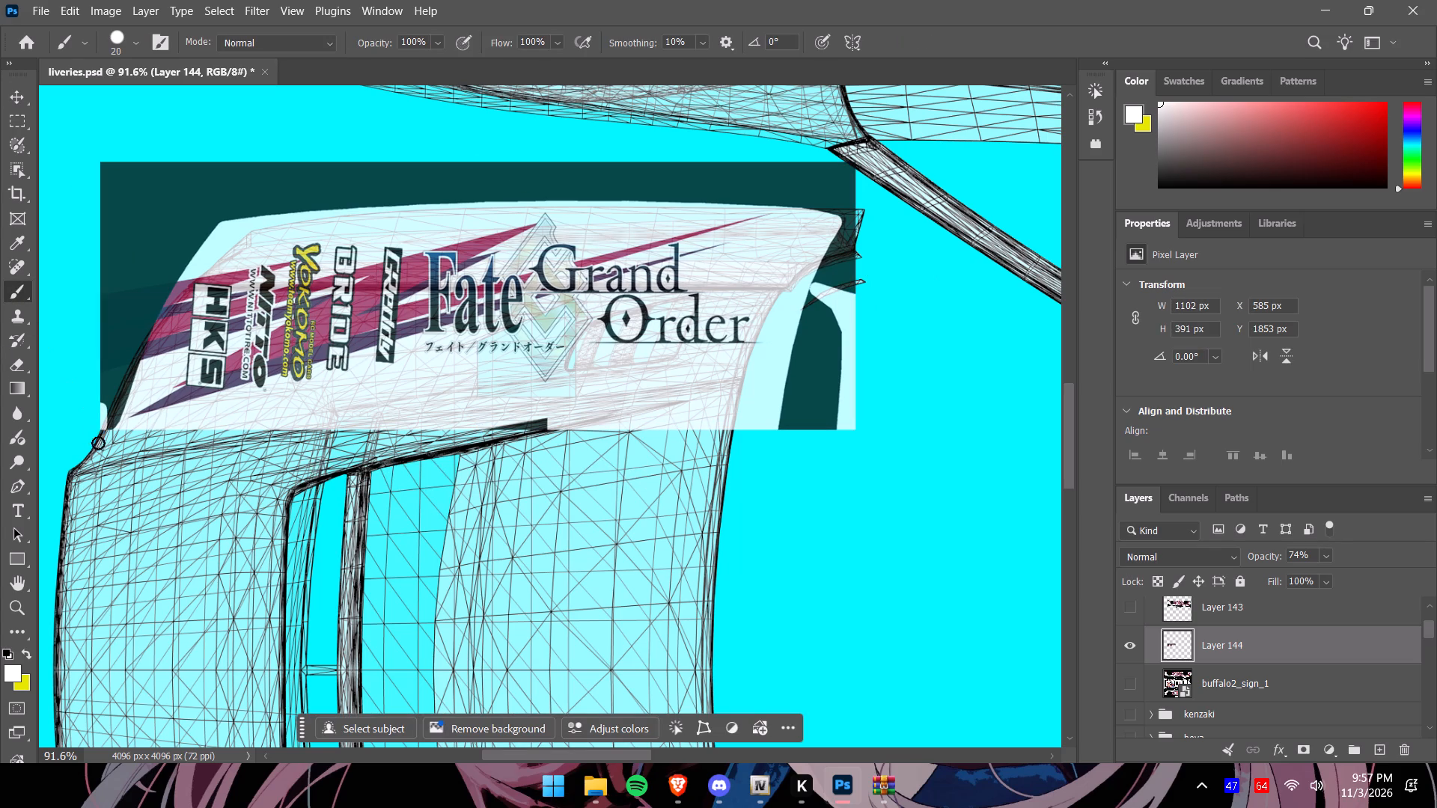
alt+scroll(109, 415, up, 15)
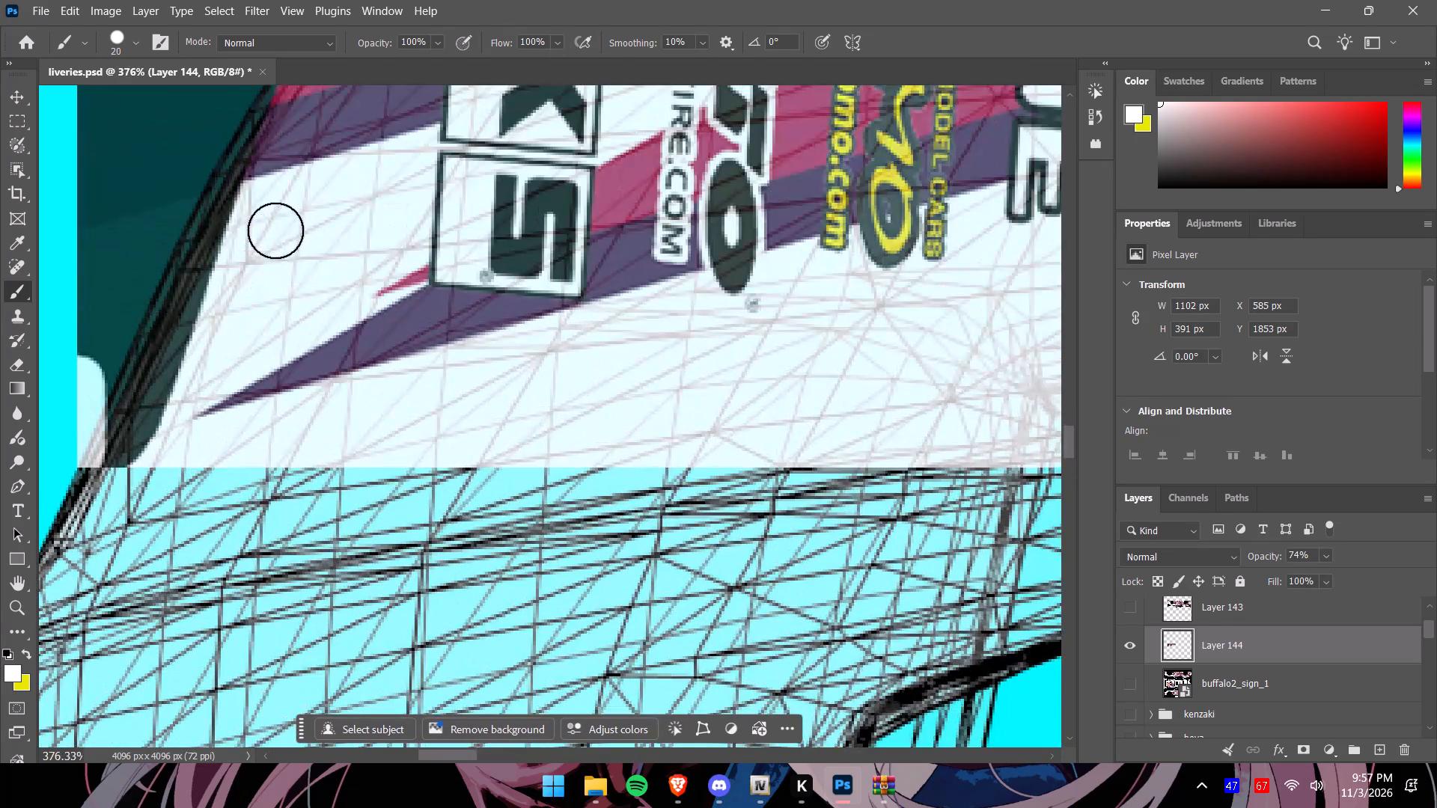
drag(259, 209, 204, 237)
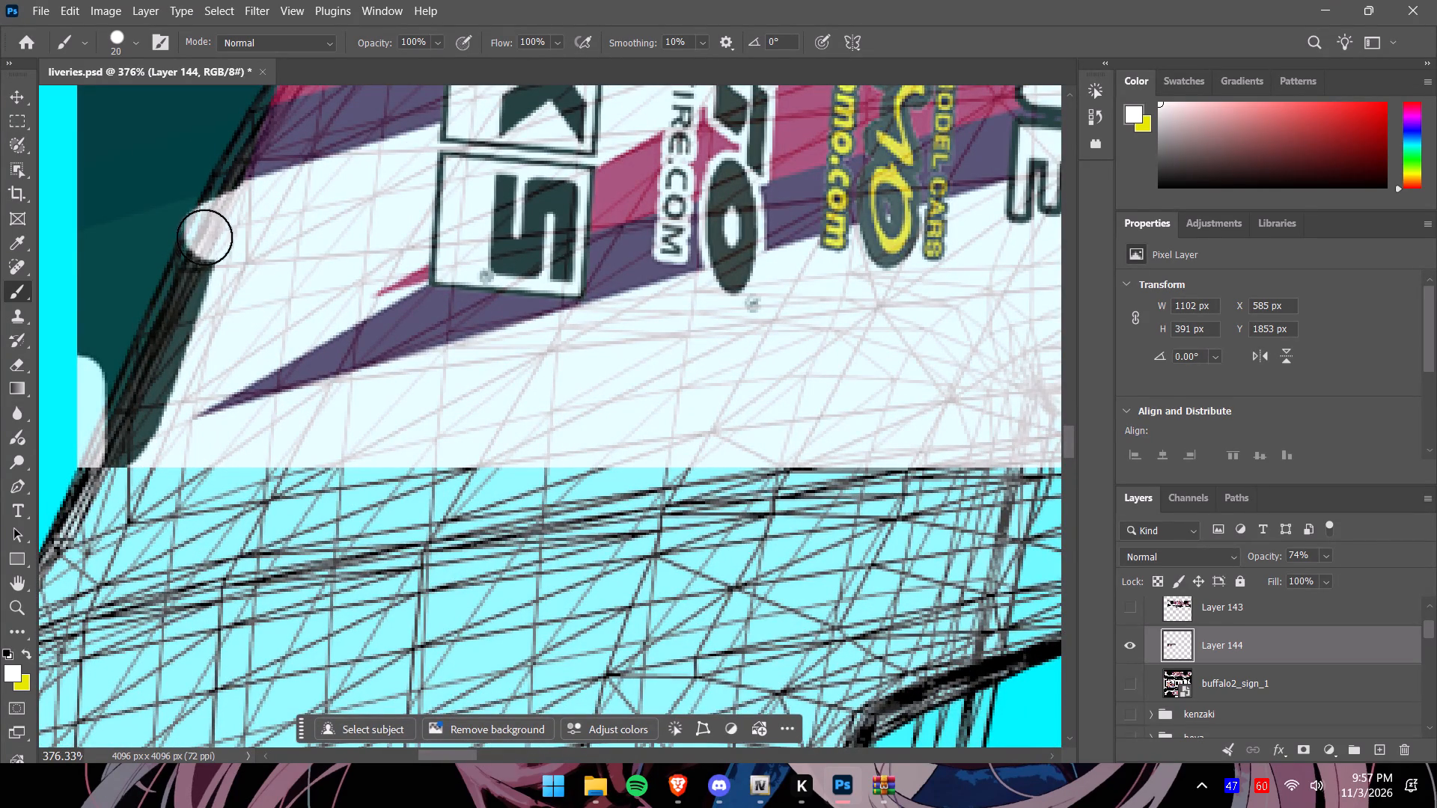
drag(204, 237, 176, 257)
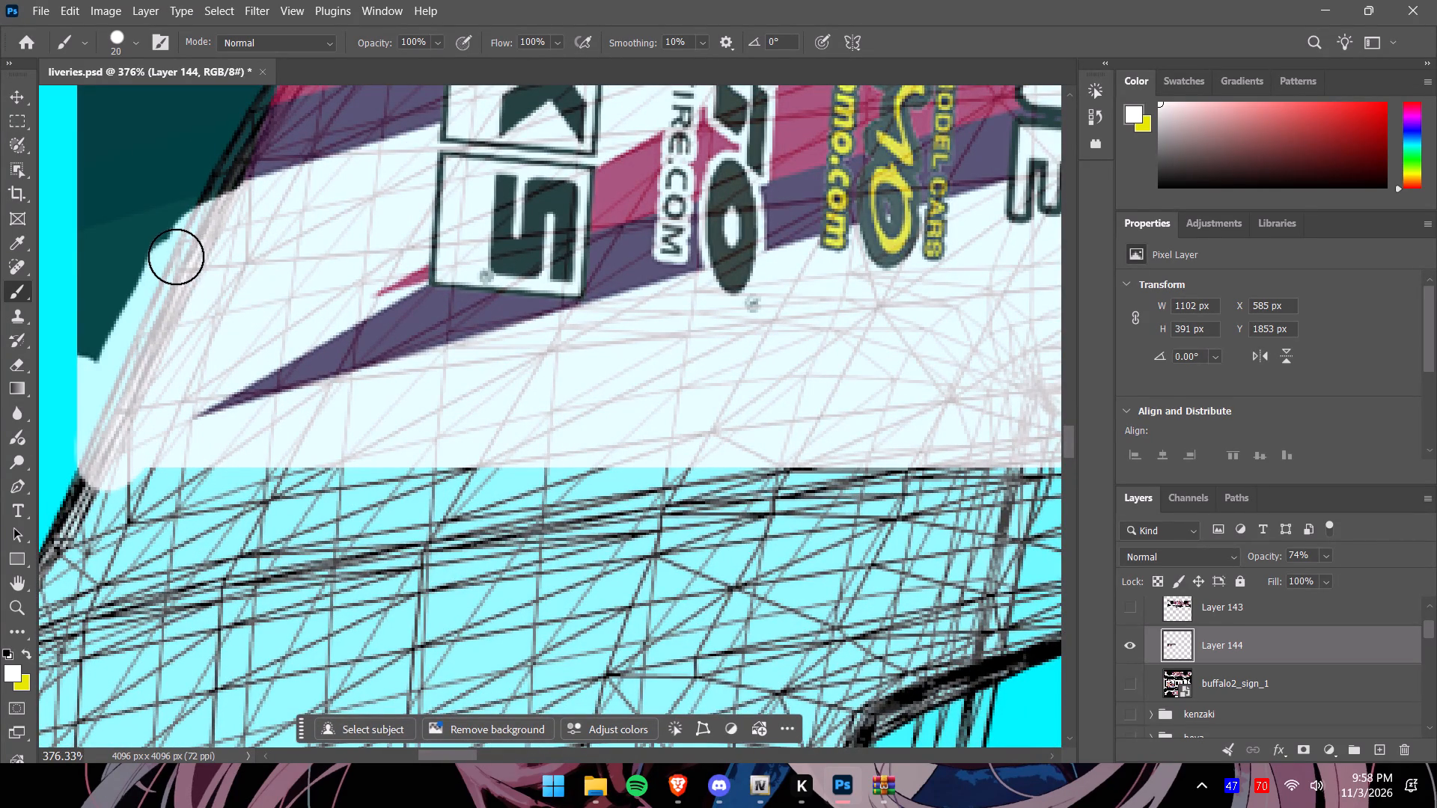
drag(176, 257, 95, 405)
alt+scroll(128, 366, down, 4)
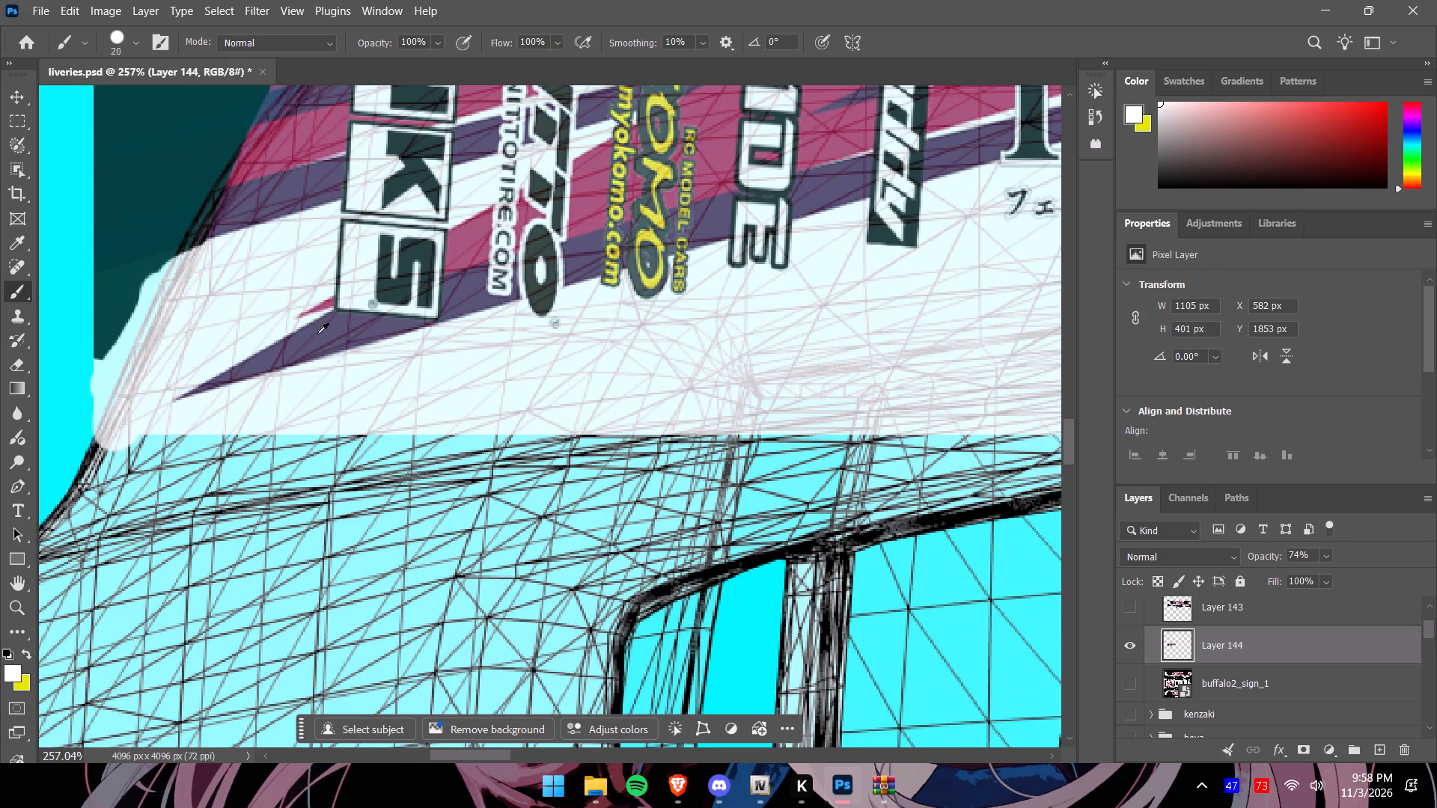
alt+scroll(866, 421, down, 8)
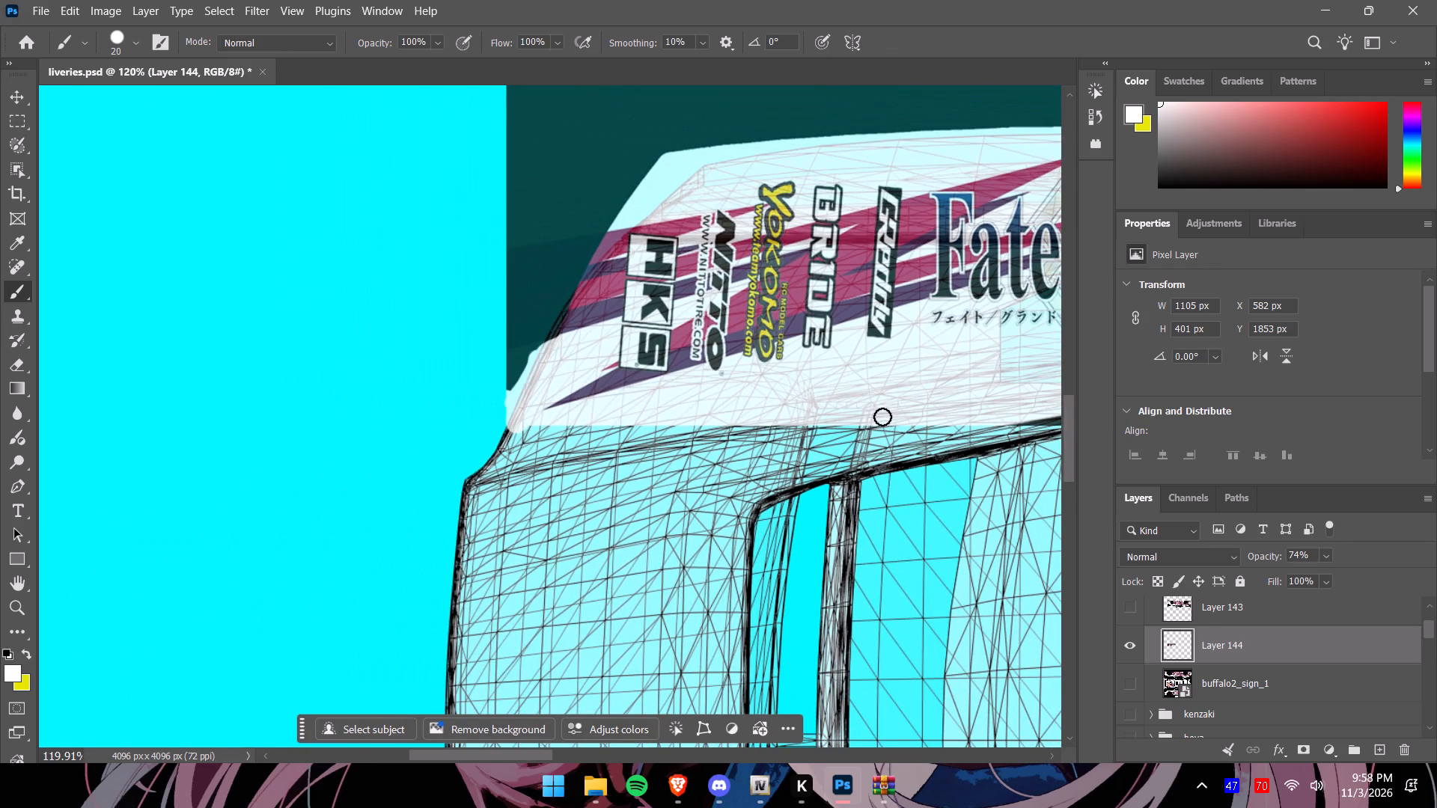
Paint white over the mesh's pointed corner and thin sliver beyond the Grand Order lettering.
drag(549, 755, 576, 753)
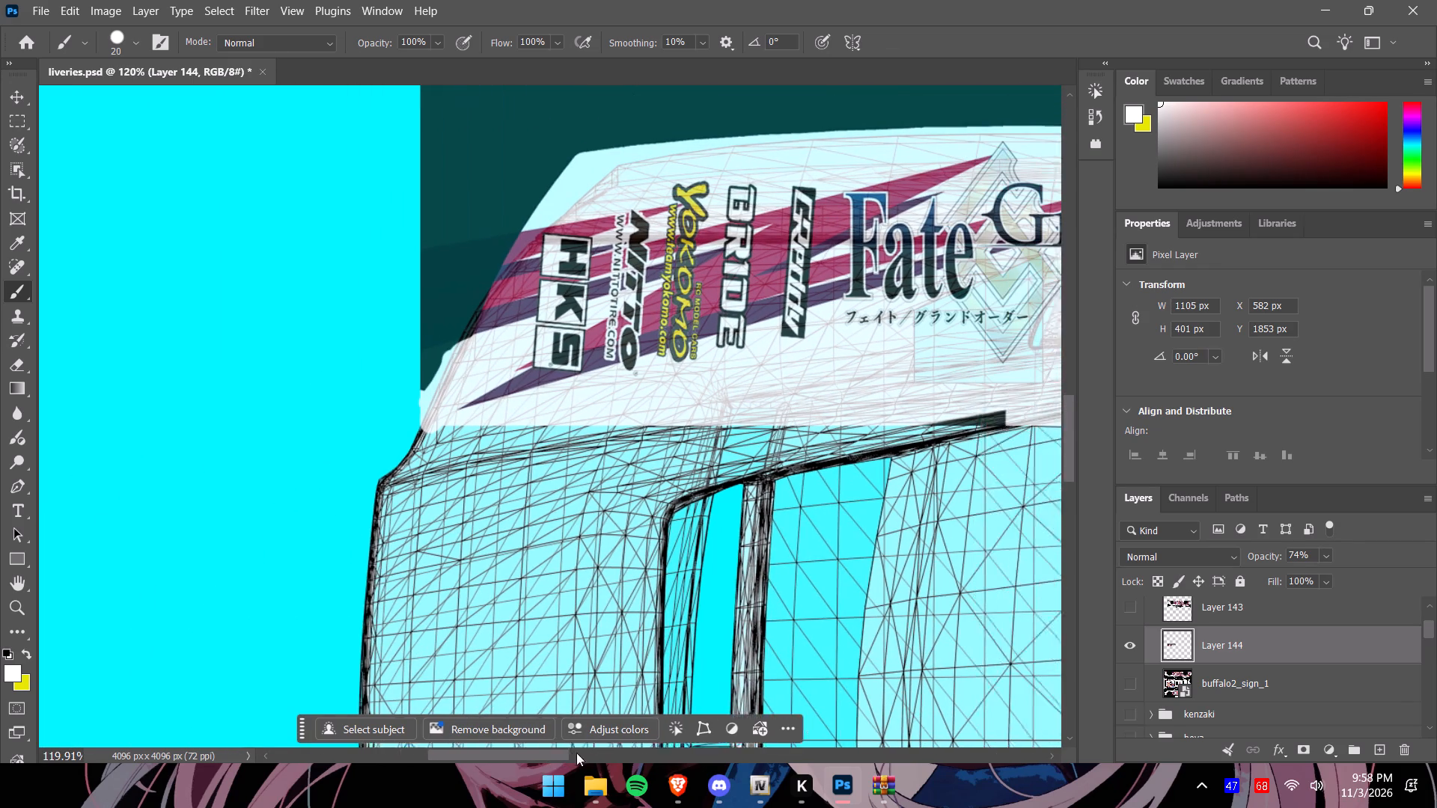
drag(576, 753, 614, 759)
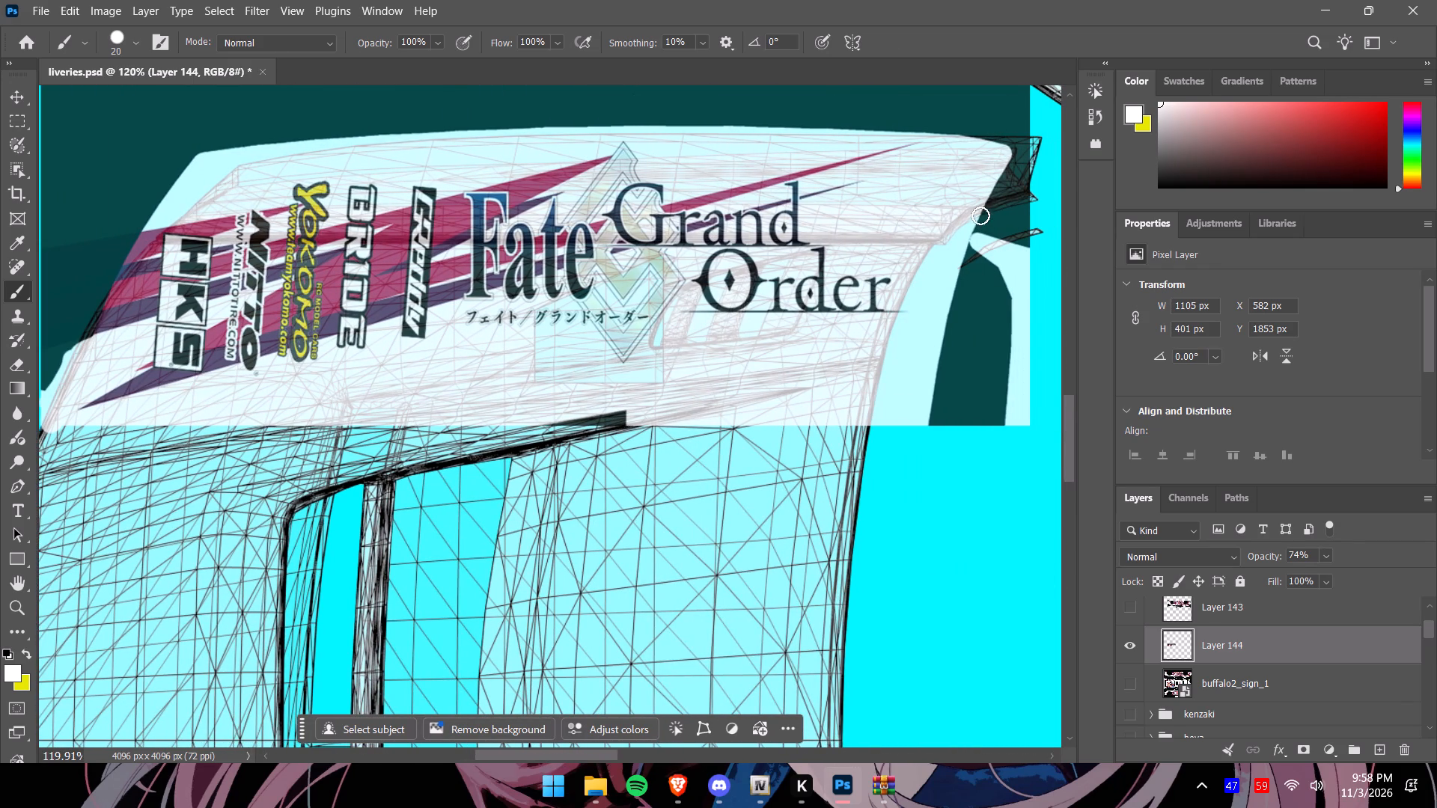
click(980, 215)
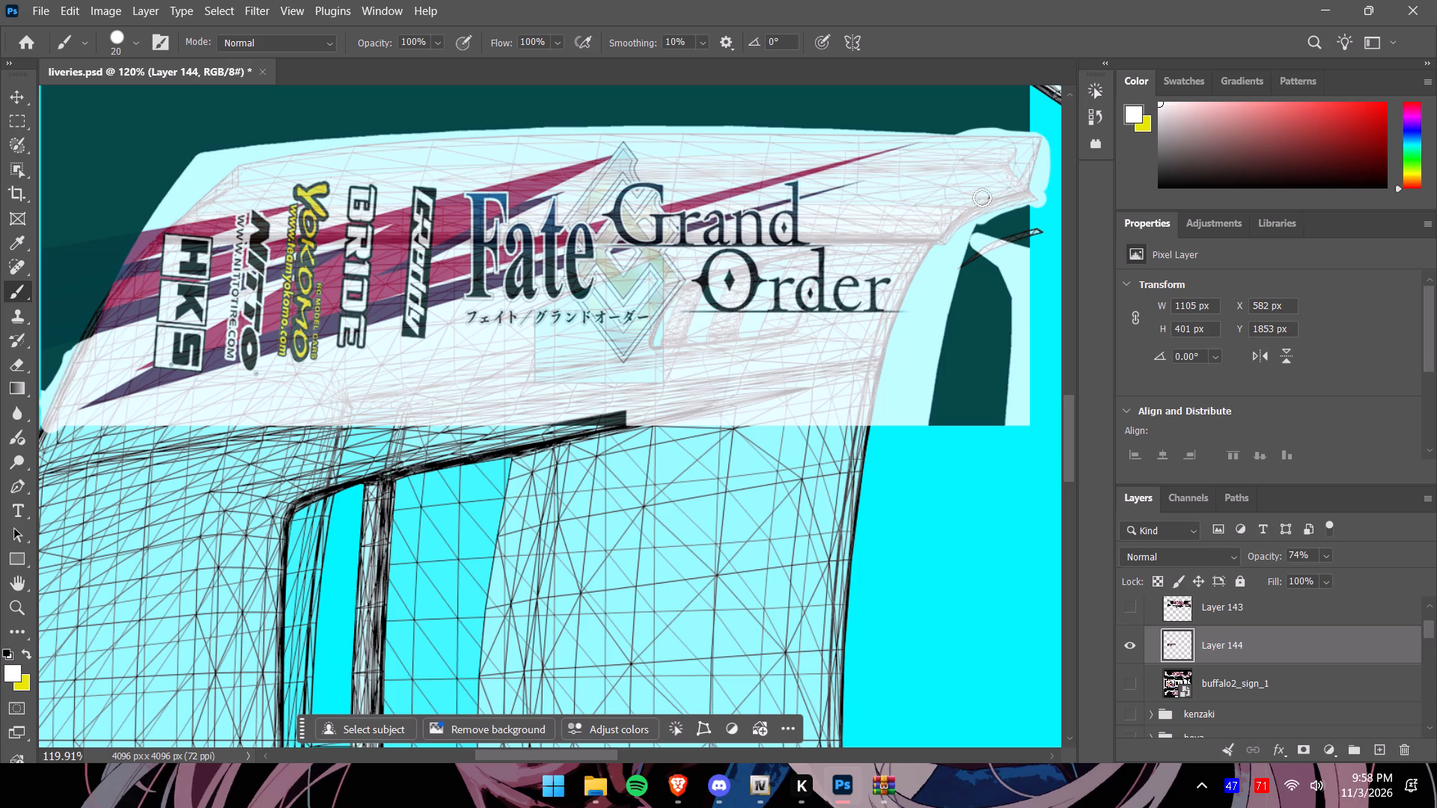
drag(1033, 227, 968, 269)
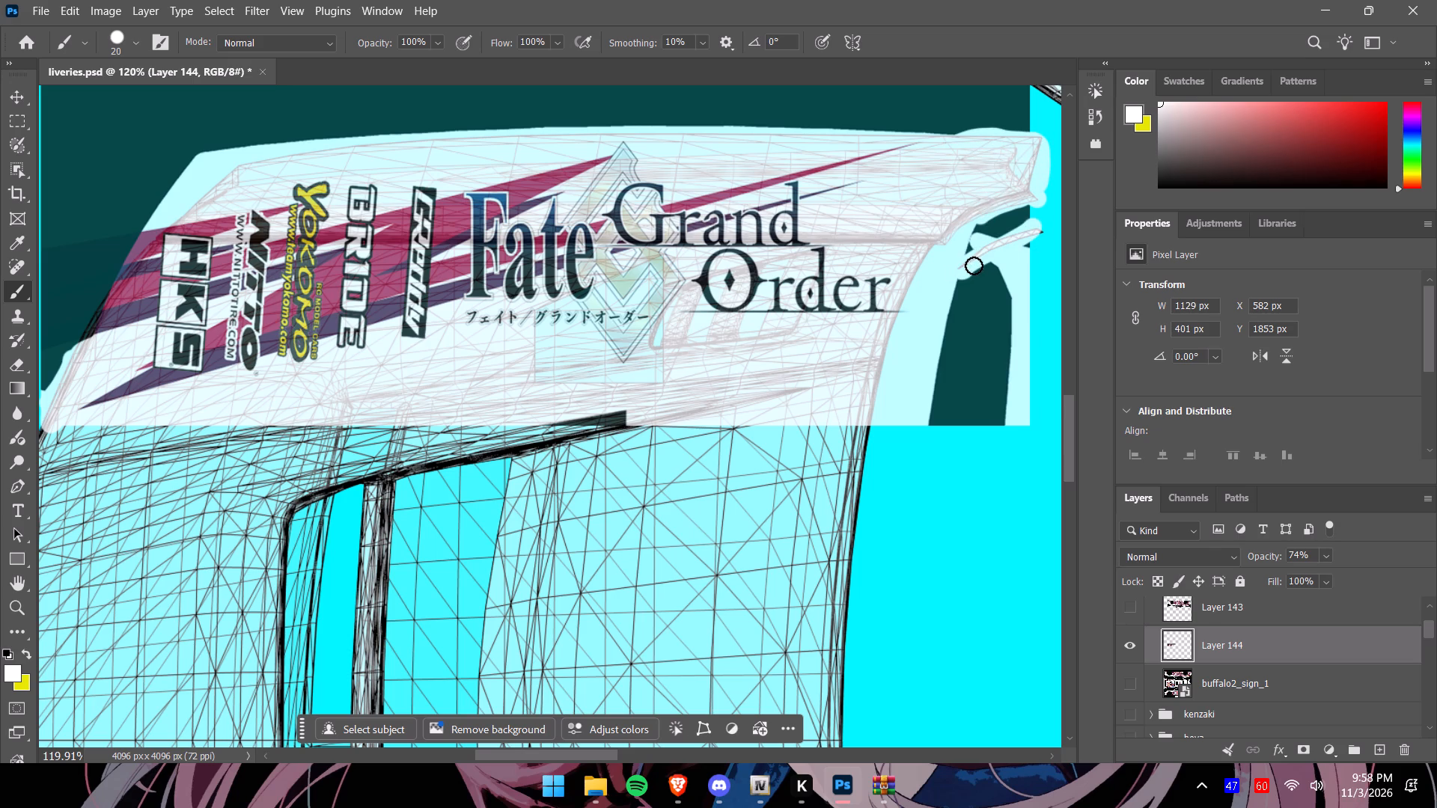
drag(1031, 239, 1041, 236)
Enlarge the brush to 152 px and paint white below the Fate/Grand Order strip and around the hood mesh's outer edges.
alt+scroll(716, 449, down, 4)
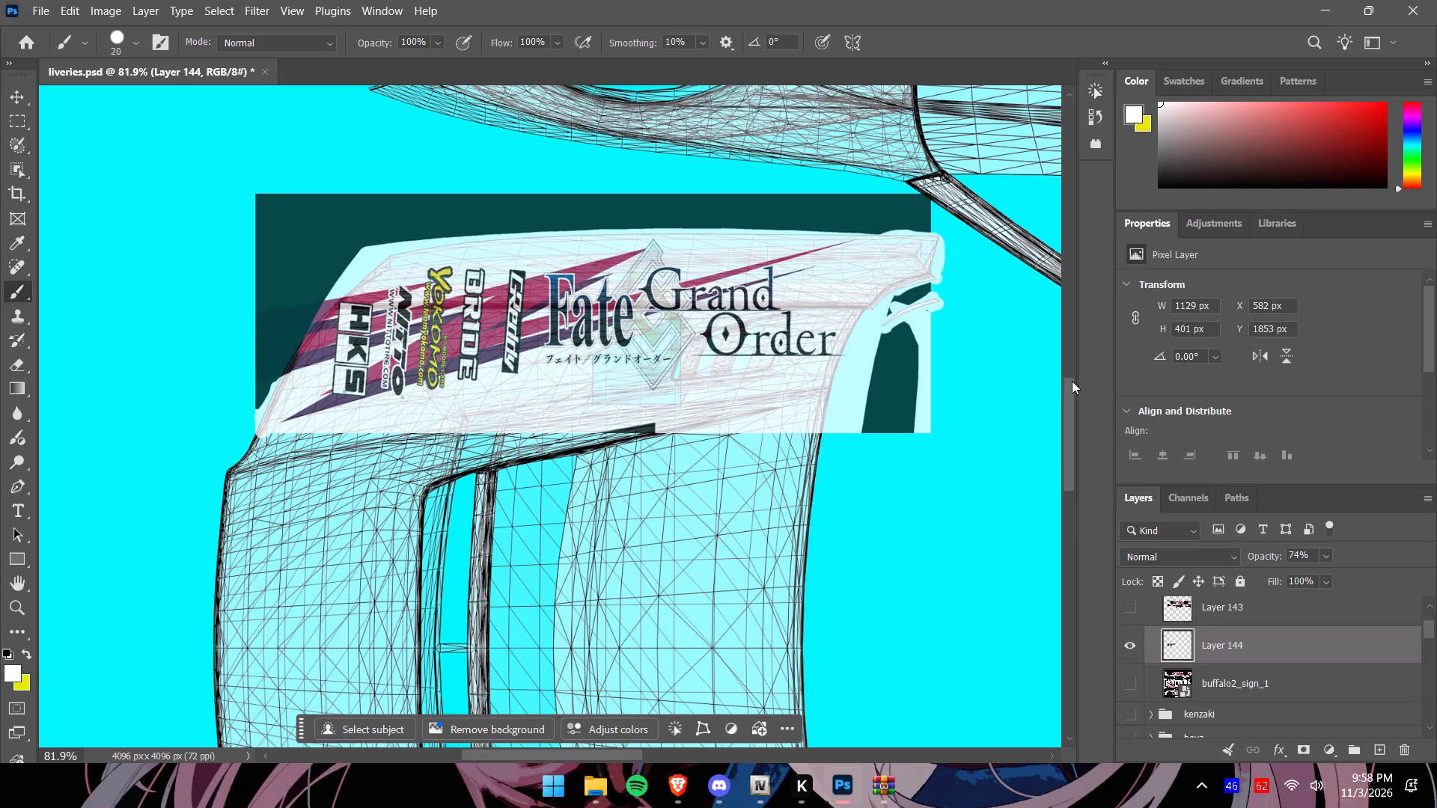
drag(1072, 382, 1078, 425)
alt+scroll(912, 392, down, 4)
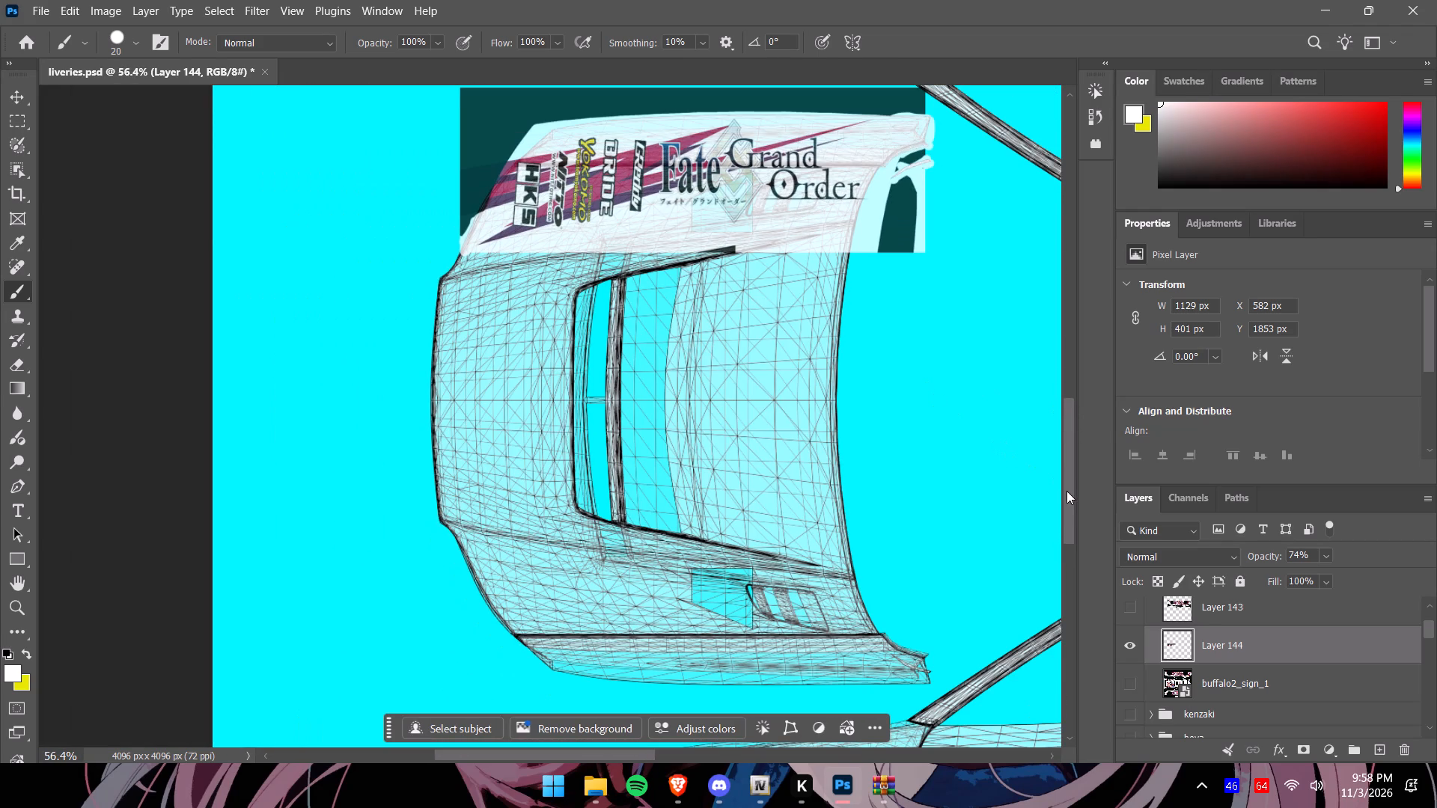
click(1067, 491)
click(137, 40)
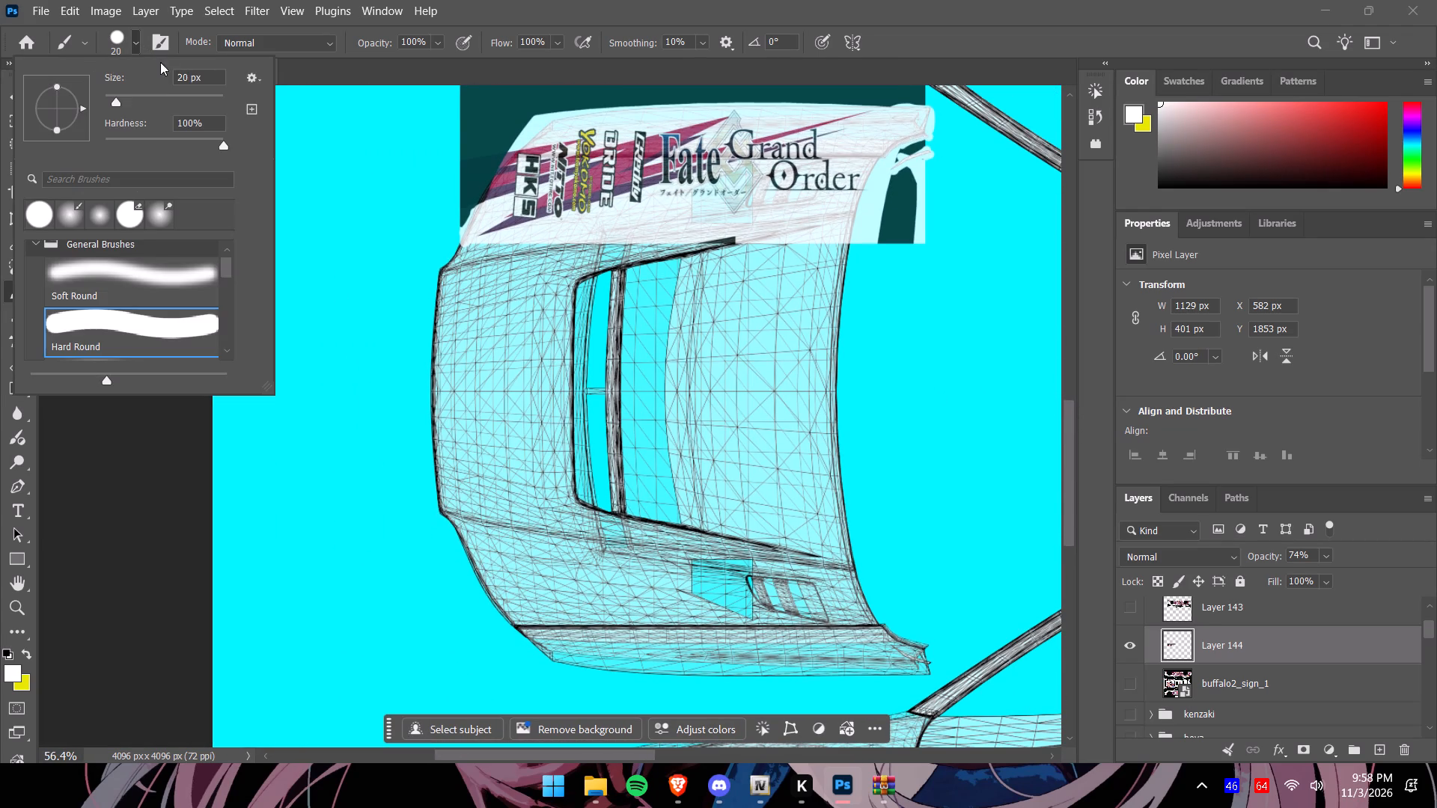
drag(120, 100, 180, 102)
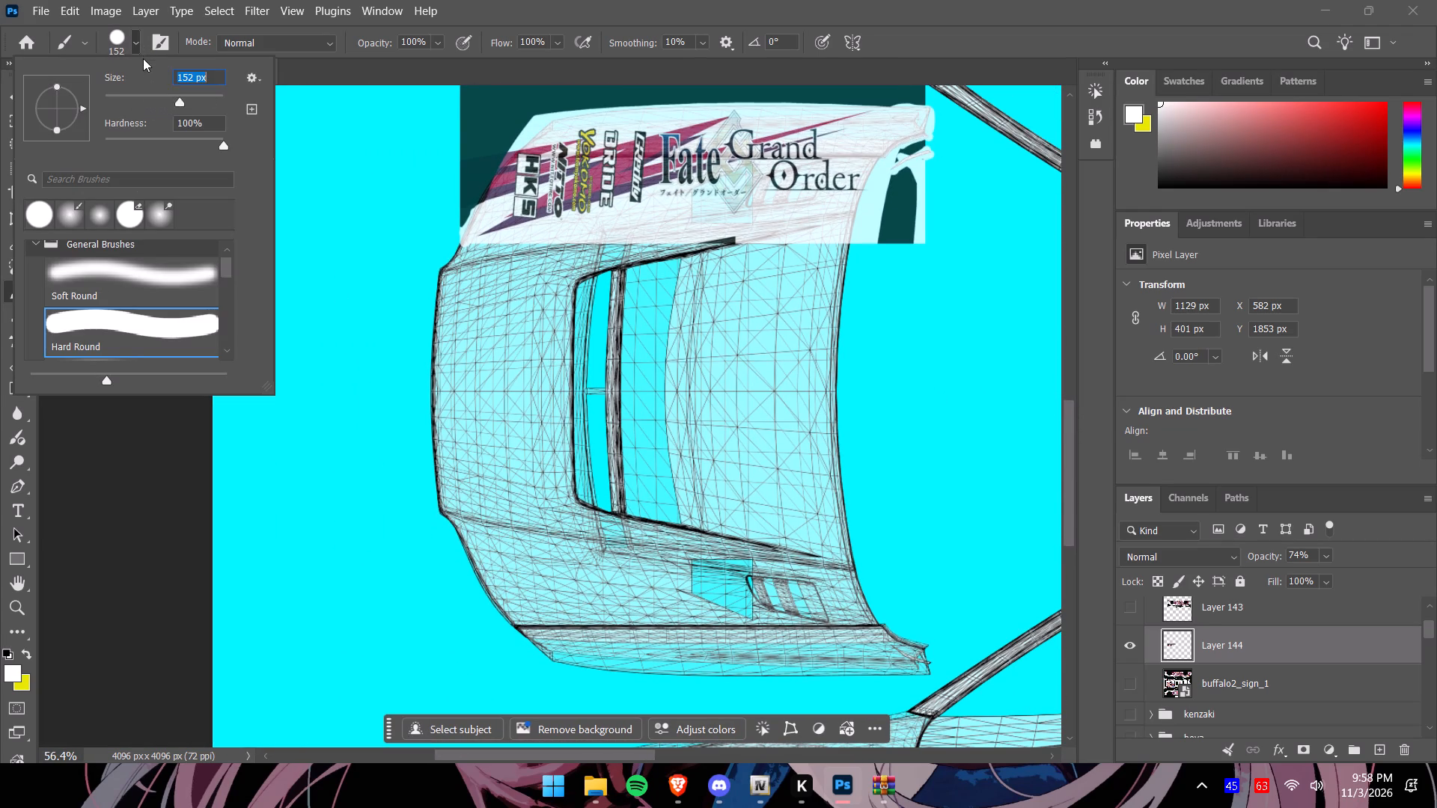
click(133, 48)
drag(448, 272, 481, 272)
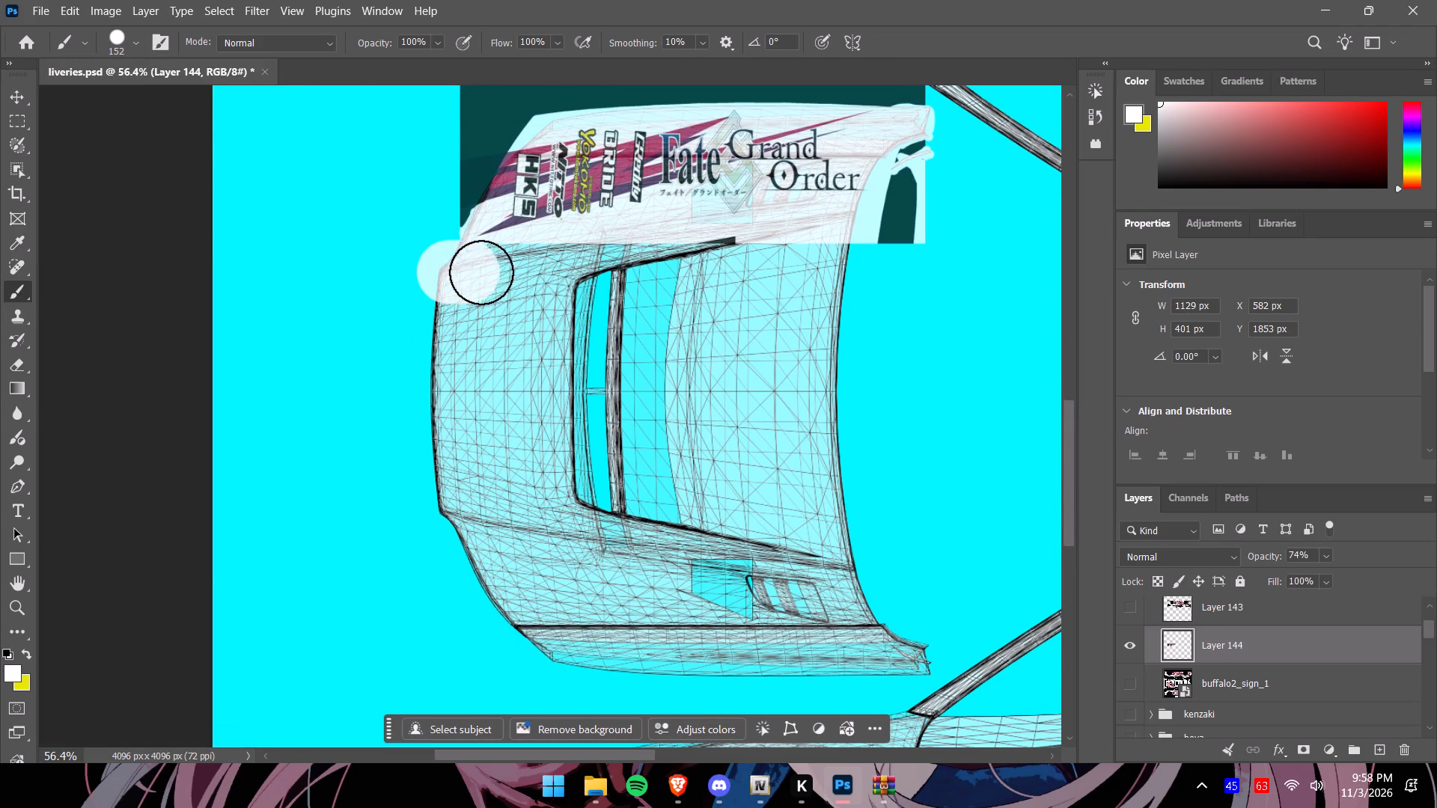
drag(481, 272, 844, 275)
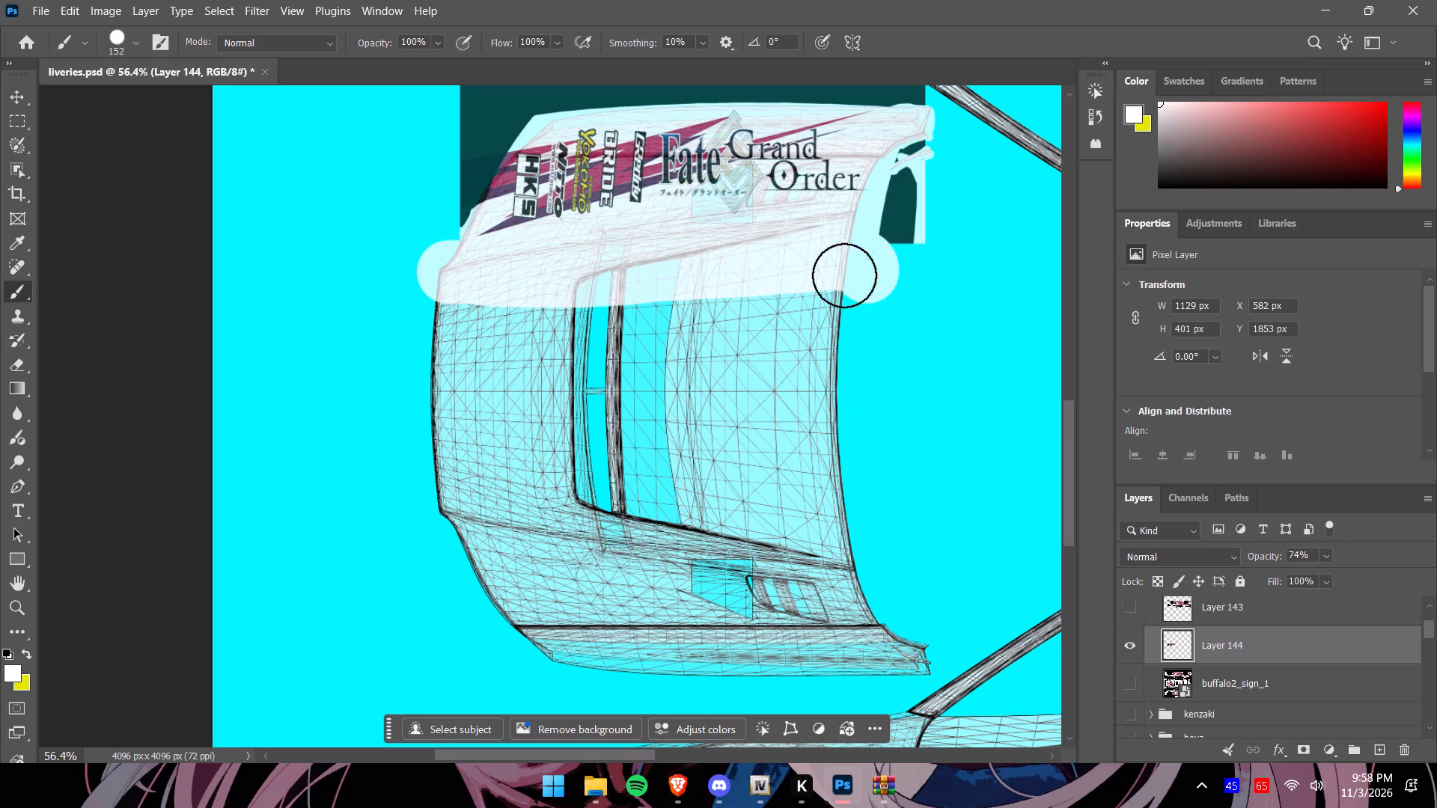
drag(844, 275, 436, 369)
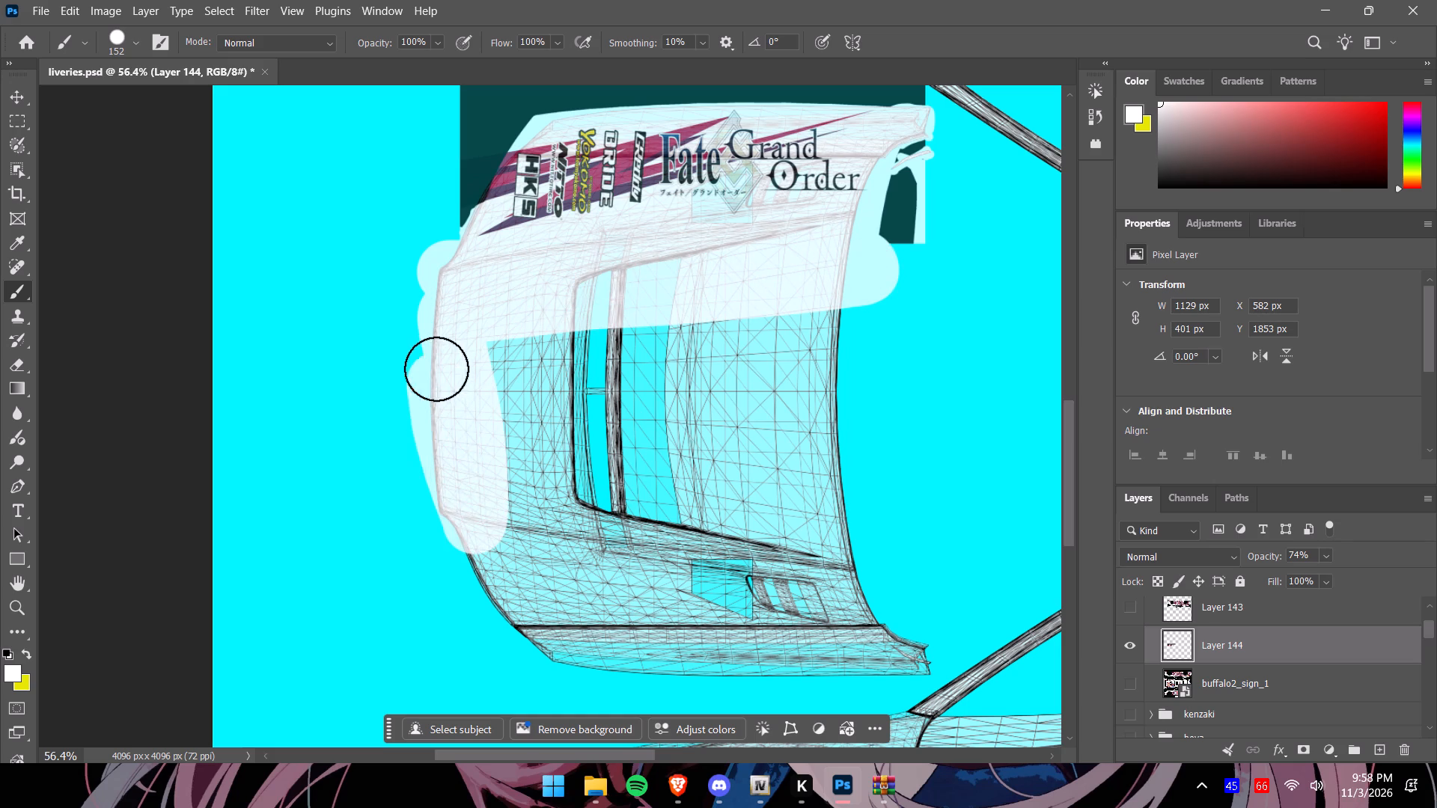
drag(436, 369, 880, 649)
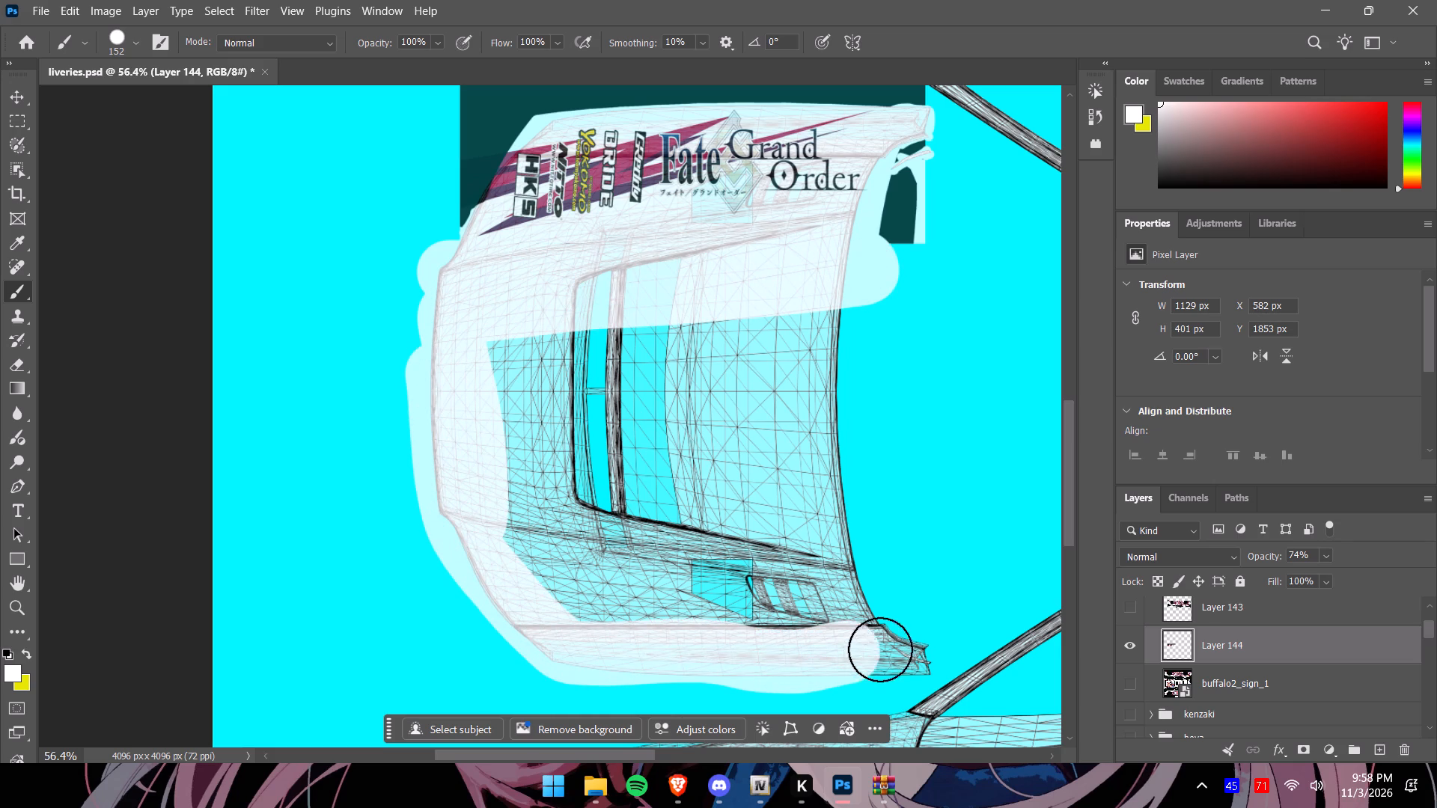
drag(880, 649, 653, 325)
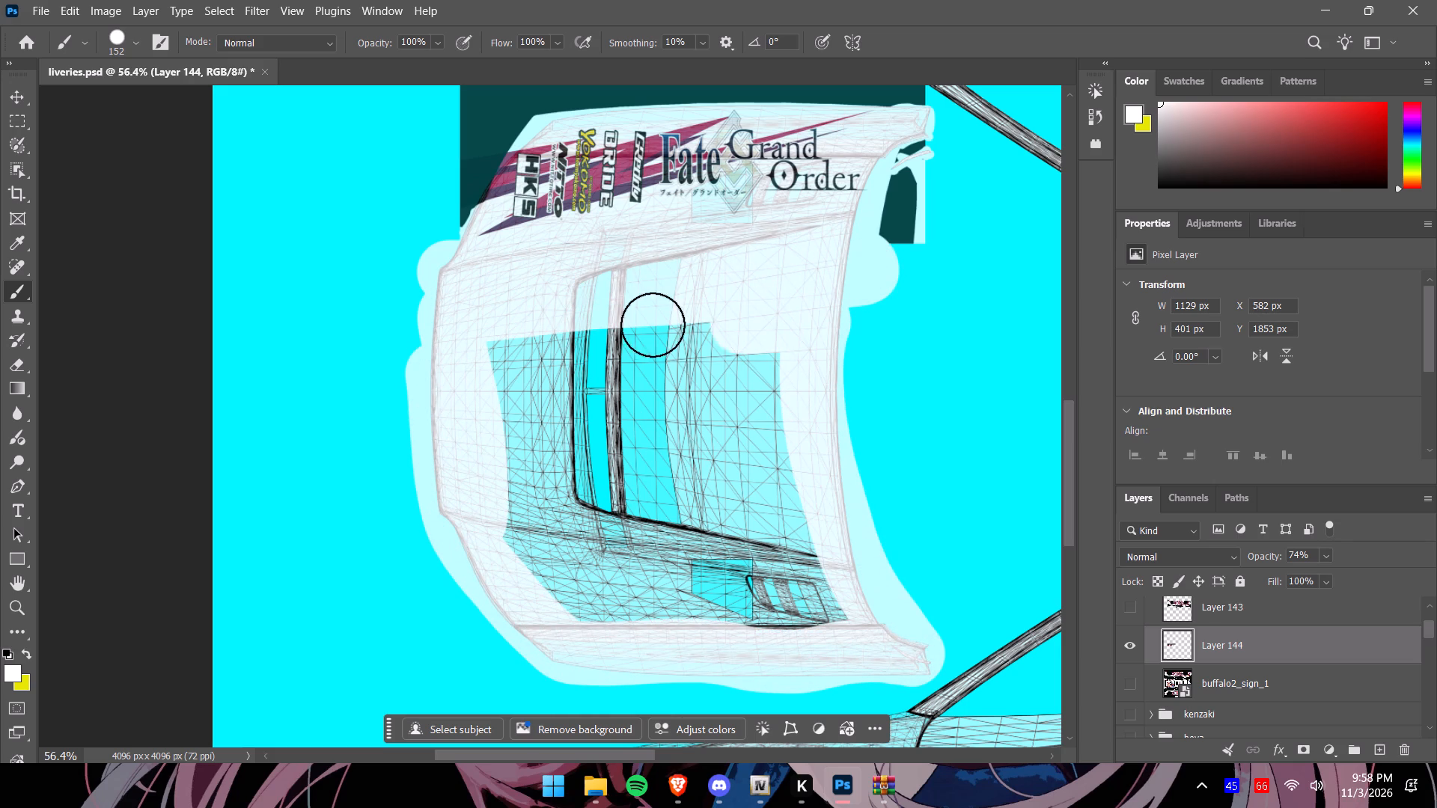
Fill the remaining unpainted middle of the hood mesh and its curved windshield-side edge with white.
drag(653, 325, 784, 464)
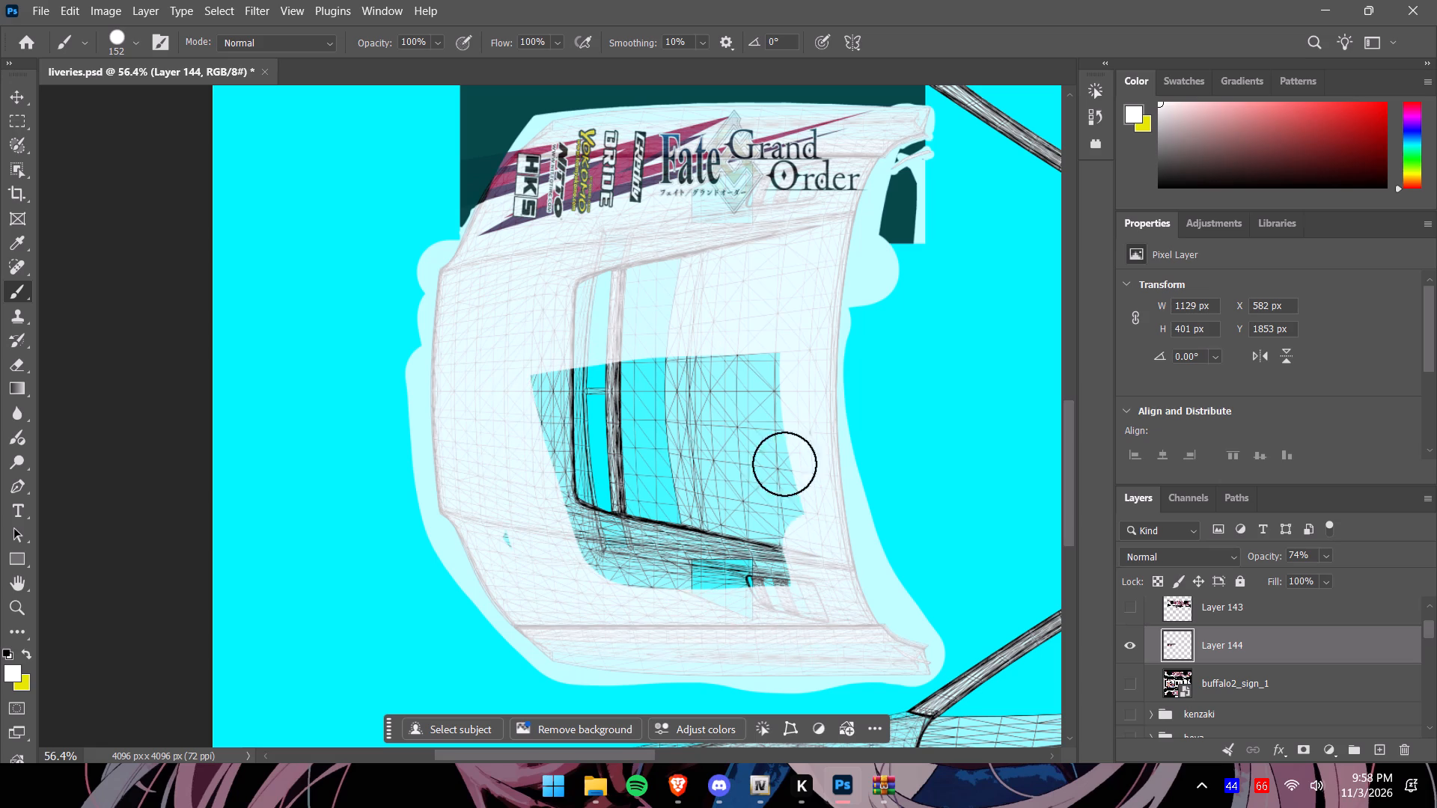
drag(784, 464, 767, 471)
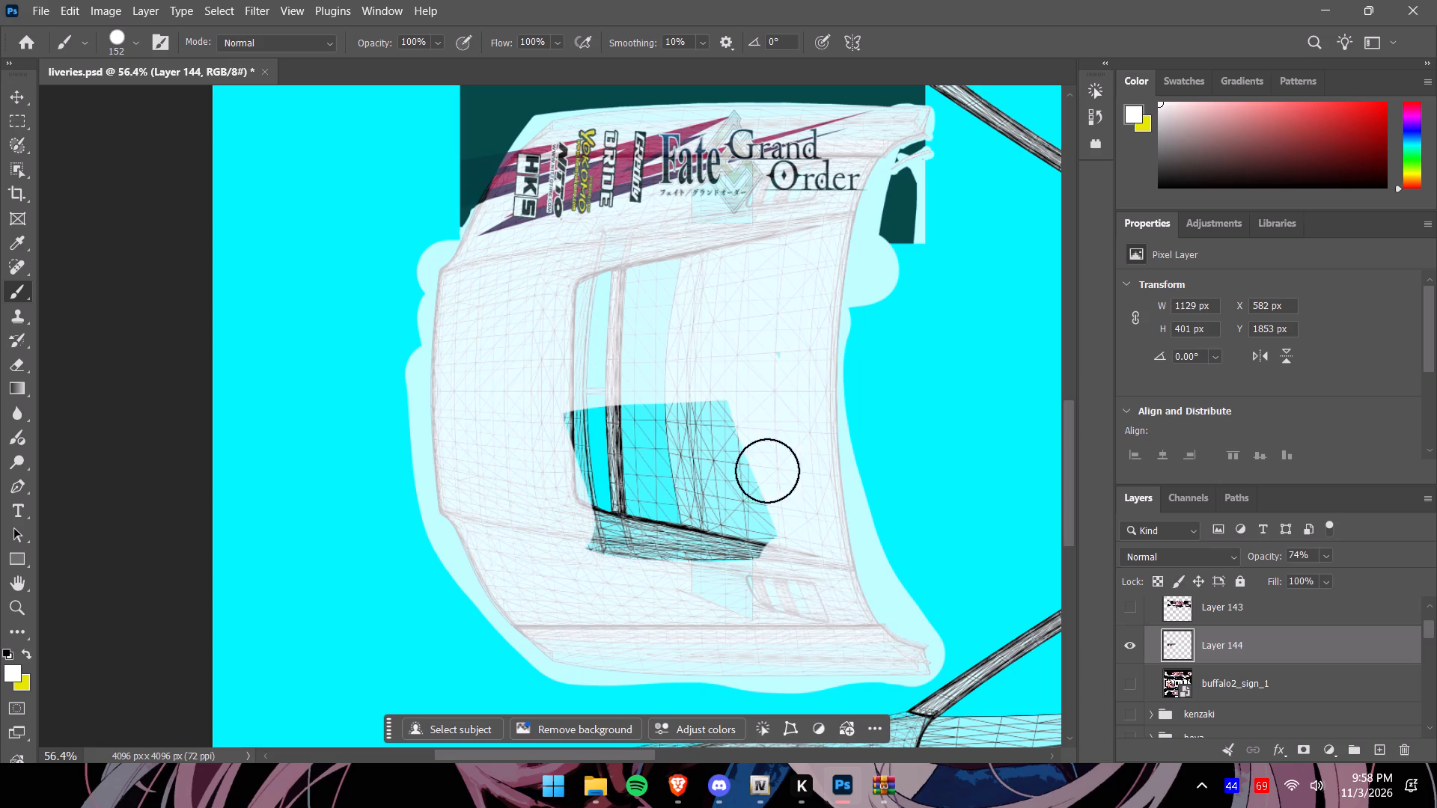
drag(767, 471, 610, 499)
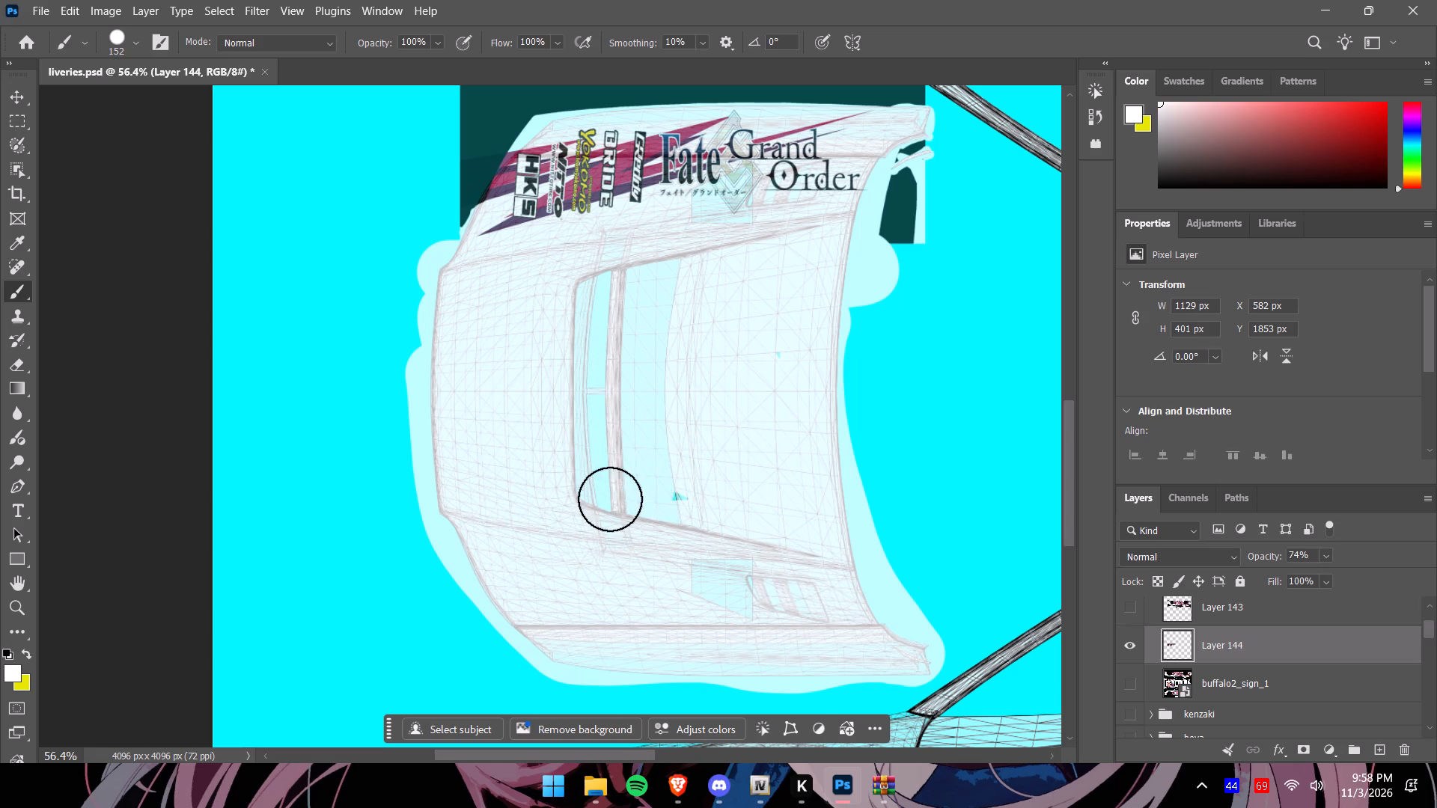
drag(610, 499, 724, 447)
drag(827, 302, 835, 523)
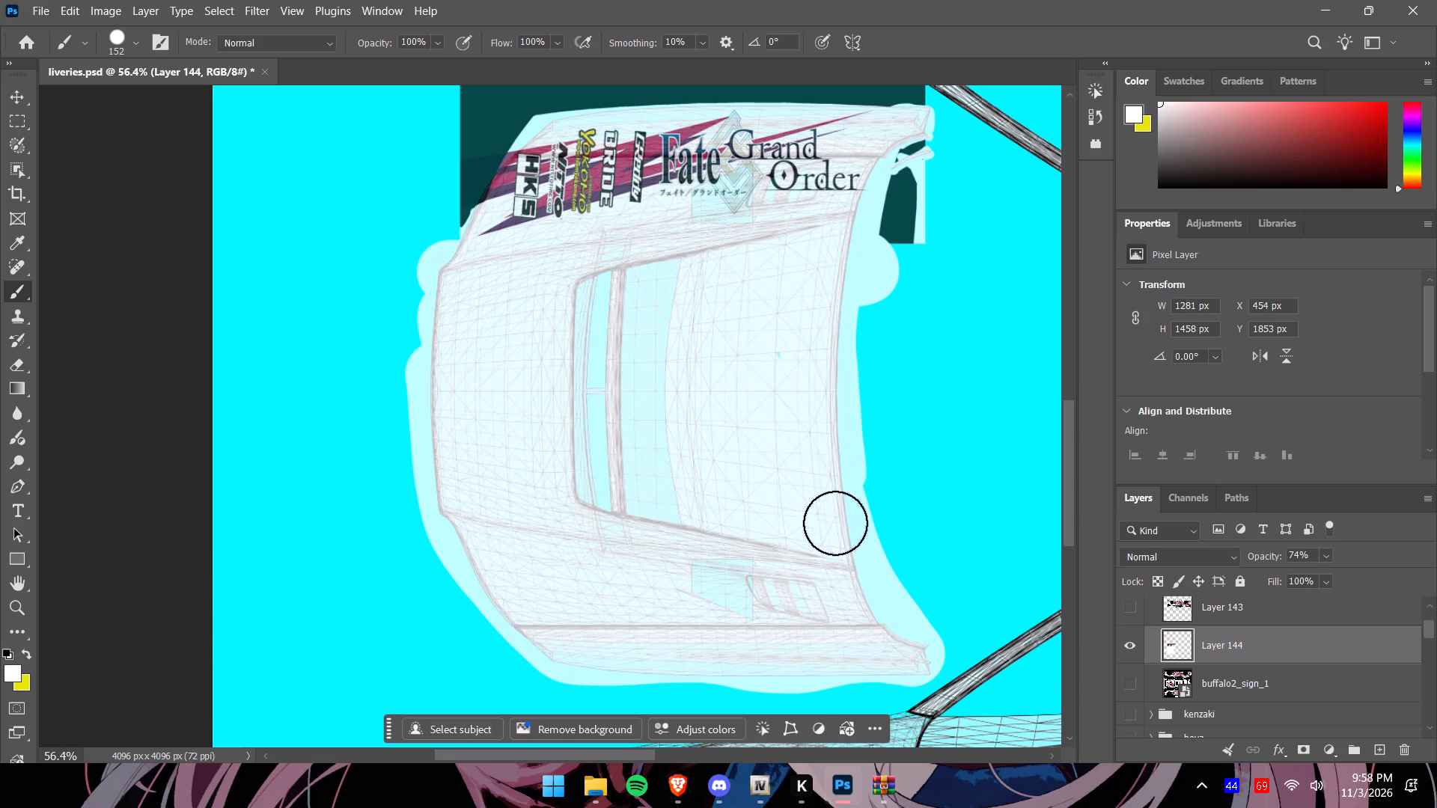
drag(835, 523, 840, 567)
Erase the two upper outer corners of the dark background around the Fate/Grand Order strip.
drag(1069, 437, 1070, 423)
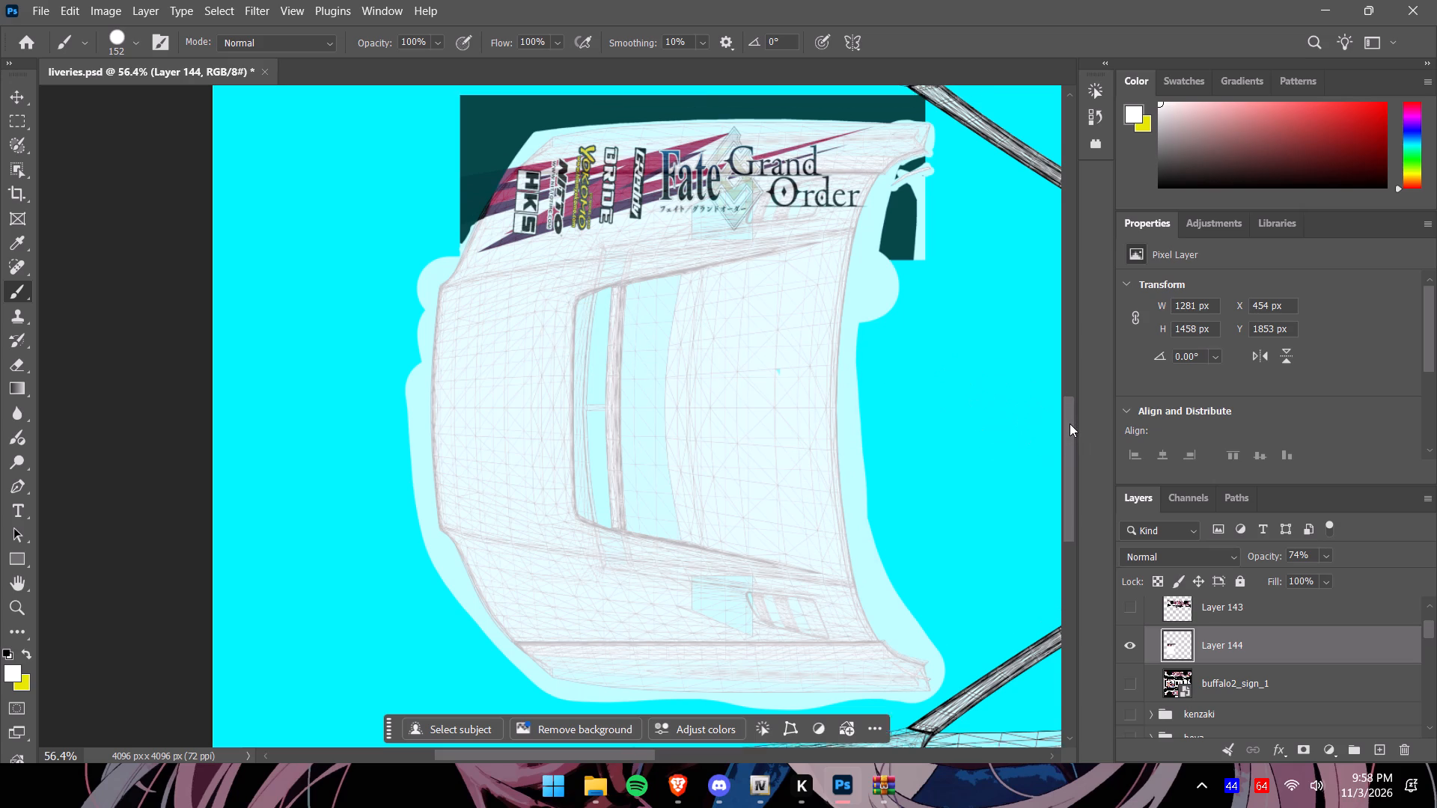
drag(1070, 423, 1074, 405)
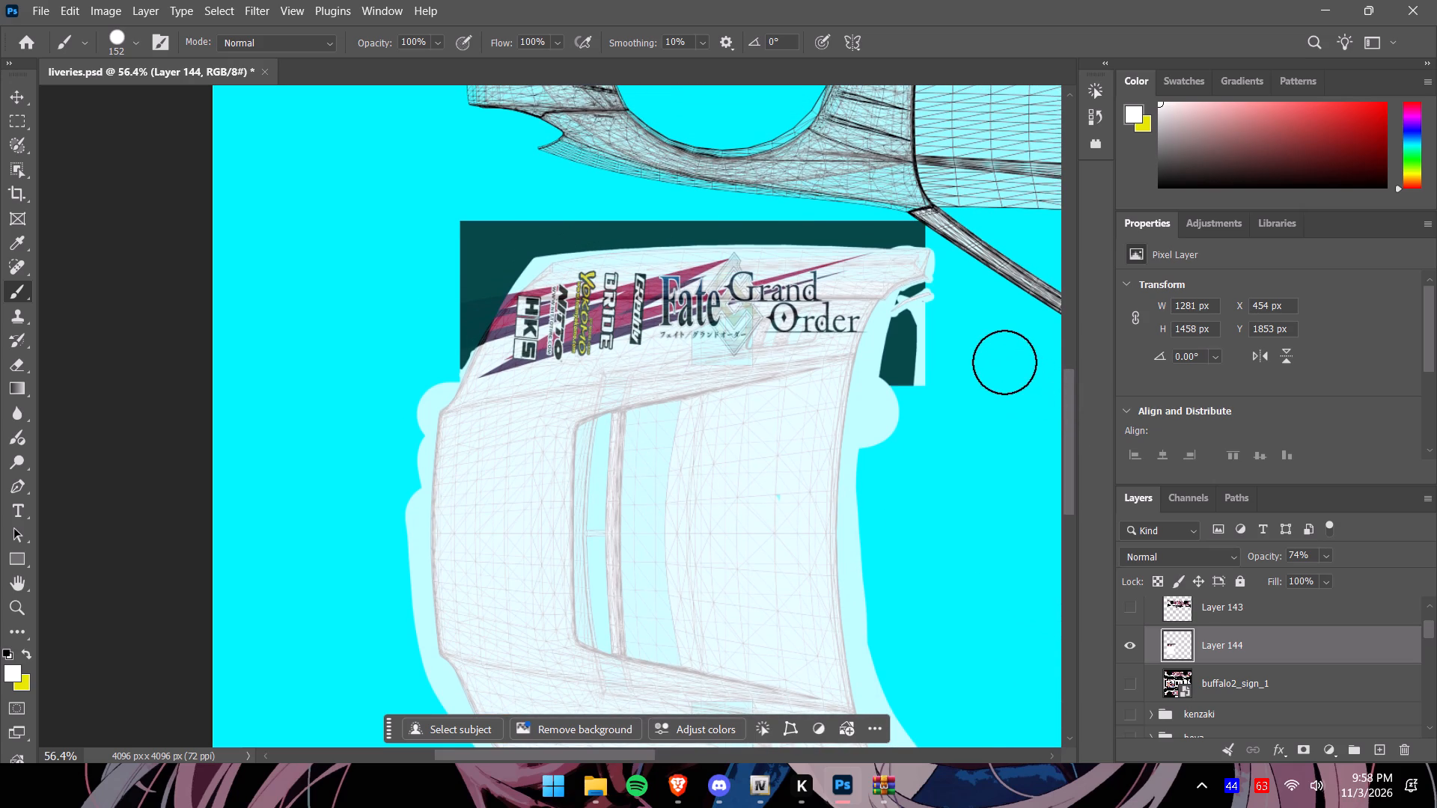
click(17, 366)
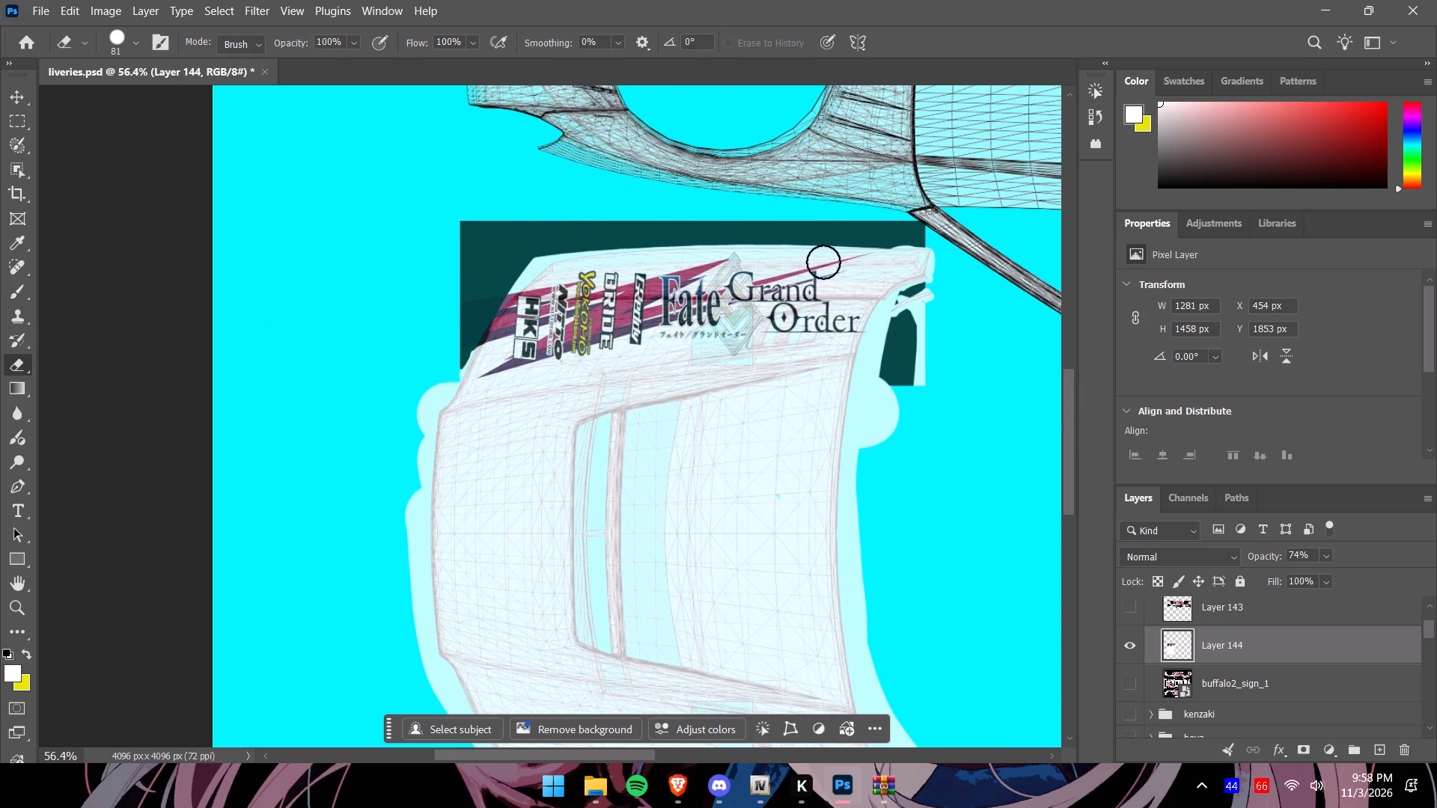
click(924, 223)
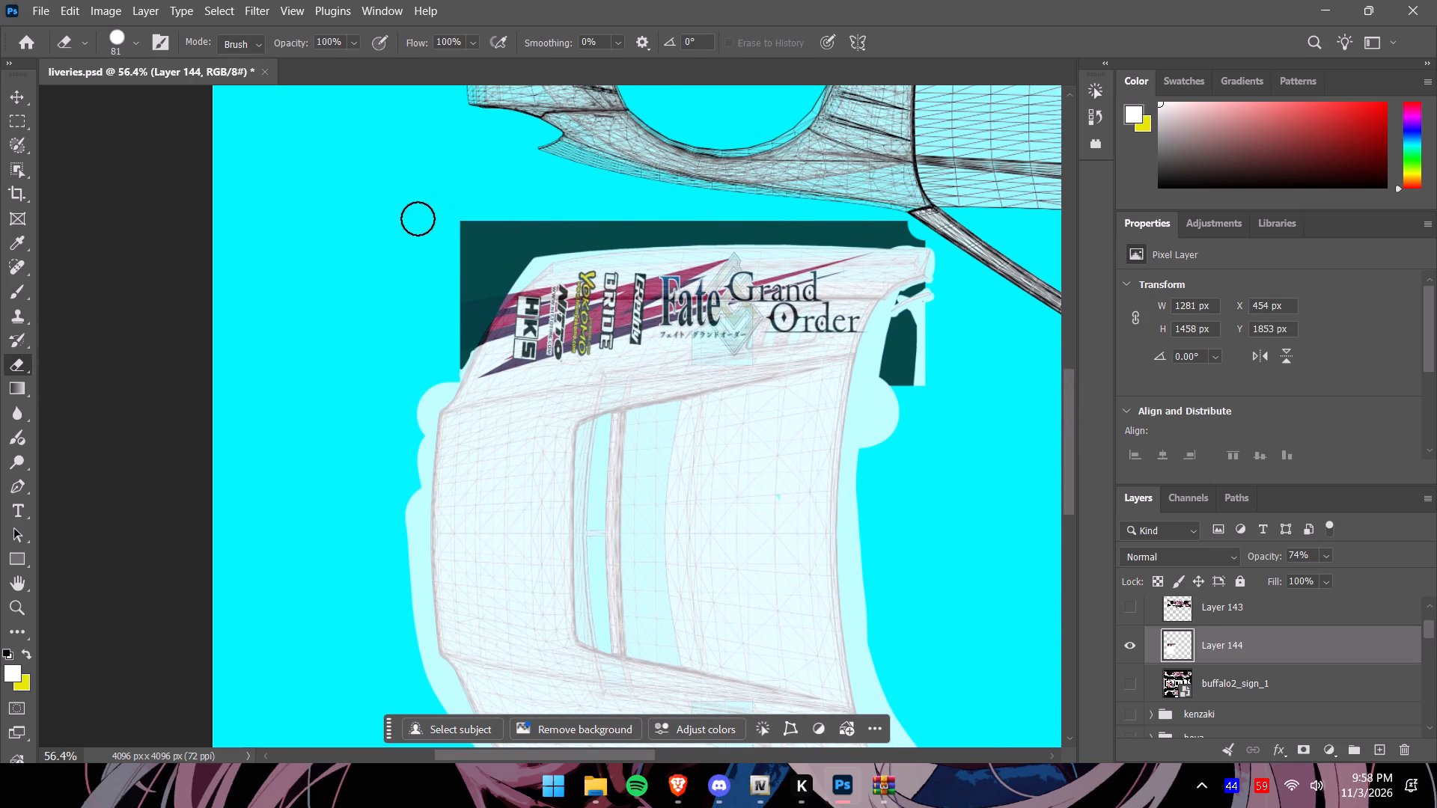
click(463, 223)
Raise Layer 144's opacity to 100%.
alt+scroll(375, 408, down, 5)
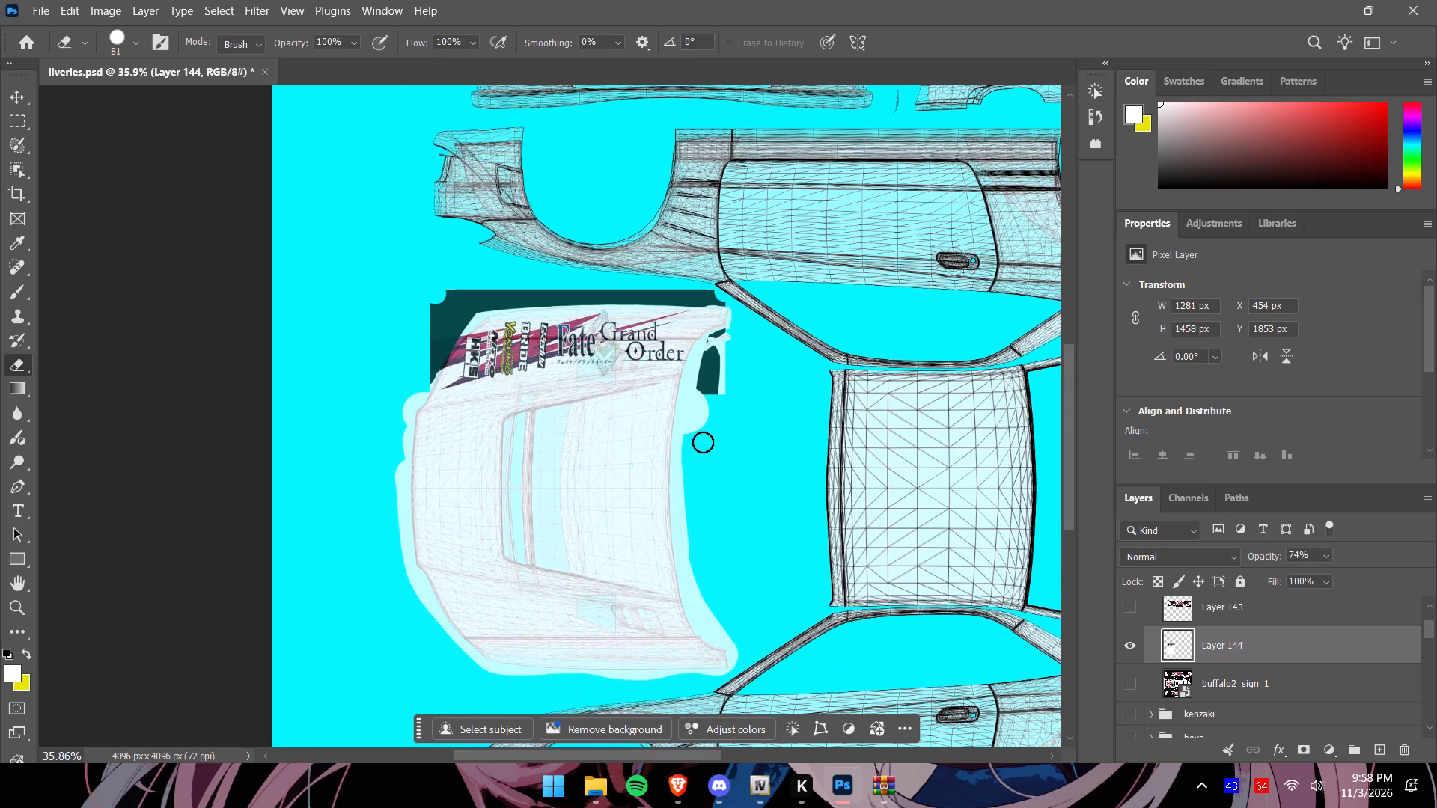
alt+scroll(703, 442, down, 4)
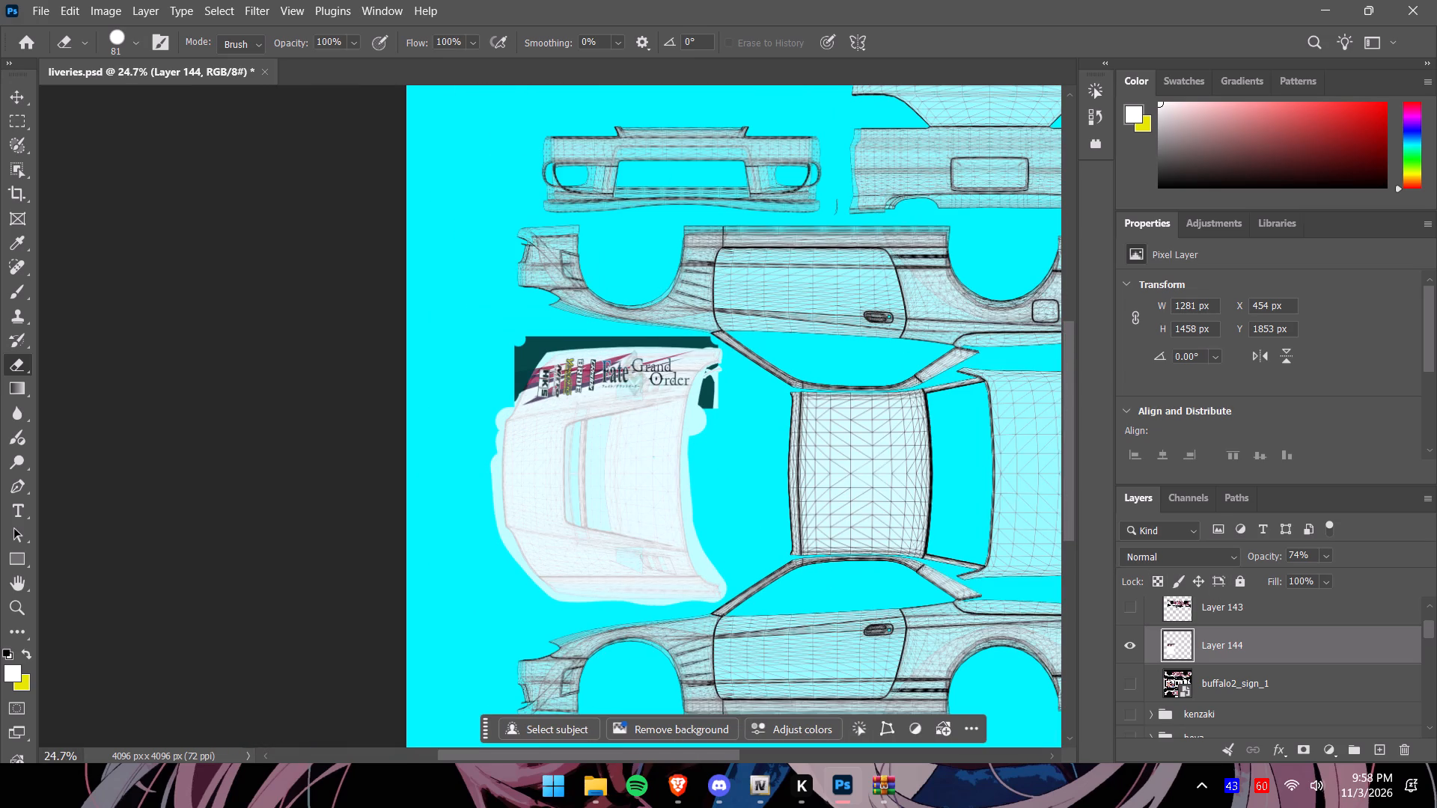
click(1322, 553)
drag(1337, 575, 1411, 587)
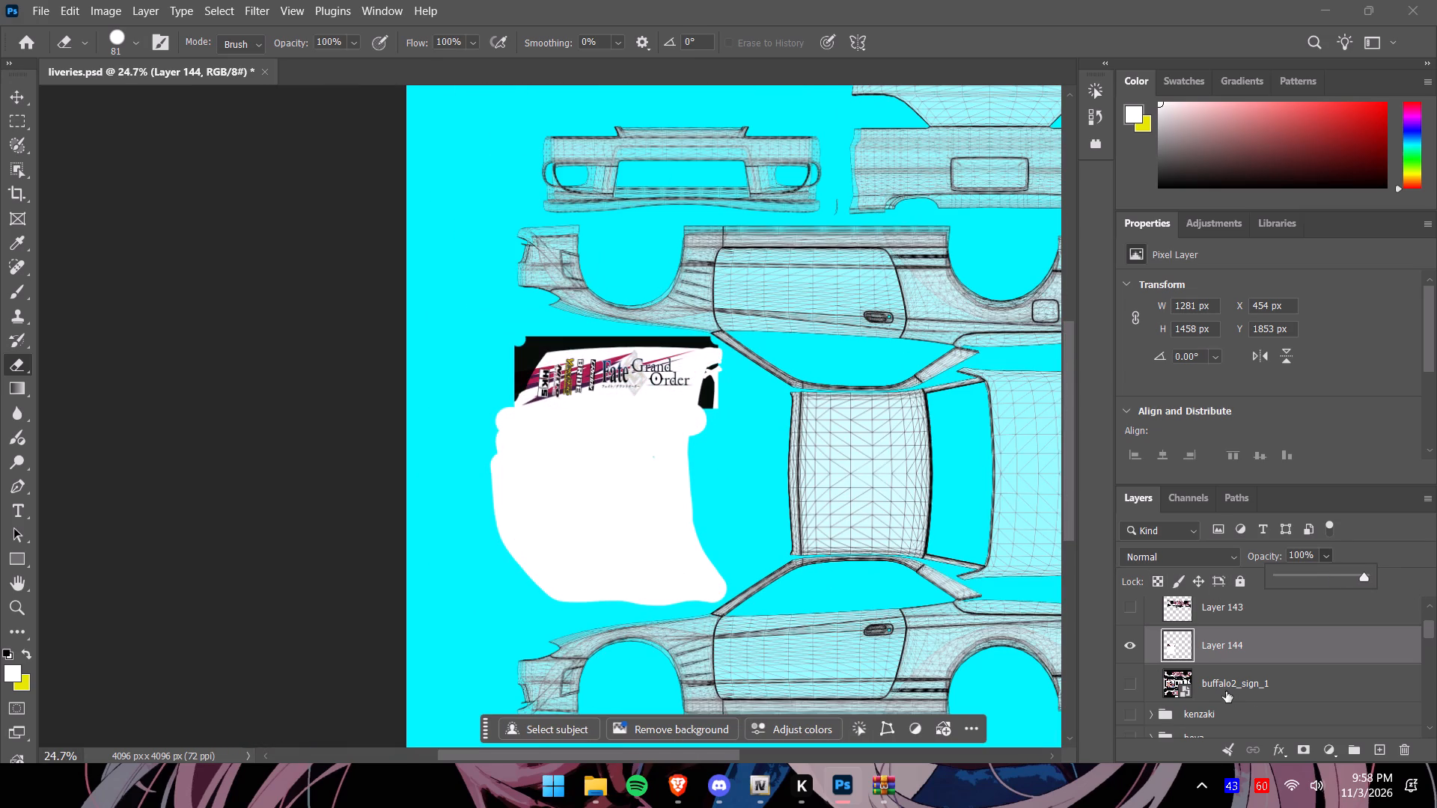
Select and show the original buffalo2_sign_1 sheet, and hide Layer 144.
click(1226, 691)
click(1135, 684)
click(1132, 643)
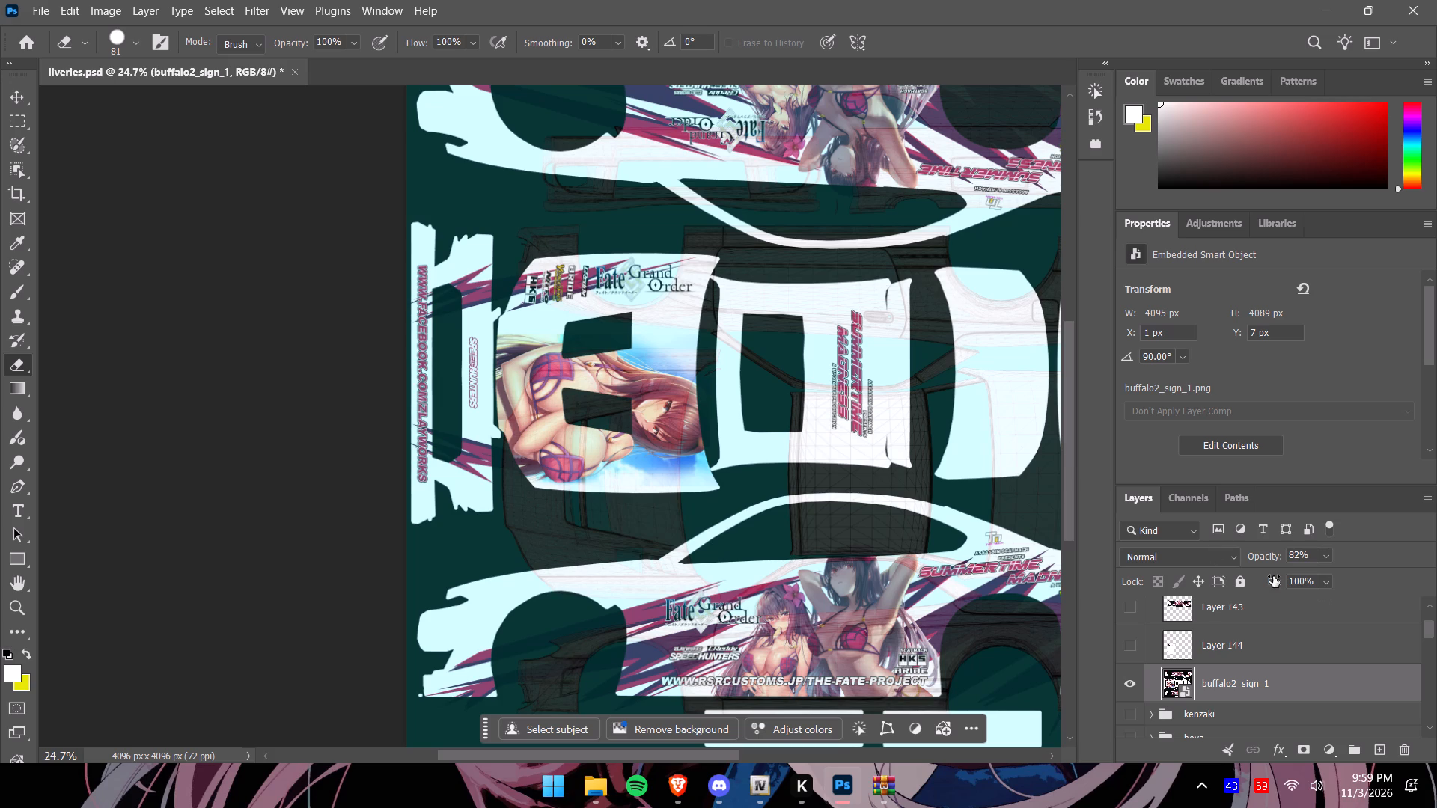
Copy the vertical SPEEDHUNTERS strip from the original sheet onto its own layer, and hide buffalo2_sign_1.
drag(1072, 435, 1070, 420)
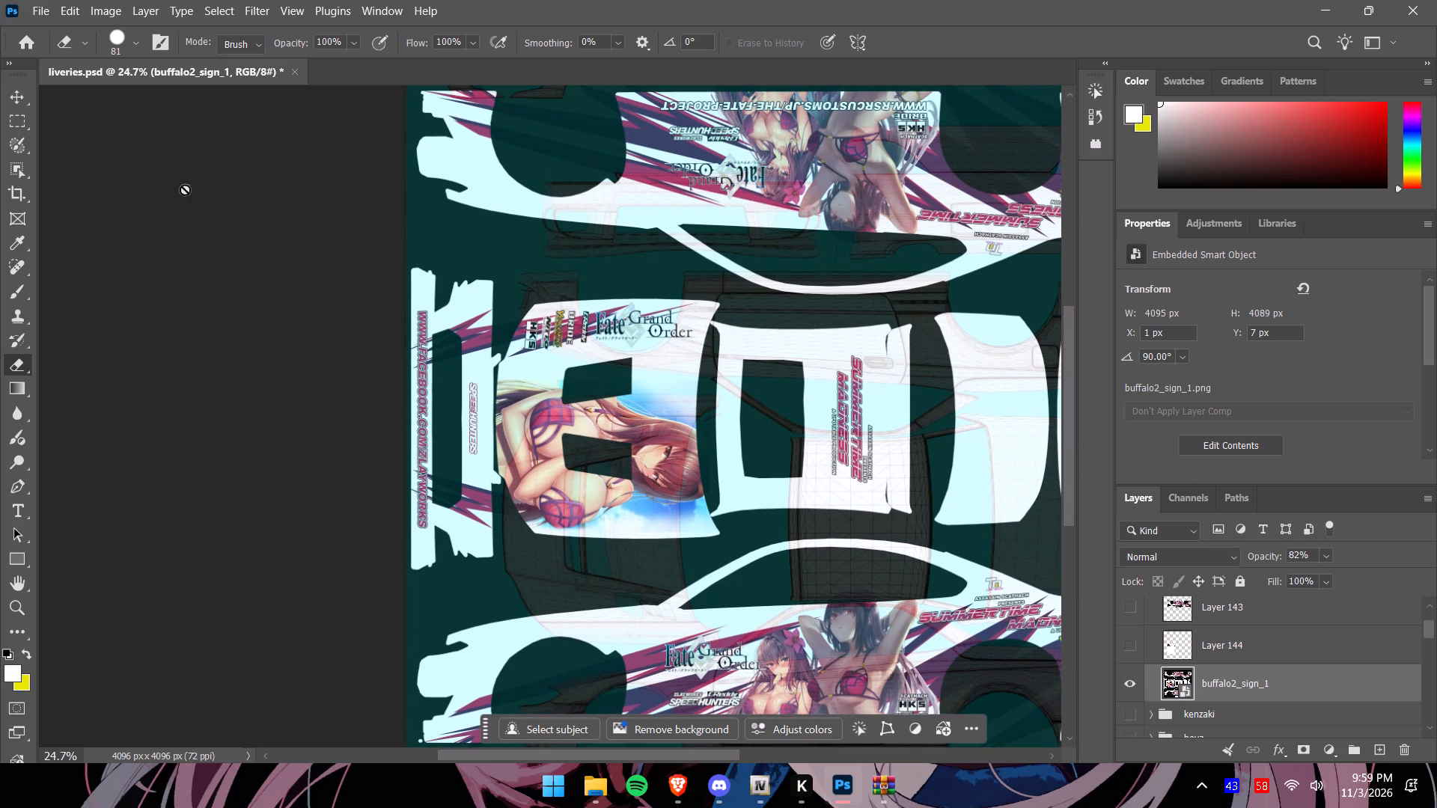
click(16, 119)
alt+scroll(490, 384, up, 8)
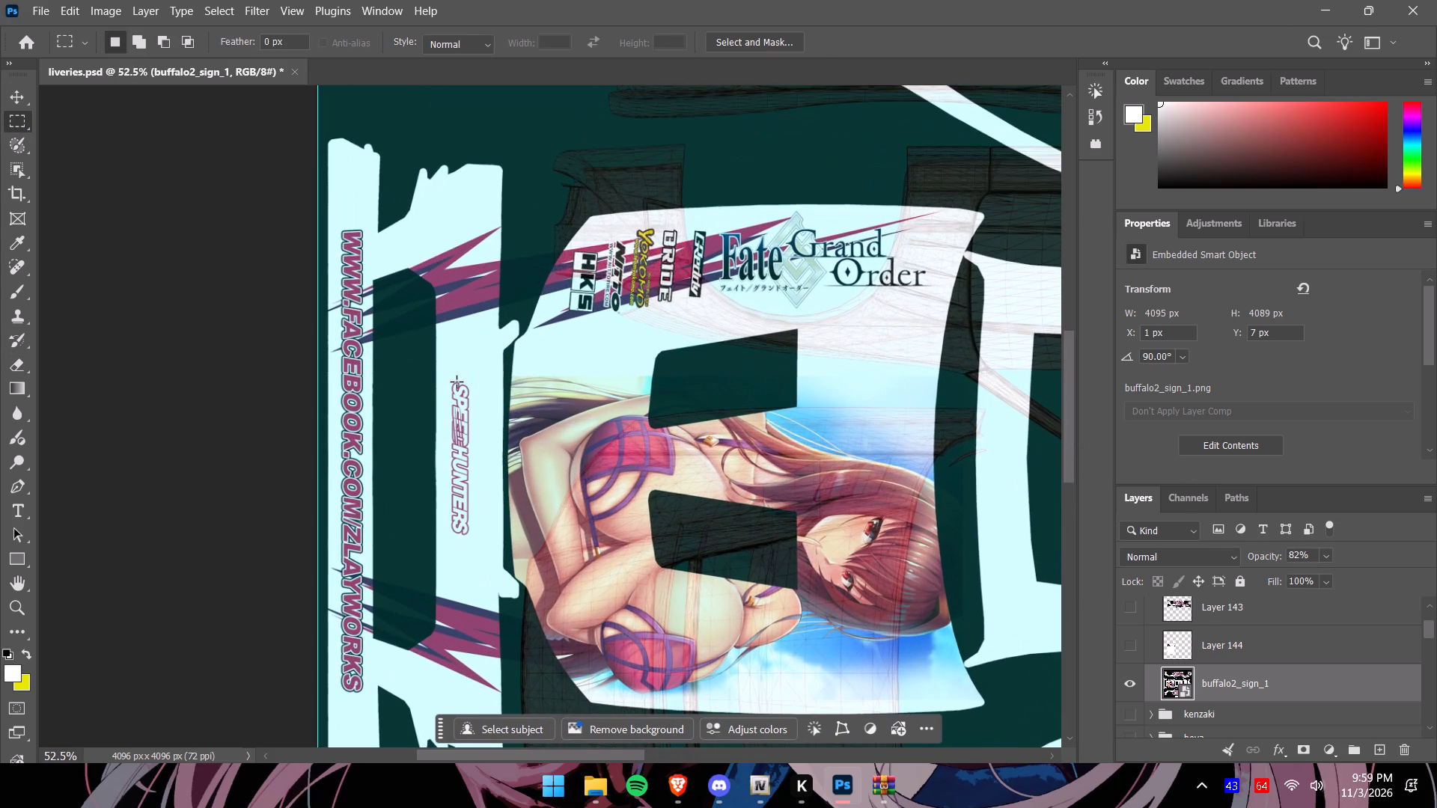
drag(442, 349, 442, 350)
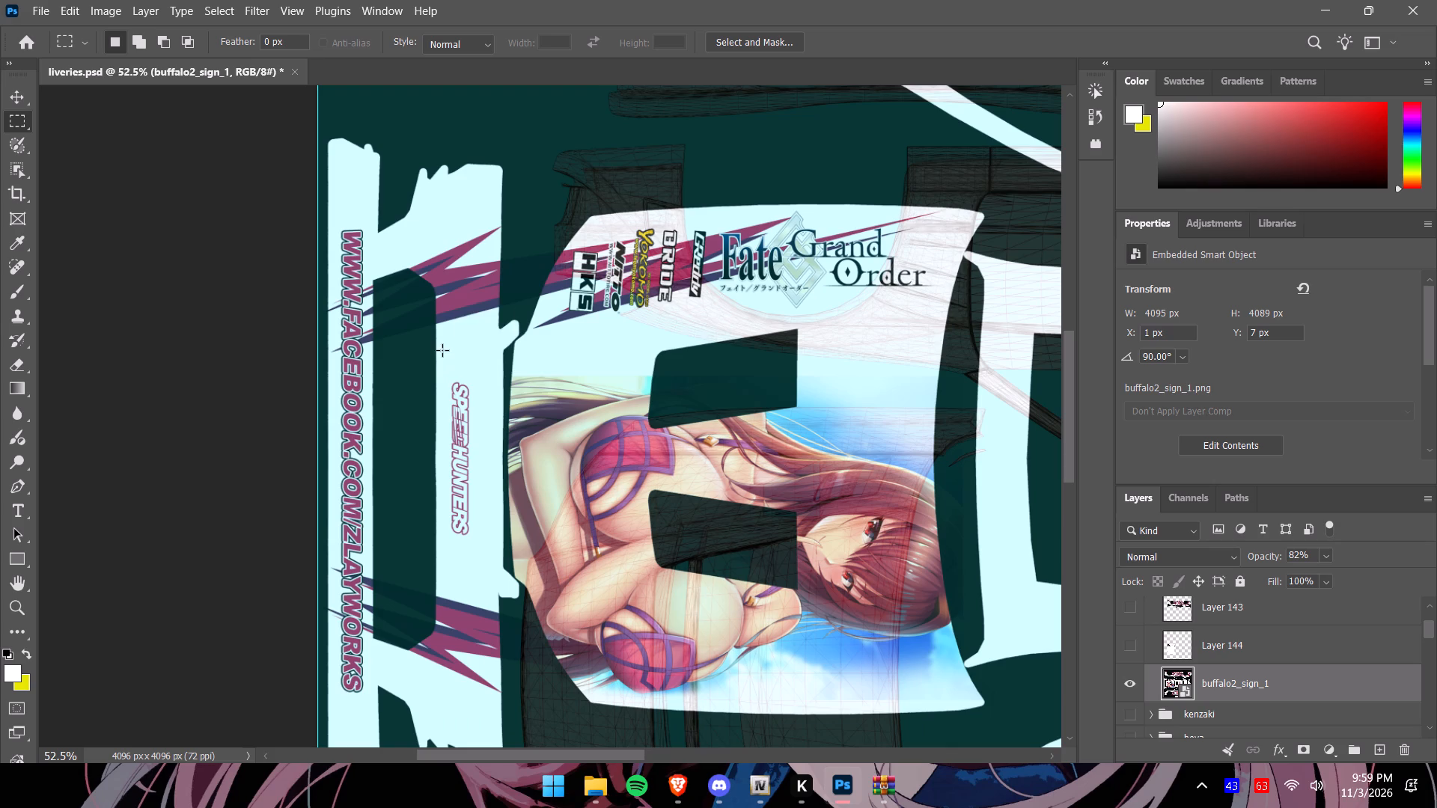
drag(442, 350, 481, 560)
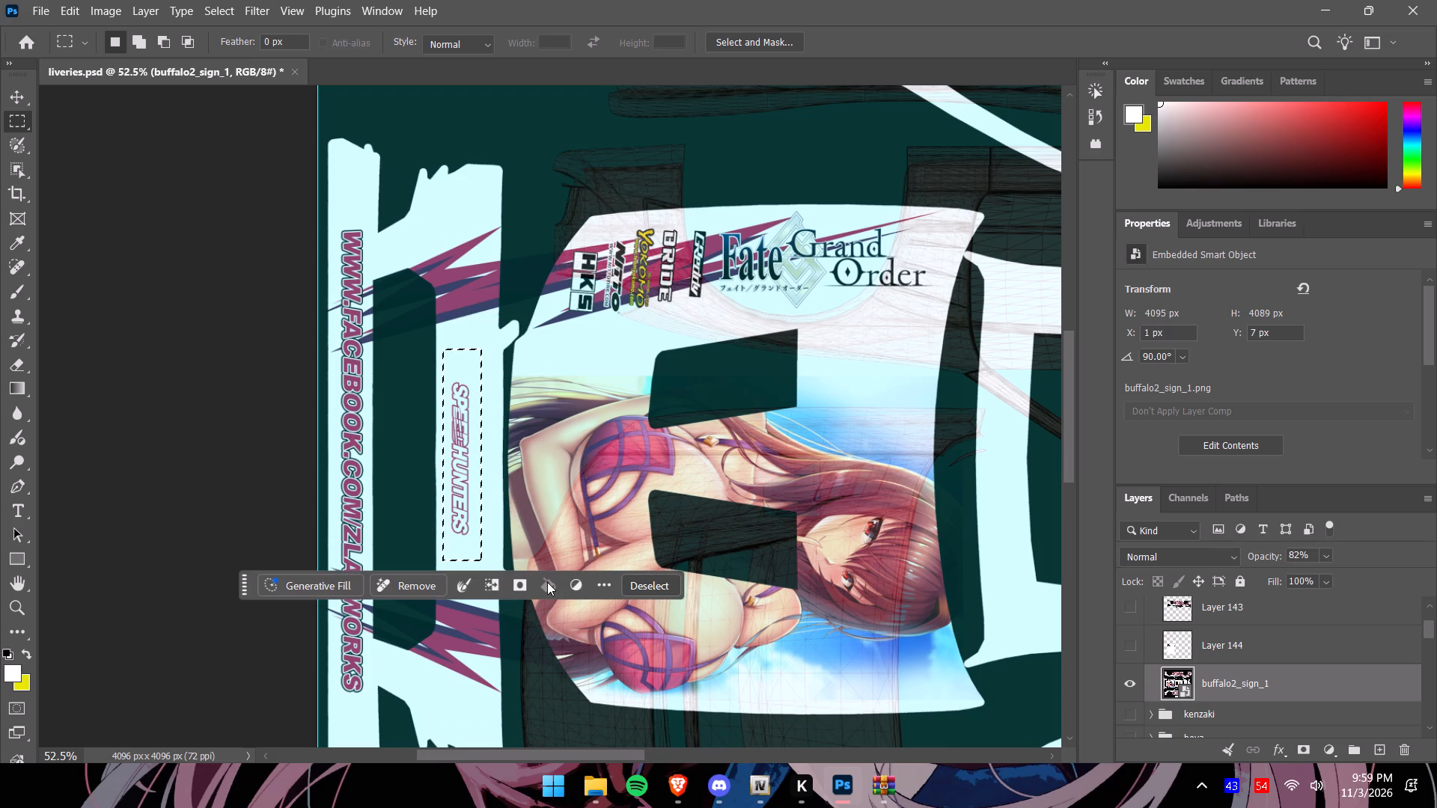
key(ctrl+c)
key(ctrl+v)
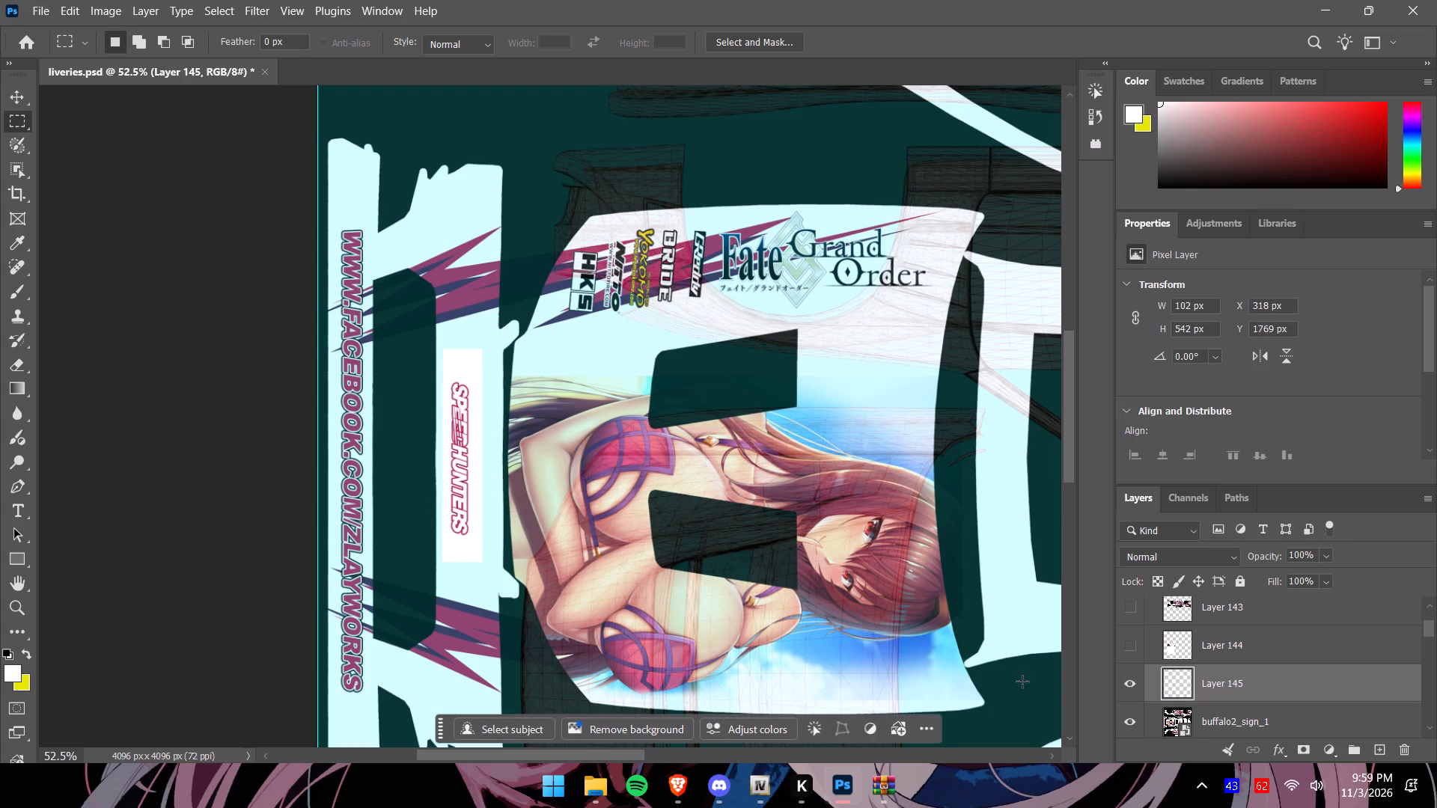
click(1131, 724)
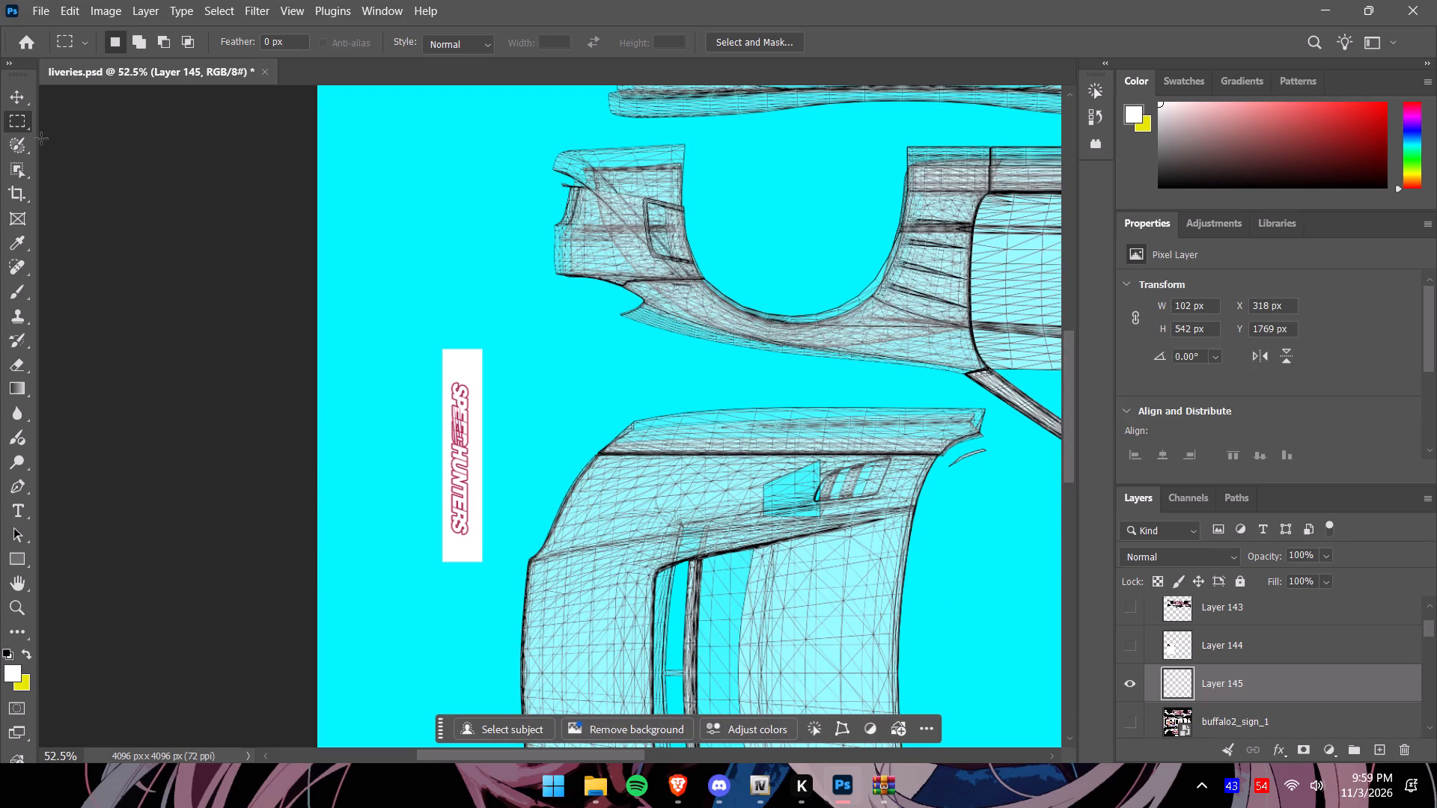
Lower the opacity of the copied SPEEDHUNTERS layer to 75%.
click(10, 102)
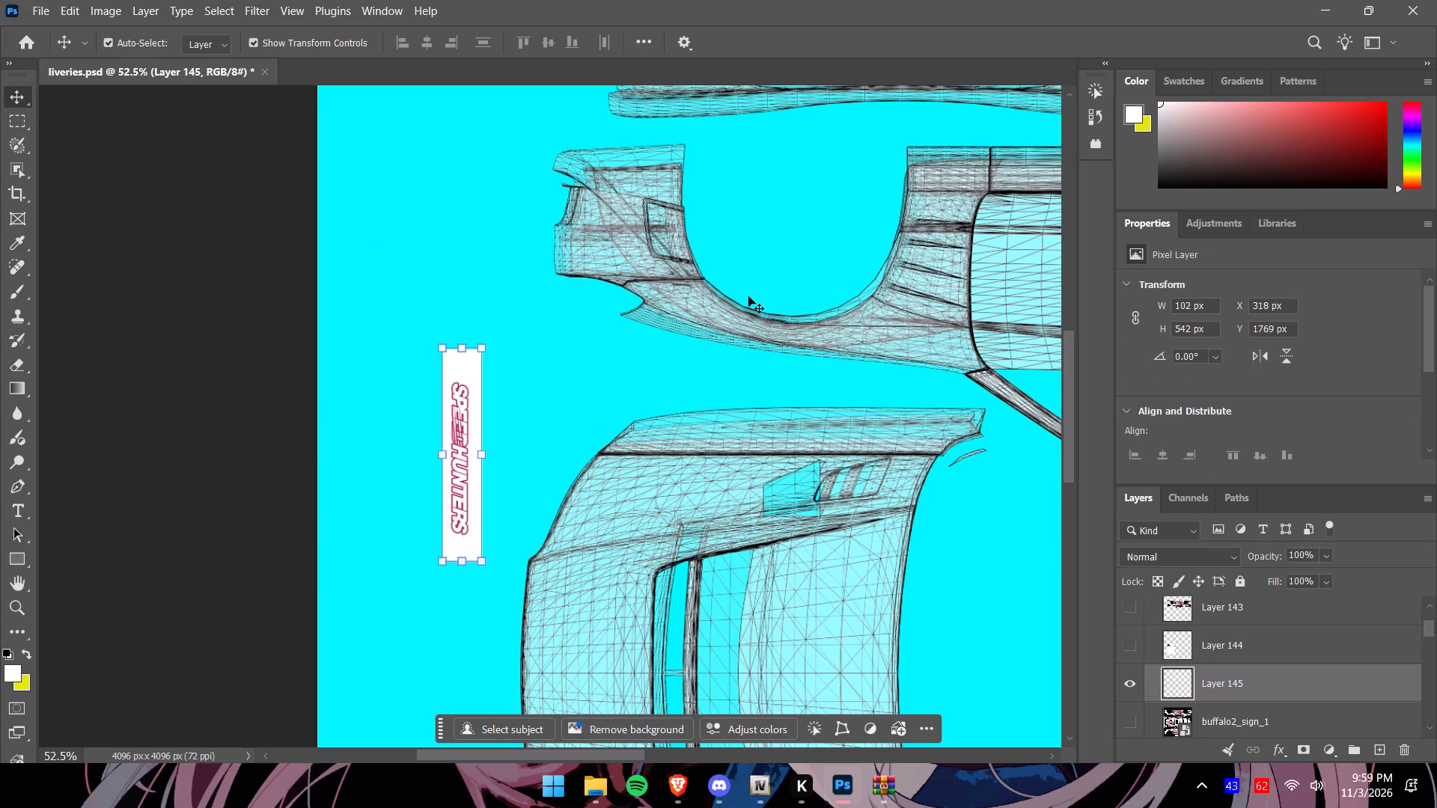
click(1325, 554)
drag(1344, 578, 1325, 578)
Rotate the SPEEDHUNTERS strip 90° counterclockwise so it reads upright, and move it onto the front bumper's upper section.
click(844, 736)
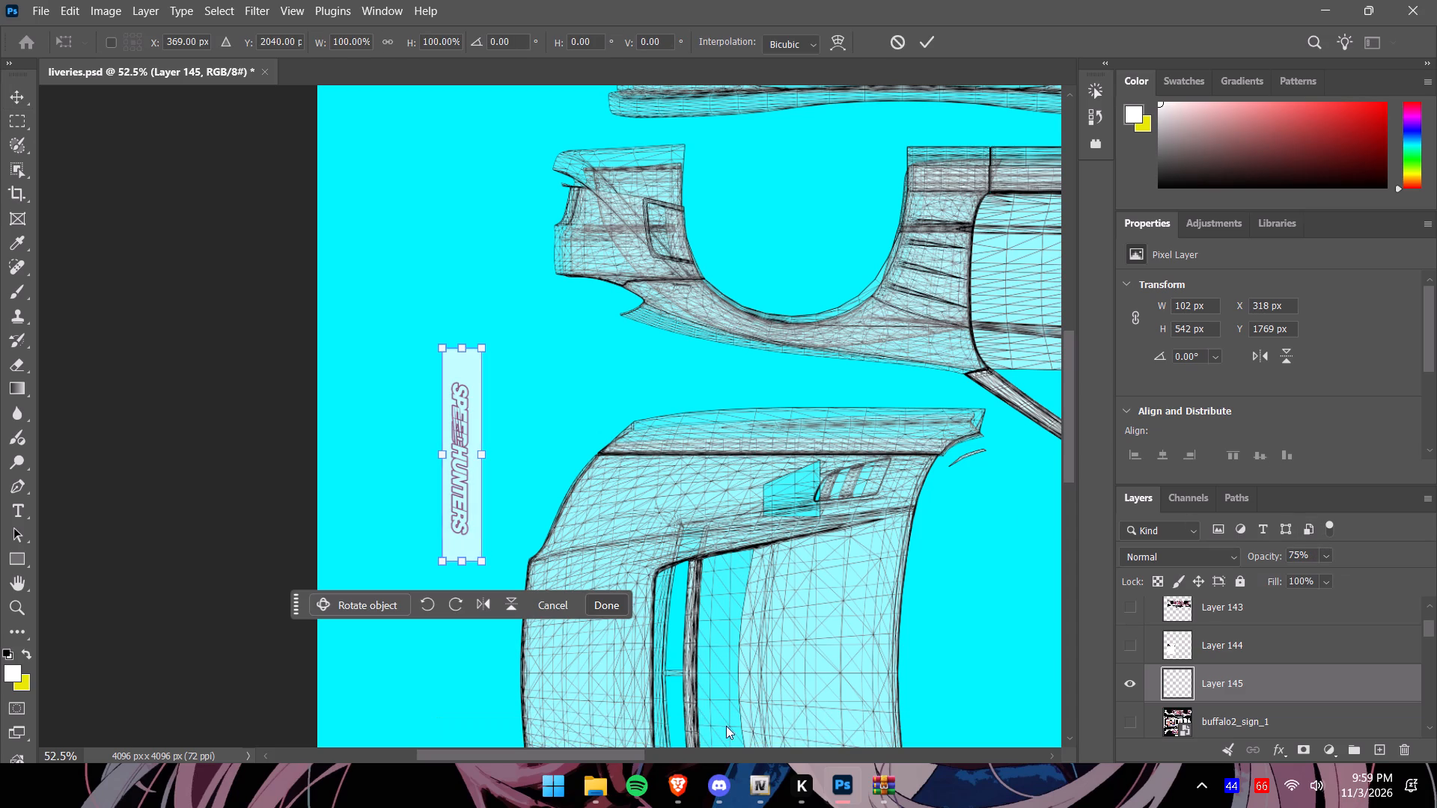
click(460, 592)
click(459, 605)
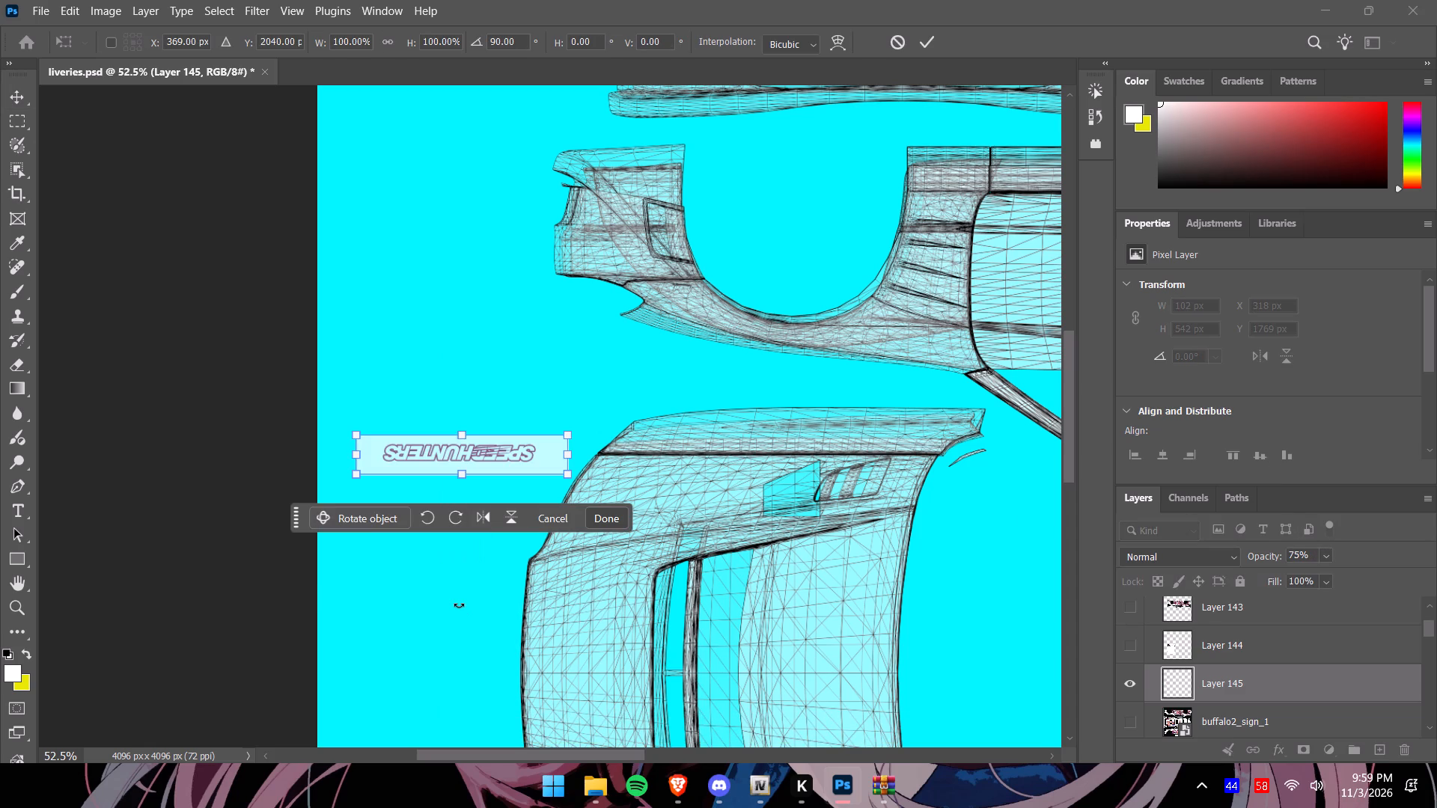
click(426, 526)
click(427, 605)
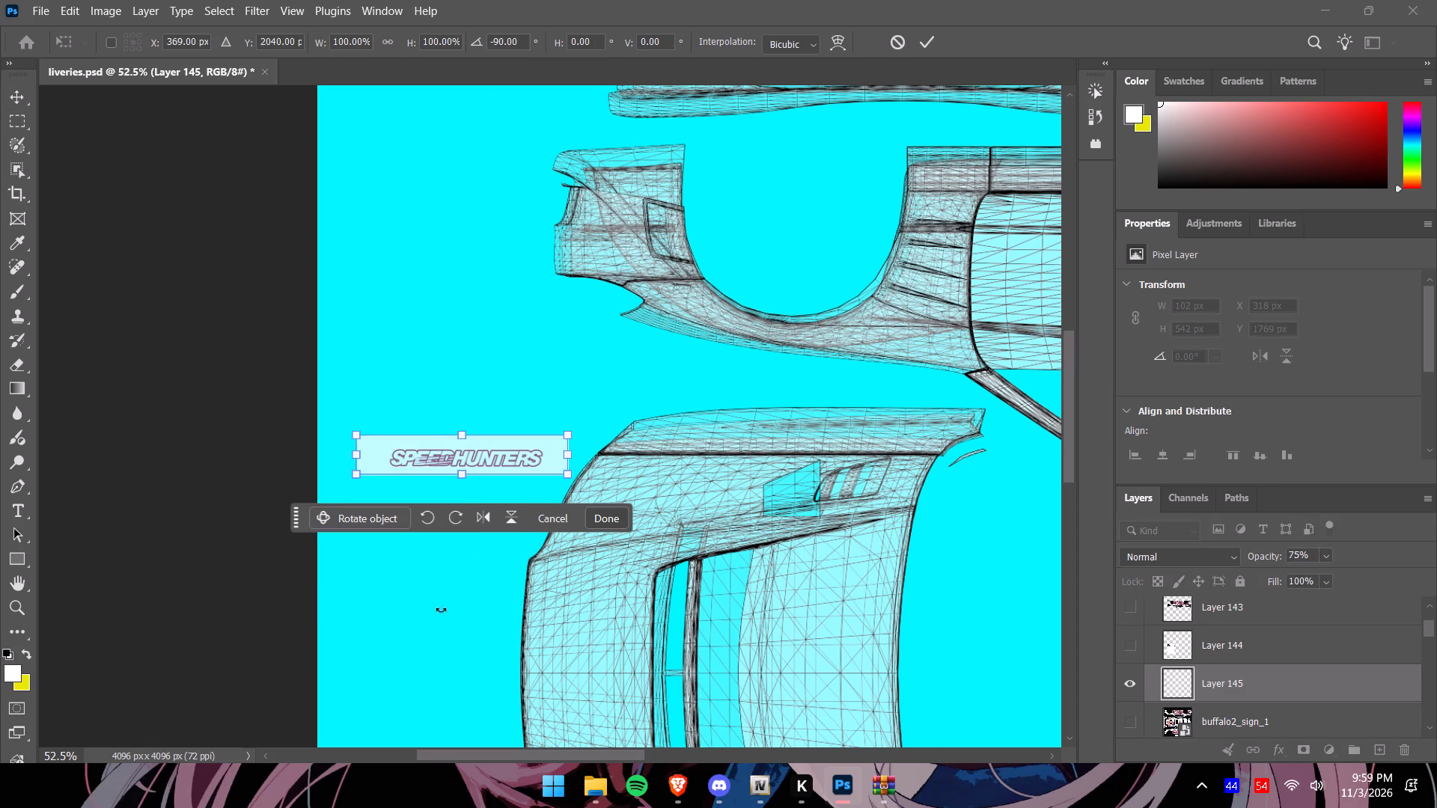
drag(503, 460, 656, 180)
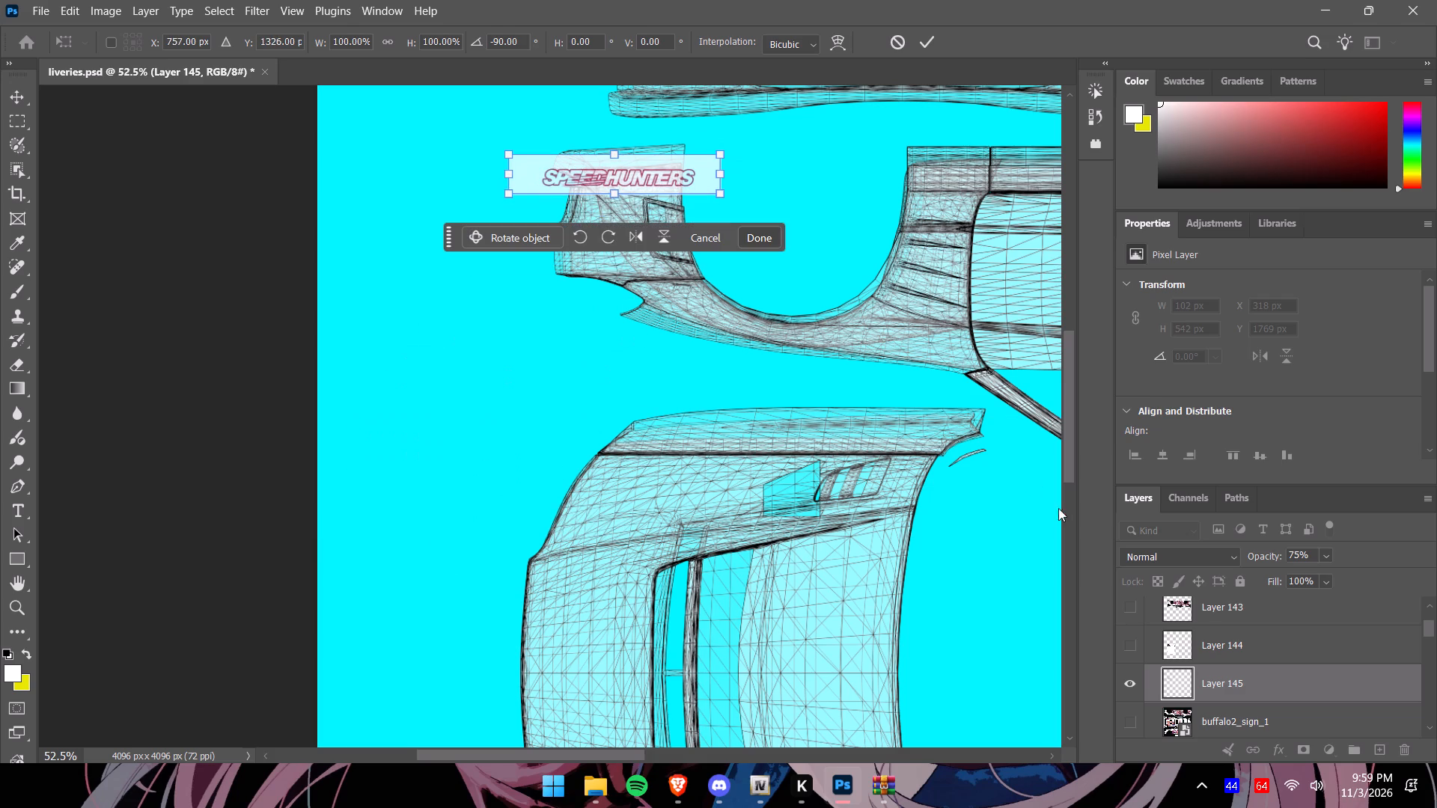
drag(1069, 467, 1067, 407)
drag(621, 443, 760, 394)
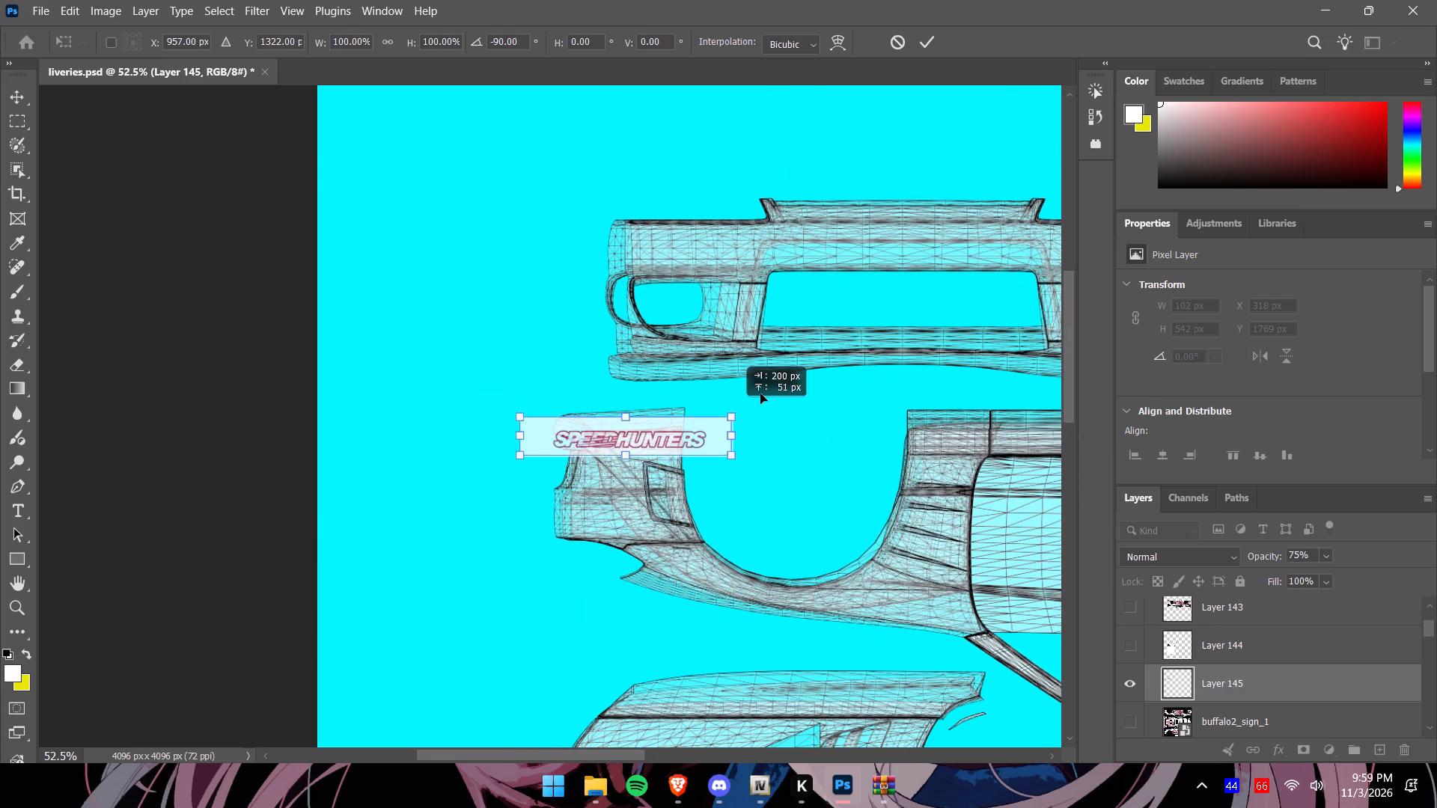
drag(760, 394, 906, 245)
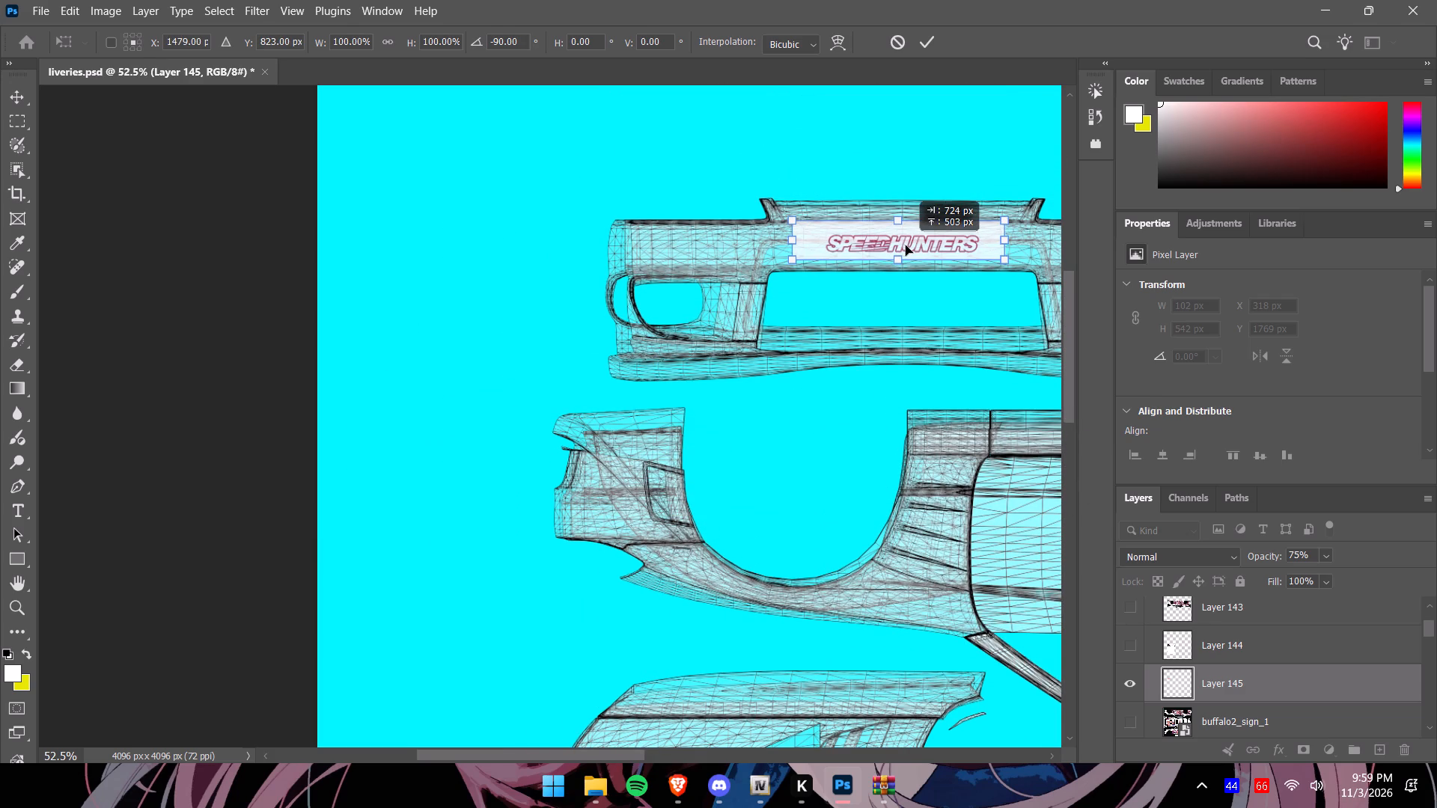
drag(906, 245, 914, 244)
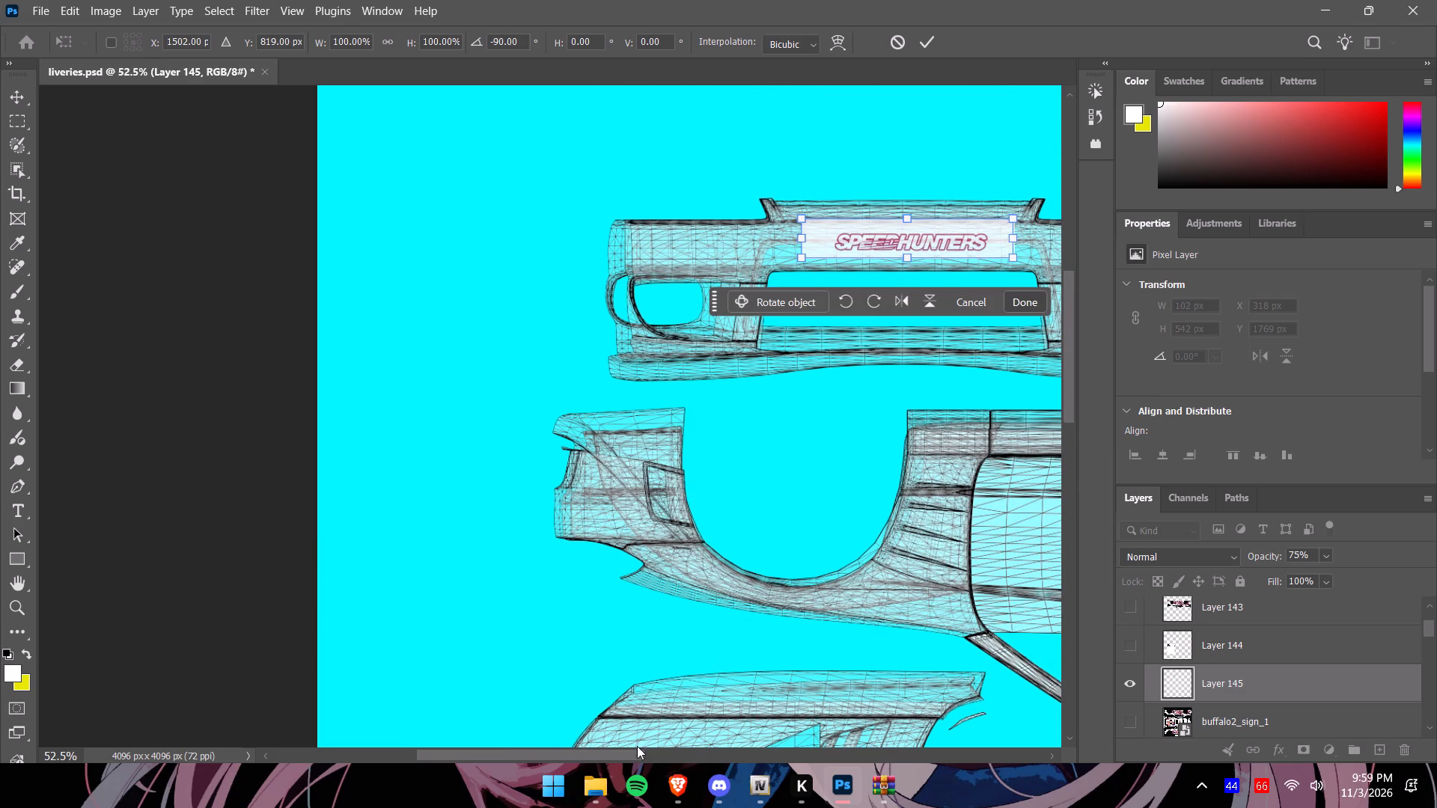
Fine-position the SPEEDHUNTERS strip centrally above the front bumper's grille opening and apply the transform.
drag(637, 749, 707, 744)
drag(1067, 370, 1061, 355)
alt+scroll(735, 293, up, 4)
alt+scroll(664, 308, up, 4)
alt+scroll(558, 321, up, 3)
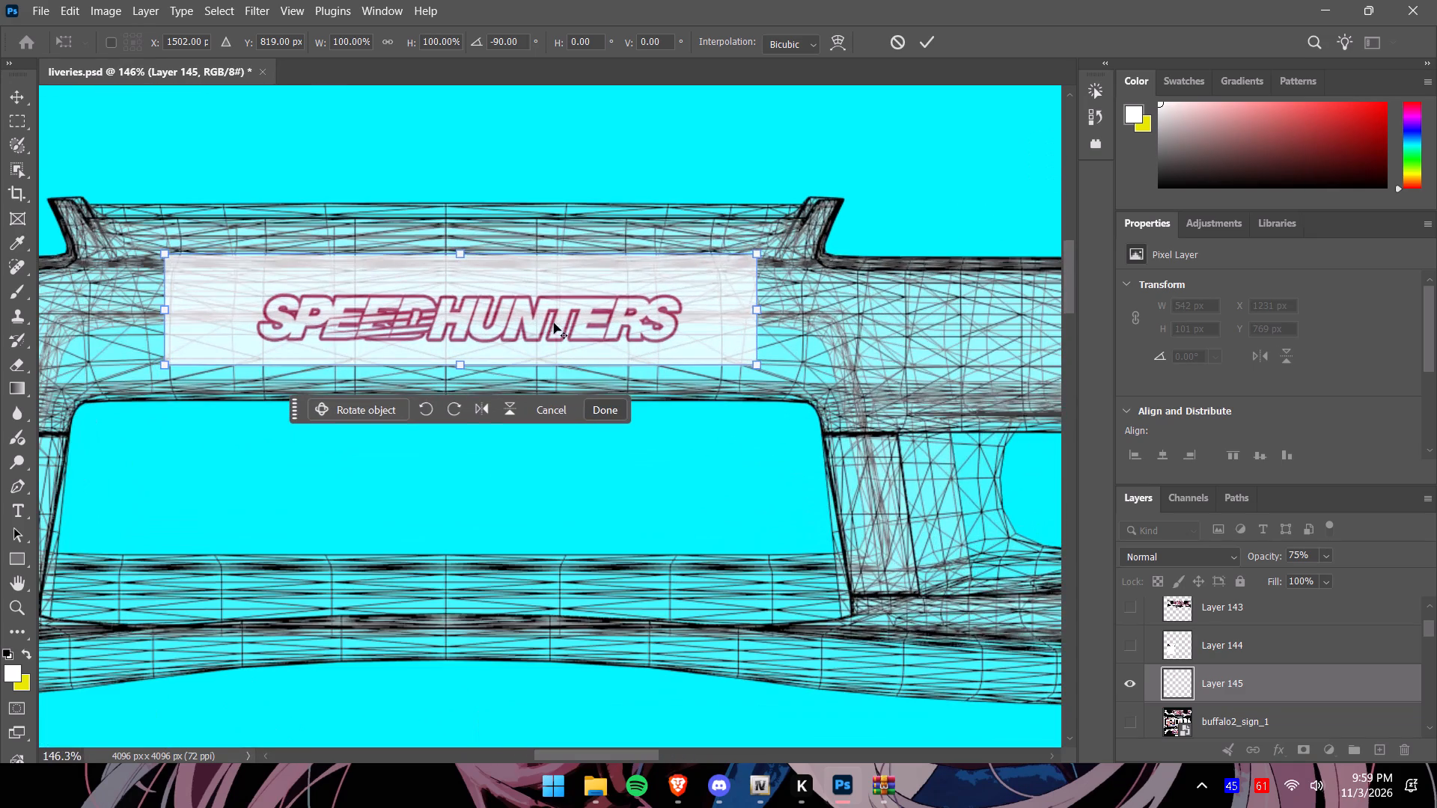
drag(536, 316, 522, 311)
drag(477, 323, 454, 299)
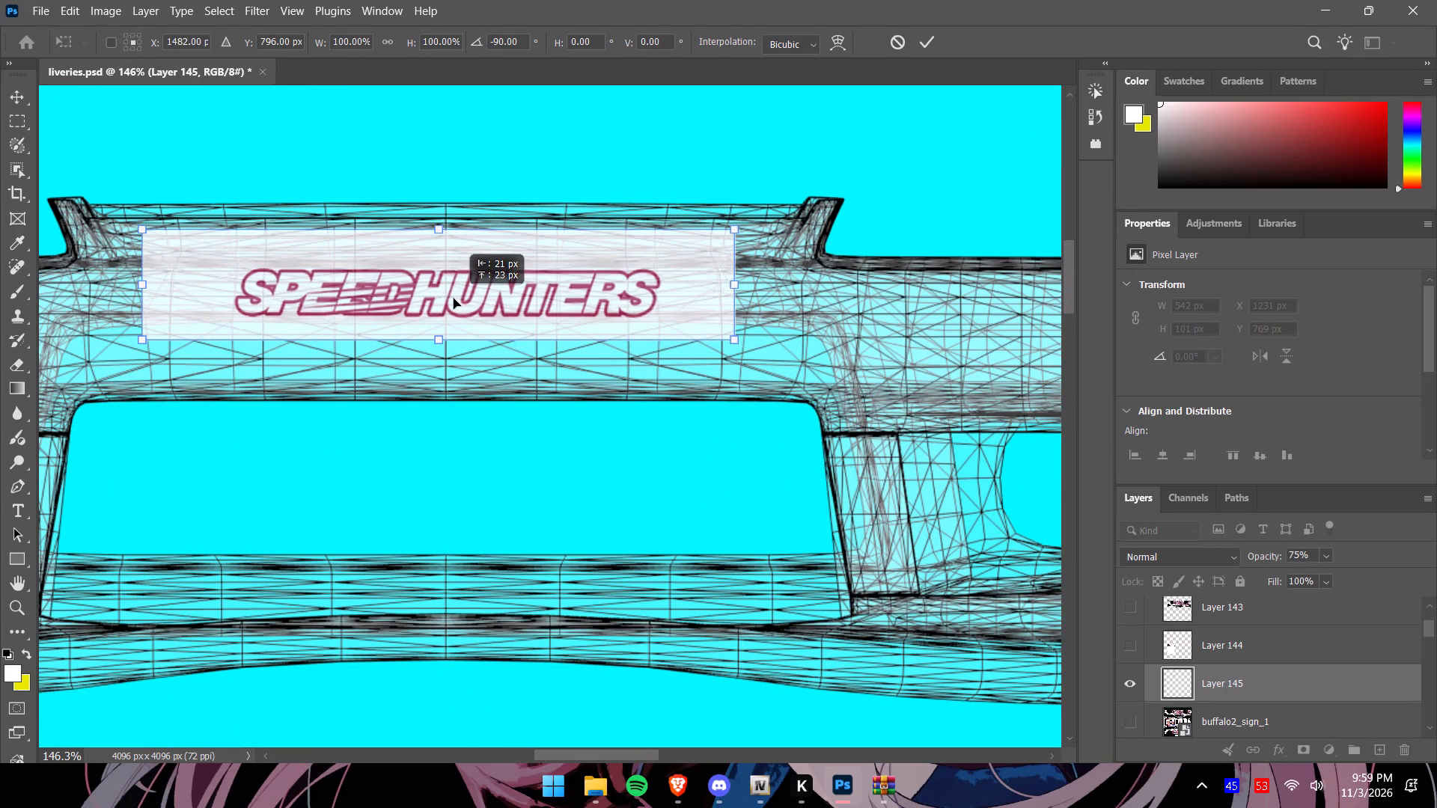
drag(454, 299, 457, 299)
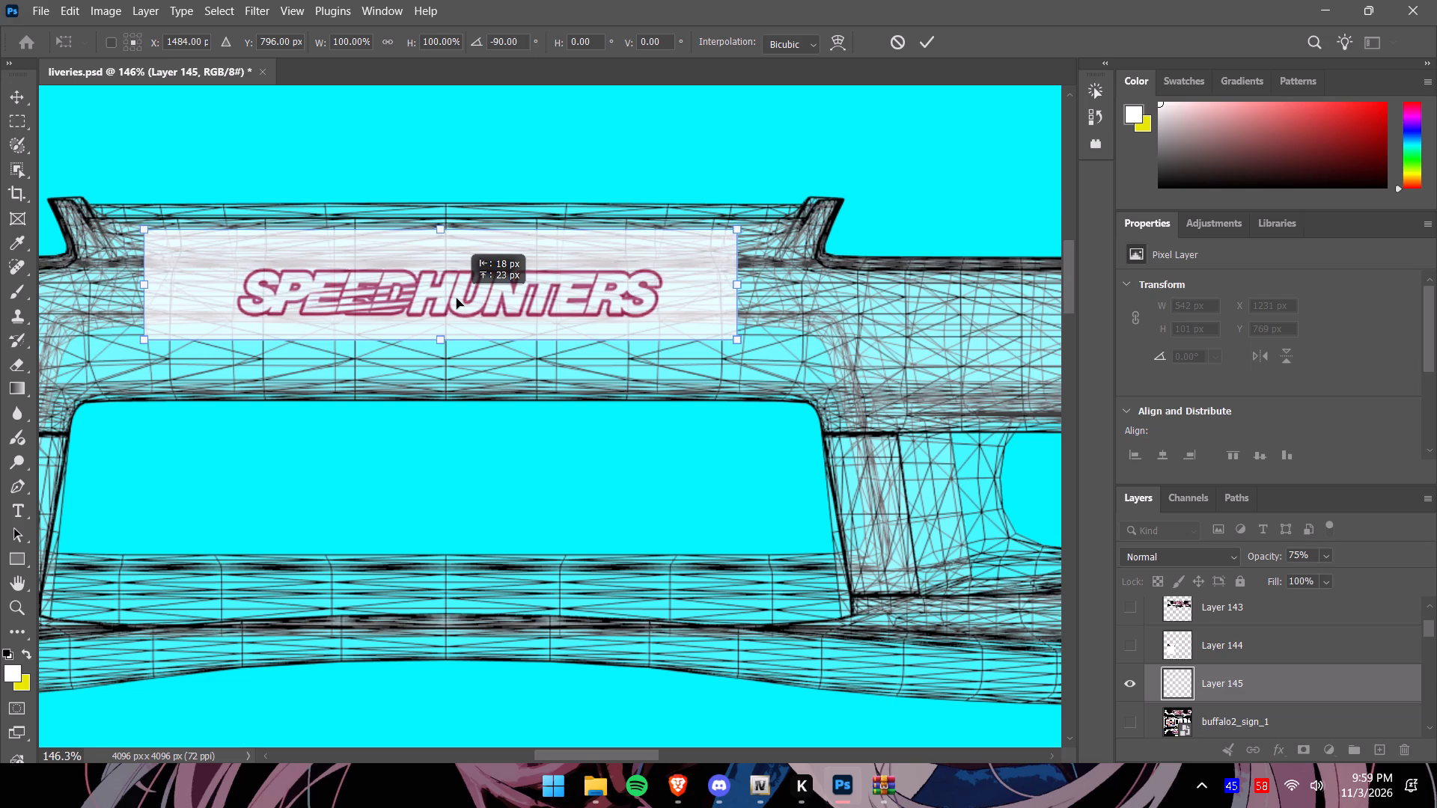
drag(457, 299, 451, 299)
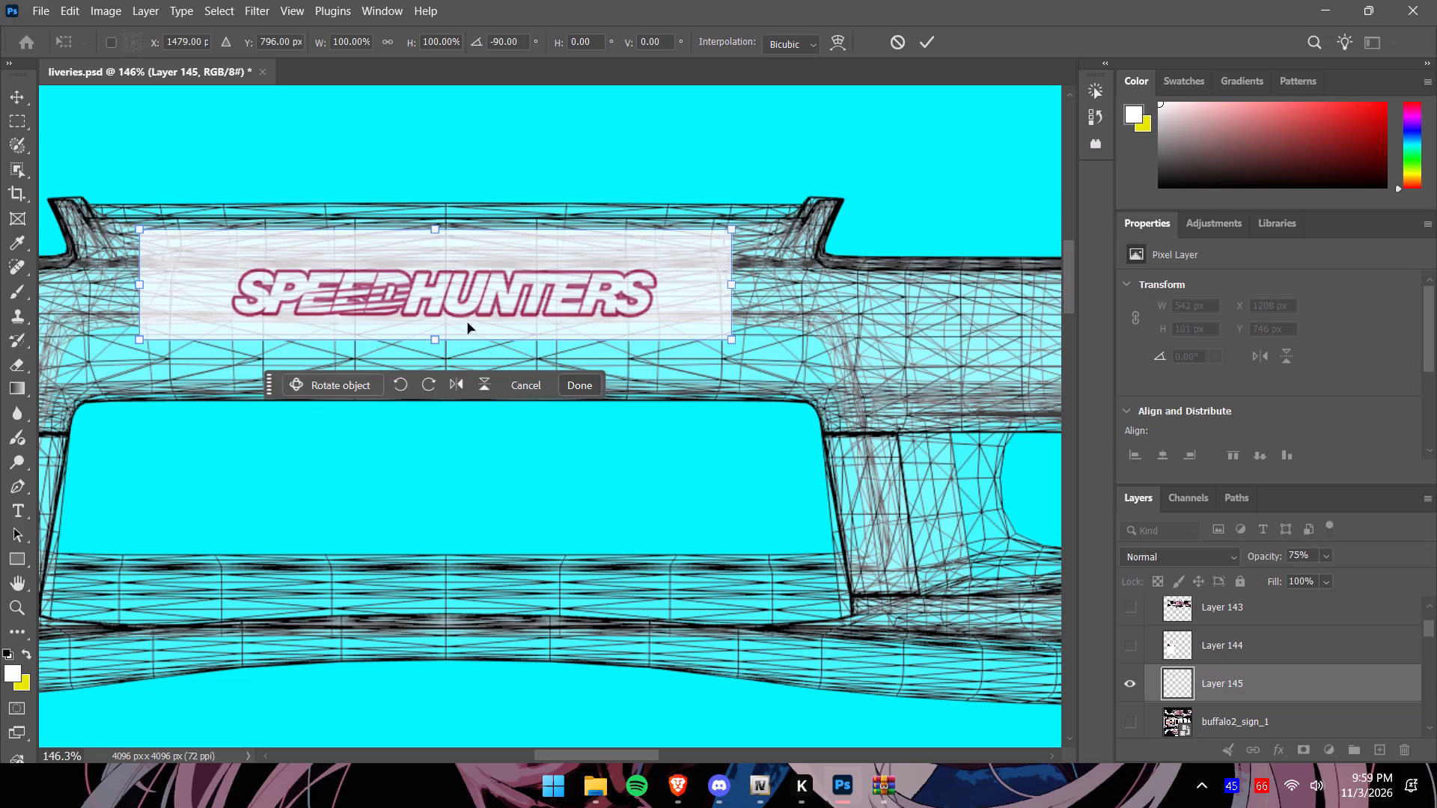
click(569, 385)
Paint white over the front bumper mesh's left end and middle, around the SPEEDHUNTERS logo, with the 152 px brush.
alt+scroll(560, 385, down, 11)
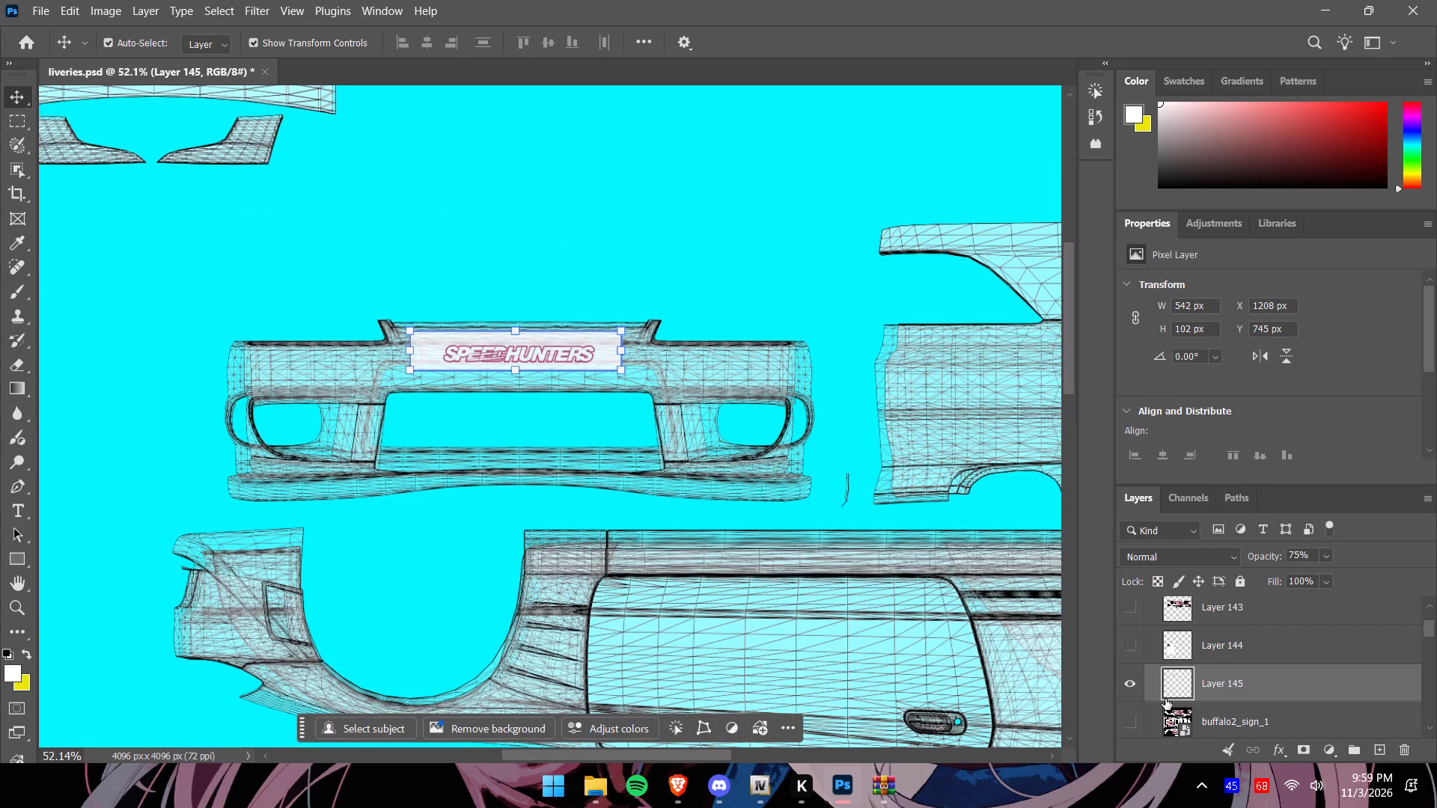
alt+scroll(825, 426, down, 4)
alt+scroll(566, 340, up, 1)
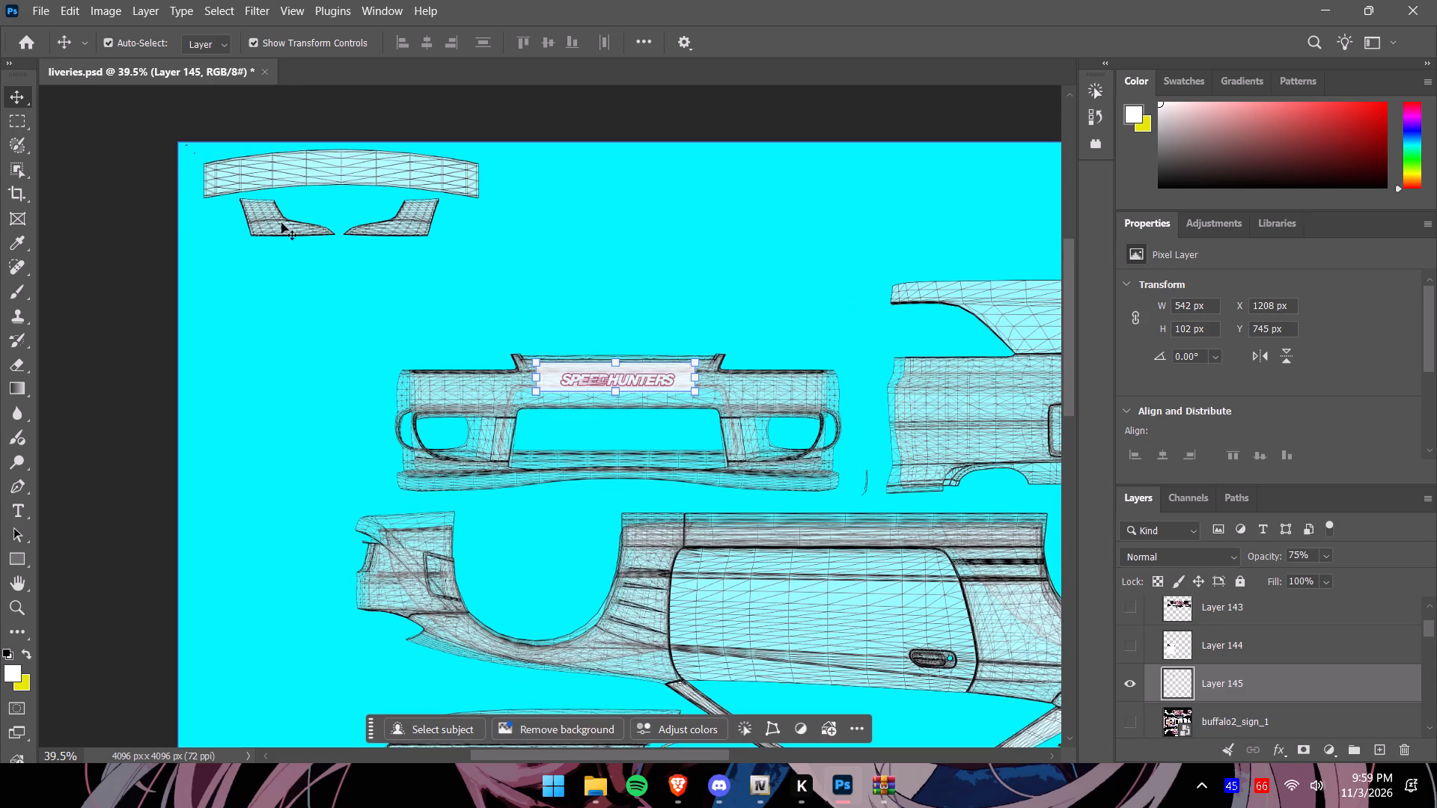
click(23, 287)
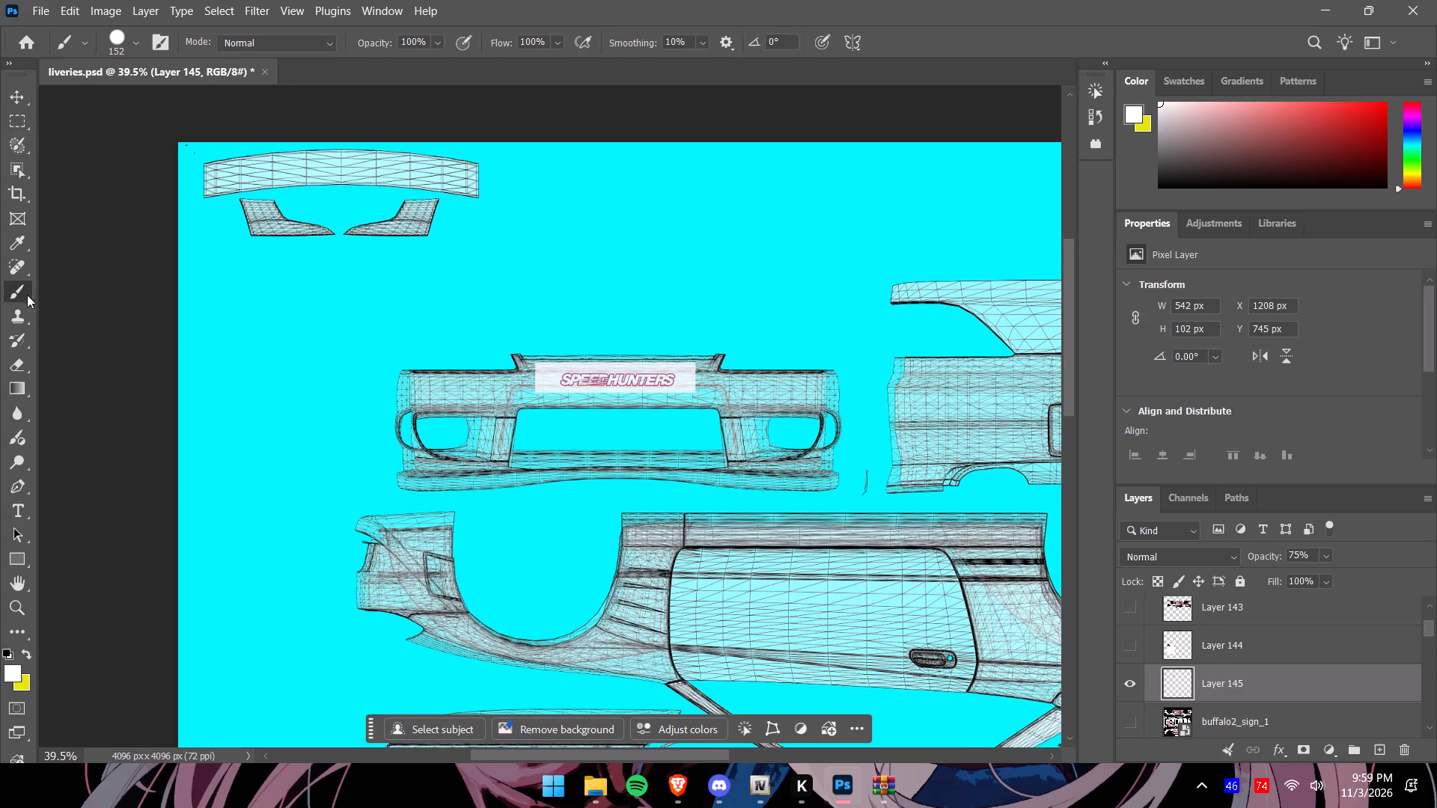
alt+scroll(420, 413, up, 7)
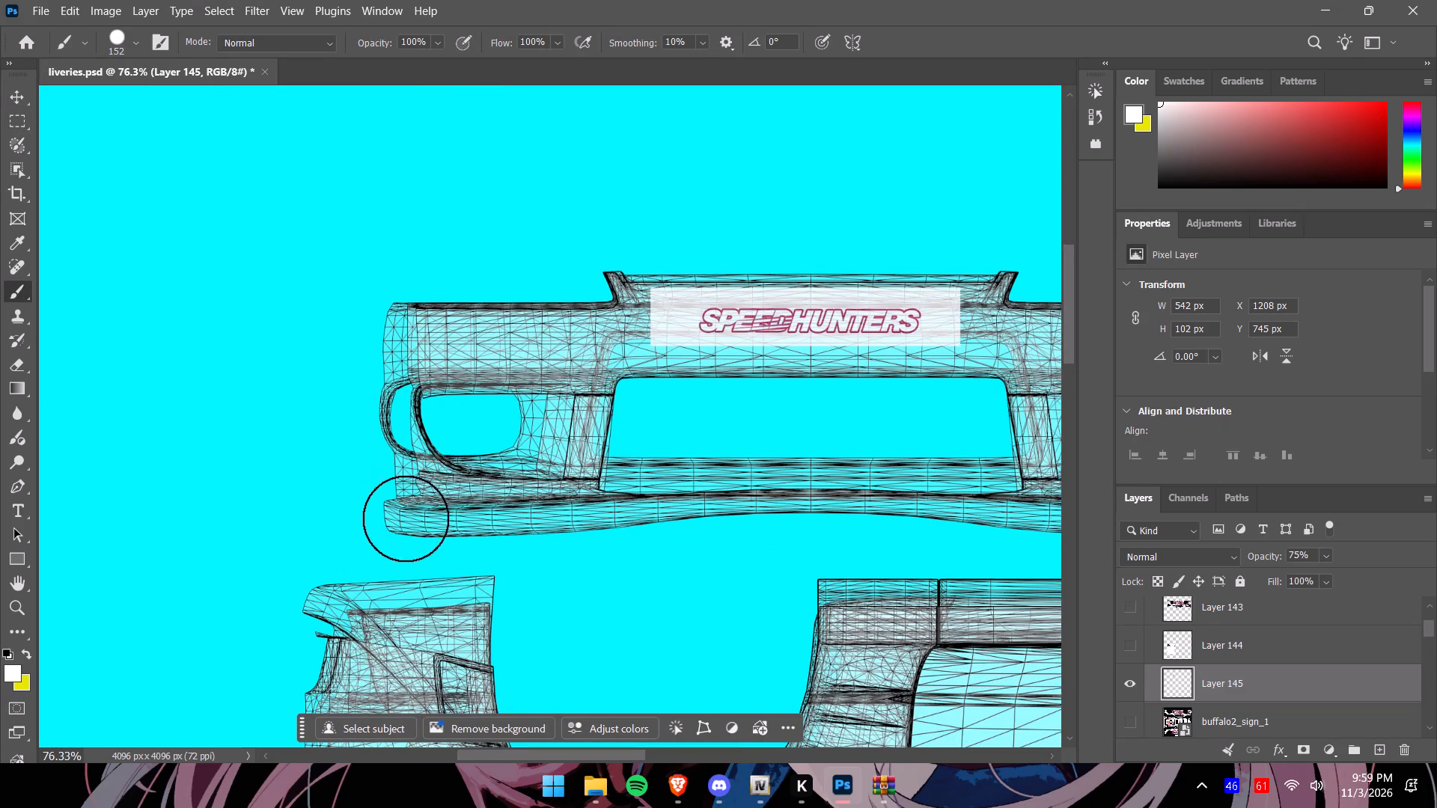
drag(385, 506, 618, 299)
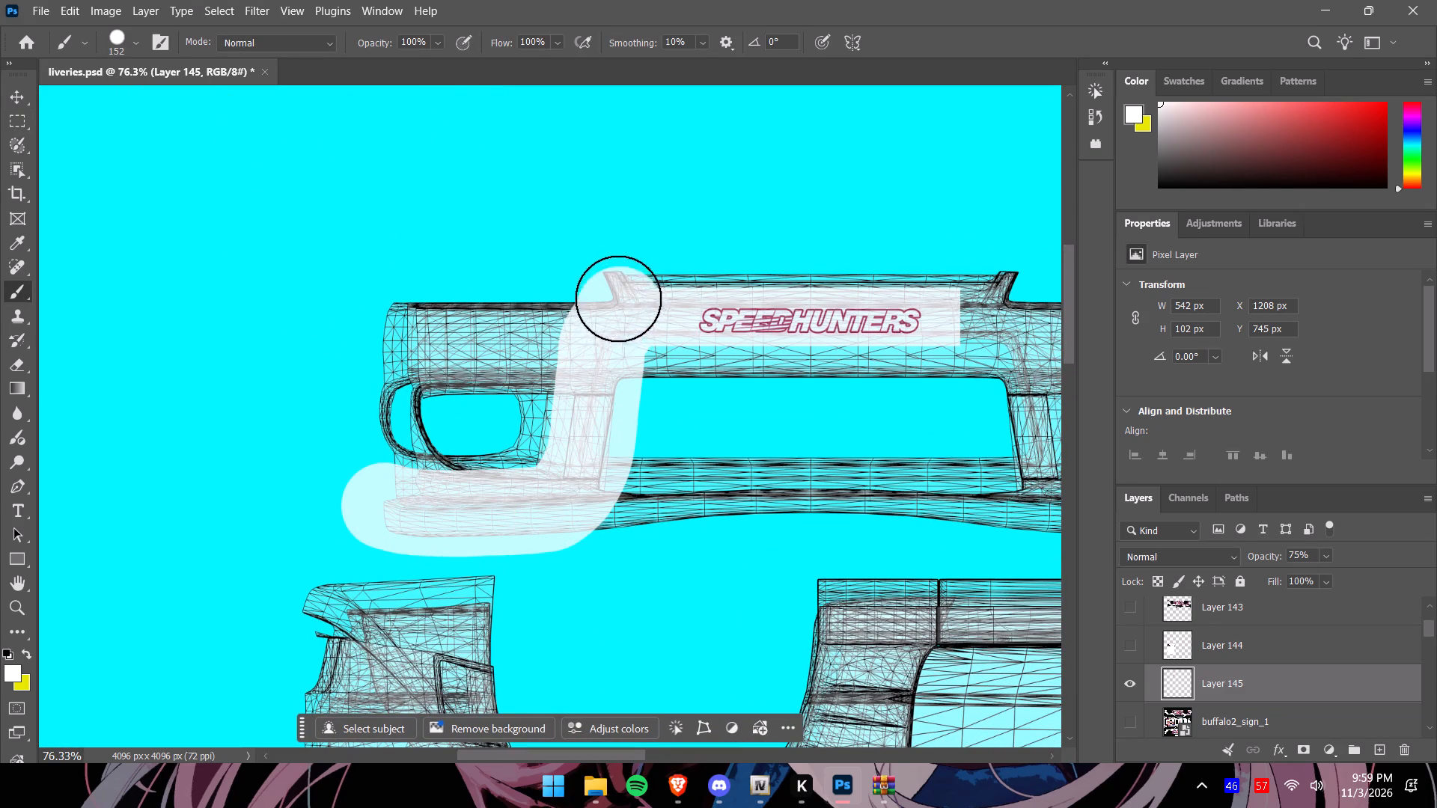
drag(618, 299, 454, 440)
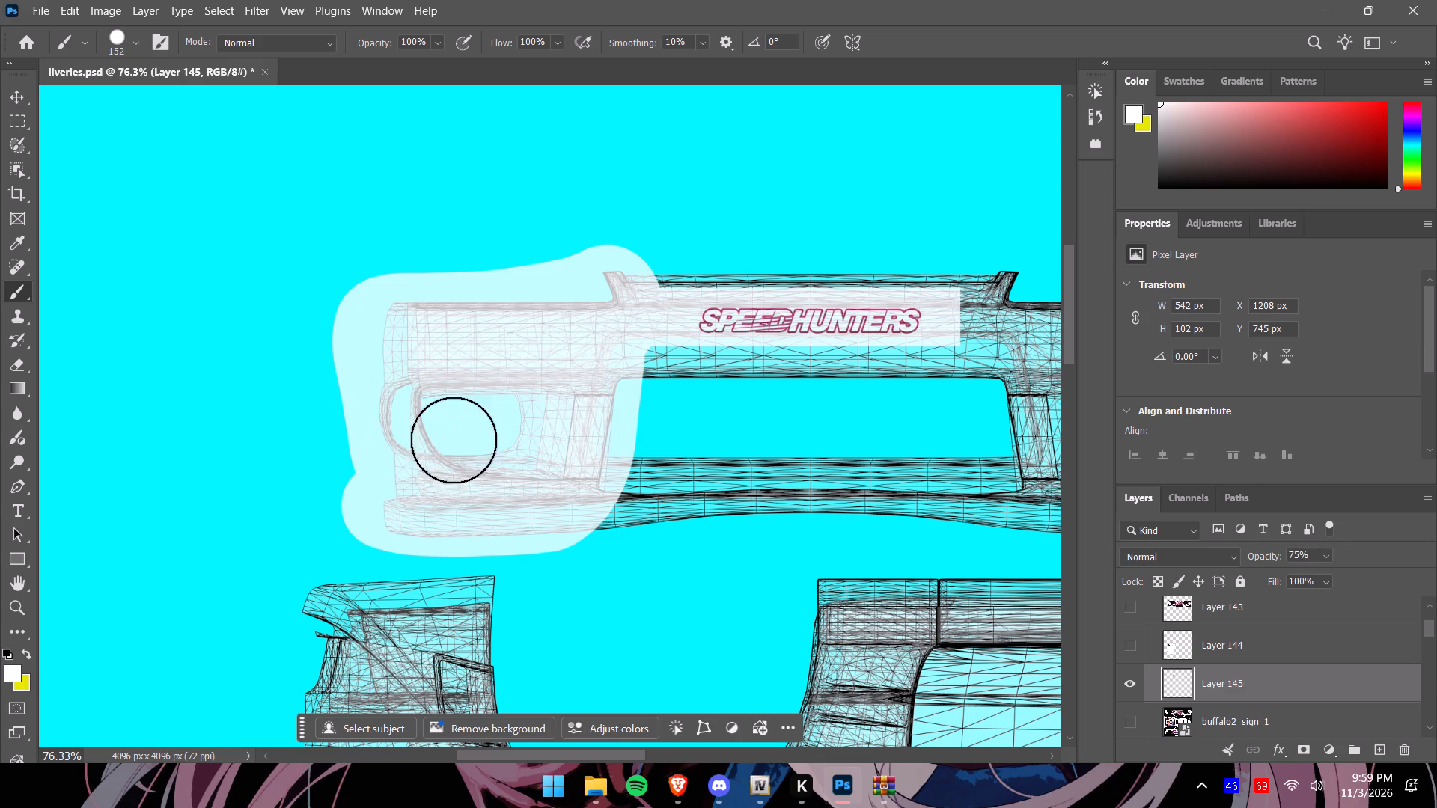
drag(454, 440, 683, 474)
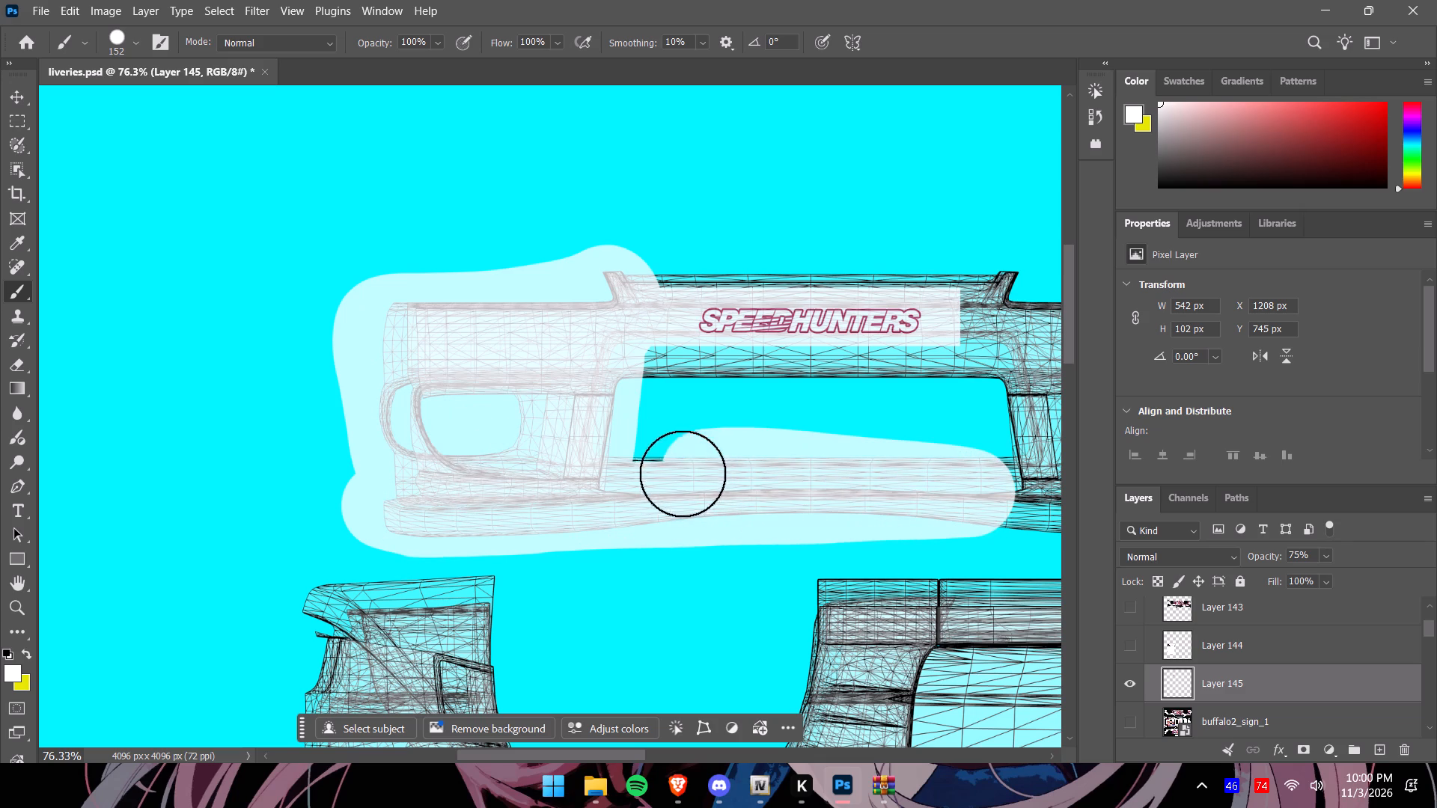
drag(683, 474, 935, 389)
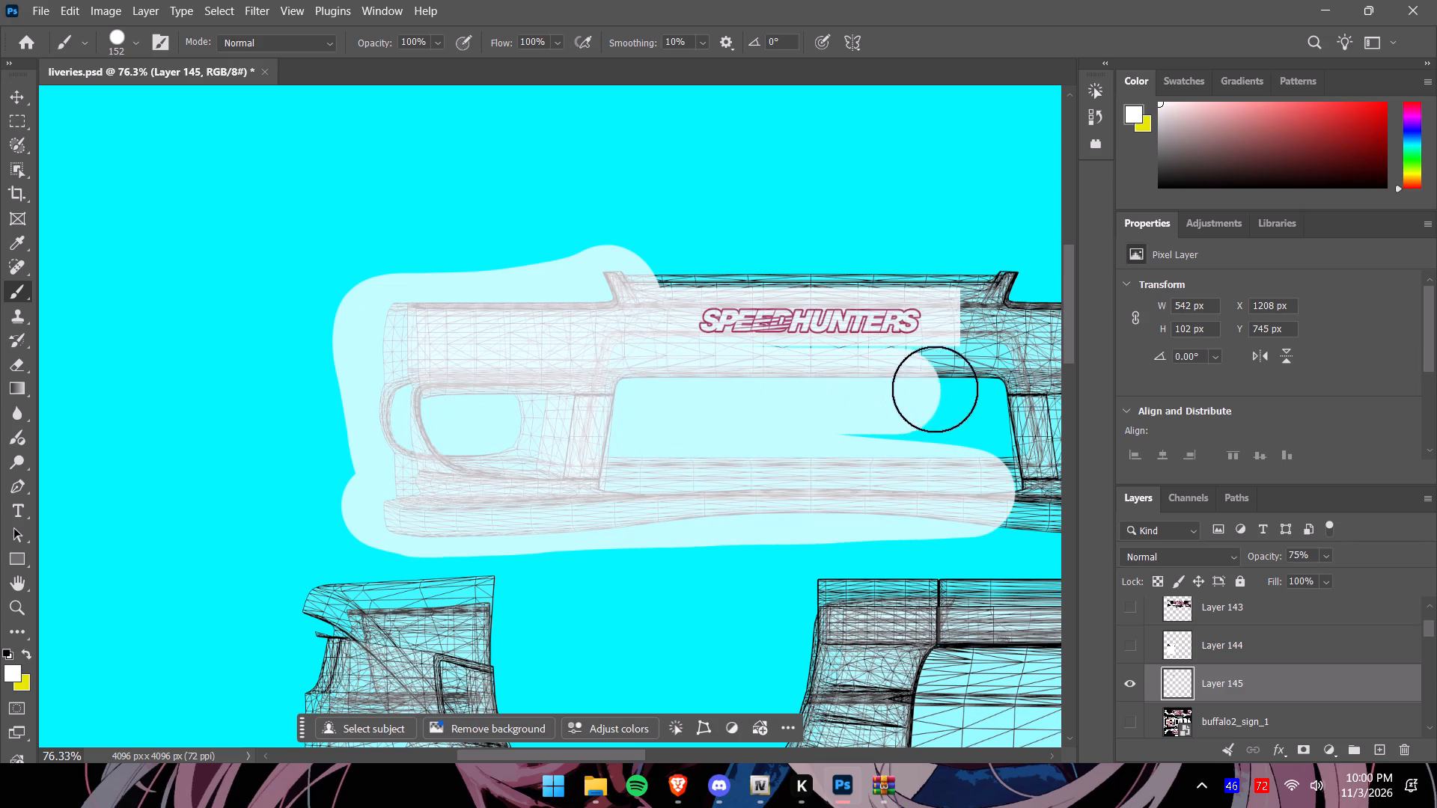
drag(935, 389, 823, 386)
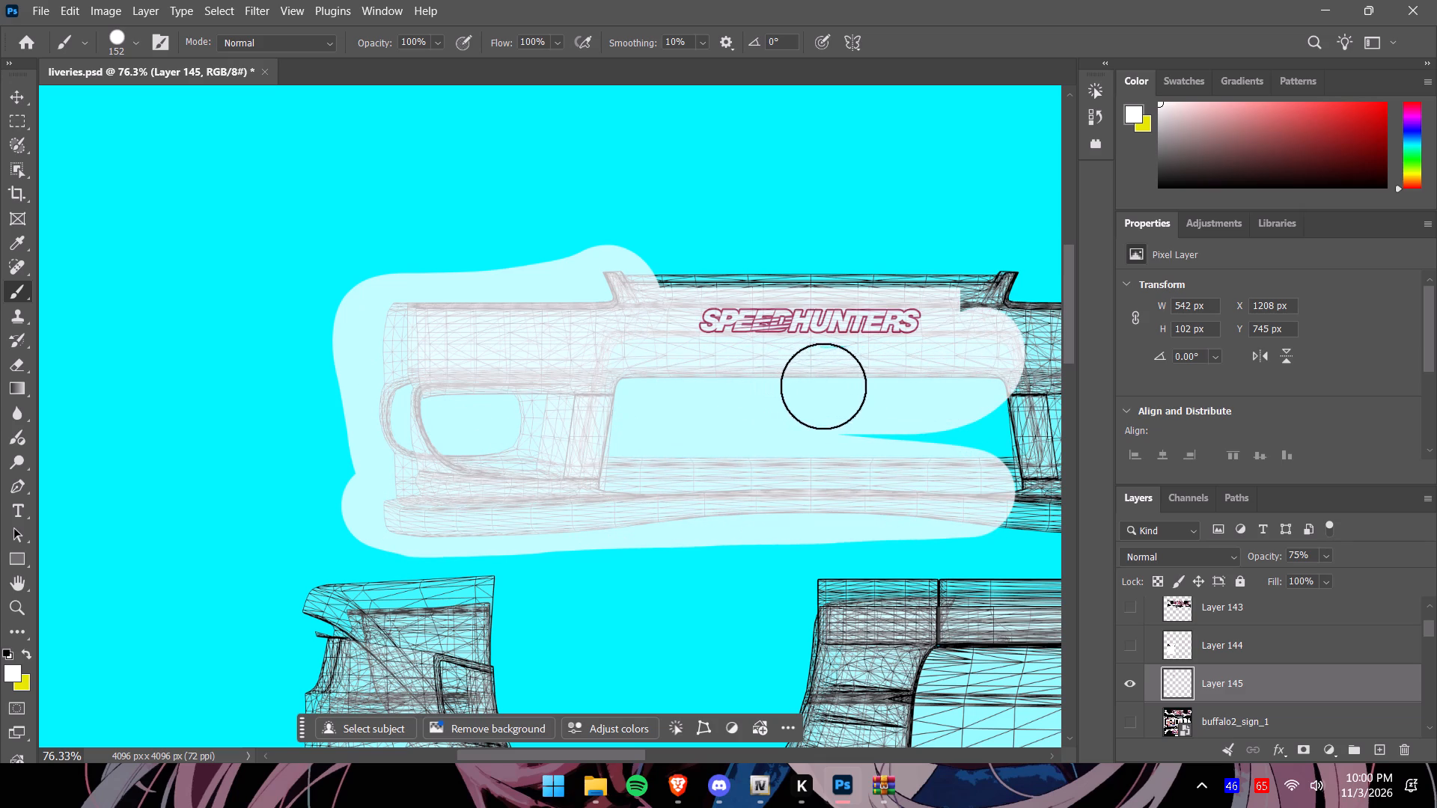
drag(823, 386, 796, 263)
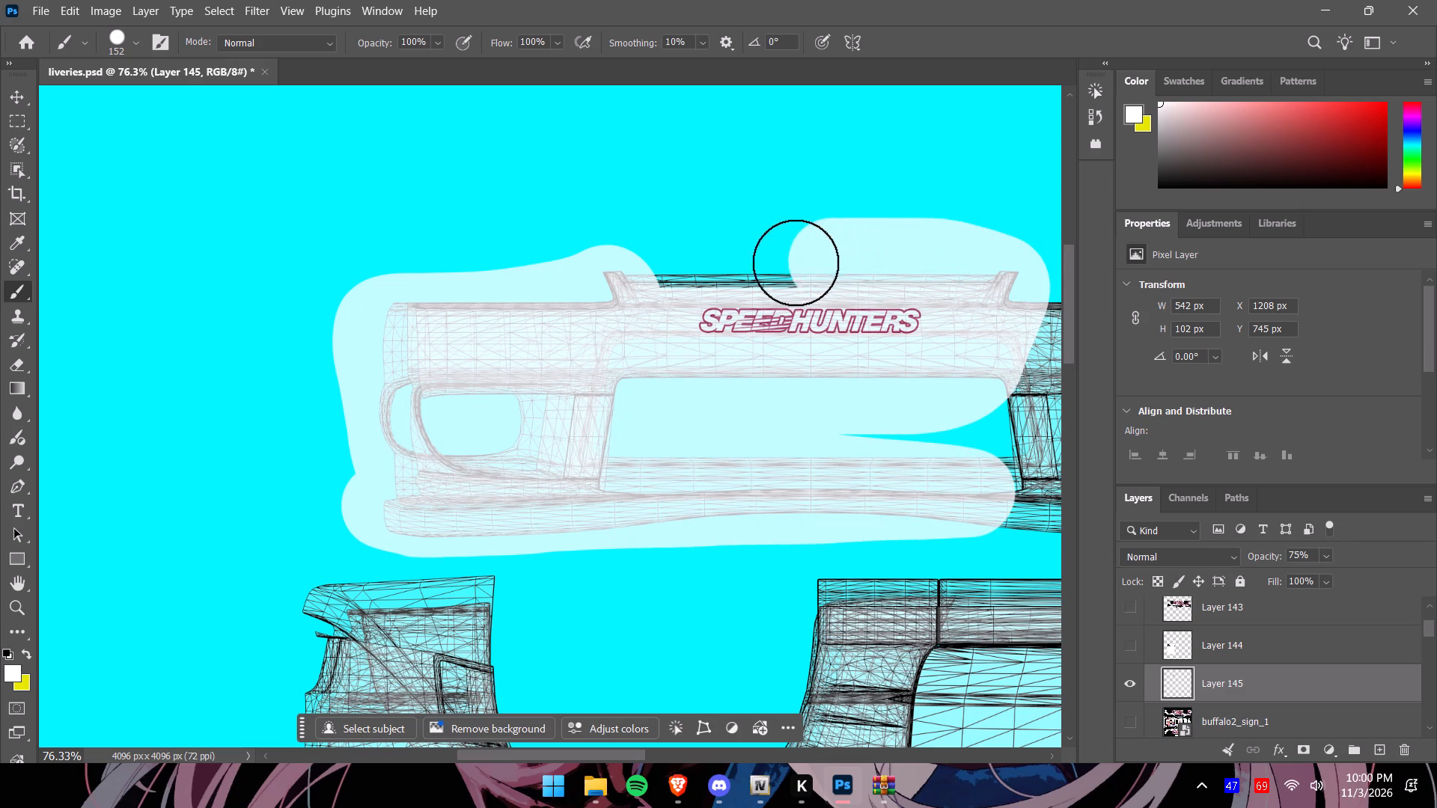
drag(796, 263, 591, 313)
drag(749, 489, 971, 501)
Paint the remaining right end of the front bumper mesh white, including its fog-light opening.
drag(642, 756, 725, 756)
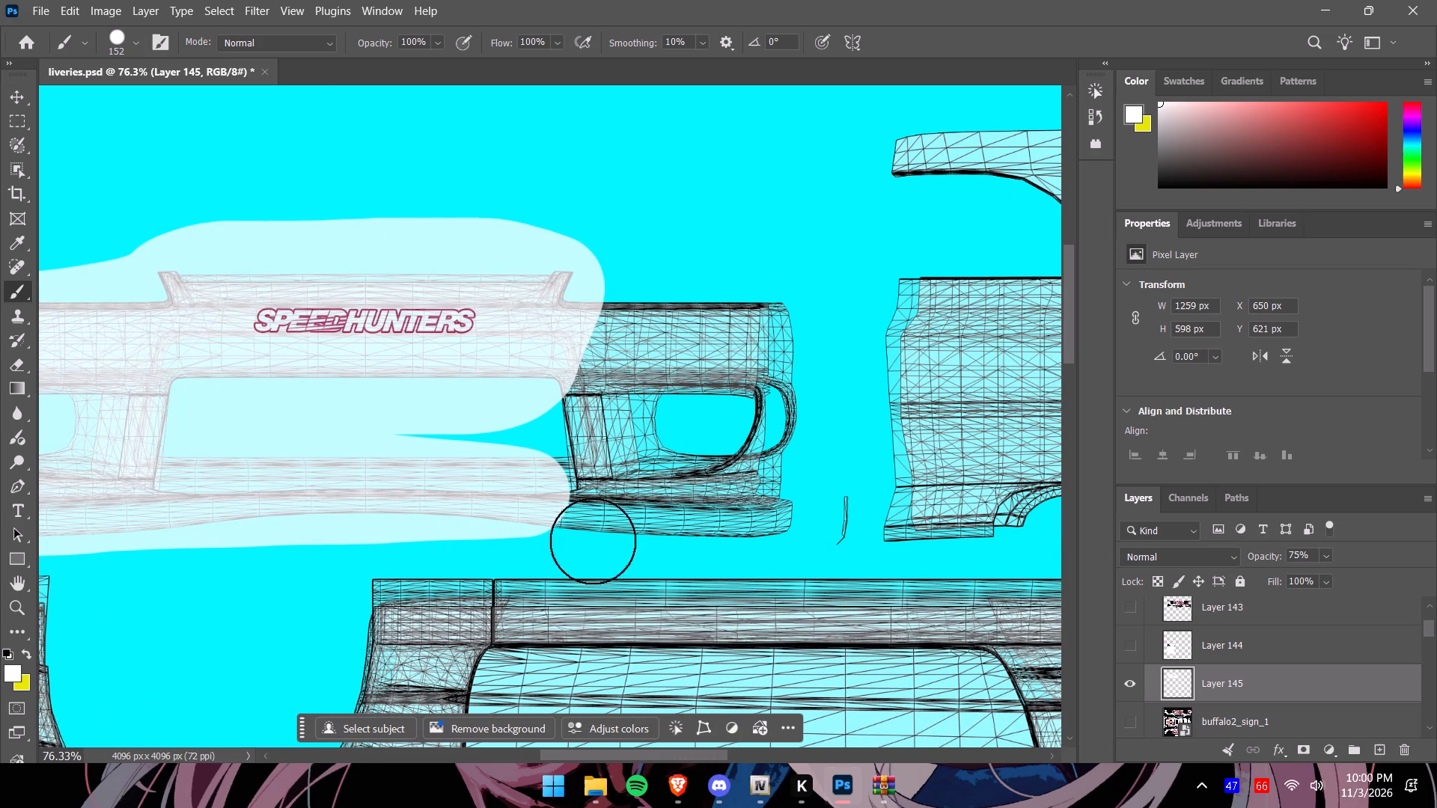
drag(418, 427, 774, 372)
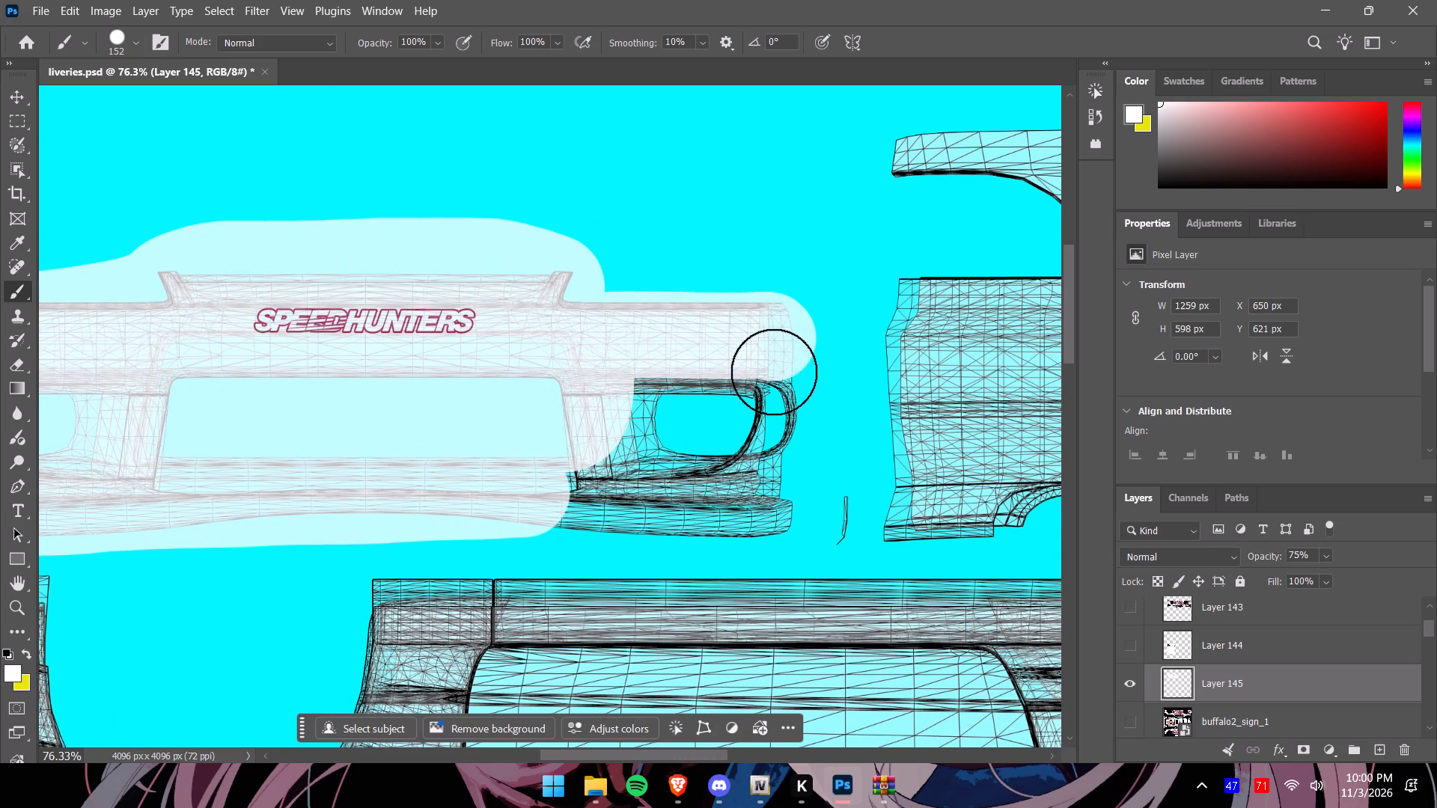
drag(774, 372, 714, 411)
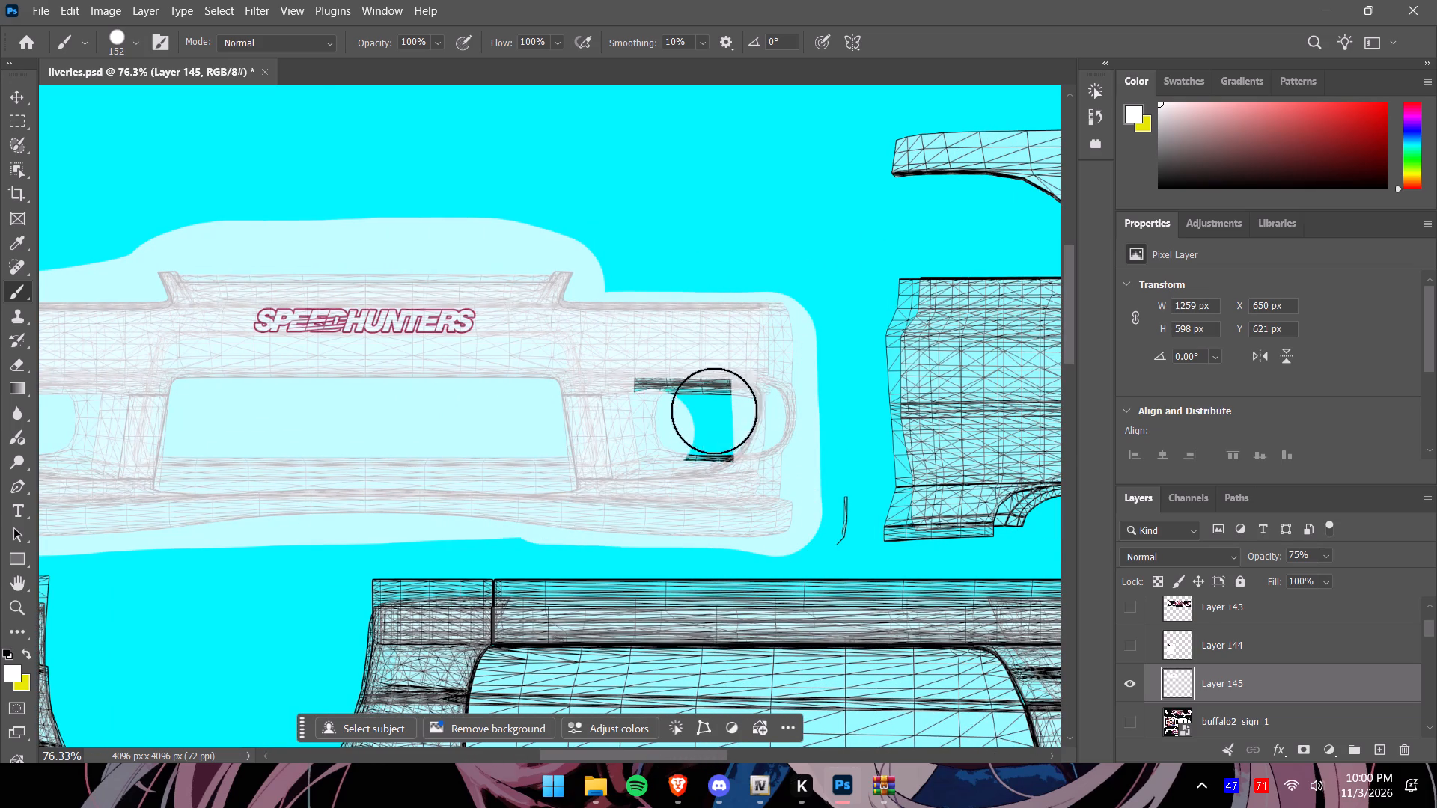
drag(714, 411, 762, 480)
Show the original buffalo2_sign_1 sheet again beneath the front bumper layer.
alt+scroll(742, 472, down, 4)
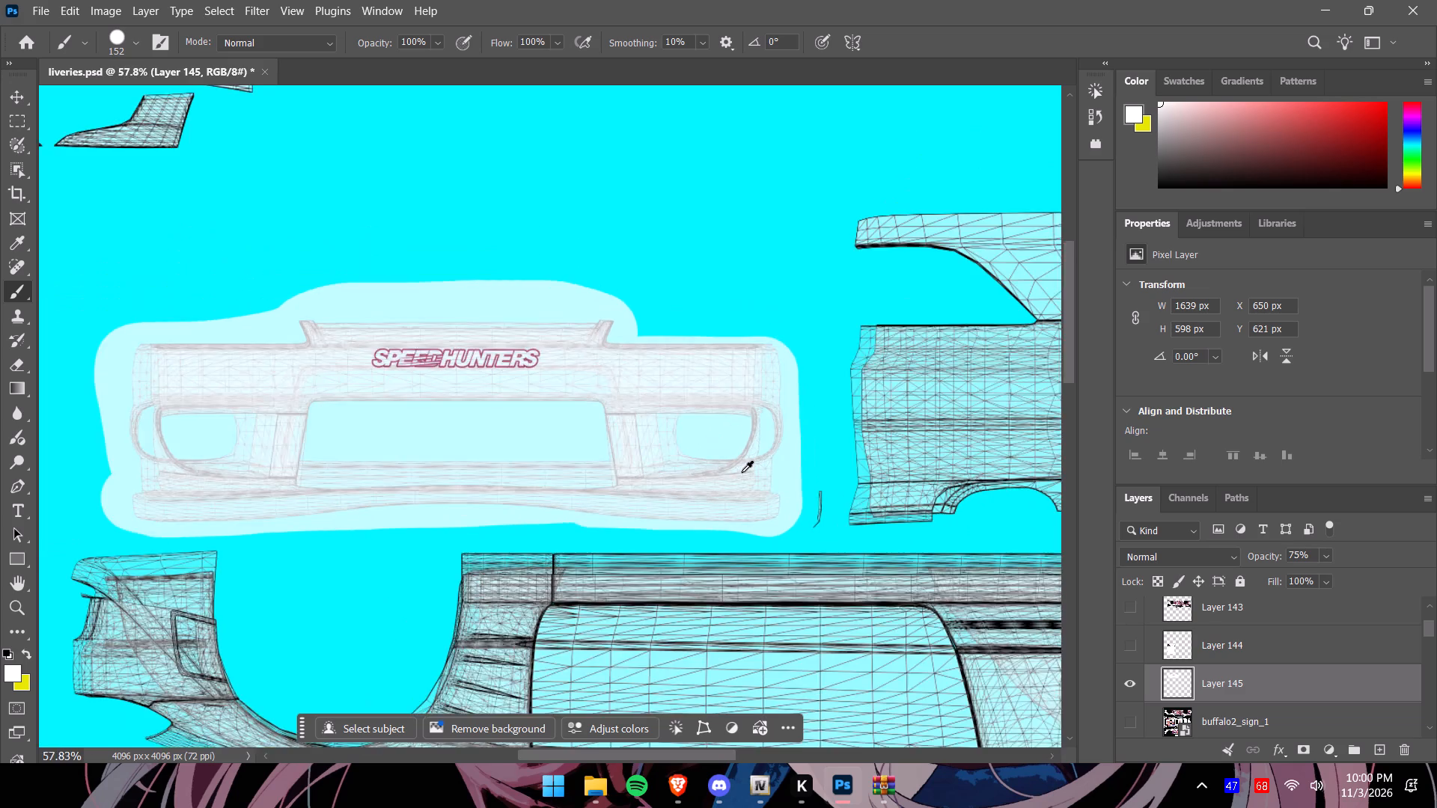
alt+scroll(742, 472, down, 5)
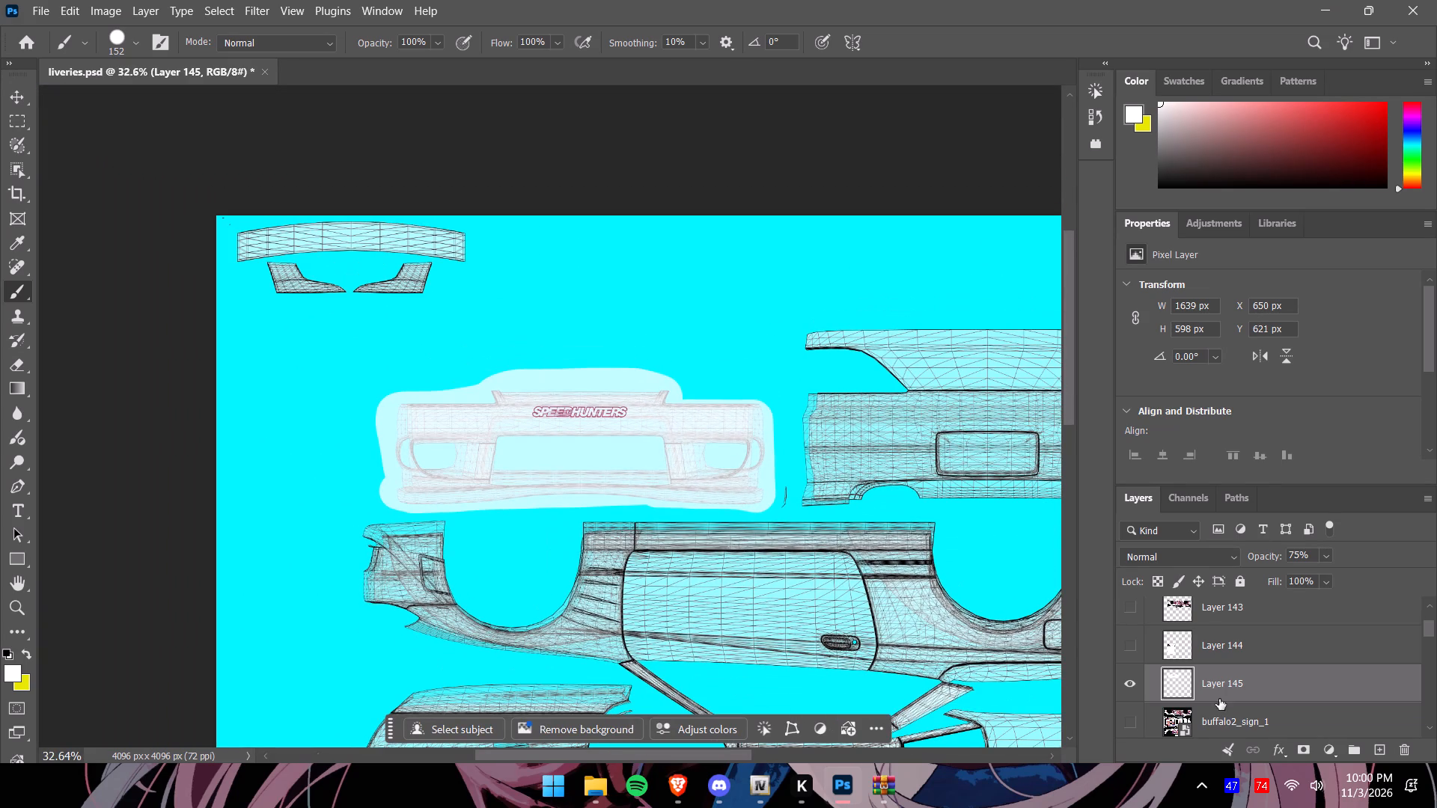
scroll(1226, 706, down, 1)
click(1130, 700)
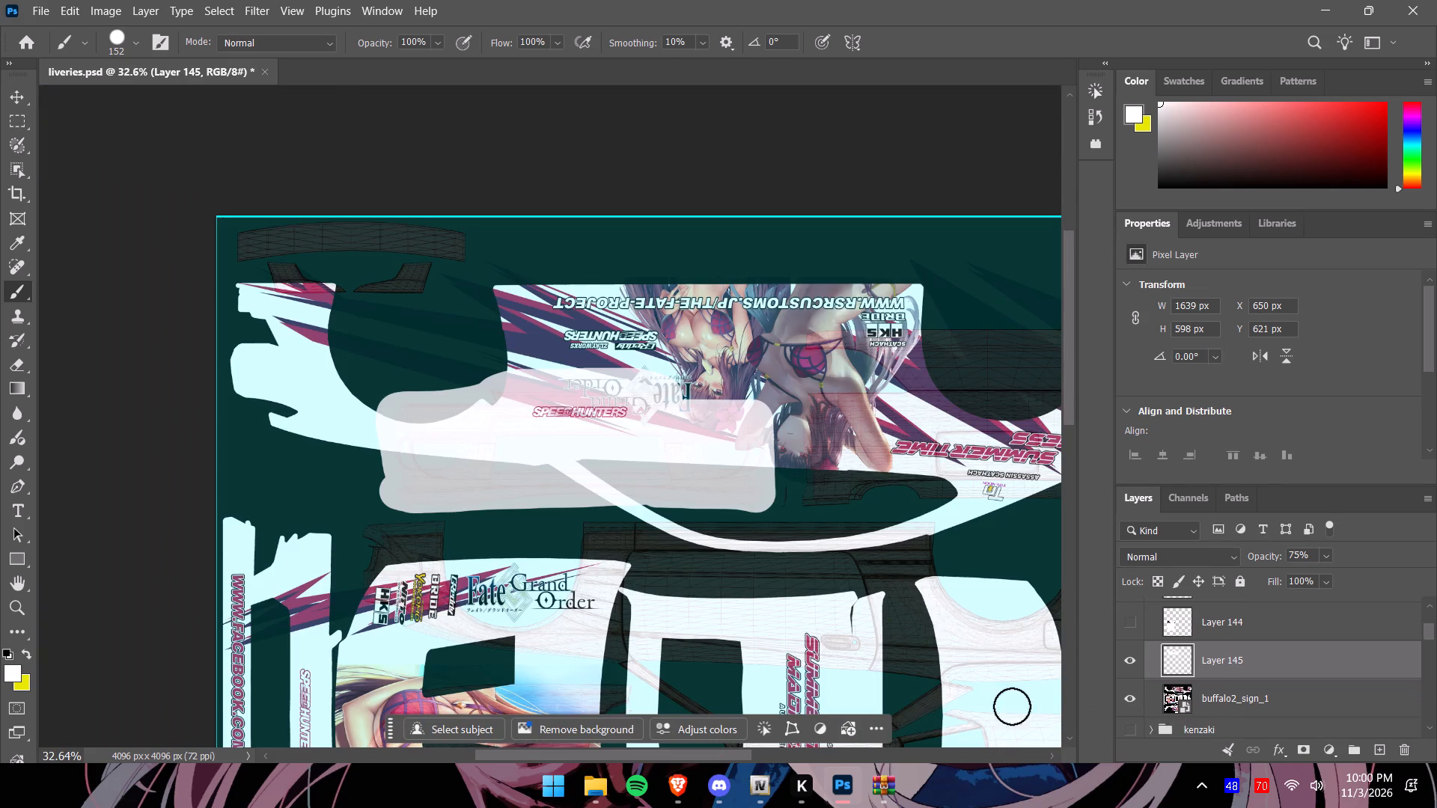
drag(1070, 414, 1096, 513)
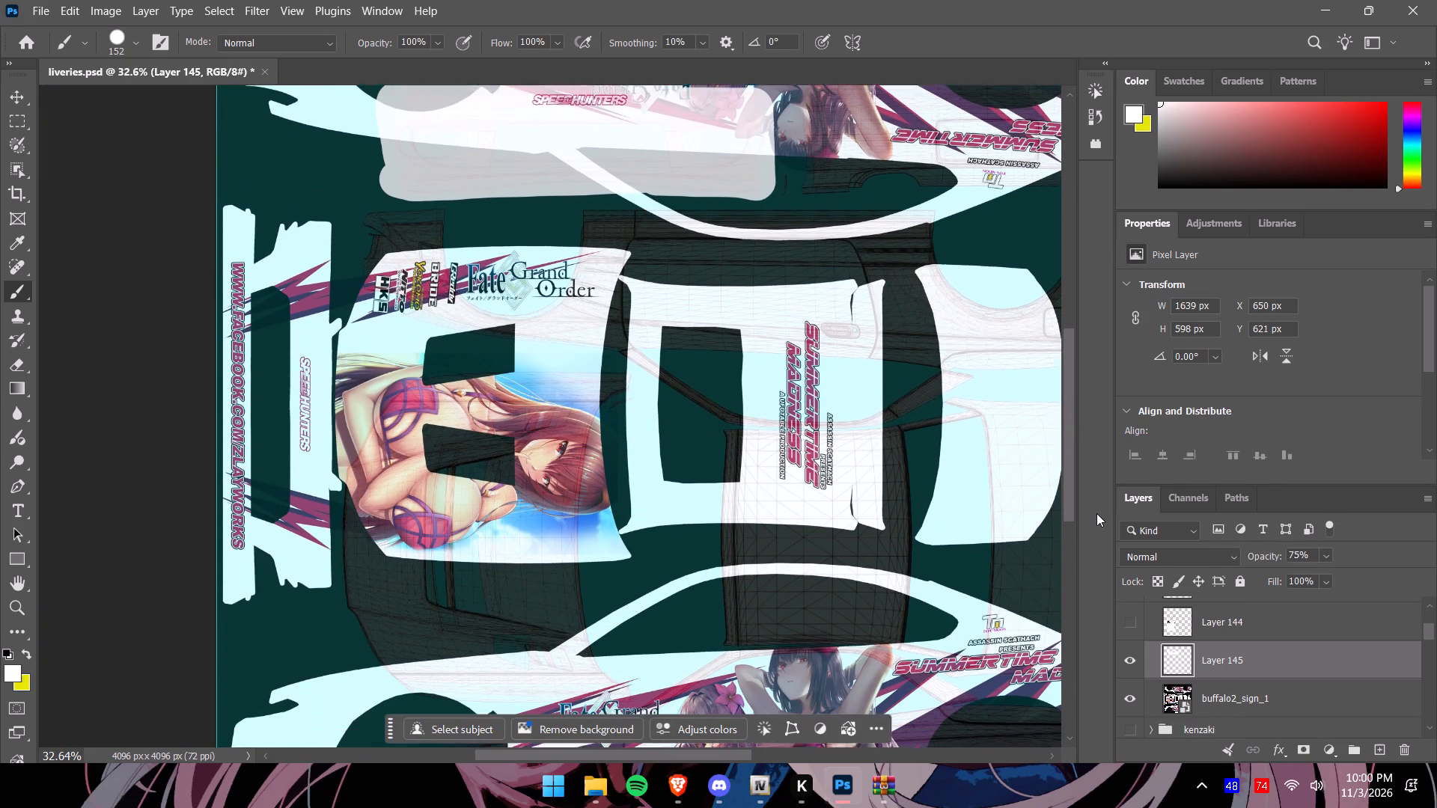
Copy the rear bumper area with the Floating Nimbus, Emotional Squad and RSR Customs stickers from buffalo2_sign_1 onto a new layer, about 229 × 473 px.
drag(1096, 513, 1096, 514)
drag(718, 754, 787, 757)
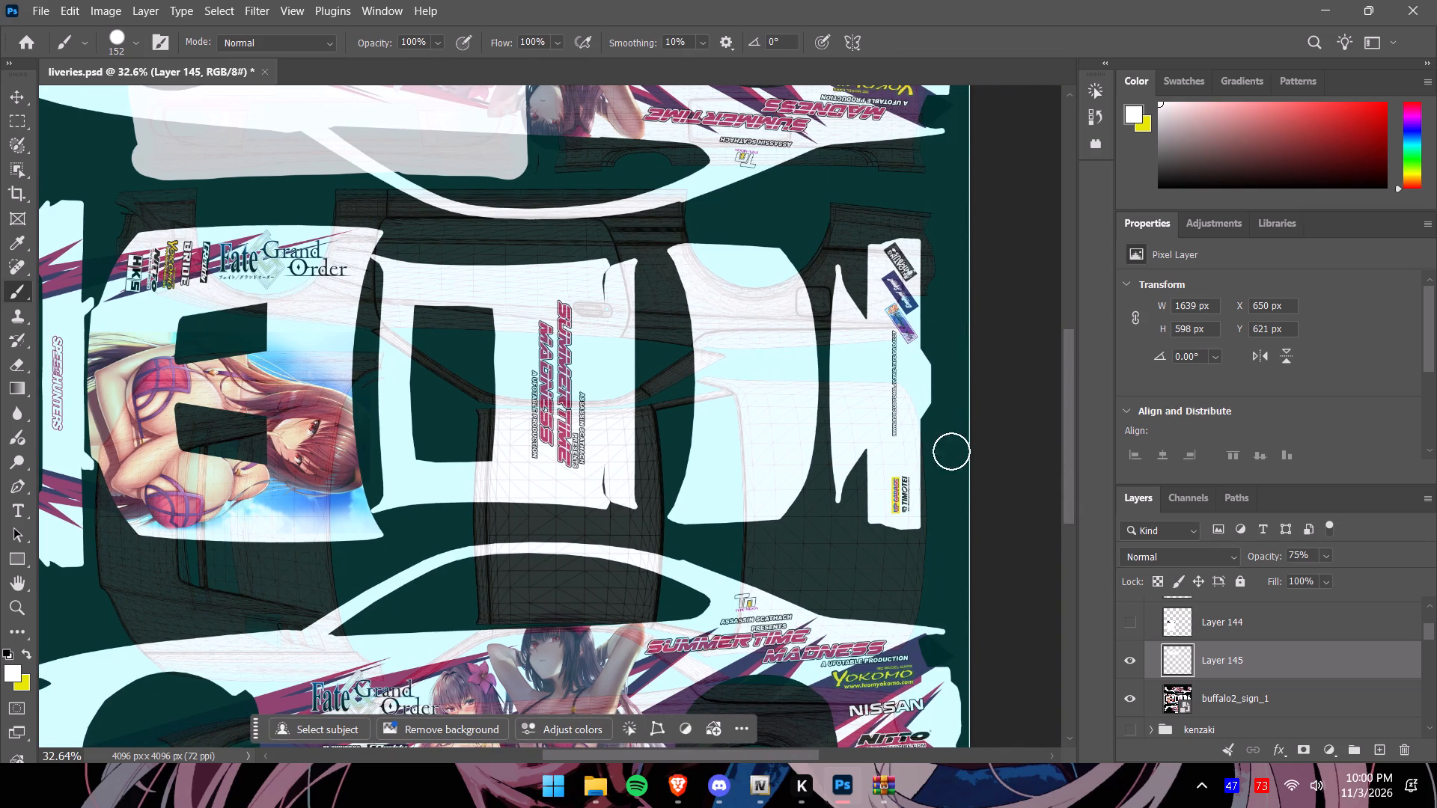
click(1261, 704)
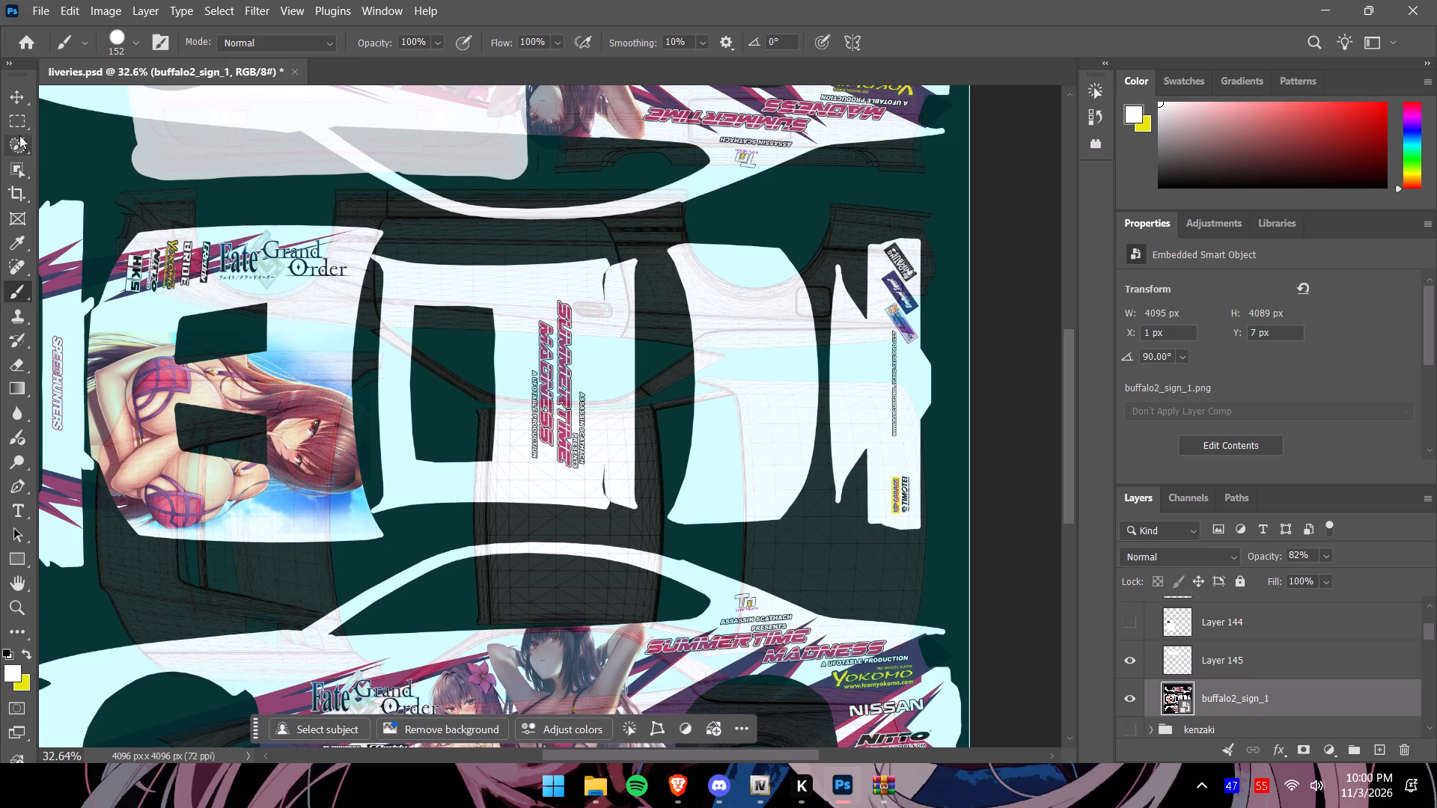
click(13, 124)
drag(1075, 411, 1068, 400)
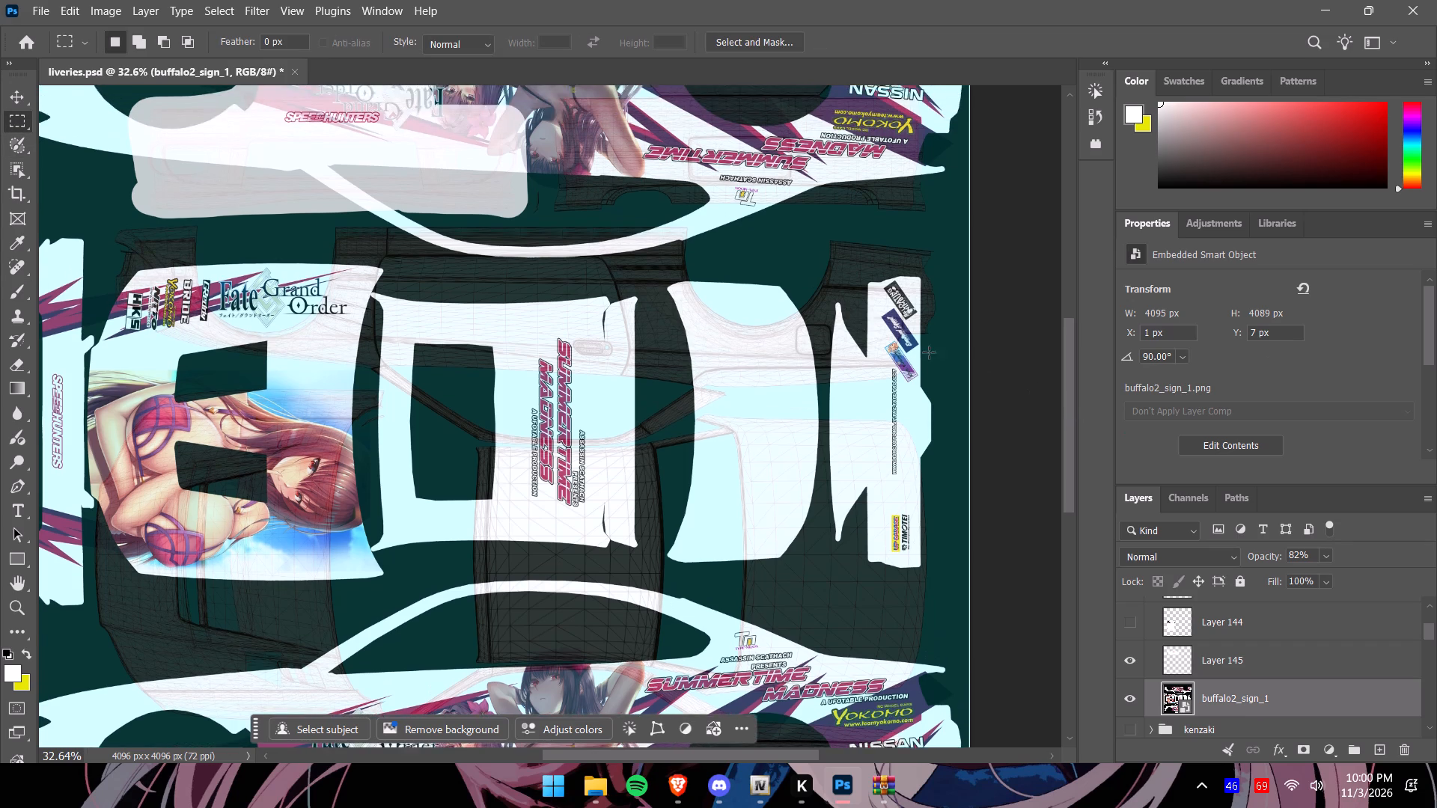
alt+scroll(891, 321, up, 8)
drag(837, 214, 867, 230)
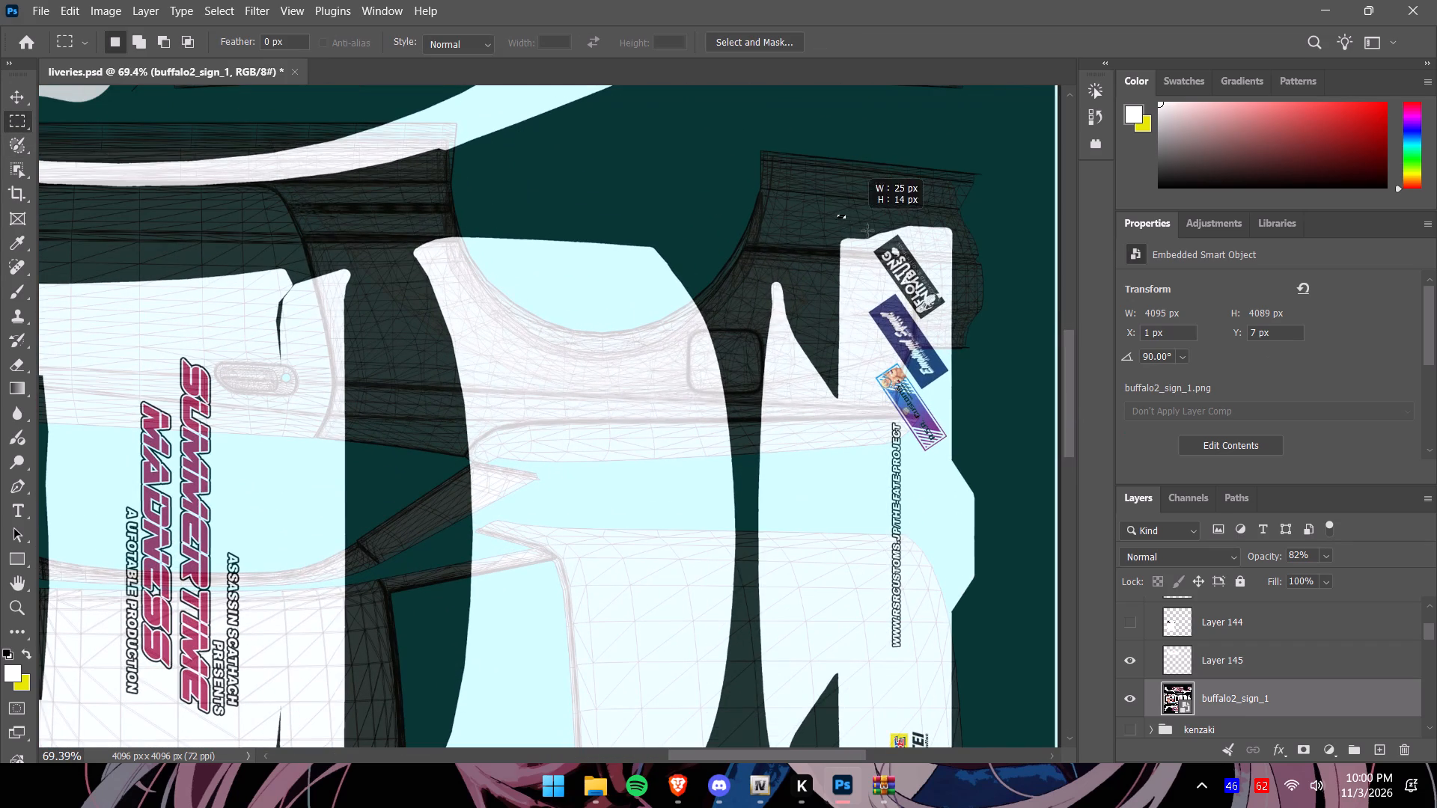
drag(867, 230, 965, 689)
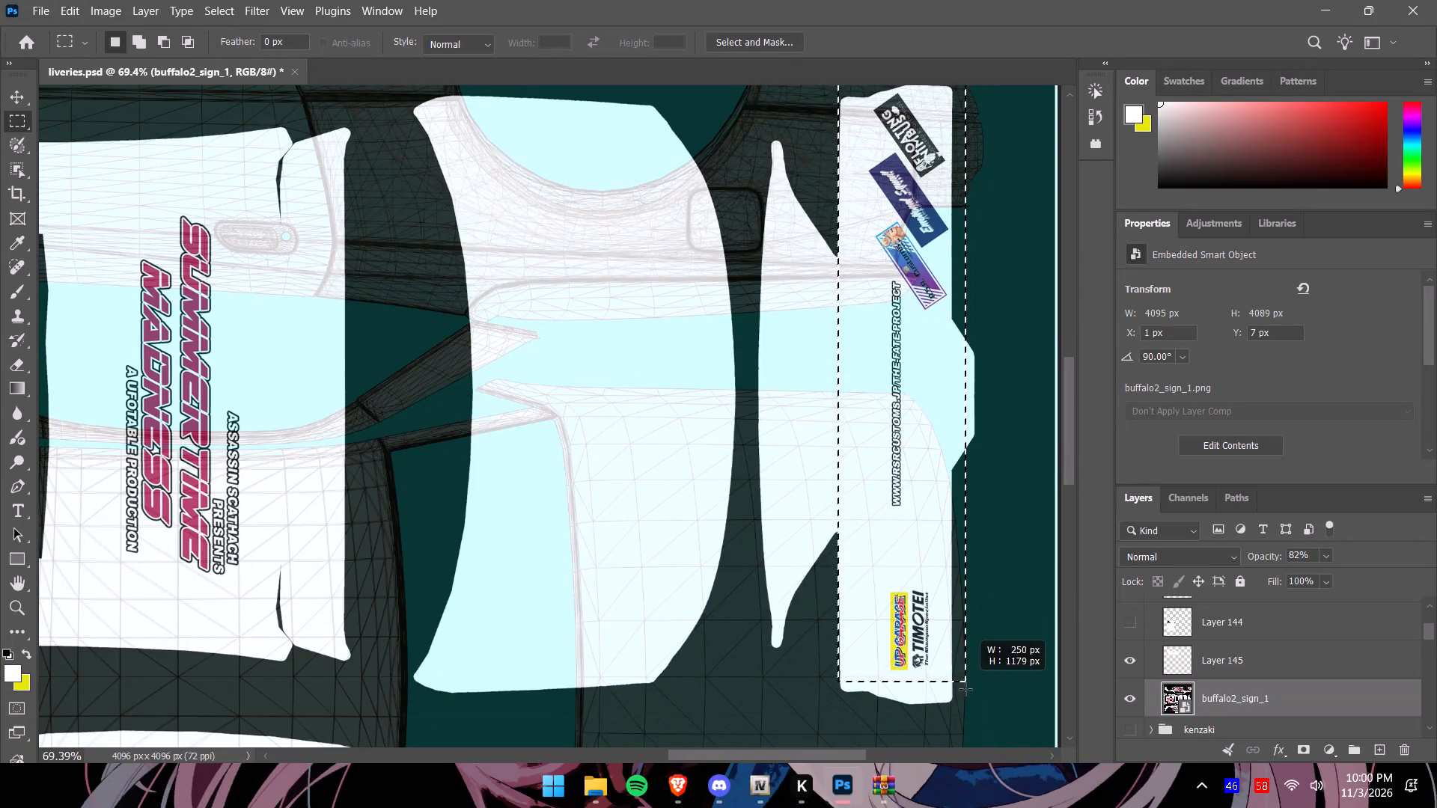
drag(965, 689, 959, 706)
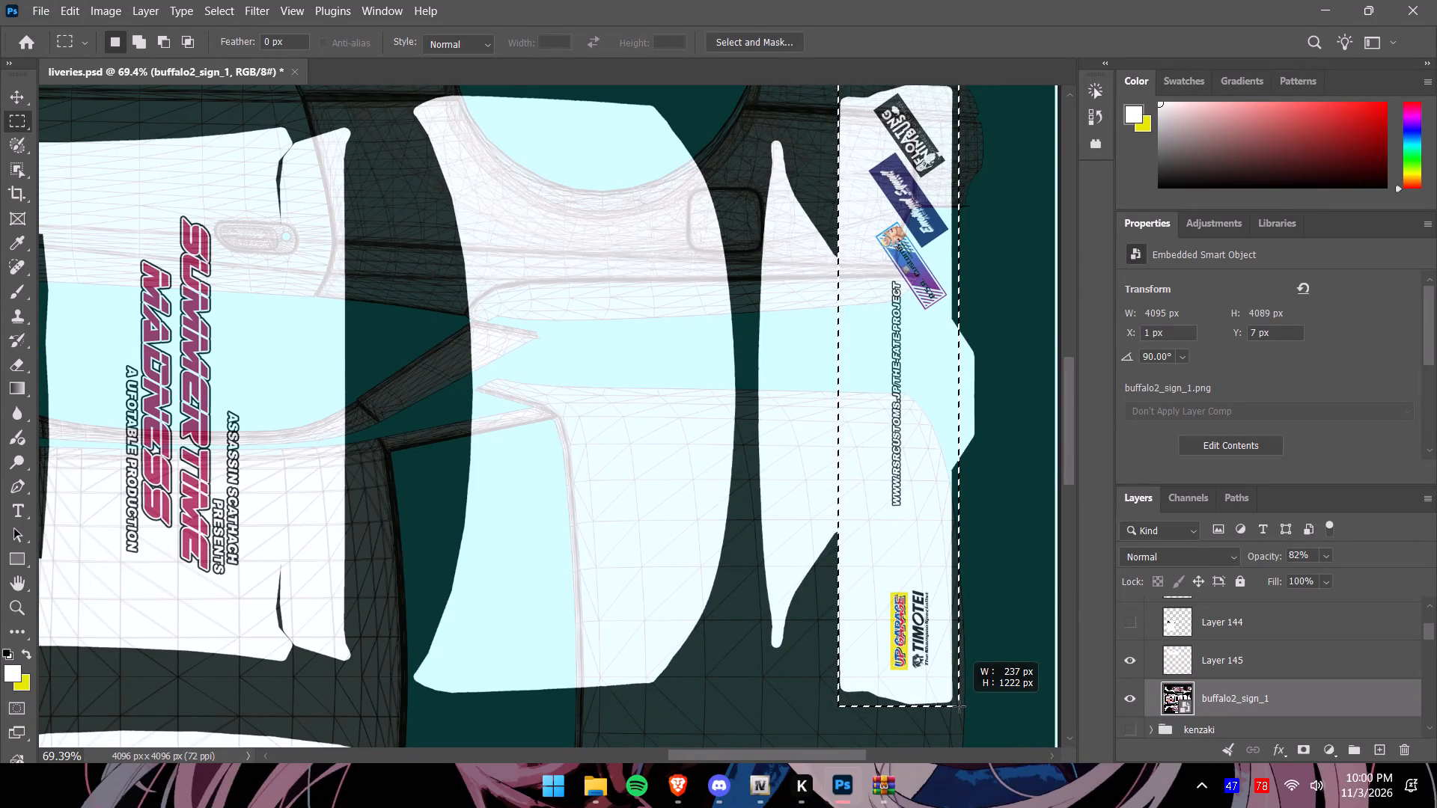
drag(959, 706, 957, 699)
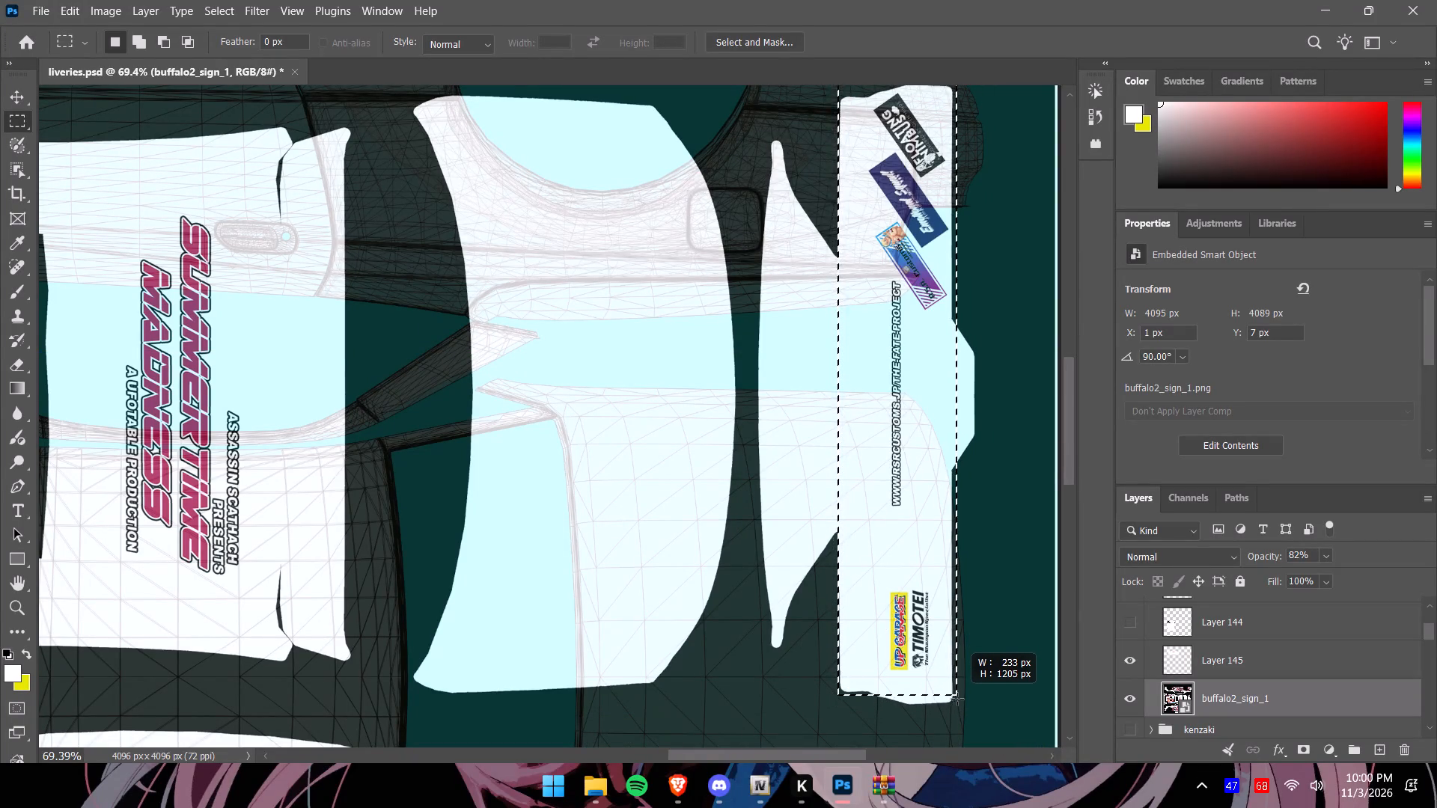
drag(957, 699, 957, 707)
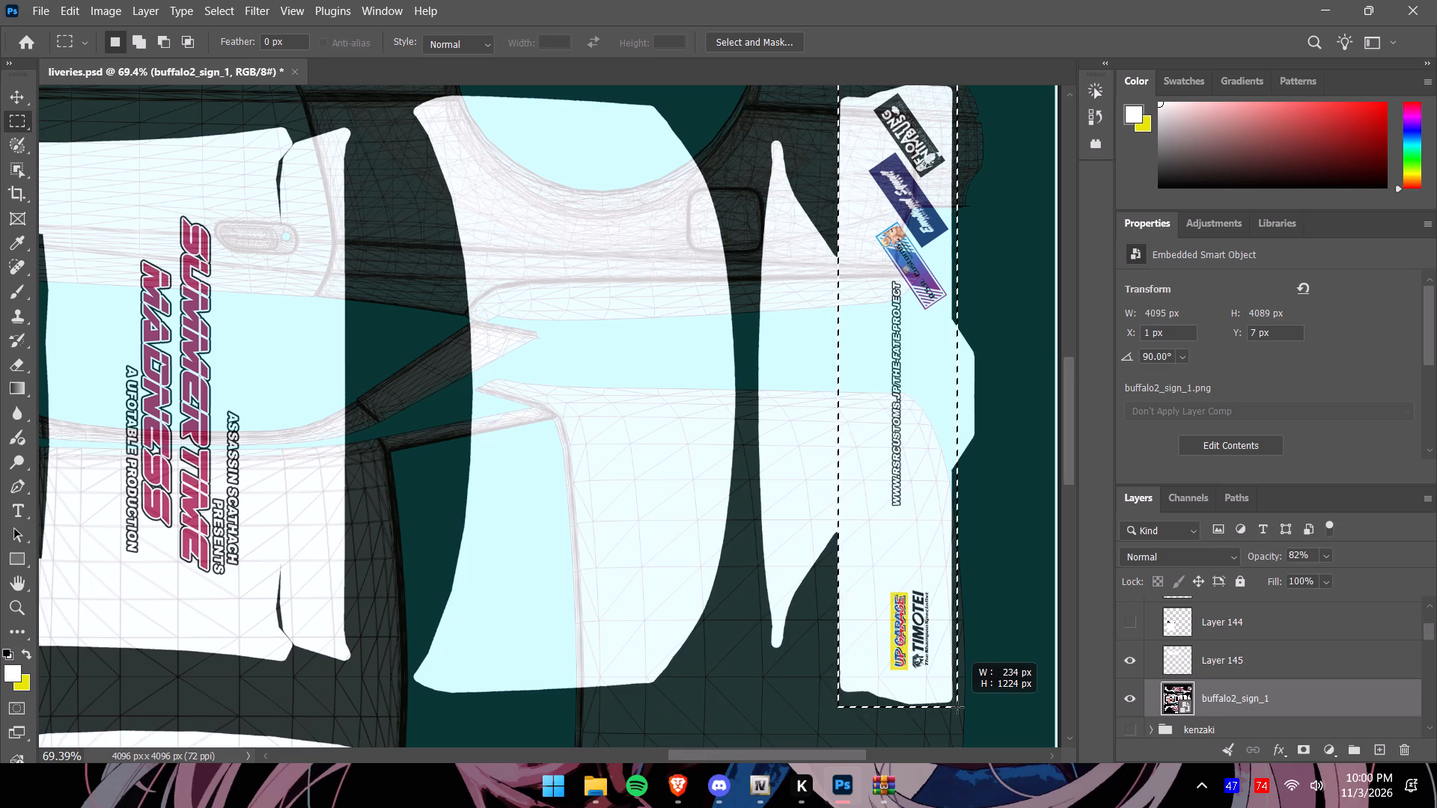
drag(957, 707, 954, 317)
key(ctrl+c)
key(ctrl+v)
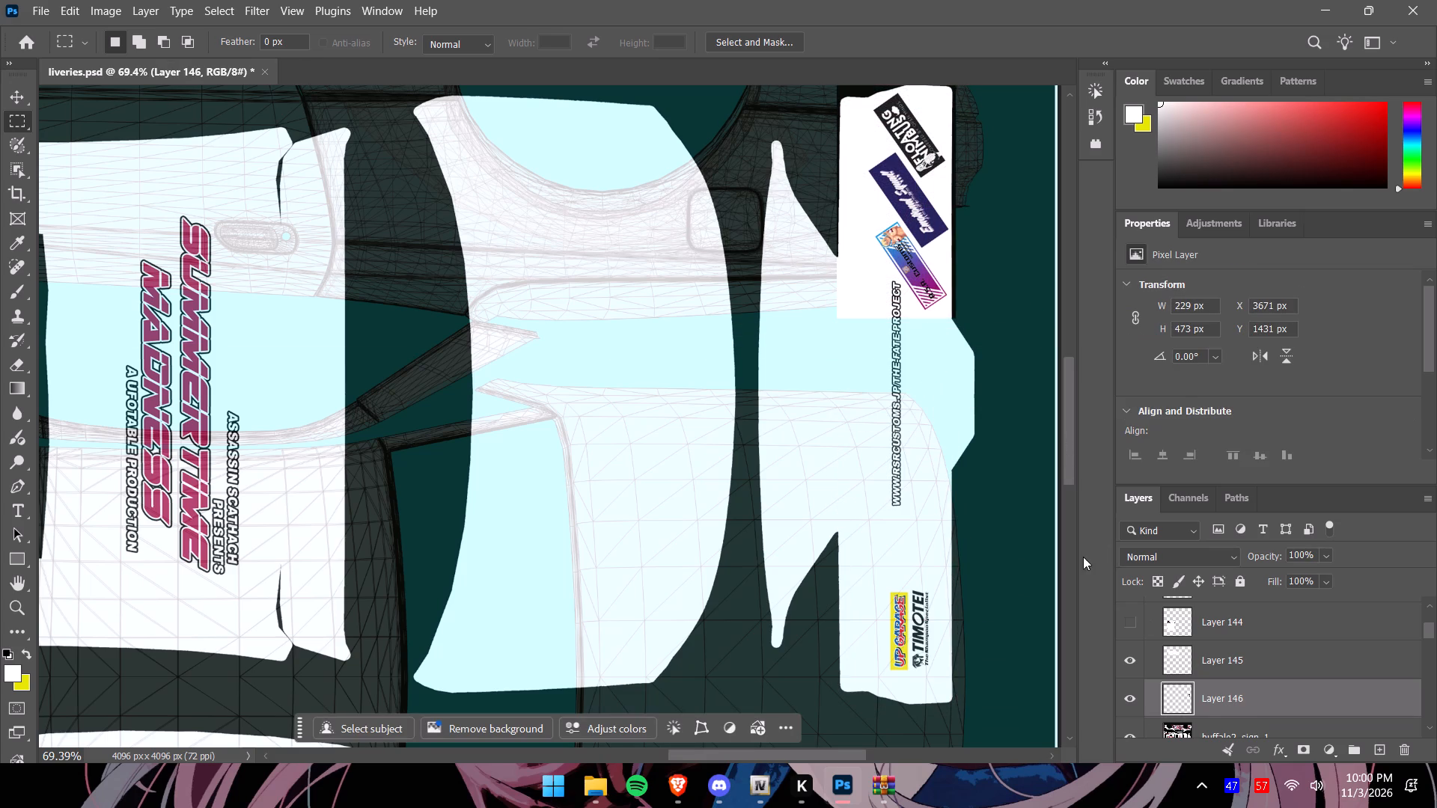
Hide the original sheet, rotate the three-sticker piece 90° clockwise and place it on the right end of the rear bumper mesh.
click(1128, 735)
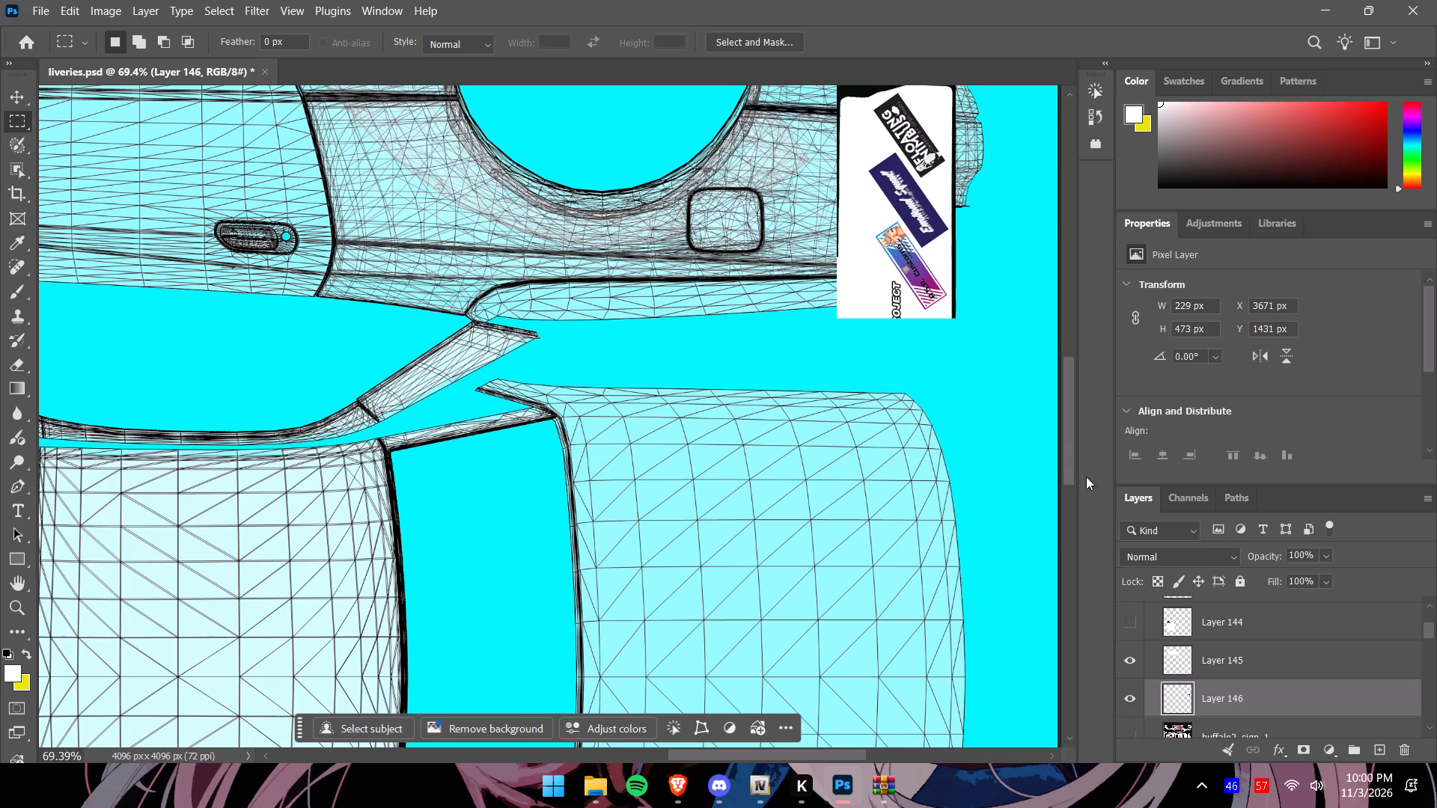
drag(1070, 455, 1063, 382)
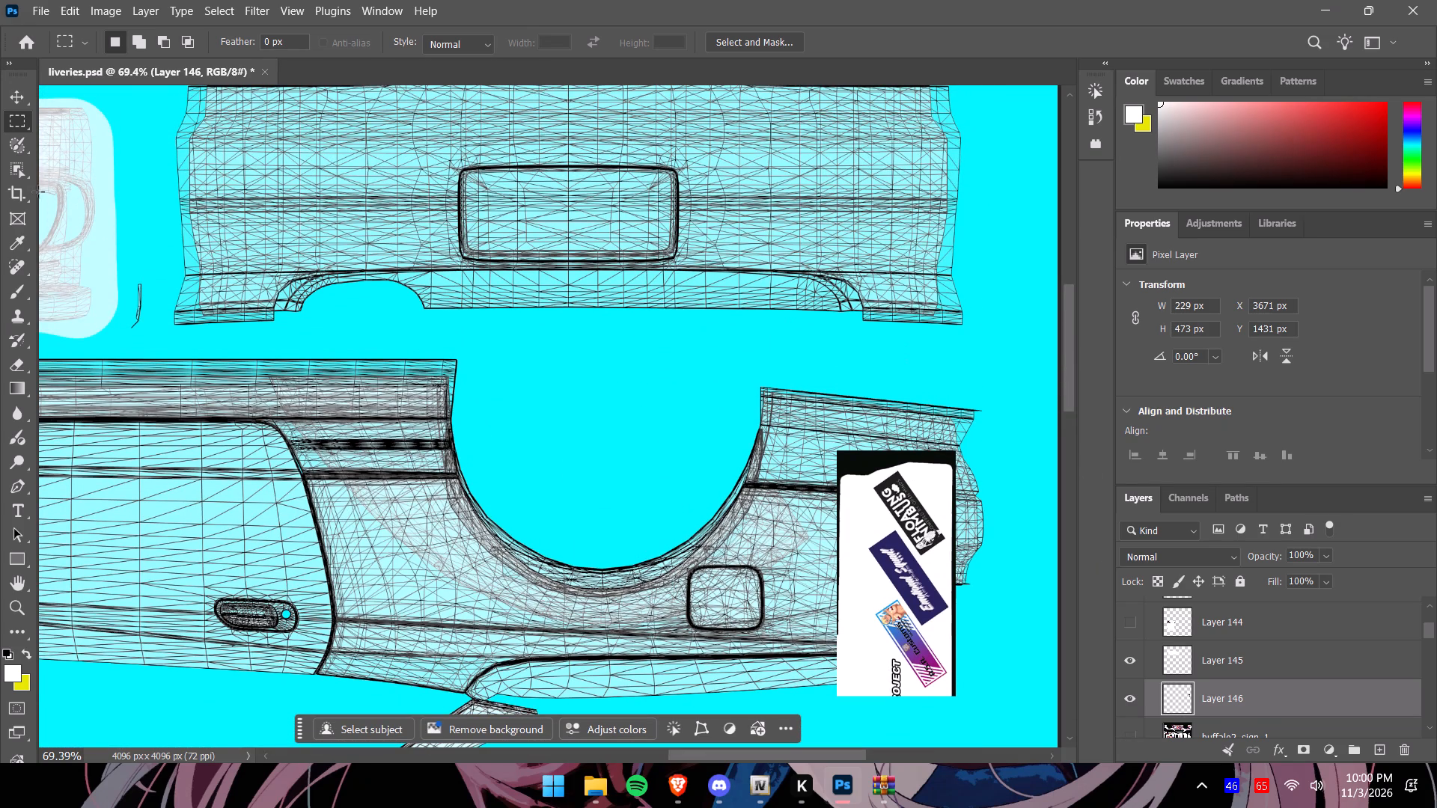
click(16, 104)
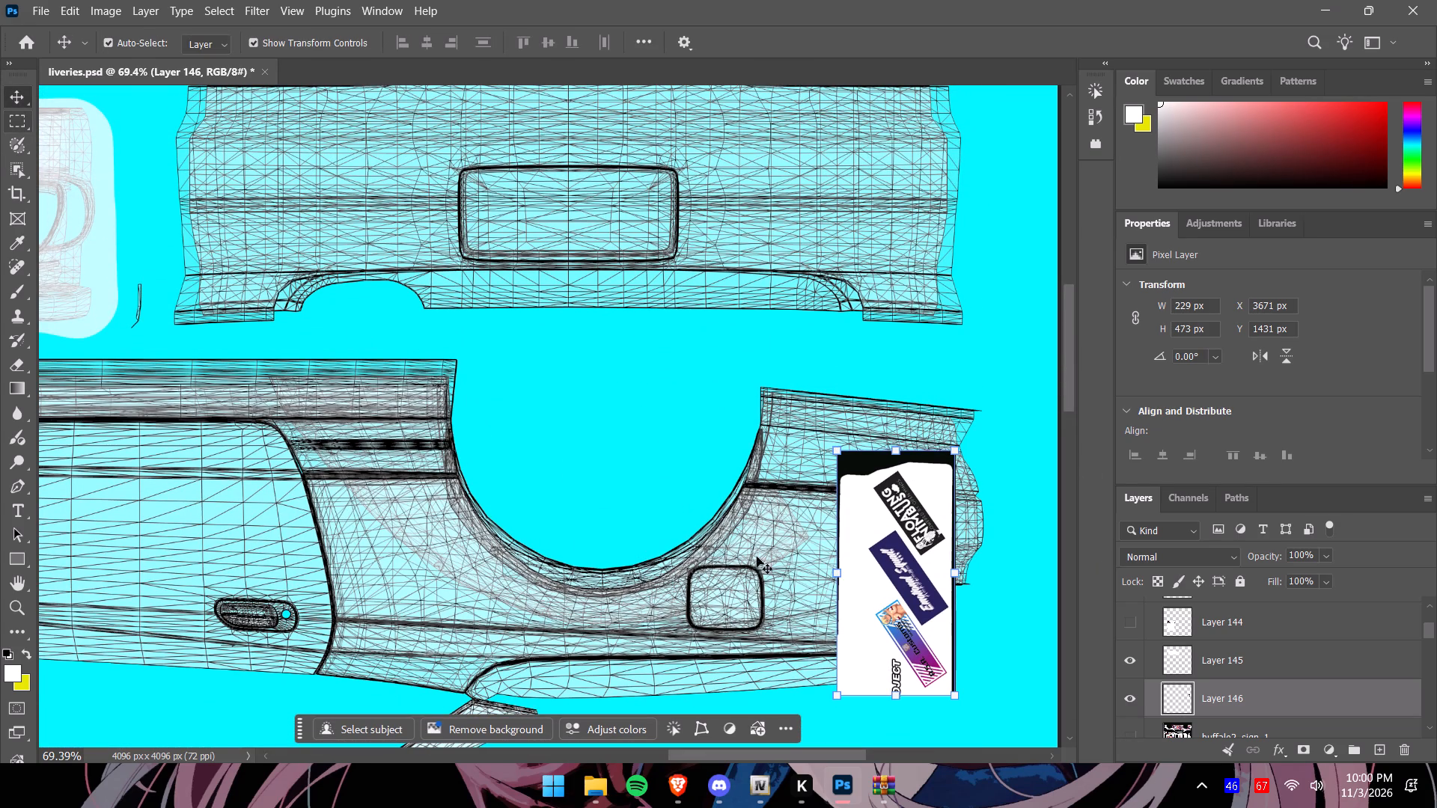
drag(850, 584, 712, 216)
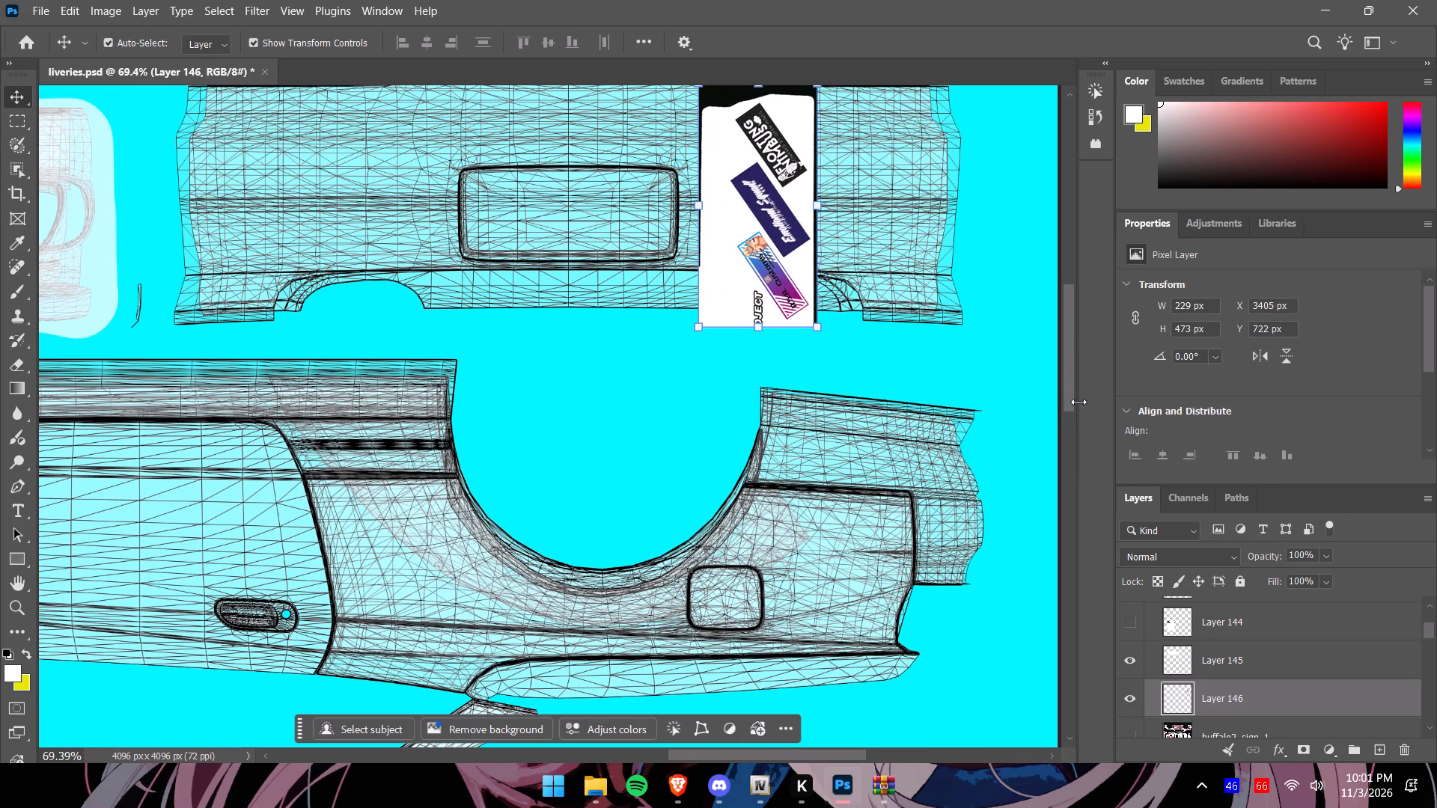
drag(1070, 391, 1063, 365)
click(700, 731)
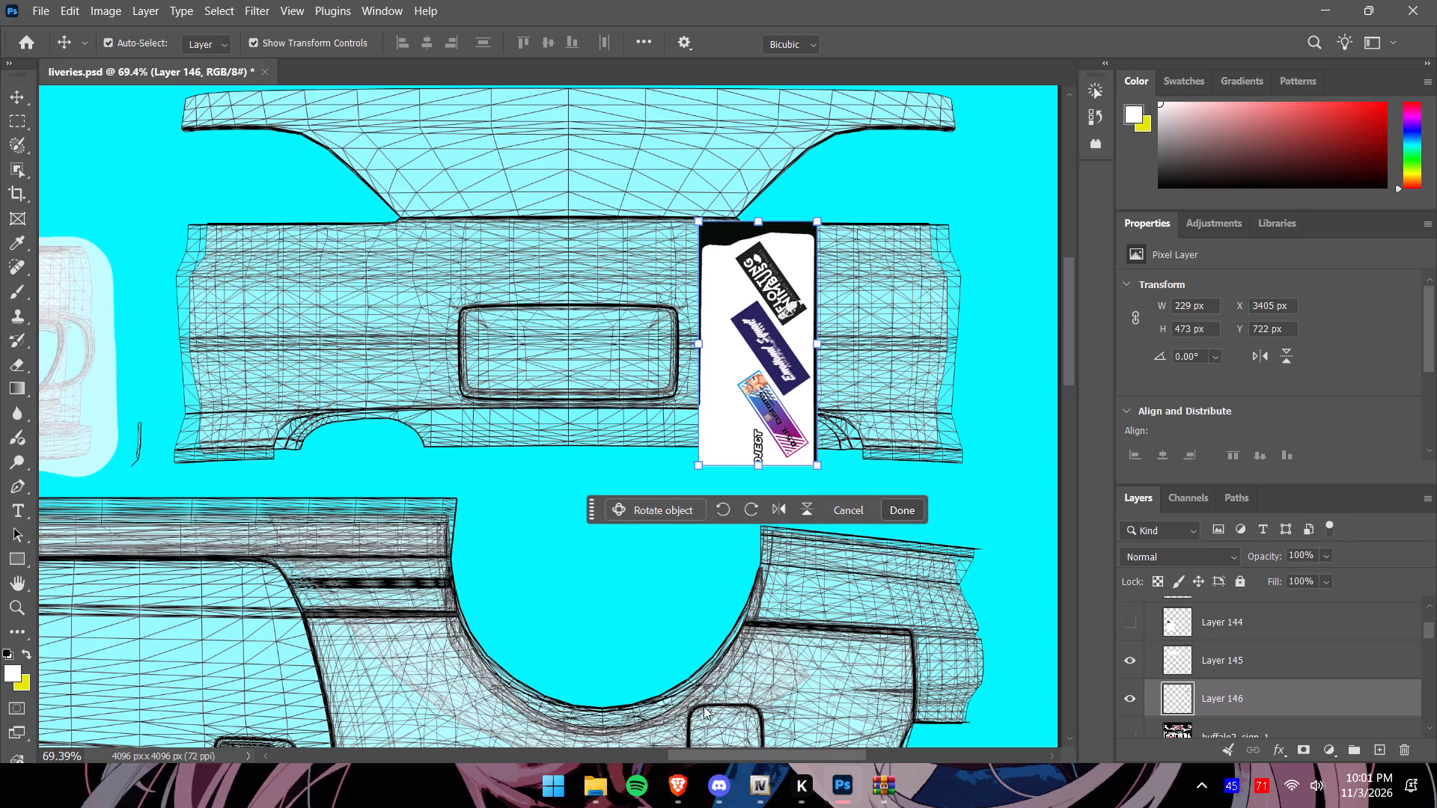
click(751, 506)
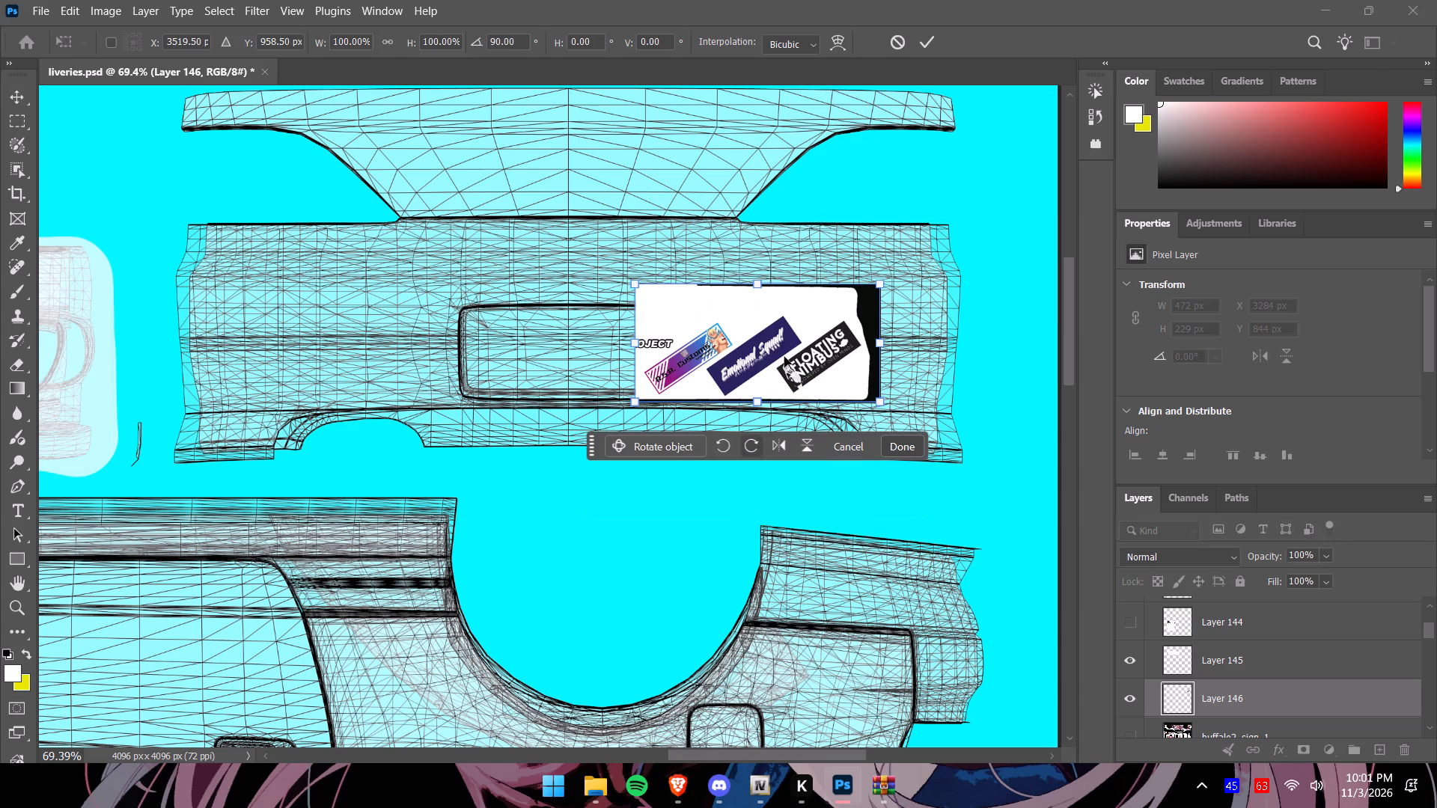
drag(784, 357, 848, 327)
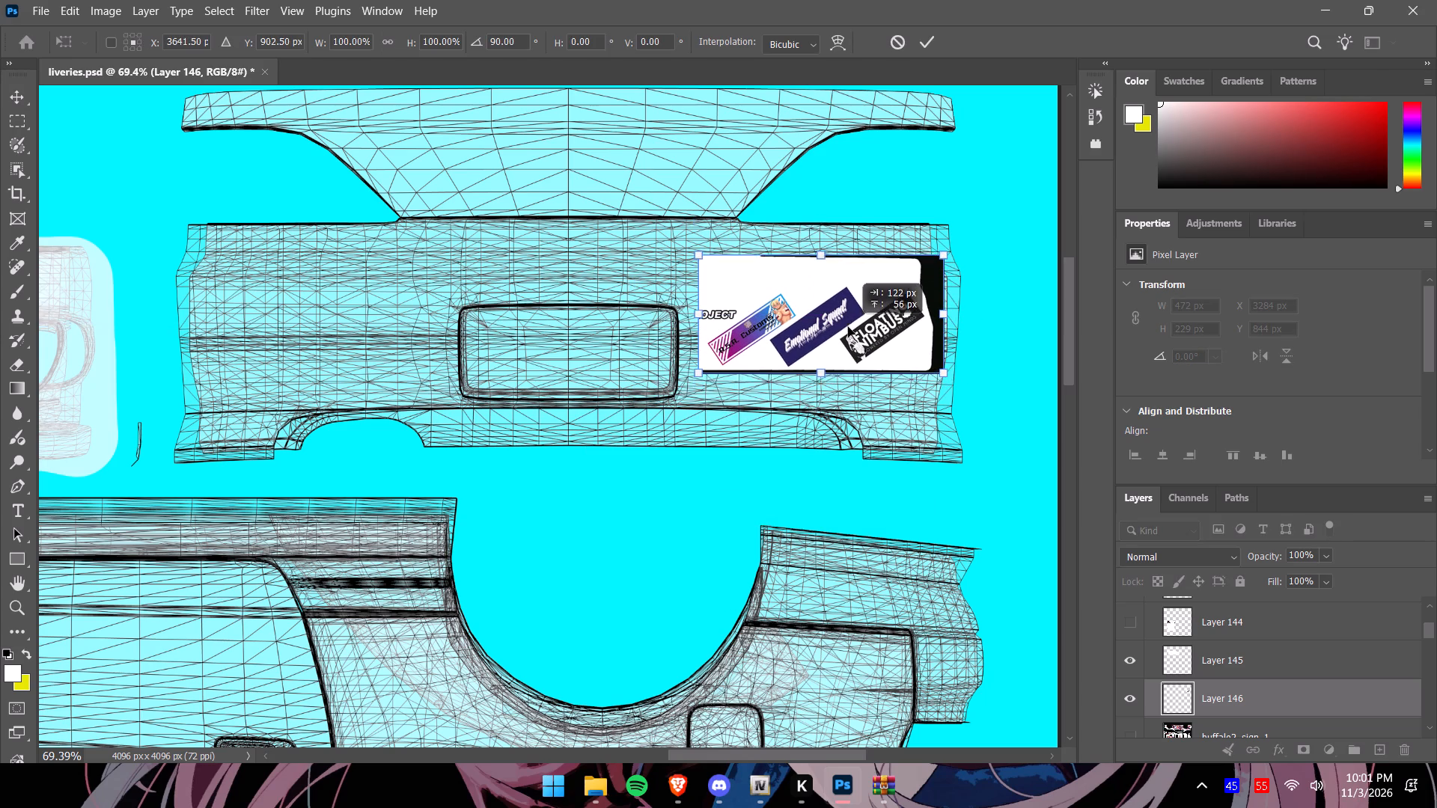
drag(848, 327, 858, 316)
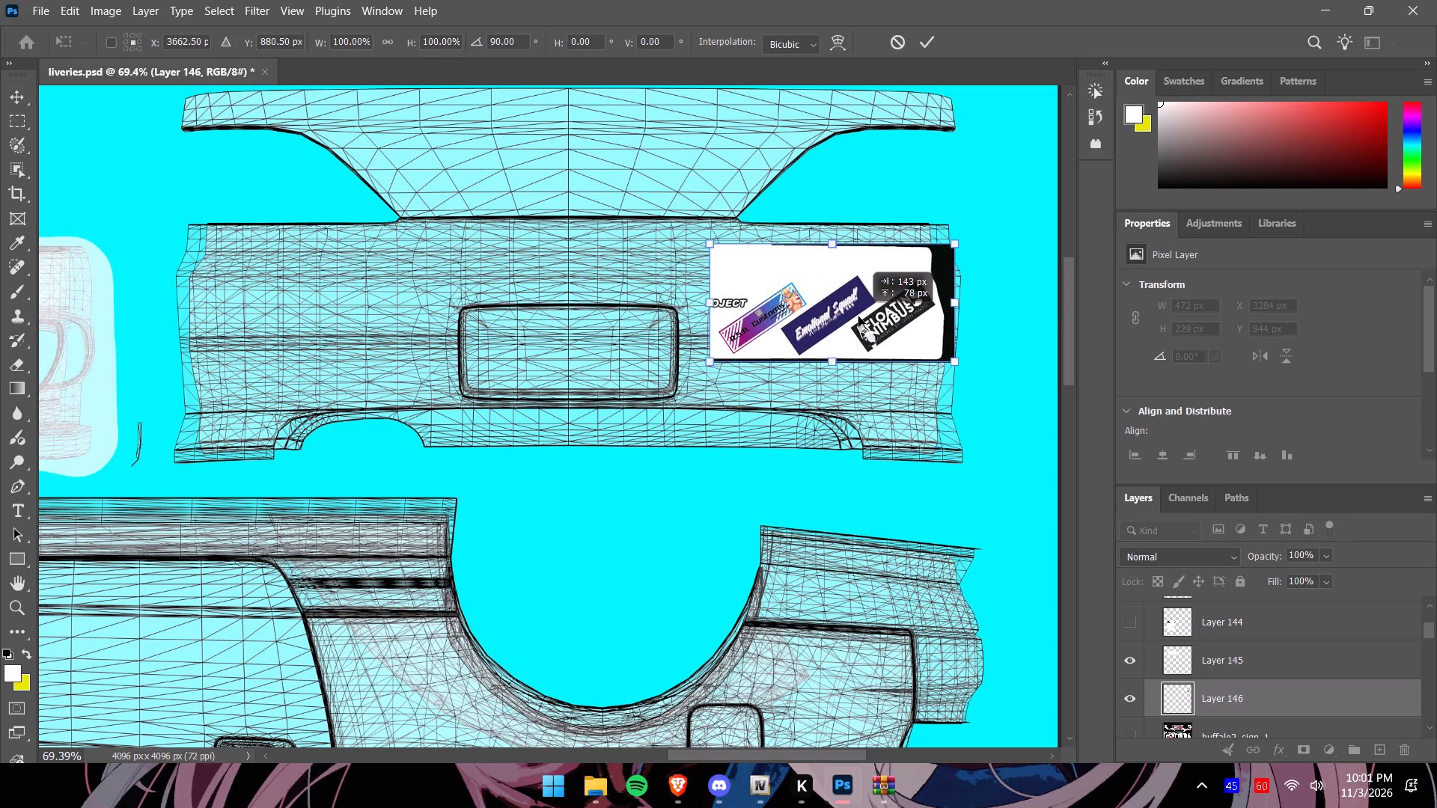
drag(858, 316, 859, 317)
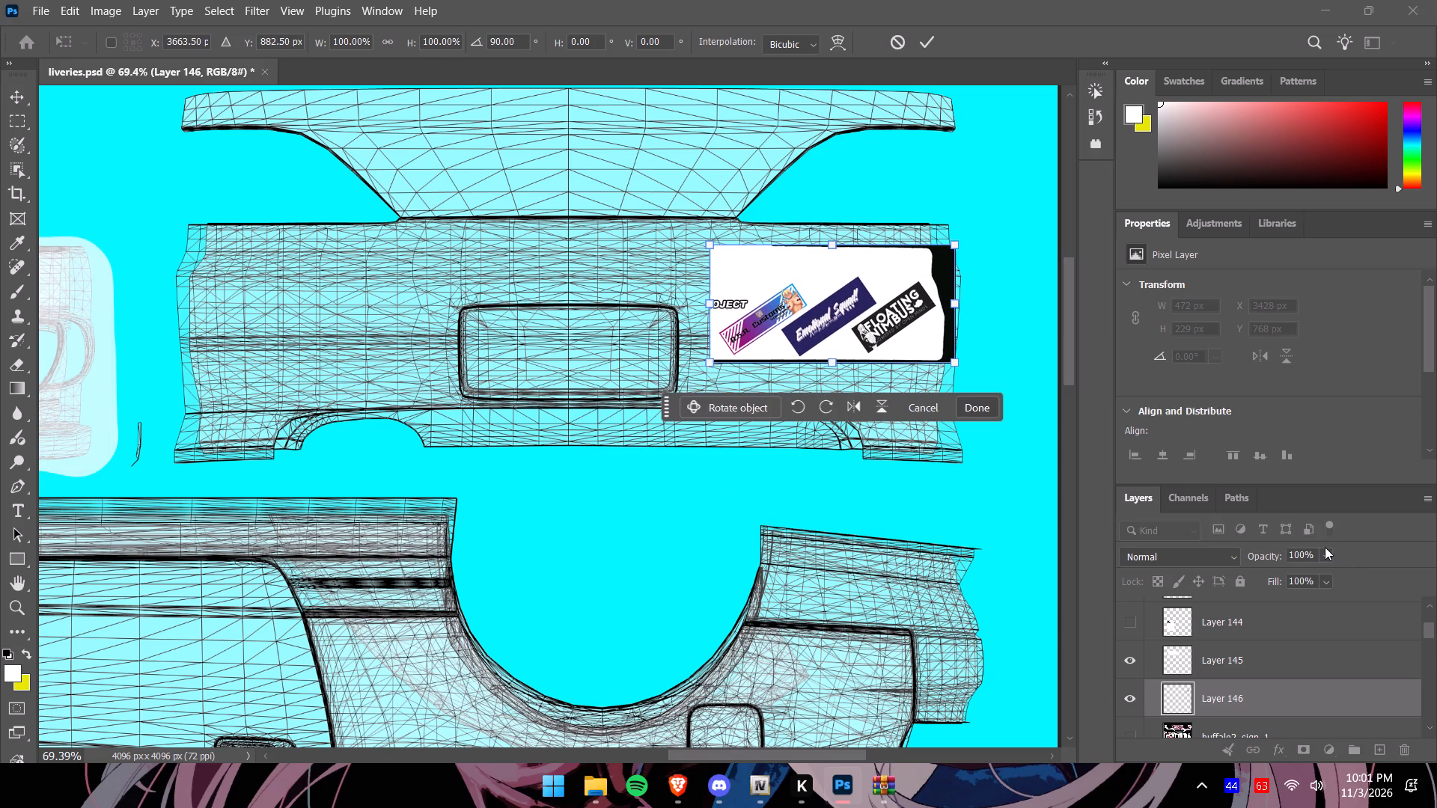
Lower the three-sticker layer's opacity to 76% so the bumper mesh shows through.
click(1325, 547)
drag(1347, 574, 1334, 573)
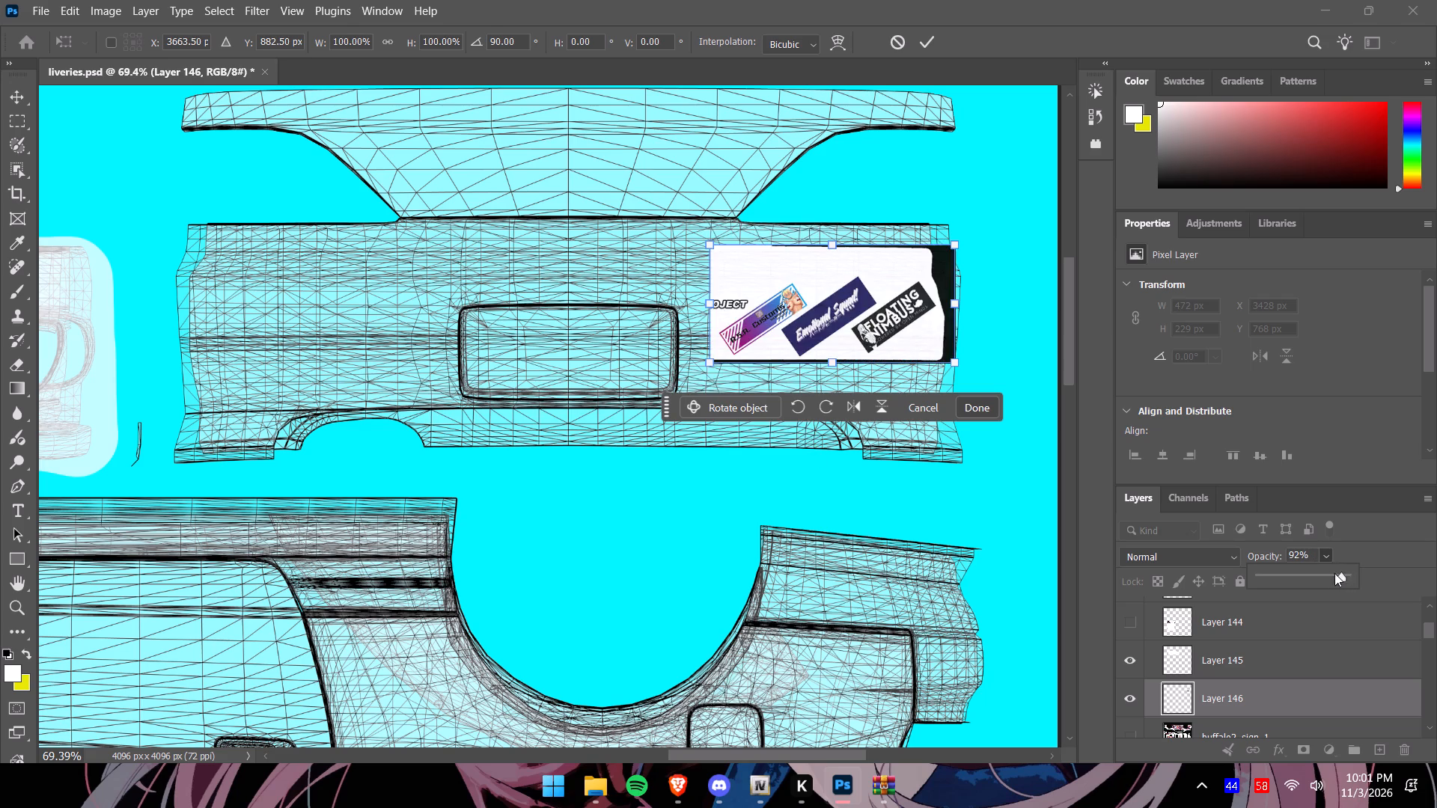
drag(1334, 573, 1314, 573)
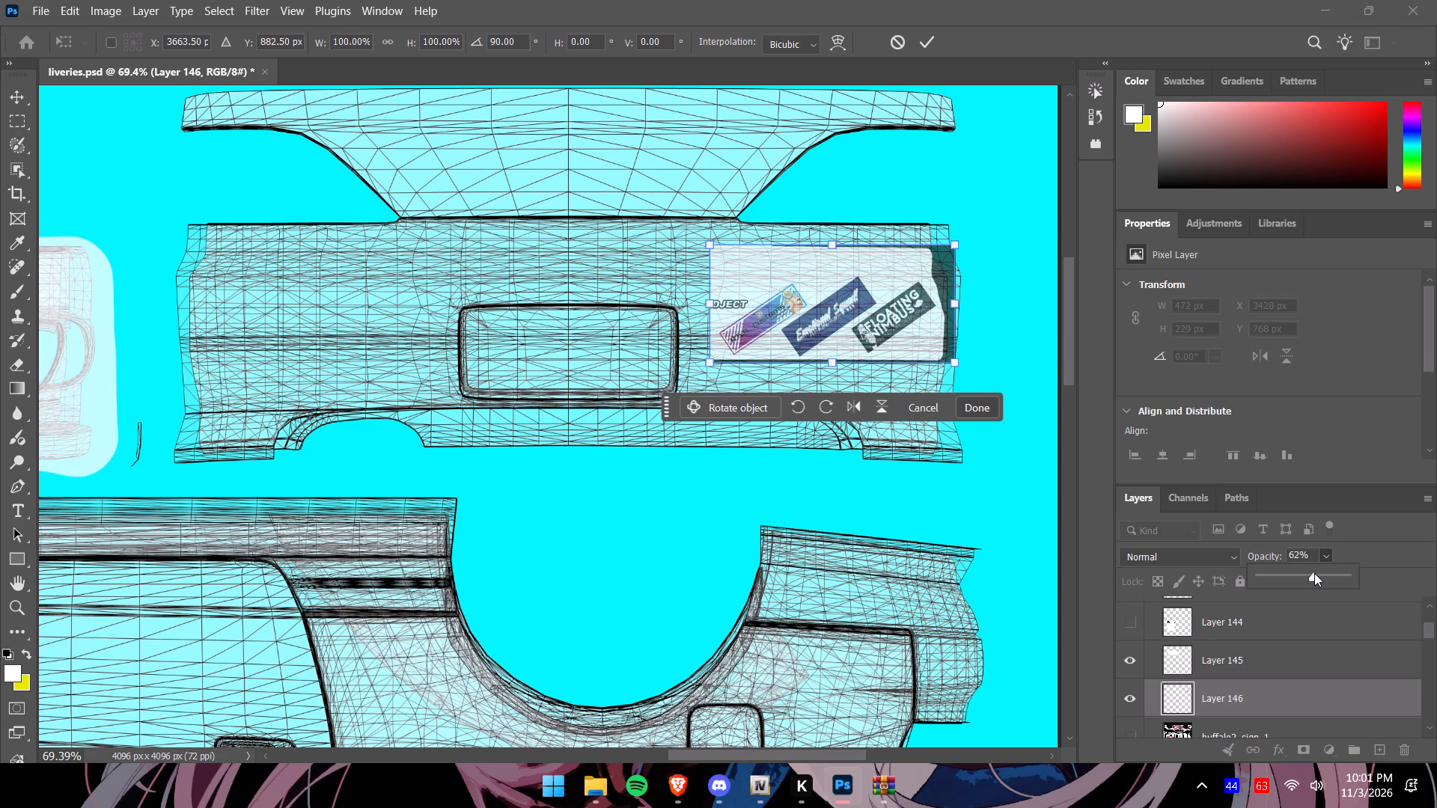
click(1319, 576)
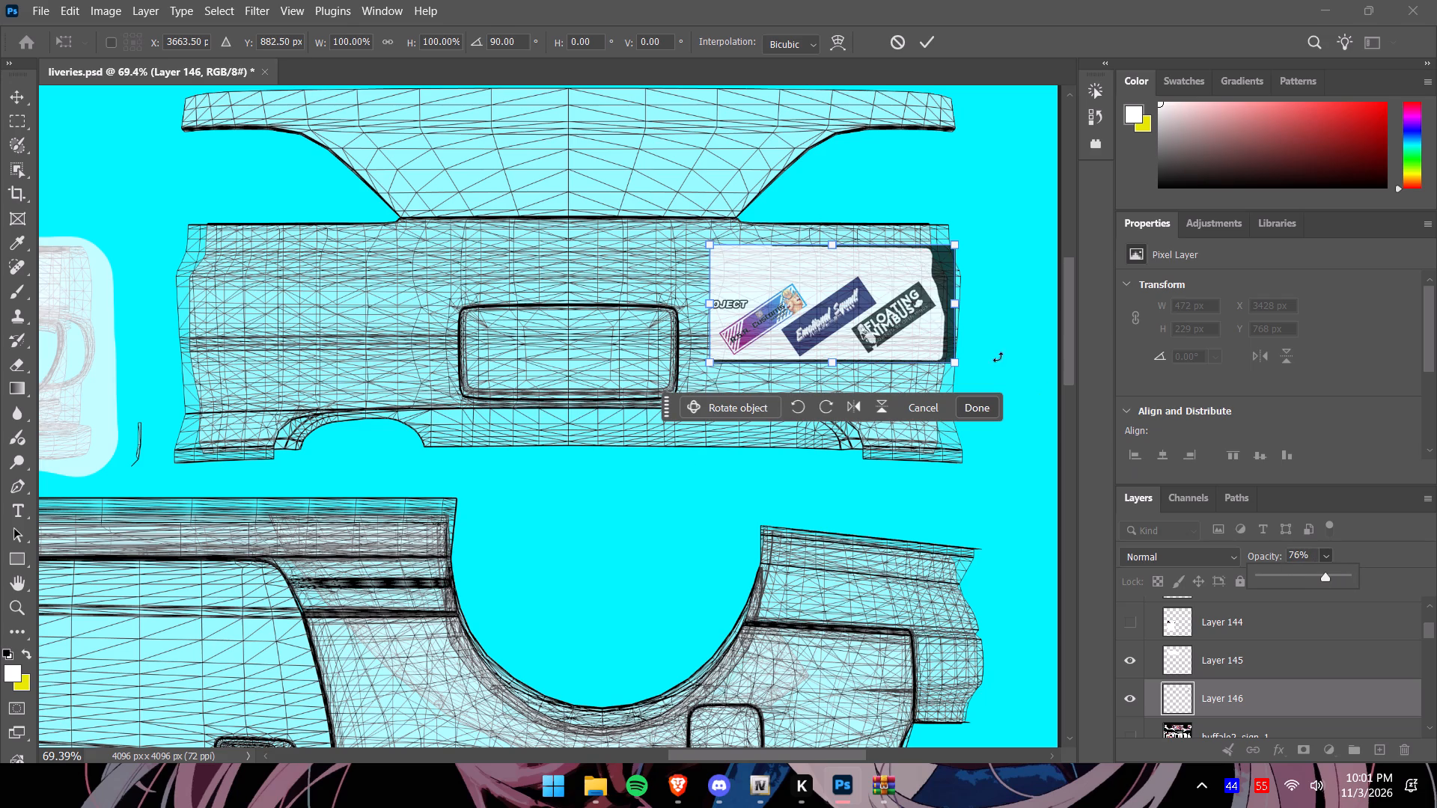
Squash the sticker piece to about 448 × 201 px, align it with the rear bumper's right edge and apply the transform.
alt+scroll(976, 317, up, 5)
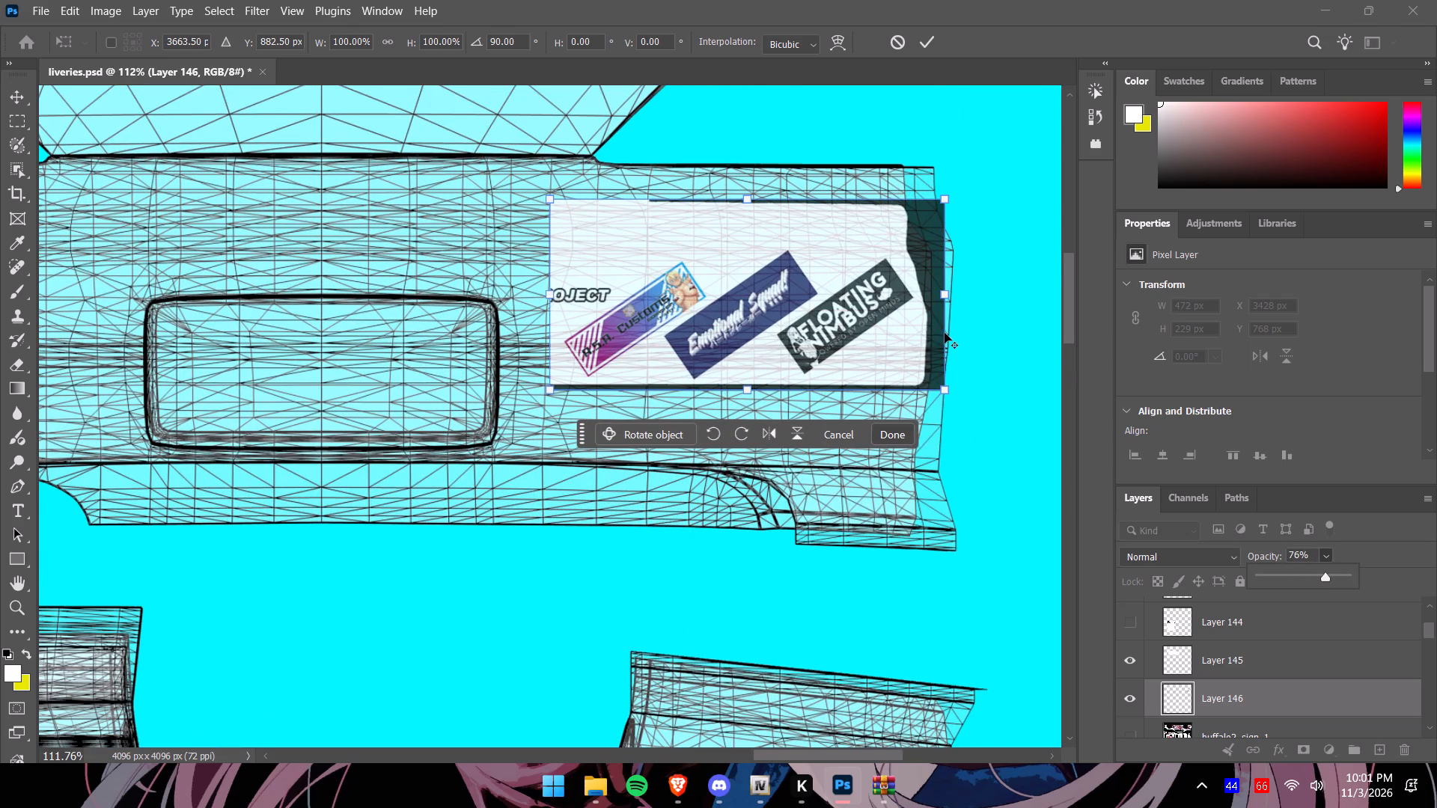
alt+scroll(923, 342, up, 1)
click(858, 316)
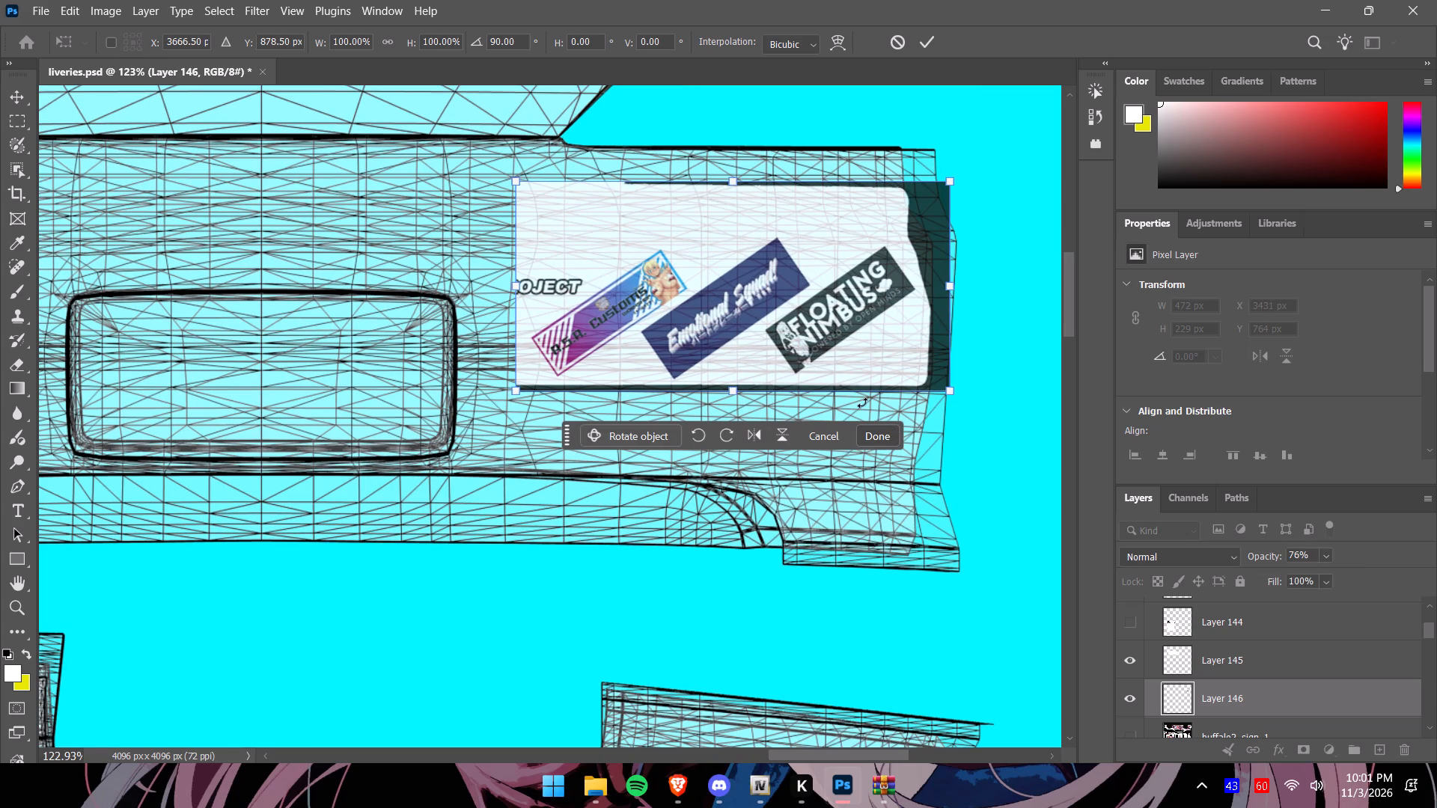
drag(736, 392, 738, 373)
click(733, 186)
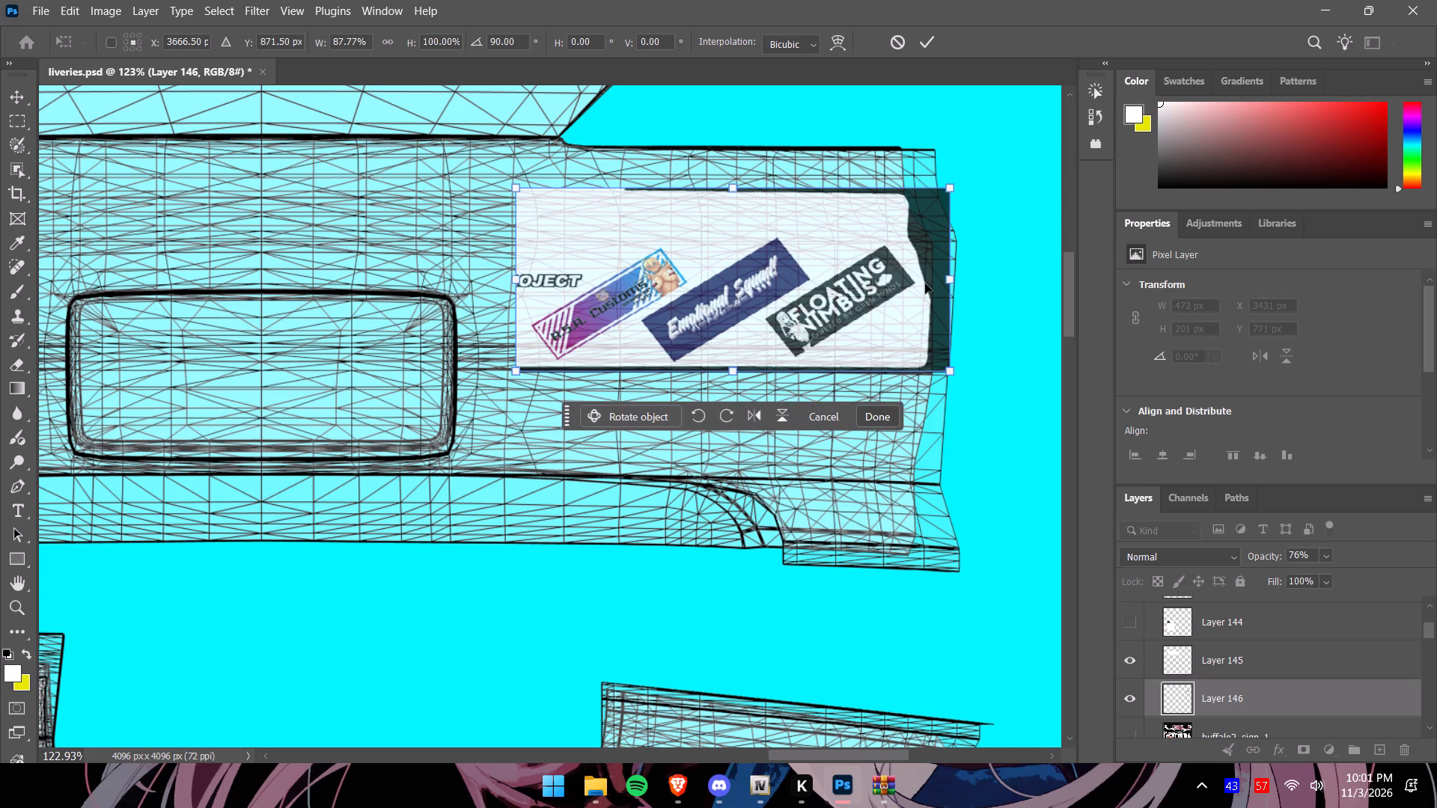
drag(948, 284, 924, 283)
drag(852, 299, 858, 296)
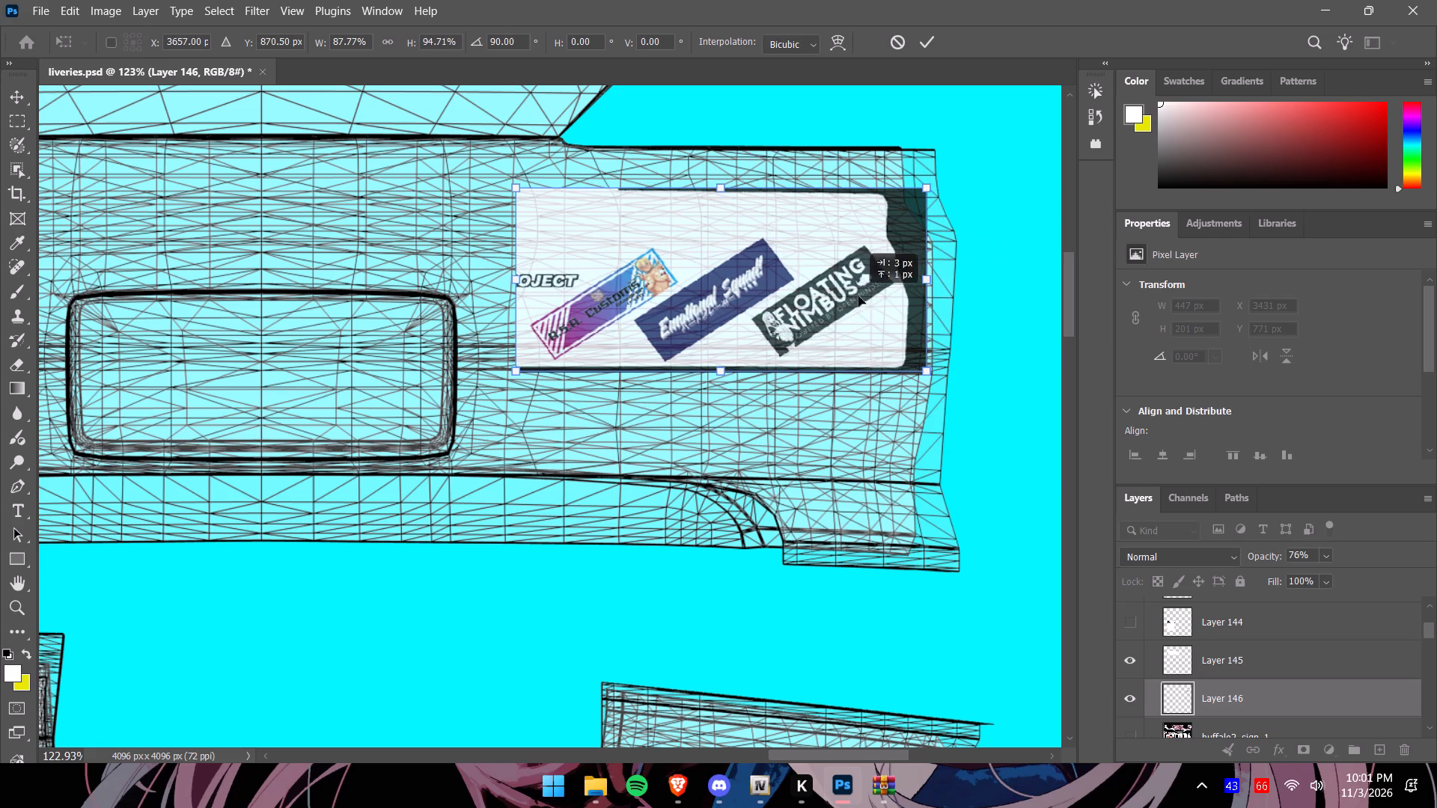
drag(858, 296, 872, 295)
click(897, 418)
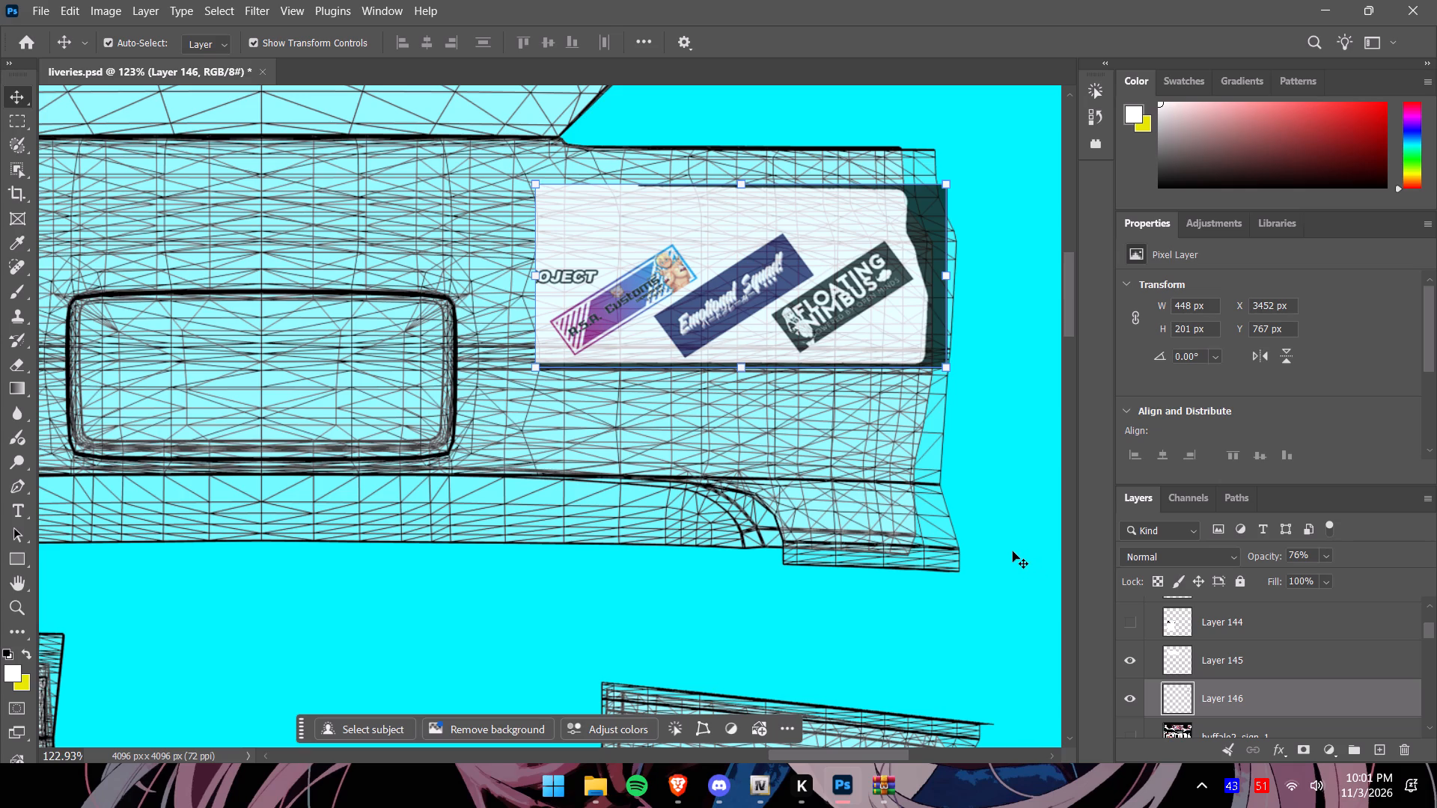
Show buffalo2_sign_1 again and copy its UP GARAGE and TIMOTEI logos onto a new layer, about 136 × 225 px.
drag(1069, 334, 1100, 464)
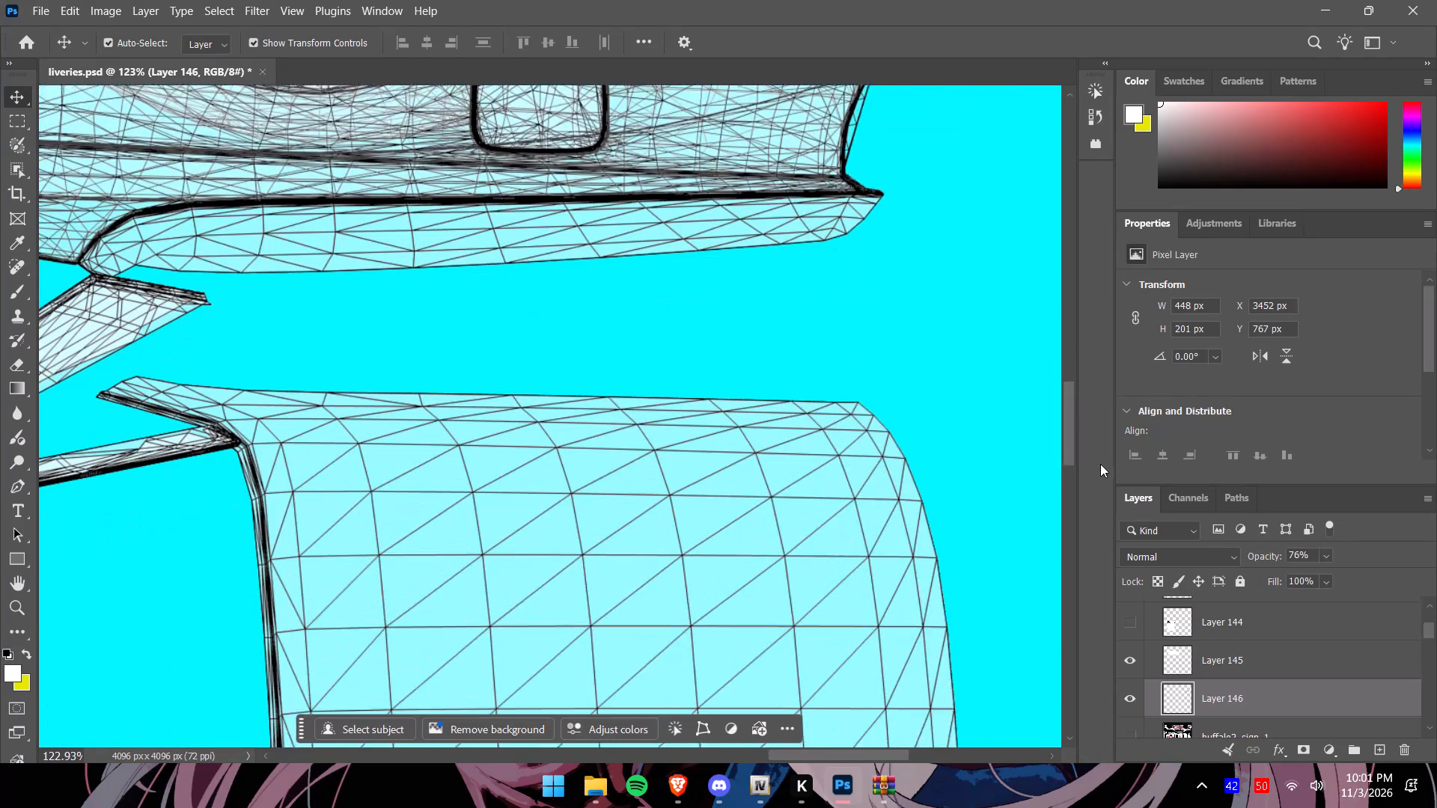
drag(1100, 464, 1115, 515)
scroll(1252, 708, down, 2)
click(1242, 701)
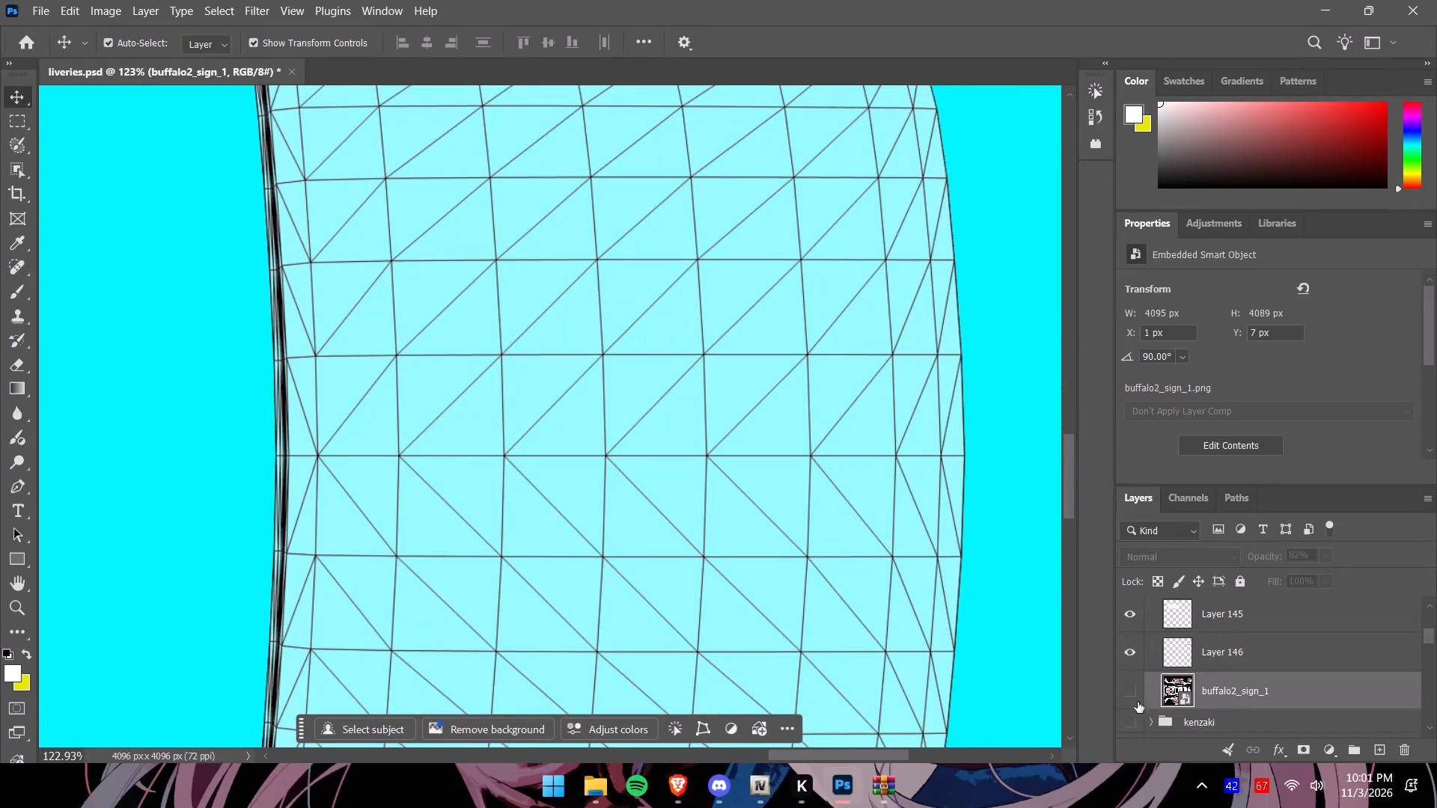
click(1130, 691)
drag(1076, 474, 1070, 453)
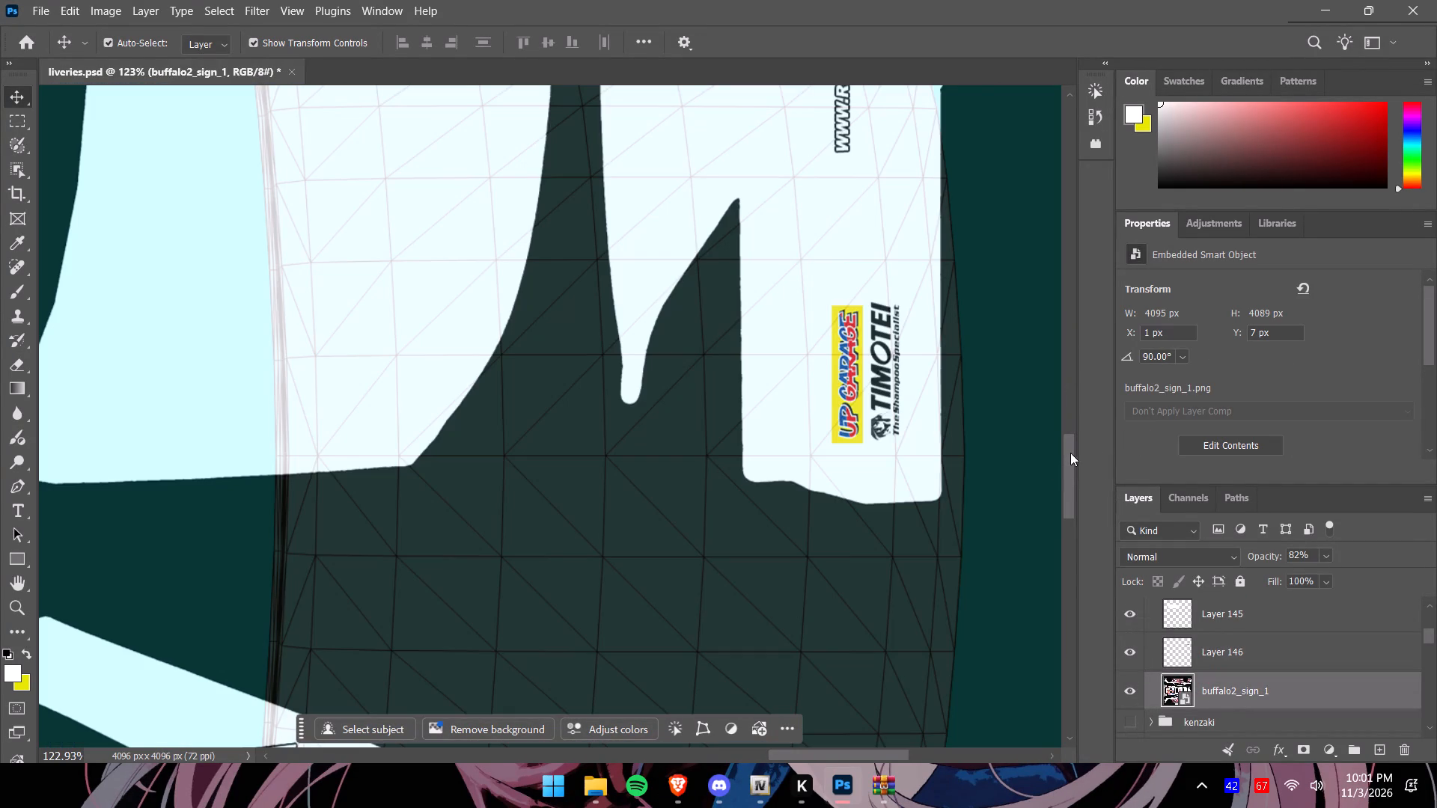
drag(1070, 453, 1070, 452)
drag(1070, 467, 1066, 451)
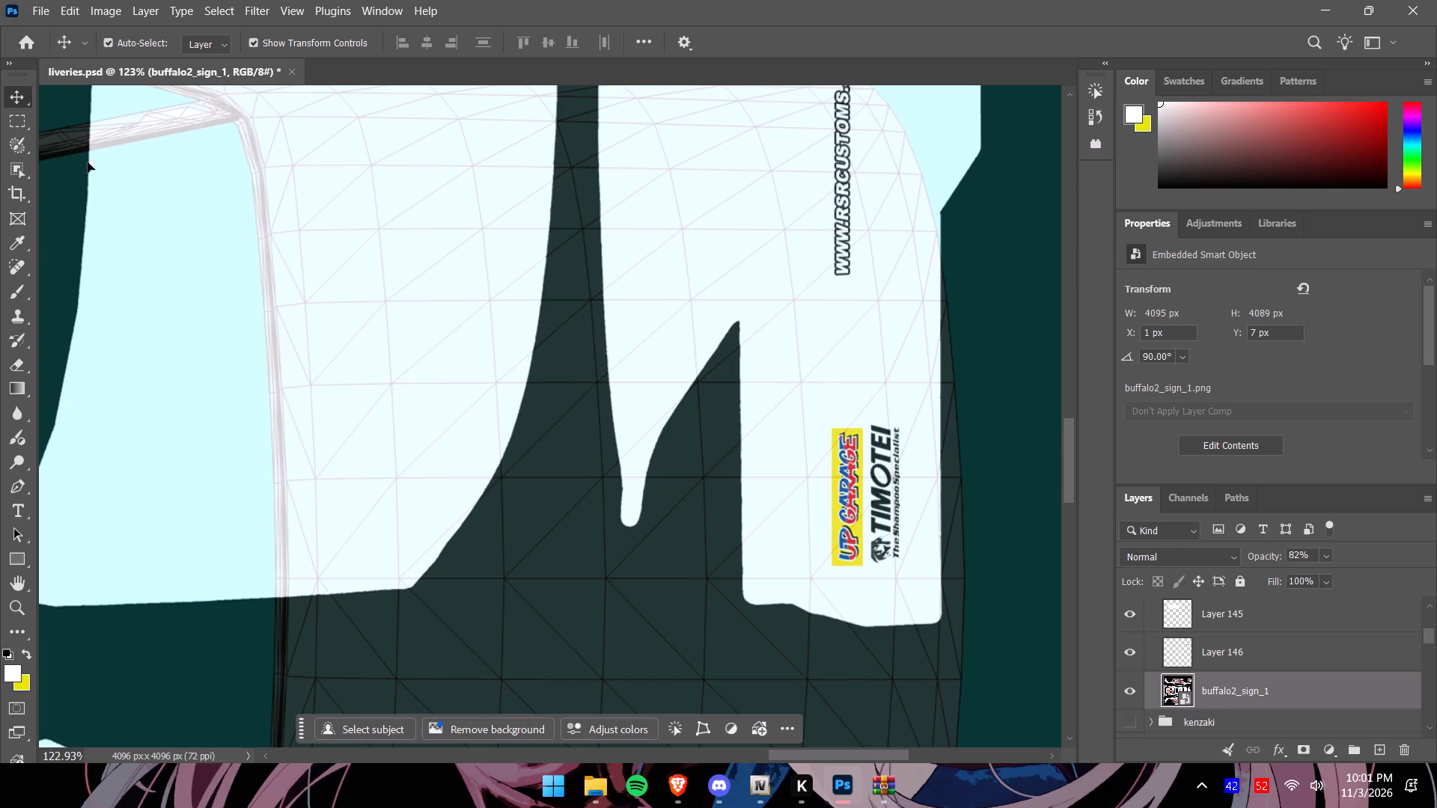
click(17, 129)
drag(793, 379, 918, 584)
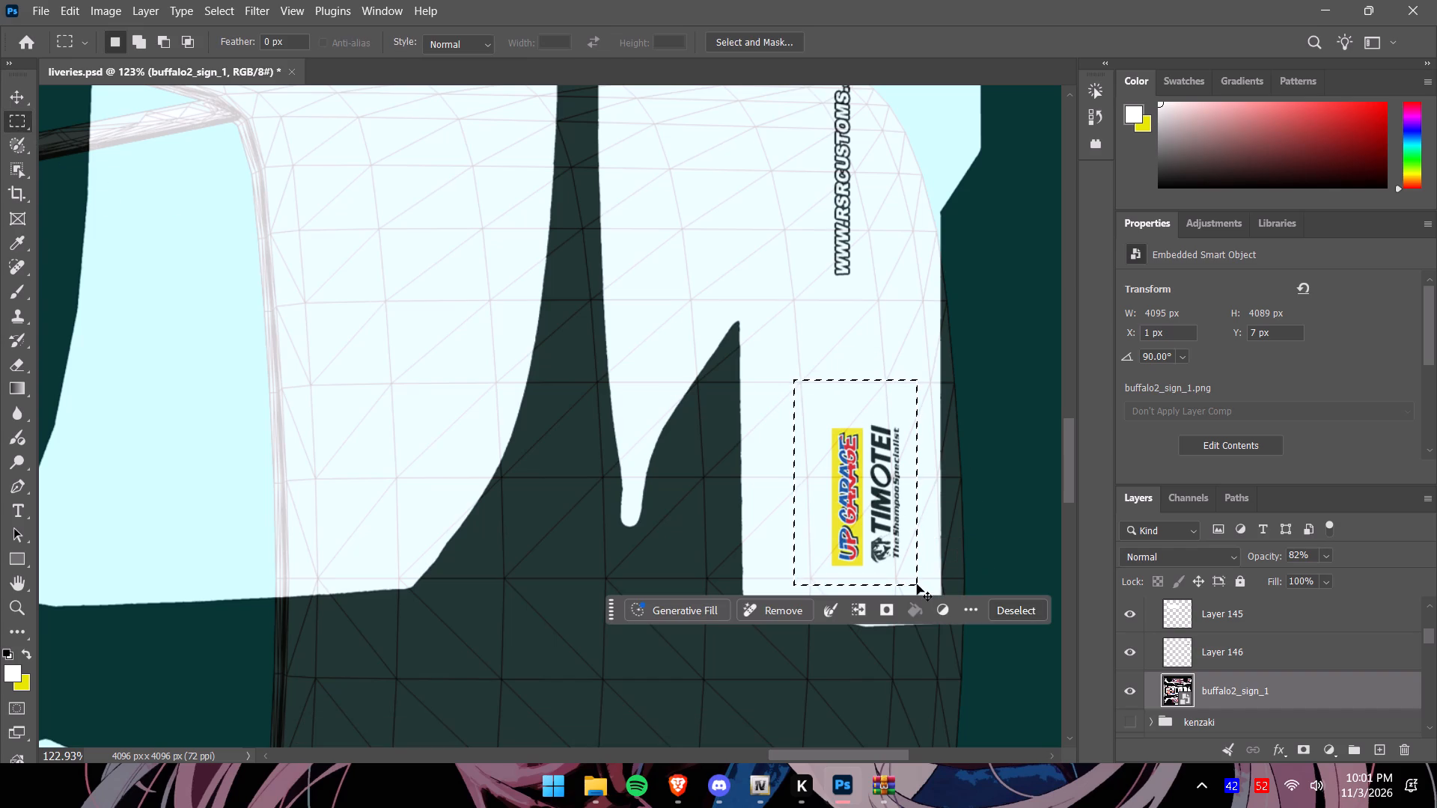
key(ctrl+c)
key(ctrl+v)
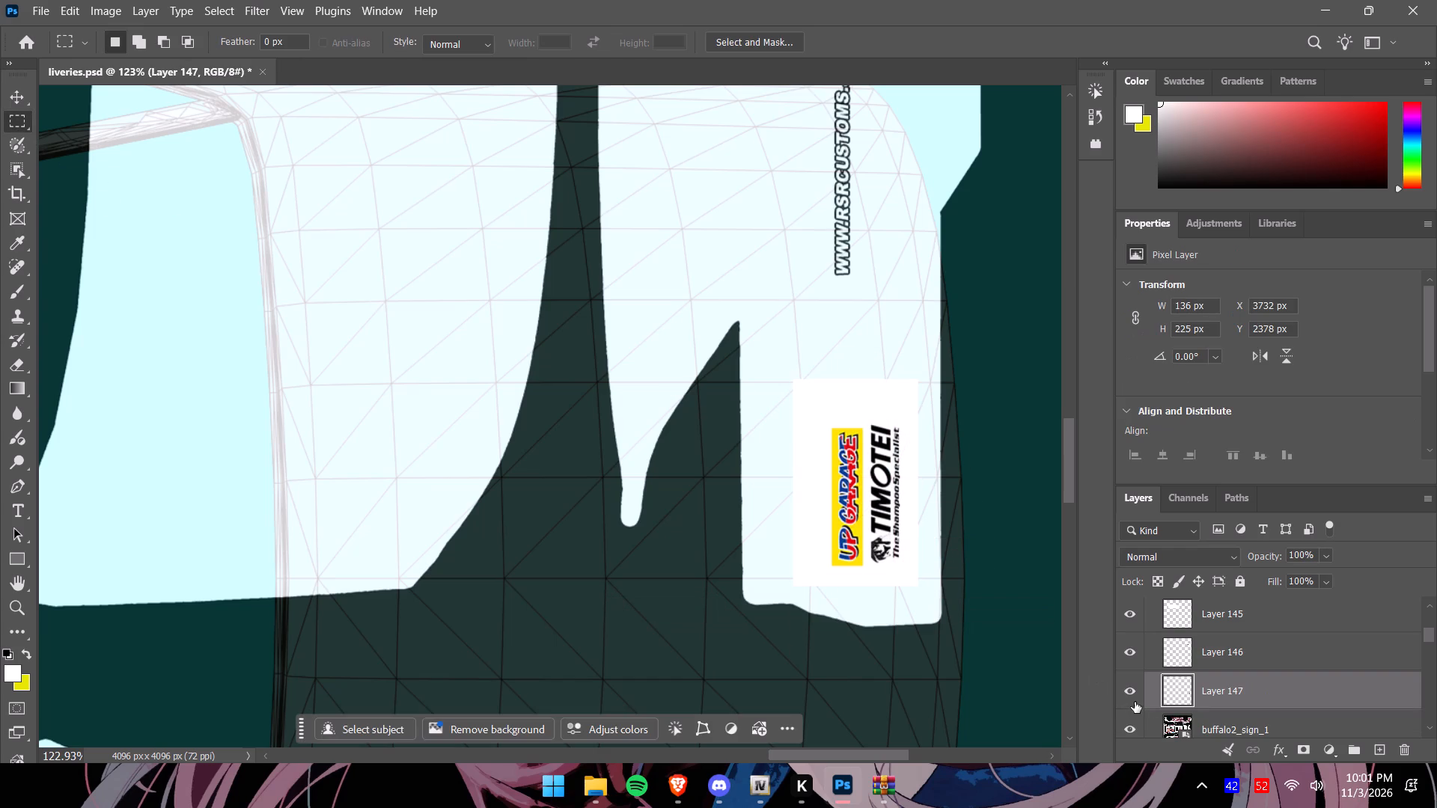
Hide buffalo2_sign_1 and move the UP GARAGE and TIMOTEI logo piece onto the left side of the rear bumper mesh.
click(17, 105)
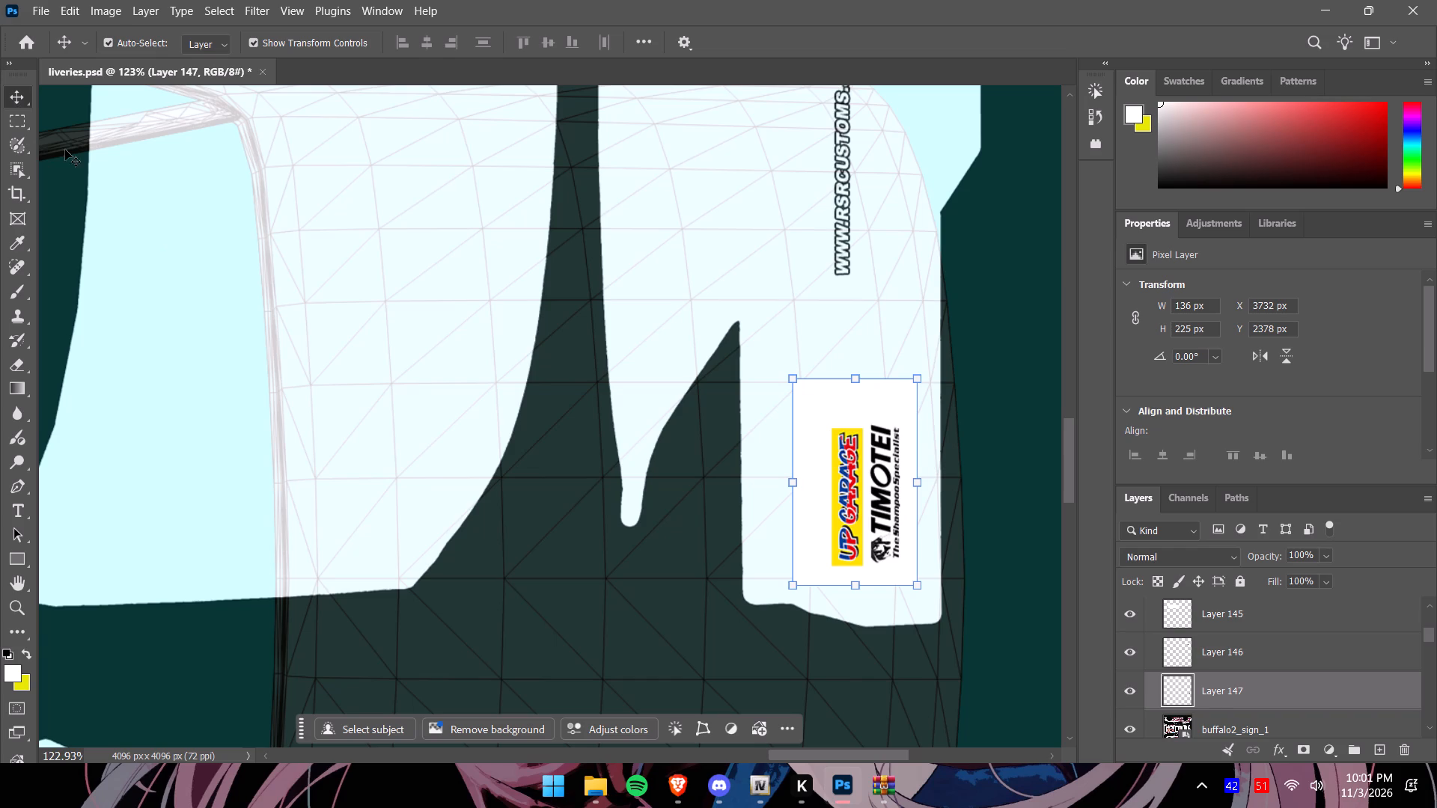
click(1130, 729)
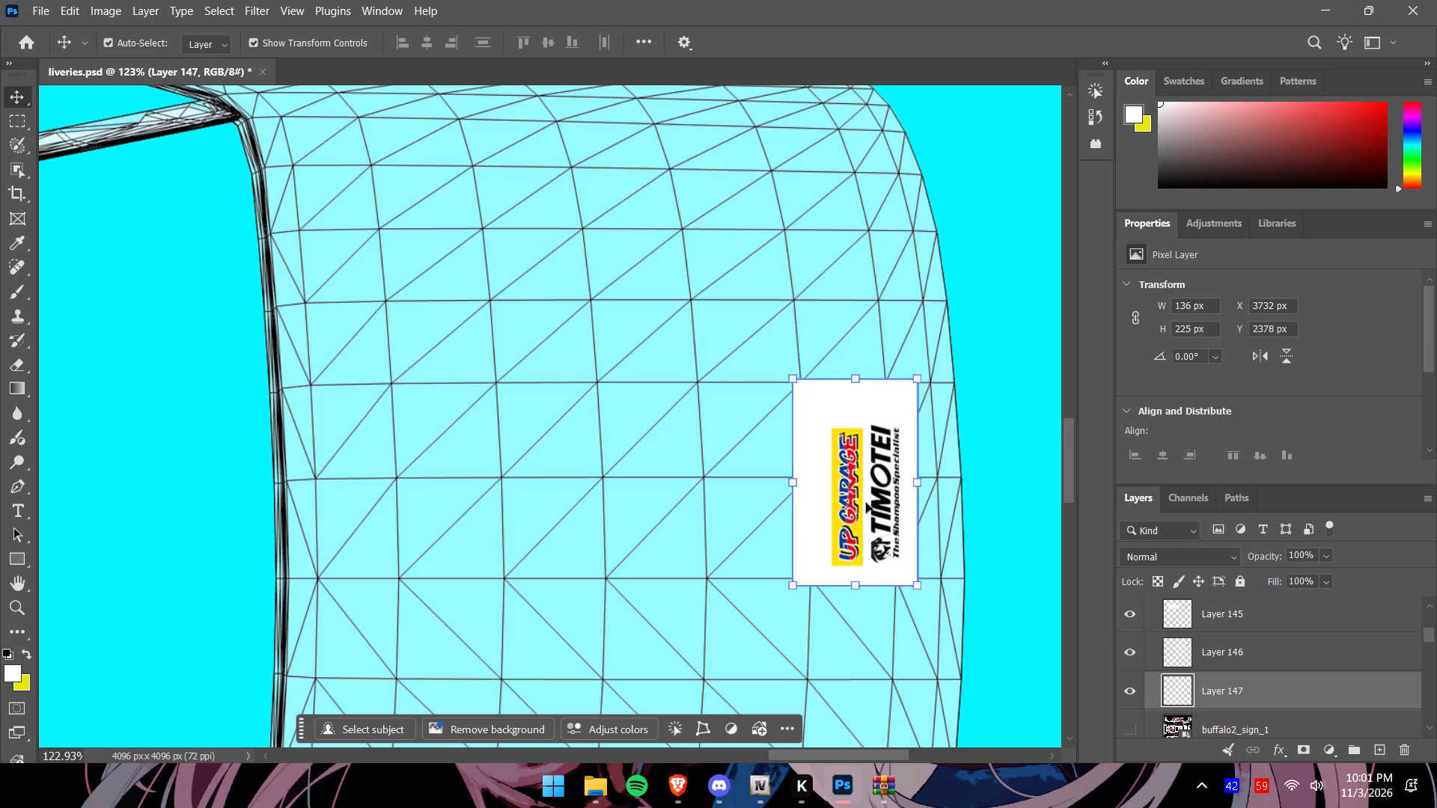
drag(866, 502, 804, 293)
drag(1067, 467, 1052, 367)
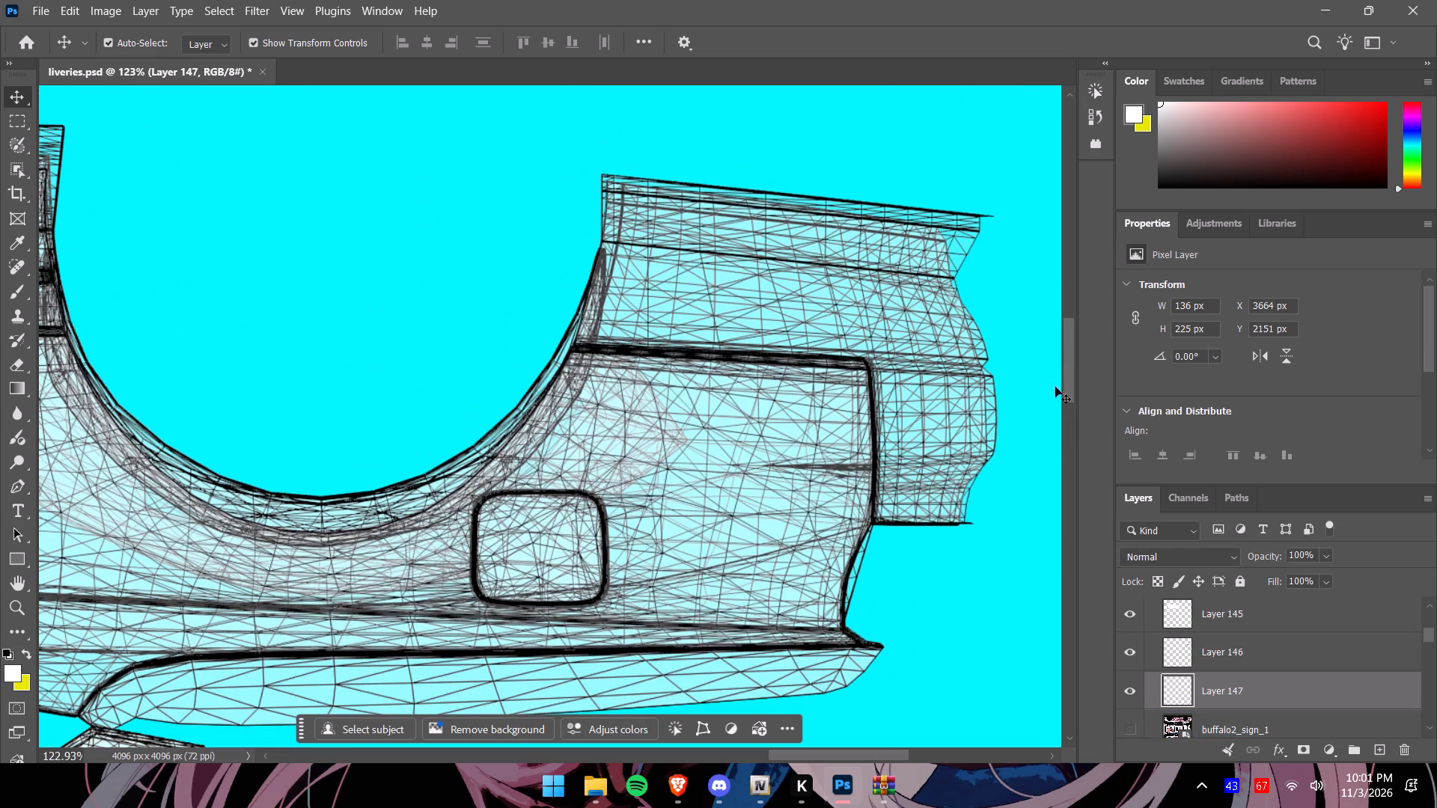
alt+scroll(1014, 400, down, 9)
drag(912, 698, 909, 698)
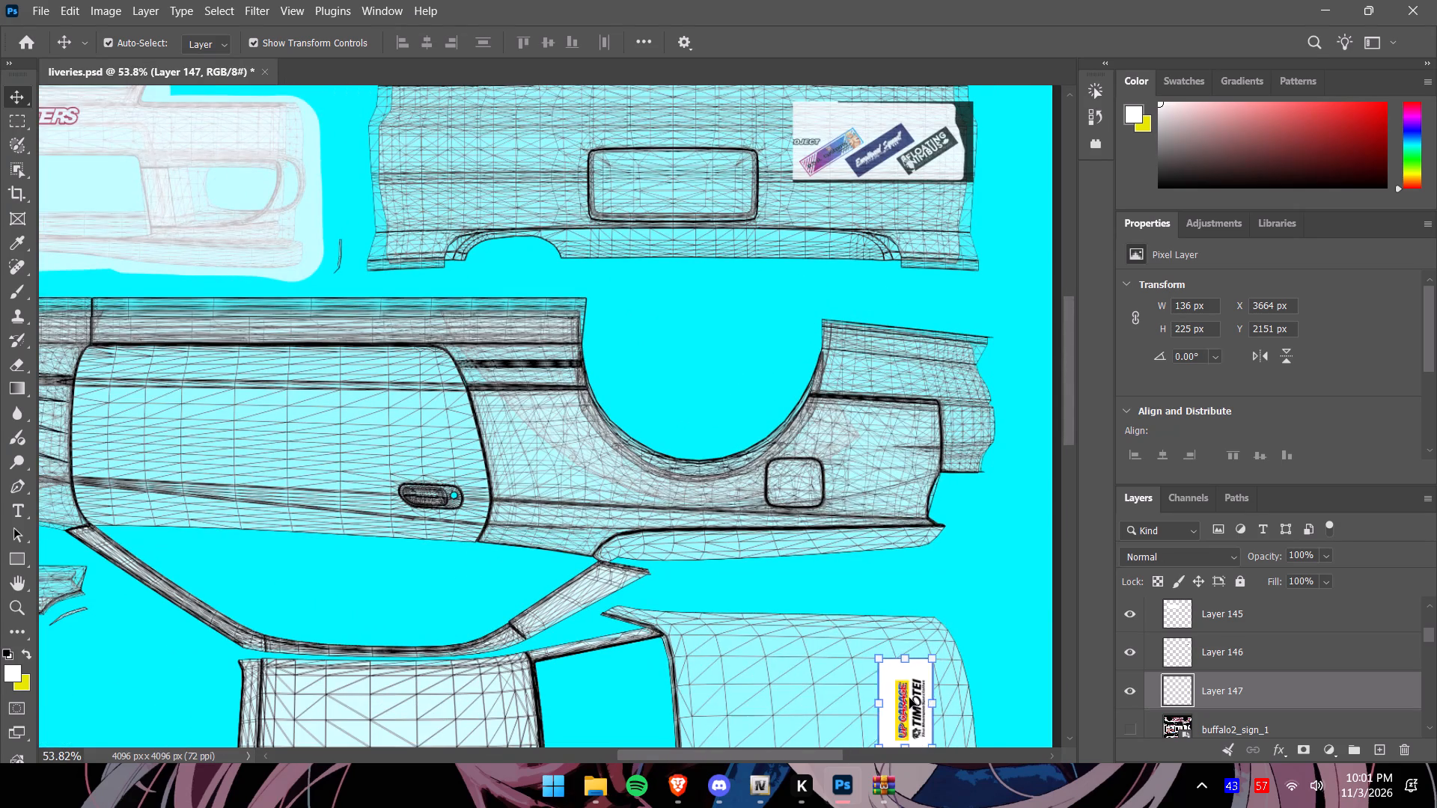
drag(909, 698, 464, 155)
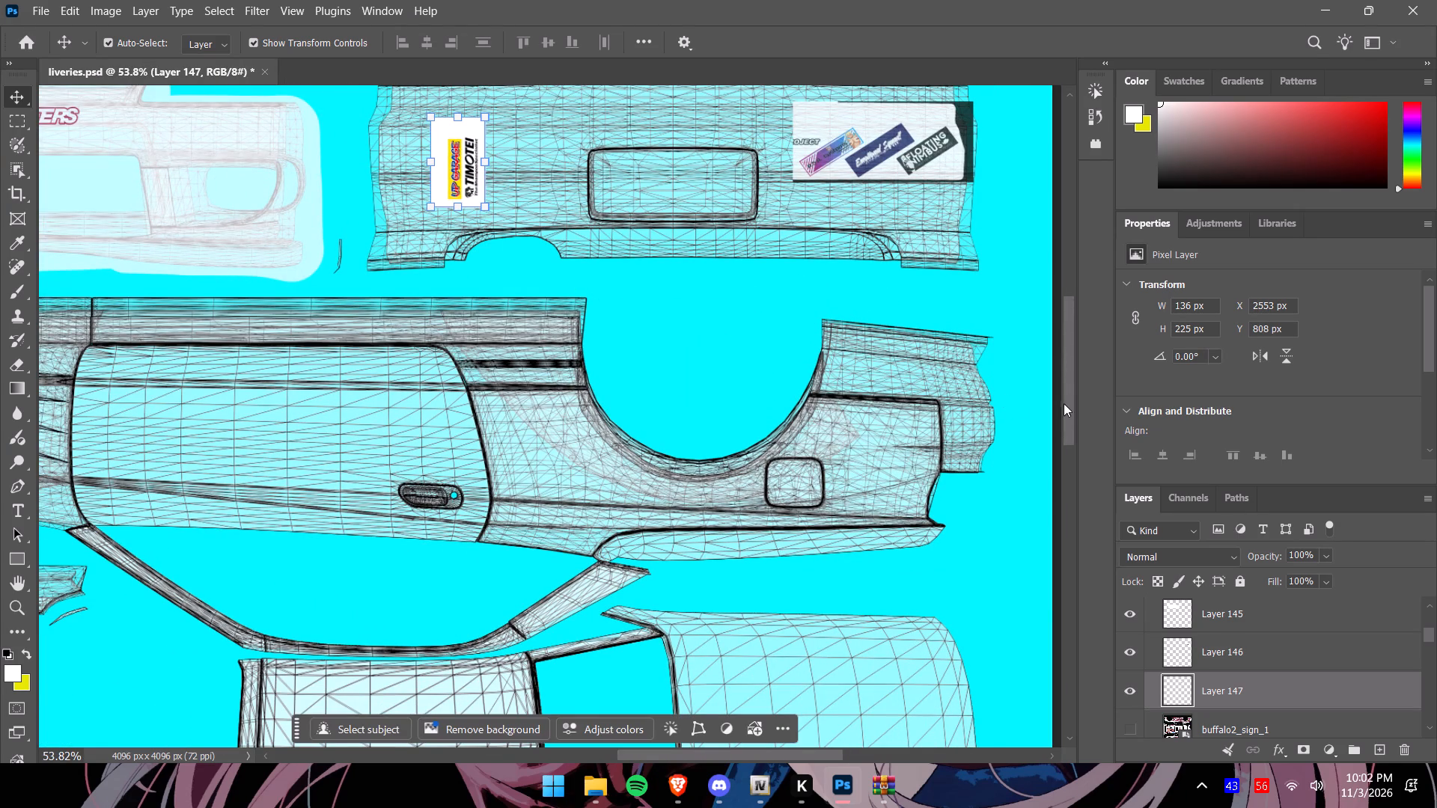
Rotate the logo piece 90° clockwise, enlarge it to about 267 × 153 px beside the bumper's plate recess, and apply the transform.
drag(1064, 405, 1058, 384)
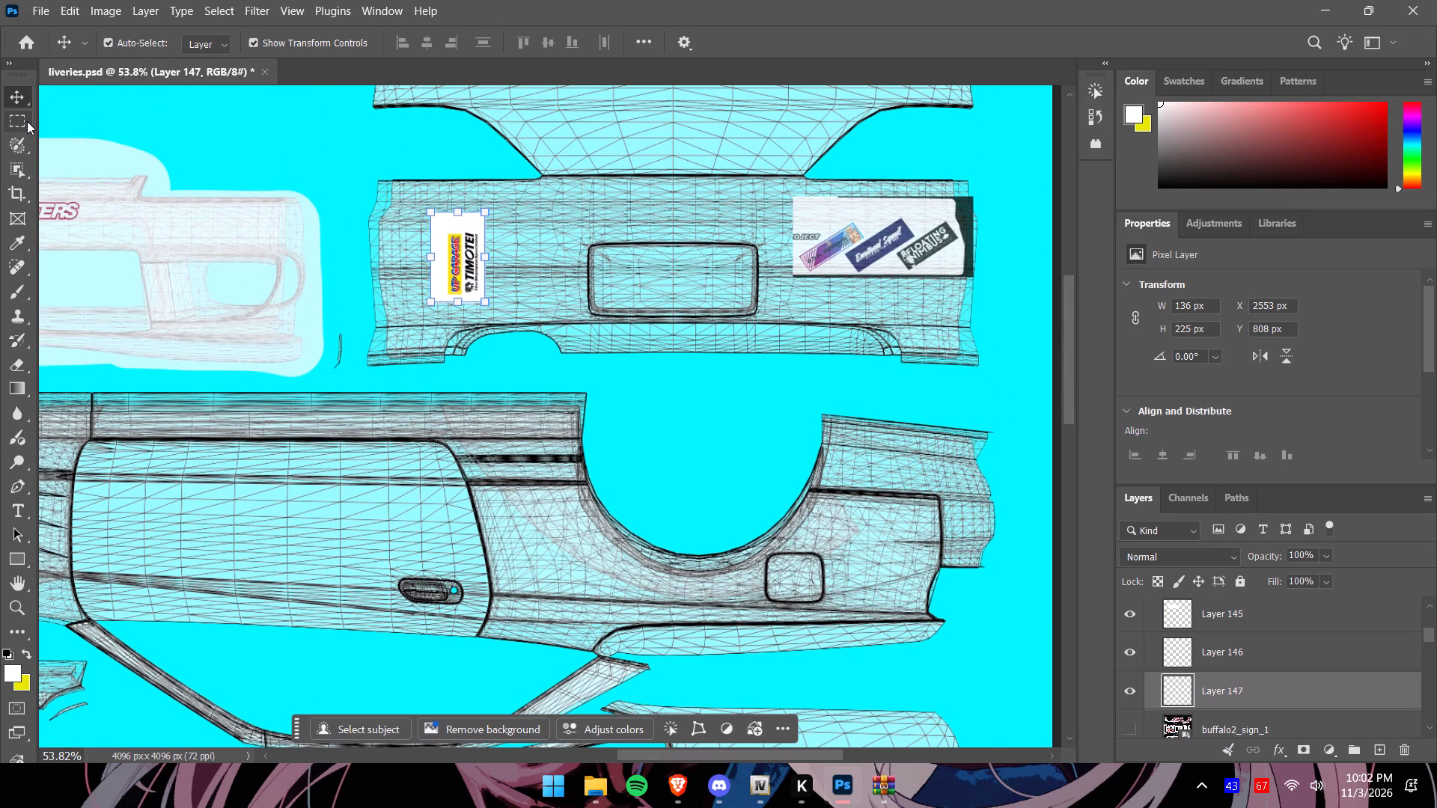
click(710, 726)
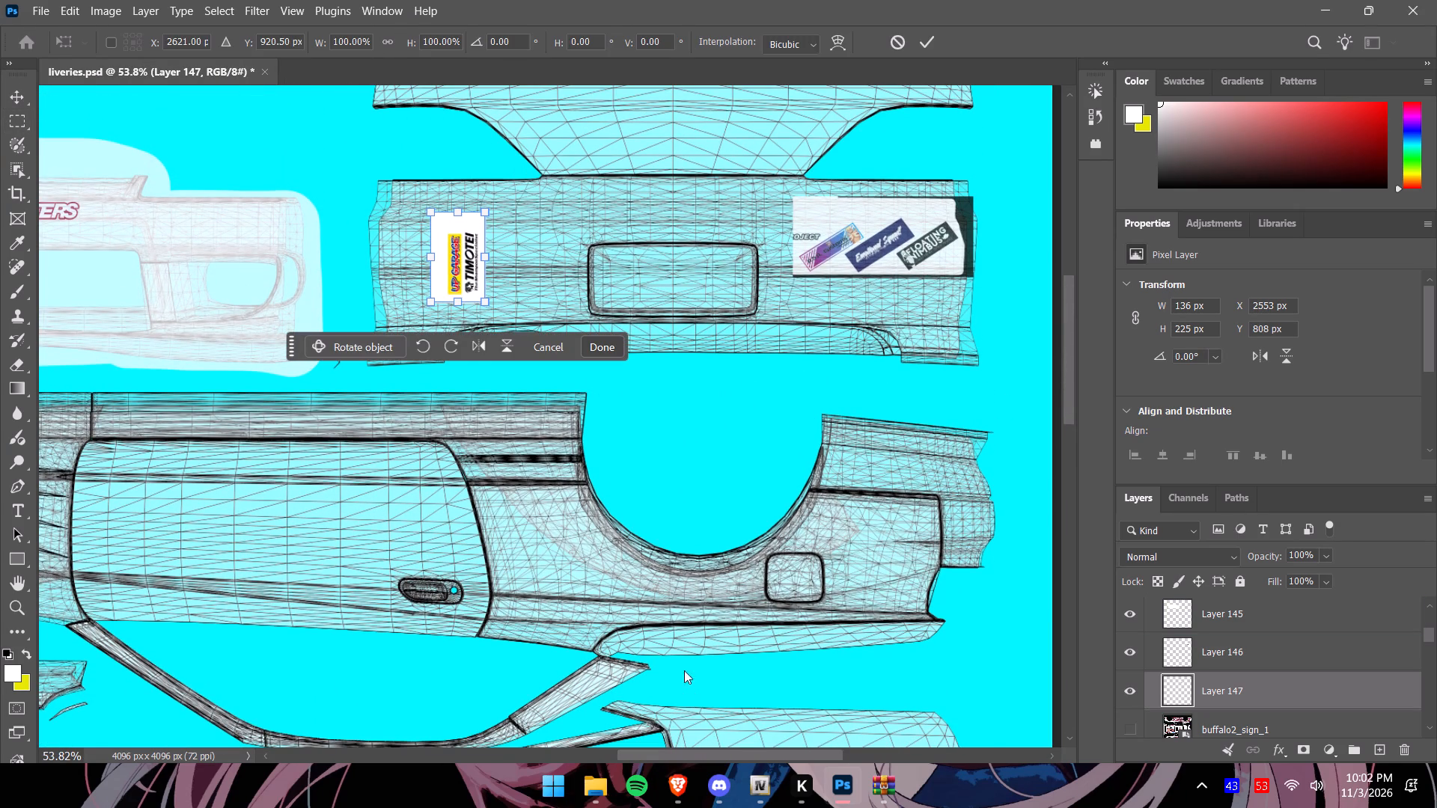
click(454, 349)
drag(466, 272, 466, 252)
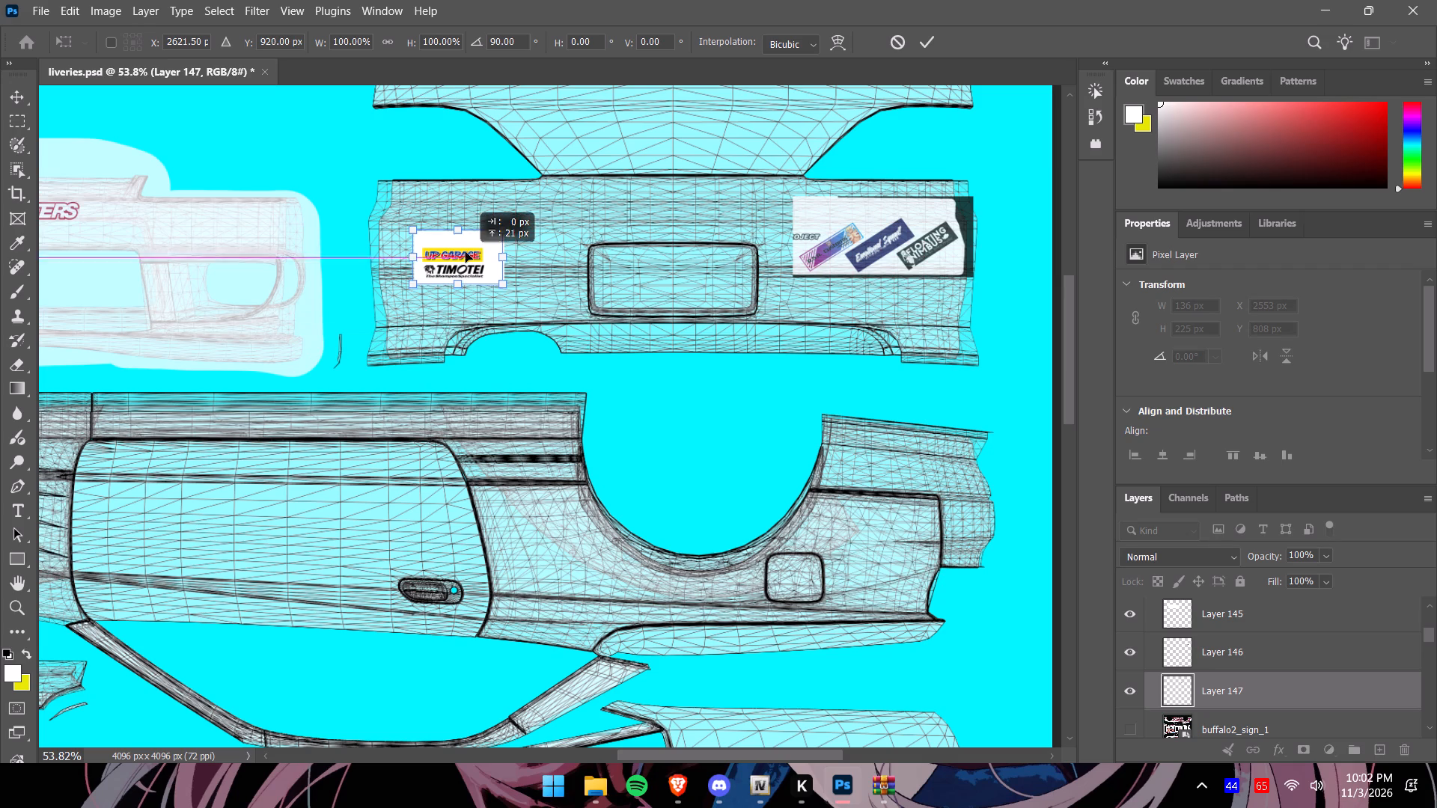
drag(466, 252, 463, 245)
alt+scroll(472, 244, up, 4)
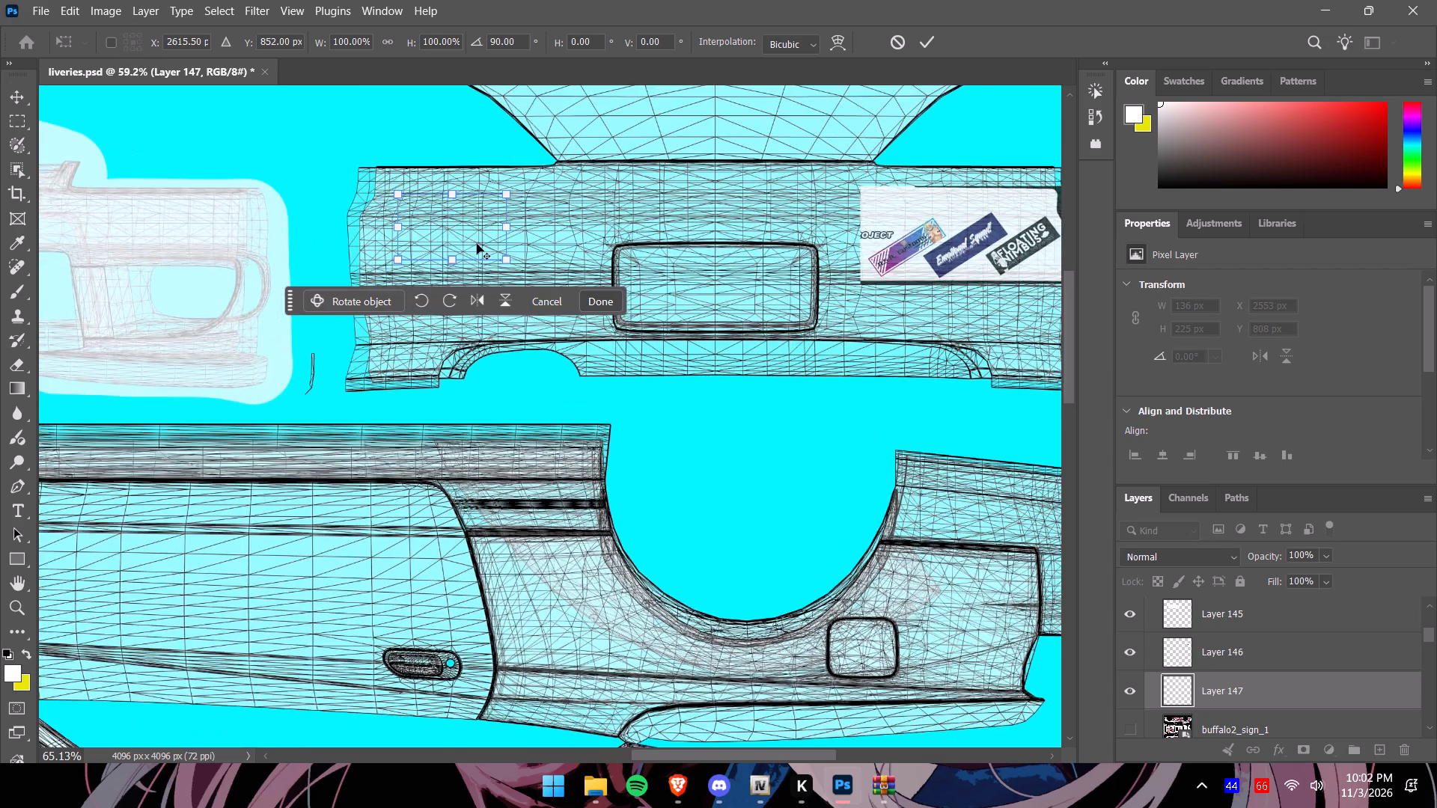
alt+scroll(477, 244, up, 2)
drag(519, 220, 533, 221)
drag(522, 221, 546, 221)
click(361, 220)
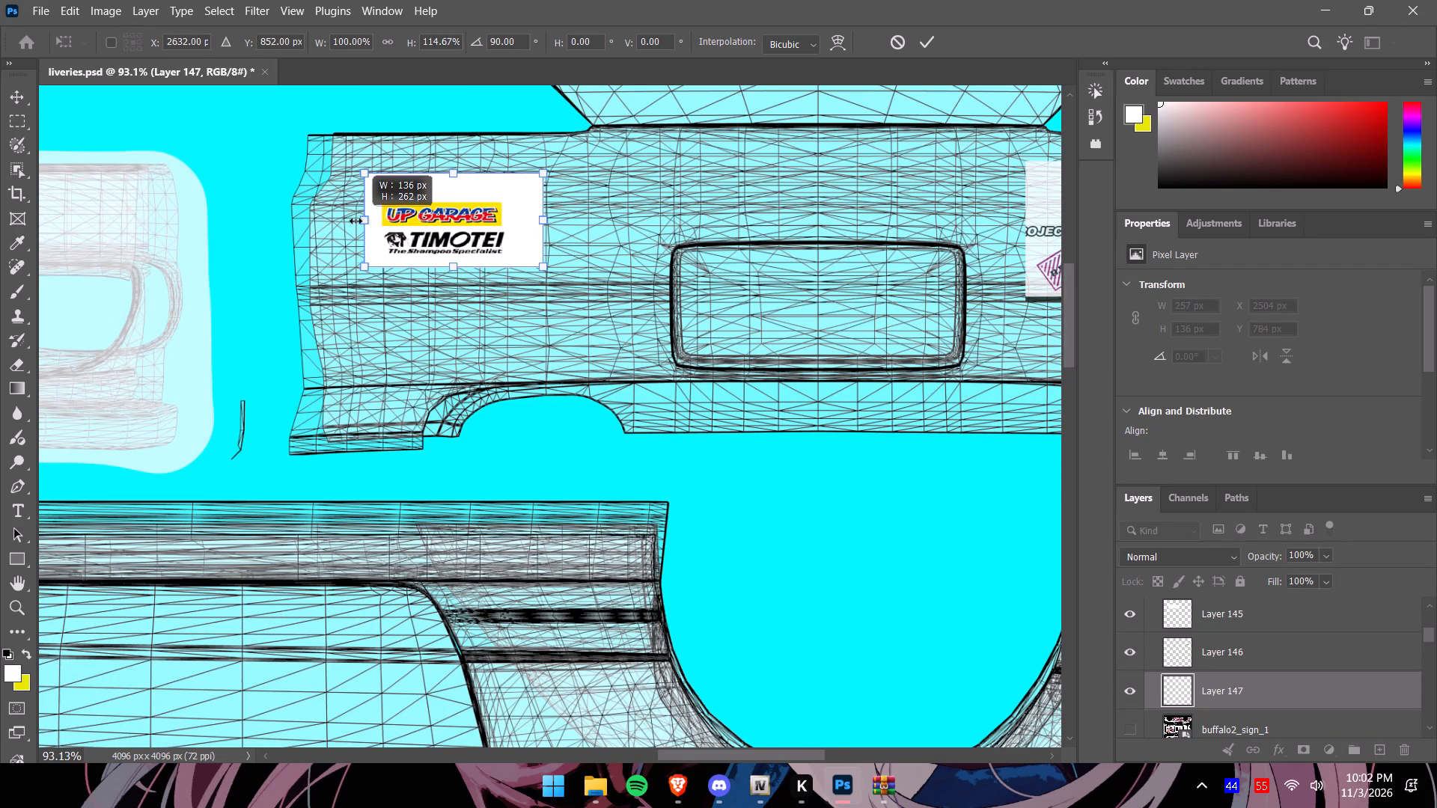
drag(449, 177, 448, 168)
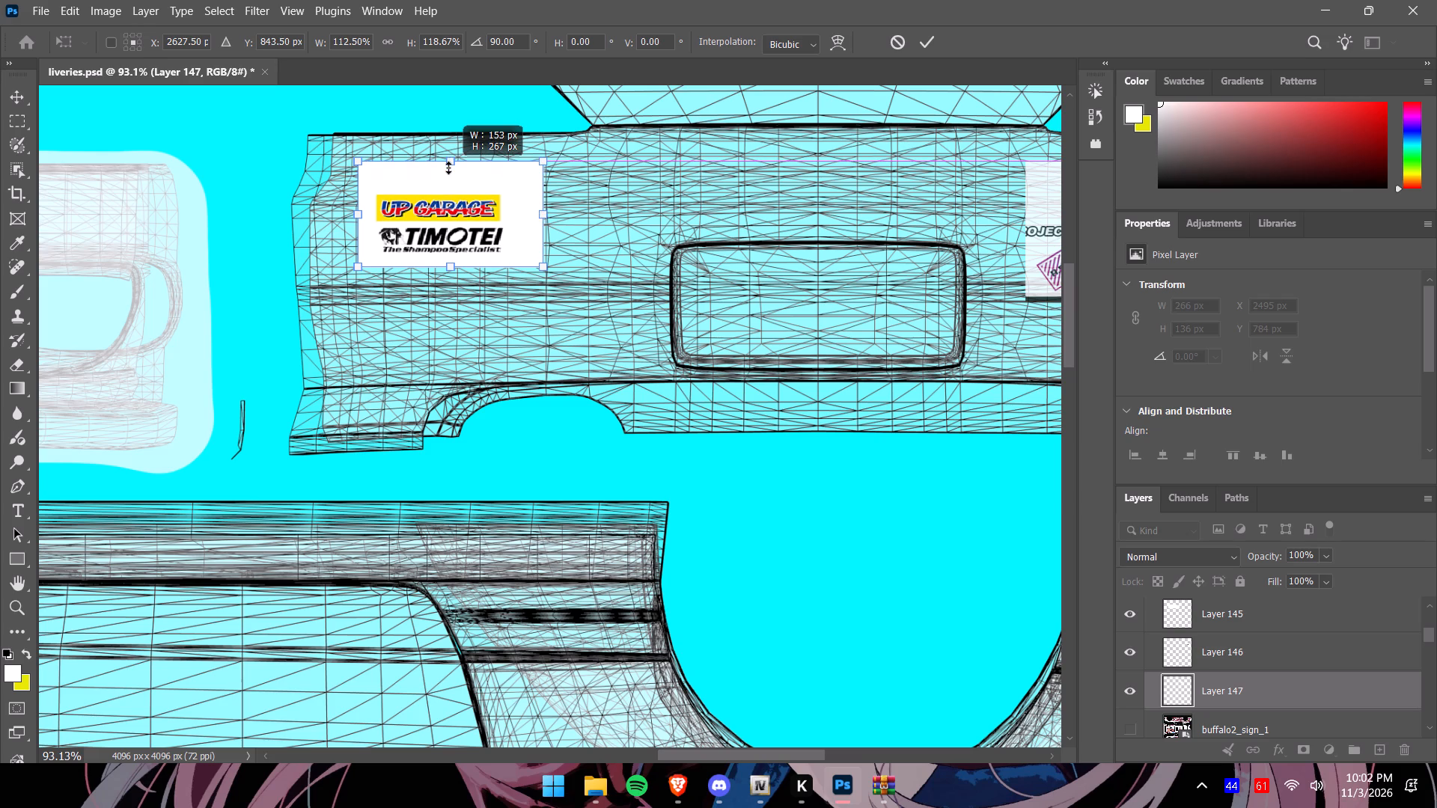
drag(448, 168, 448, 166)
click(451, 269)
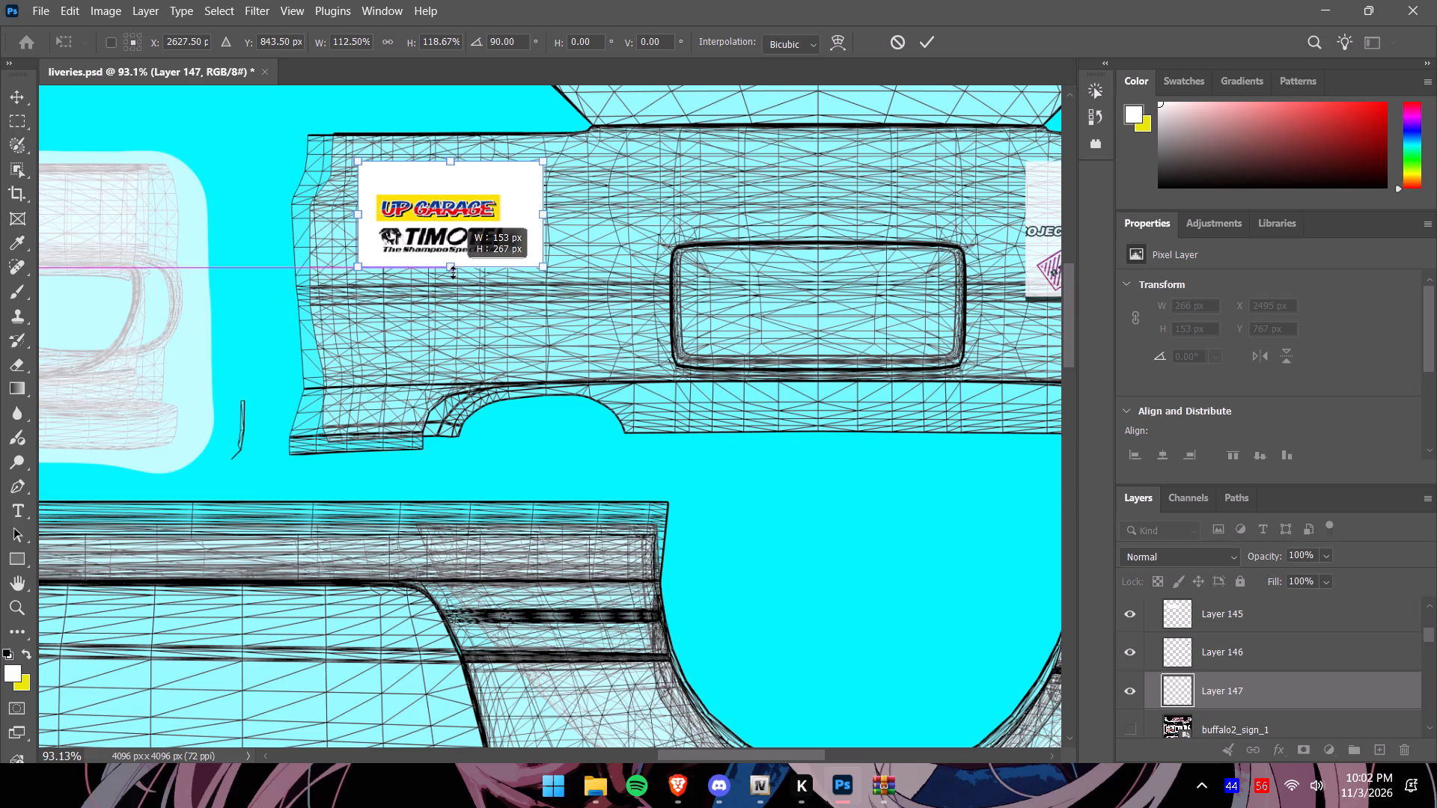
drag(453, 229, 448, 245)
click(589, 325)
Show buffalo2_sign_1 temporarily to examine its rear stickers and web-address text against the pieces placed on the bumper.
alt+scroll(667, 397, down, 6)
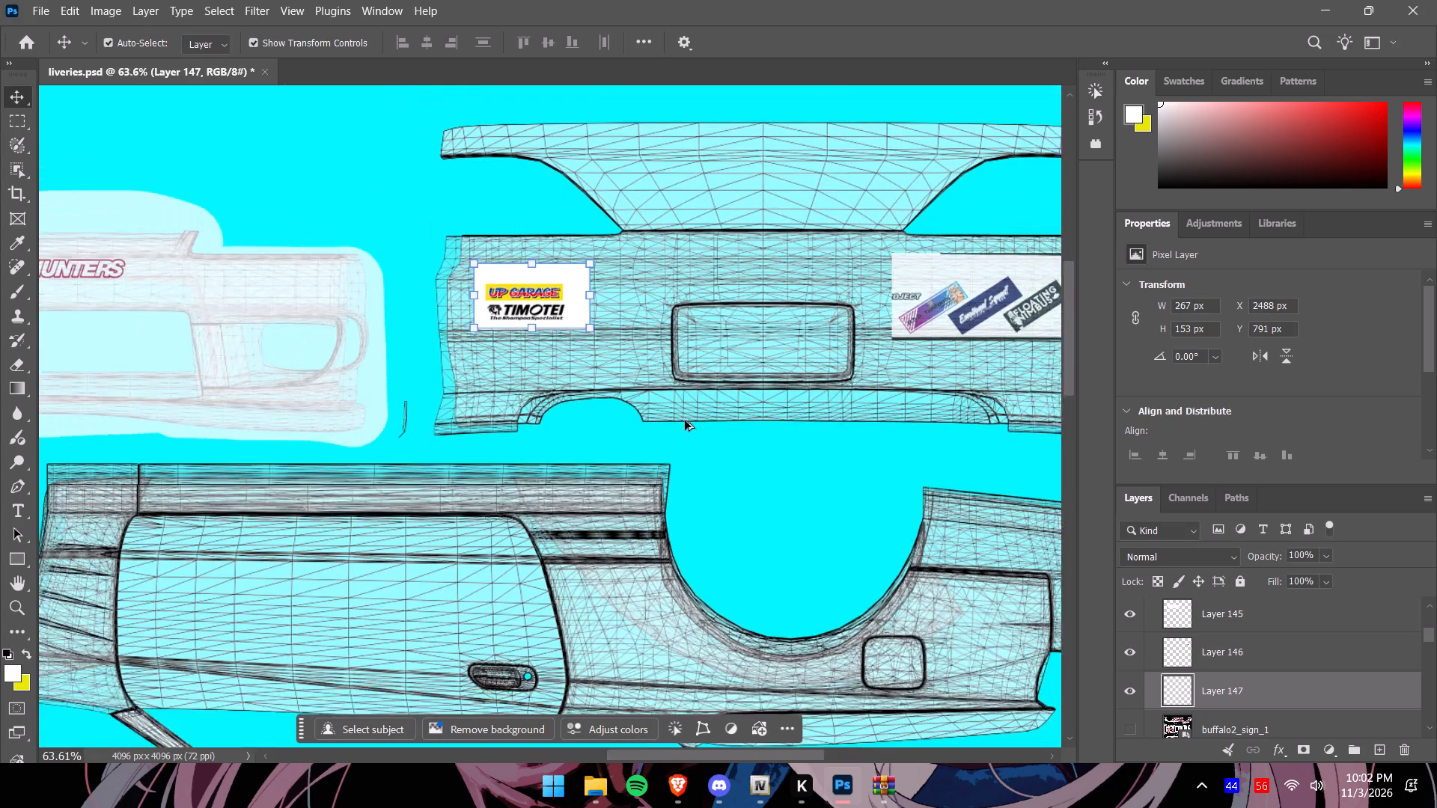
drag(1069, 391, 1078, 460)
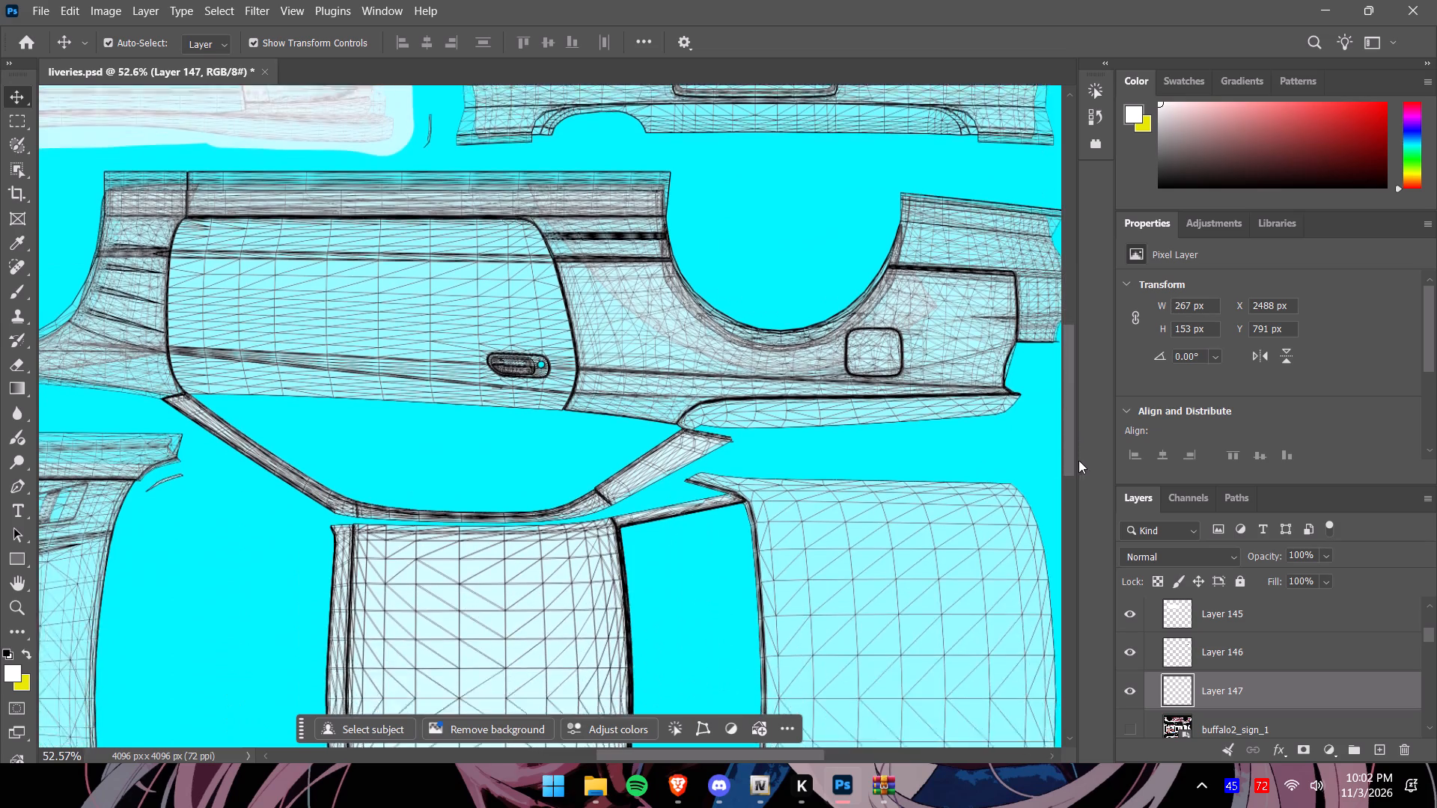
drag(1078, 460, 1084, 506)
drag(1071, 504, 1078, 554)
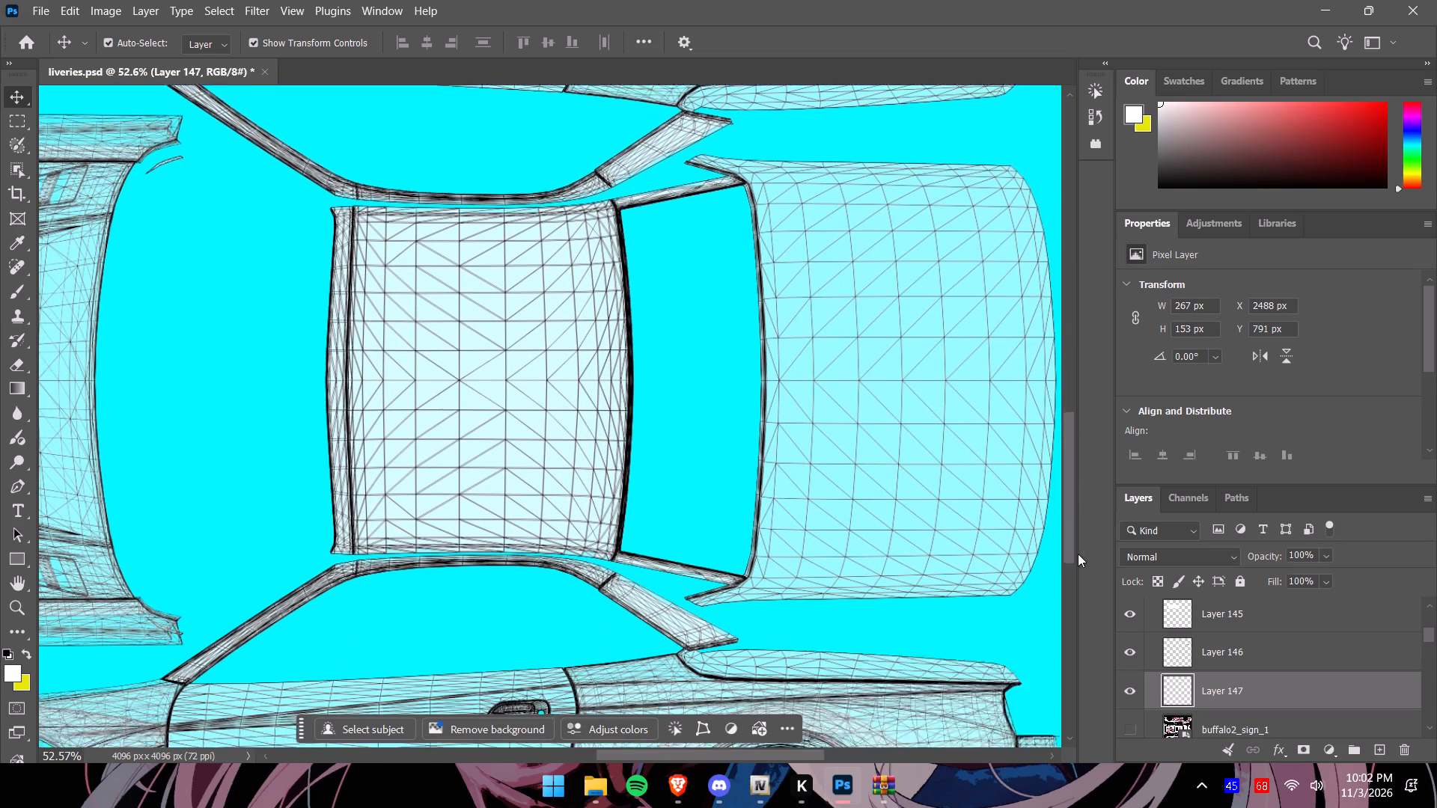
drag(1078, 554, 1084, 599)
drag(808, 753, 882, 756)
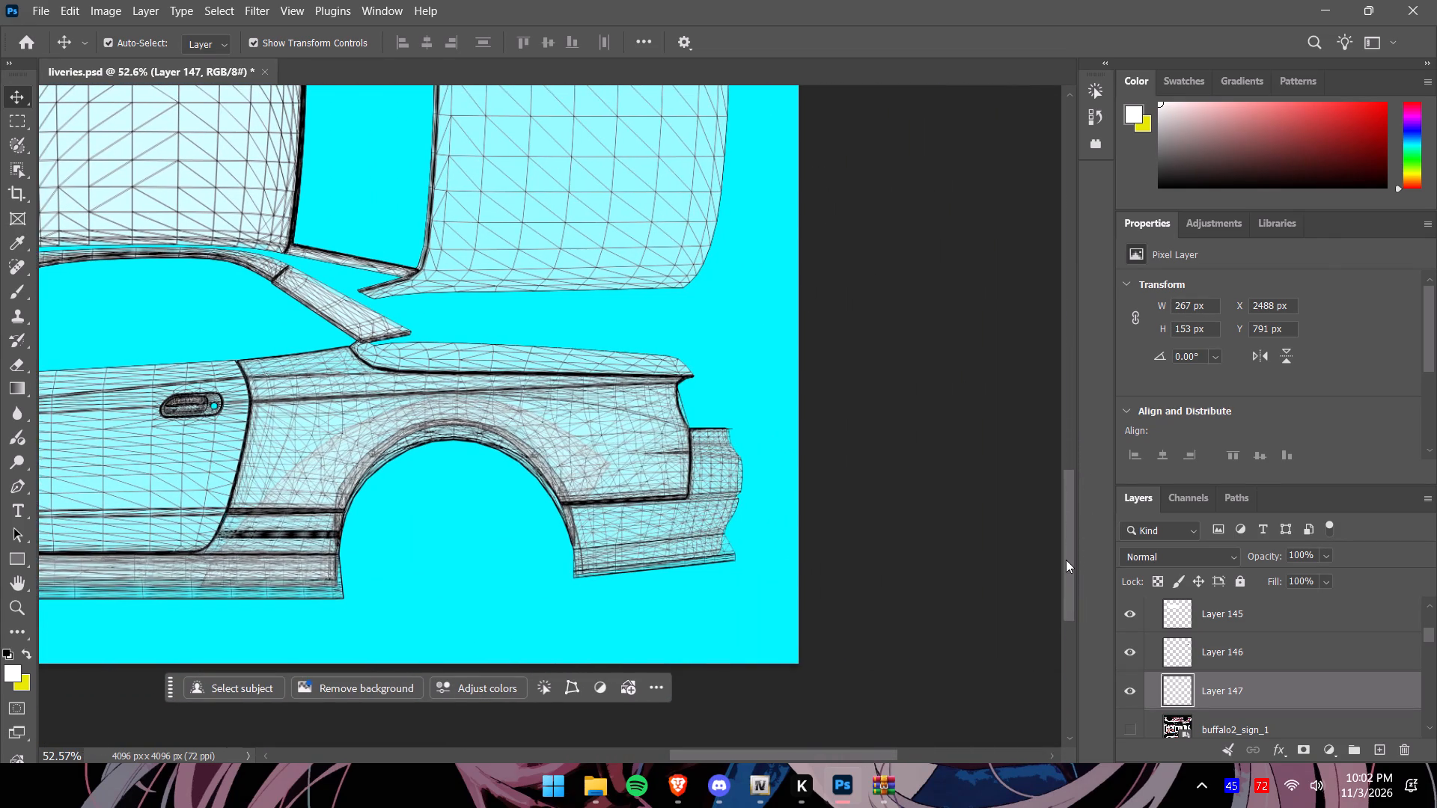
drag(1066, 560, 1065, 506)
click(1132, 726)
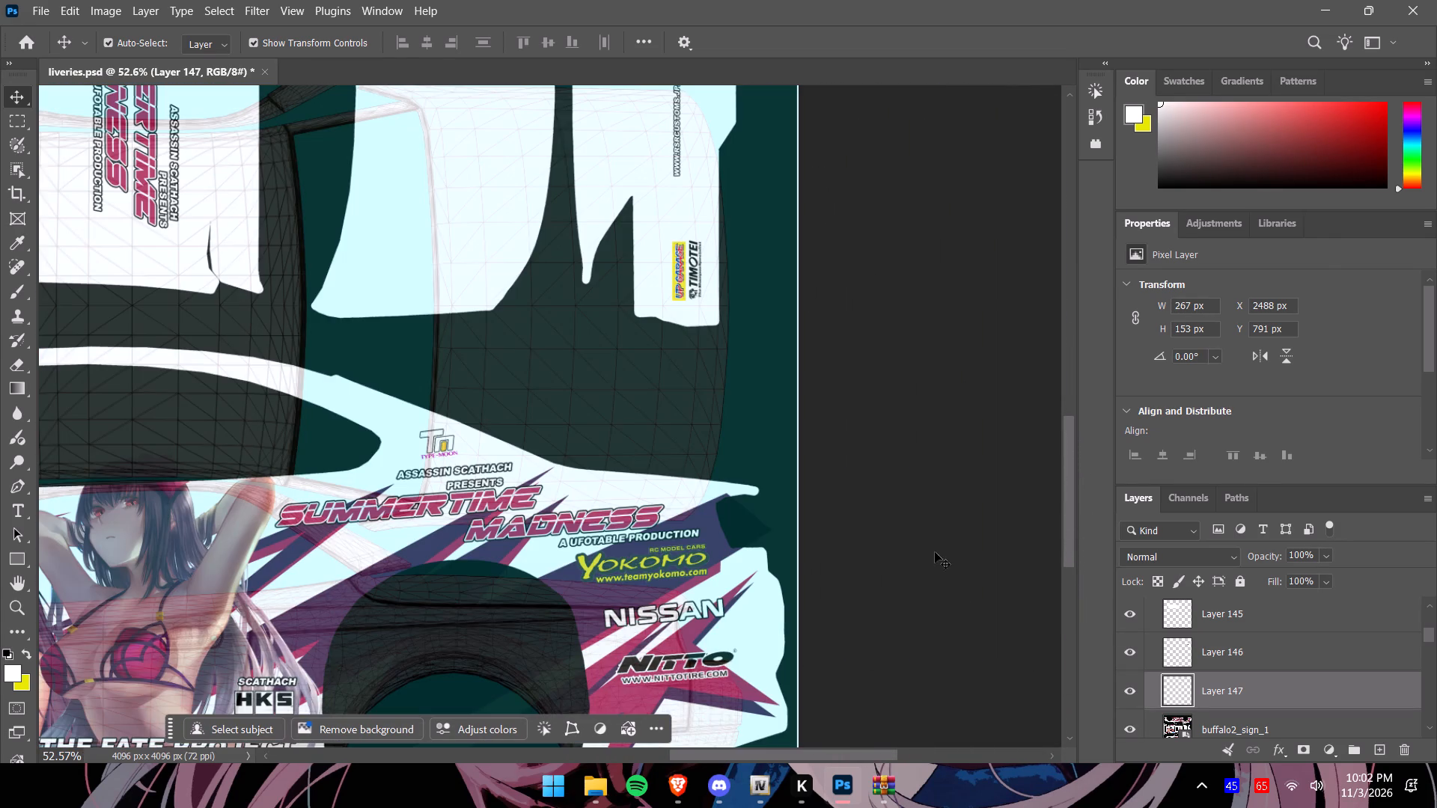
drag(1068, 474, 1061, 422)
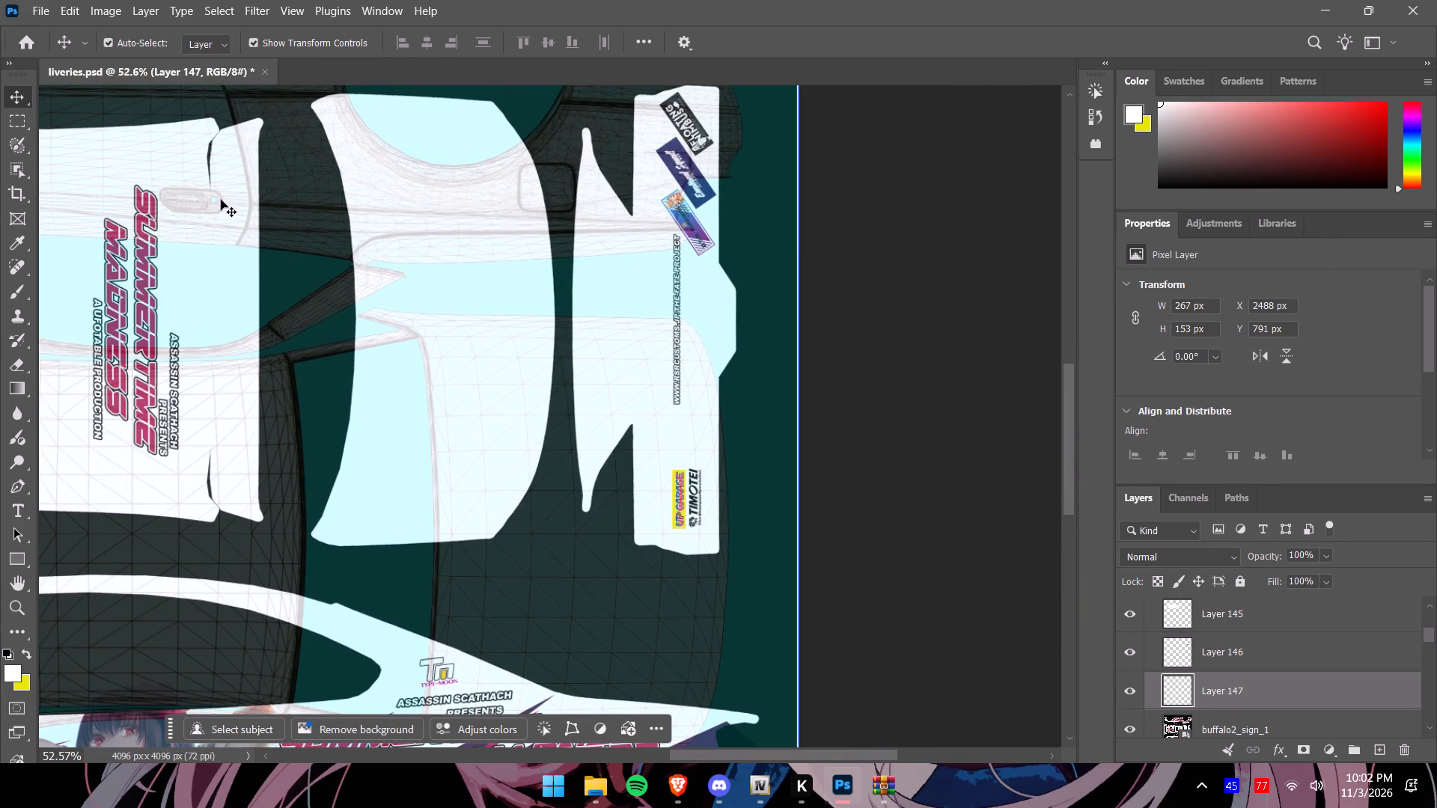
click(17, 126)
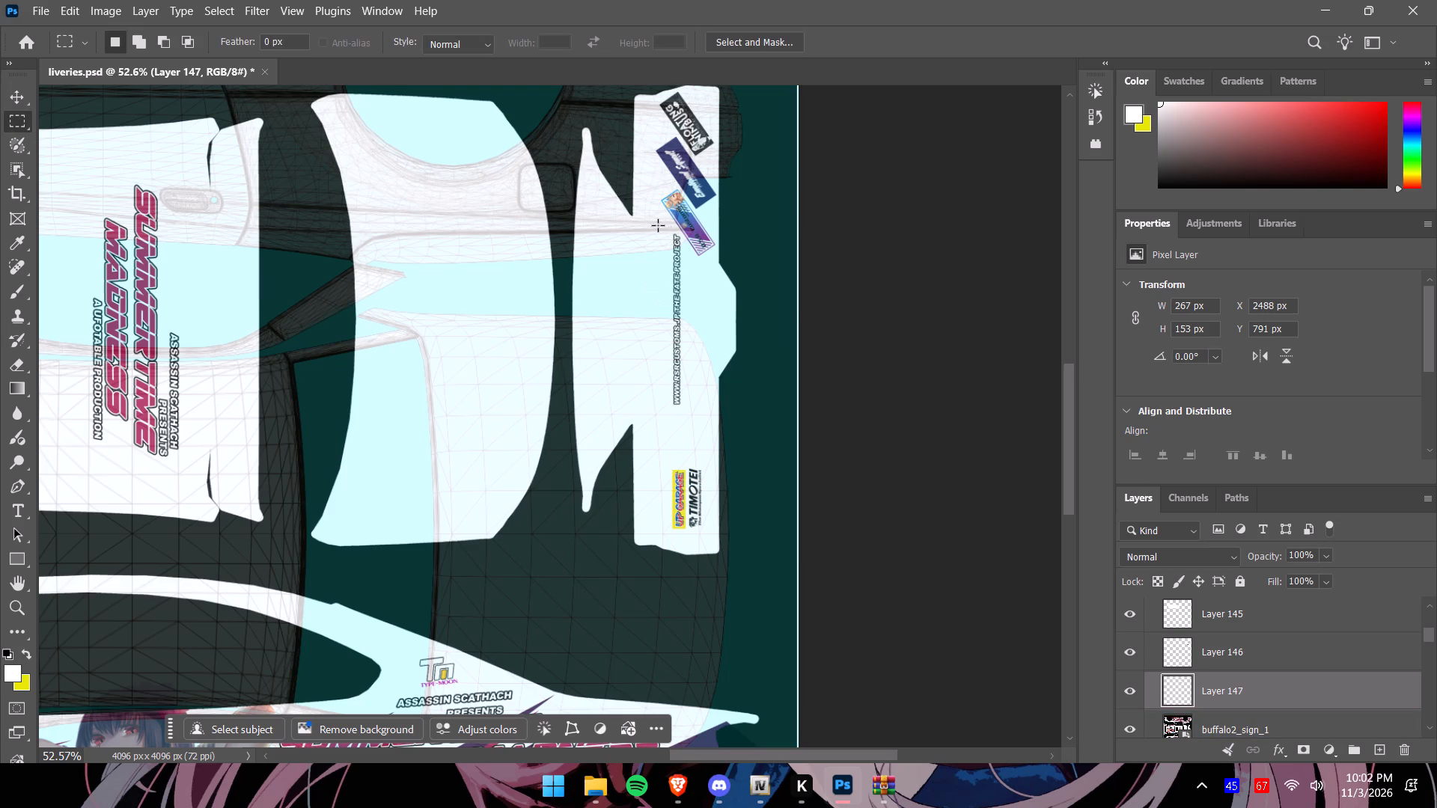
alt+scroll(696, 272, up, 5)
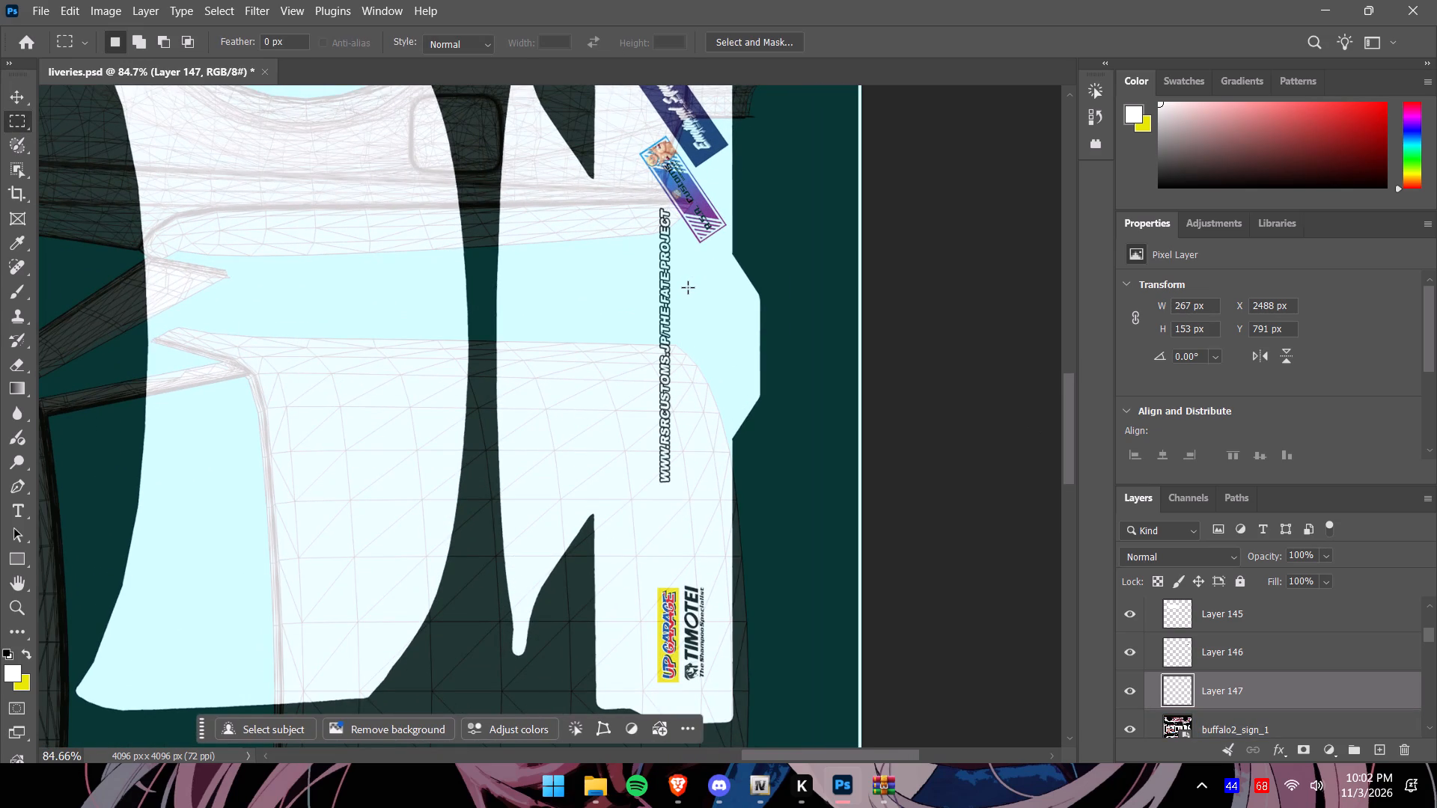
alt+scroll(676, 295, down, 4)
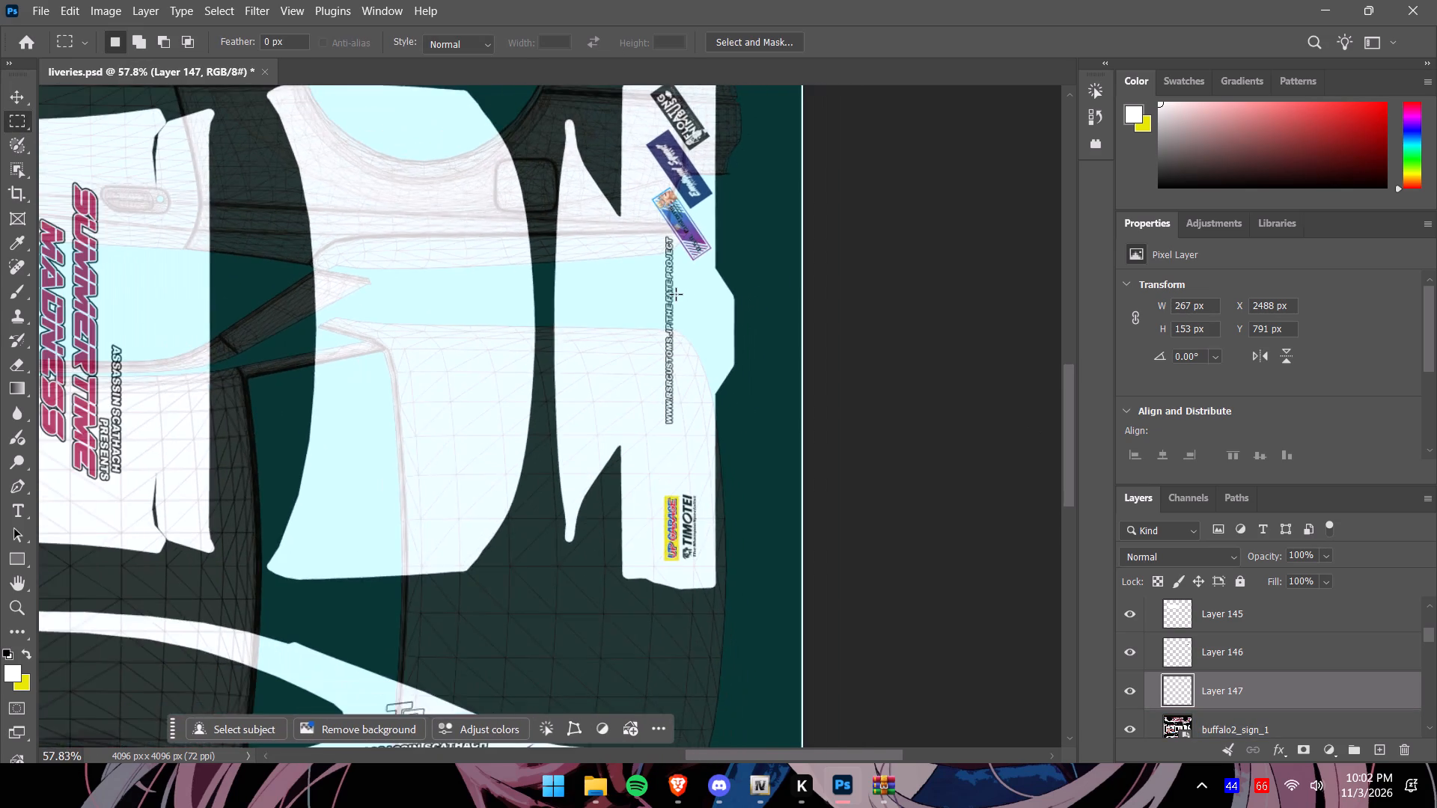
alt+scroll(676, 294, down, 2)
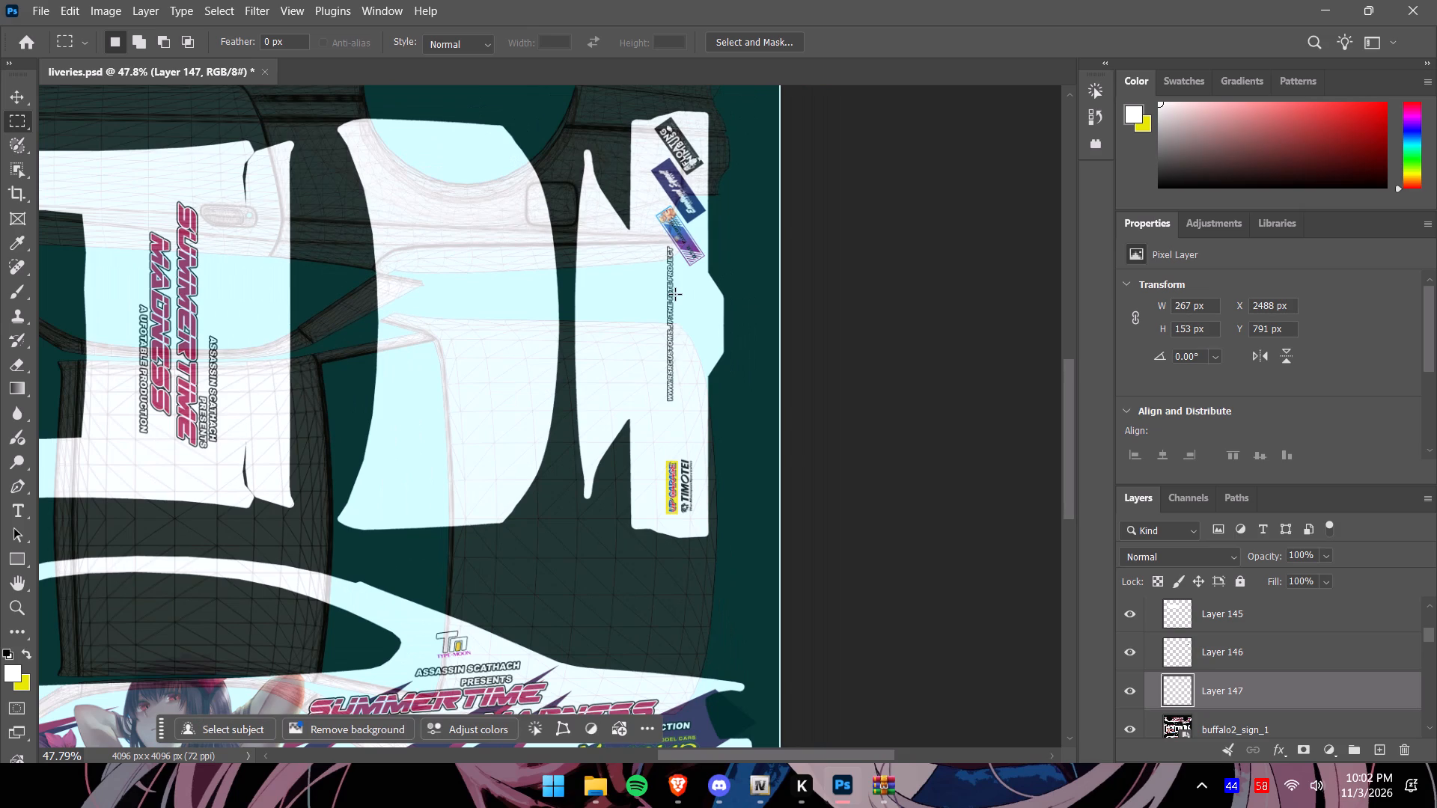
alt+scroll(675, 294, down, 2)
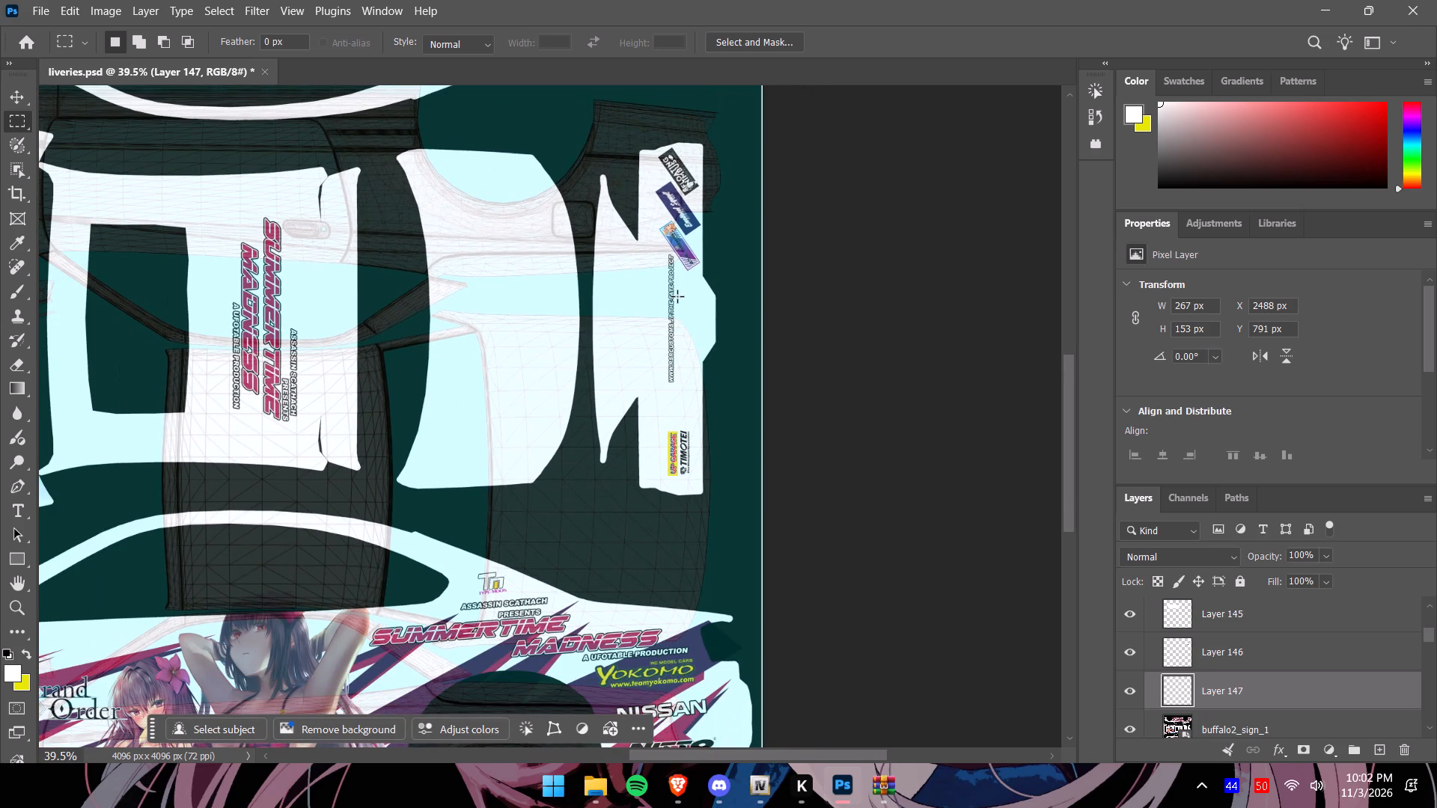
drag(1070, 410, 1067, 369)
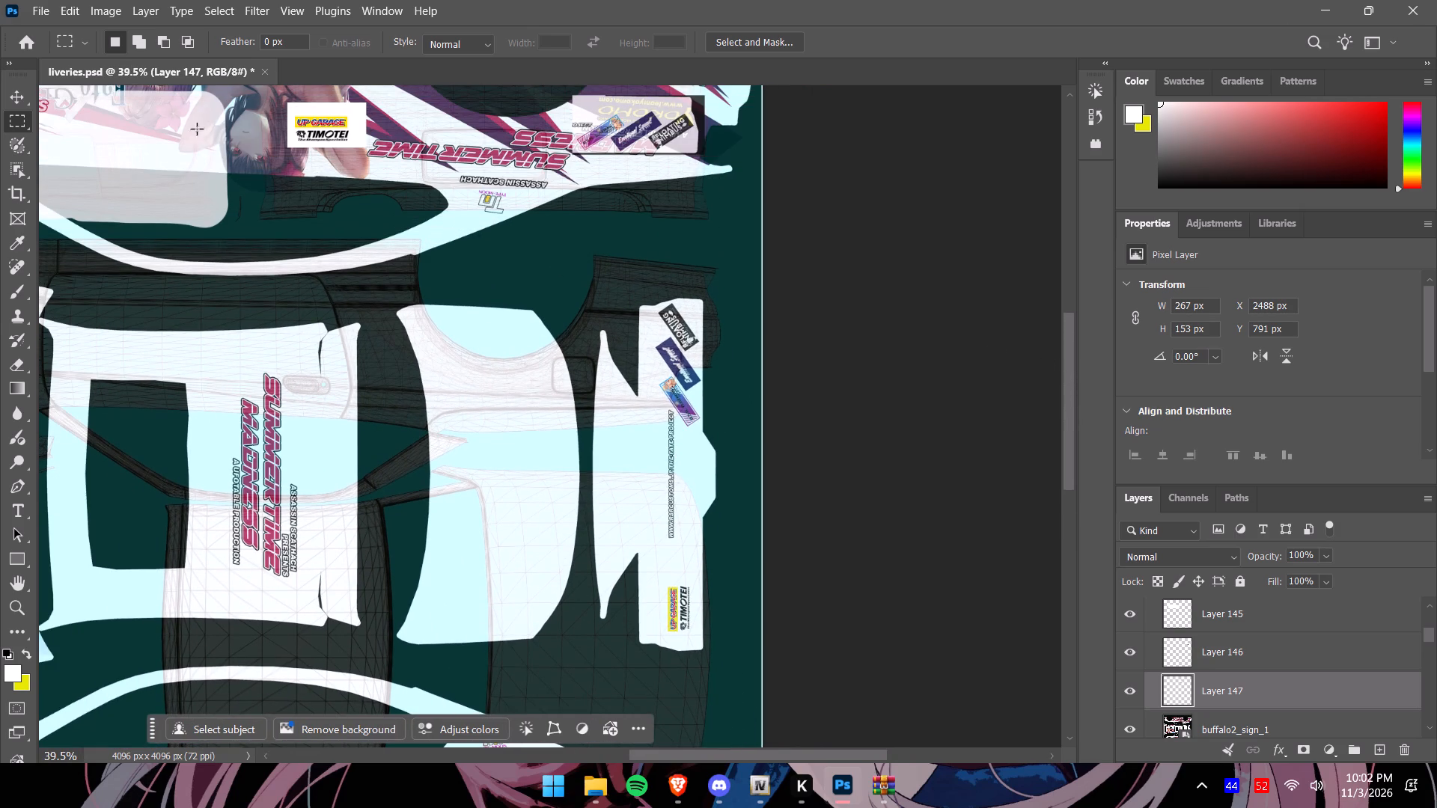
click(1127, 724)
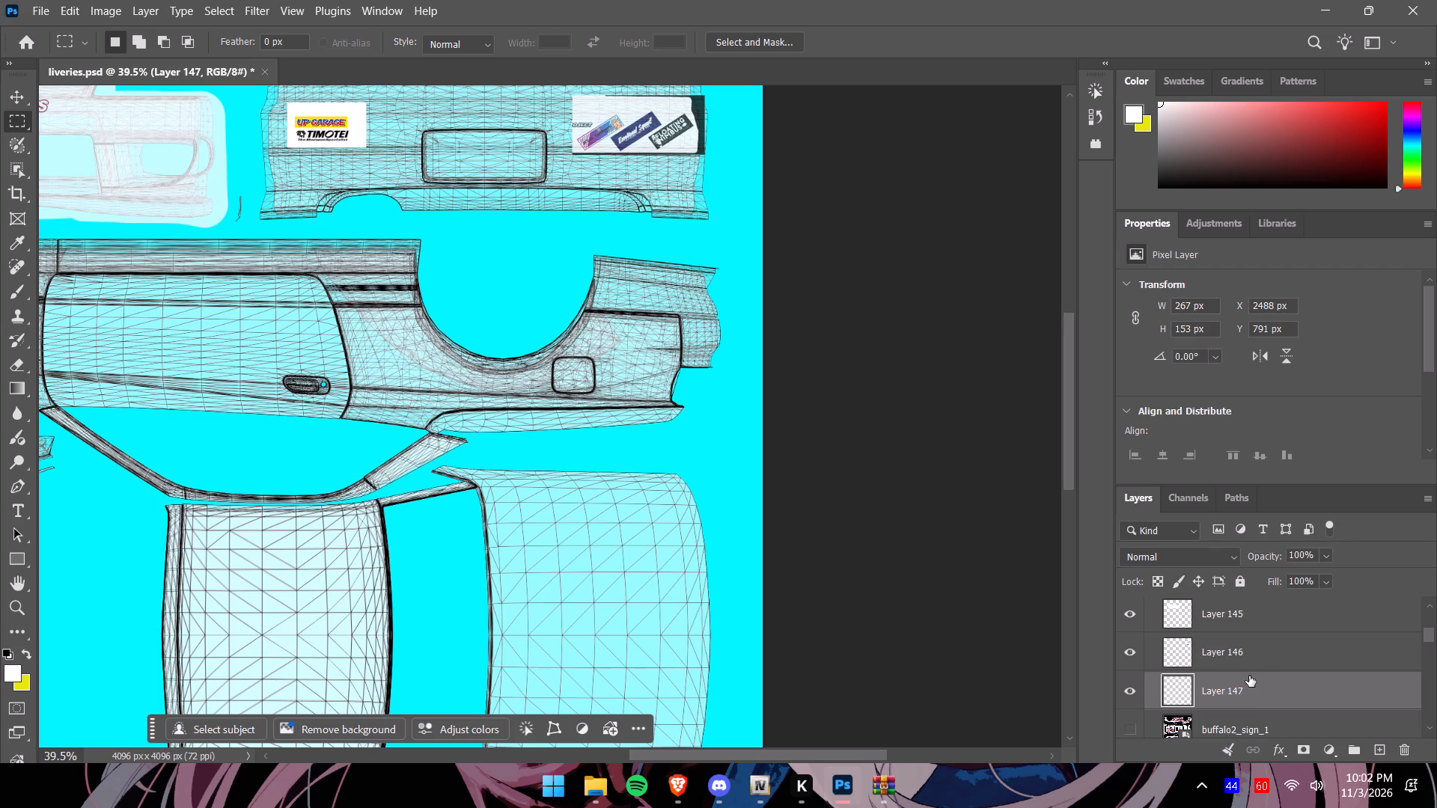
Raise the opacity of the three-sticker Layer 146 and the front bumper Layer 145 to 100%.
click(1272, 644)
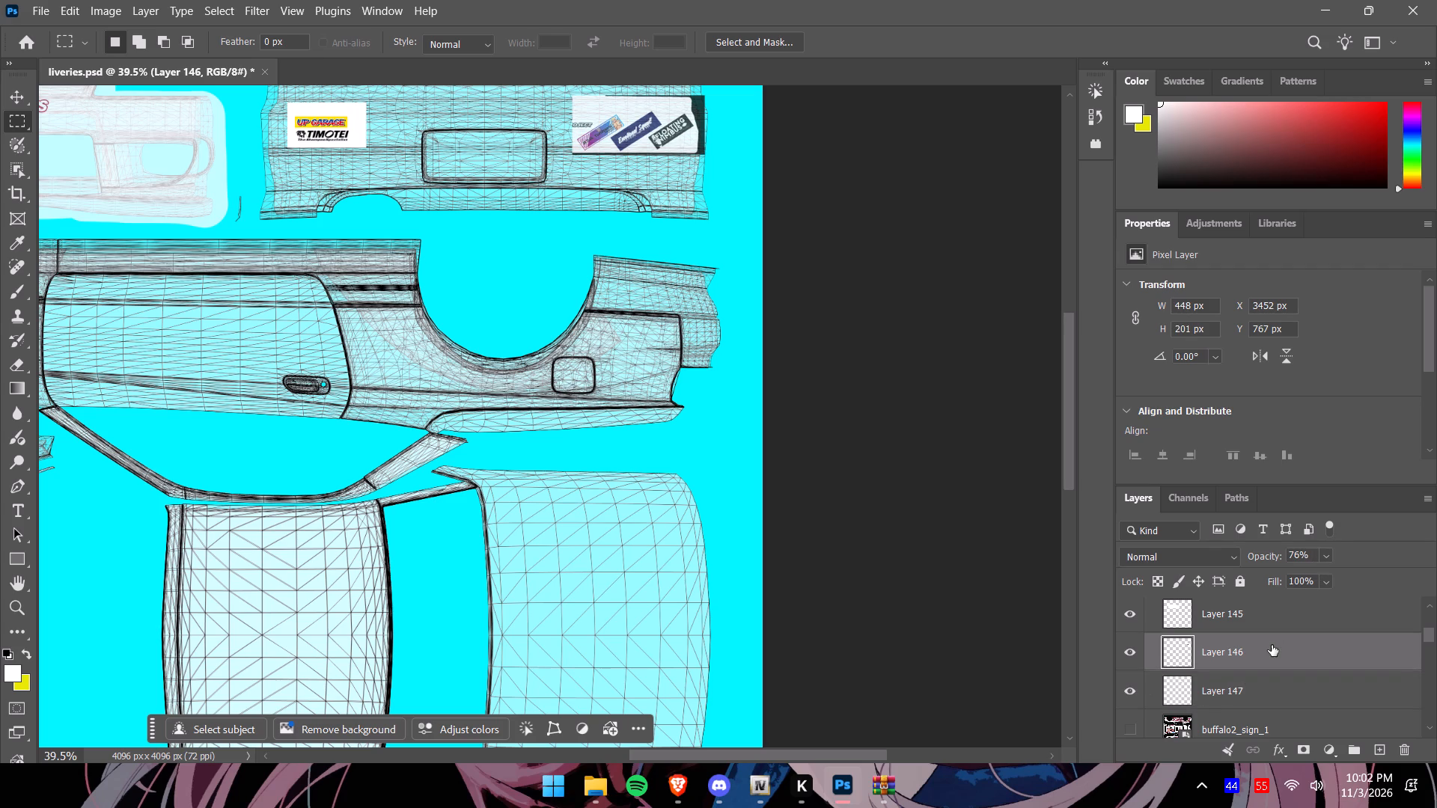
click(1323, 558)
drag(1343, 574, 1354, 574)
drag(1354, 574, 1397, 587)
click(1245, 619)
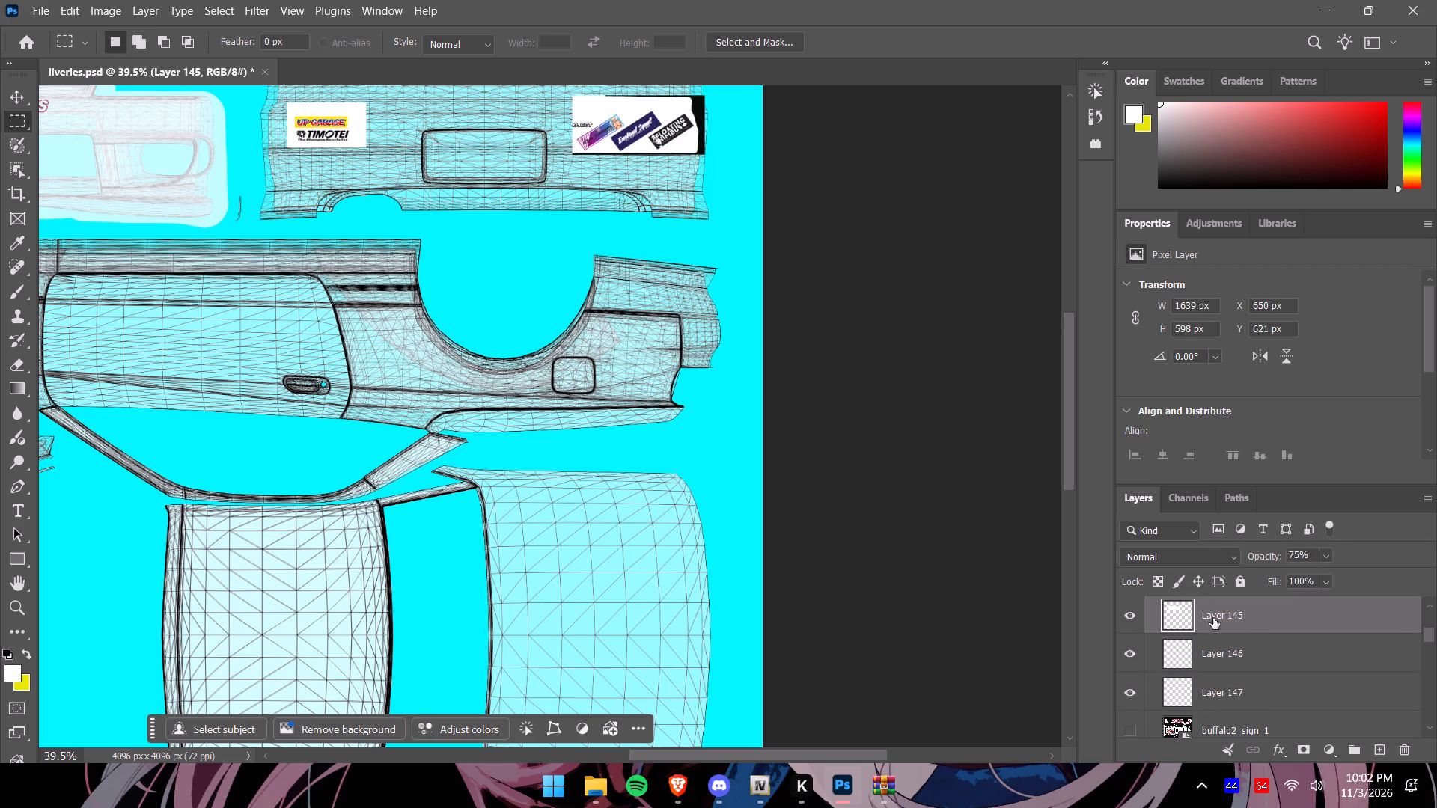
click(1331, 555)
drag(1341, 575, 1389, 587)
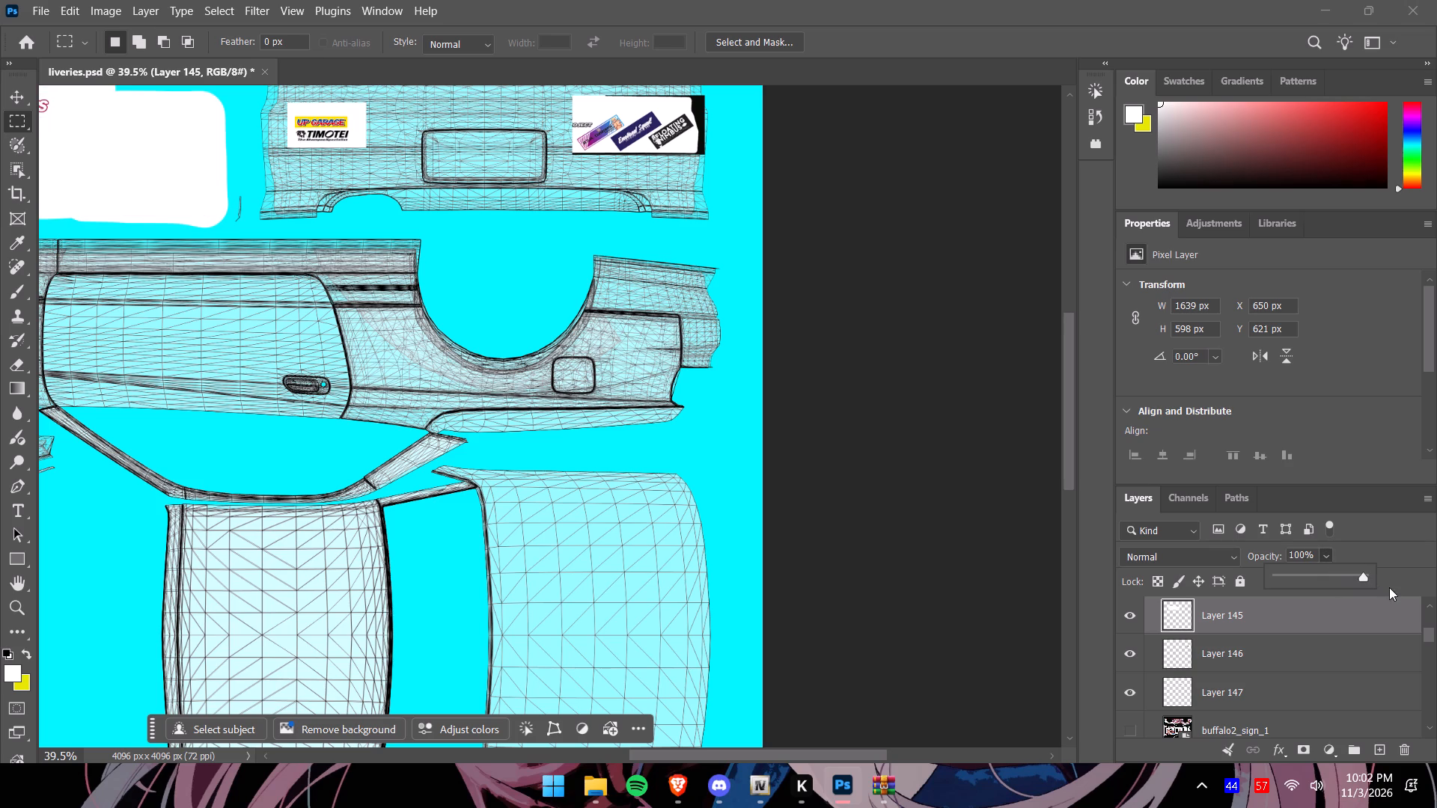
drag(1389, 587, 1394, 588)
Merge Layer 145 down through Layer 146 into Layer 147, toggling the merged layer's visibility to check its contents.
right_click(1221, 619)
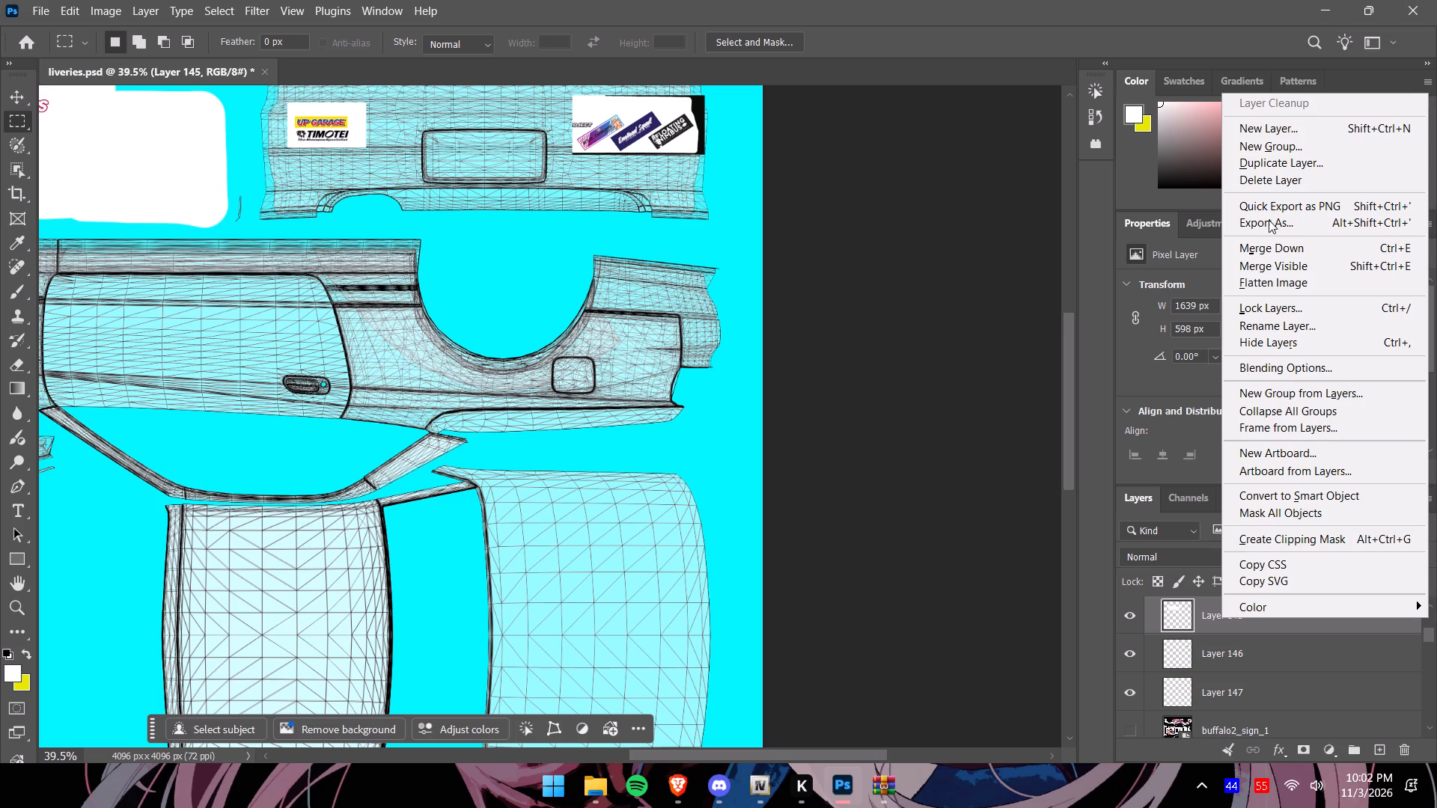
click(1270, 251)
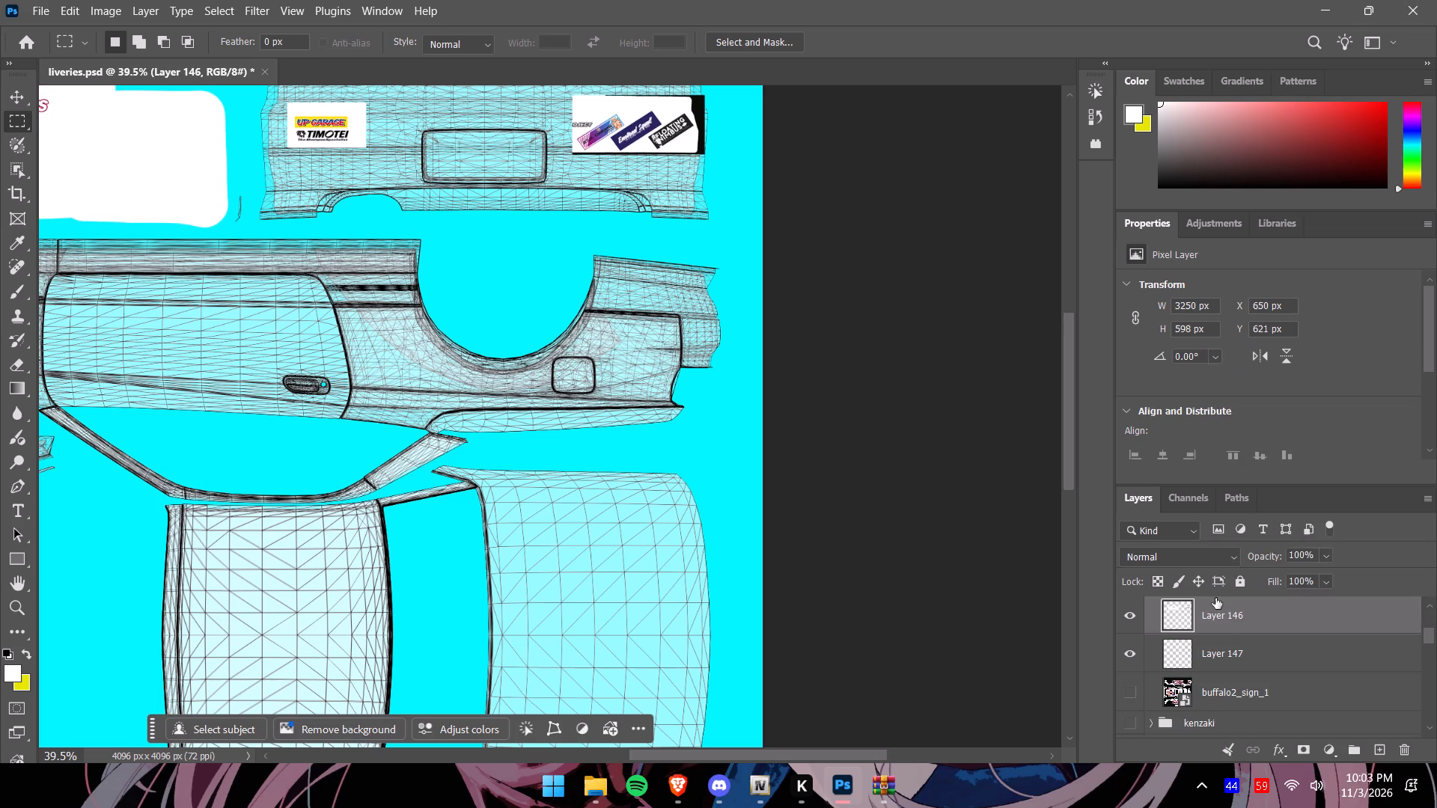
click(1129, 614)
click(1132, 615)
right_click(1317, 613)
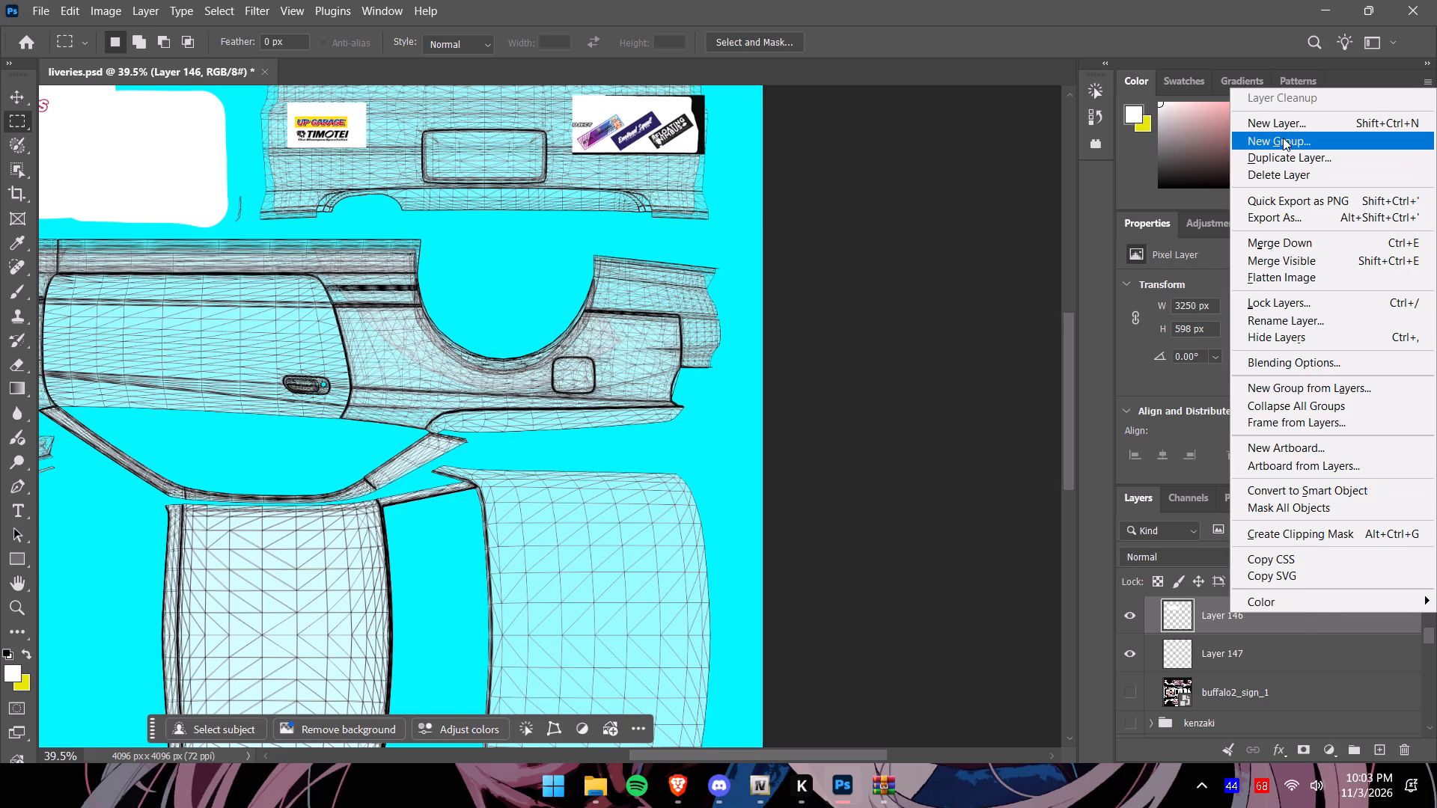
click(1322, 246)
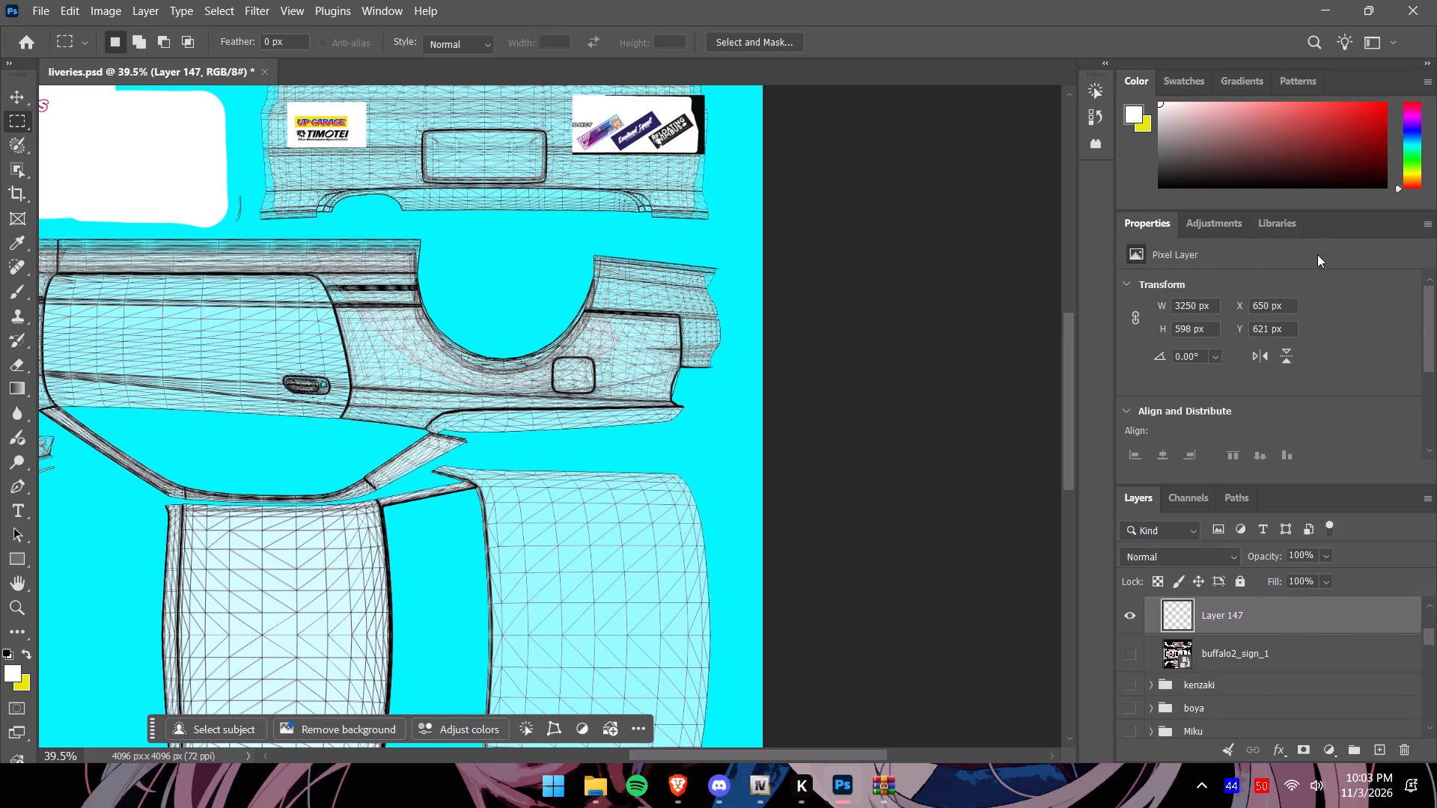
click(1131, 610)
click(1132, 610)
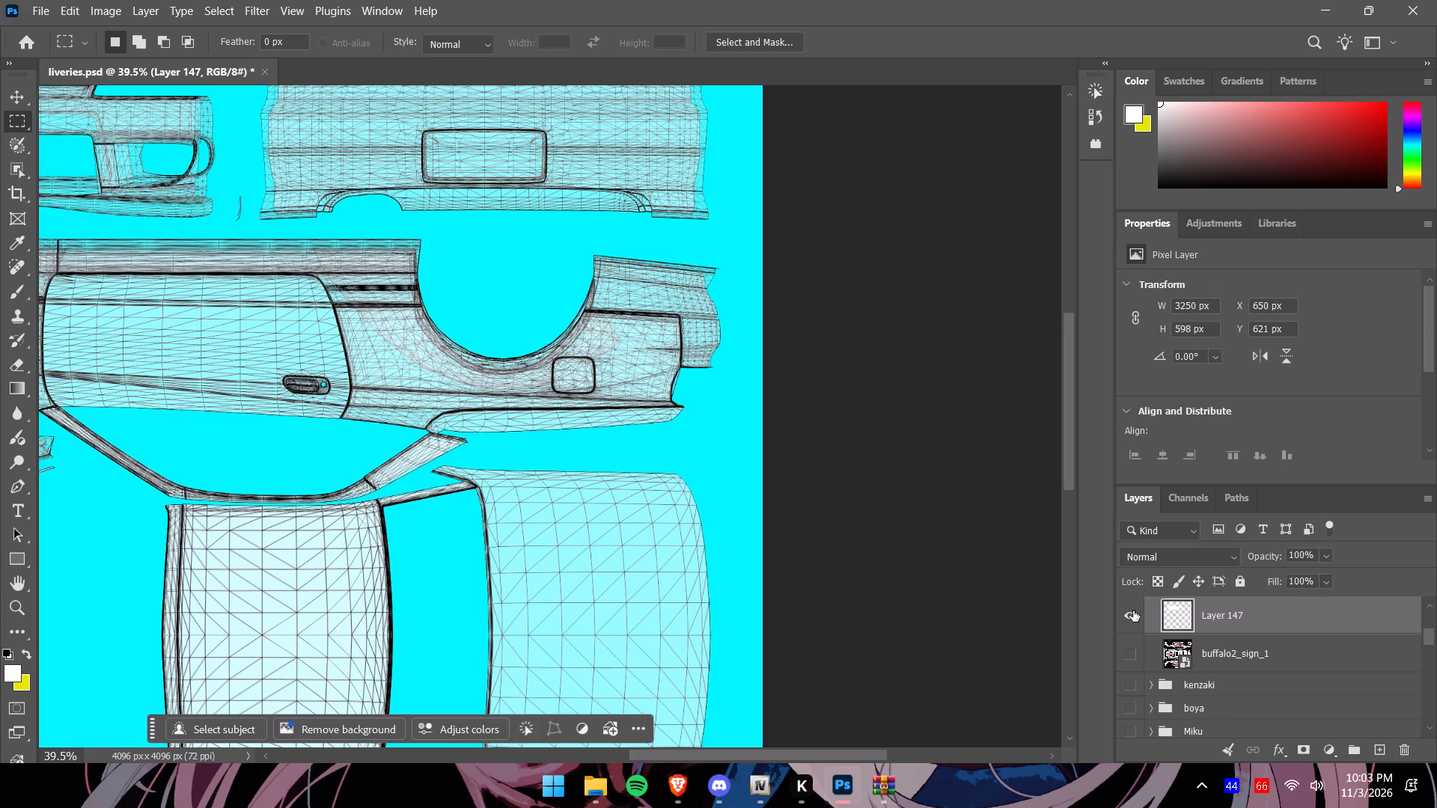
Paint the lower strip of the rear bumper on Layer 147 solid white with the 152 px Brush.
drag(1071, 430, 1069, 383)
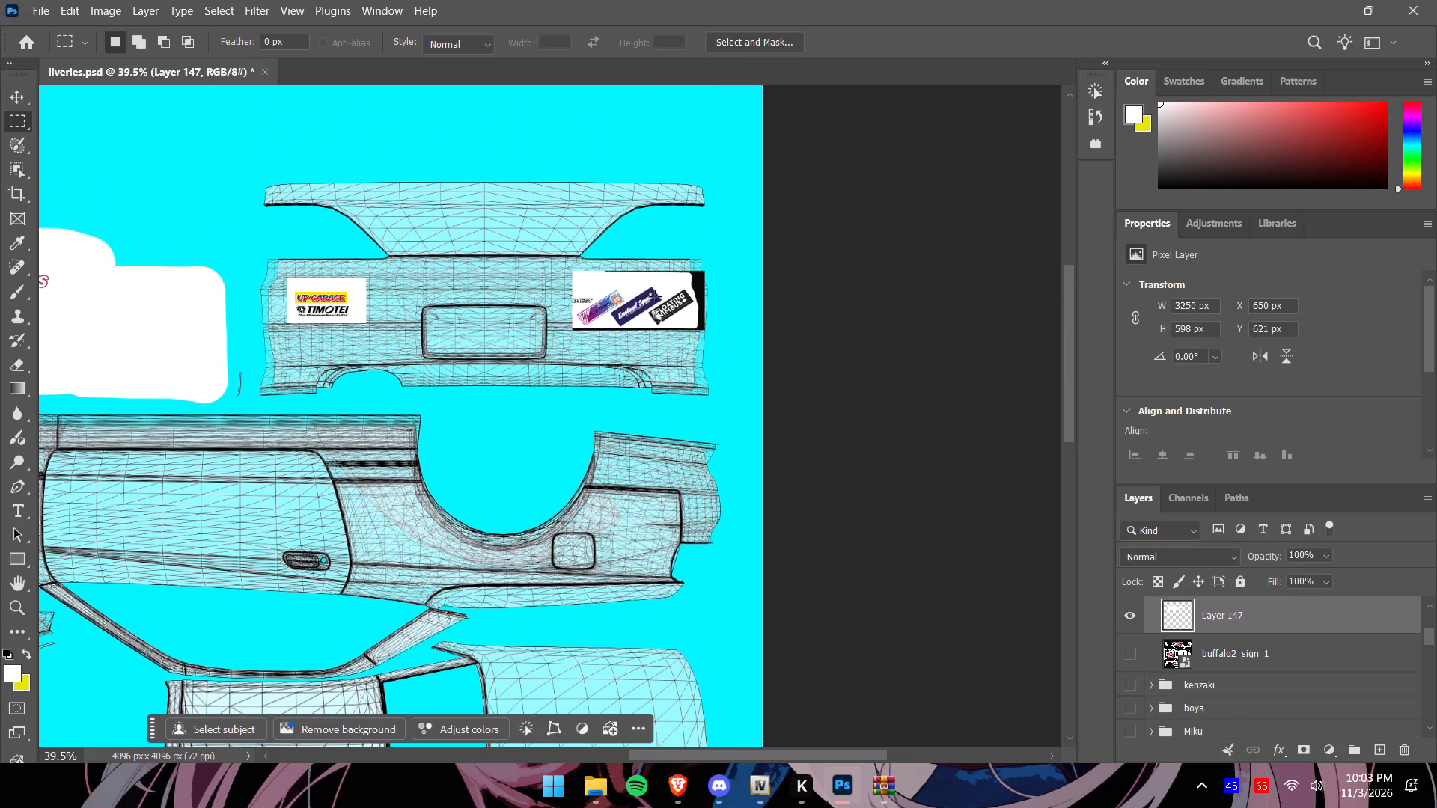
click(16, 294)
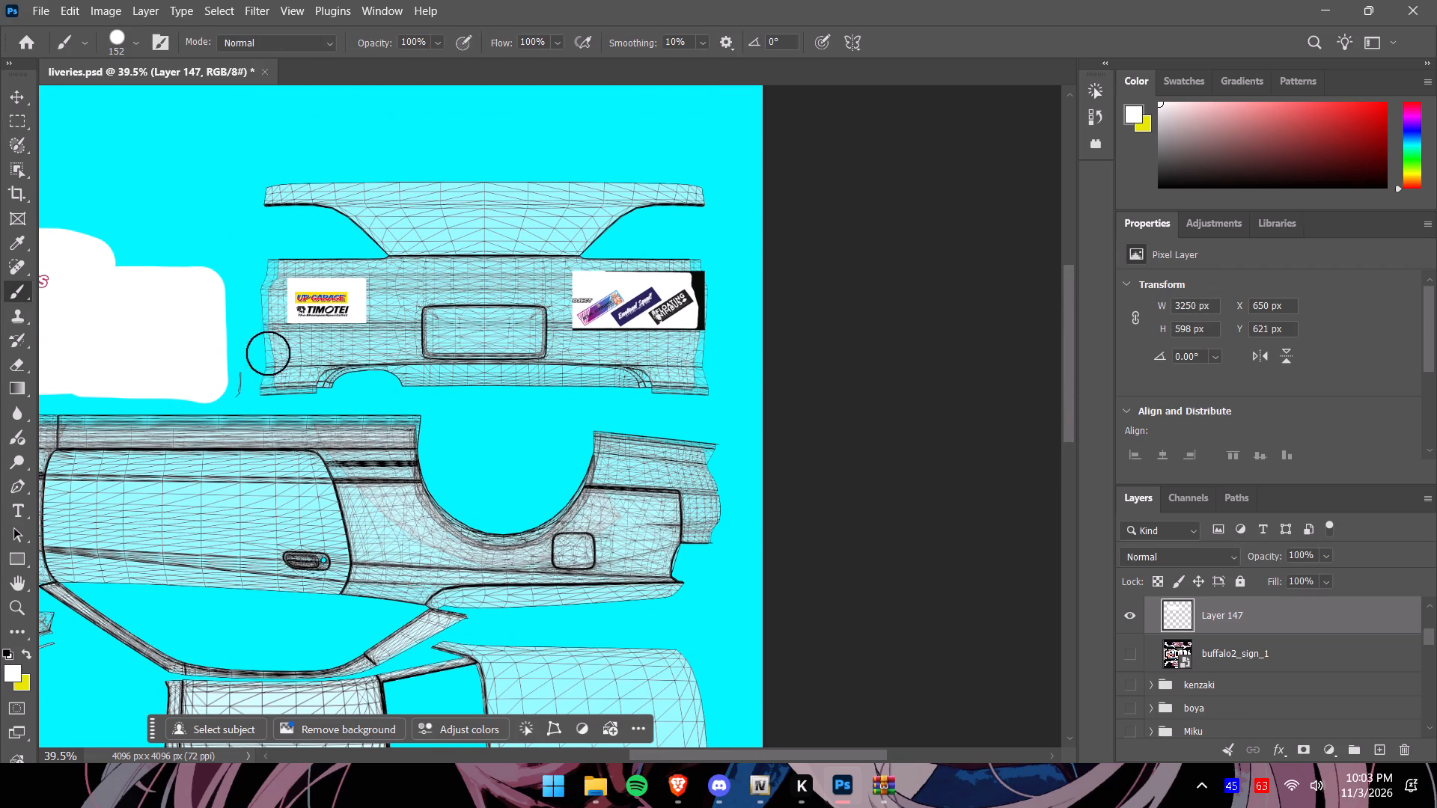
alt+scroll(284, 360, up, 8)
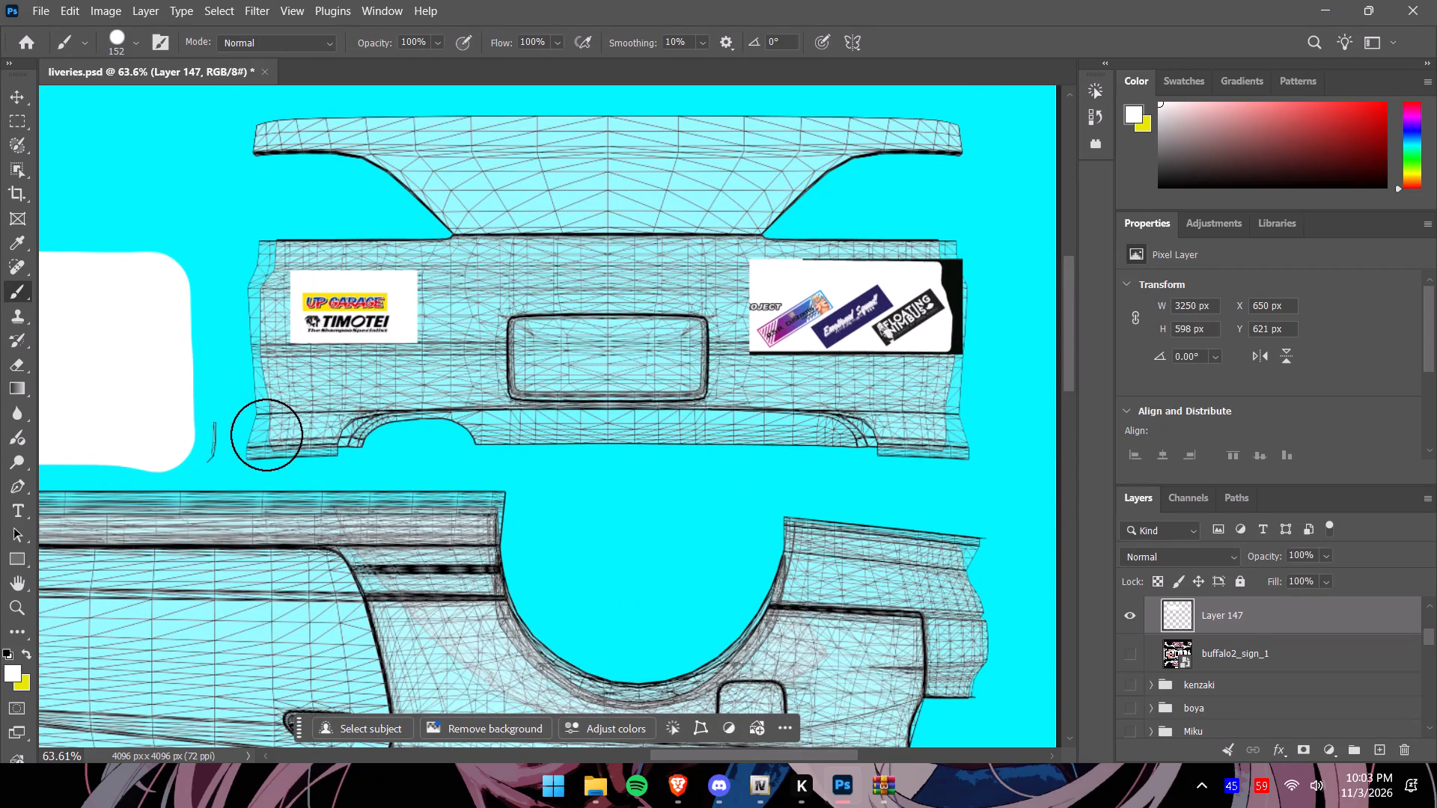
drag(290, 432, 314, 427)
drag(260, 444, 718, 439)
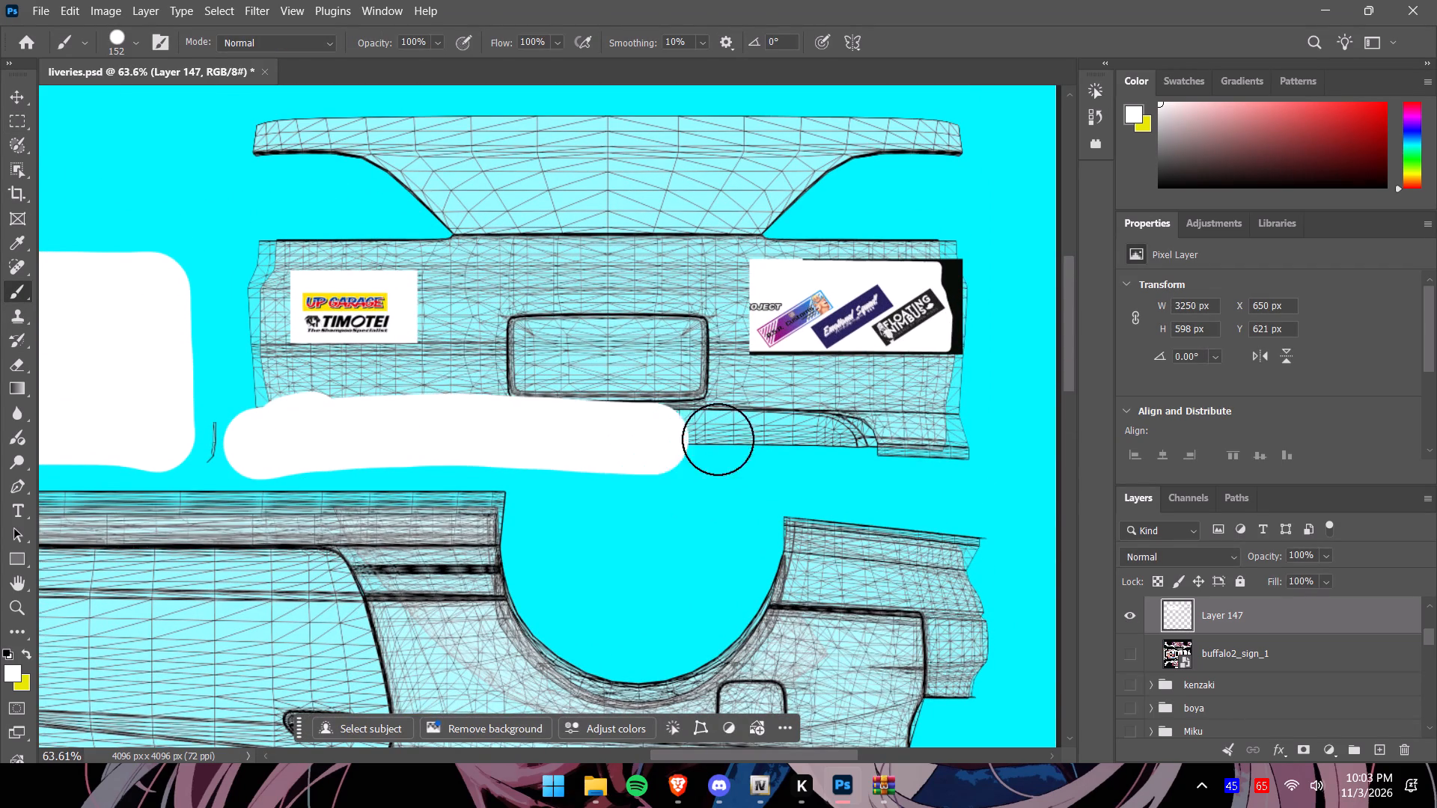
drag(718, 439, 936, 388)
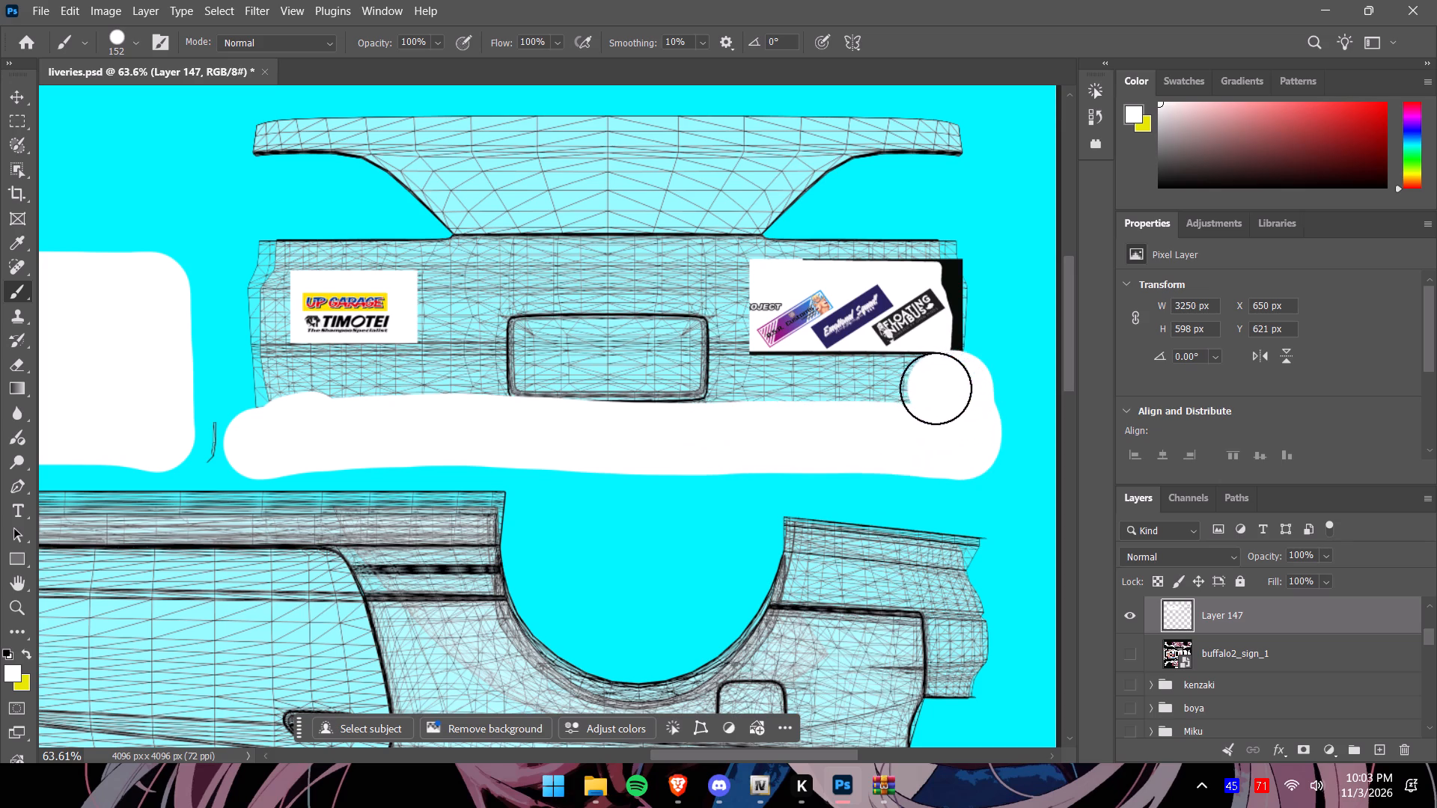
Paint white around the three slanted stickers on the rear bumper, covering the black edging and the cropped text beside them.
drag(936, 388, 800, 384)
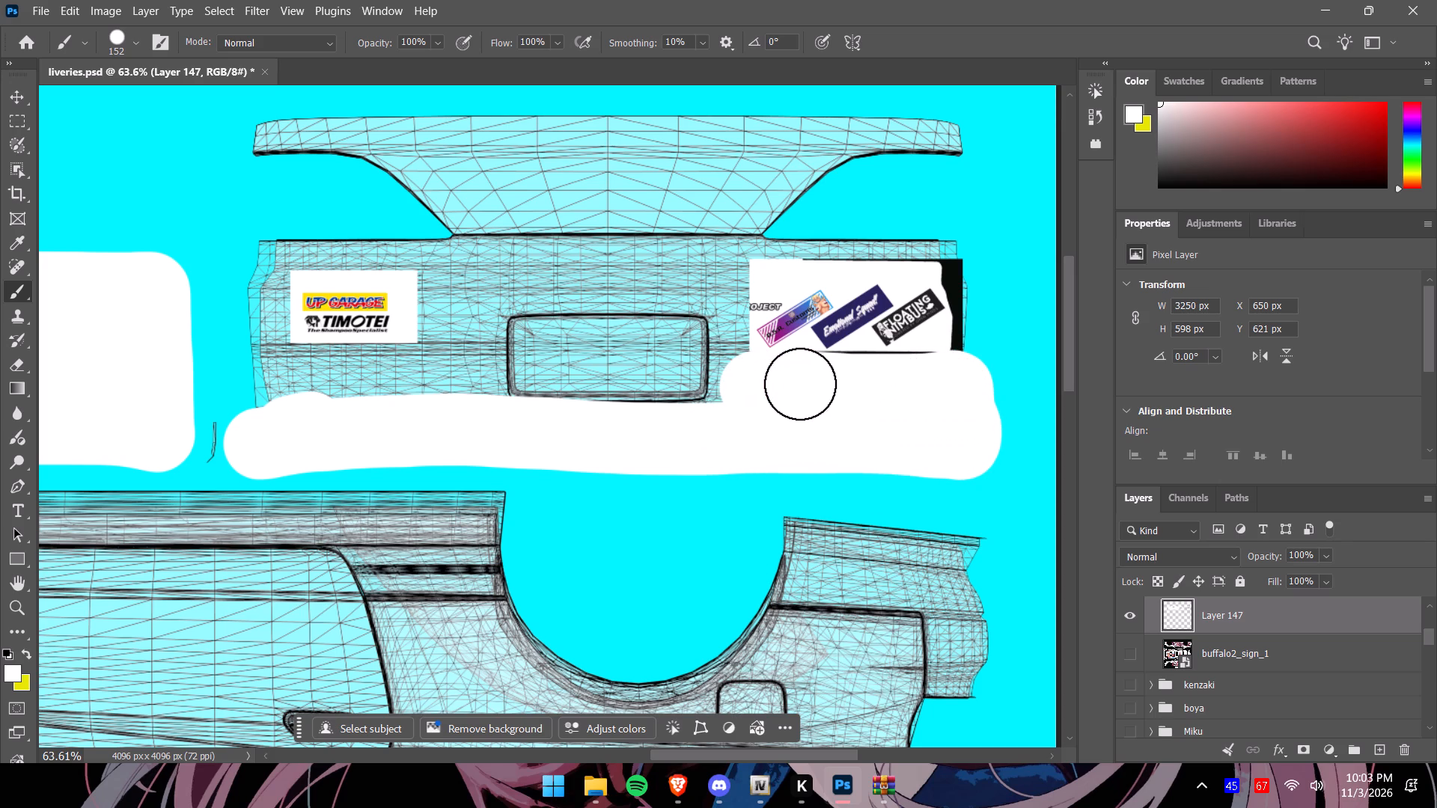
drag(800, 384, 921, 384)
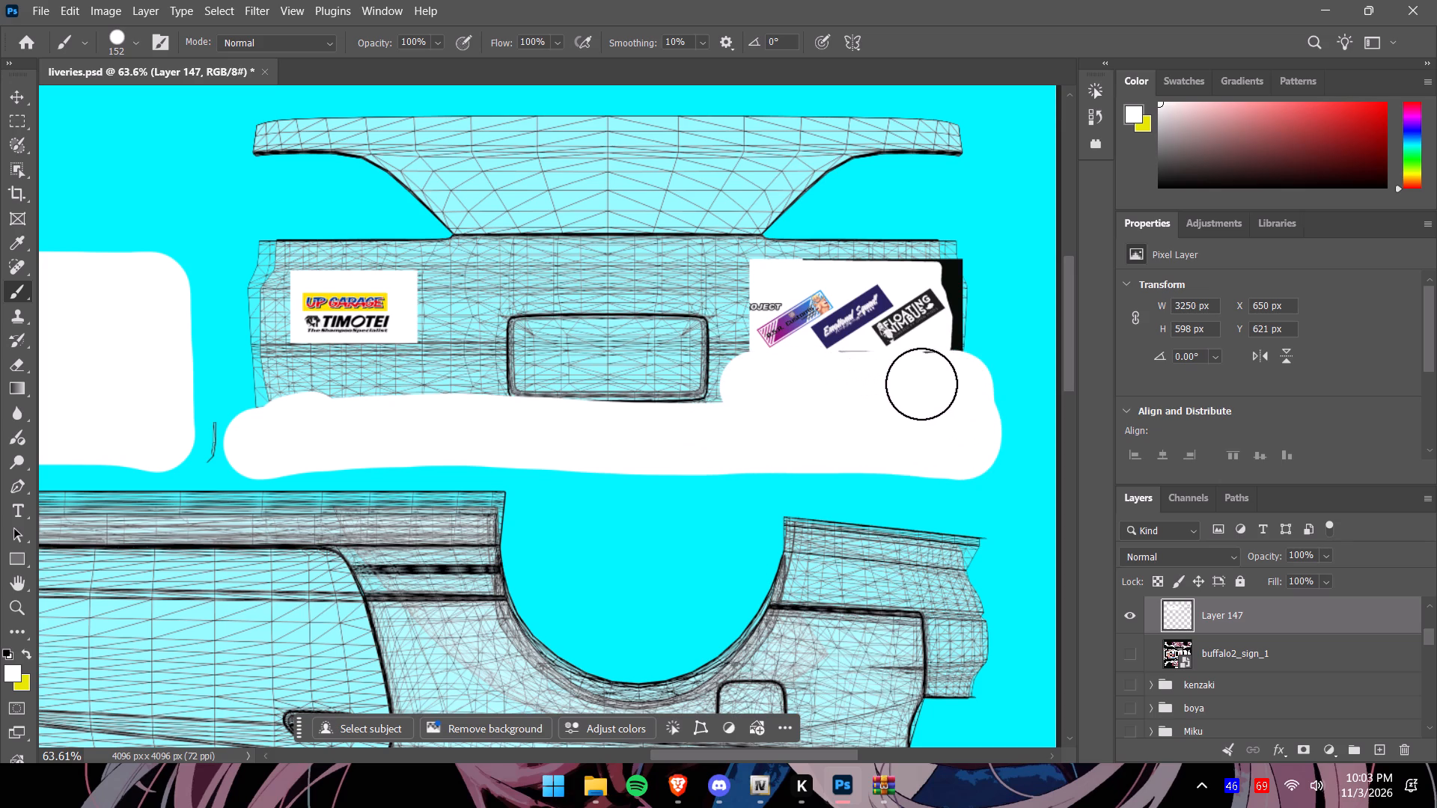
drag(921, 384, 962, 362)
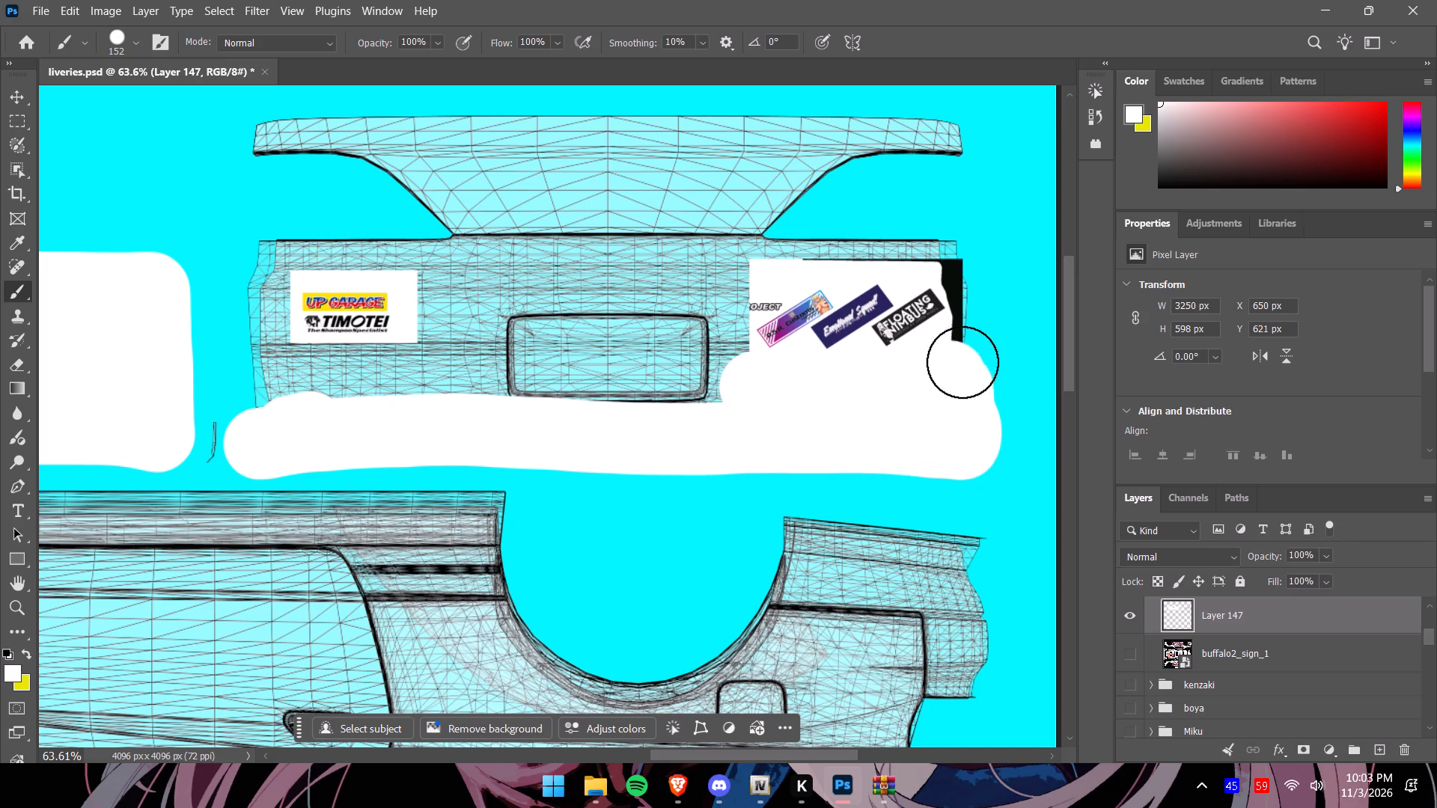
drag(962, 362, 962, 260)
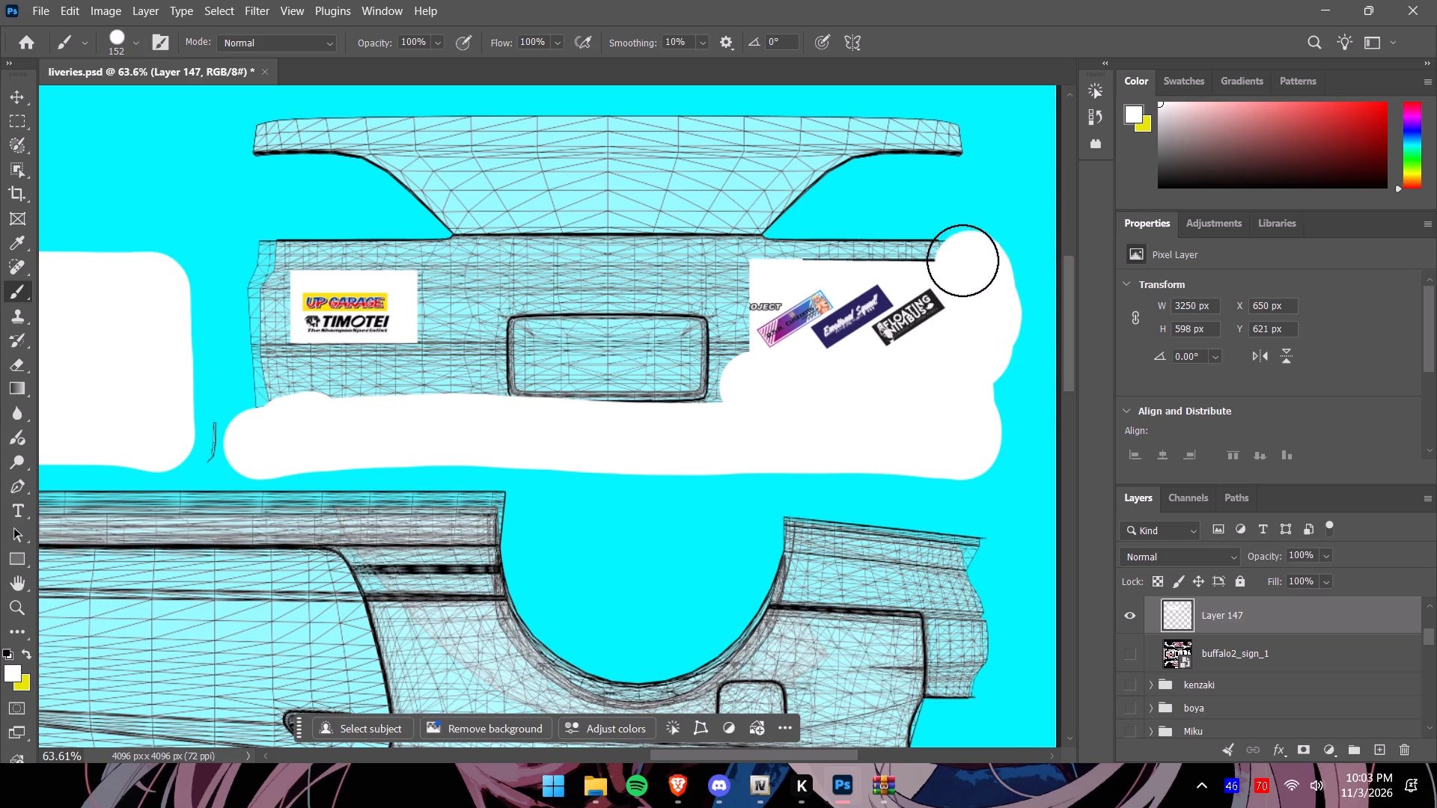
drag(962, 260, 768, 272)
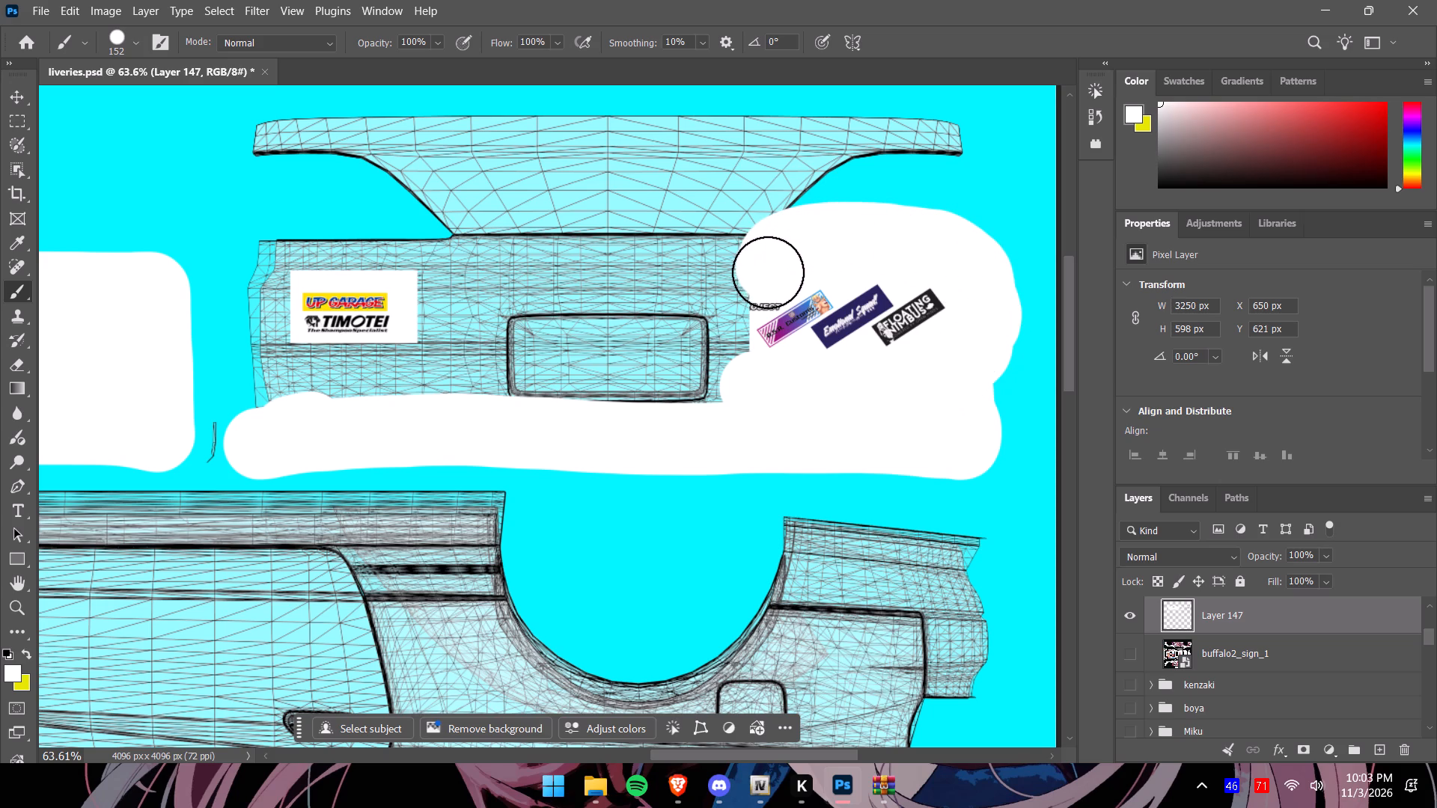
drag(768, 272, 762, 281)
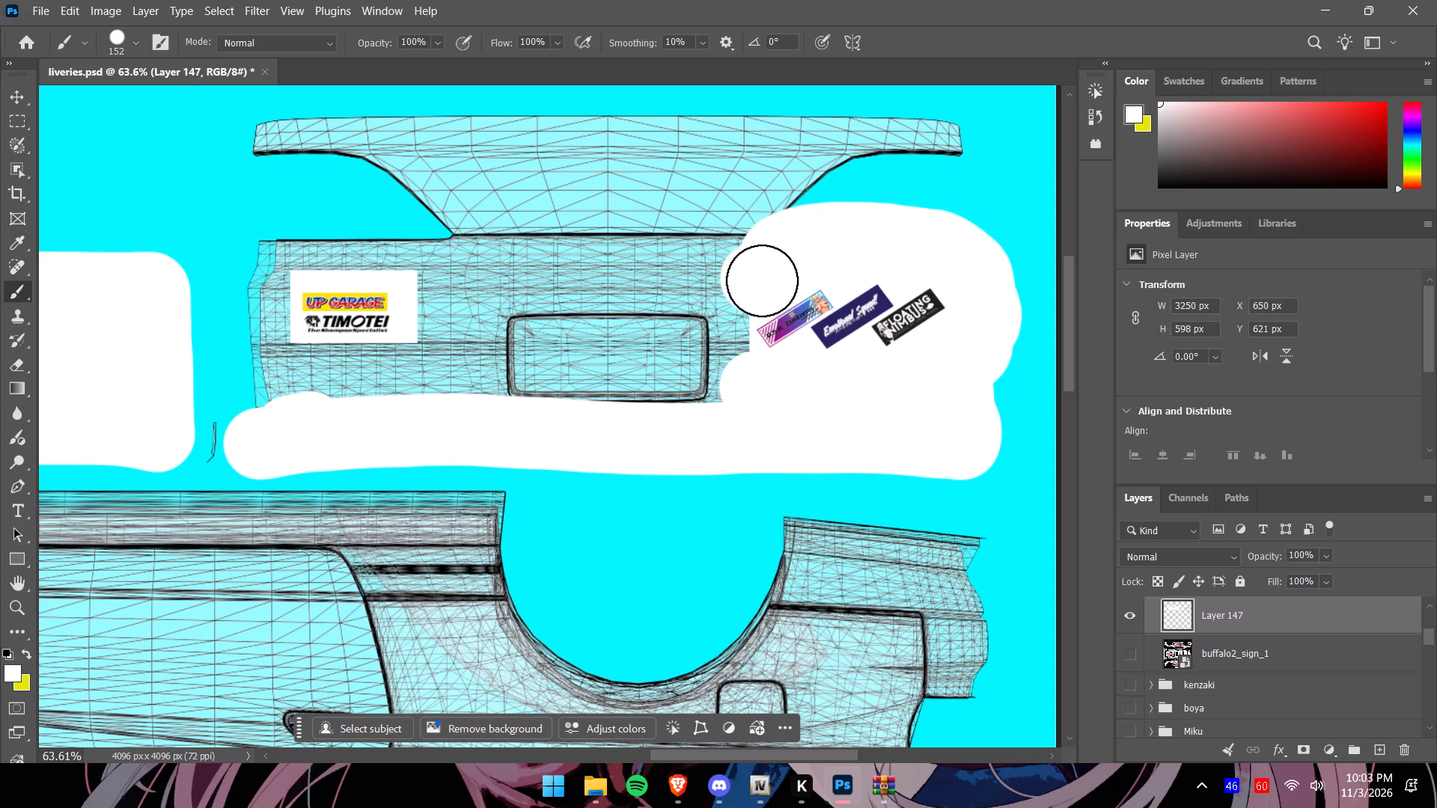
drag(762, 281, 699, 367)
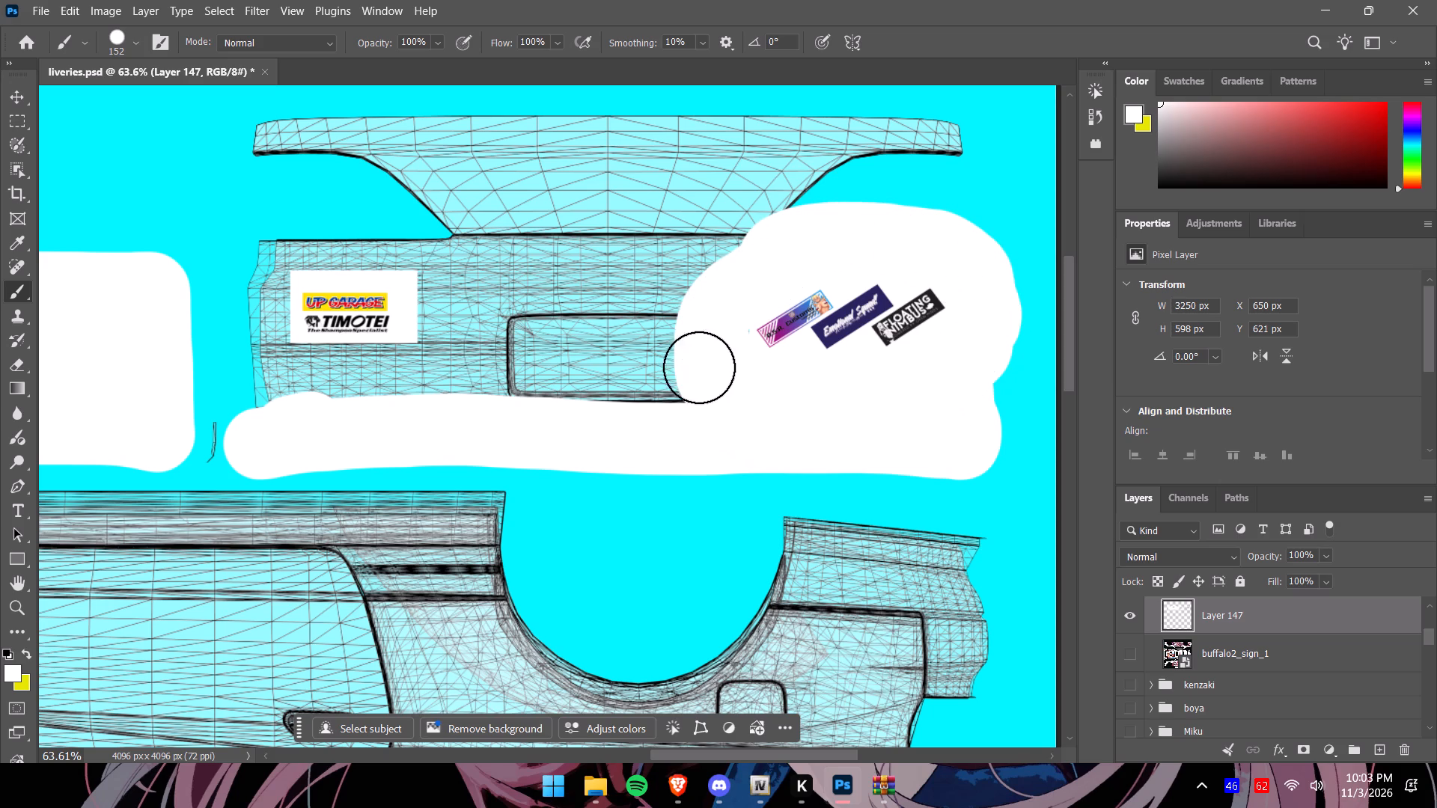
Extend the white paint above the plate recess's lower edge and all around the UP GARAGE and TIMOTEI stickers.
drag(699, 367, 242, 252)
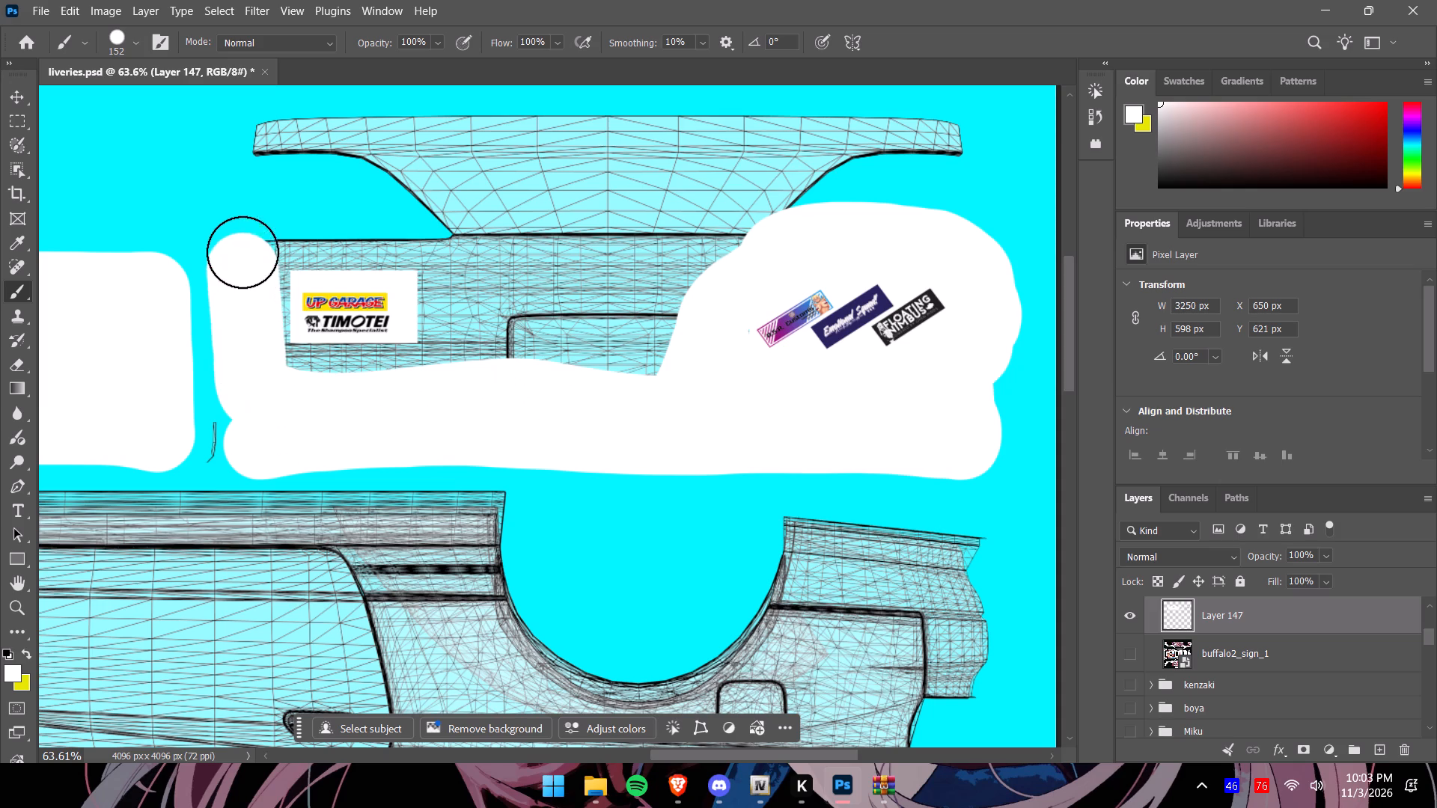
drag(242, 252, 446, 318)
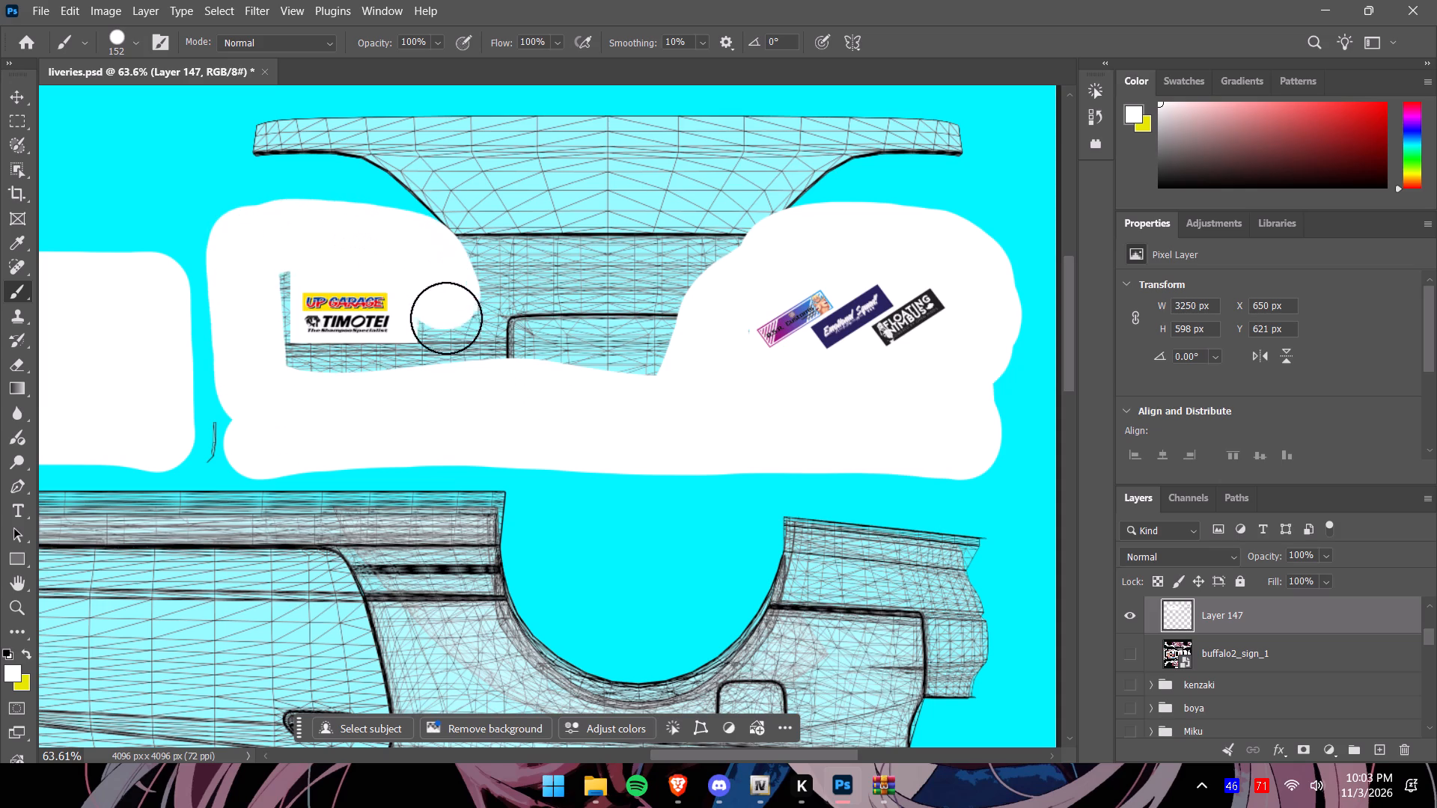
drag(446, 318, 275, 380)
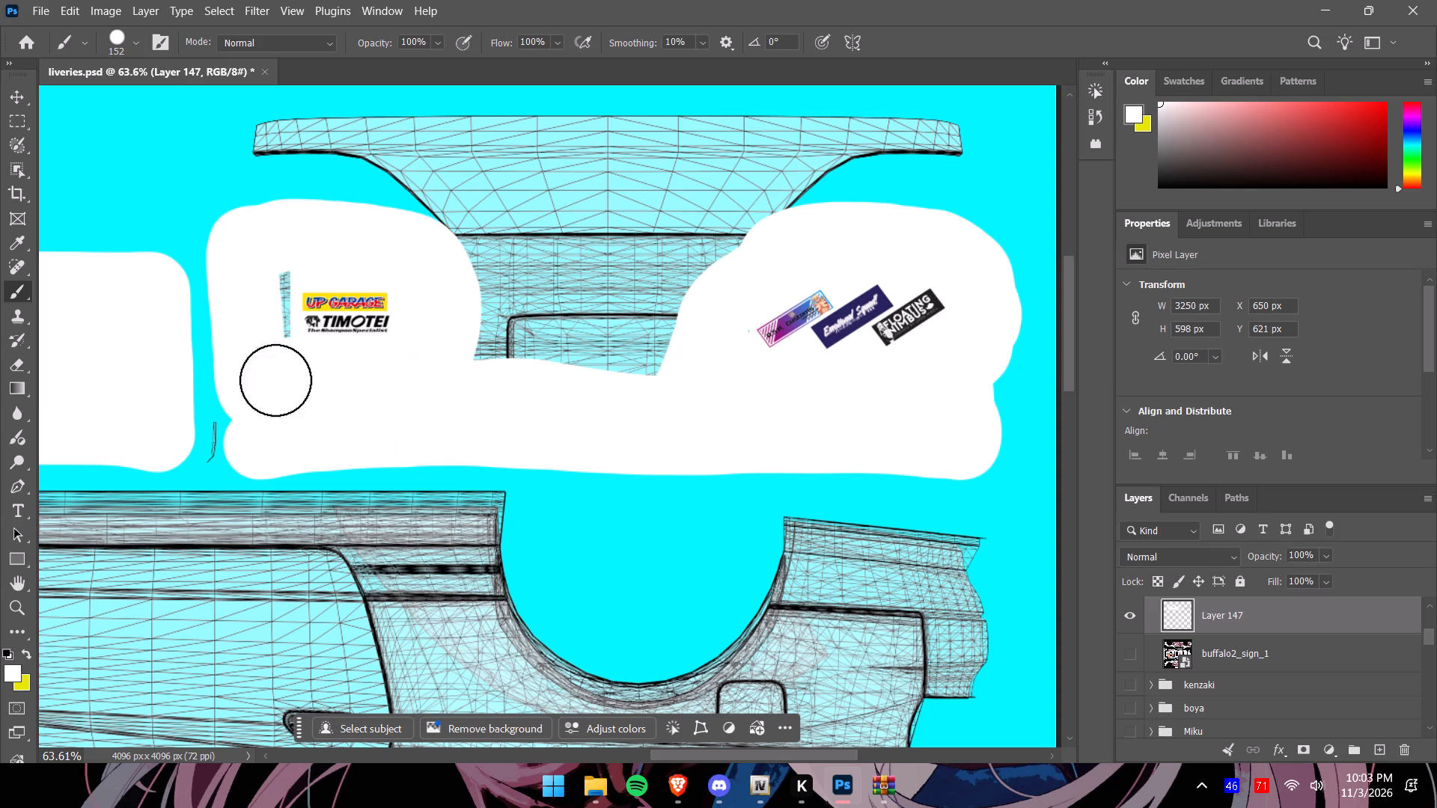
drag(275, 380, 263, 317)
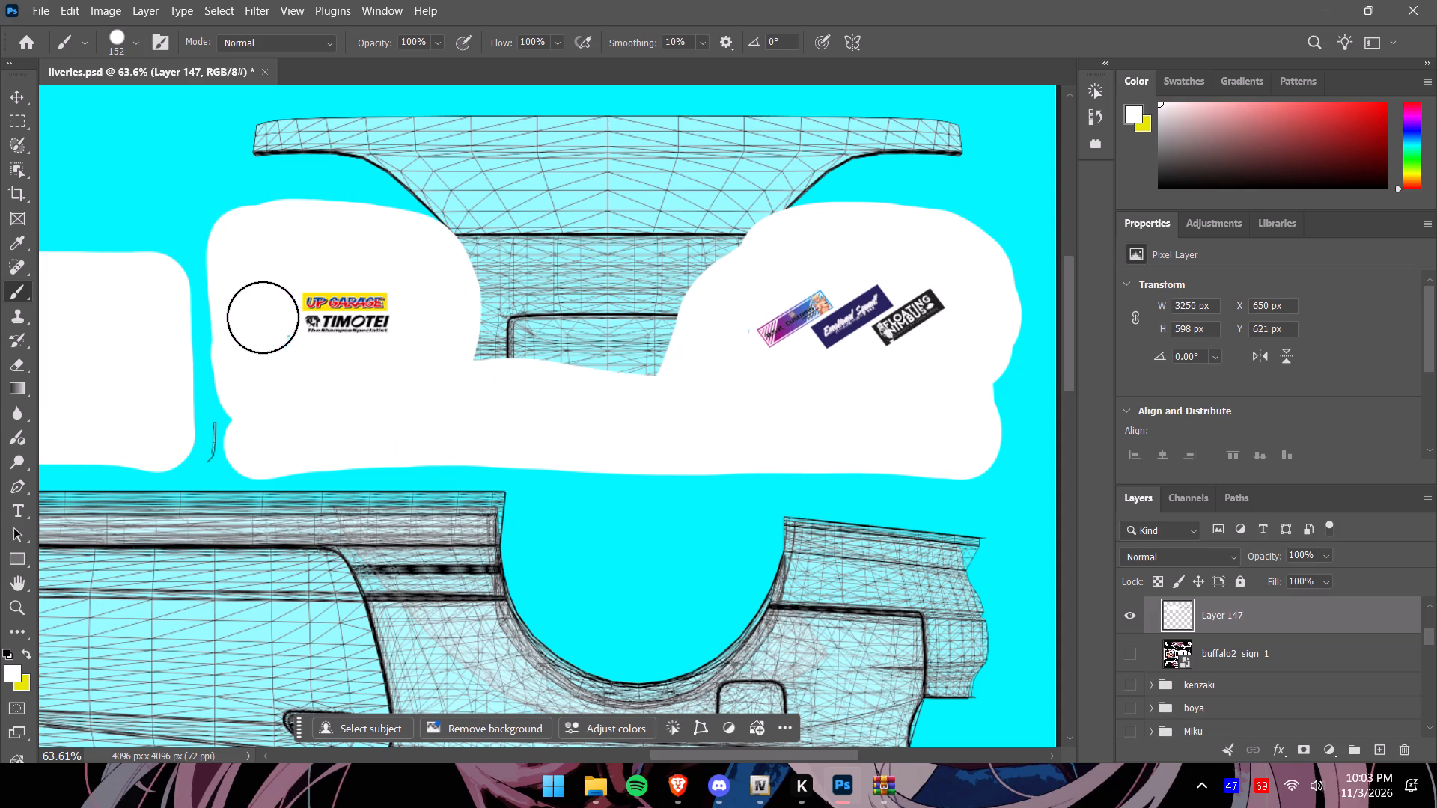
drag(263, 317, 260, 372)
Fill the remaining wireframe between the sticker groups and the panel above the rear bumper with white paint.
drag(497, 340, 576, 312)
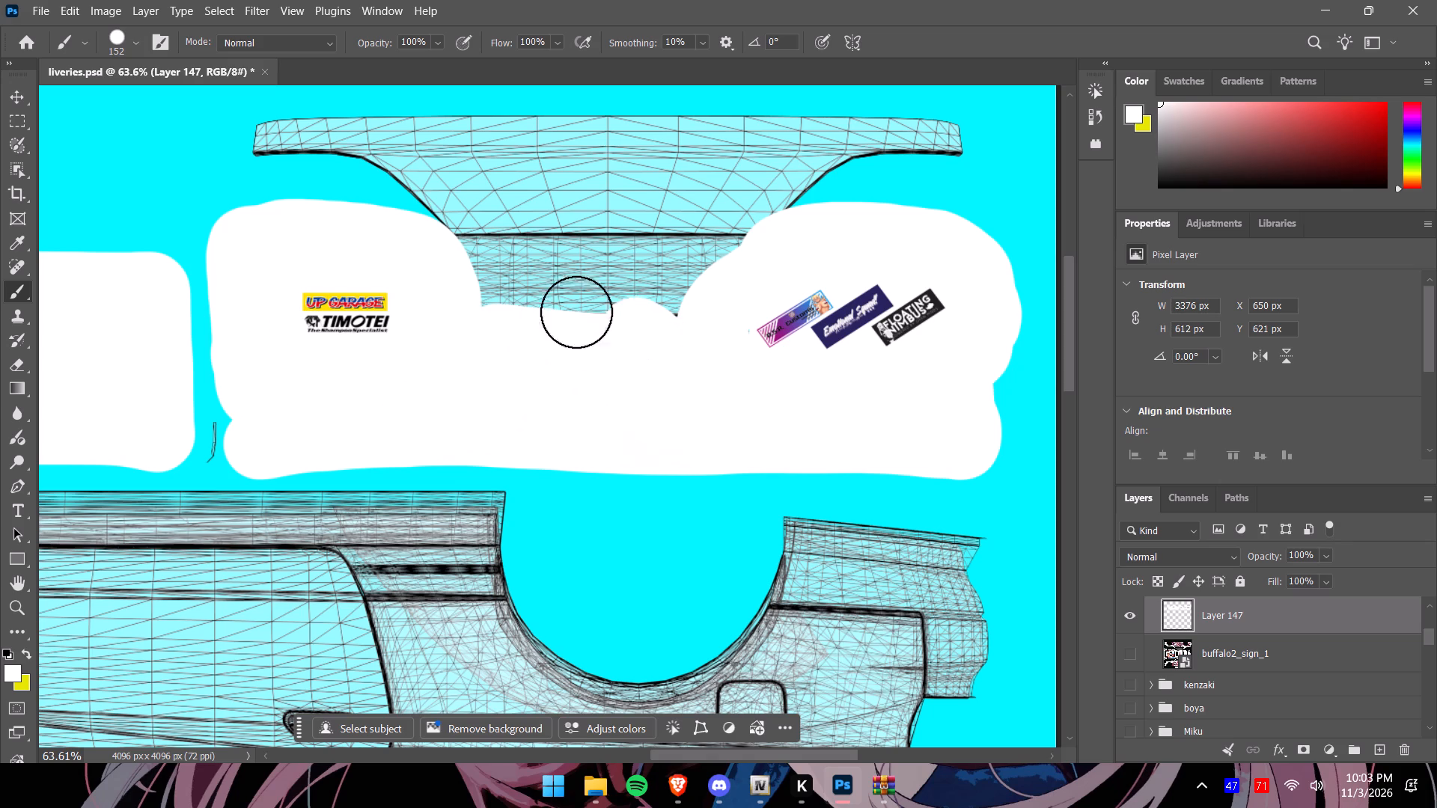
drag(576, 312, 548, 141)
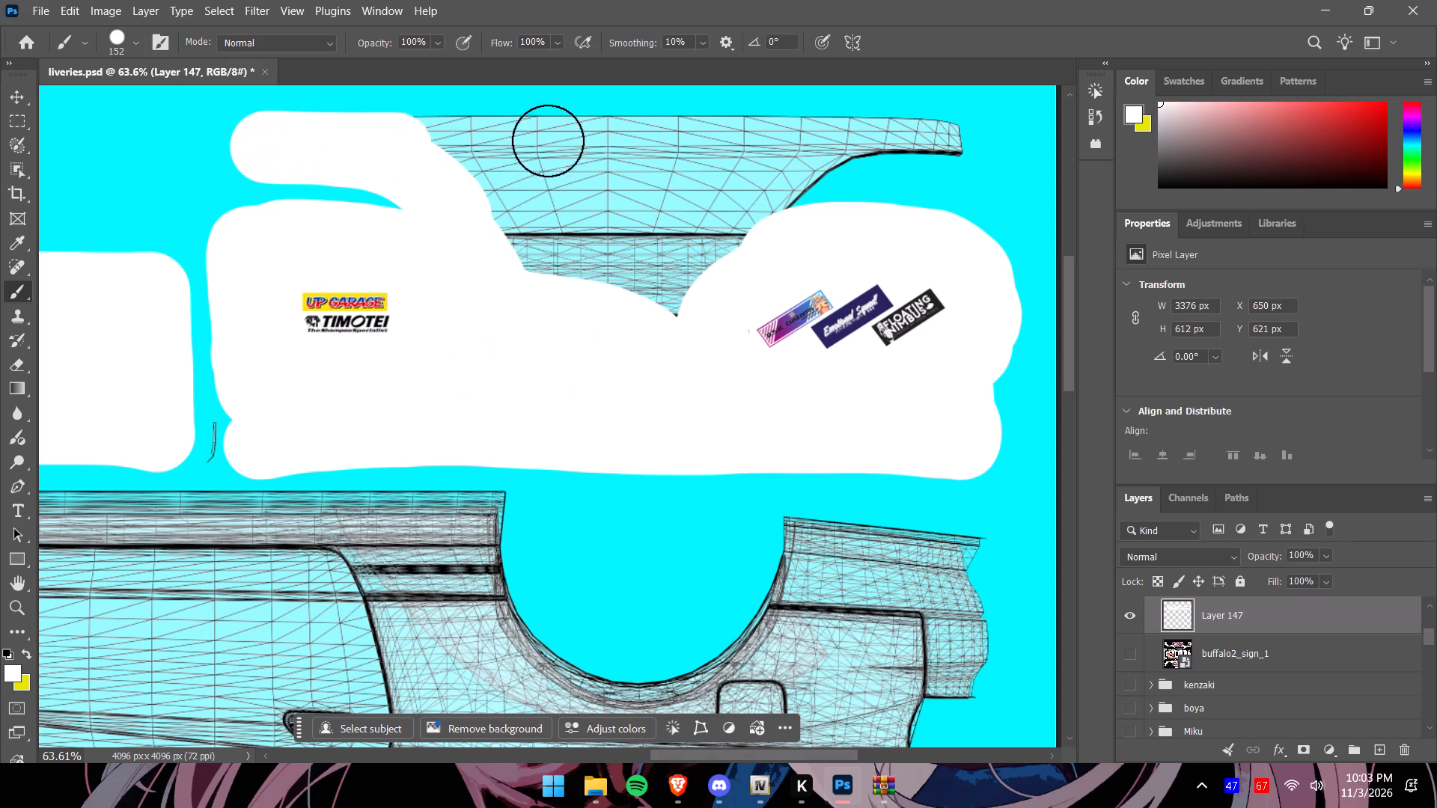
drag(548, 141, 685, 300)
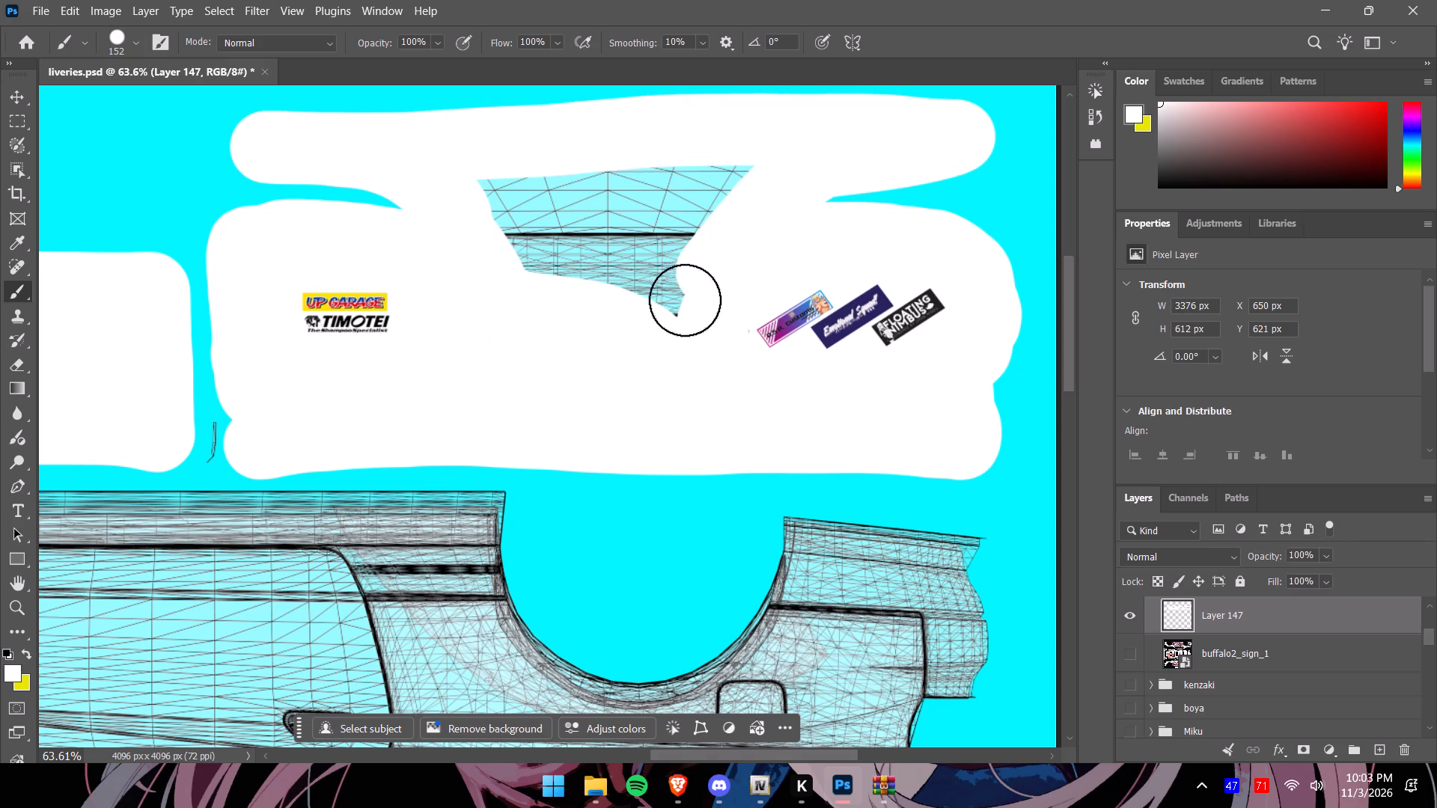
drag(685, 300, 653, 220)
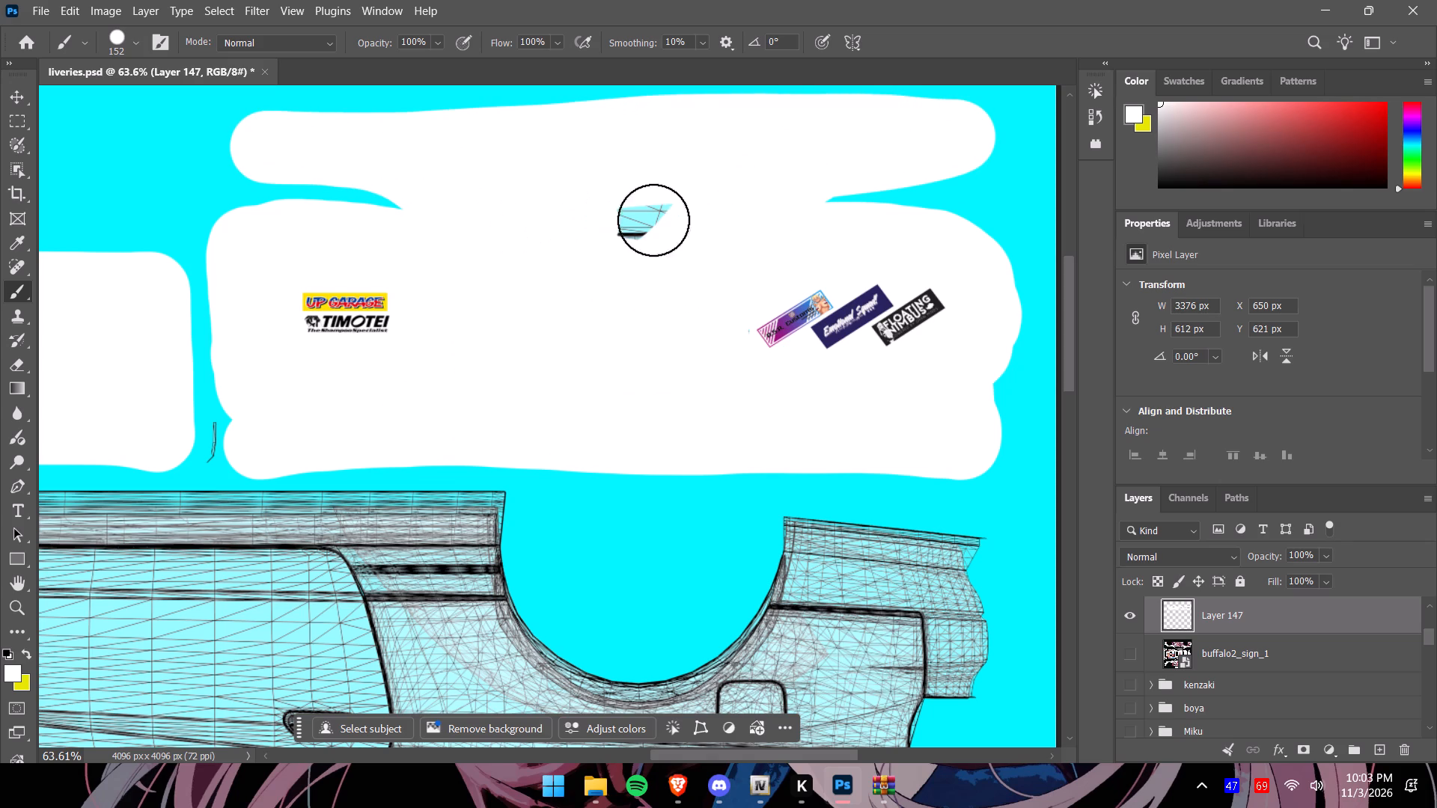
drag(653, 220, 687, 220)
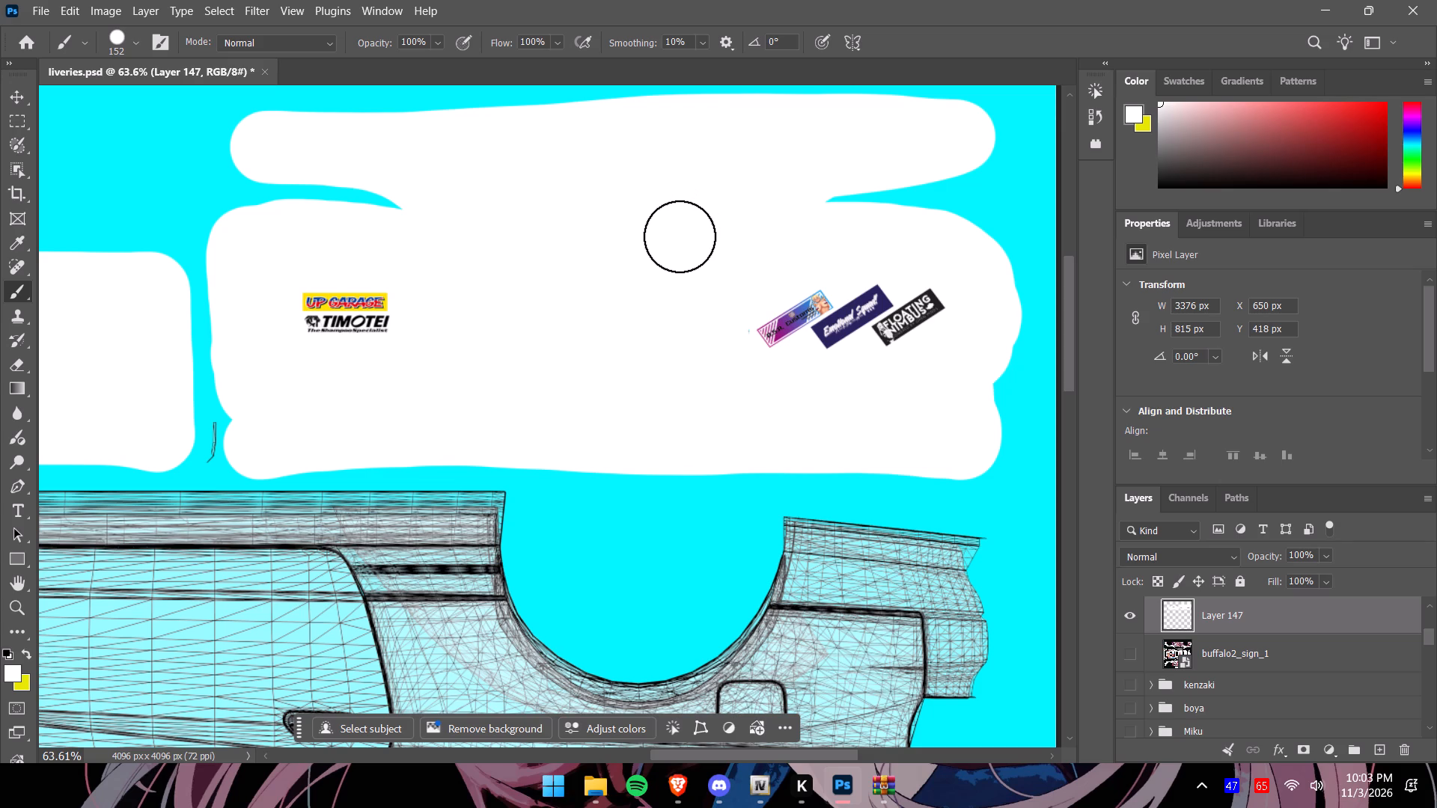
Paint the separate curved strip and the two small pieces in the template's upper corner white.
alt+scroll(676, 246, down, 11)
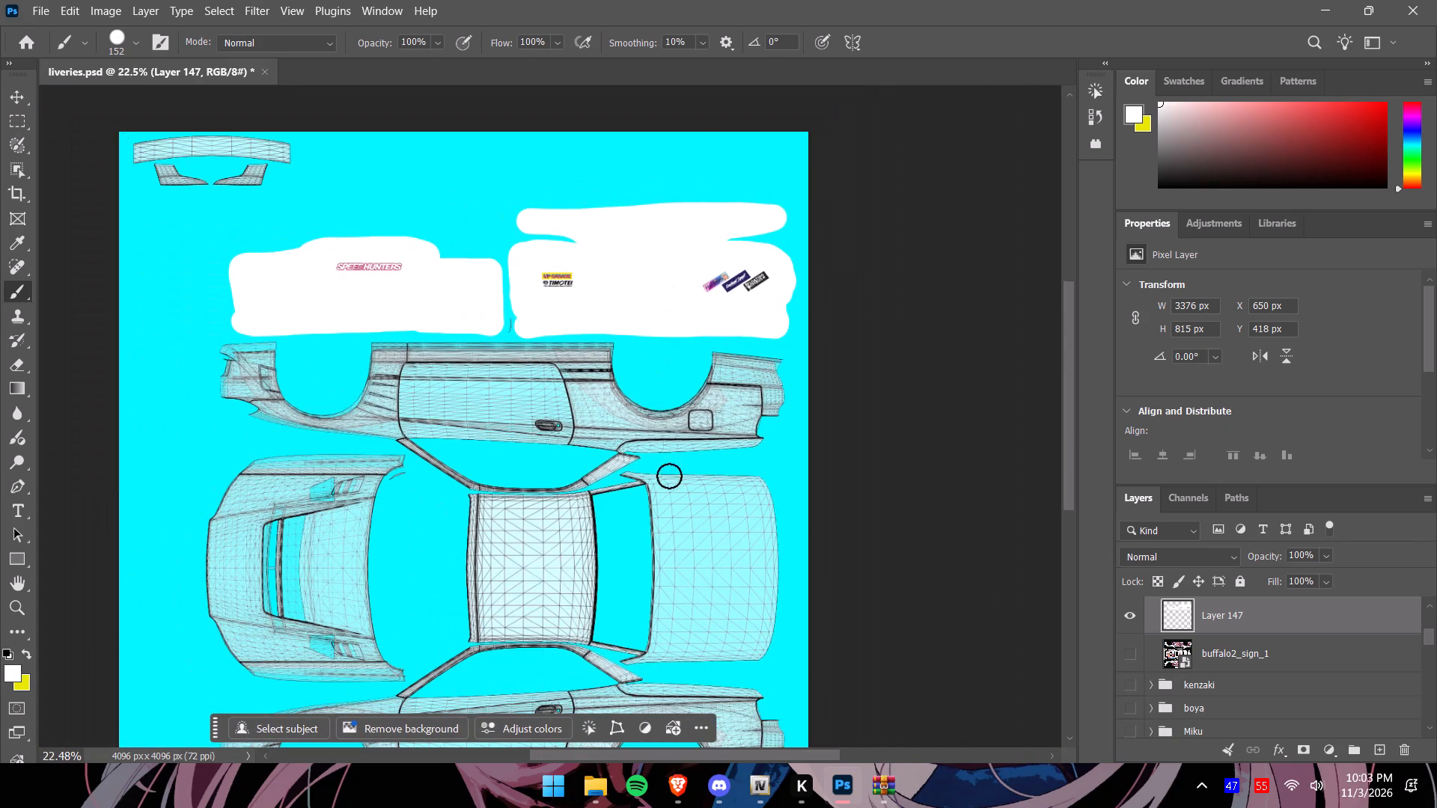
drag(774, 753, 736, 759)
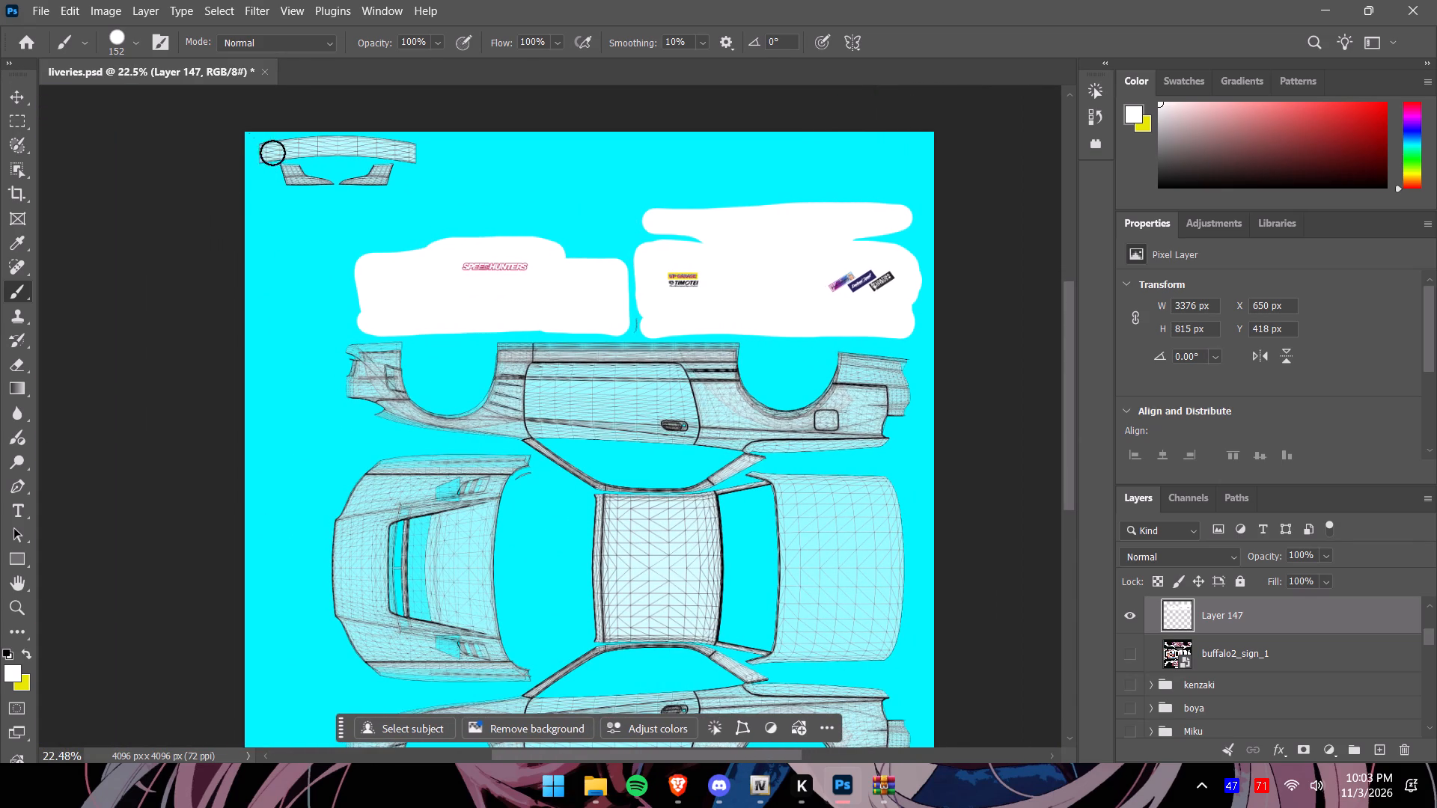
drag(260, 155, 412, 155)
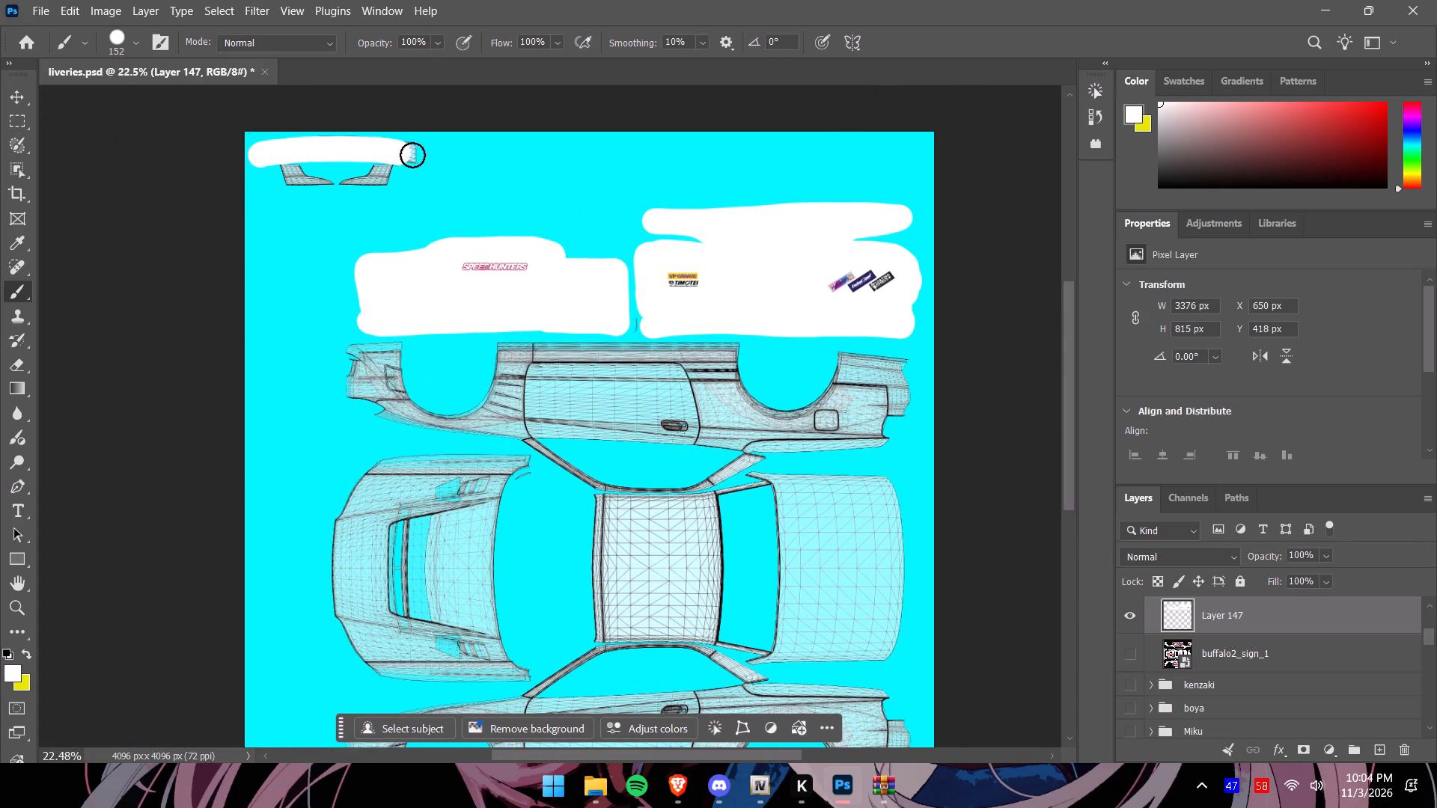
drag(412, 155, 421, 159)
drag(412, 150, 395, 151)
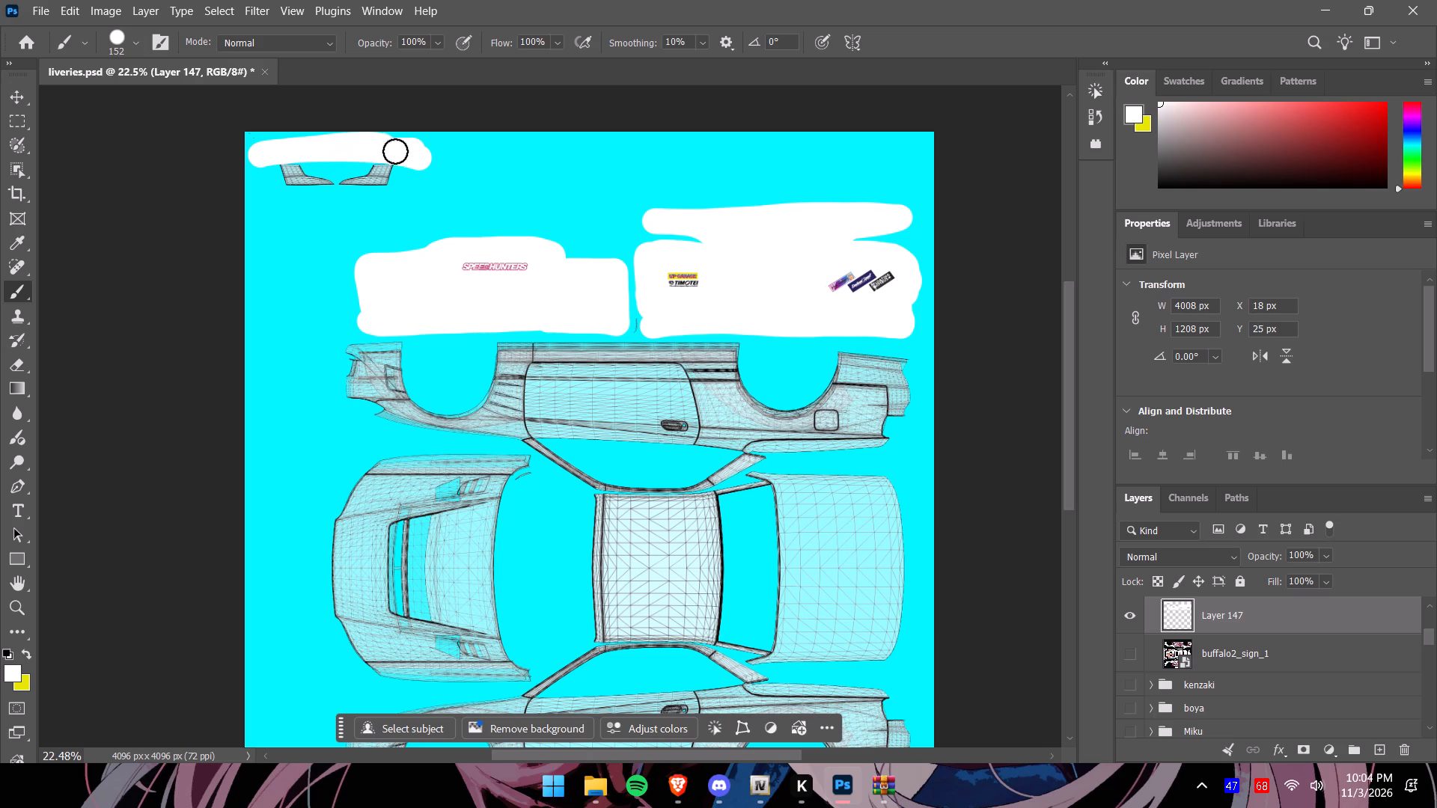
drag(395, 151, 370, 168)
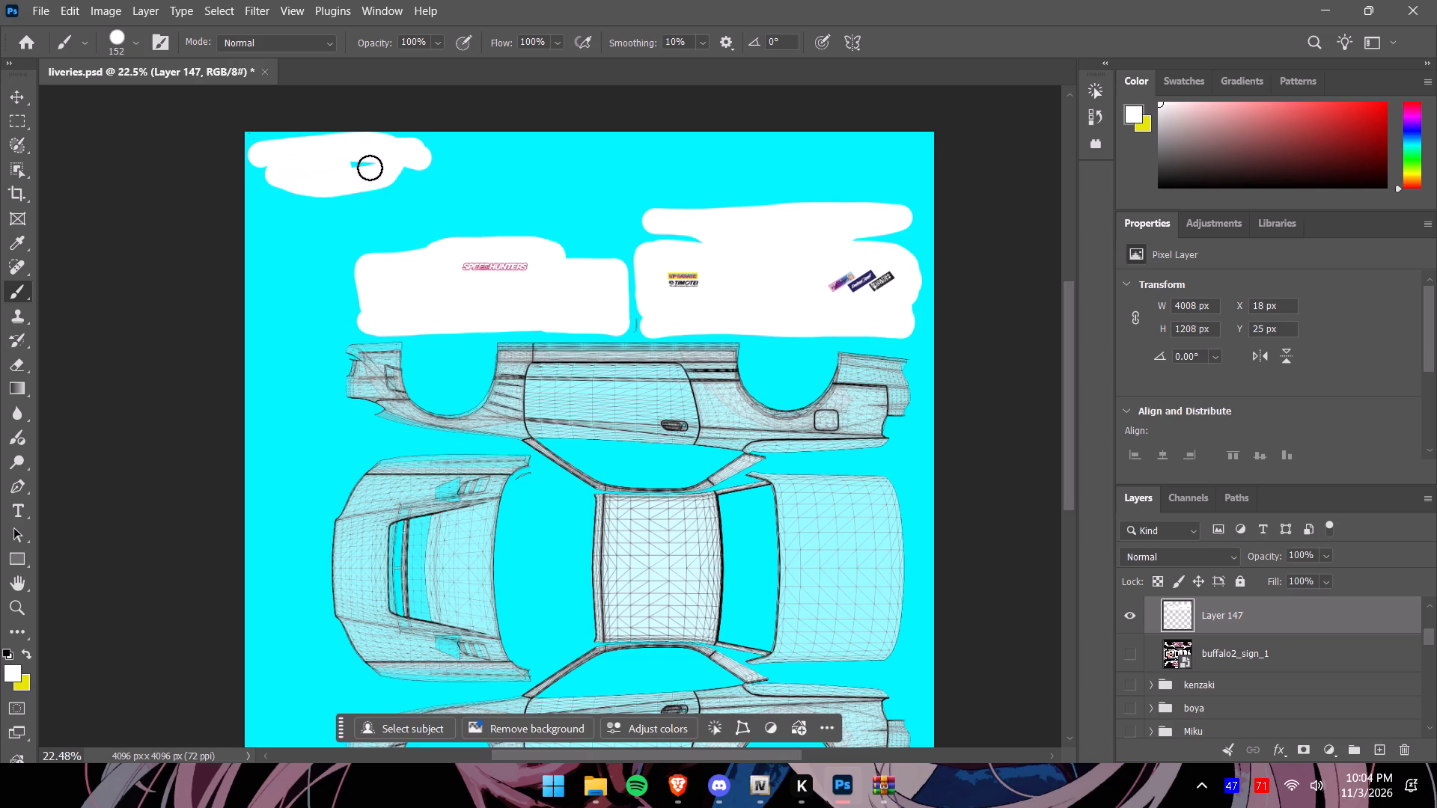
drag(370, 168, 347, 147)
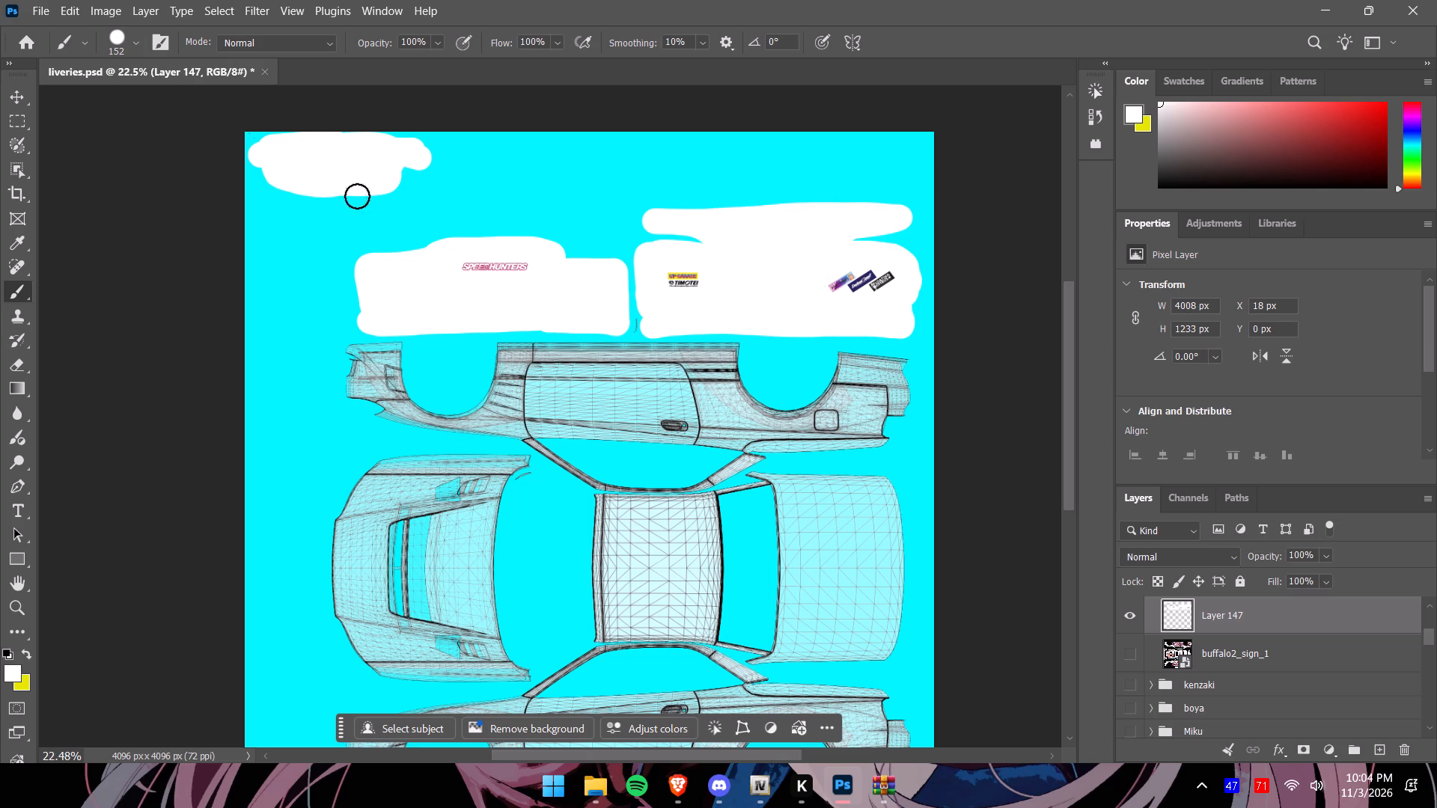
Copy the roof's SUMMERTIME MADNESS lettering, about 357 × 824 px, from buffalo2_sign_1 onto its own layer and hide the source livery.
drag(1071, 458, 1073, 503)
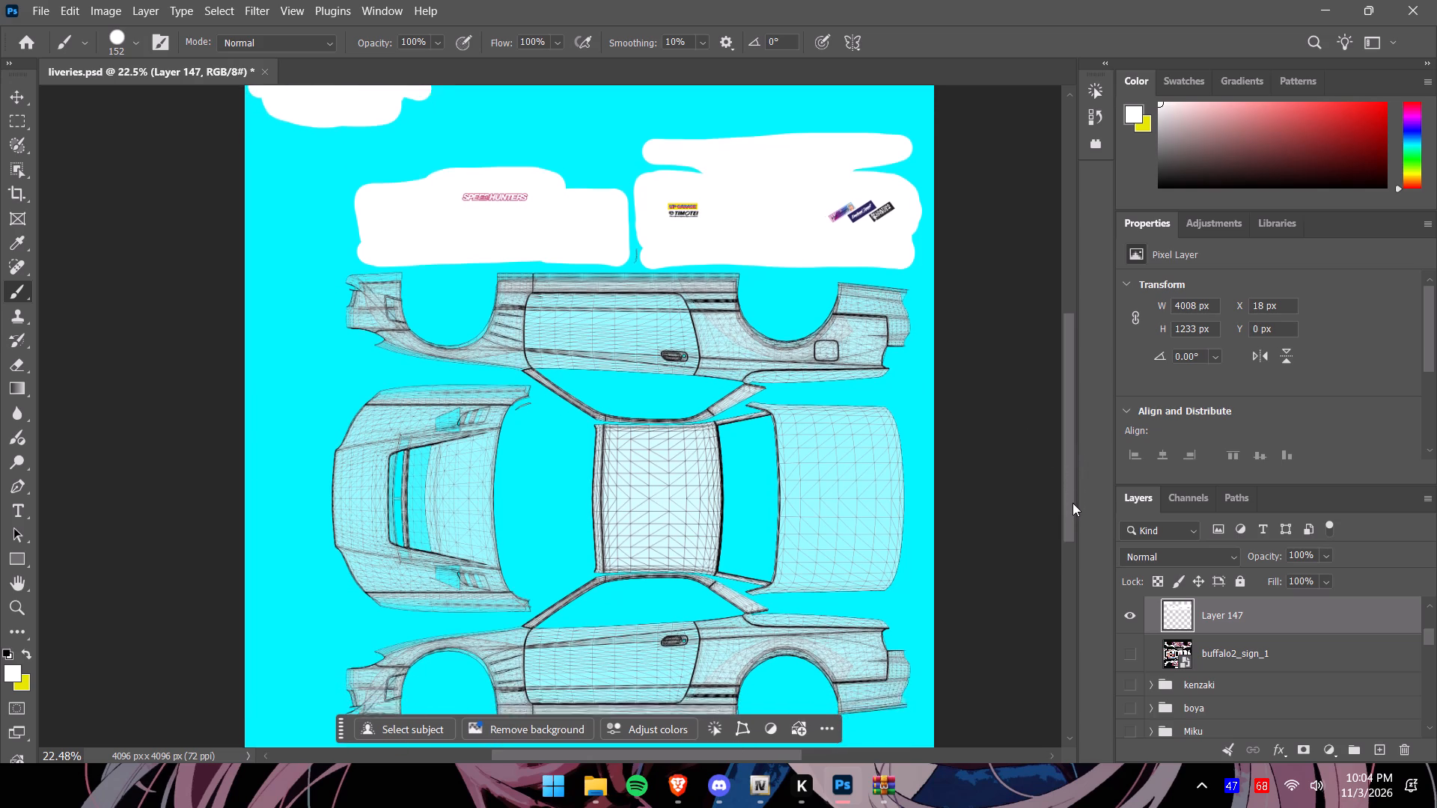
drag(1073, 503, 1070, 513)
click(1135, 657)
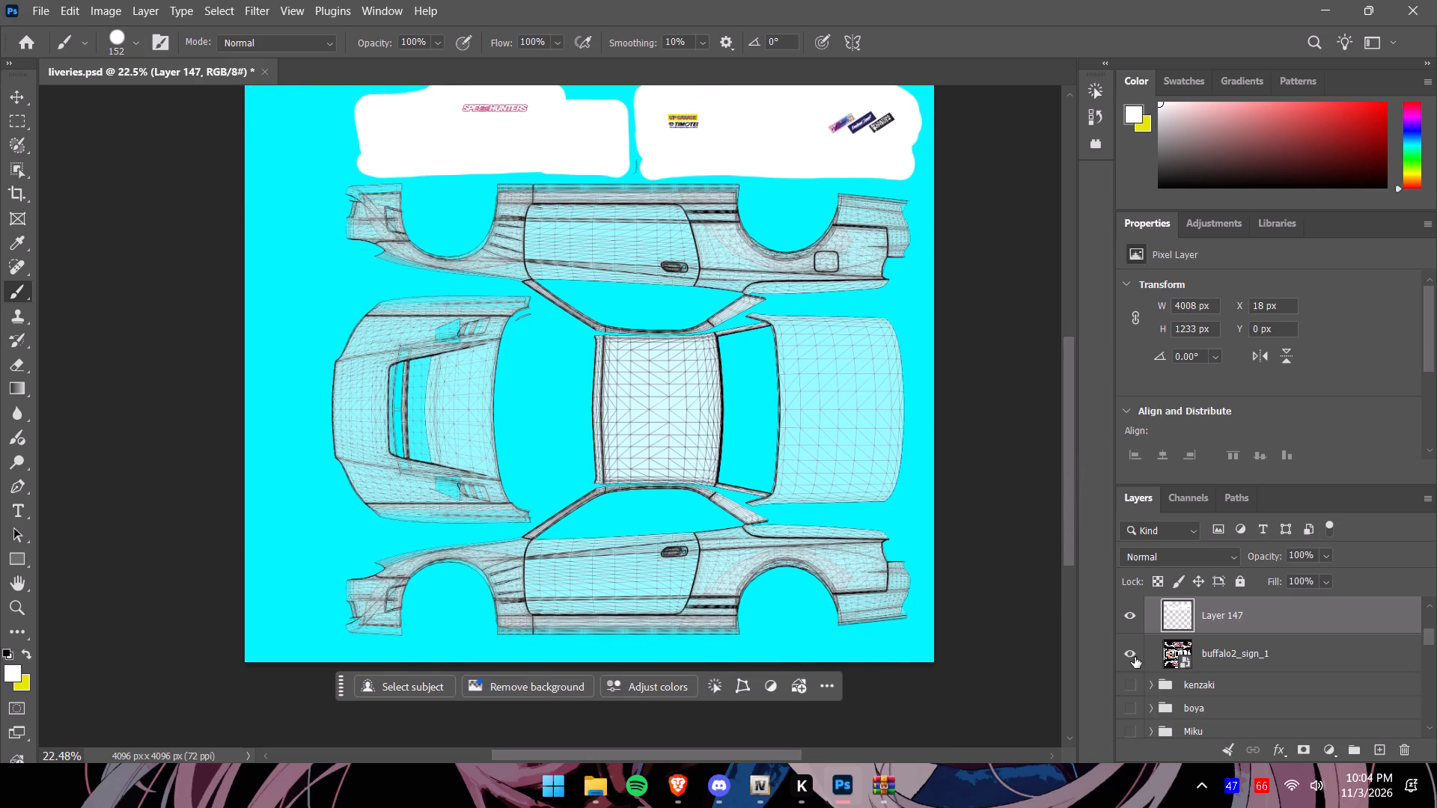
drag(1068, 423, 1066, 408)
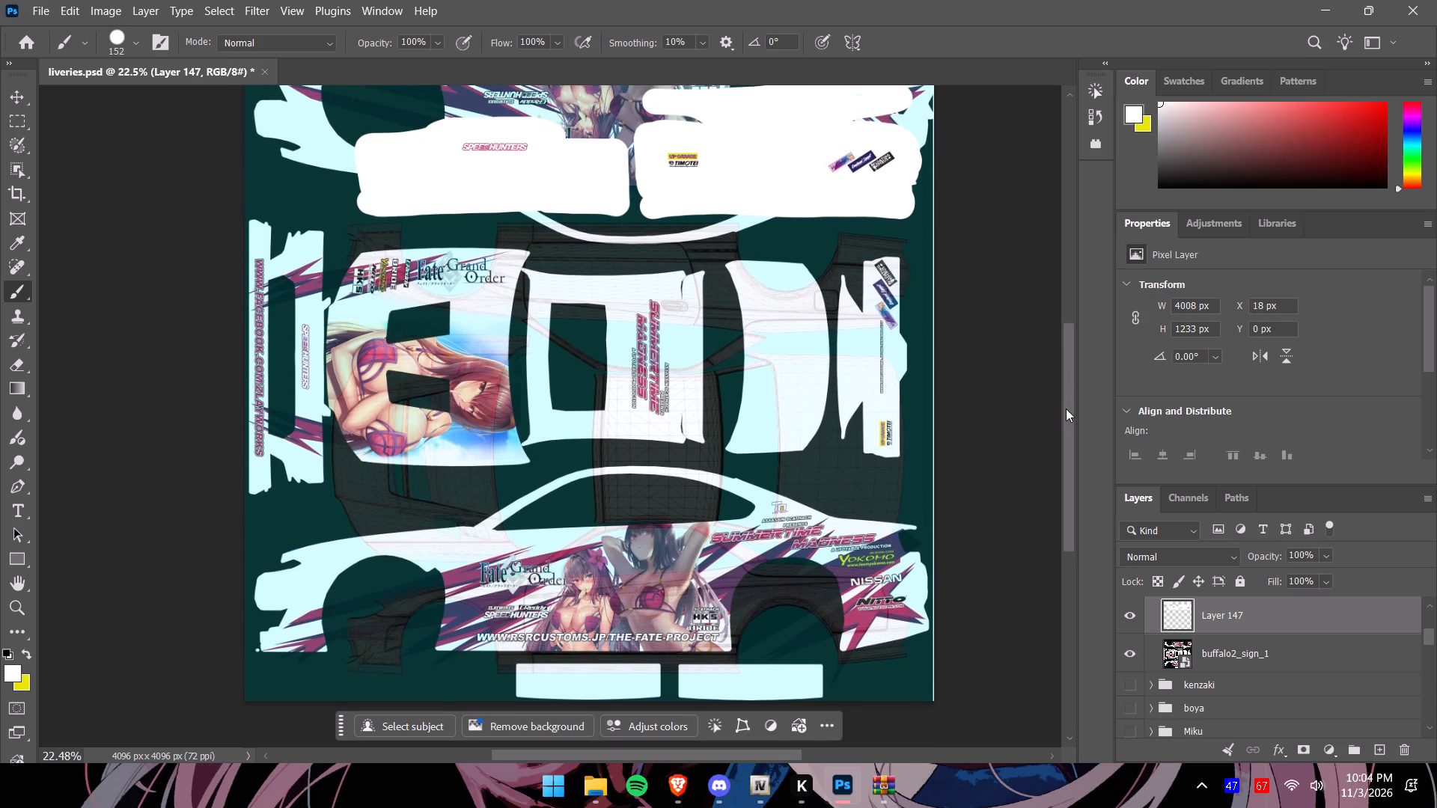
drag(1066, 408, 1064, 407)
click(16, 116)
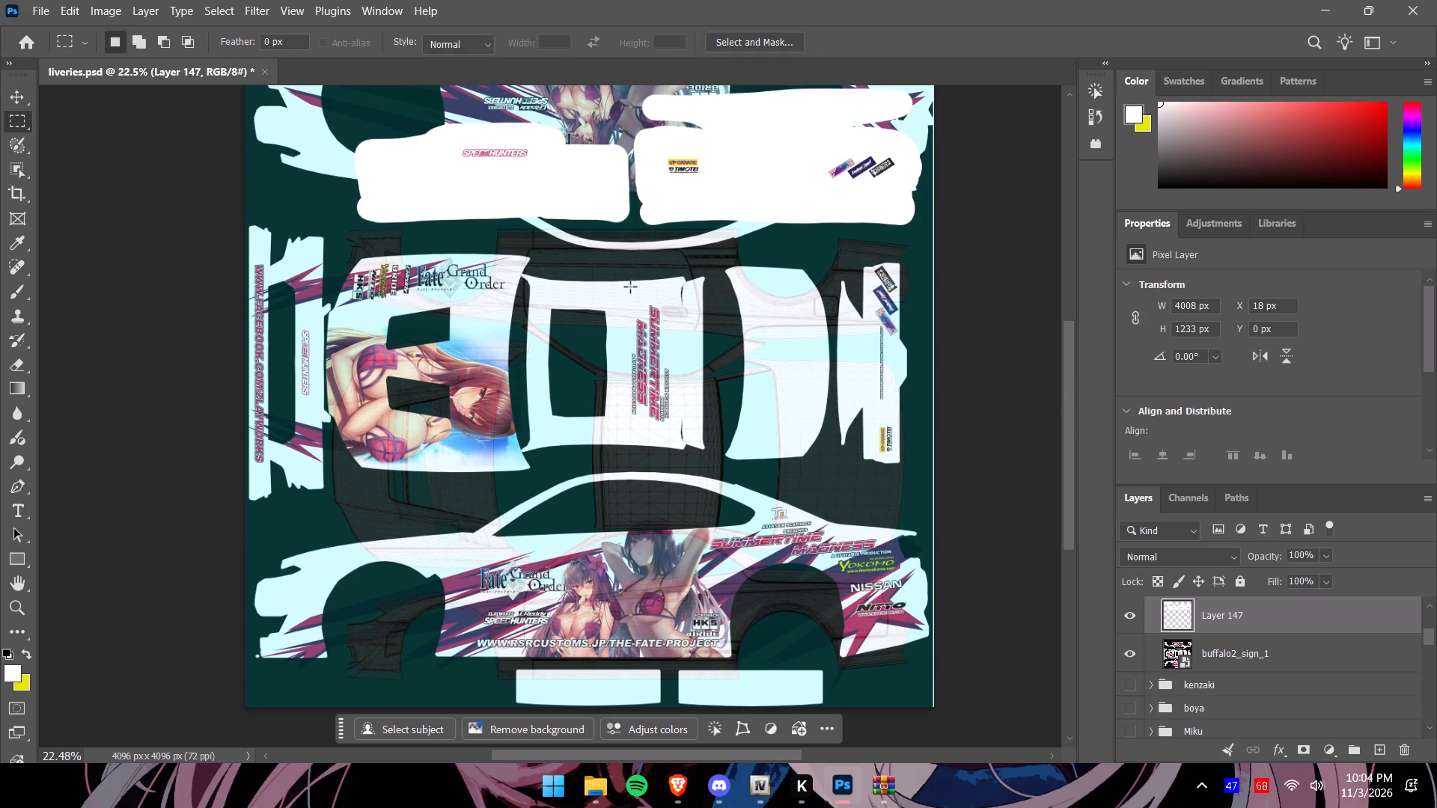
drag(617, 293, 679, 429)
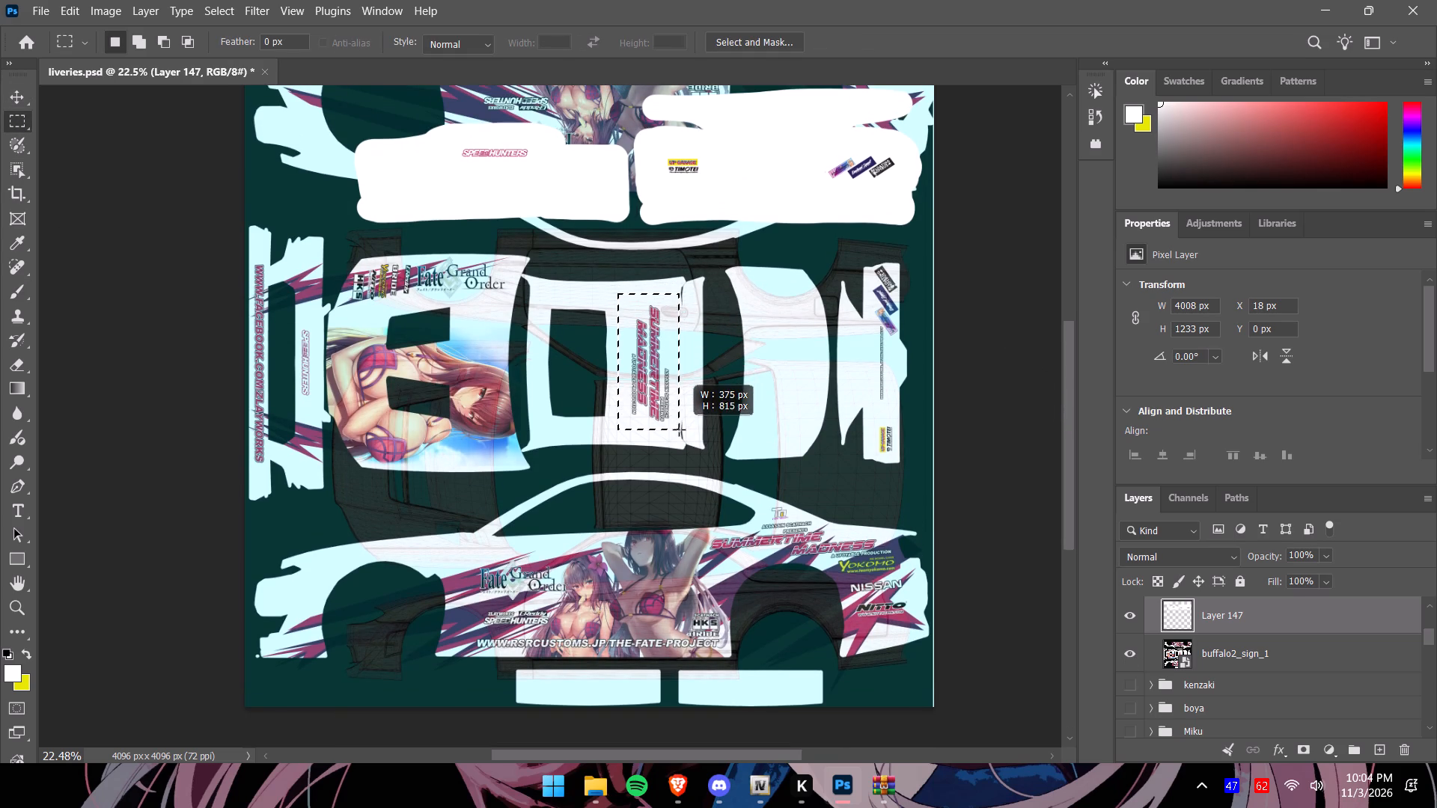
drag(679, 429, 676, 431)
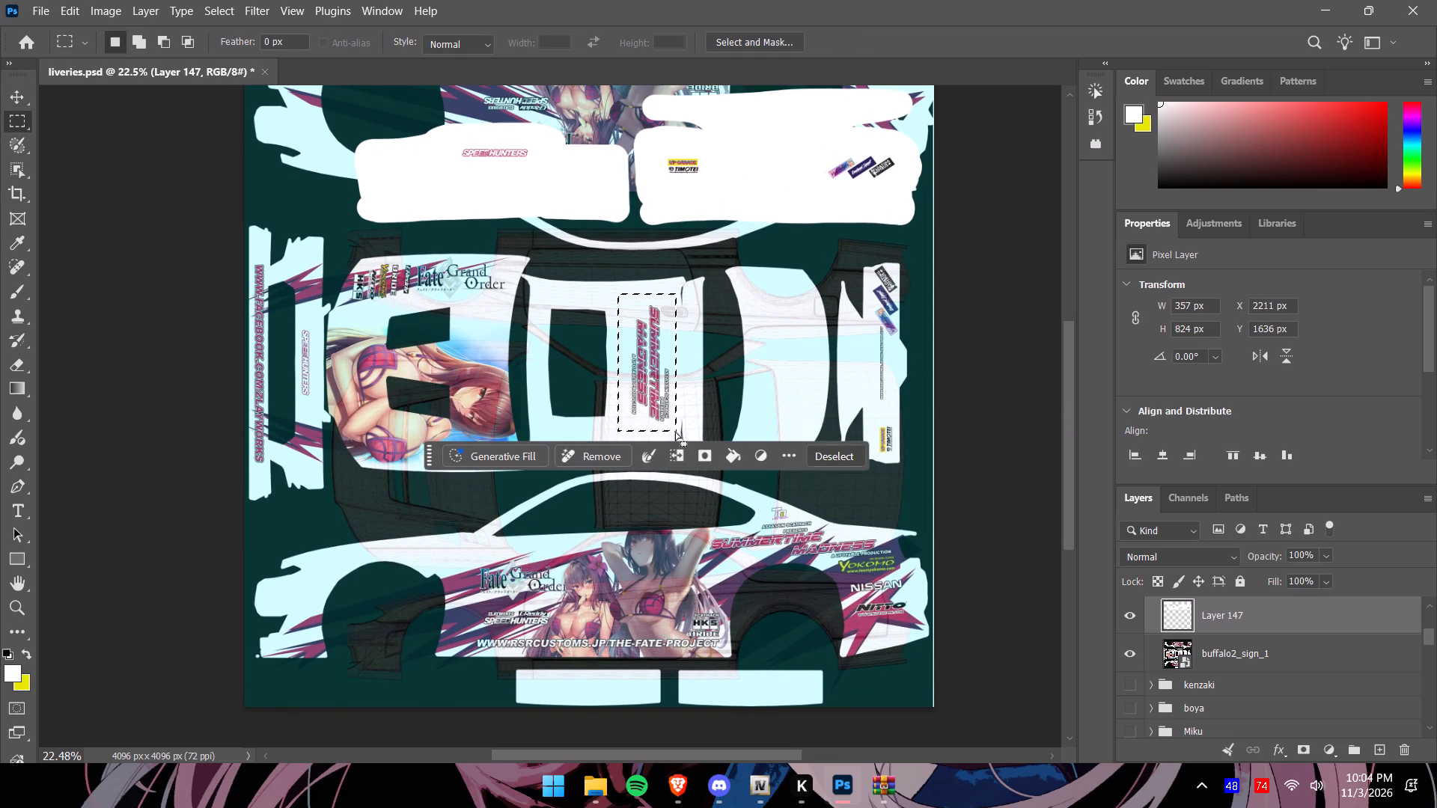
click(1254, 649)
key(ctrl+c)
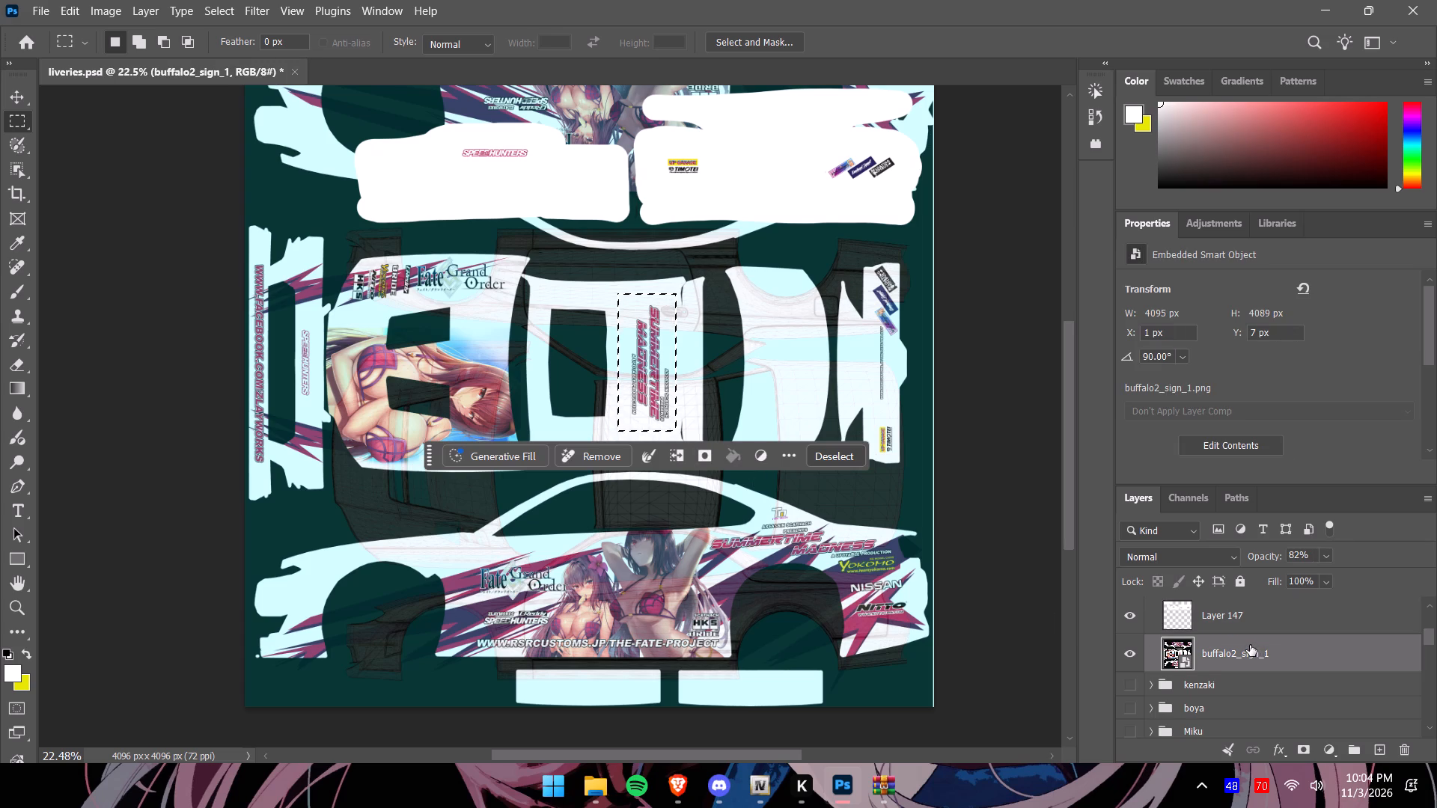
key(ctrl+v)
click(1130, 697)
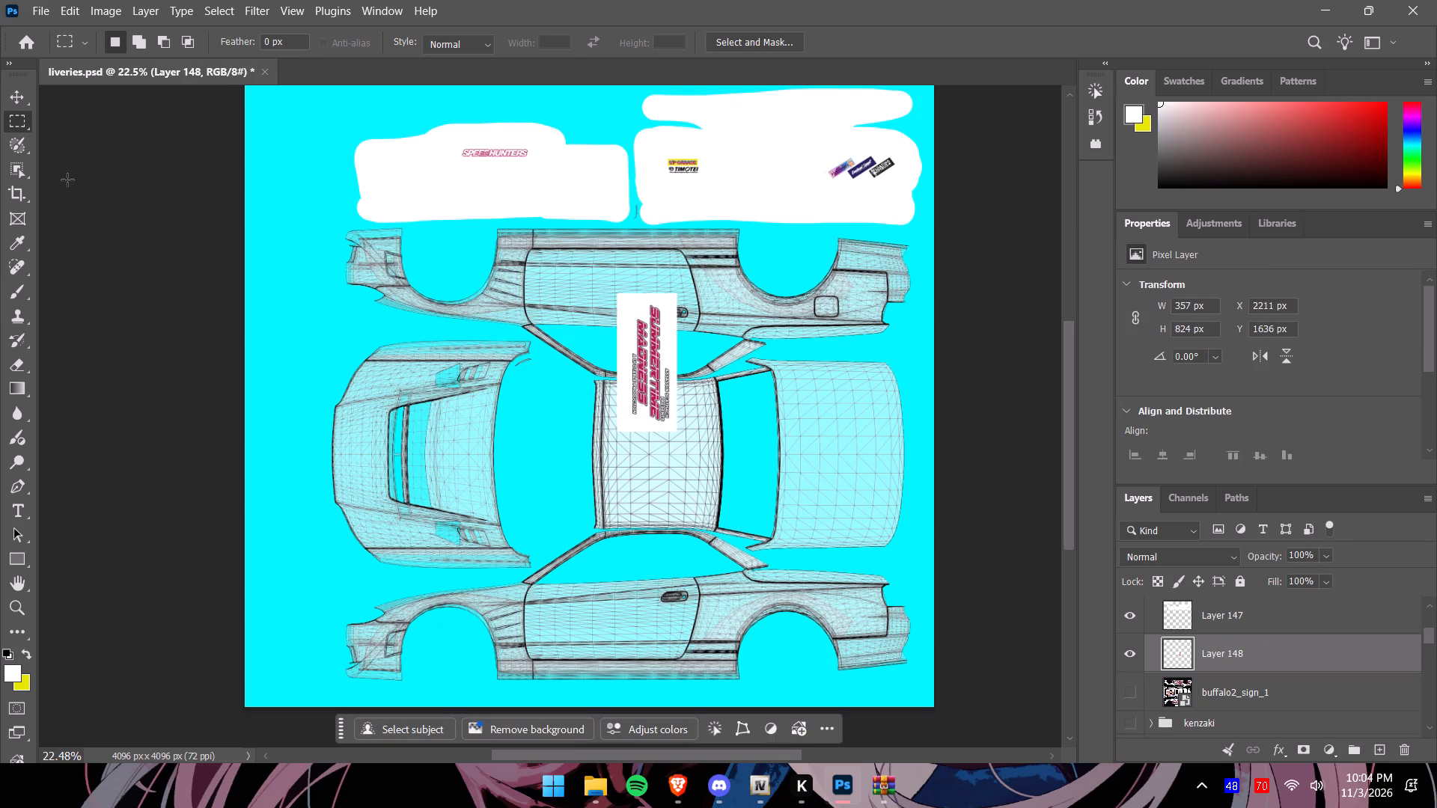
Move the SUMMERTIME MADNESS lettering onto the centre of the template's roof, at about X 2273 px, Y 2179 px.
click(13, 97)
drag(652, 359, 659, 435)
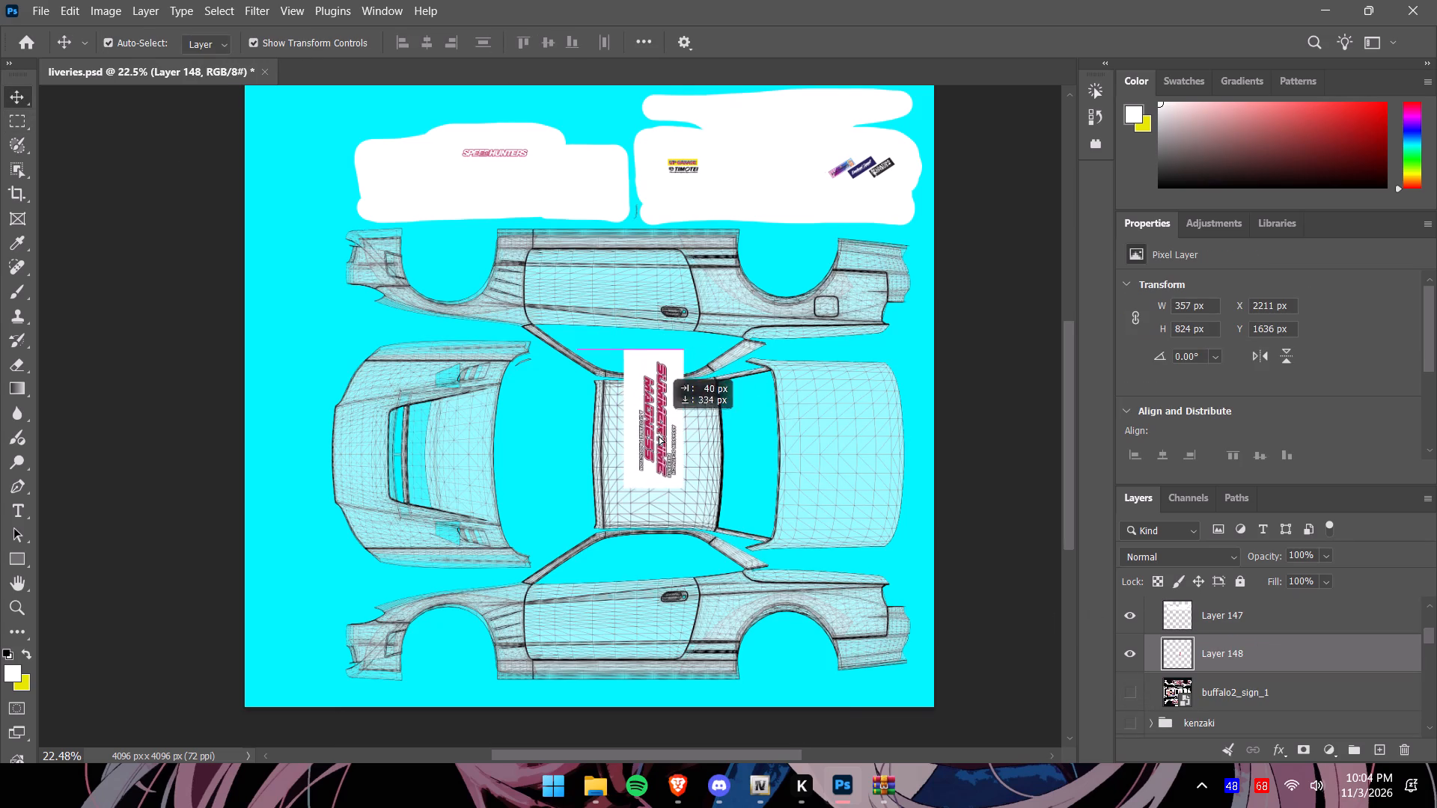
drag(659, 435, 665, 450)
alt+scroll(683, 459, up, 3)
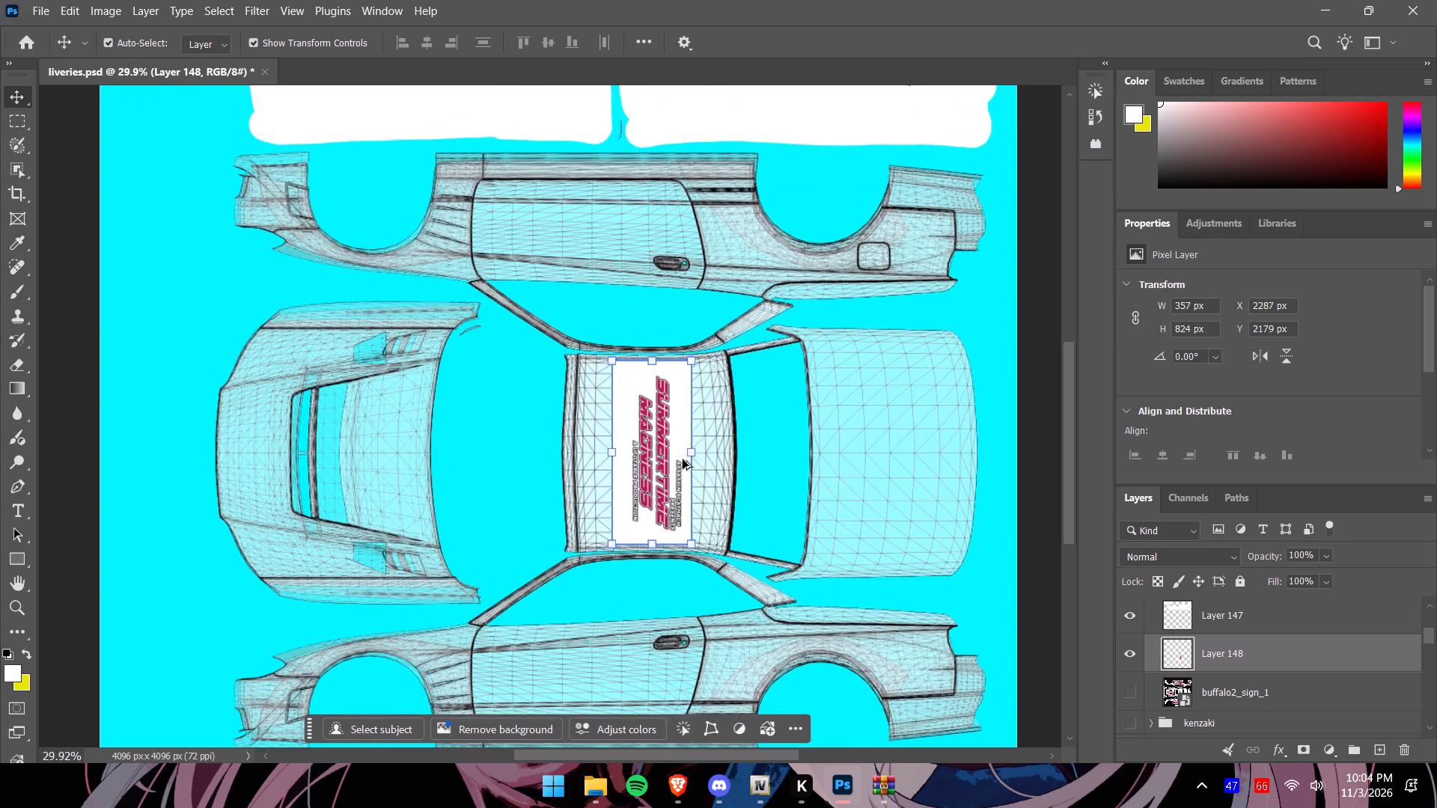
alt+scroll(683, 459, up, 6)
click(644, 453)
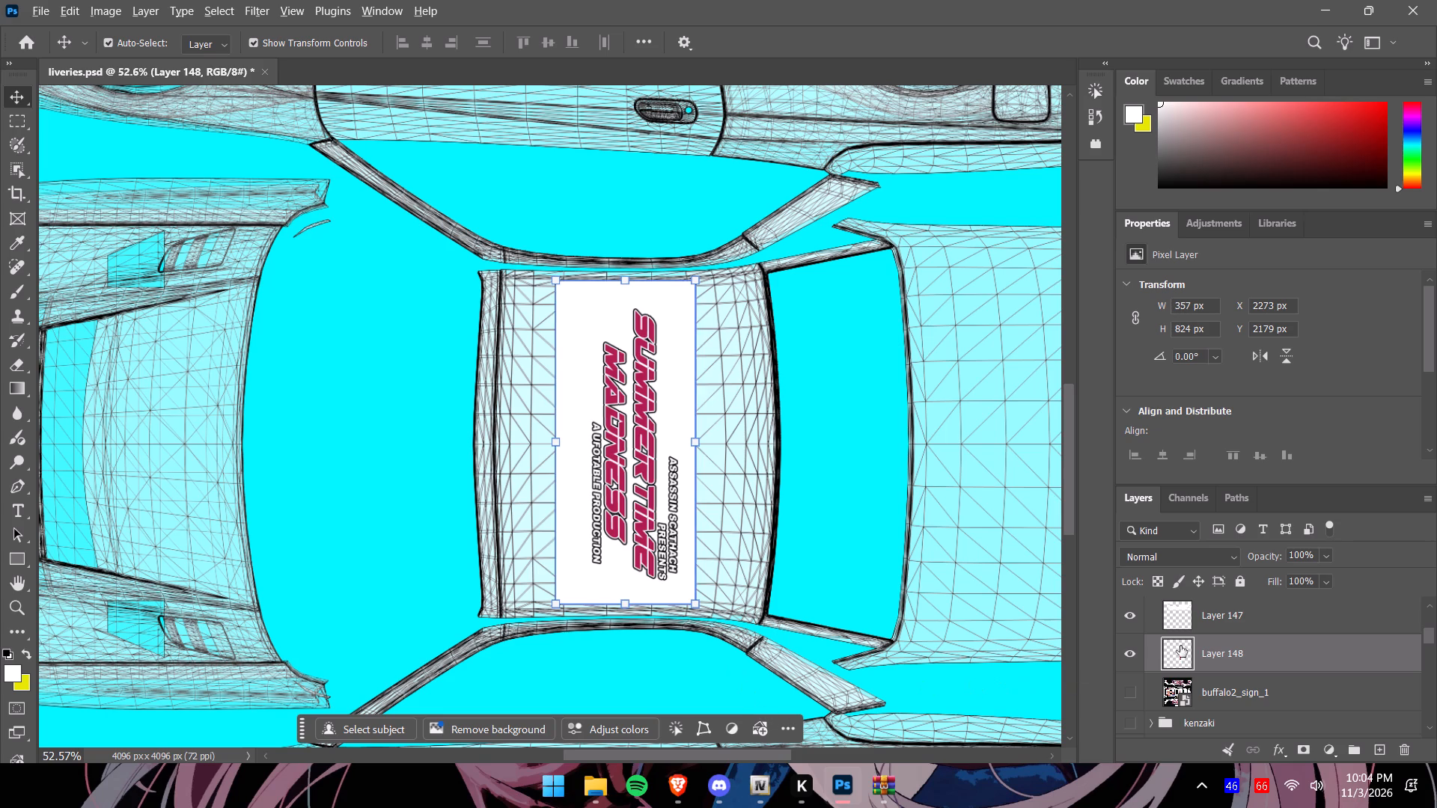
Merge Layer 147 with the white bumper and spoiler pieces down into the roof lettering's Layer 148.
alt+scroll(1186, 639, down, 3)
alt+scroll(1224, 652, up, 4)
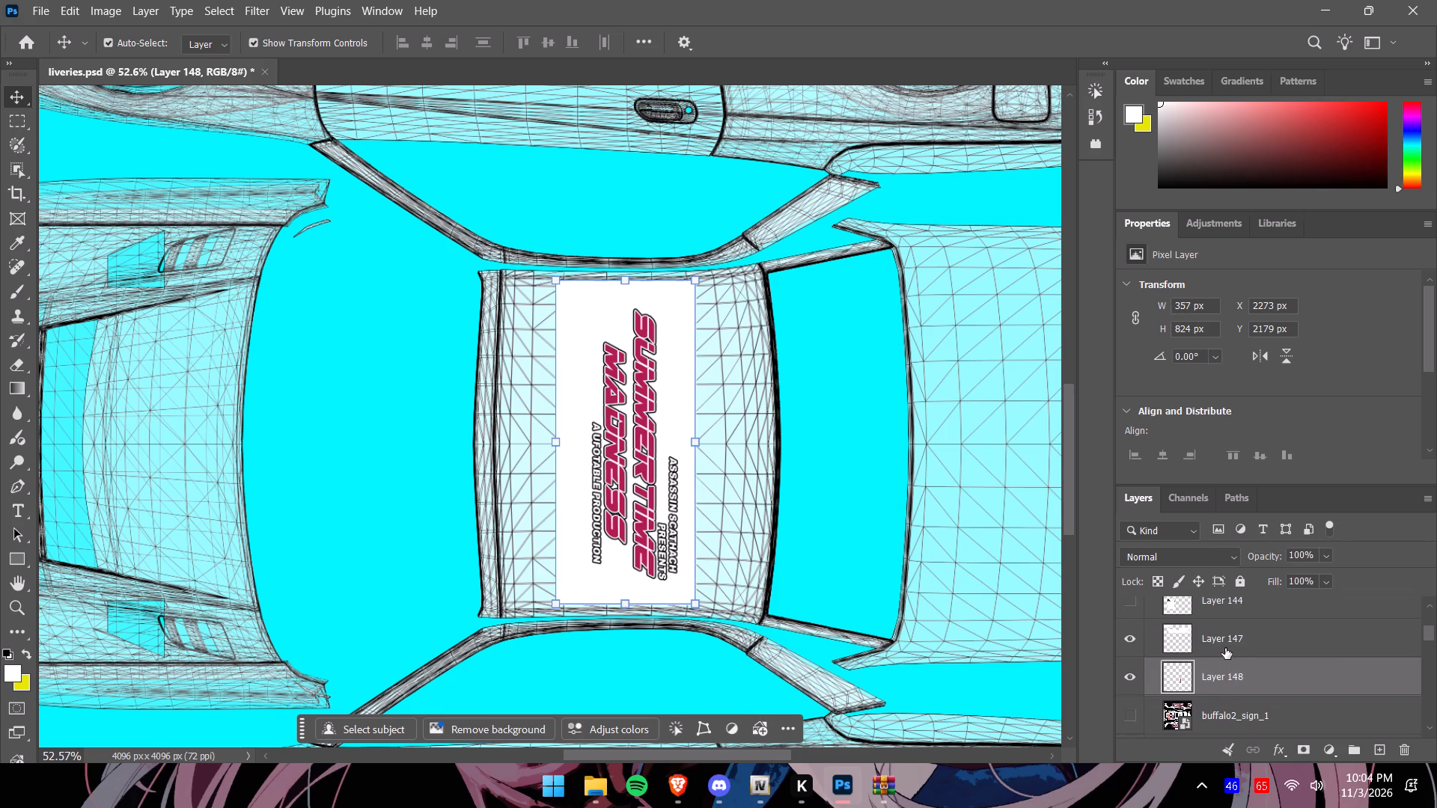
click(1225, 648)
click(1235, 674)
click(1236, 643)
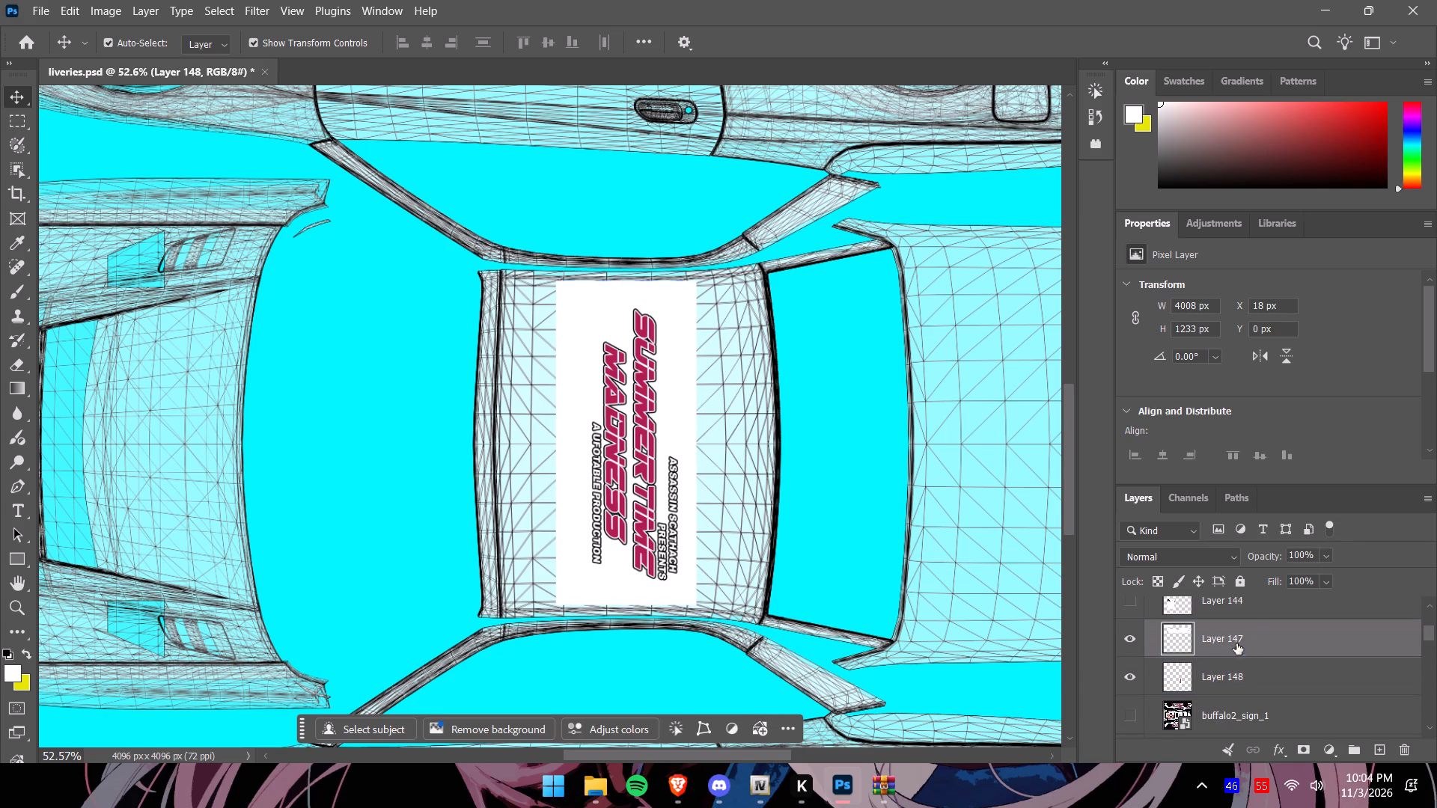
click(1324, 558)
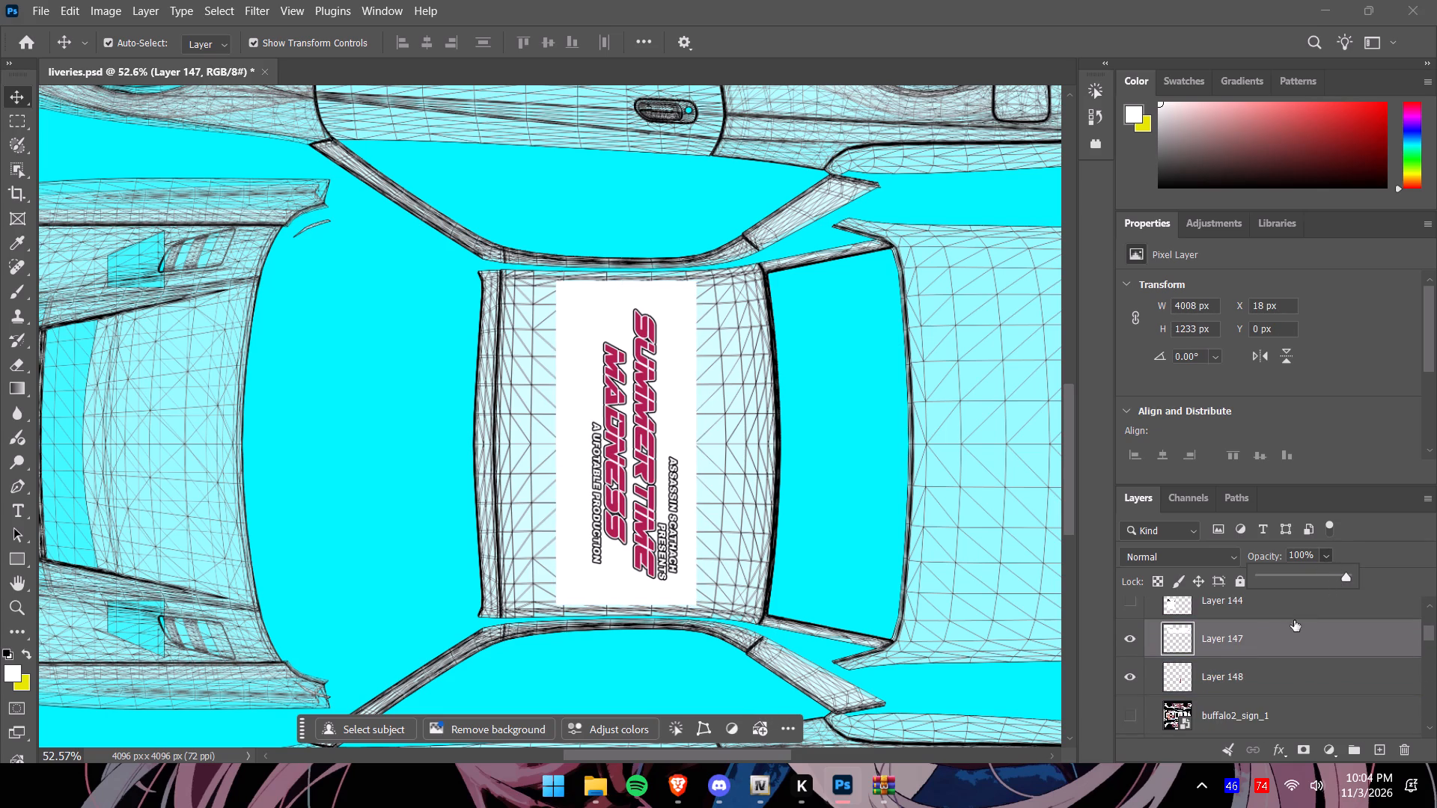
click(1281, 637)
right_click(1281, 637)
click(1267, 274)
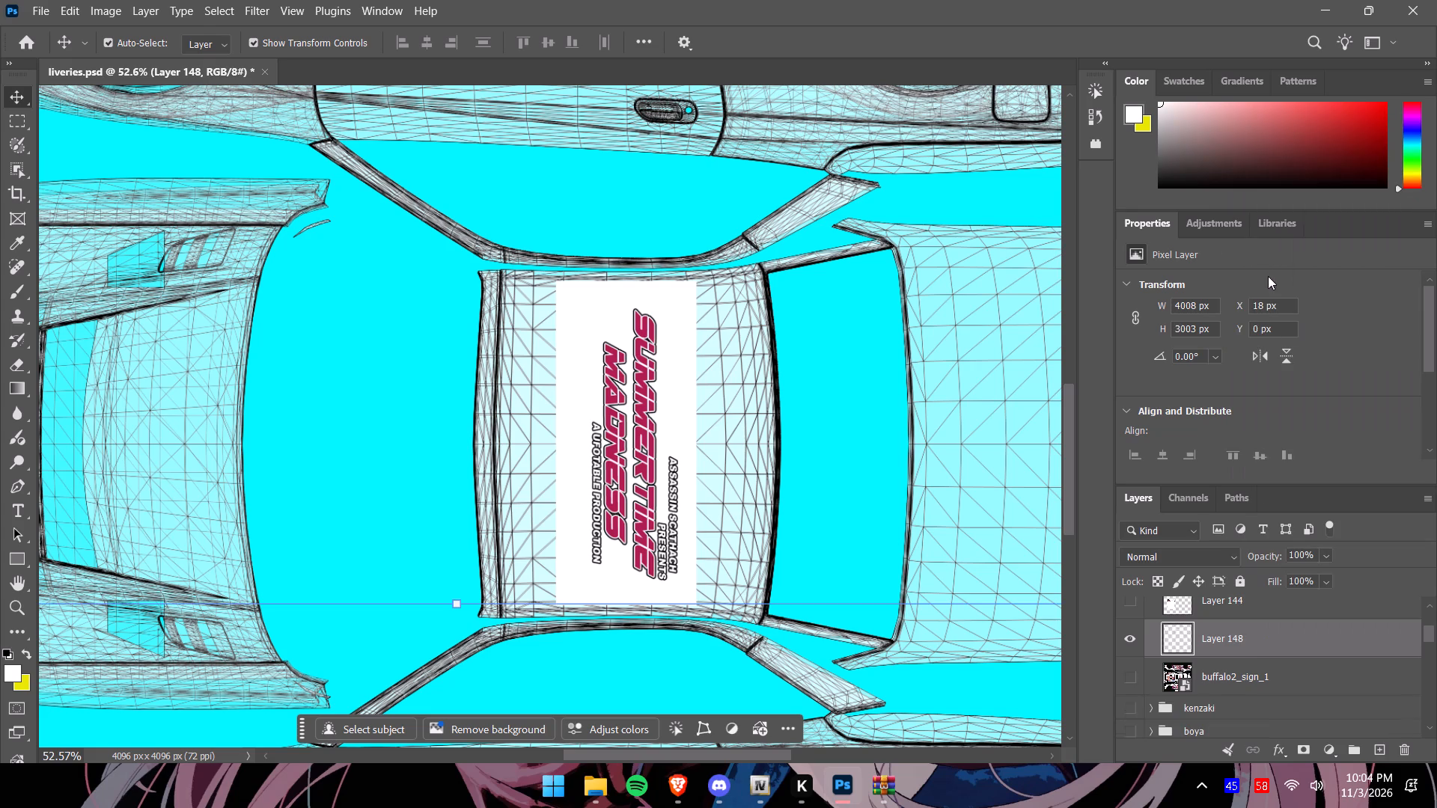
Show Layers 144, 143 and 142 with the hood and side artwork alongside the roof lettering.
alt+scroll(874, 389, down, 8)
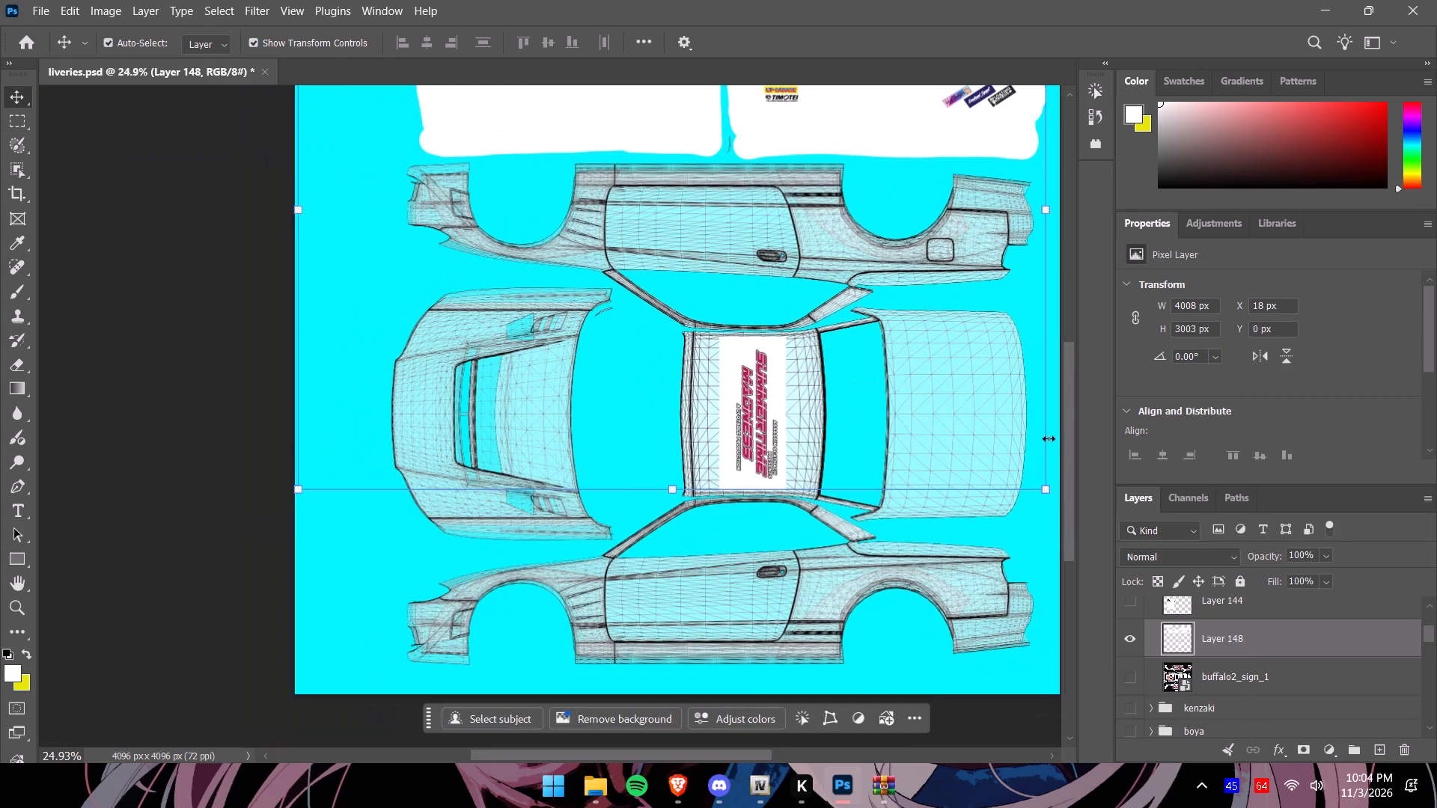
drag(1073, 459, 1070, 436)
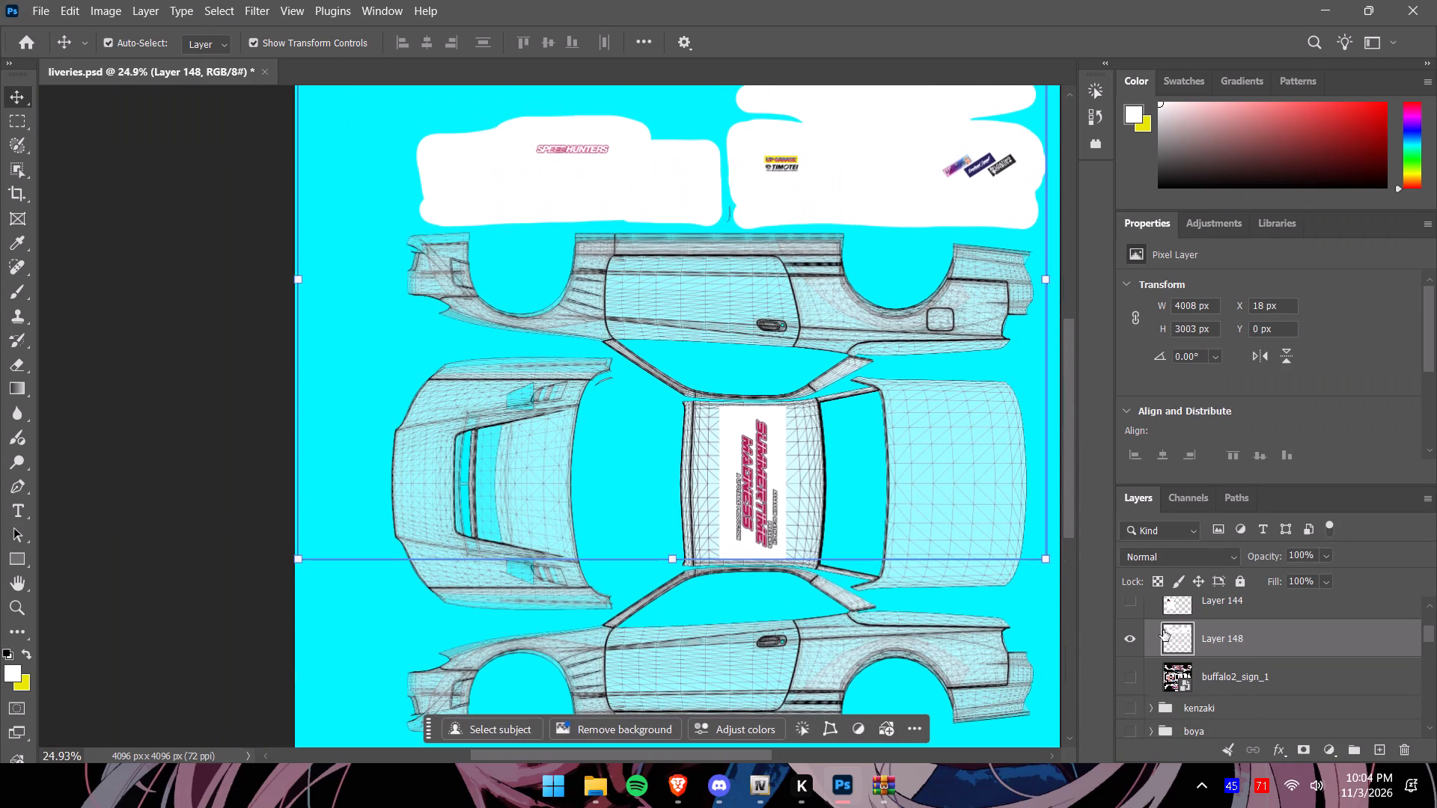
scroll(1153, 634, up, 2)
click(1134, 649)
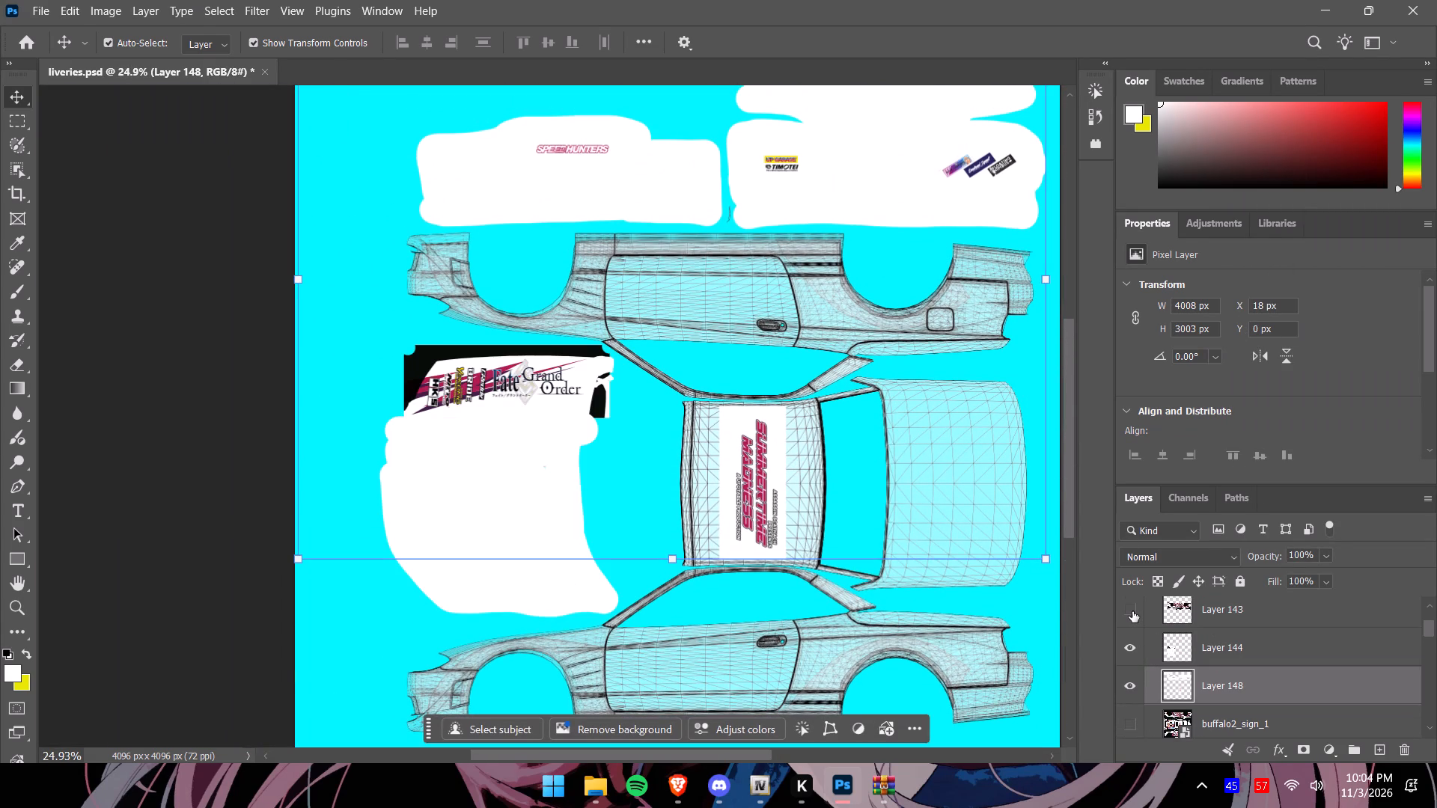
click(1132, 611)
scroll(1140, 615, up, 4)
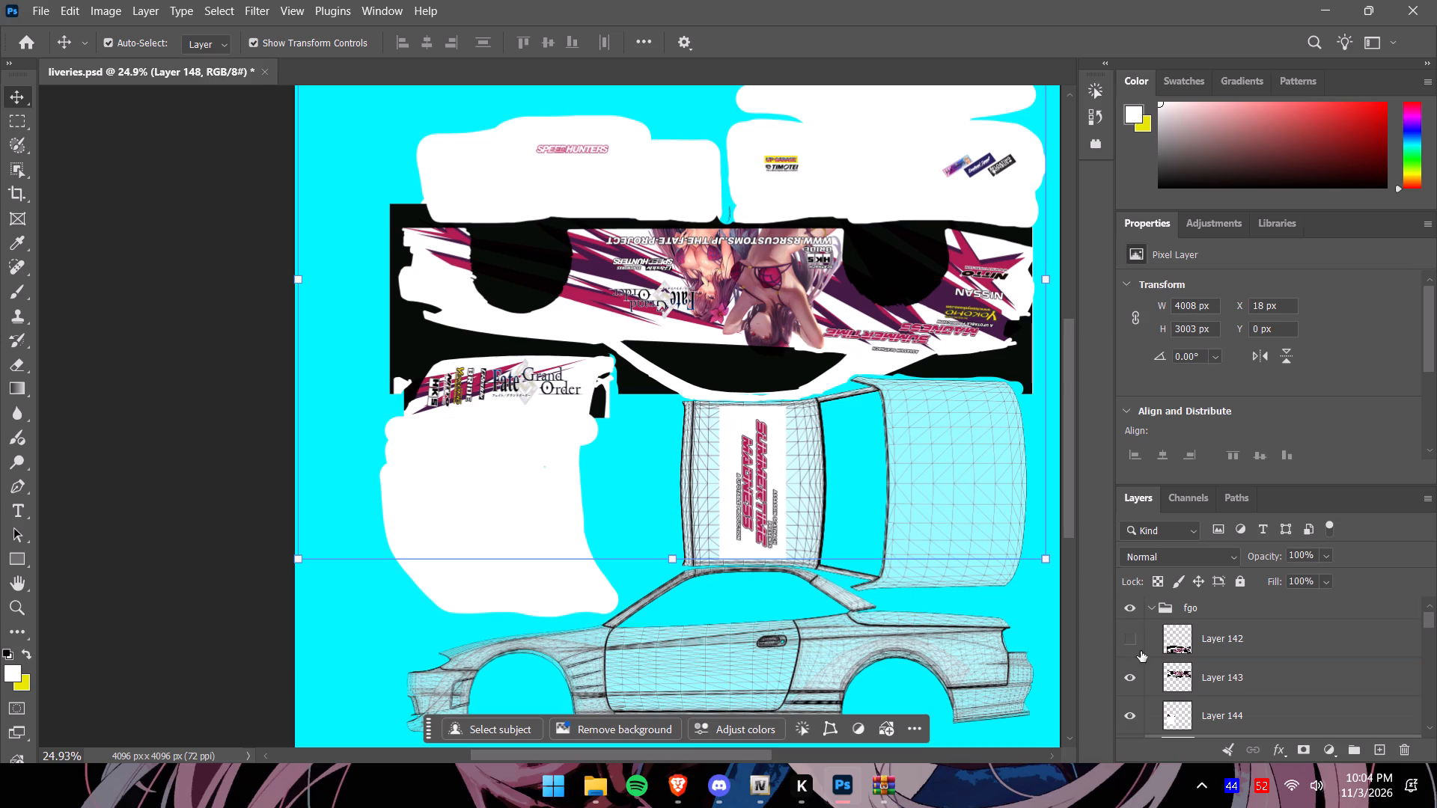
click(1130, 637)
Paint the roof wireframe white on Layer 148, all around the SUMMERTIME MADNESS lettering out to the roof's edges.
click(1070, 492)
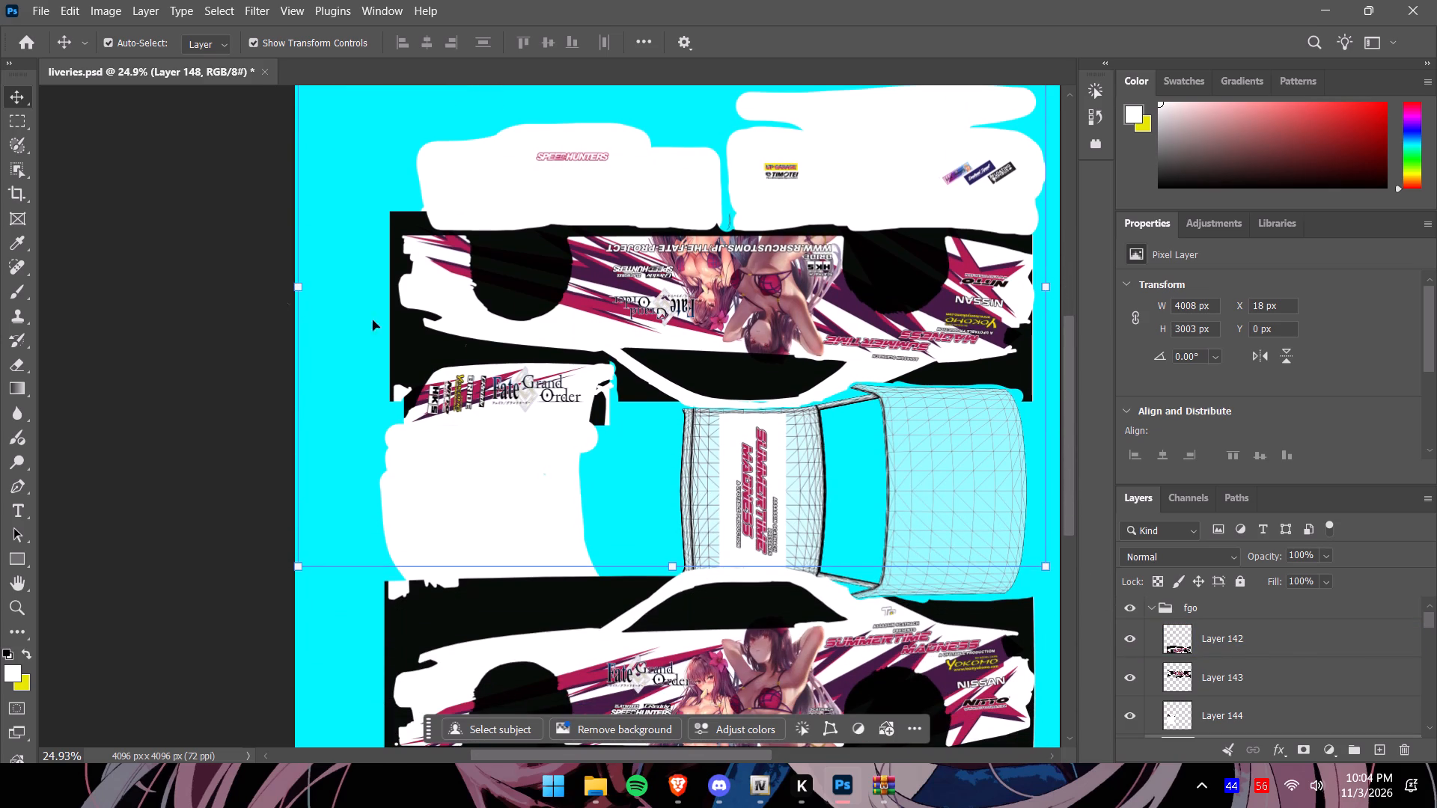
click(13, 299)
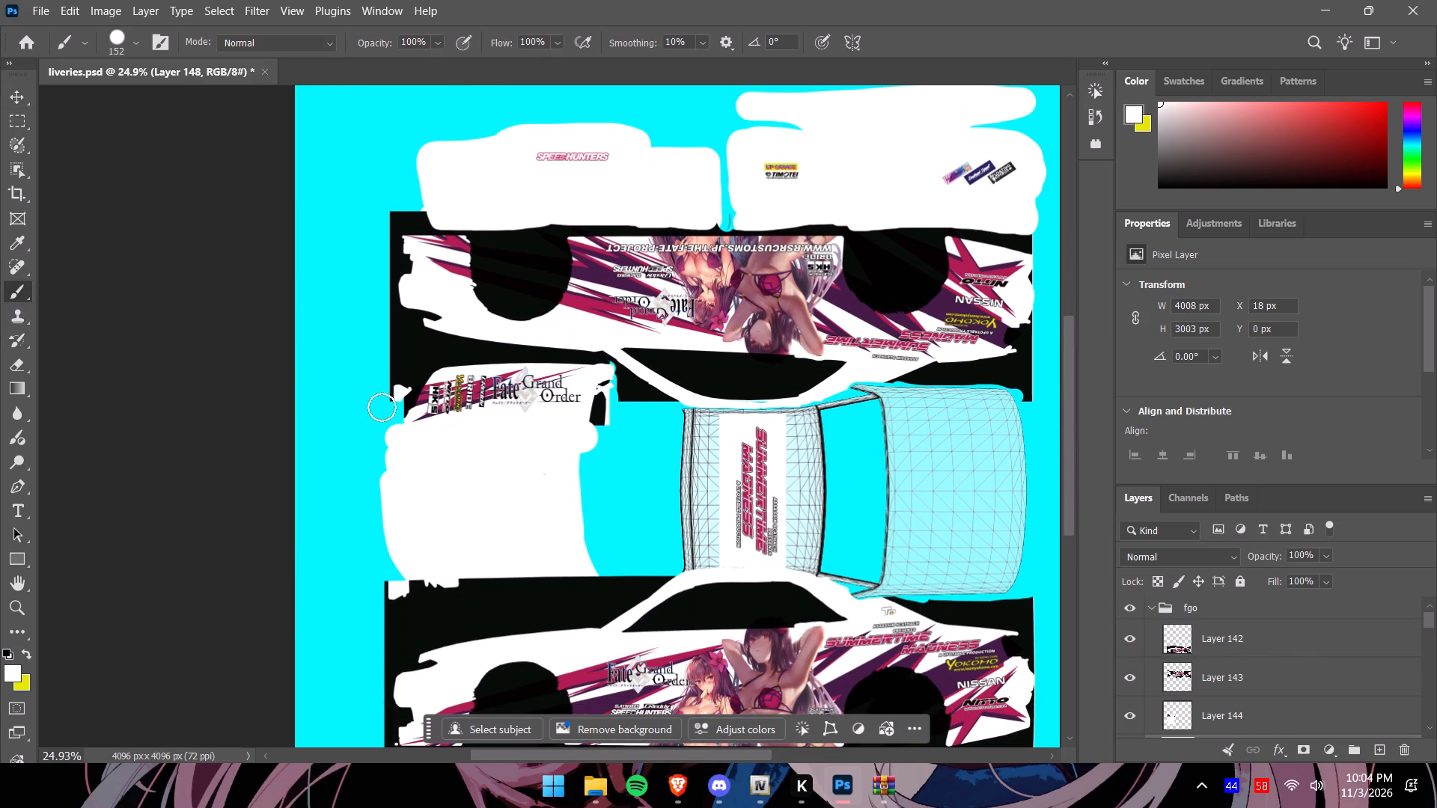
alt+scroll(683, 439, up, 11)
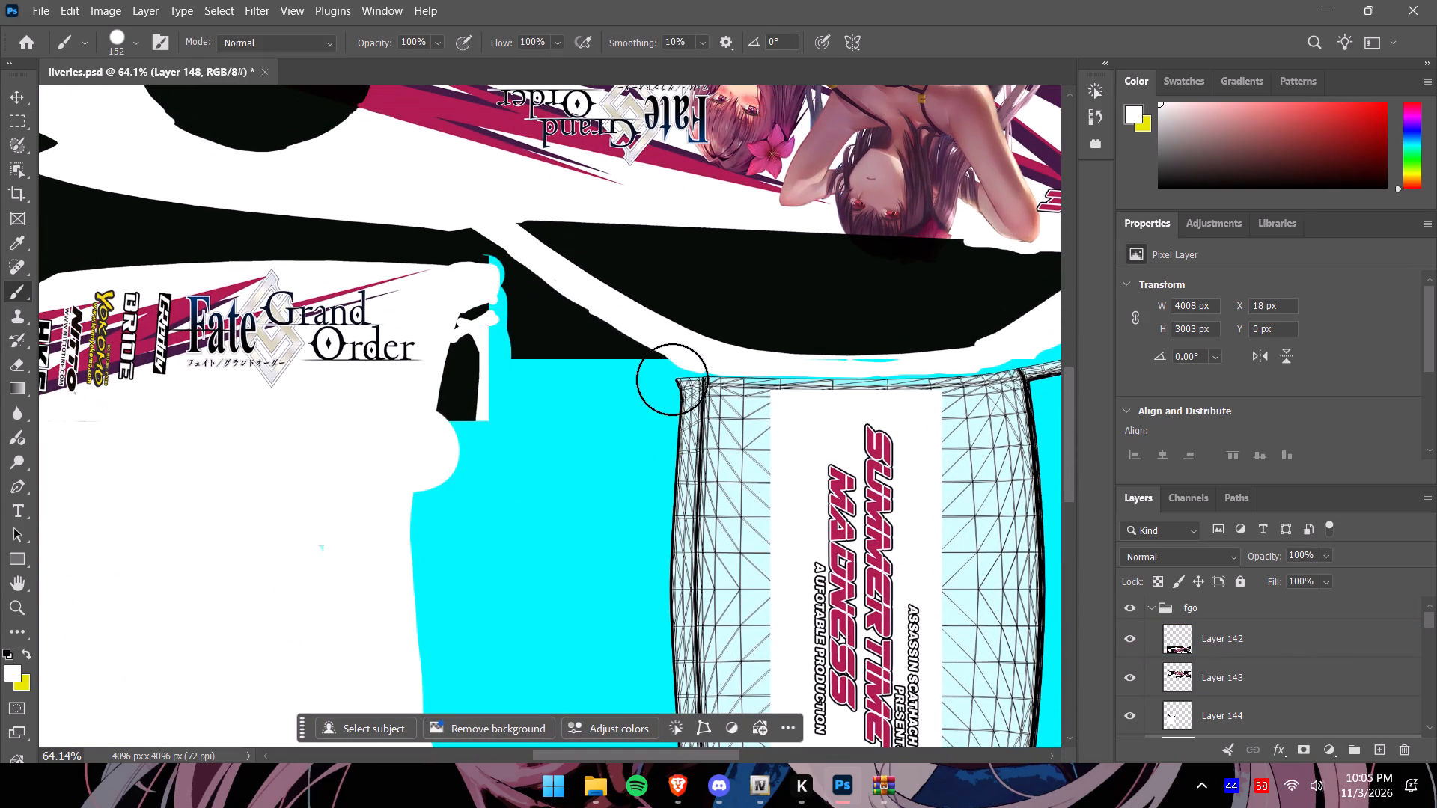
drag(674, 392, 803, 400)
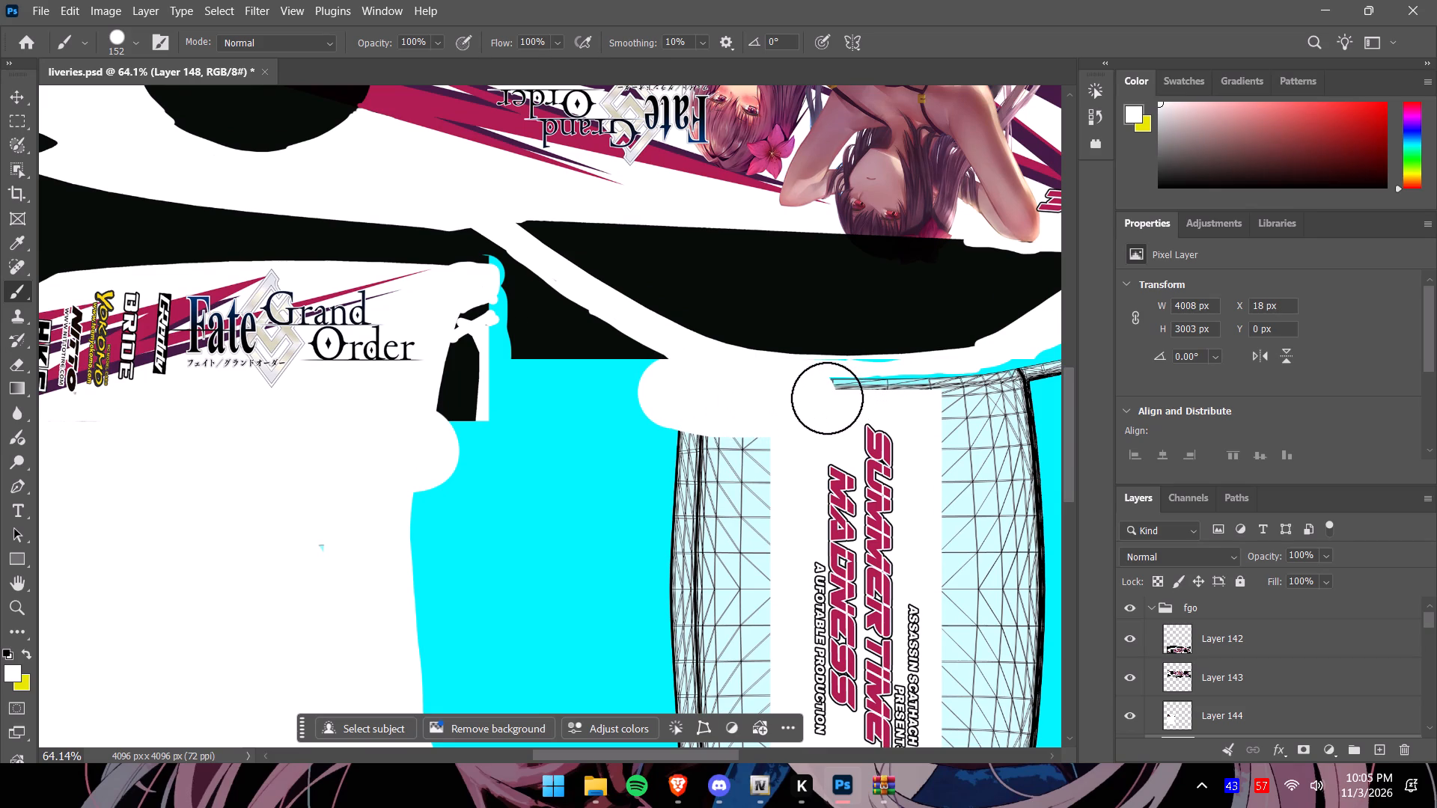
drag(831, 389, 949, 385)
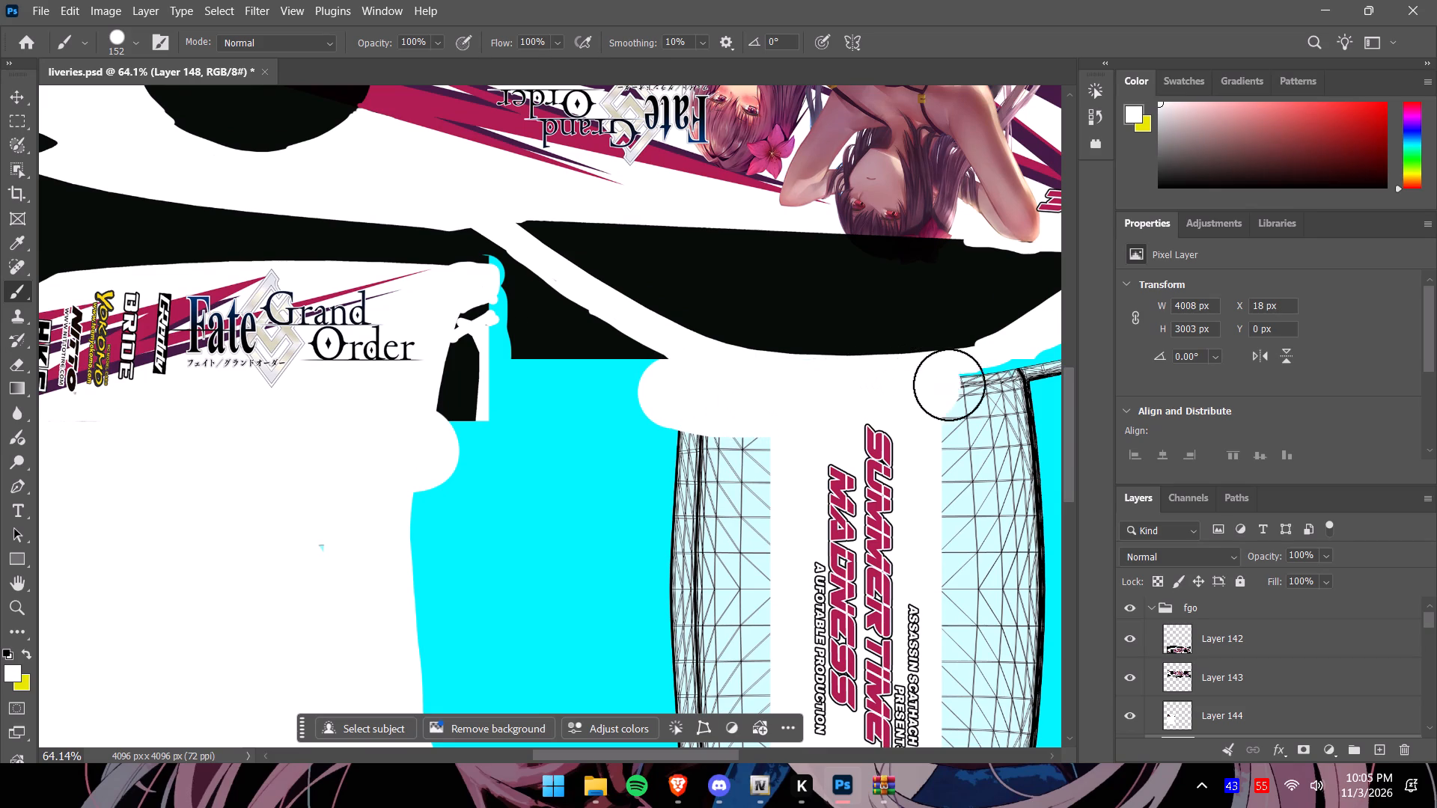
drag(949, 385, 966, 385)
drag(691, 438, 704, 593)
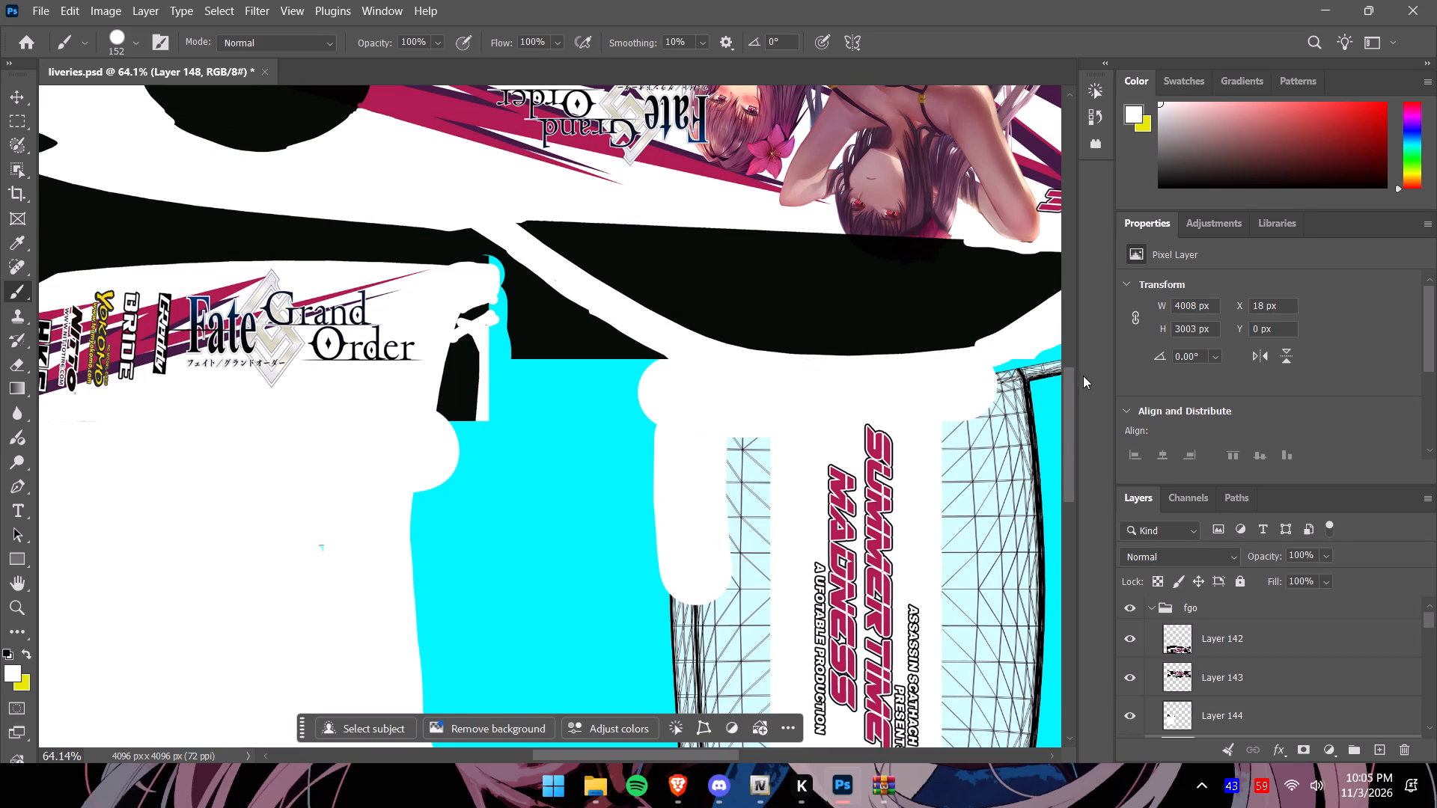
drag(1069, 390, 1076, 441)
drag(769, 538, 692, 474)
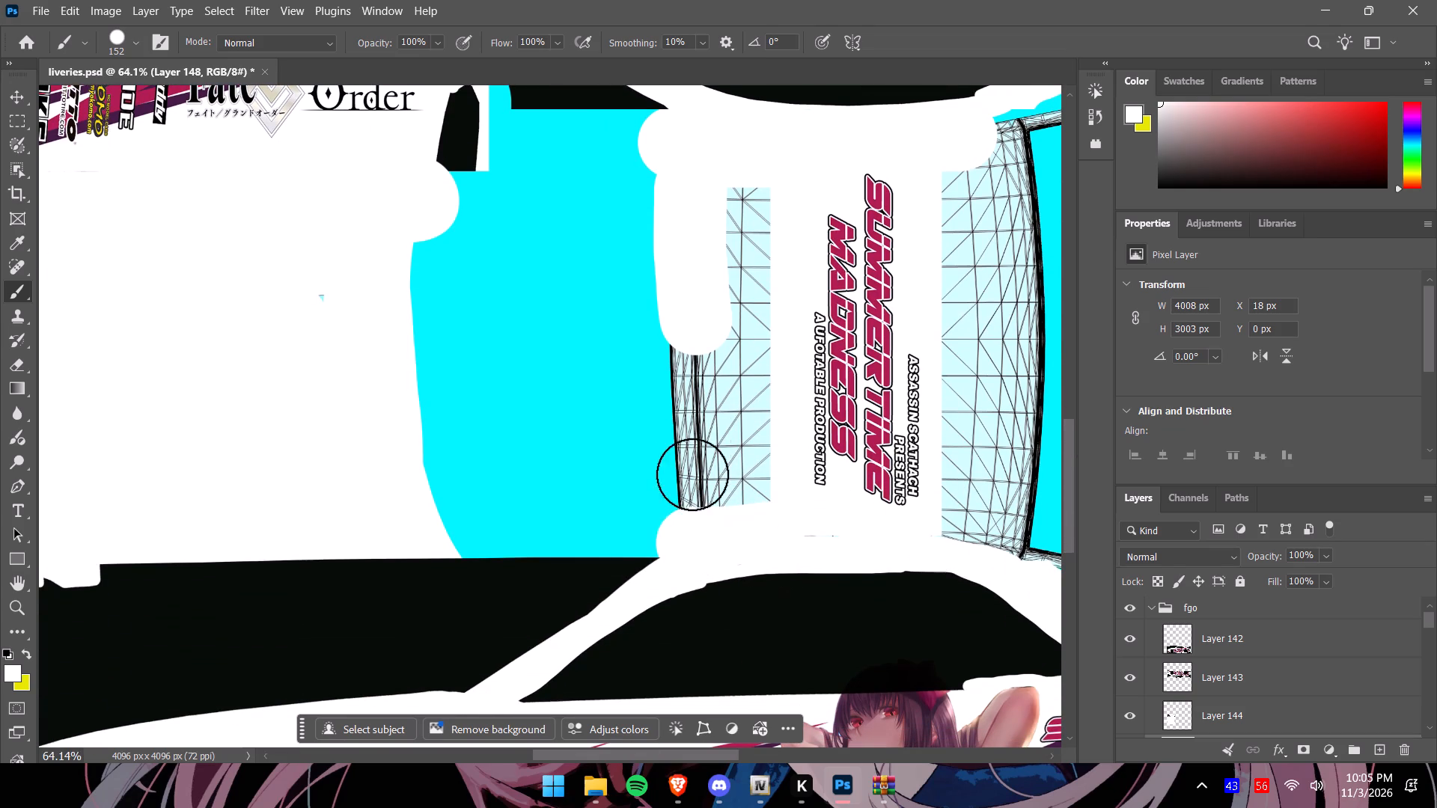
drag(692, 474, 748, 483)
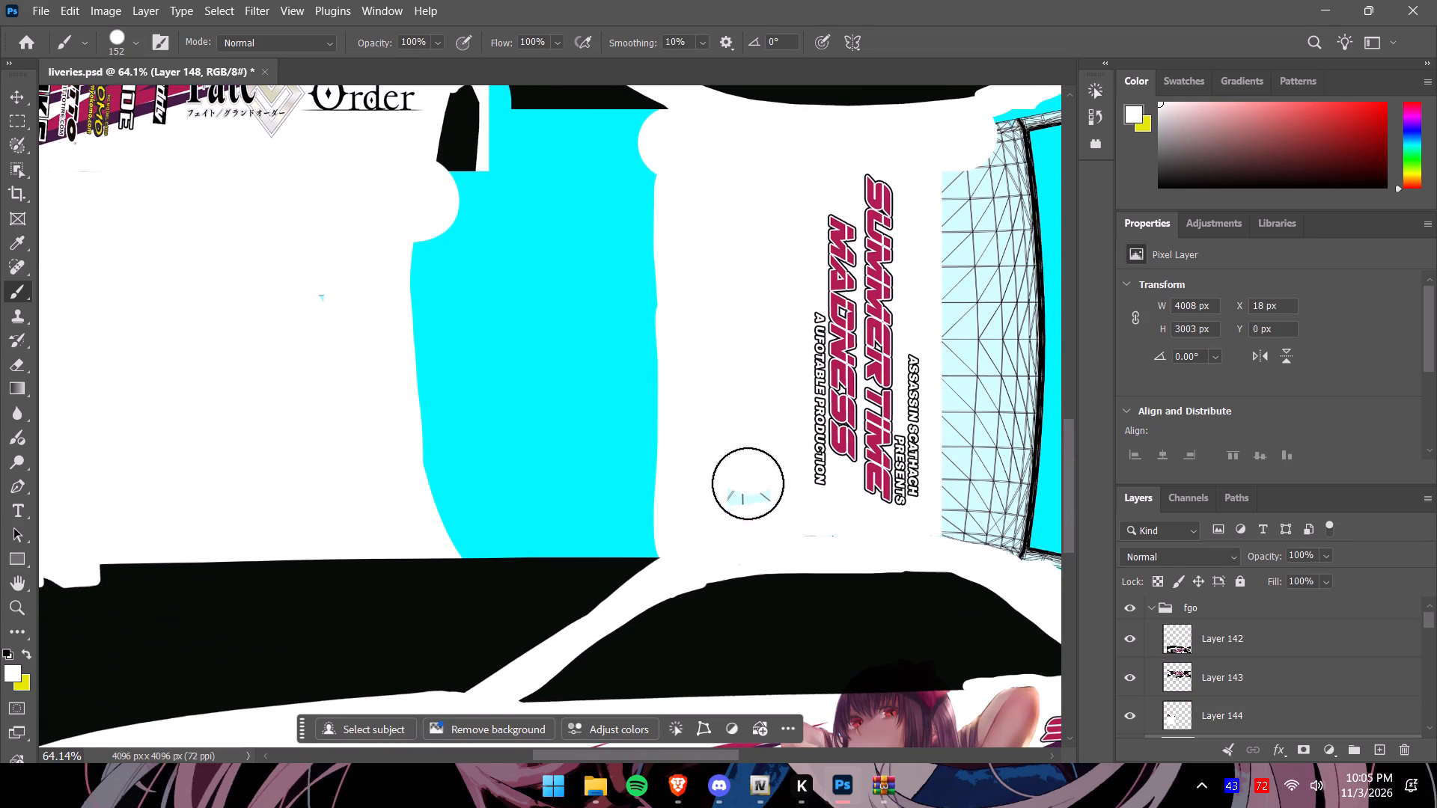
drag(748, 483, 740, 499)
drag(962, 539, 1026, 551)
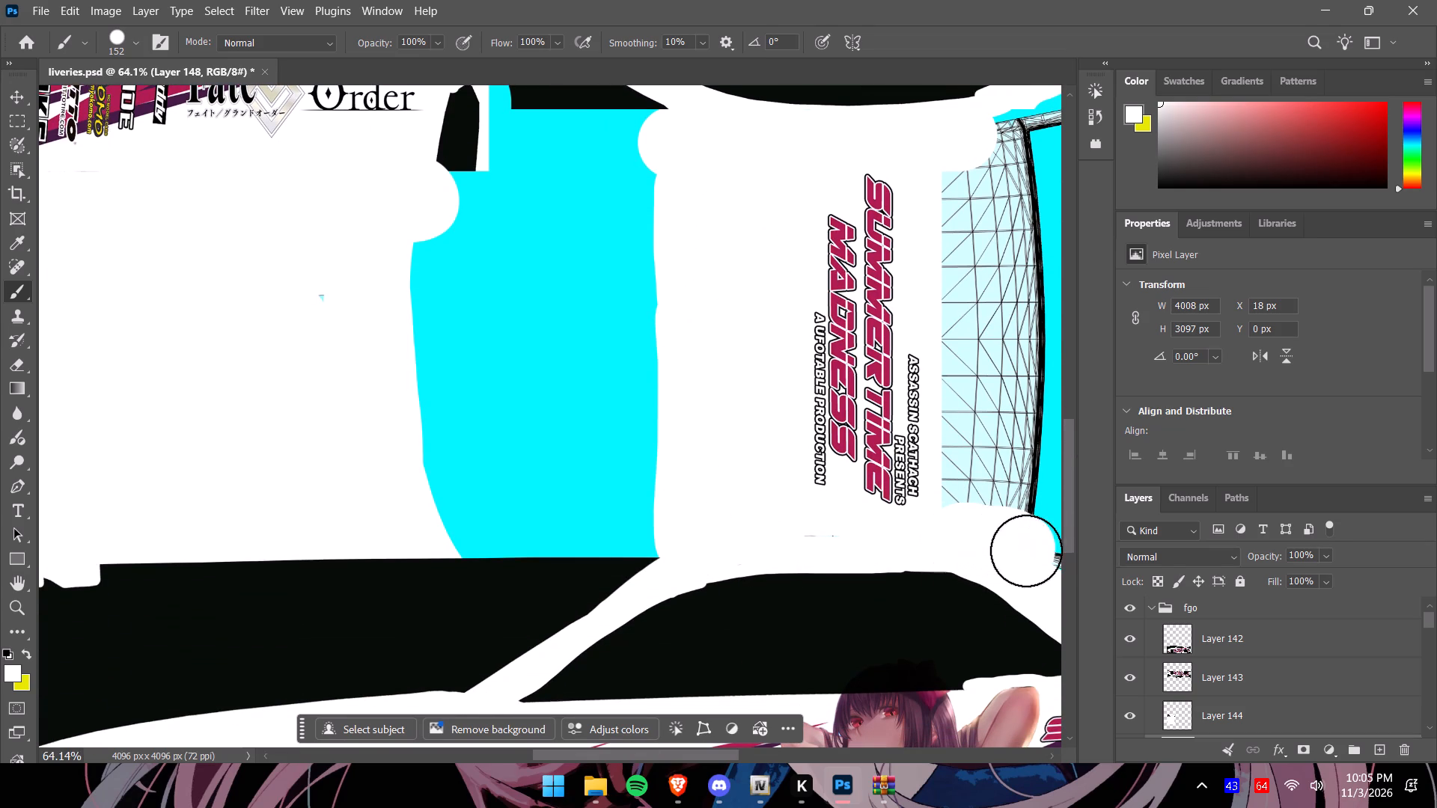
drag(1026, 551, 962, 376)
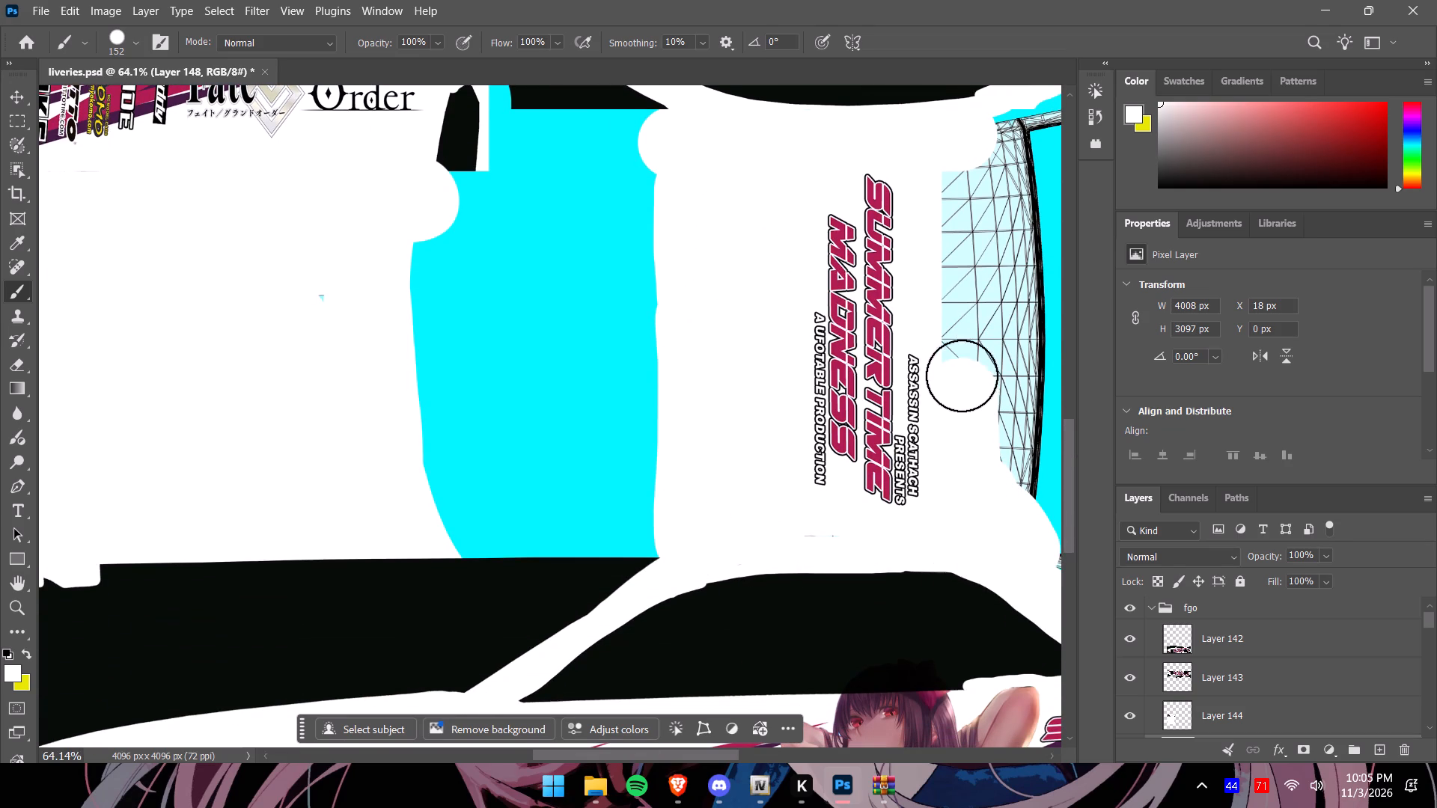
drag(962, 376, 1036, 402)
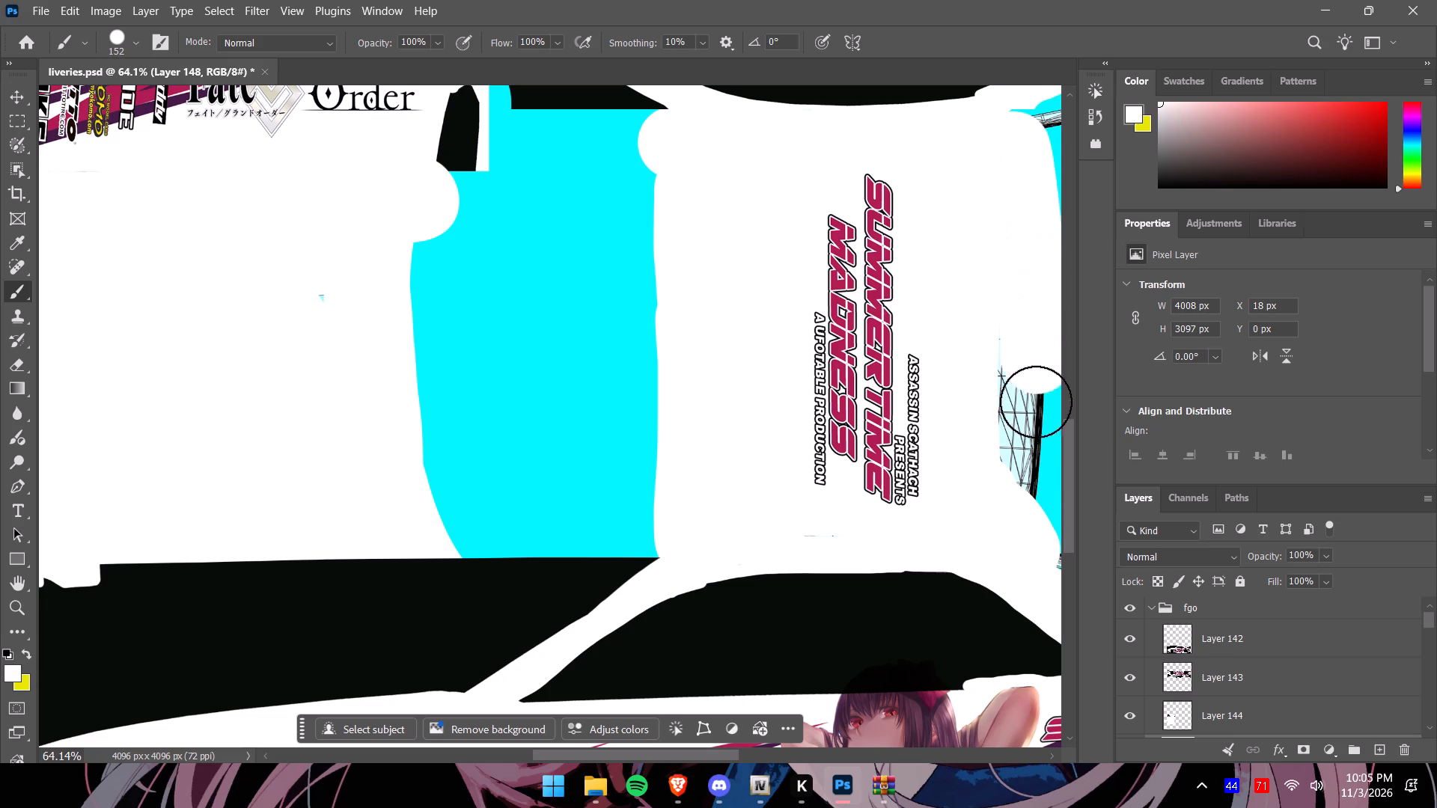
drag(1036, 402, 997, 289)
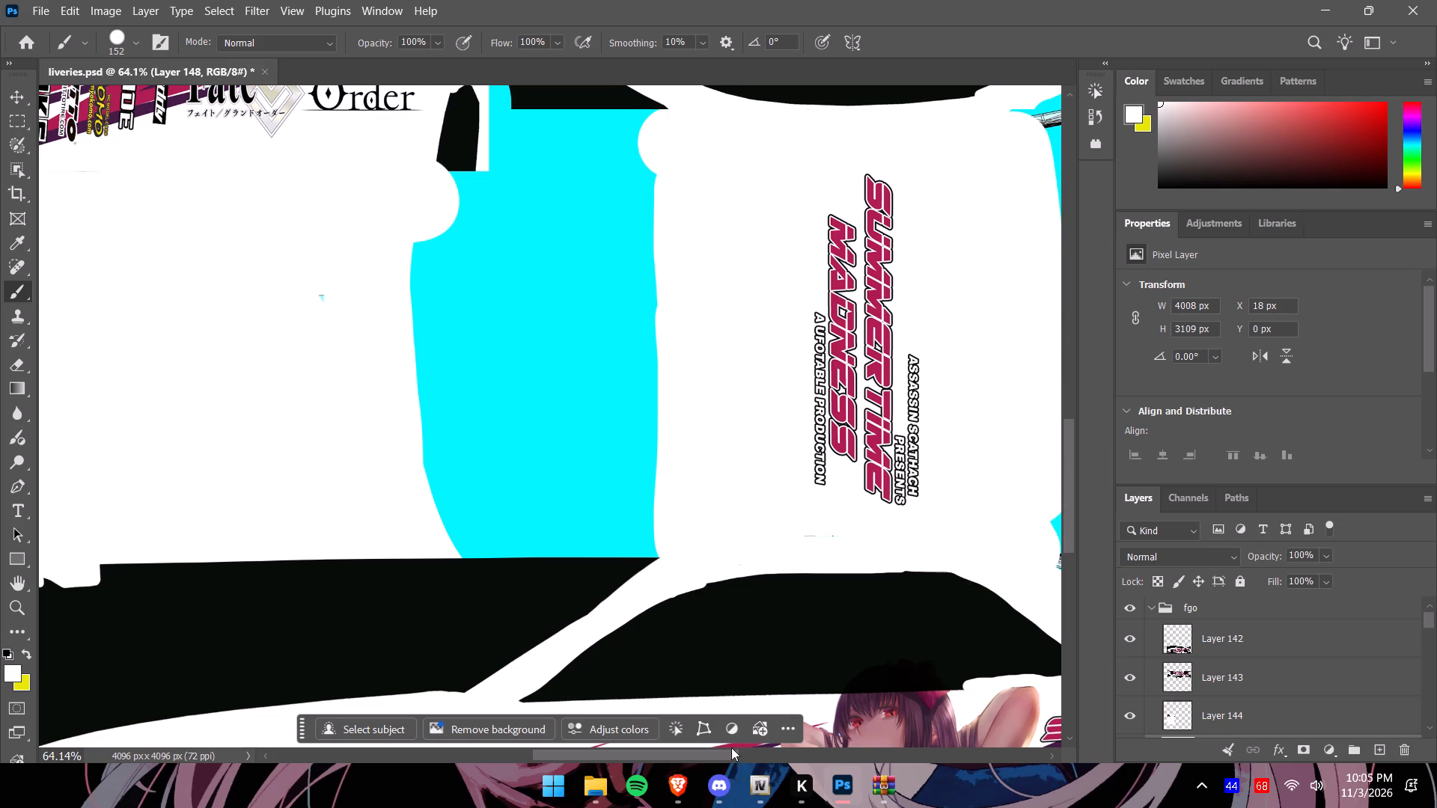
Paint both rear pillar strips, the start of the trunk's sides and its edge facing the rear window white.
drag(731, 753, 802, 750)
drag(717, 547, 760, 555)
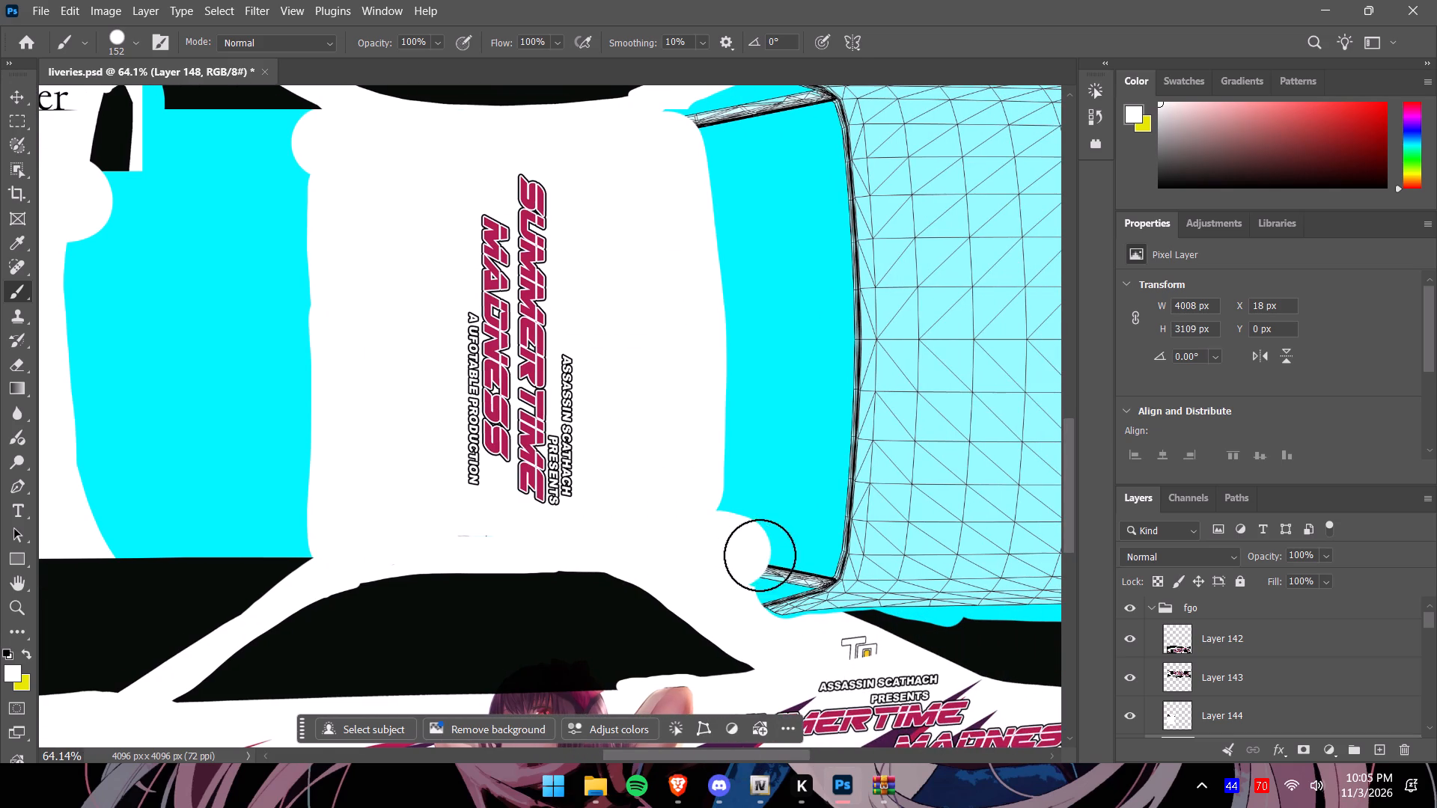
drag(760, 555, 1019, 581)
alt+scroll(969, 452, down, 4)
drag(781, 229, 838, 203)
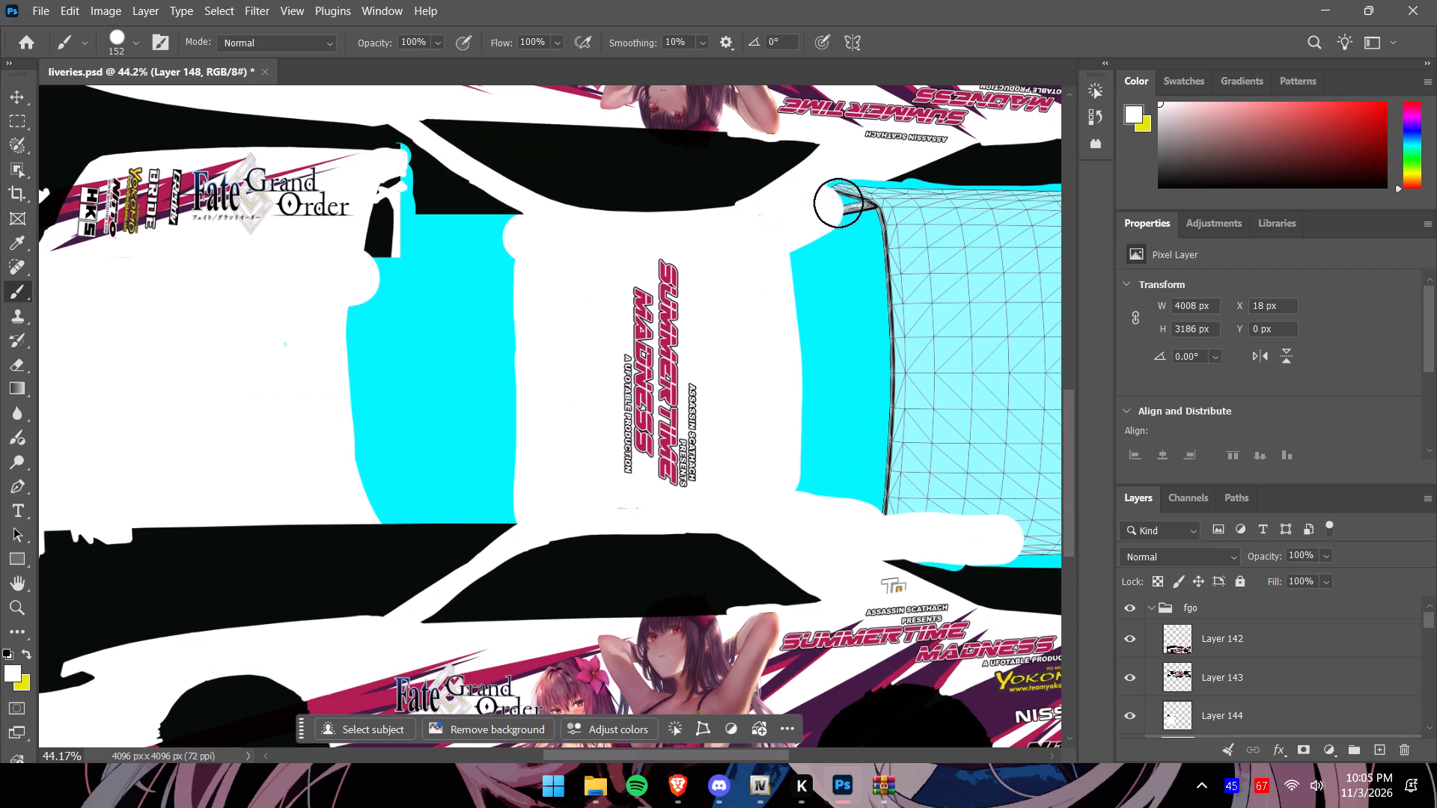
drag(838, 203, 1004, 201)
drag(892, 528, 907, 489)
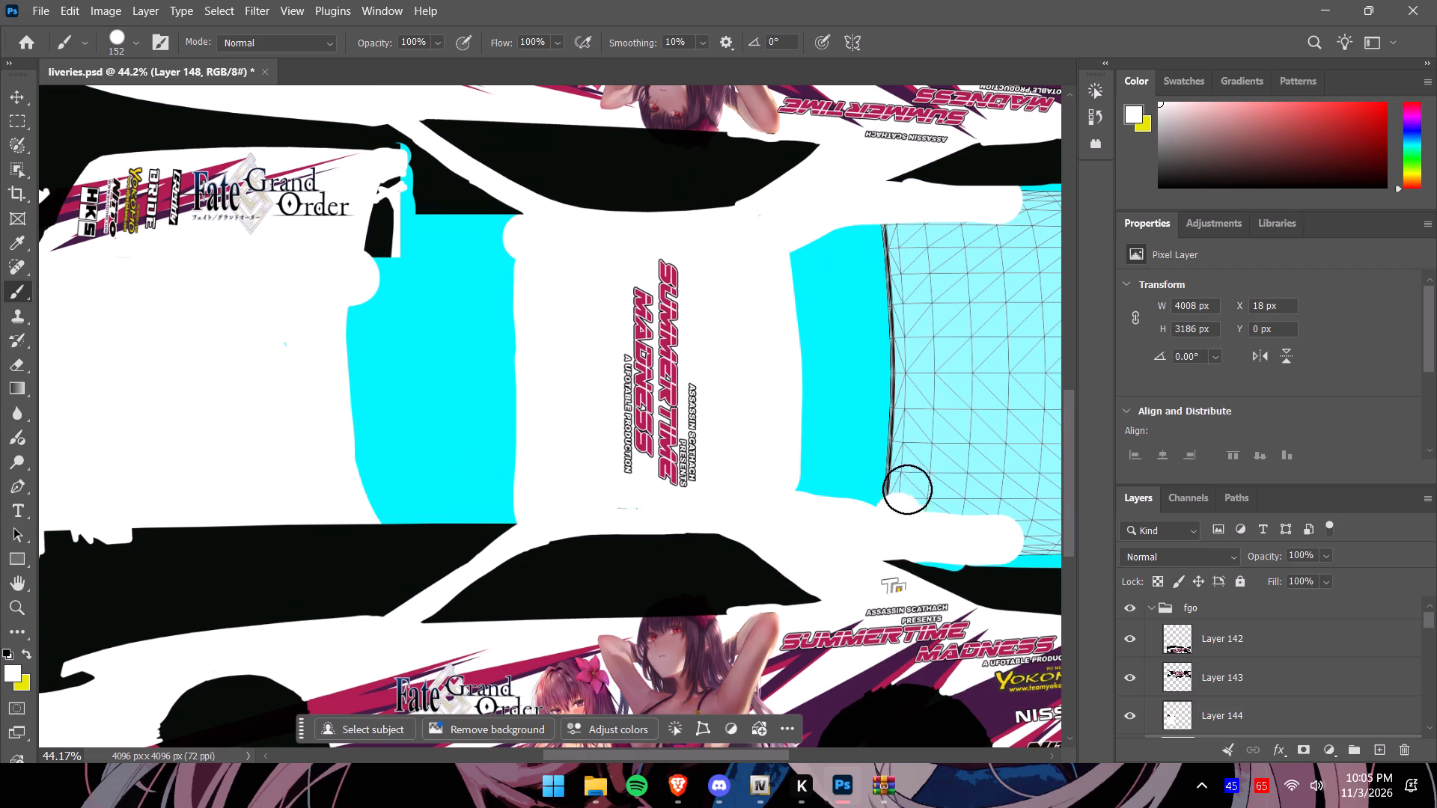
drag(907, 489, 897, 206)
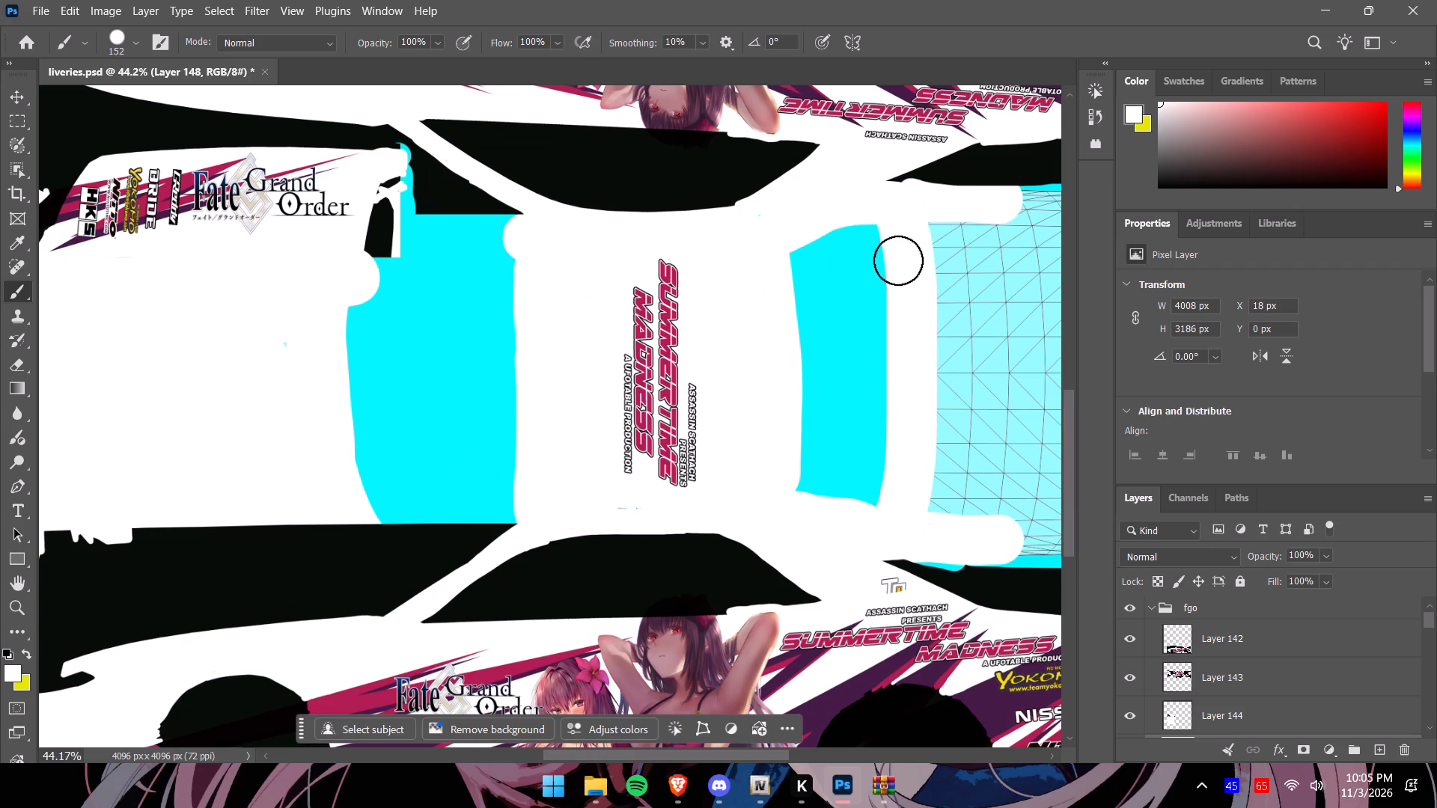
Paint the rest of the trunk panel white, covering its outer edge and the whole wireframe interior.
drag(784, 754, 829, 745)
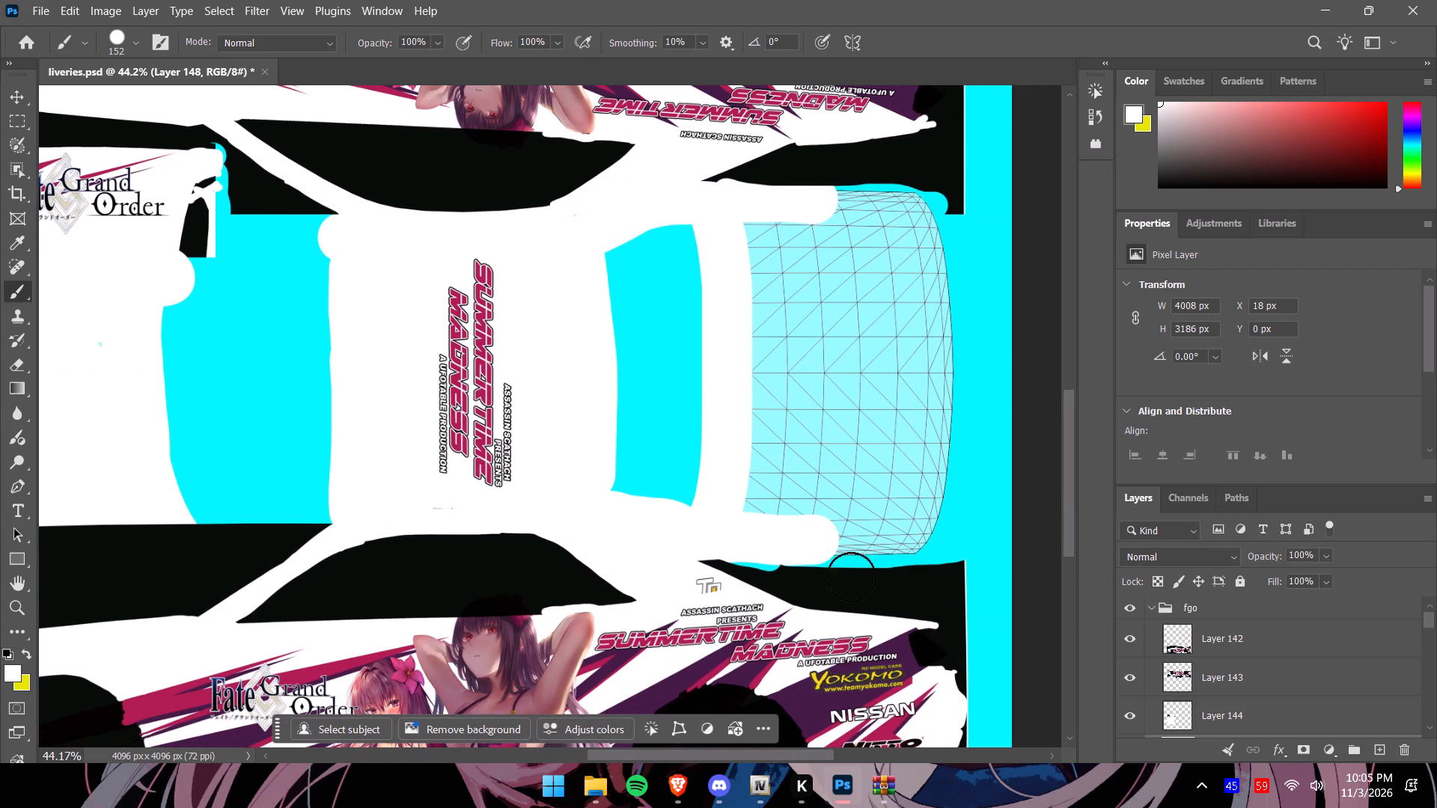
drag(832, 204, 960, 381)
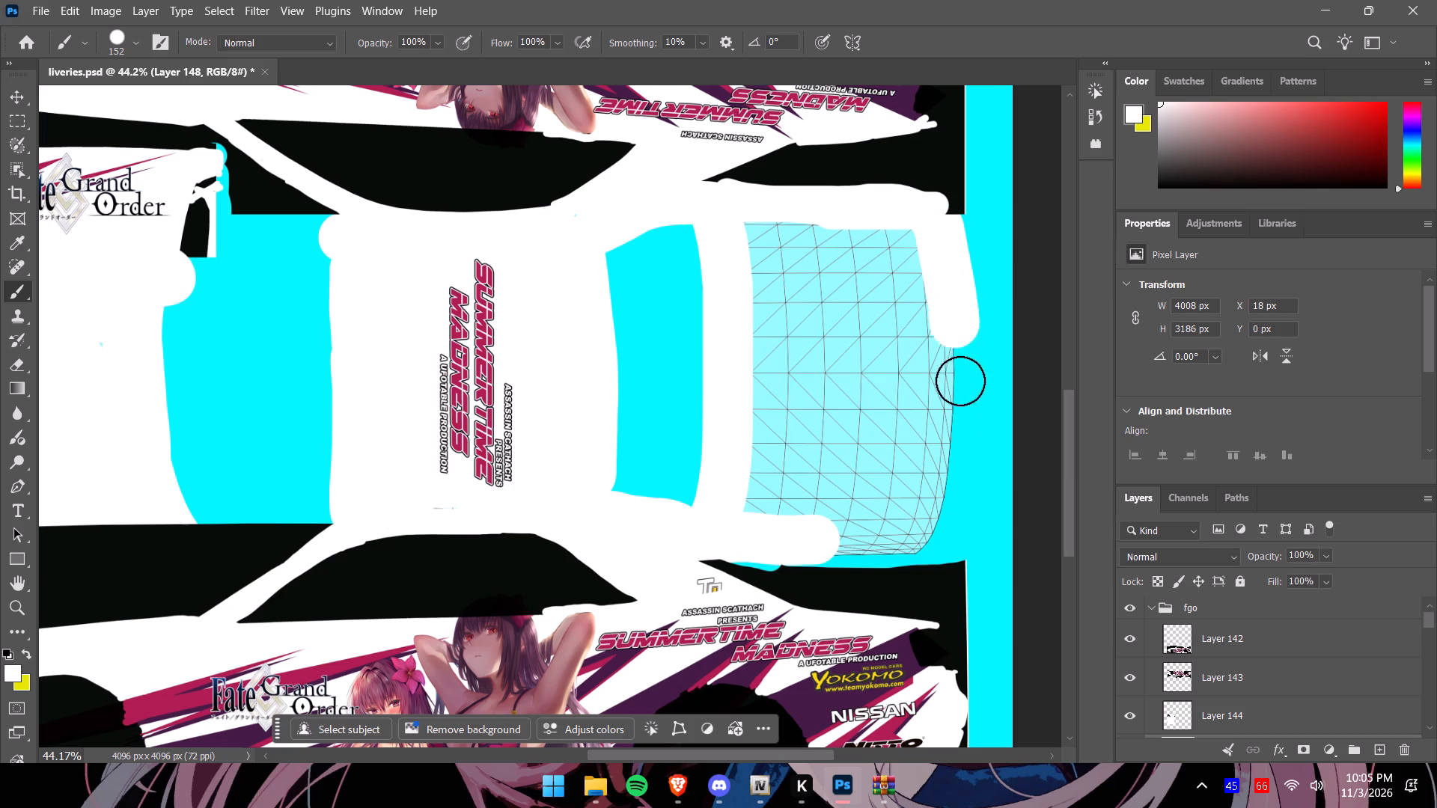
drag(960, 381, 756, 289)
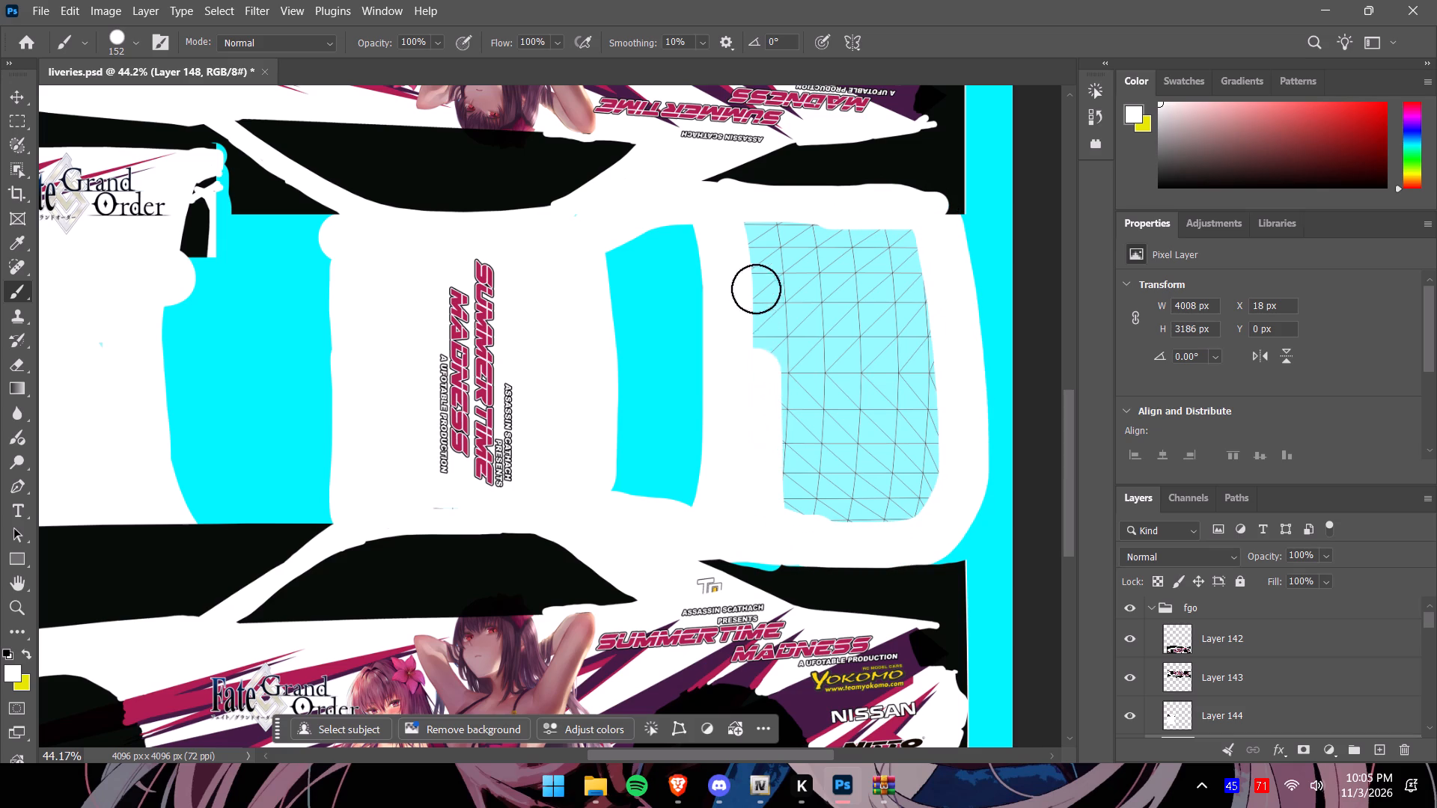
drag(756, 289, 883, 270)
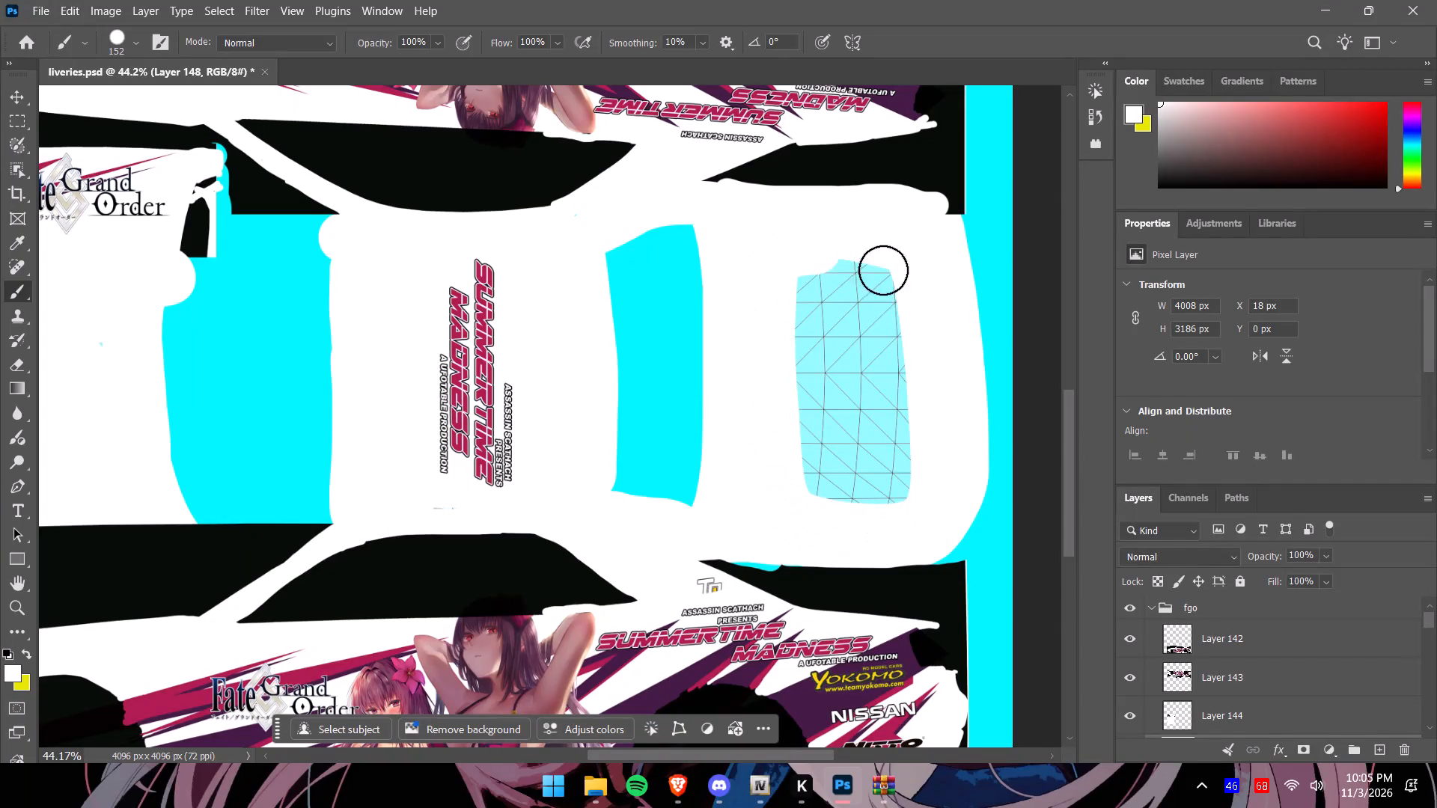
drag(883, 270, 823, 272)
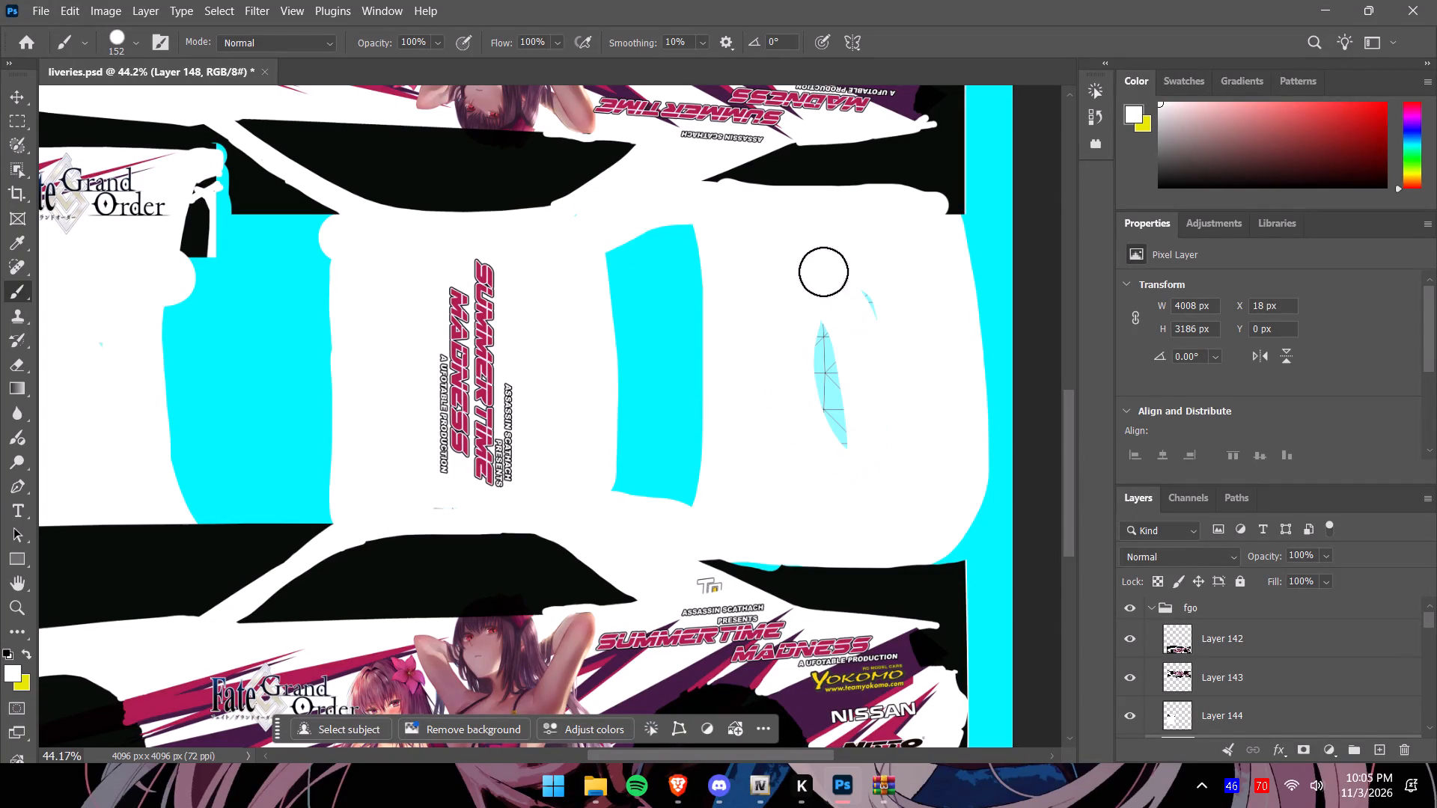
drag(823, 272, 864, 408)
Toggle Layer 142's visibility to compare the side artwork with the wireframe beneath, leaving the layer hidden.
alt+scroll(627, 346, down, 6)
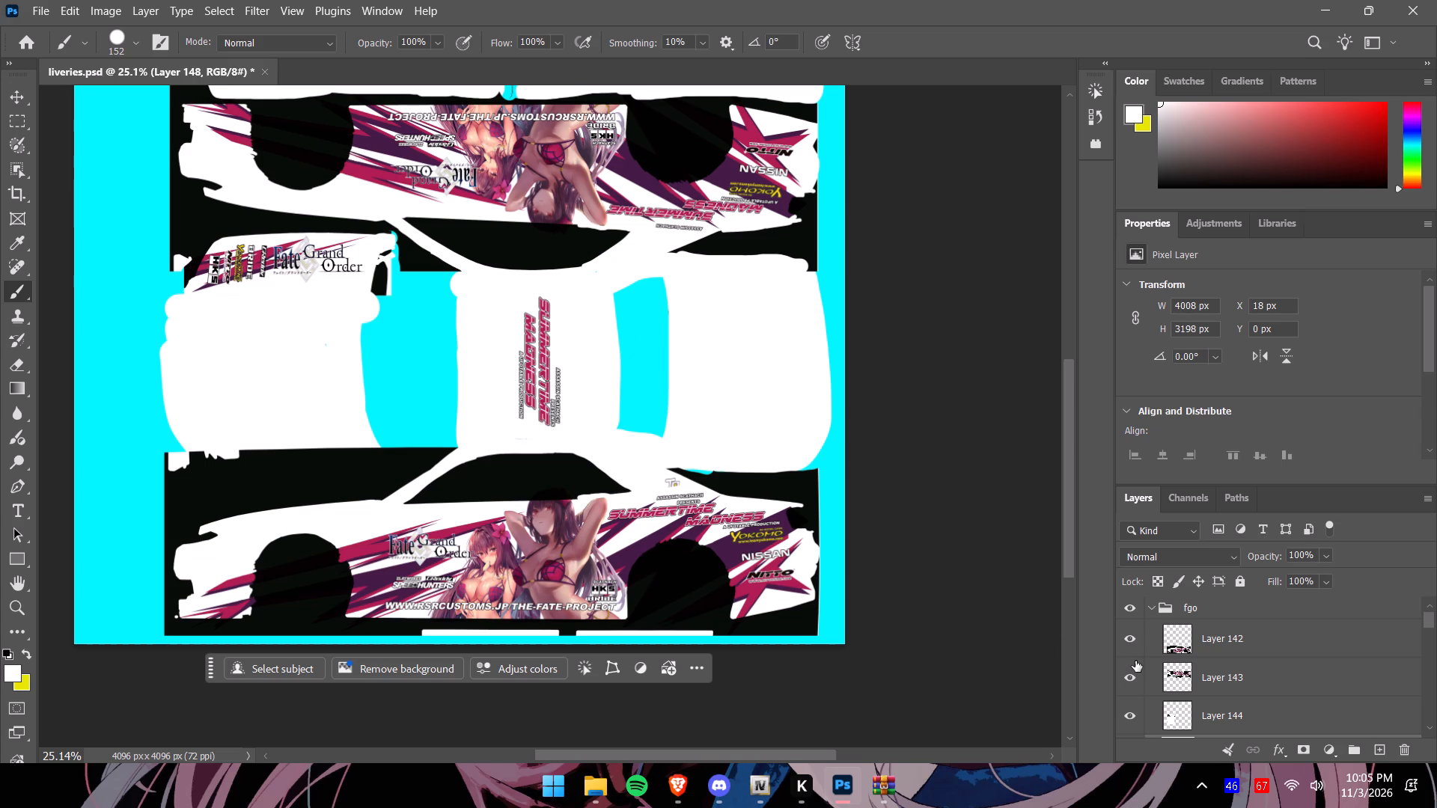
click(1129, 639)
click(1130, 639)
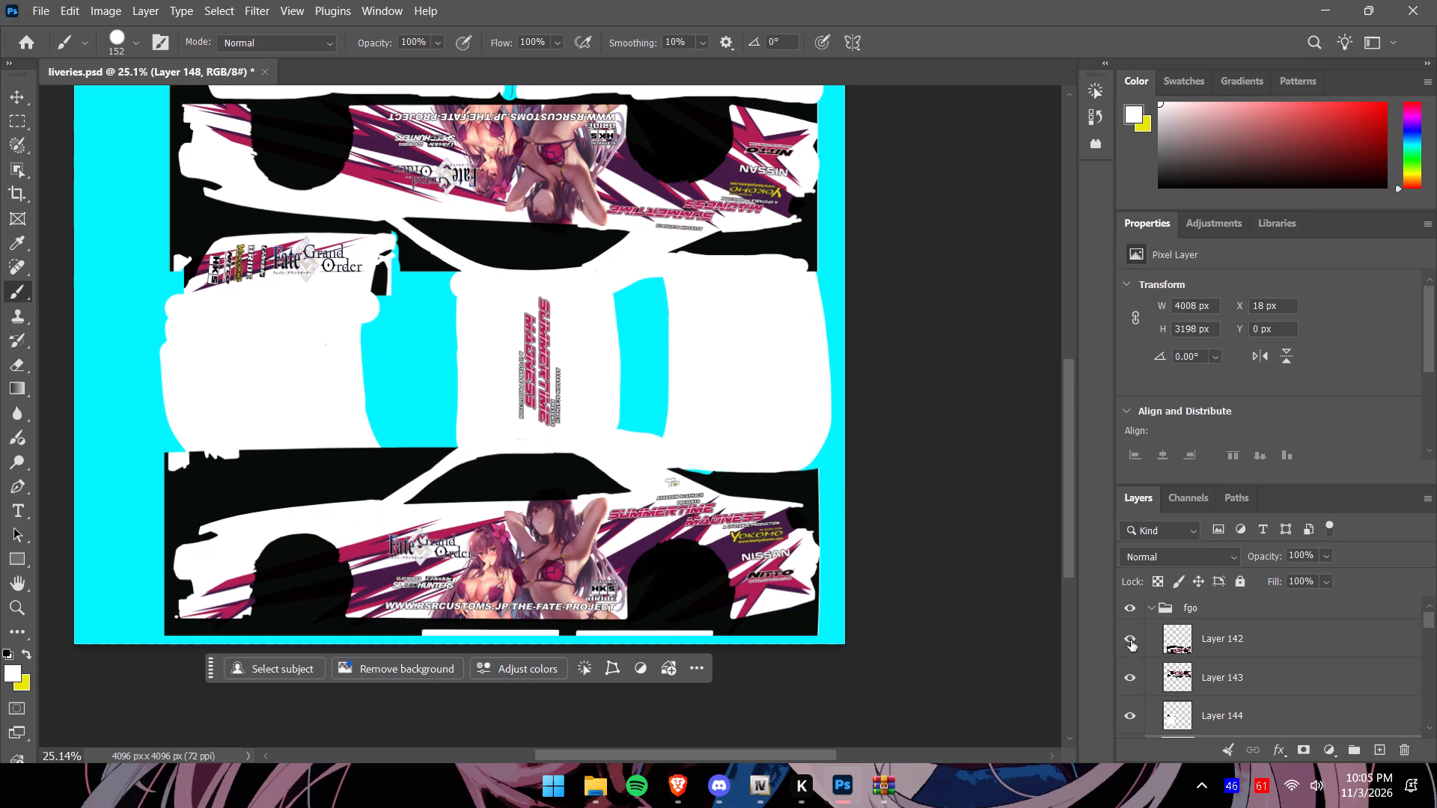
click(1131, 640)
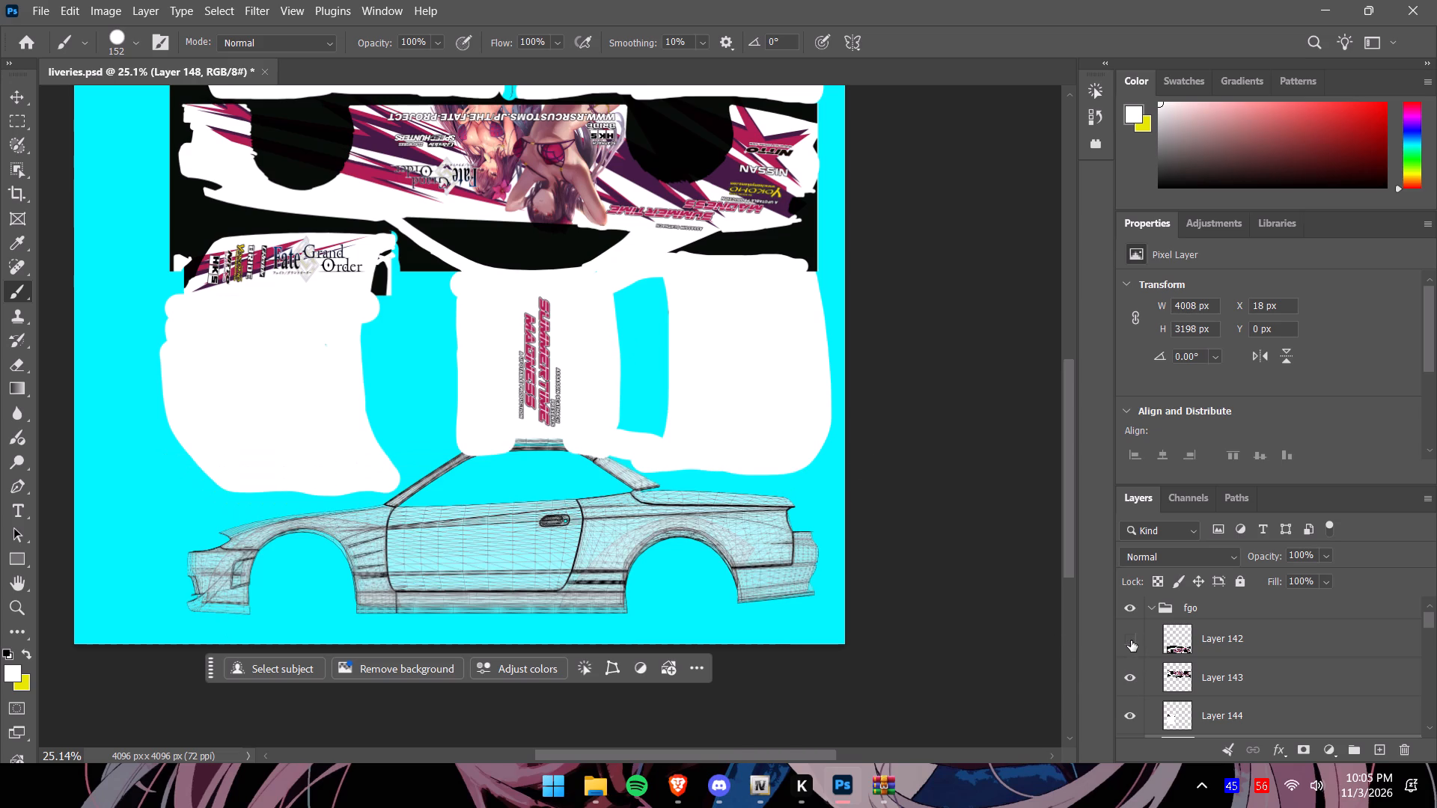
Show Layer 142 at 71% opacity and erase its black background where it overlaps the hood panel's lower side.
click(1131, 640)
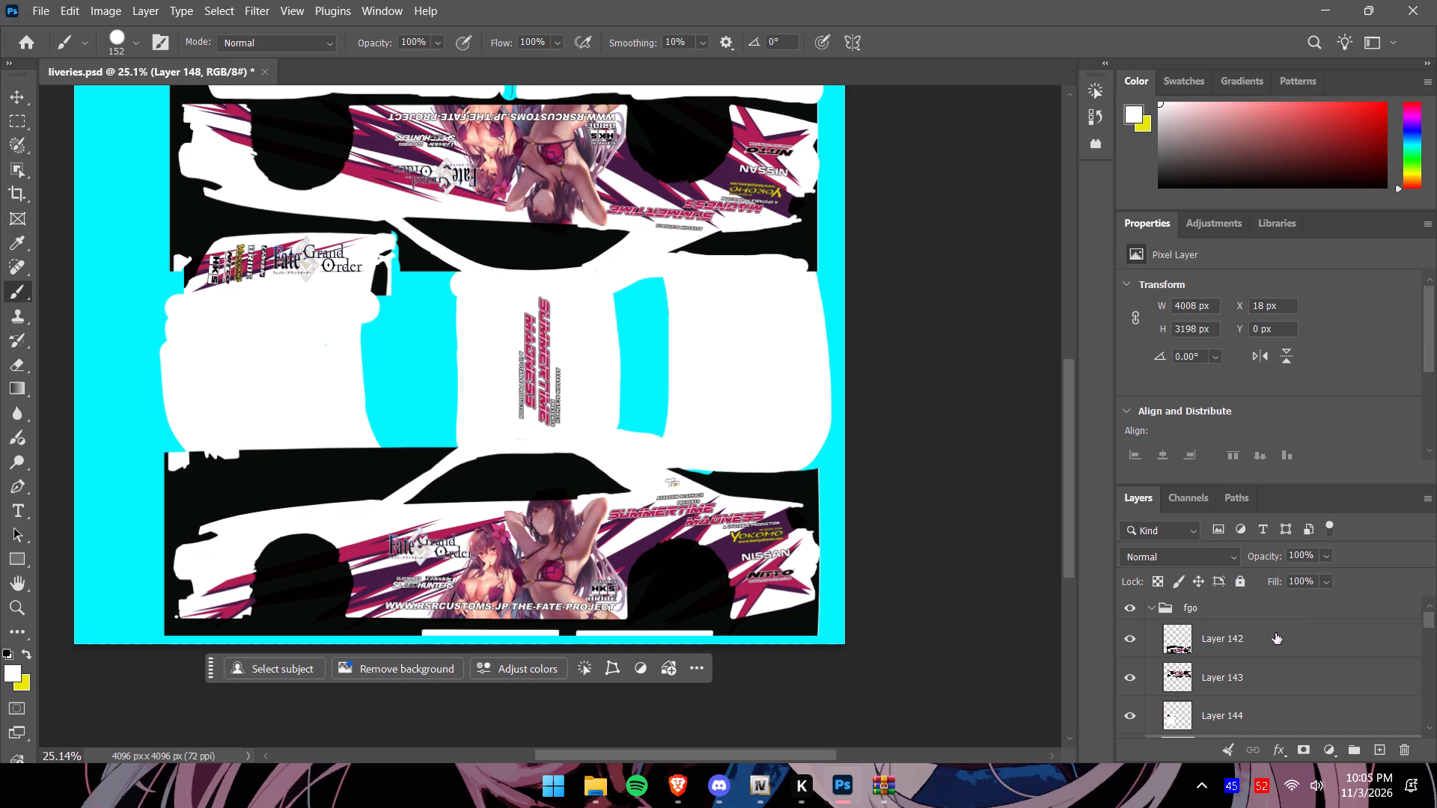
click(1275, 633)
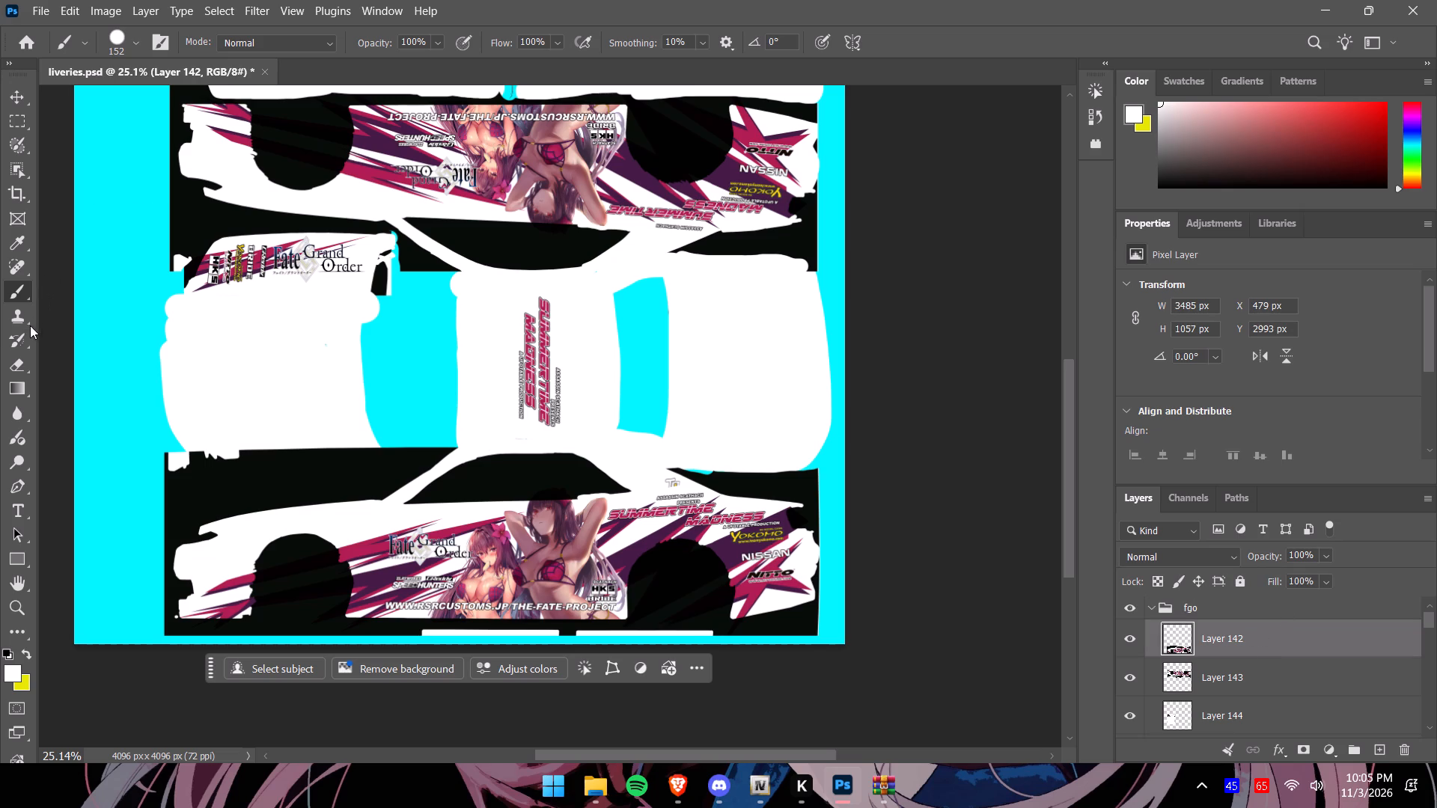
click(19, 365)
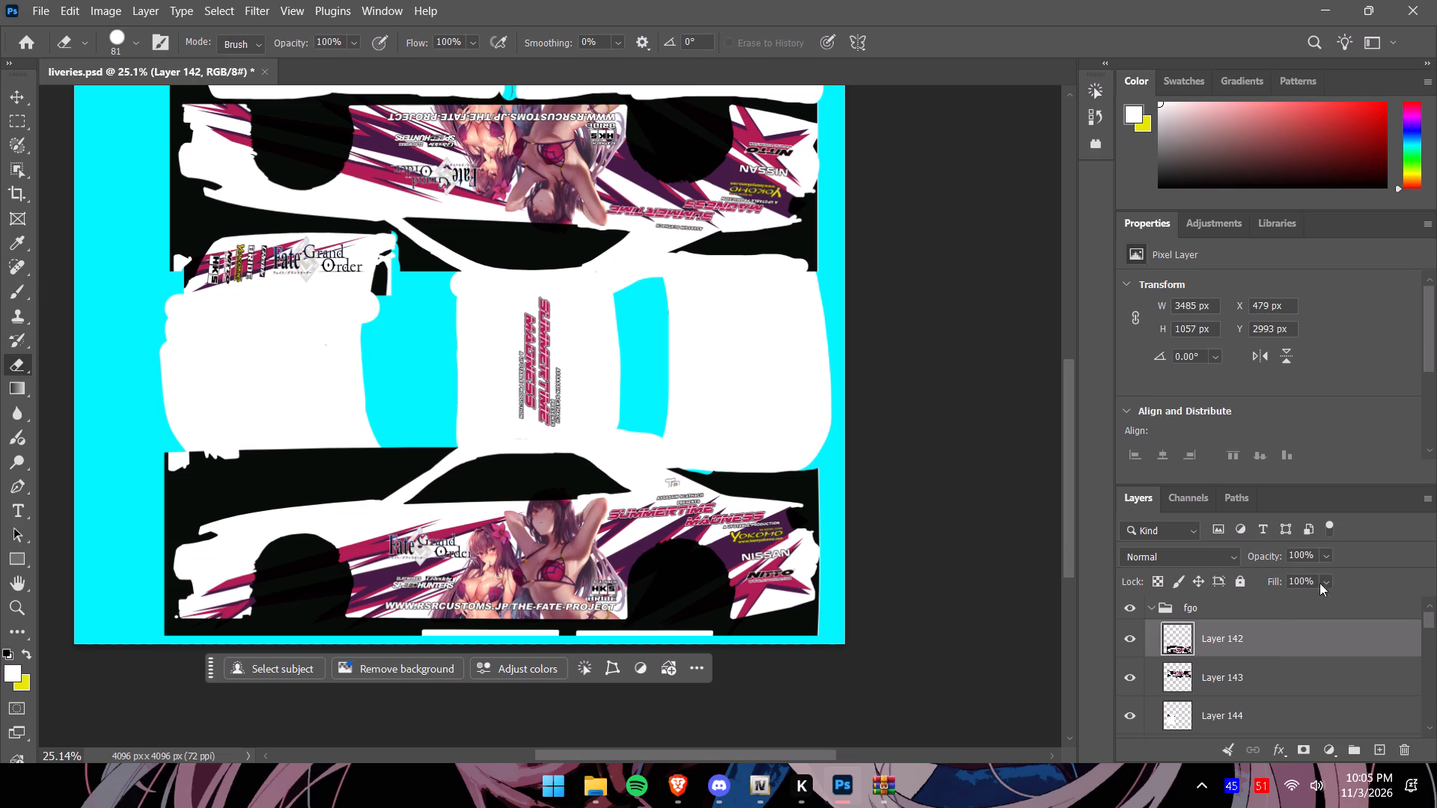
click(1322, 551)
drag(1337, 579, 1321, 577)
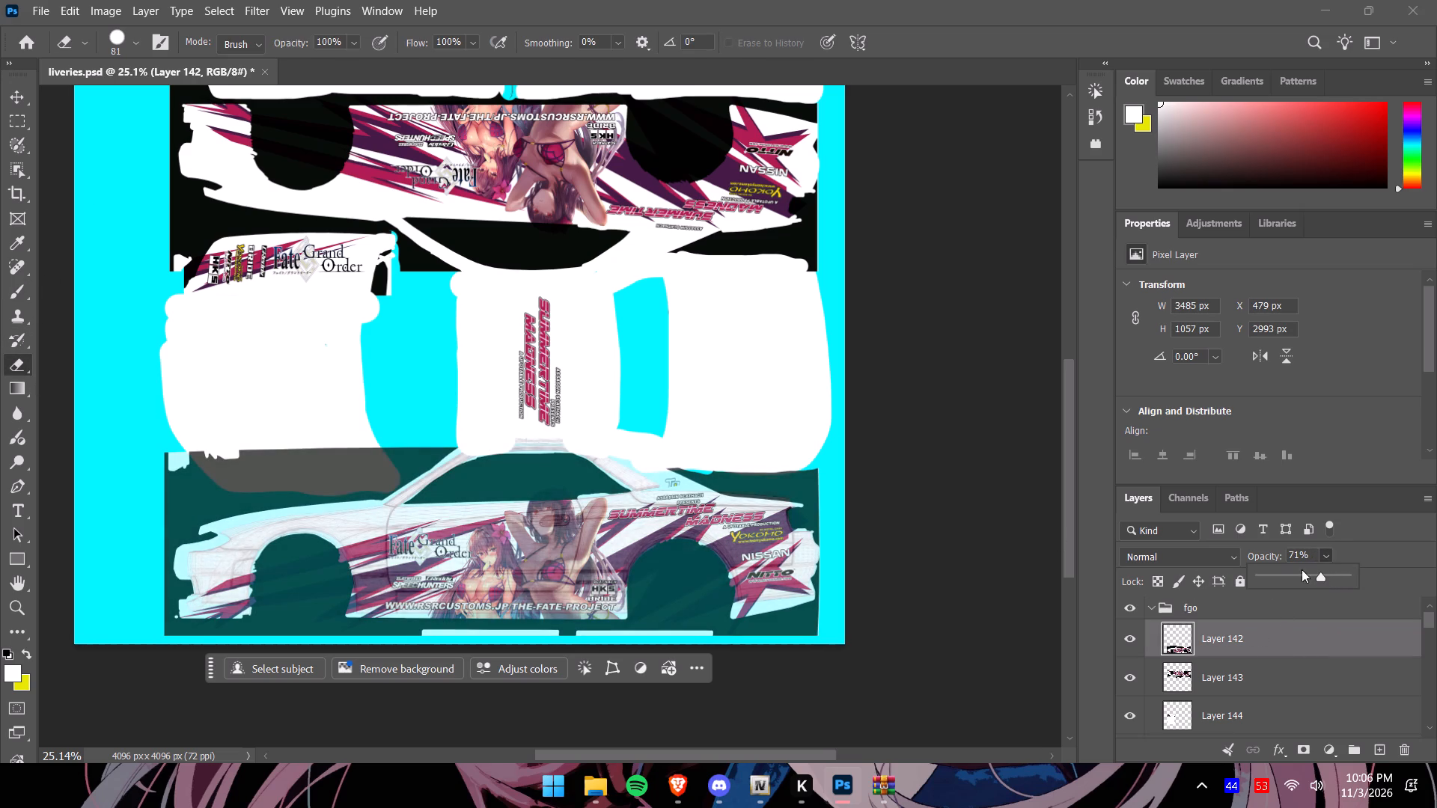
alt+scroll(221, 477, up, 4)
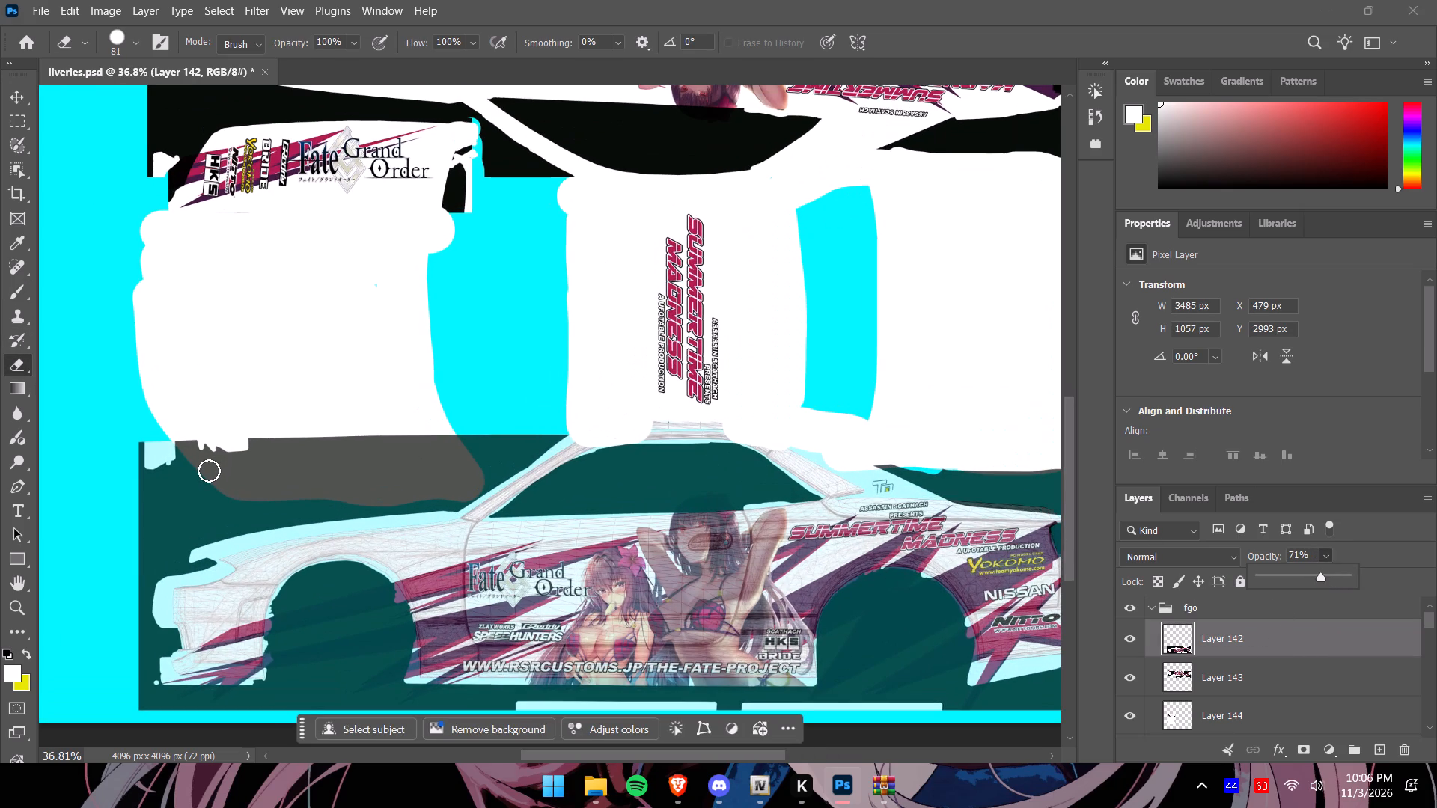
drag(172, 439, 259, 498)
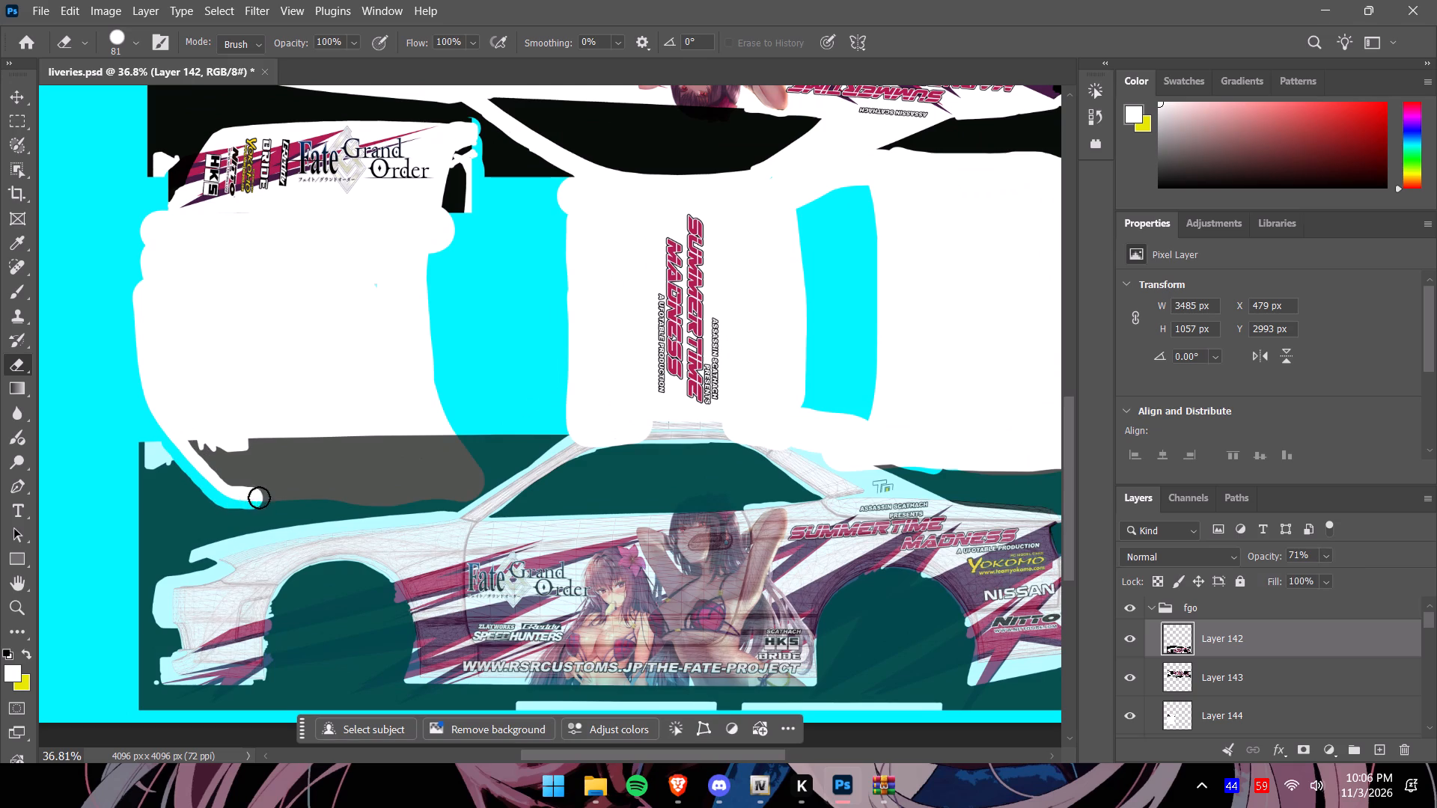
drag(259, 498, 445, 492)
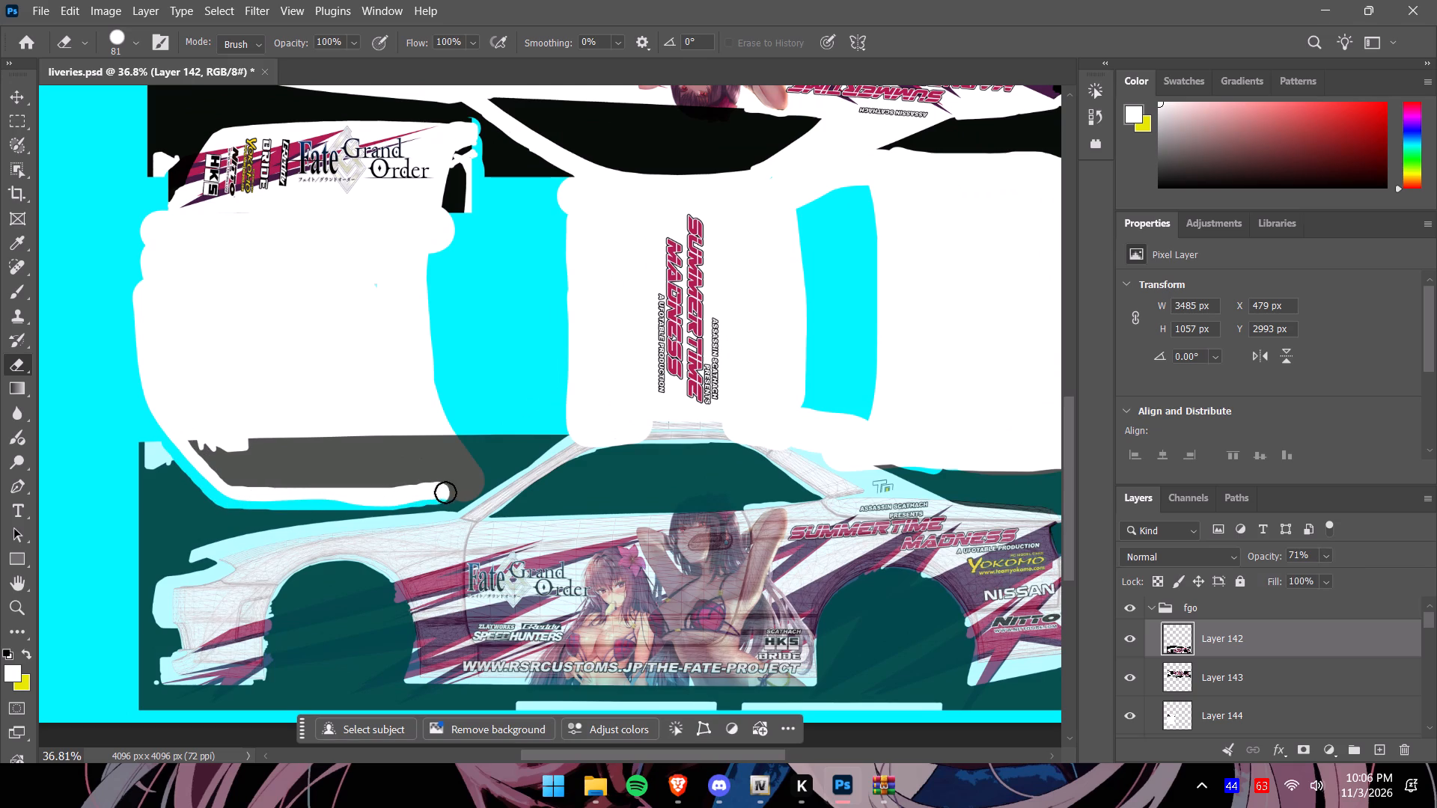
drag(445, 492, 460, 450)
drag(460, 450, 460, 471)
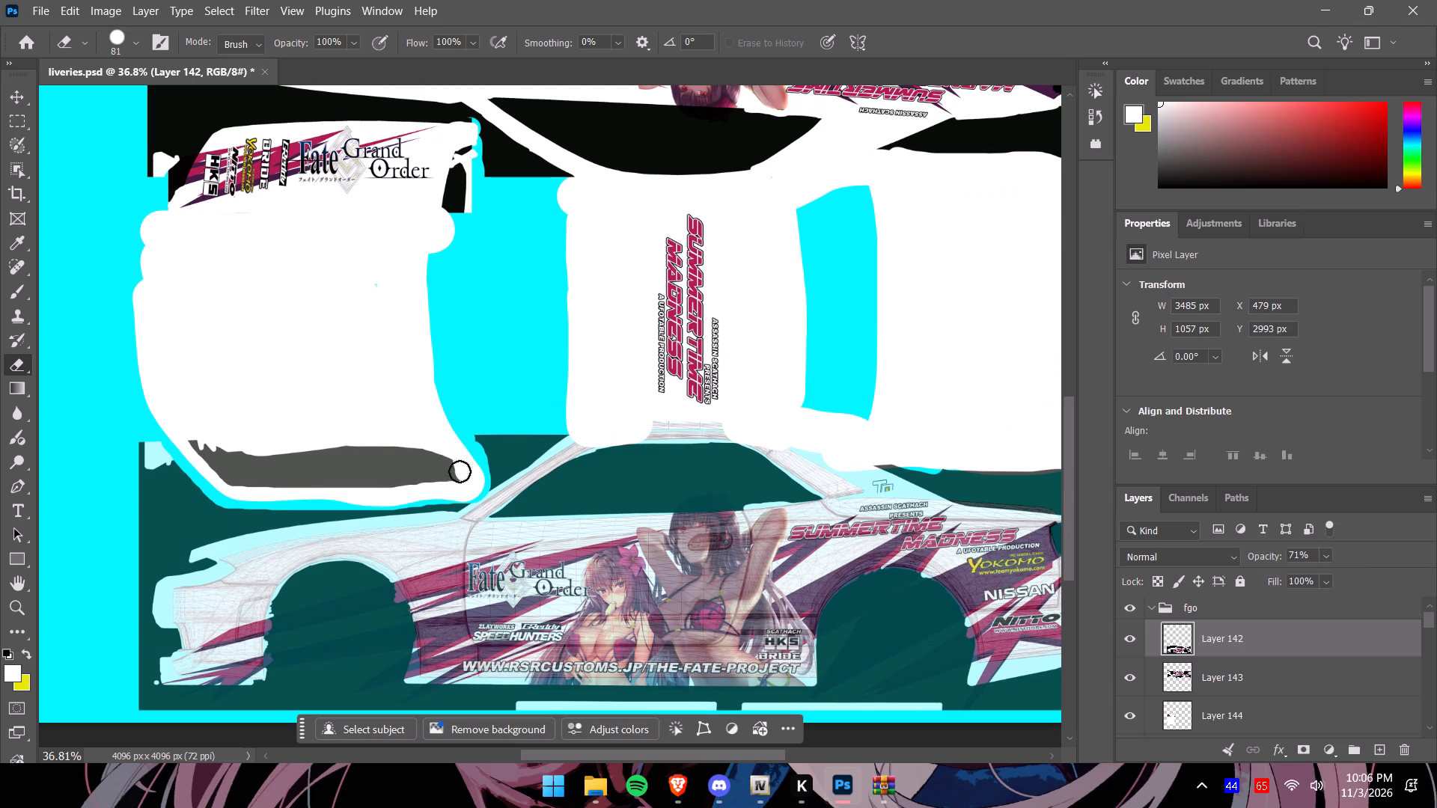
drag(460, 471, 332, 481)
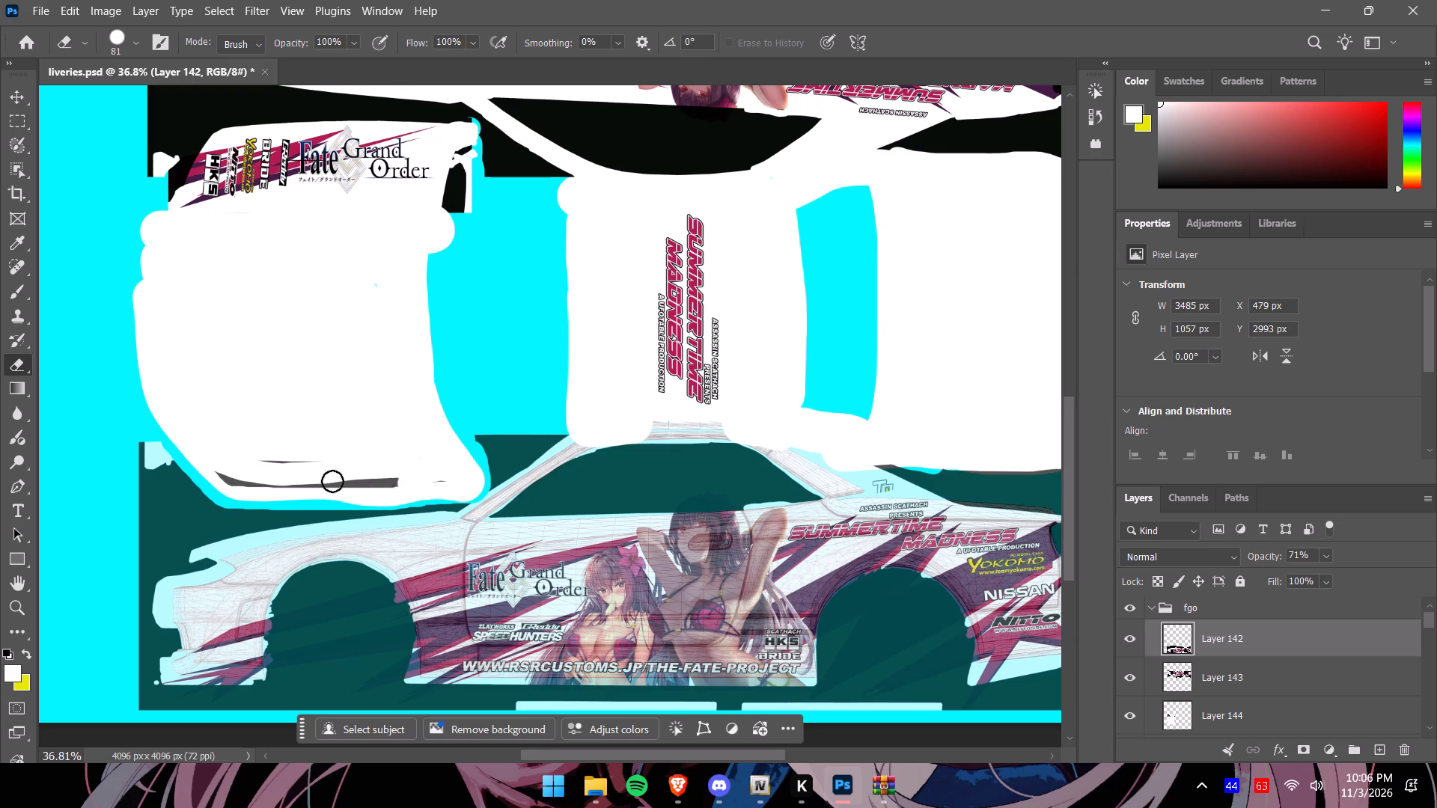
drag(332, 481, 213, 457)
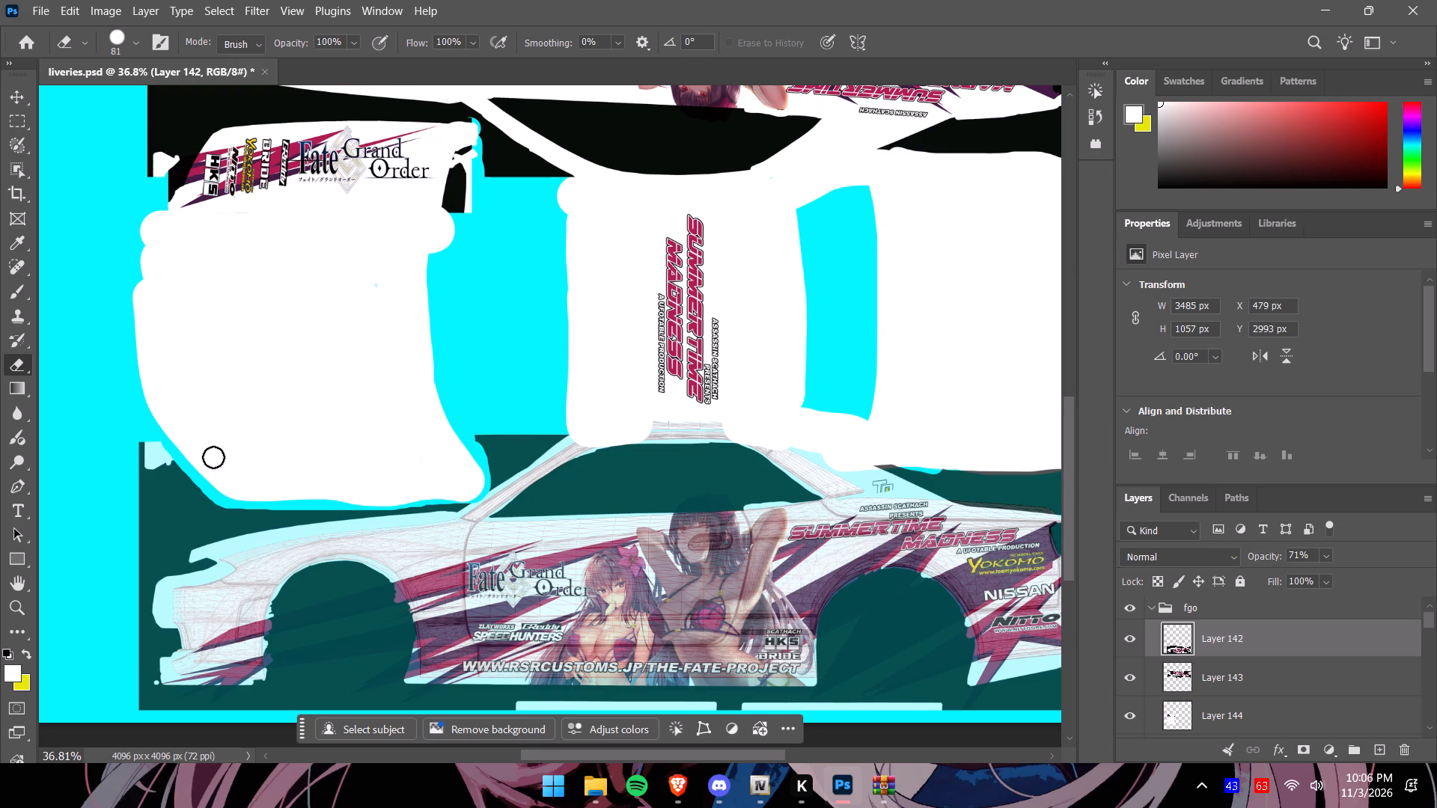
drag(213, 457, 176, 379)
Set Layer 142's opacity to 100%.
alt+scroll(222, 385, down, 5)
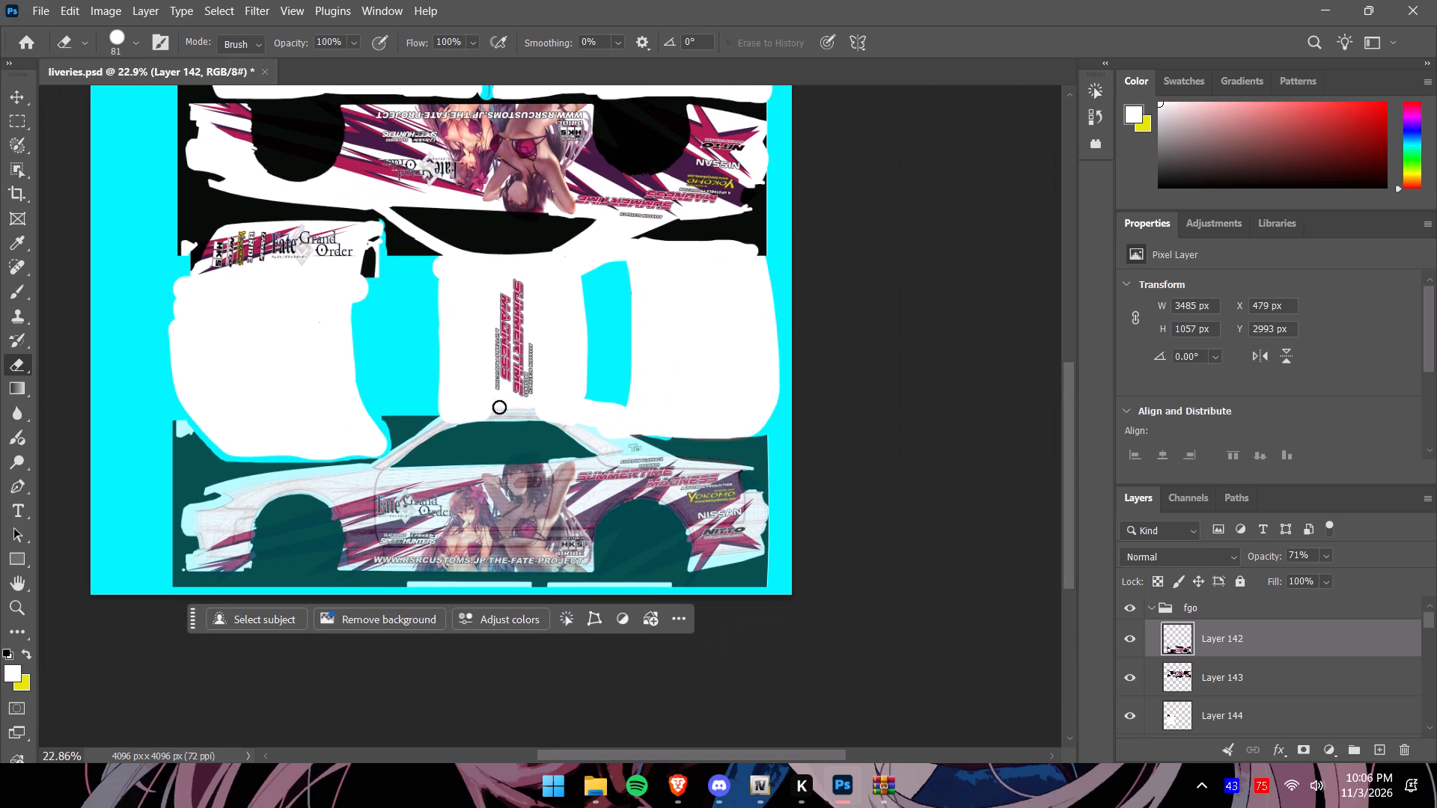
click(1328, 547)
drag(1339, 578, 1421, 599)
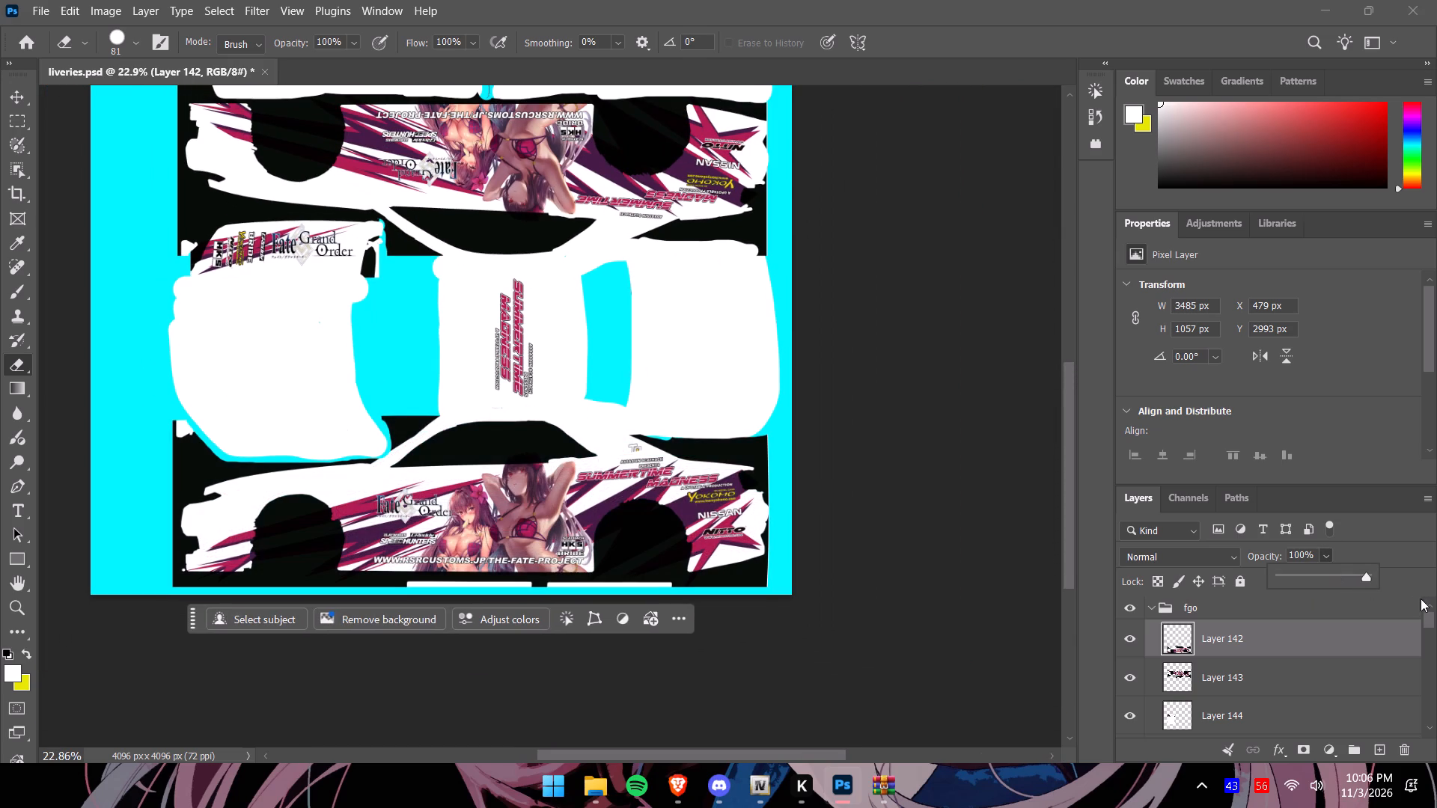
drag(1421, 599, 1427, 600)
Collapse the fgo layer group and hide it, exposing the bare wireframe template.
drag(1075, 472, 1074, 463)
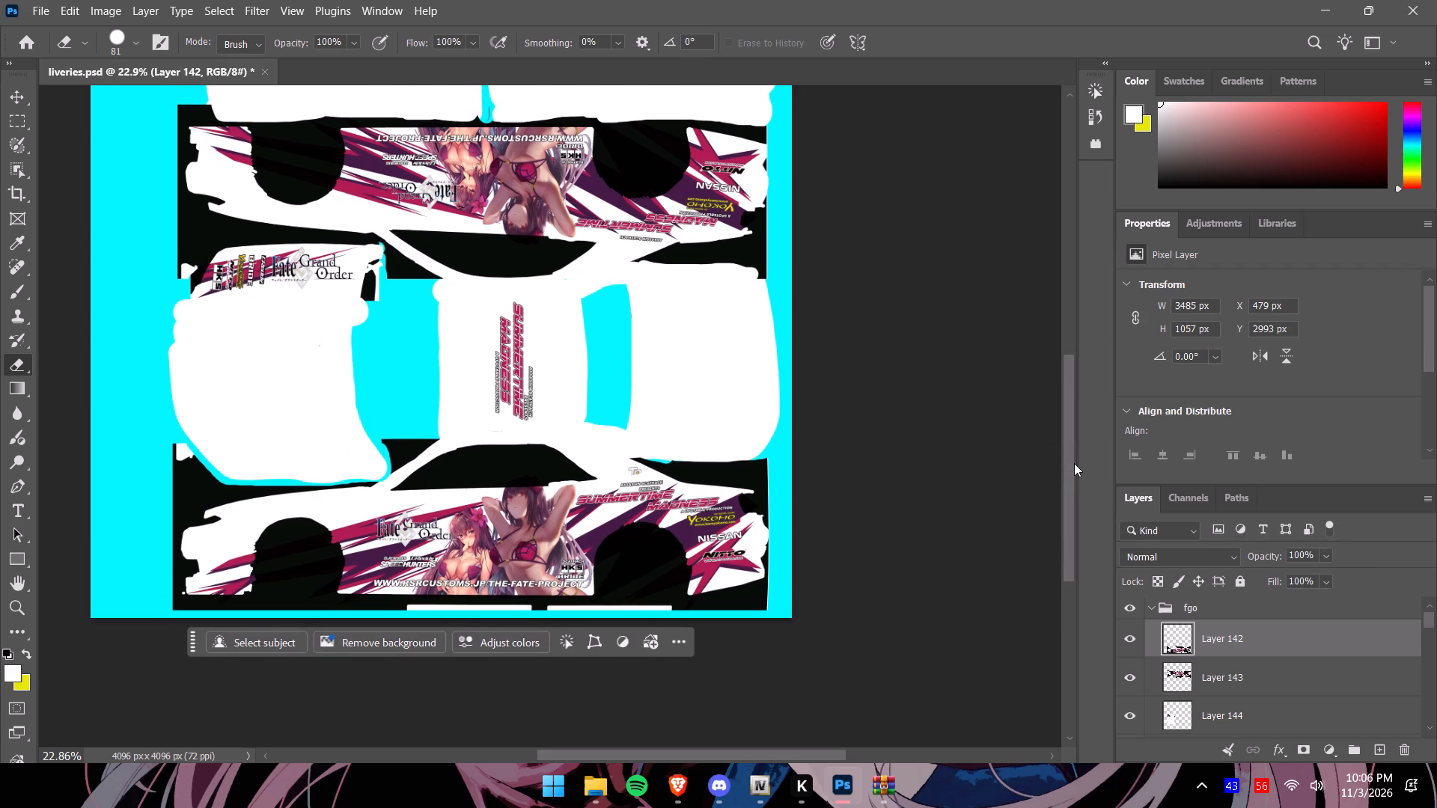
drag(1074, 463, 1079, 411)
alt+scroll(883, 425, down, 3)
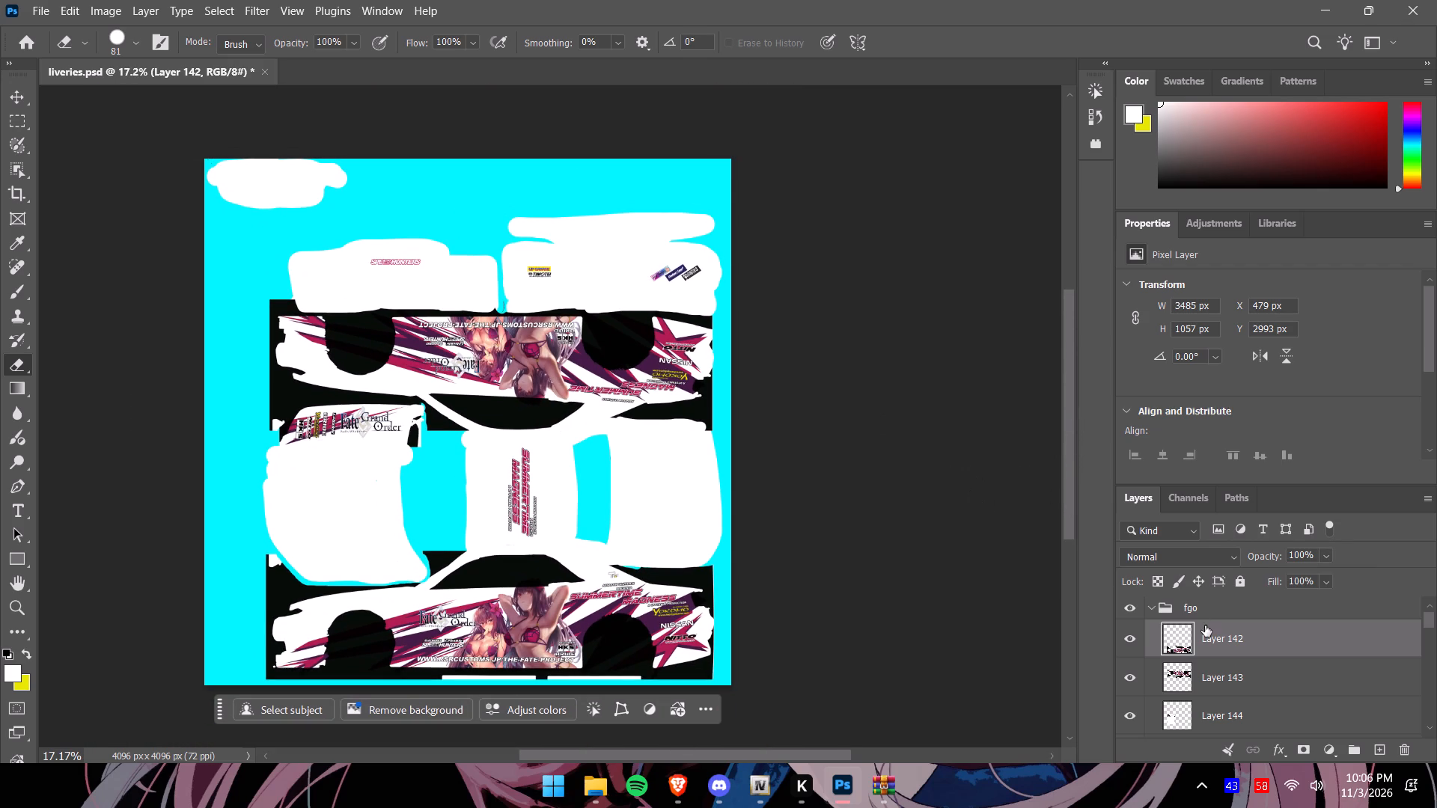
scroll(1217, 637, down, 7)
scroll(1216, 637, up, 9)
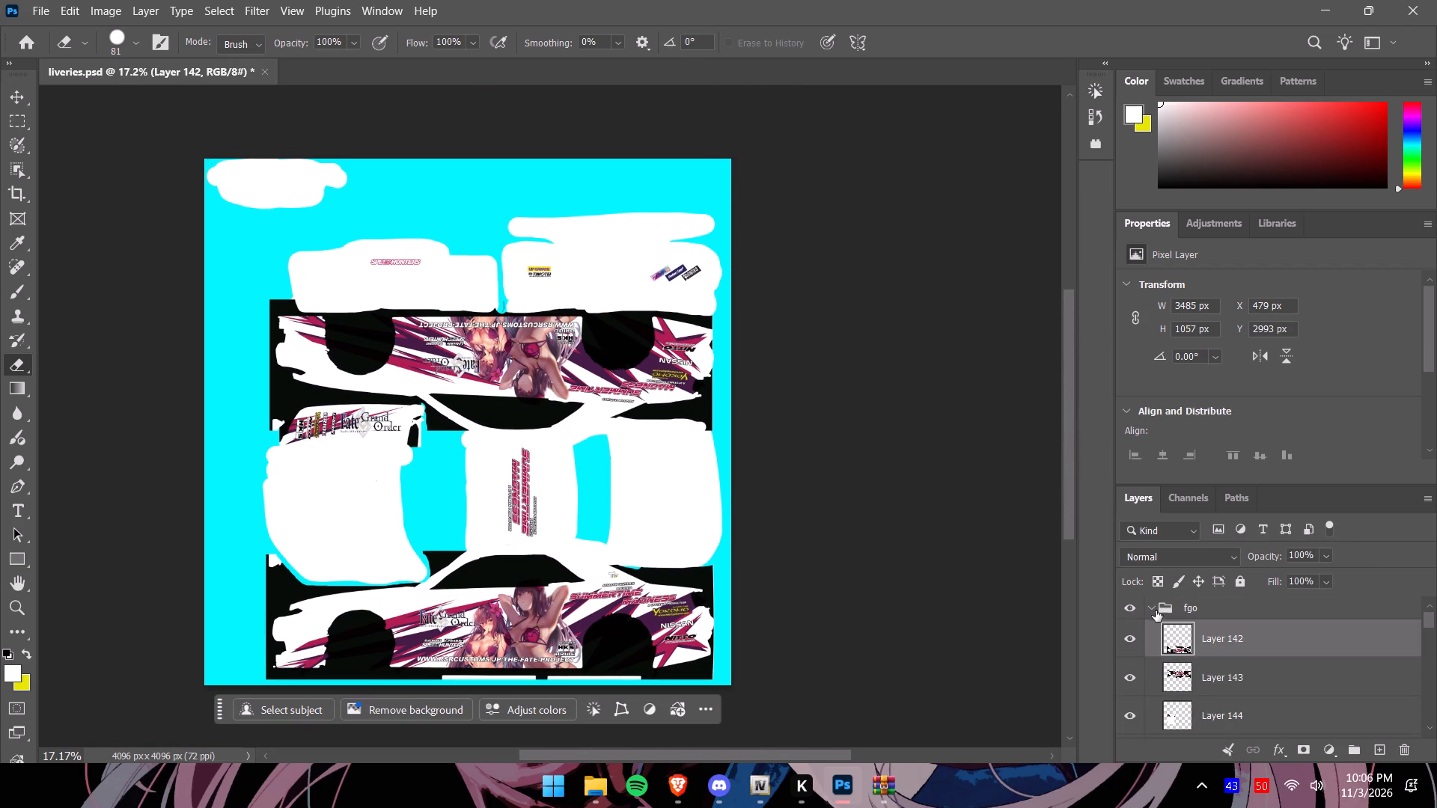
click(1154, 609)
click(1132, 611)
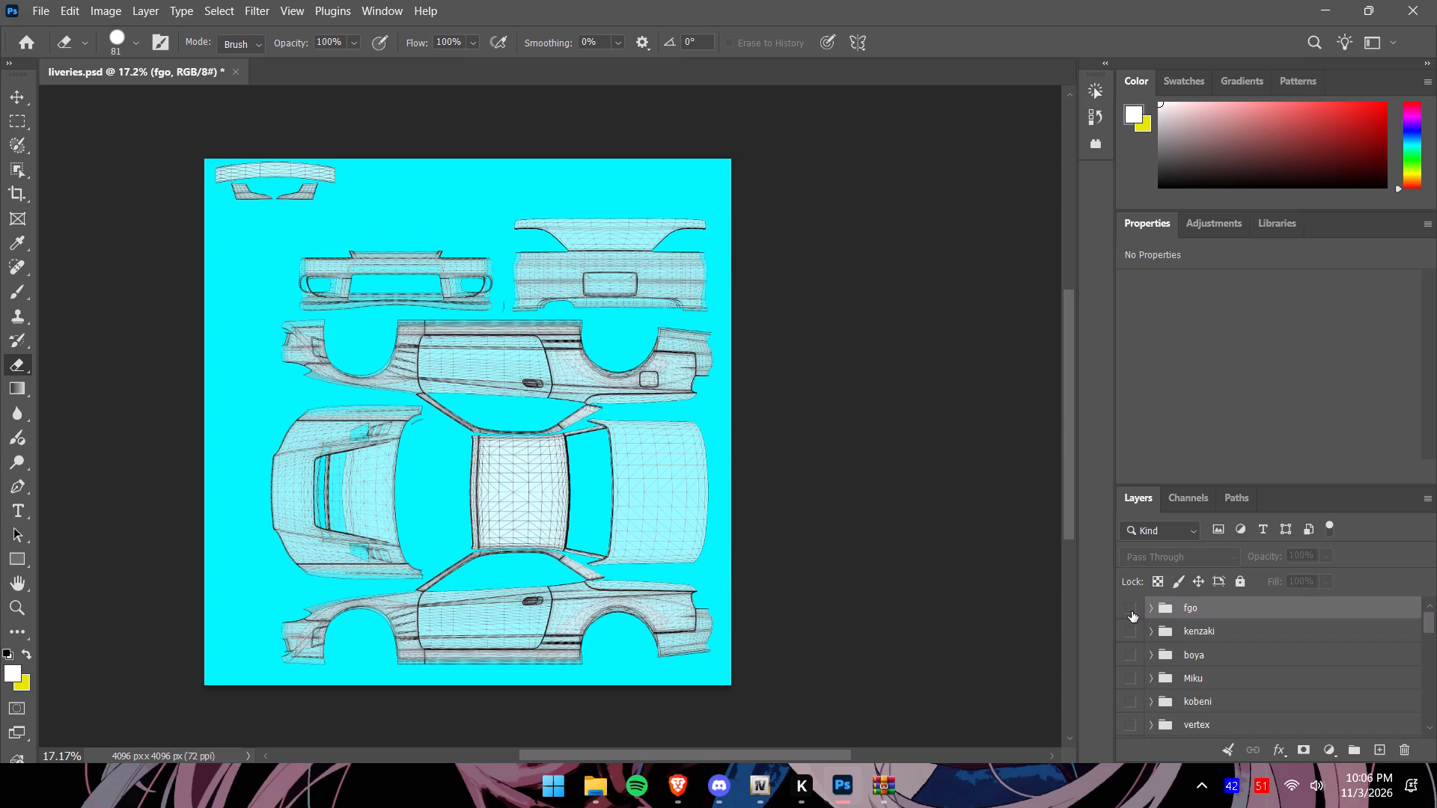